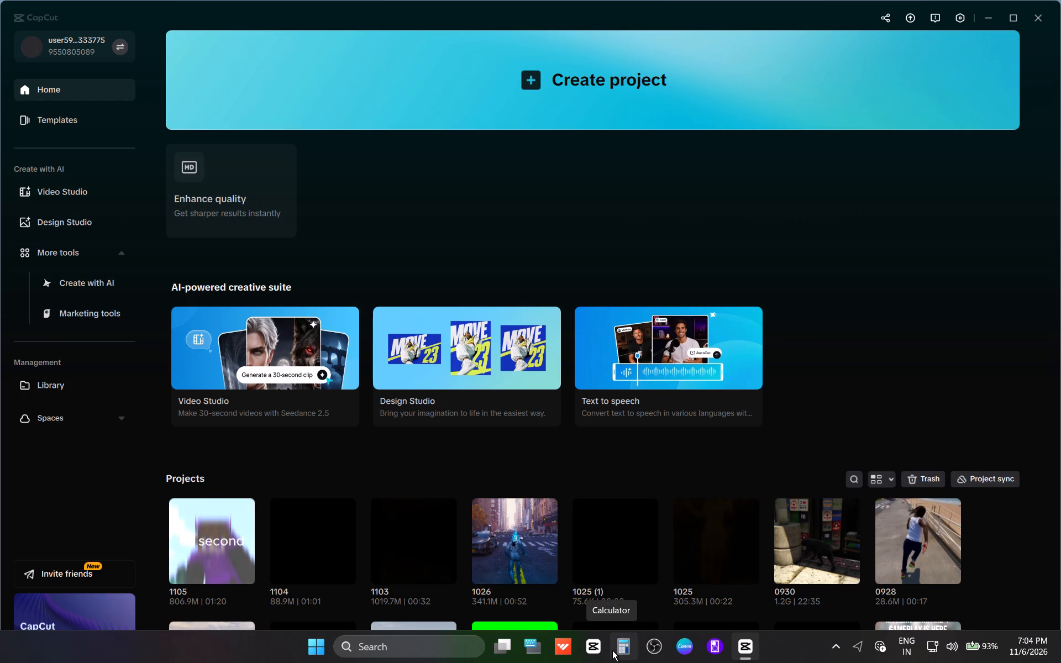
# Open the project 1105.
pyautogui.click(206, 556)
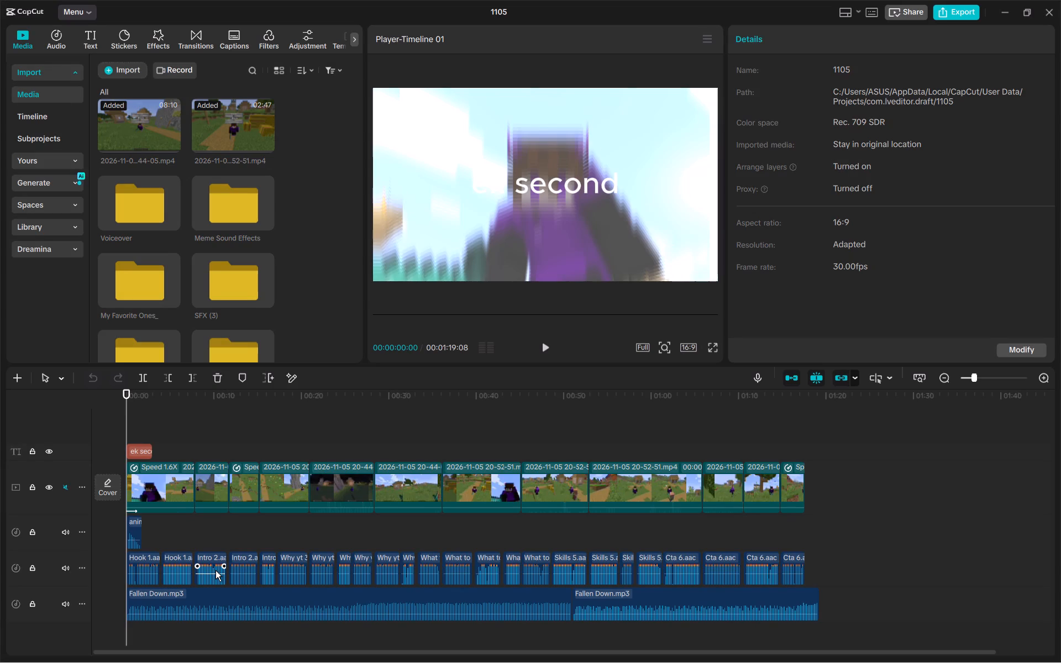
# Search the fonts for "concise" and apply ZY Concise to the "ek second" text clip.
pyautogui.click(146, 452)
pyautogui.click(901, 160)
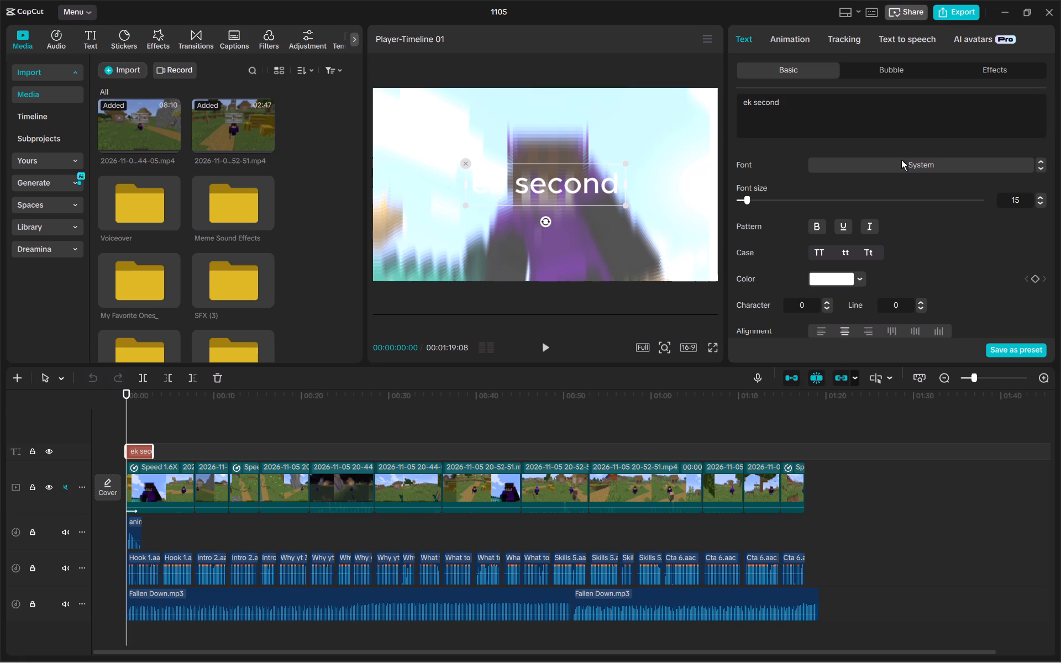
pyautogui.click(887, 149)
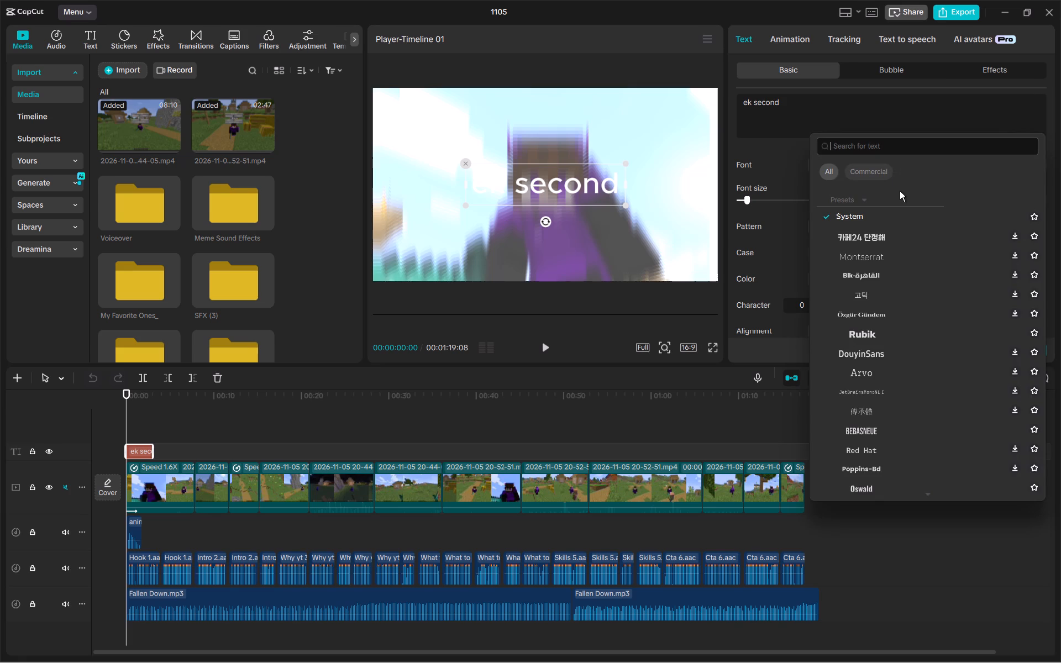
pyautogui.write('con')
pyautogui.press('s')
pyautogui.press('BackSpace')
pyautogui.write('cise')
pyautogui.press('Return')
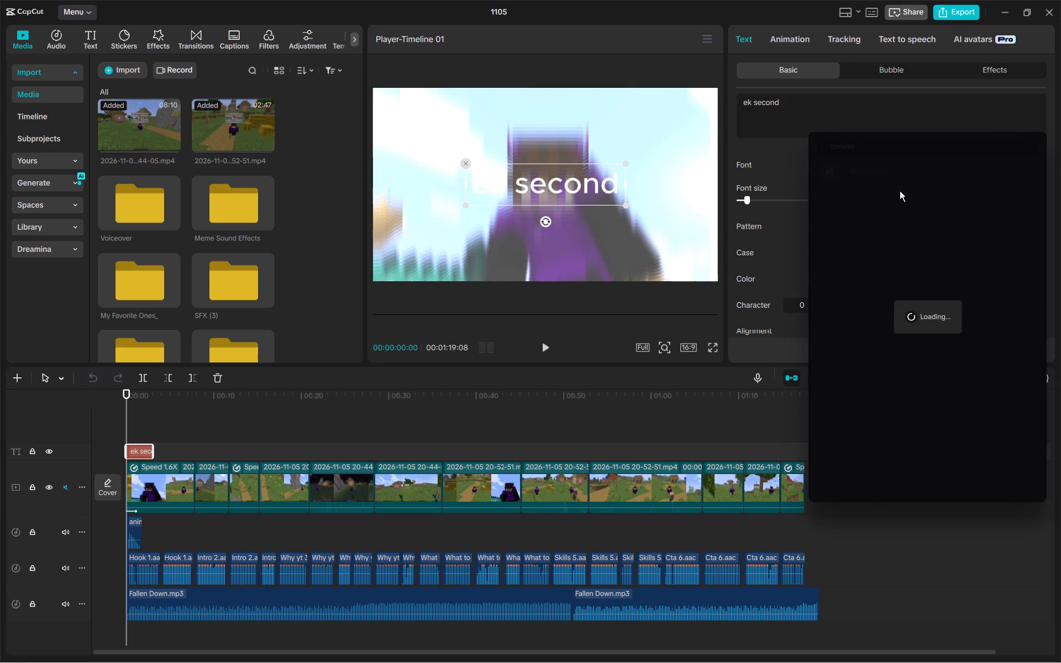
pyautogui.click(926, 224)
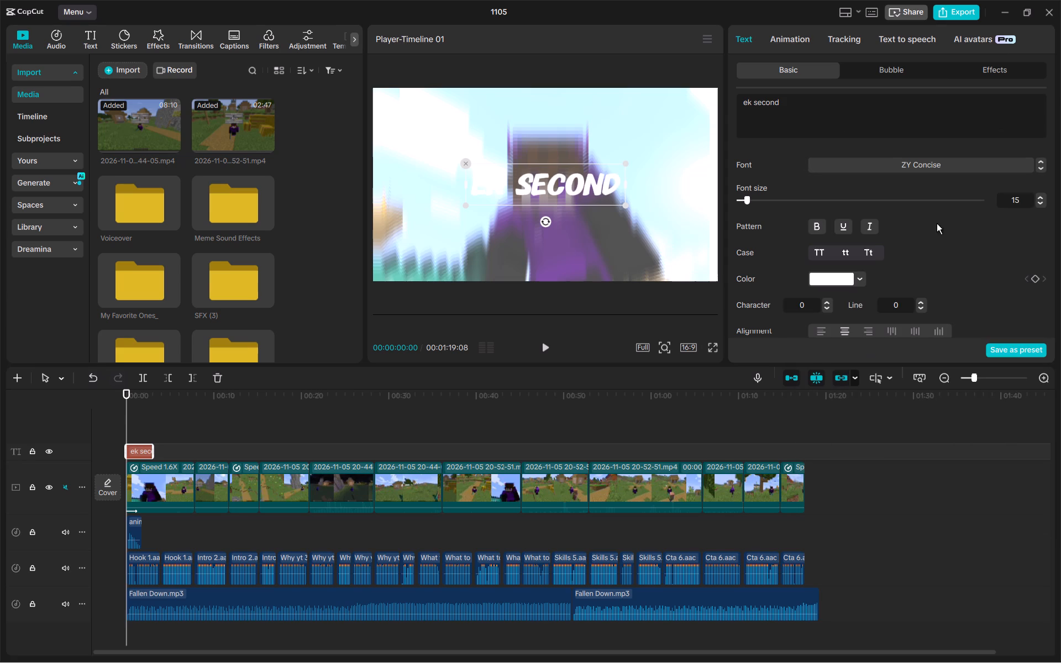
# Find the Concise font again with the search "concise", add it to the favourites and choose it from there.
pyautogui.click(1025, 159)
pyautogui.scroll(5, 928, 278)
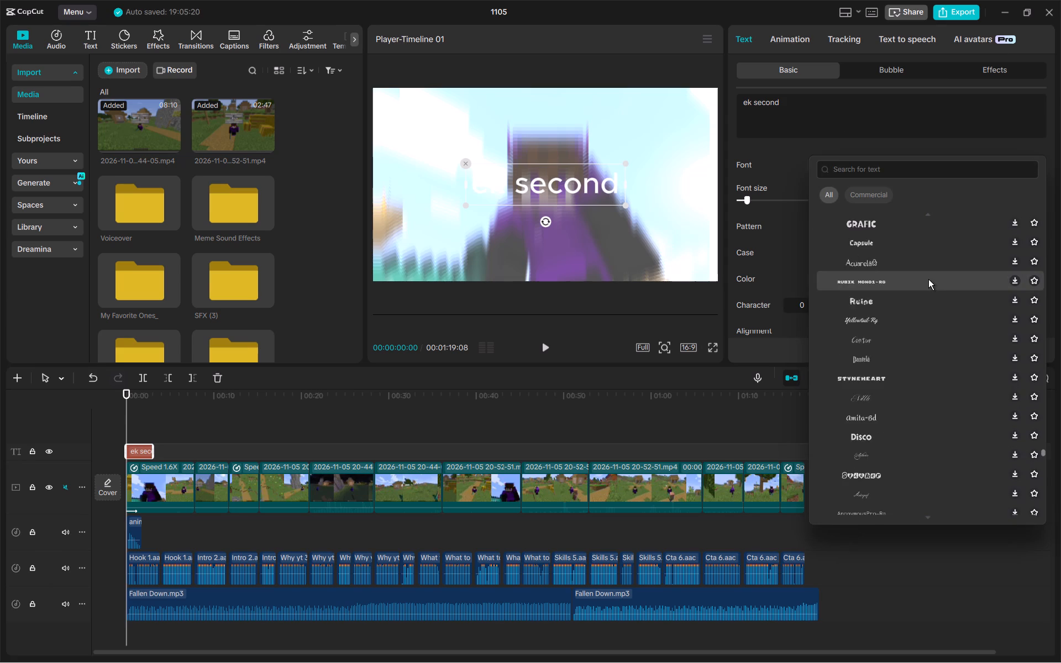
pyautogui.scroll(20, 928, 279)
pyautogui.scroll(20, 928, 279)
pyautogui.scroll(15, 928, 279)
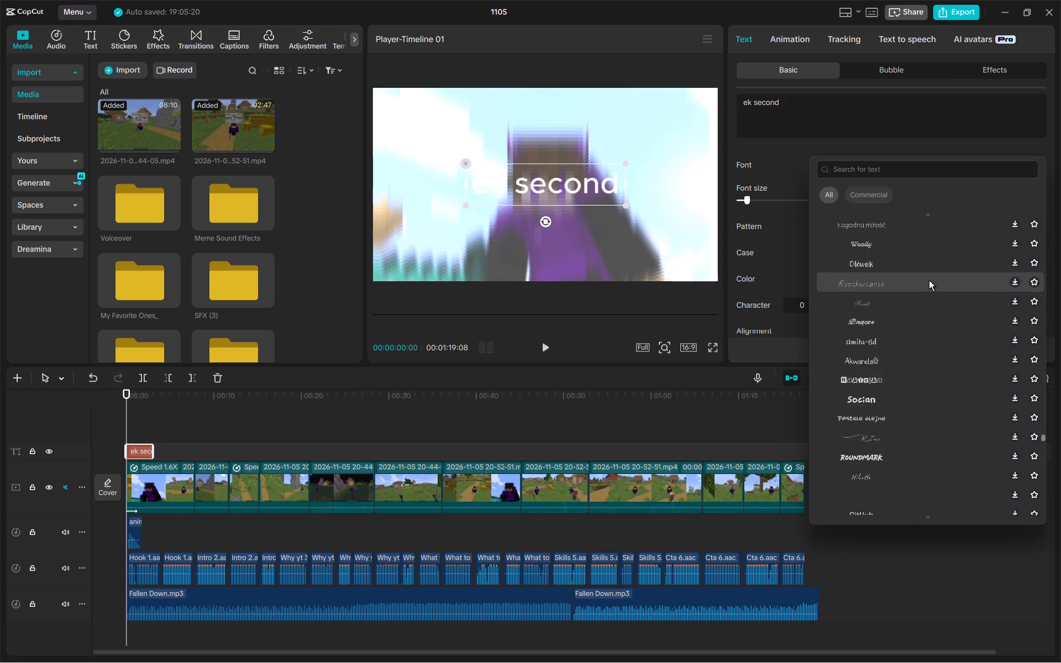
pyautogui.scroll(20, 929, 280)
pyautogui.scroll(5, 929, 280)
pyautogui.click(895, 172)
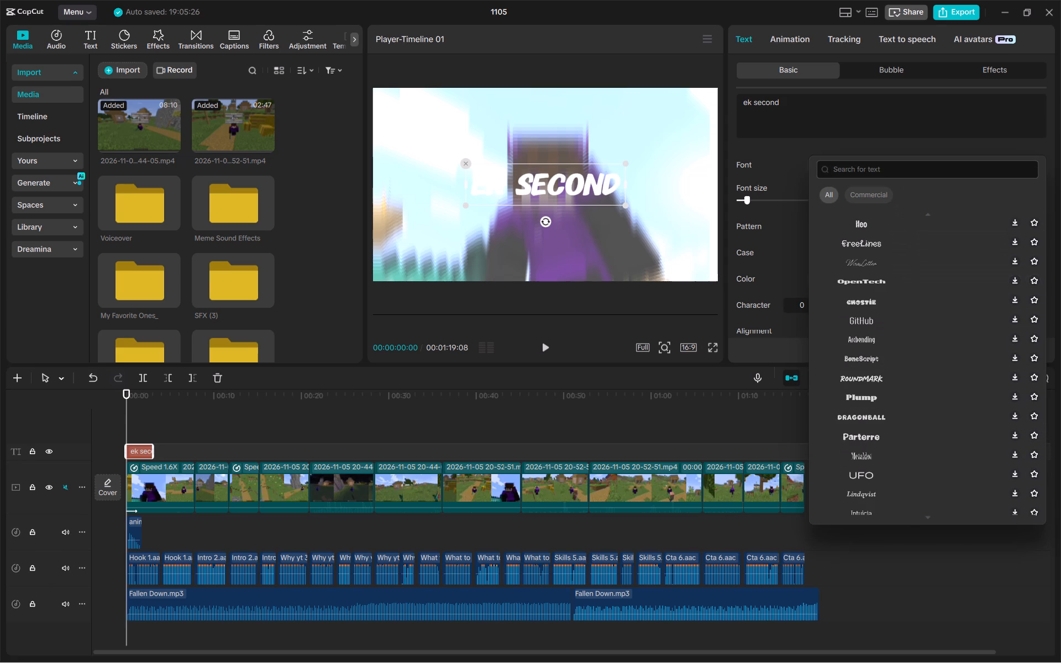
pyautogui.press('c')
pyautogui.write('oncise')
pyautogui.press('Return')
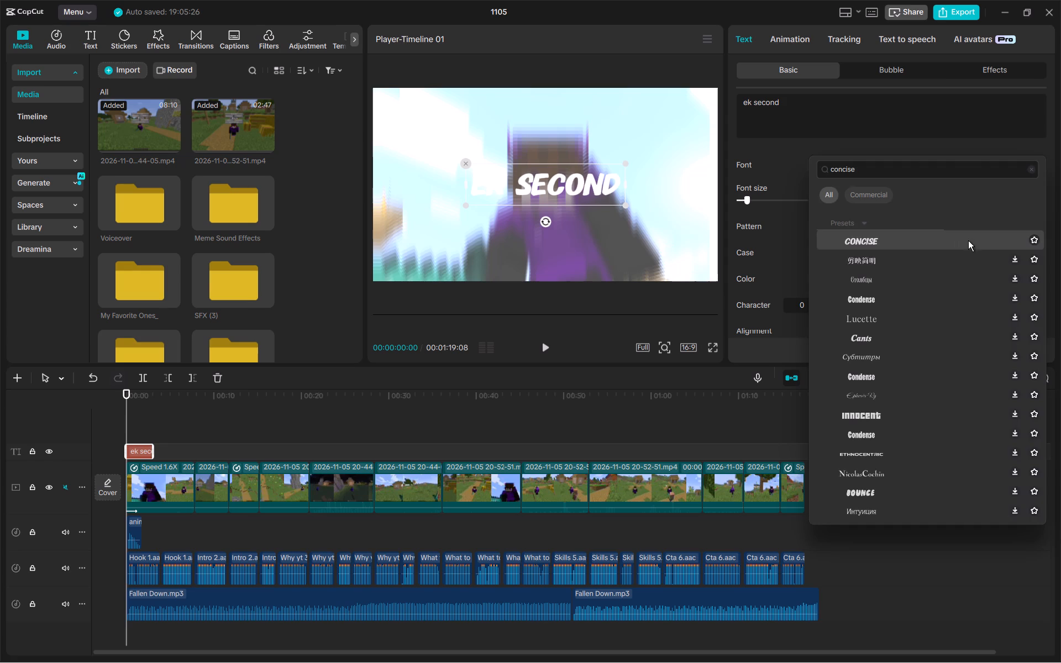
pyautogui.click(1034, 239)
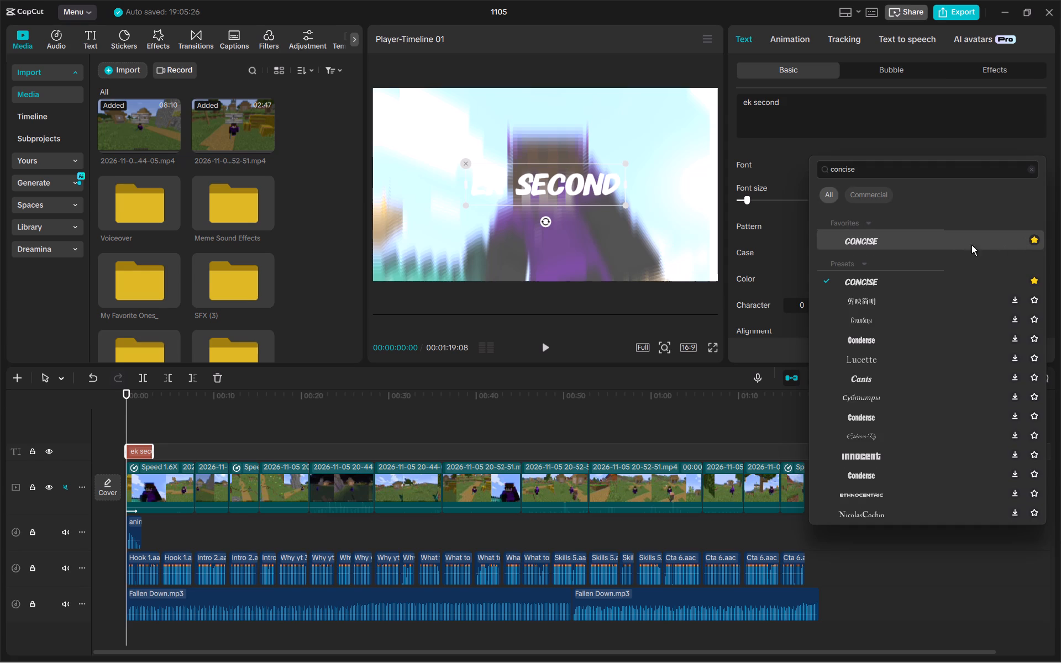
pyautogui.click(925, 243)
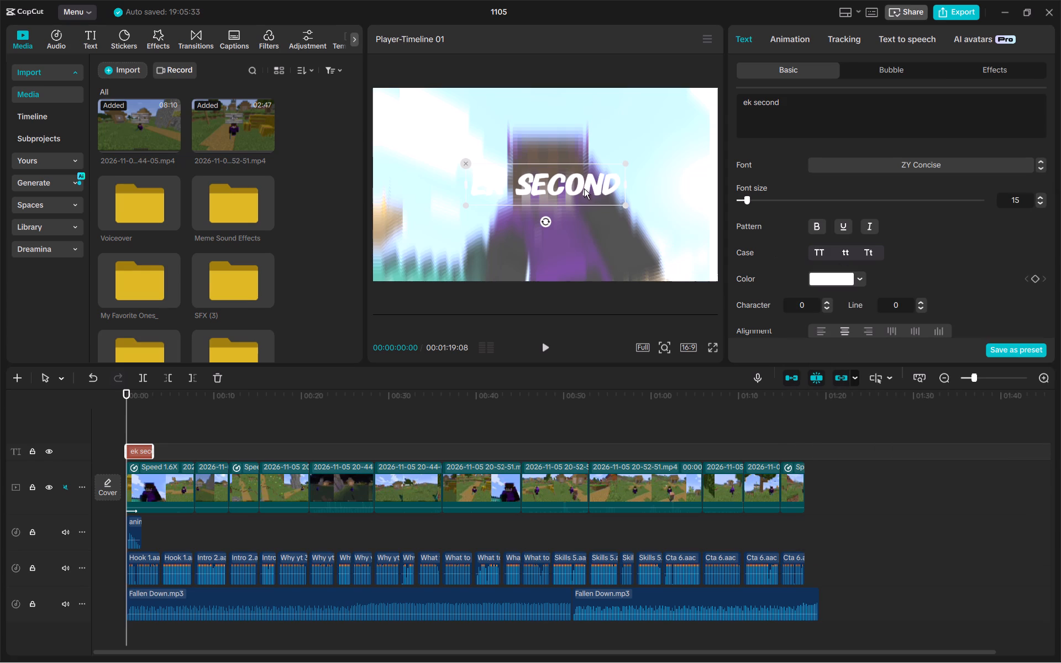
# Move the "ek second" text to the bottom centre of the video frame and scale it down to about 71%.
pyautogui.moveTo(576, 183); pyautogui.dragTo(576, 259)
pyautogui.moveTo(627, 286); pyautogui.dragTo(597, 261)
# Enable a stroke on the "ek second" text.
pyautogui.keyDown('ctrl'); pyautogui.scroll(8, 170, 493); pyautogui.keyUp('ctrl')
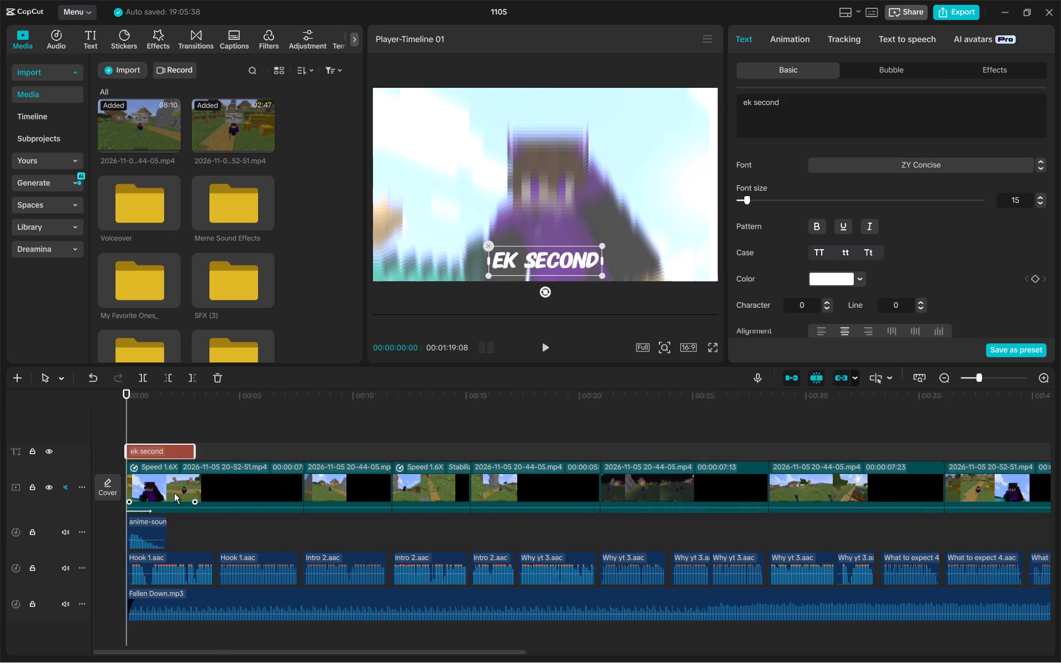
pyautogui.keyDown('ctrl'); pyautogui.scroll(5, 174, 493); pyautogui.keyUp('ctrl')
pyautogui.hscroll(1, 175, 492)
pyautogui.click(798, 27)
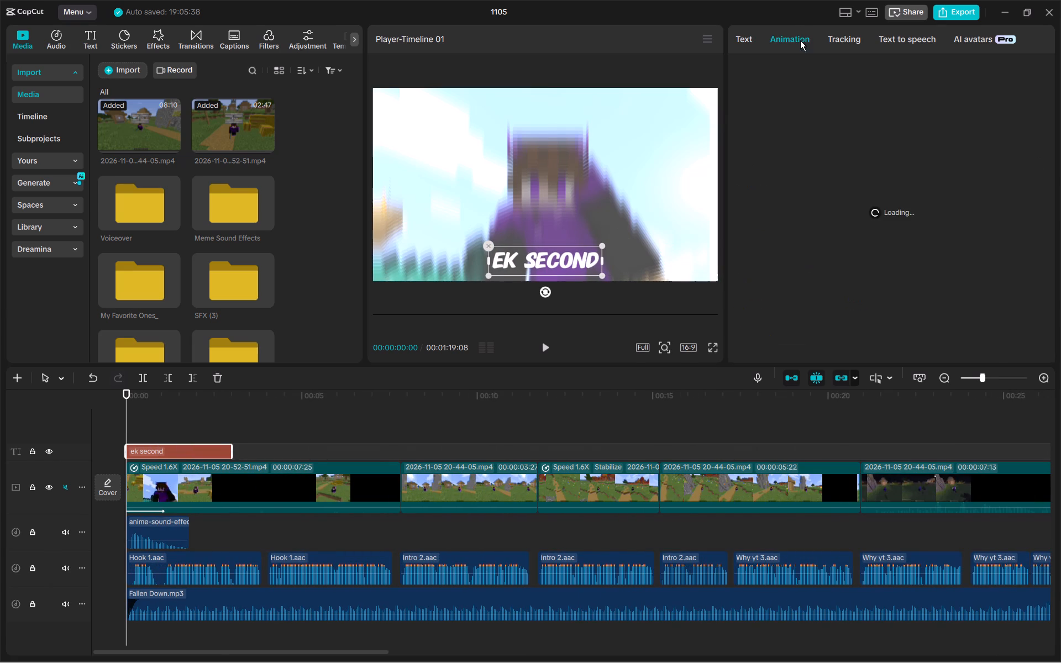
pyautogui.click(744, 47)
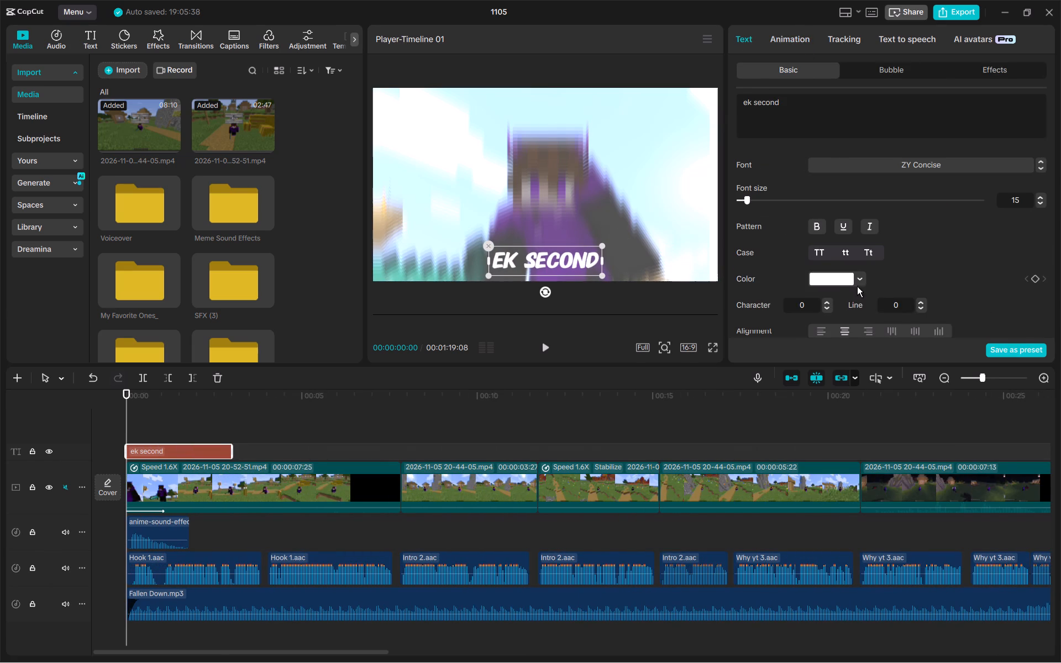
pyautogui.scroll(-6, 895, 274)
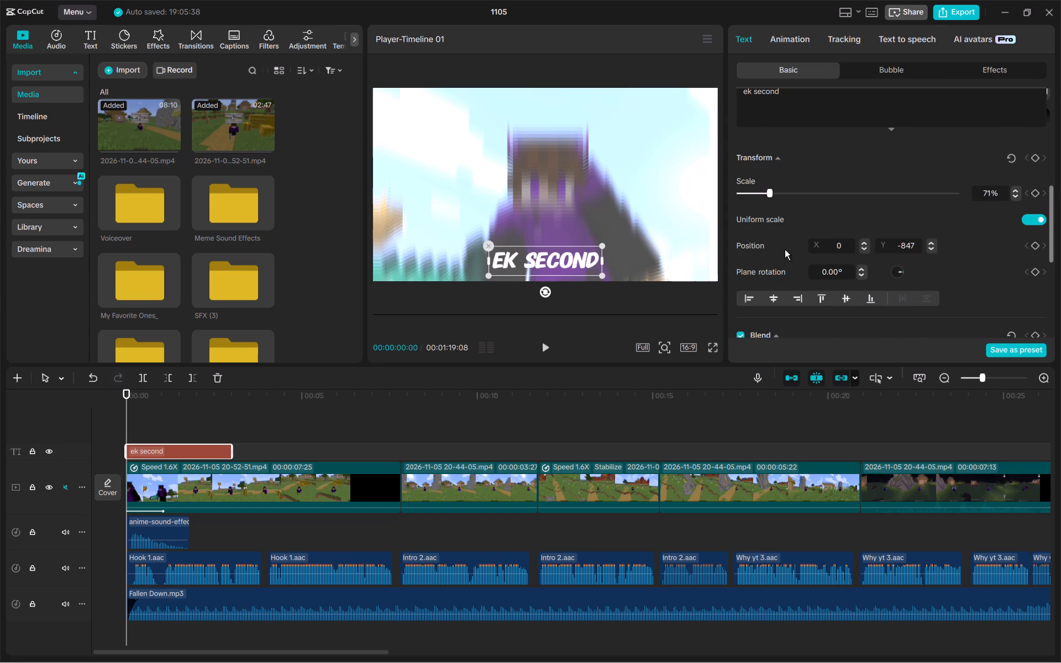
pyautogui.scroll(2, 774, 249)
pyautogui.scroll(-4, 774, 247)
pyautogui.click(738, 218)
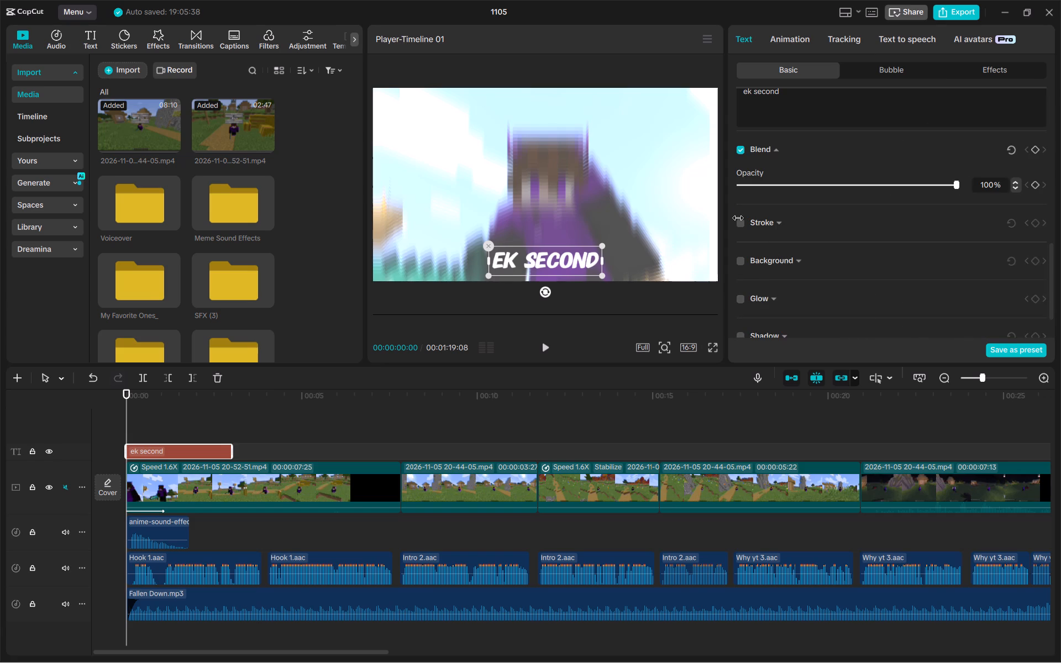
pyautogui.click(743, 226)
# Enable a glow on the text with white (FFFFFF) colour, intensity 10 and range 56.
pyautogui.scroll(-1, 793, 251)
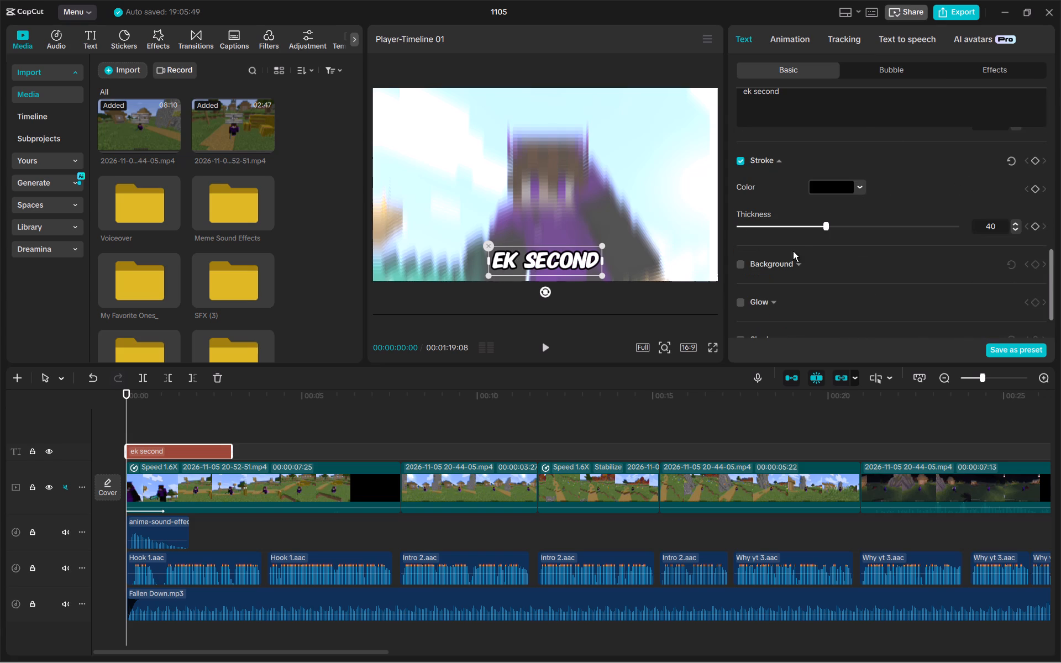
pyautogui.scroll(-1, 793, 251)
pyautogui.click(742, 244)
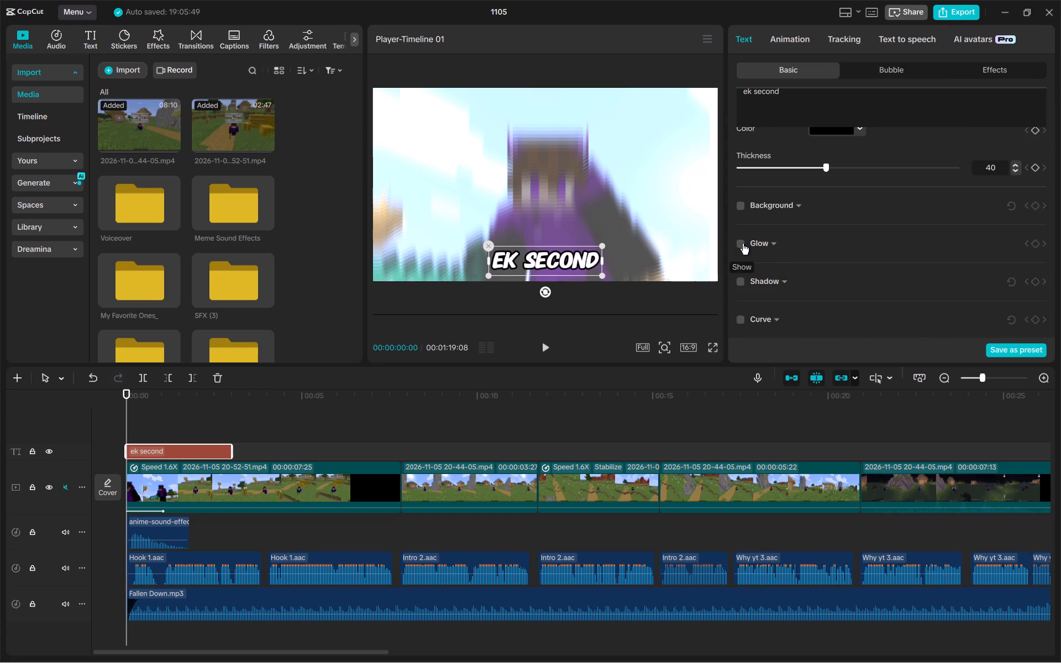
pyautogui.scroll(-2, 782, 272)
pyautogui.click(795, 176)
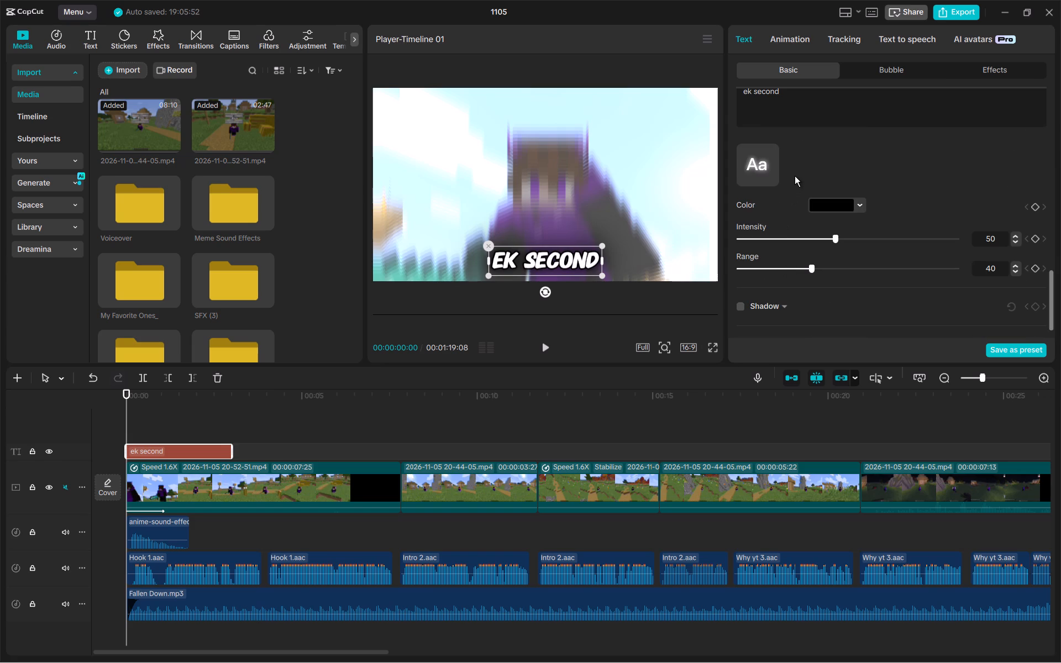
pyautogui.click(860, 202)
pyautogui.moveTo(810, 278); pyautogui.dragTo(748, 155)
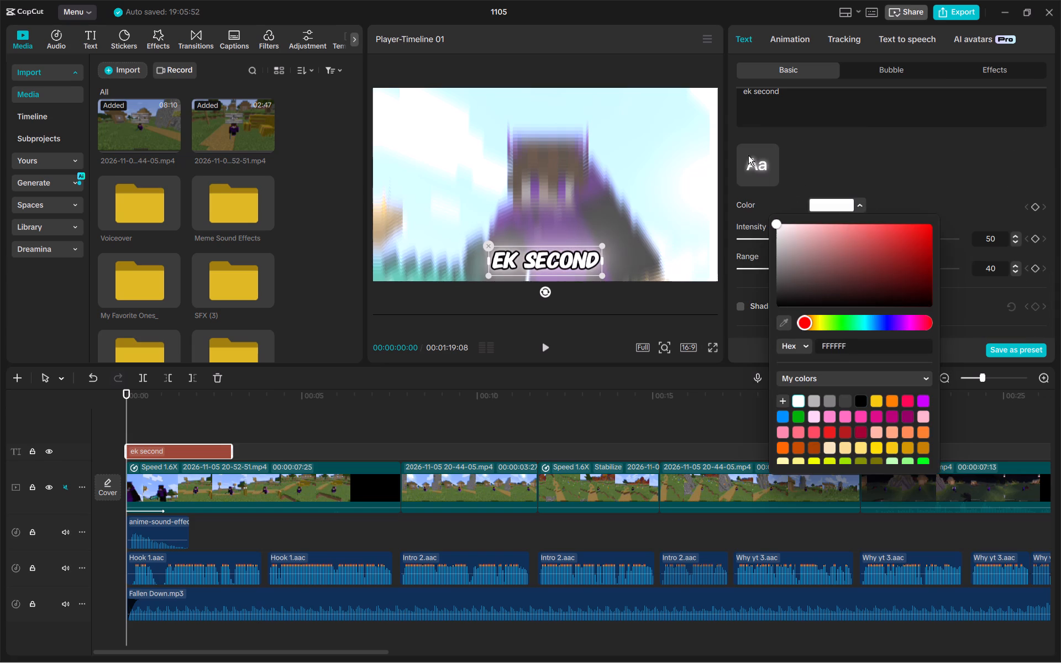
pyautogui.moveTo(748, 155); pyautogui.dragTo(743, 146)
pyautogui.click(929, 194)
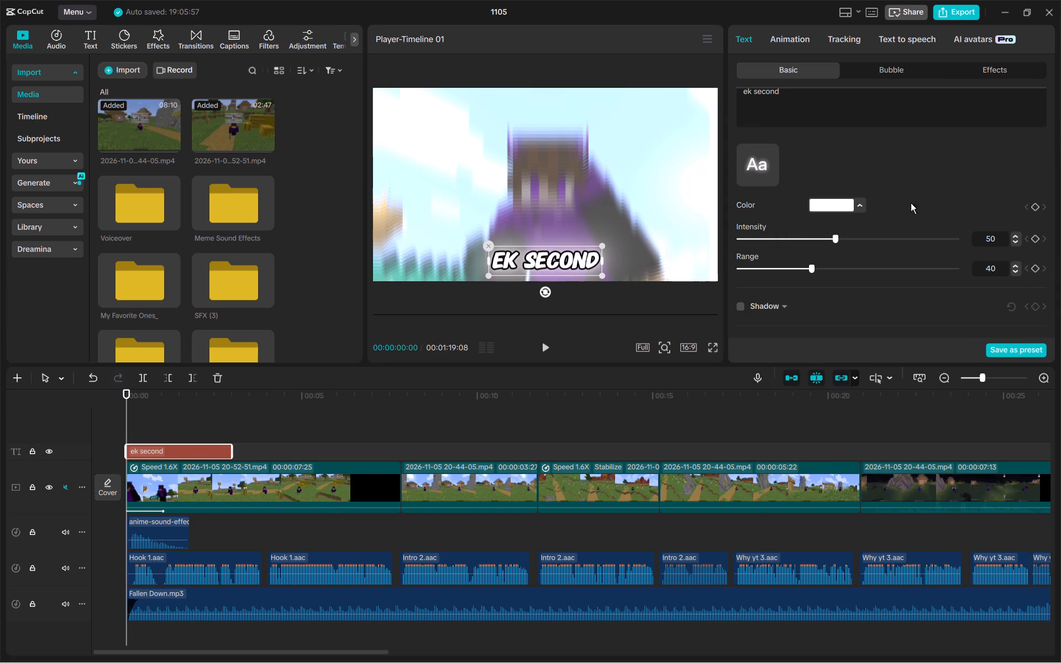
pyautogui.moveTo(827, 240); pyautogui.dragTo(748, 248)
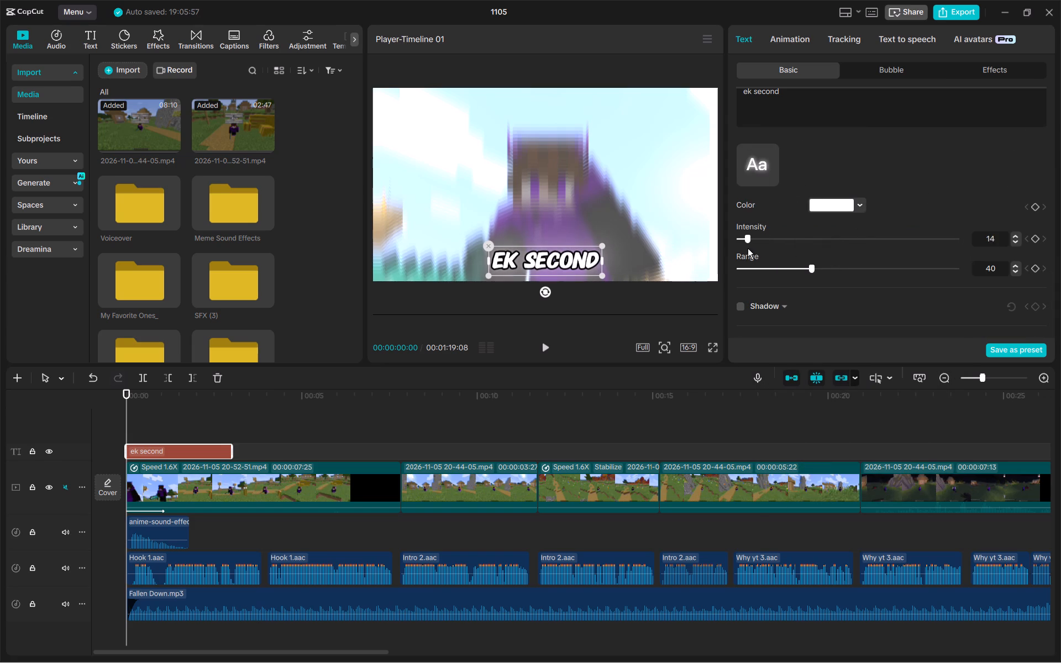
pyautogui.moveTo(748, 248); pyautogui.dragTo(726, 250)
pyautogui.moveTo(814, 269); pyautogui.dragTo(858, 278)
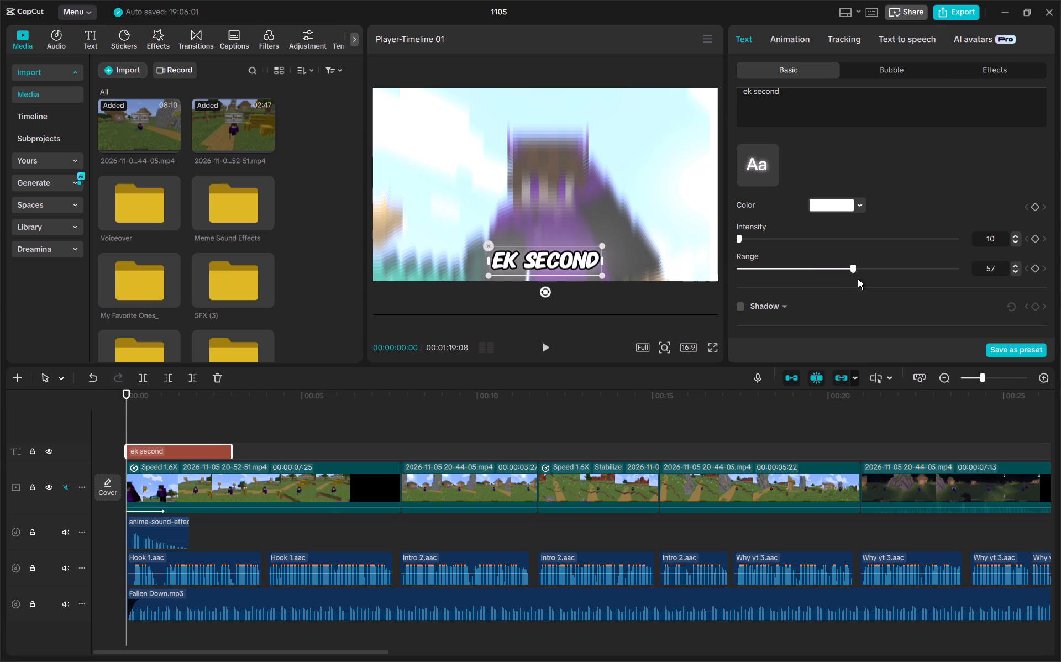
pyautogui.moveTo(858, 278); pyautogui.dragTo(852, 270)
# Enable a shadow on the text and set its blurriness to 0% and distance to 0.
pyautogui.scroll(-1, 858, 262)
pyautogui.click(746, 280)
pyautogui.click(744, 280)
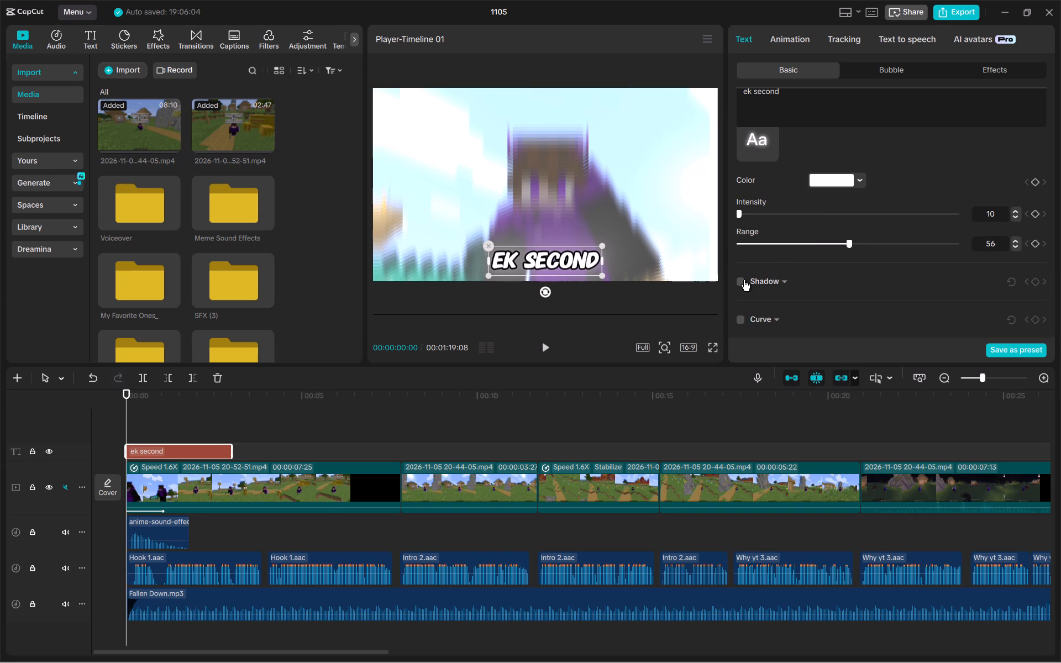
pyautogui.click(744, 281)
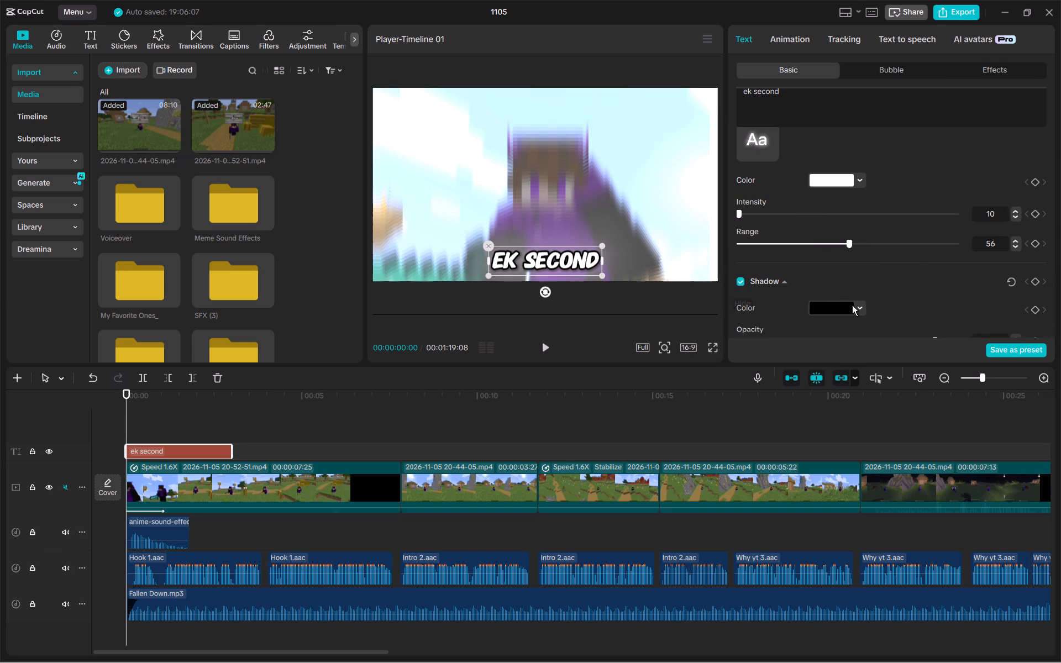
pyautogui.scroll(-2, 824, 275)
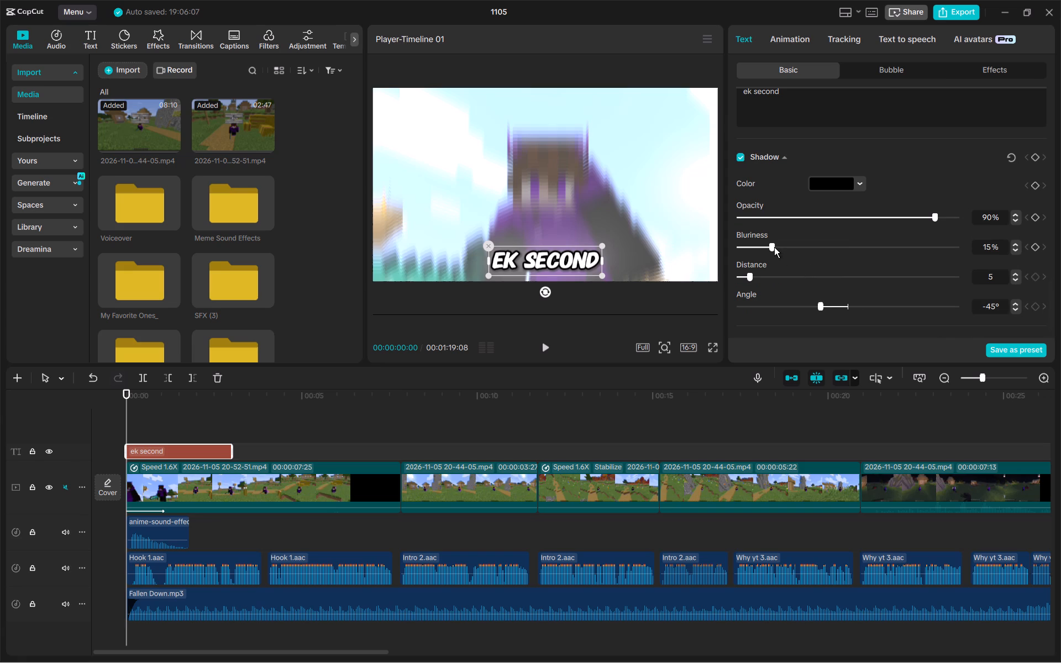
pyautogui.moveTo(773, 247); pyautogui.dragTo(716, 249)
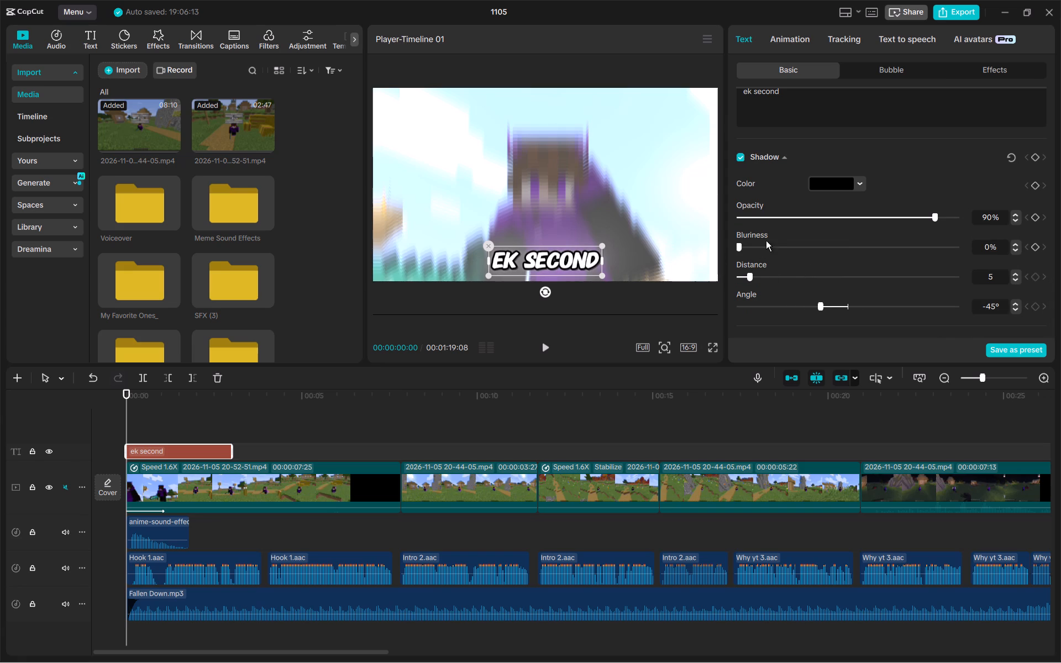
pyautogui.click(739, 158)
pyautogui.click(739, 158)
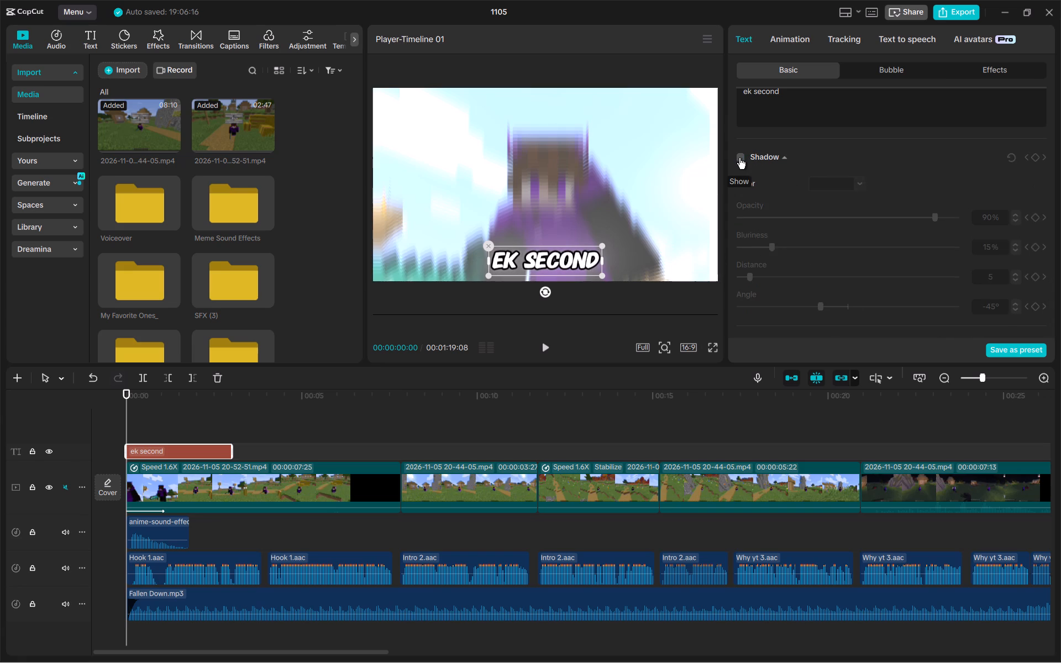
pyautogui.moveTo(762, 240); pyautogui.dragTo(721, 244)
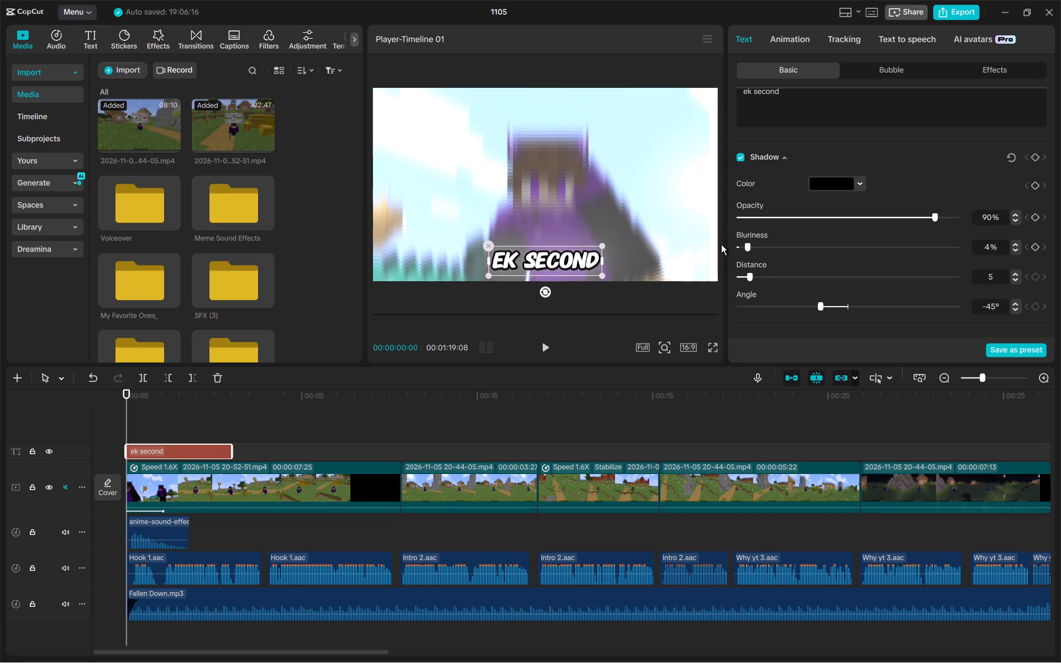
pyautogui.moveTo(721, 244); pyautogui.dragTo(718, 244)
pyautogui.moveTo(751, 276); pyautogui.dragTo(733, 278)
pyautogui.moveTo(733, 278); pyautogui.dragTo(728, 276)
# Raise the "ek second" text shadow's opacity to its maximum, keeping the shadow distance at 0.
pyautogui.click(763, 222)
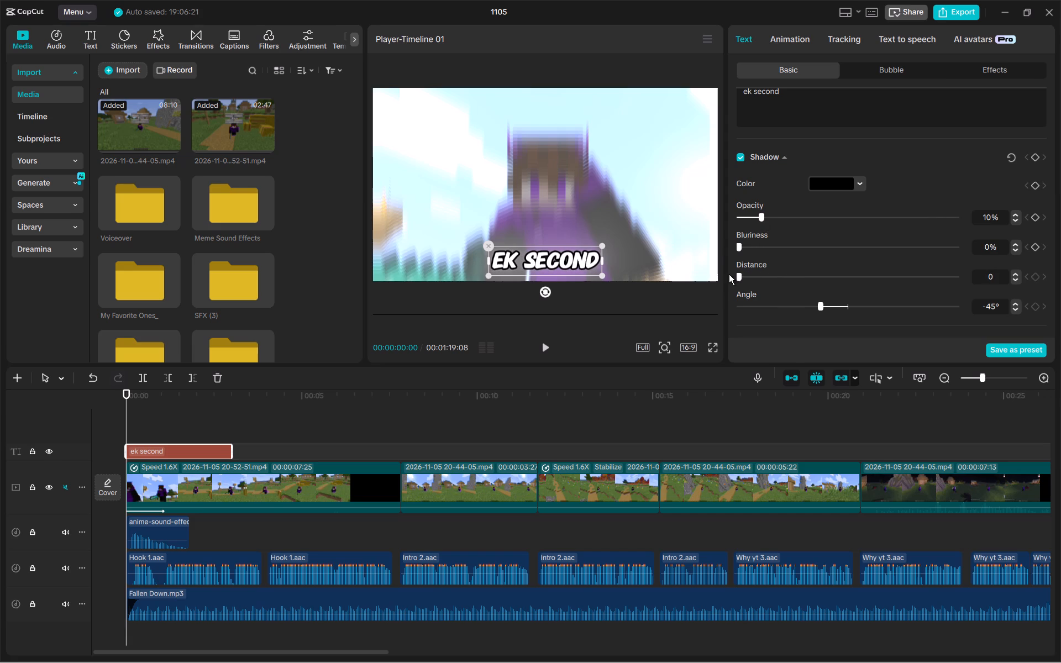
pyautogui.moveTo(737, 279); pyautogui.dragTo(889, 281)
pyautogui.moveTo(889, 281); pyautogui.dragTo(695, 288)
pyautogui.moveTo(764, 220); pyautogui.dragTo(826, 236)
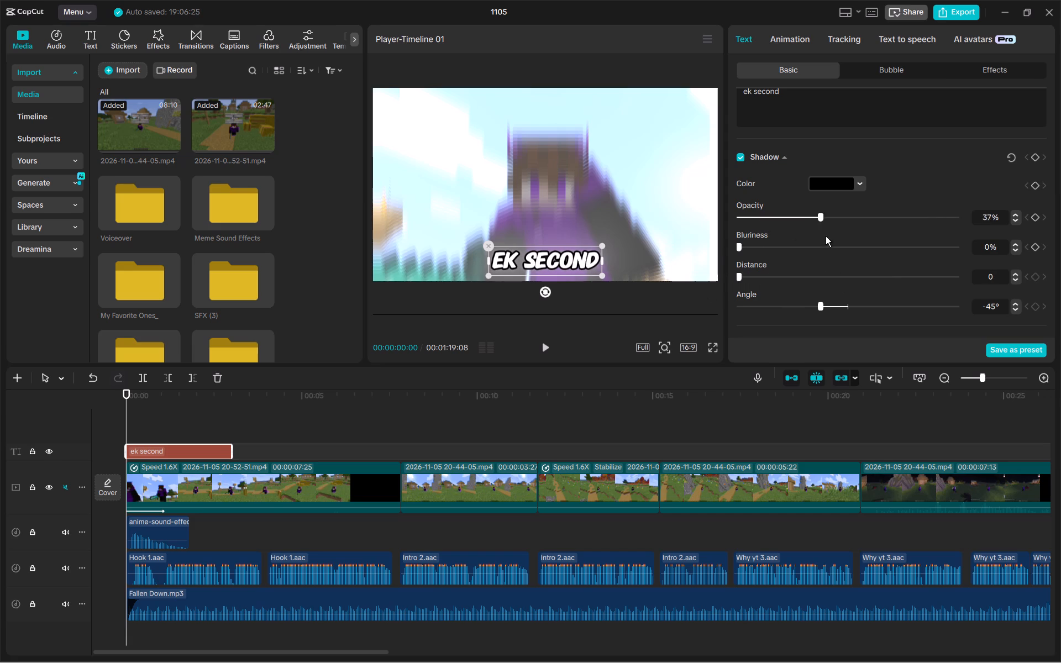
pyautogui.moveTo(826, 236); pyautogui.dragTo(1053, 251)
pyautogui.click(702, 301)
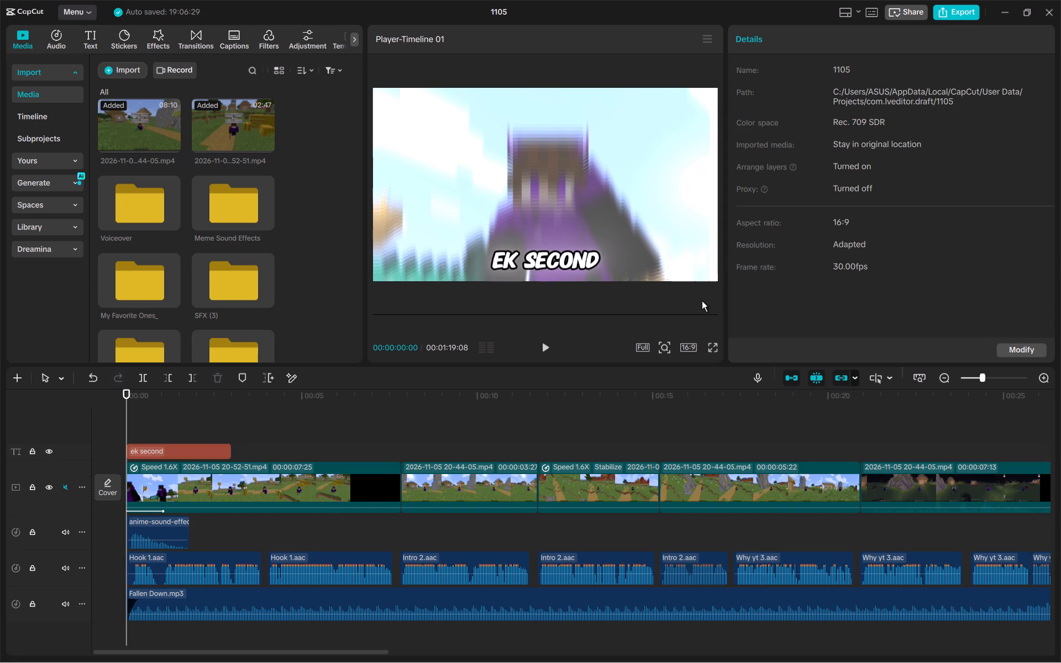
# Play the opening from the start to check how the styled "ek second" caption looks over the footage.
pyautogui.click(170, 446)
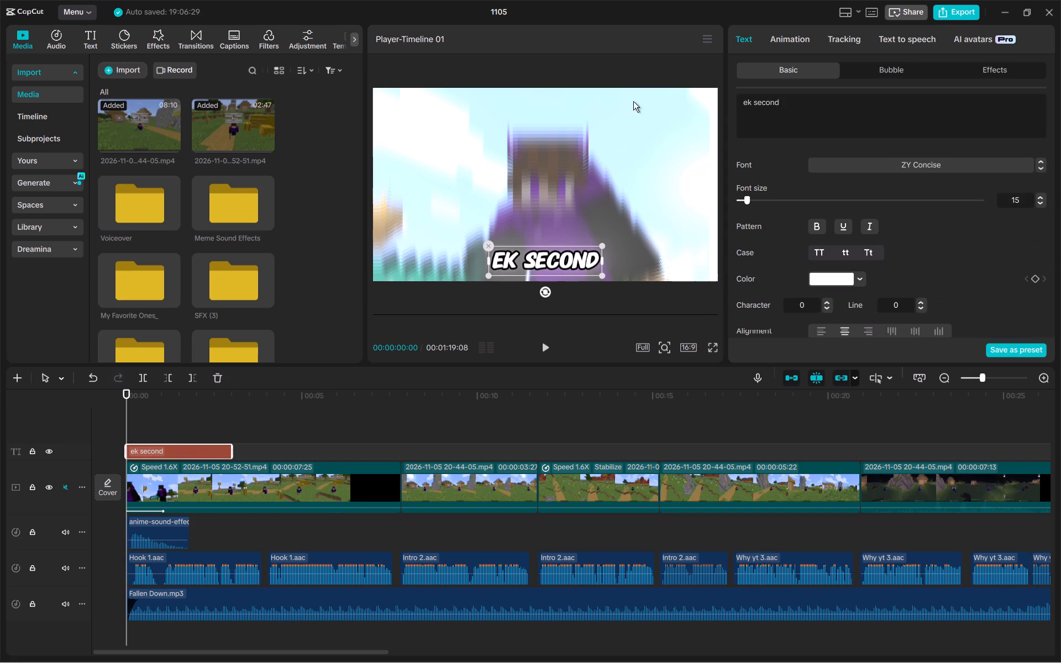
pyautogui.click(178, 428)
pyautogui.moveTo(178, 428); pyautogui.dragTo(0, 438)
pyautogui.press('space')
pyautogui.press('space')
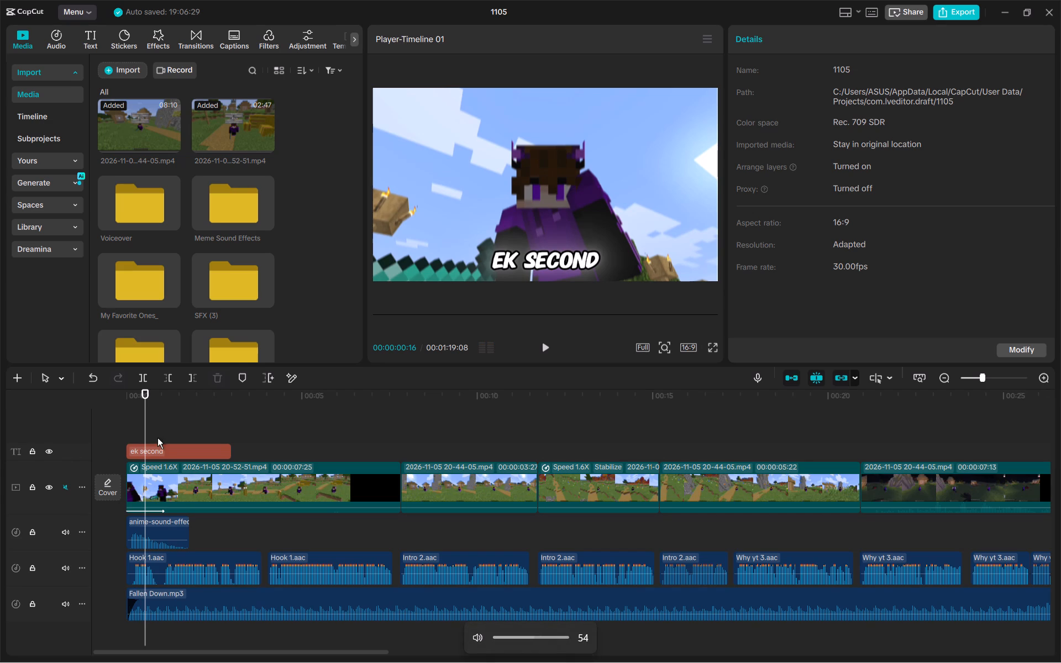
pyautogui.moveTo(157, 428); pyautogui.dragTo(54, 436)
pyautogui.press('space')
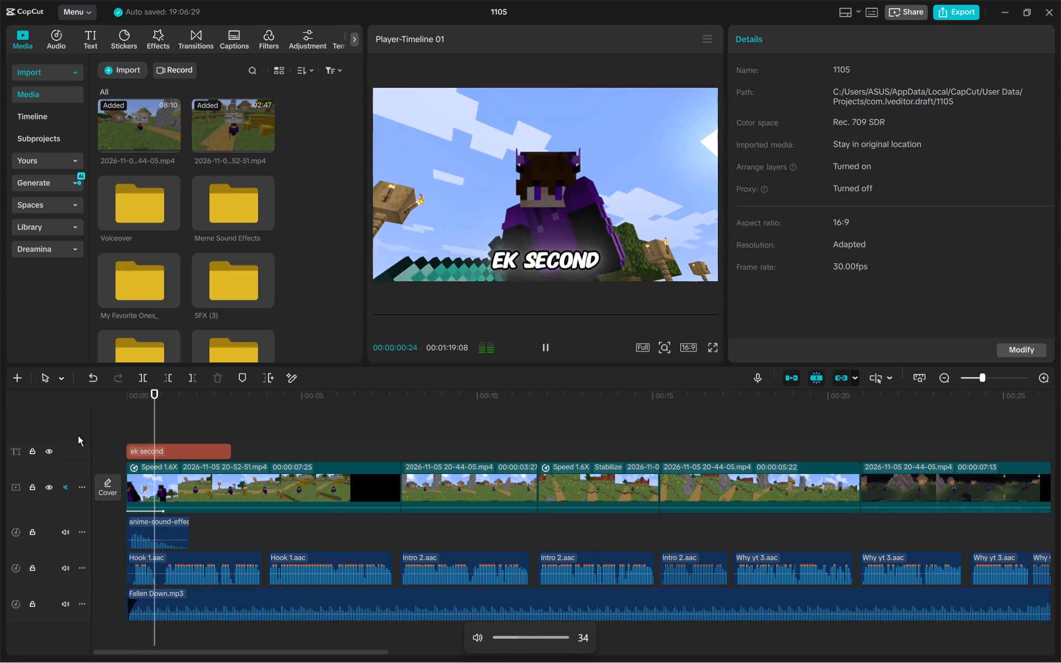
pyautogui.press('space')
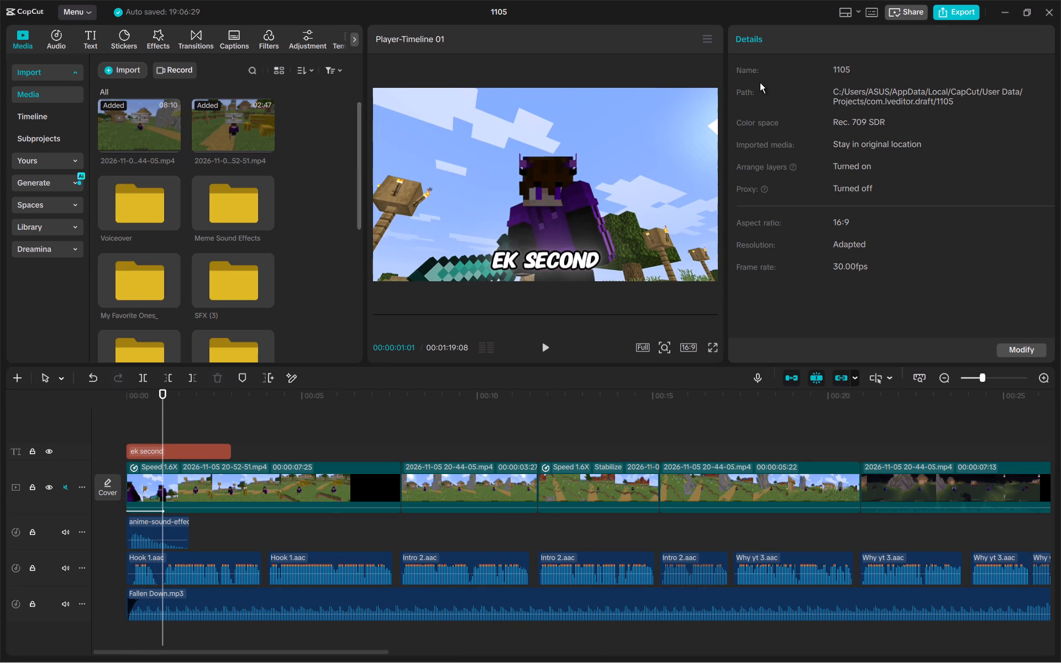
# Search the entrance animations for zoom and apply Zoom In to the "ek second" caption.
pyautogui.click(234, 408)
pyautogui.click(162, 439)
pyautogui.click(164, 448)
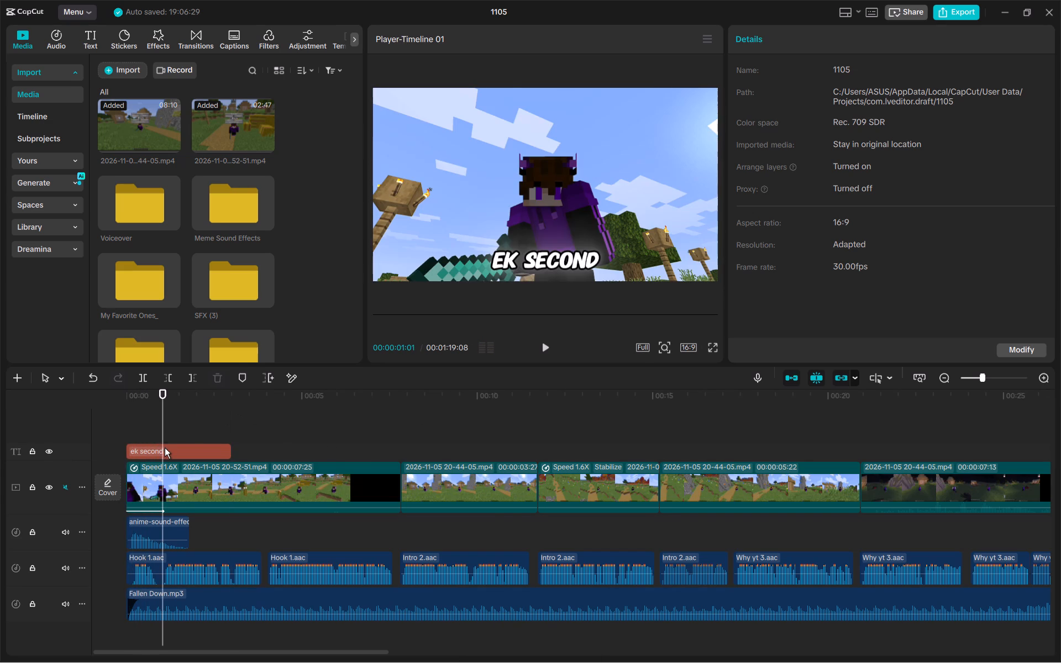
pyautogui.click(787, 46)
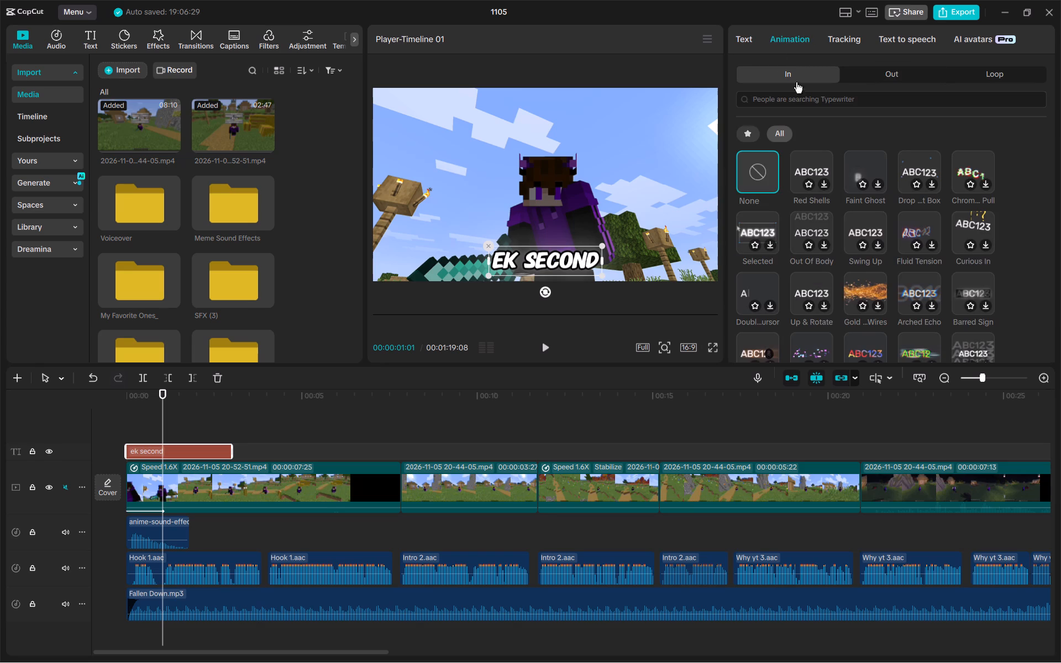
pyautogui.click(843, 113)
pyautogui.click(841, 104)
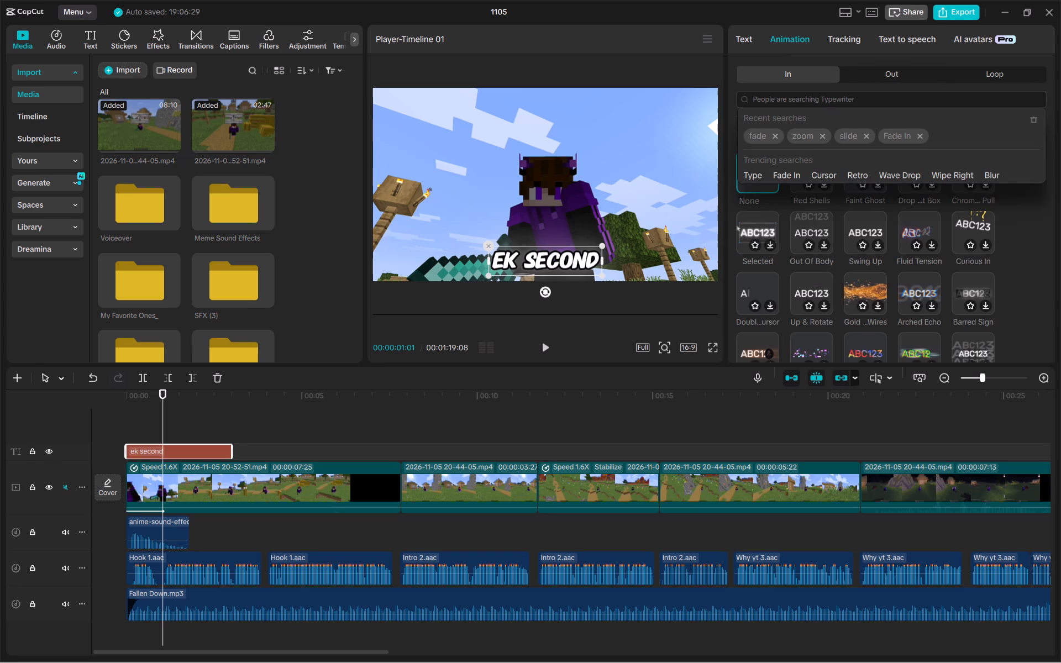
pyautogui.click(808, 136)
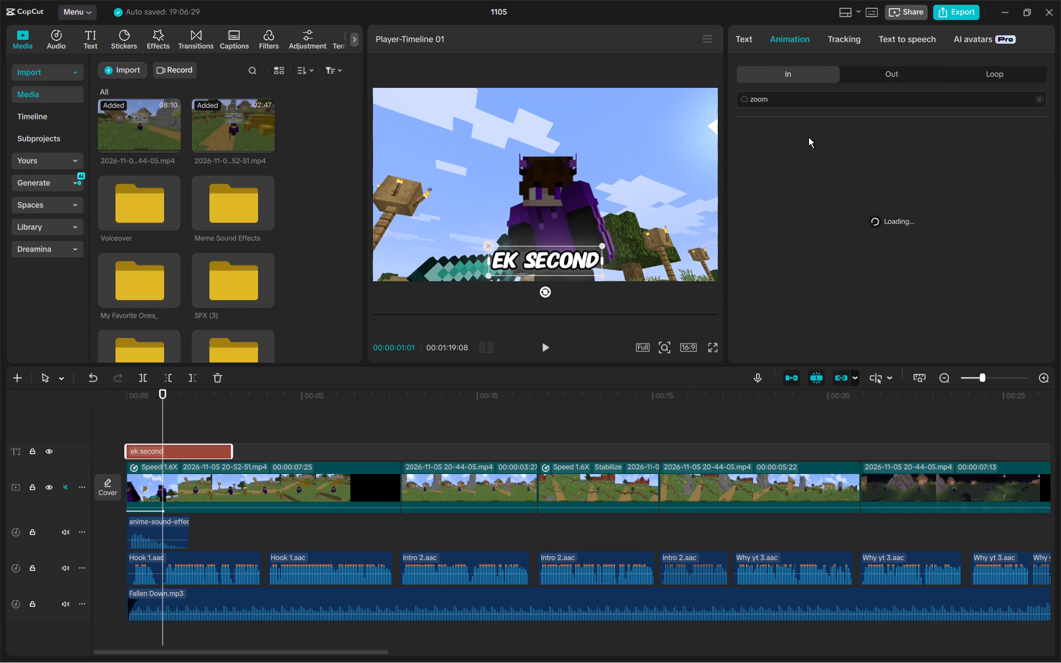
pyautogui.click(807, 141)
# Search the exit animations for slide and apply Slide Down to the "ek second" caption.
pyautogui.doubleClick(870, 83)
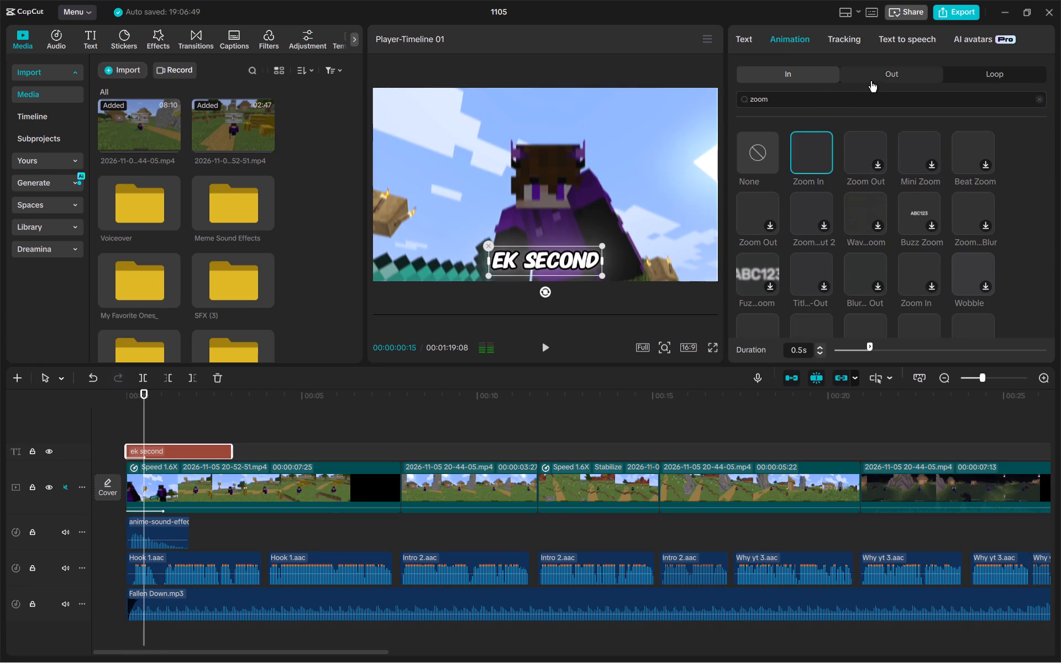
pyautogui.click(850, 104)
pyautogui.click(849, 136)
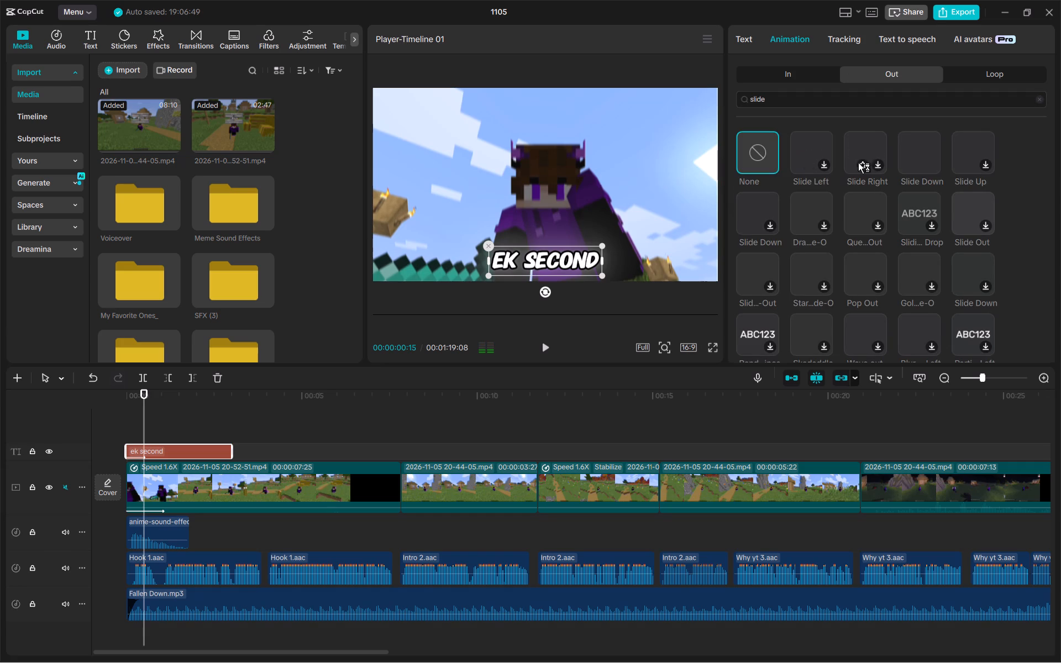
pyautogui.click(895, 151)
pyautogui.click(924, 153)
# Preview the animated caption from the start and trim the end of its clip to about 0.9 seconds.
pyautogui.click(195, 413)
pyautogui.moveTo(195, 414); pyautogui.dragTo(119, 446)
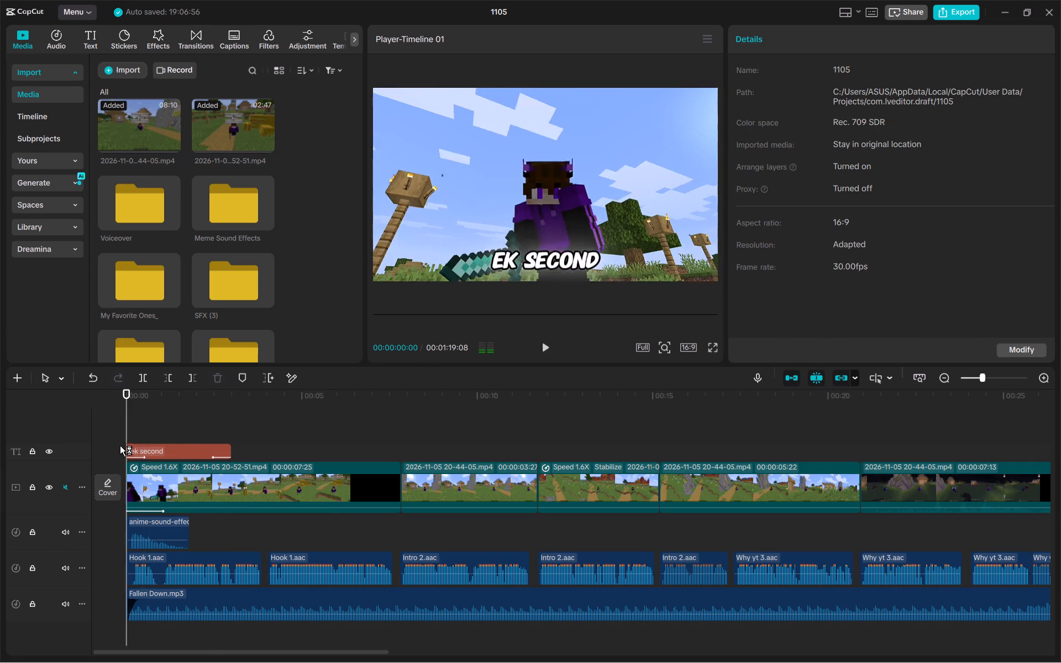
pyautogui.press('space')
pyautogui.press('space')
pyautogui.click(165, 459)
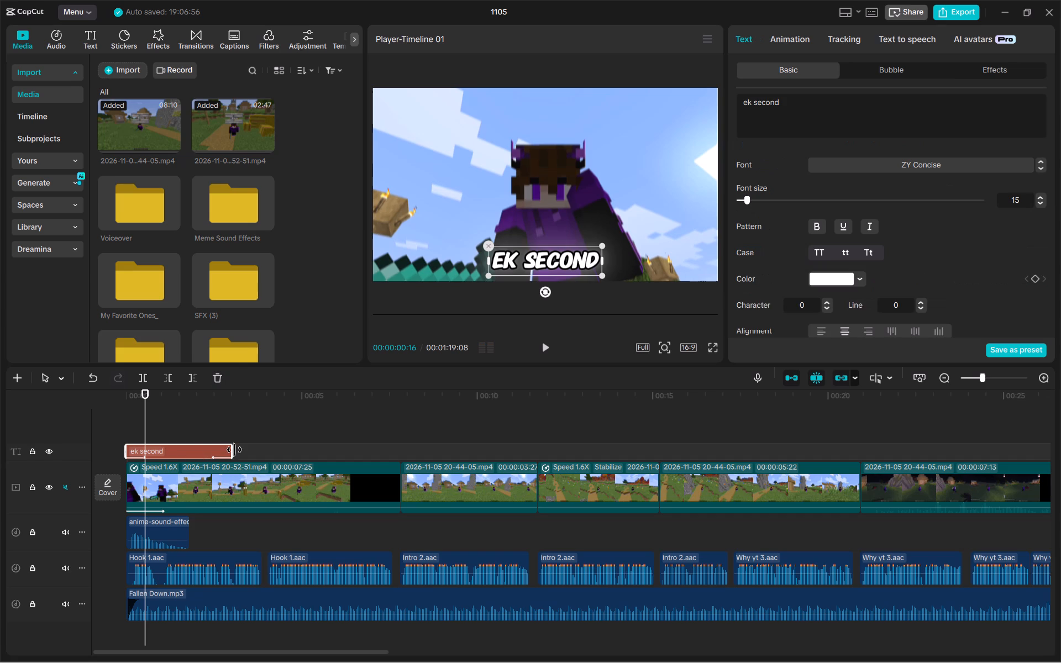
pyautogui.moveTo(234, 450); pyautogui.dragTo(156, 447)
# Set both the entrance and exit animation durations of the "ek second" caption to 0.2 s.
pyautogui.moveTo(144, 428); pyautogui.dragTo(57, 441)
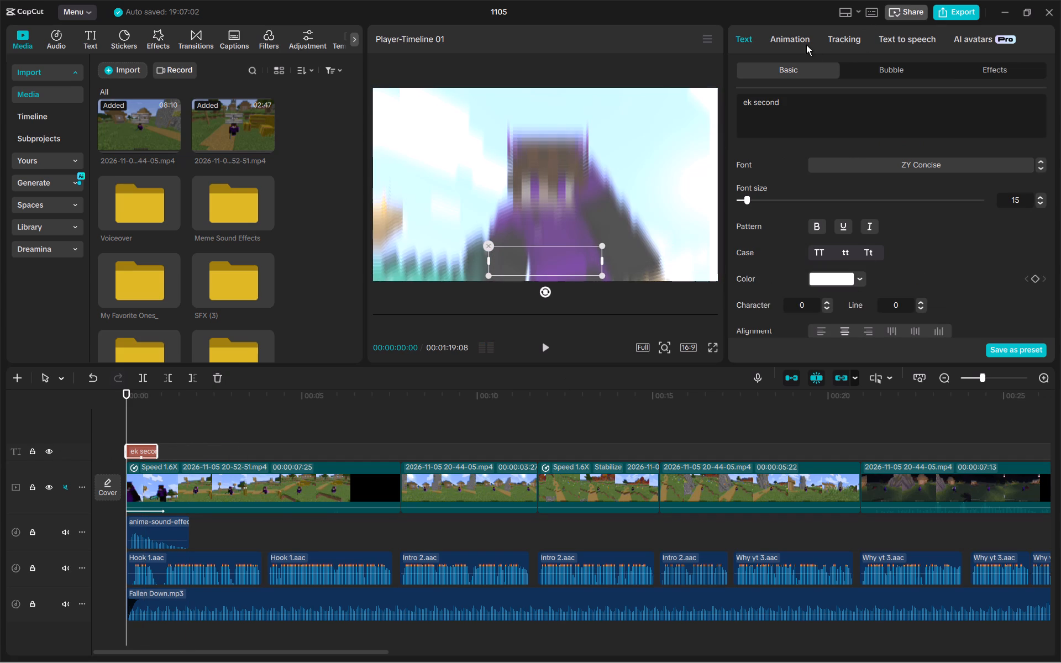
pyautogui.click(806, 45)
pyautogui.click(887, 348)
pyautogui.moveTo(887, 348); pyautogui.dragTo(861, 348)
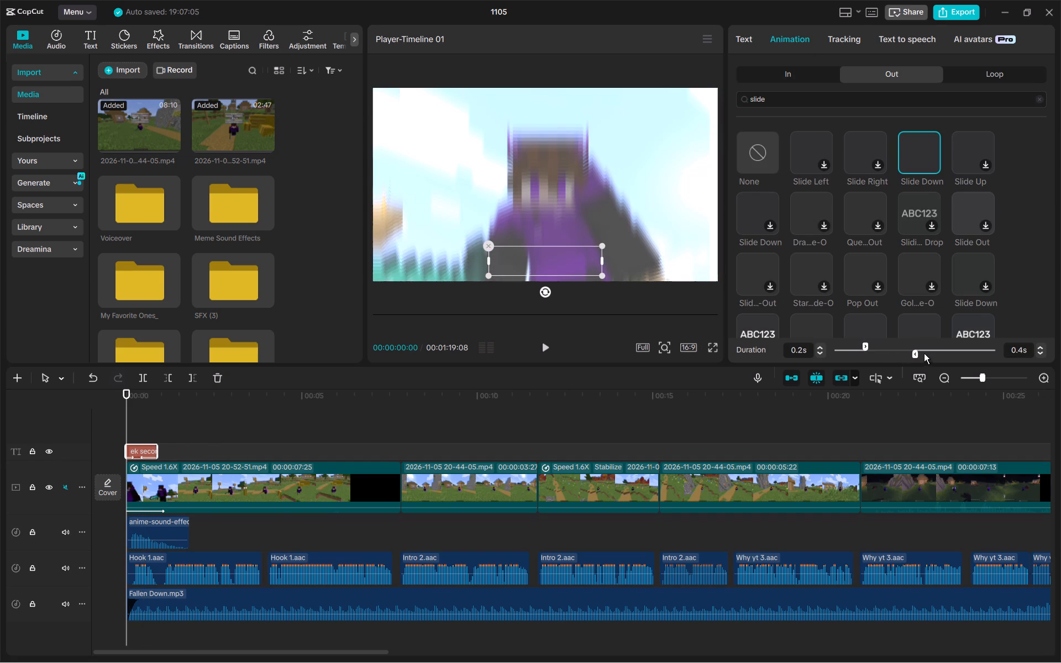
pyautogui.moveTo(913, 350); pyautogui.dragTo(958, 361)
# Play and scrub the opening second to check the caption's animations and timing against the voiceover.
pyautogui.click(150, 432)
pyautogui.moveTo(150, 432); pyautogui.dragTo(129, 429)
pyautogui.moveTo(129, 429); pyautogui.dragTo(120, 430)
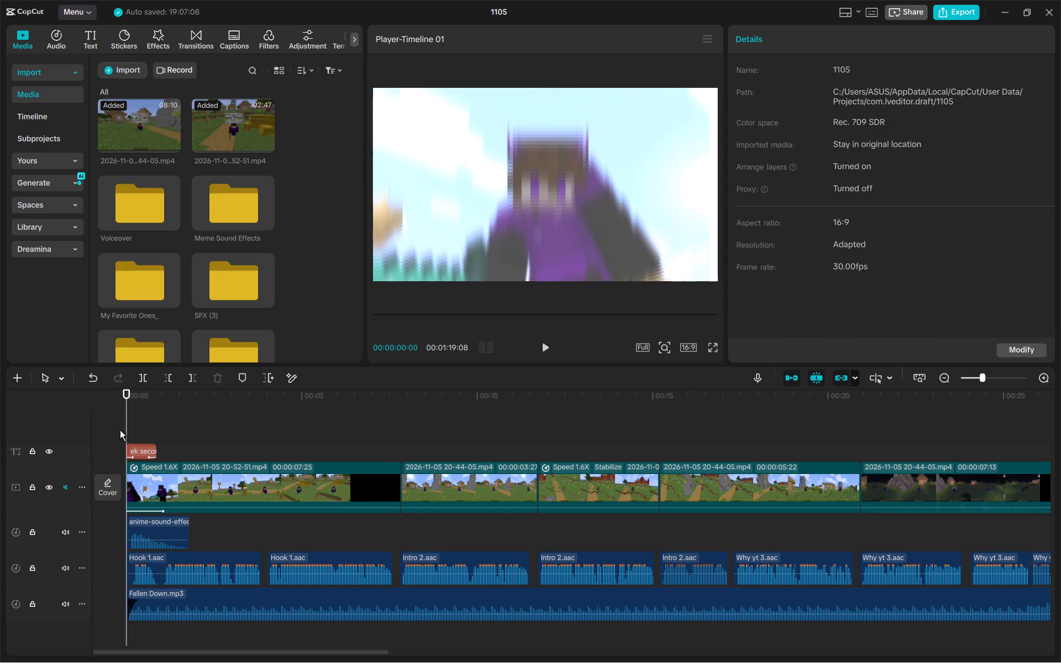
pyautogui.press('space')
pyautogui.press('space')
pyautogui.click(148, 431)
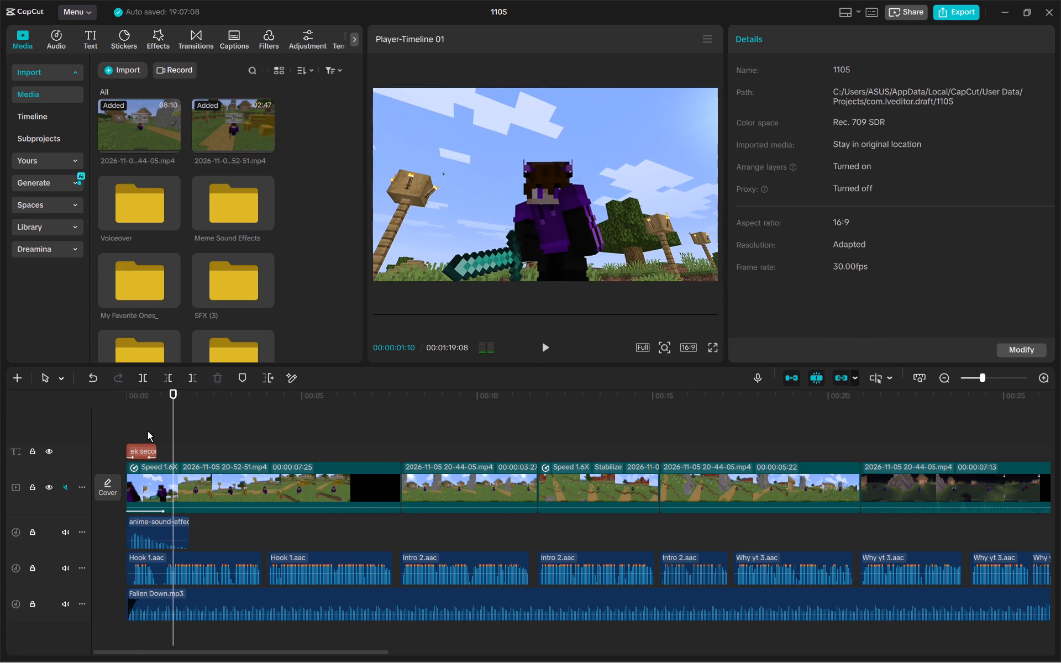
pyautogui.click(149, 438)
pyautogui.keyDown('ctrl'); pyautogui.scroll(5, 139, 444); pyautogui.keyUp('ctrl')
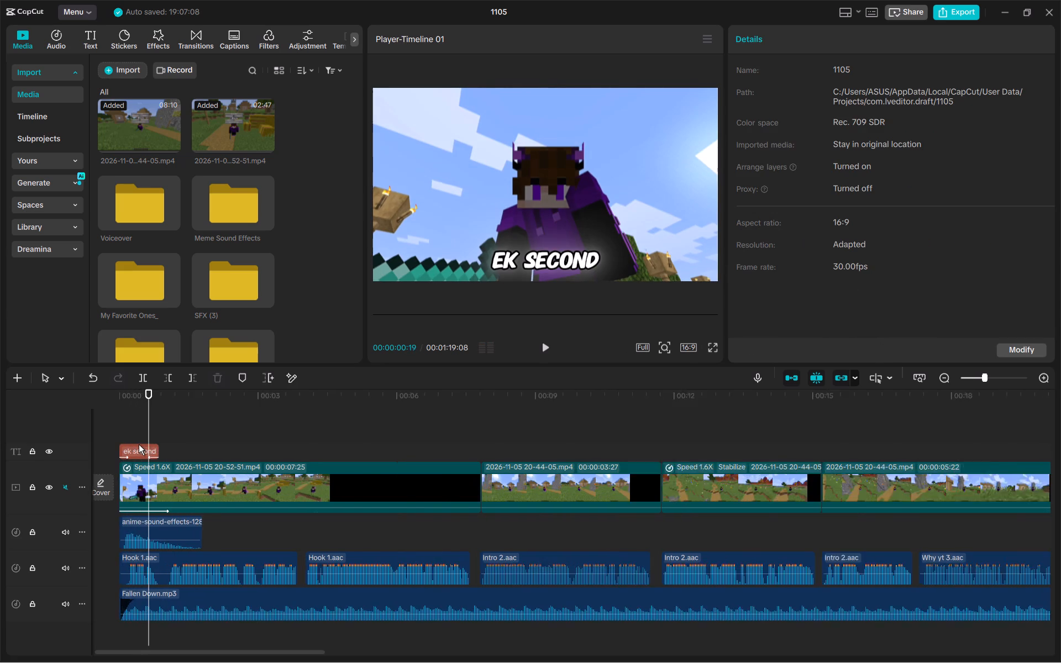
pyautogui.keyDown('ctrl'); pyautogui.scroll(3, 139, 444); pyautogui.keyUp('ctrl')
pyautogui.click(154, 460)
pyautogui.click(136, 439)
pyautogui.click(140, 451)
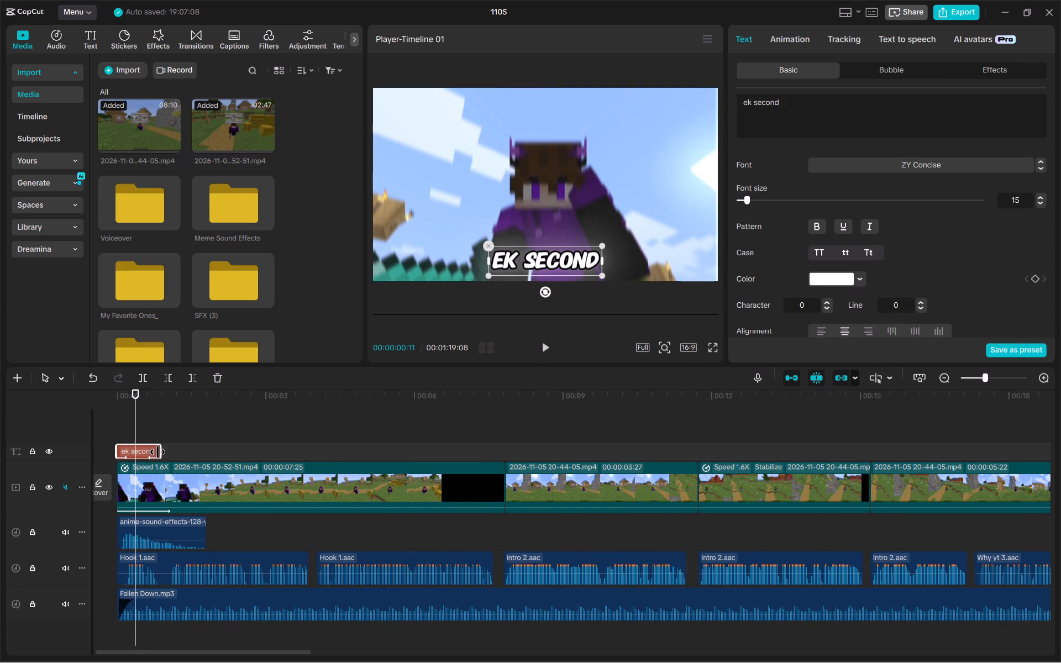
pyautogui.click(119, 430)
pyautogui.press('space')
pyautogui.press('space')
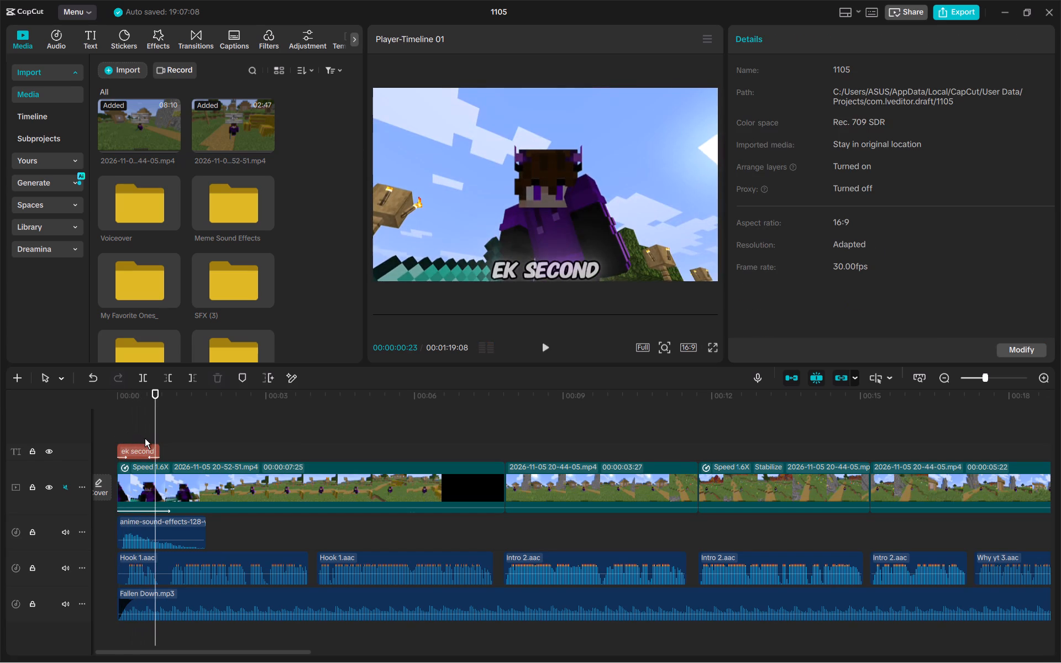
pyautogui.press('space')
pyautogui.press('space')
# Shorten the "ek second" clip and shift it later so it runs from about 0.2 to 0.8 seconds.
pyautogui.keyDown('ctrl'); pyautogui.scroll(6, 162, 441); pyautogui.keyUp('ctrl')
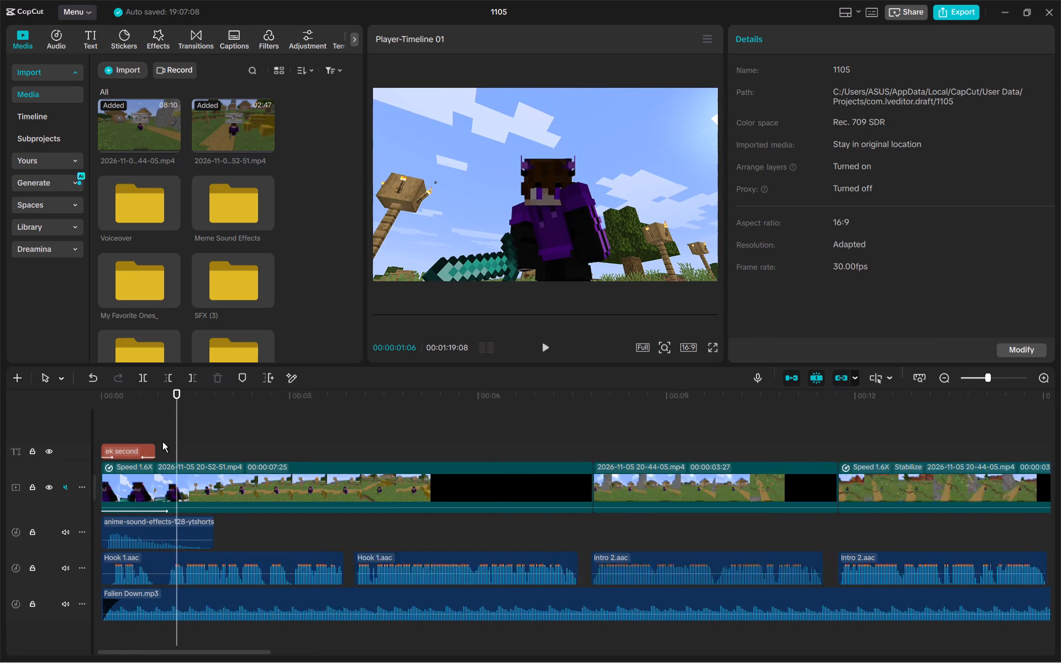
pyautogui.keyDown('ctrl'); pyautogui.scroll(9, 162, 441); pyautogui.keyUp('ctrl')
pyautogui.moveTo(177, 434); pyautogui.dragTo(136, 438)
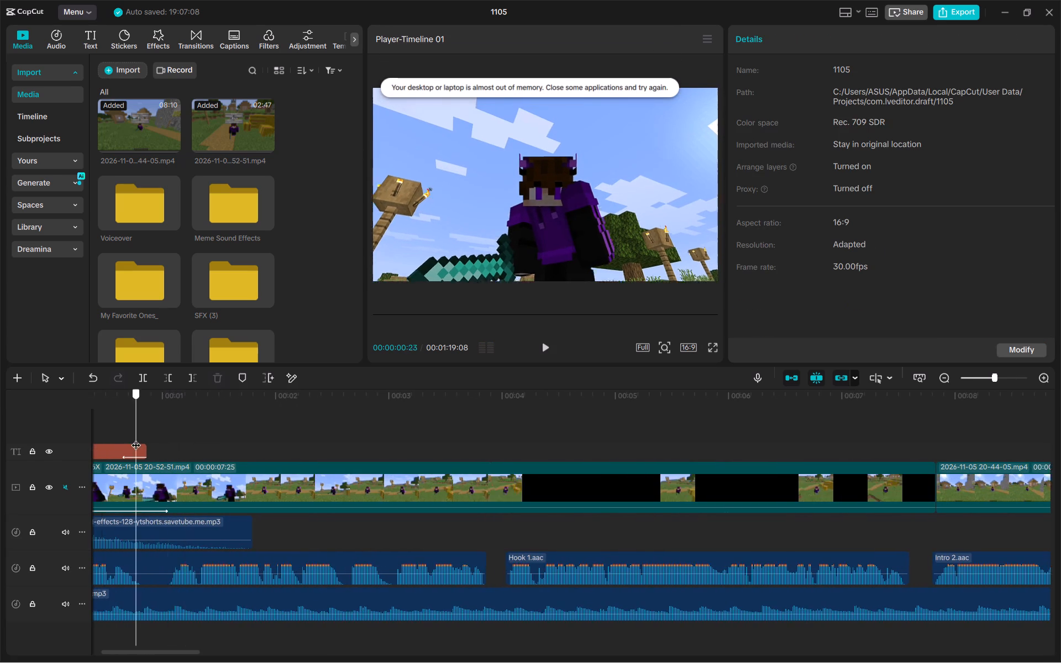
pyautogui.moveTo(136, 438); pyautogui.dragTo(229, 436)
pyautogui.click(175, 446)
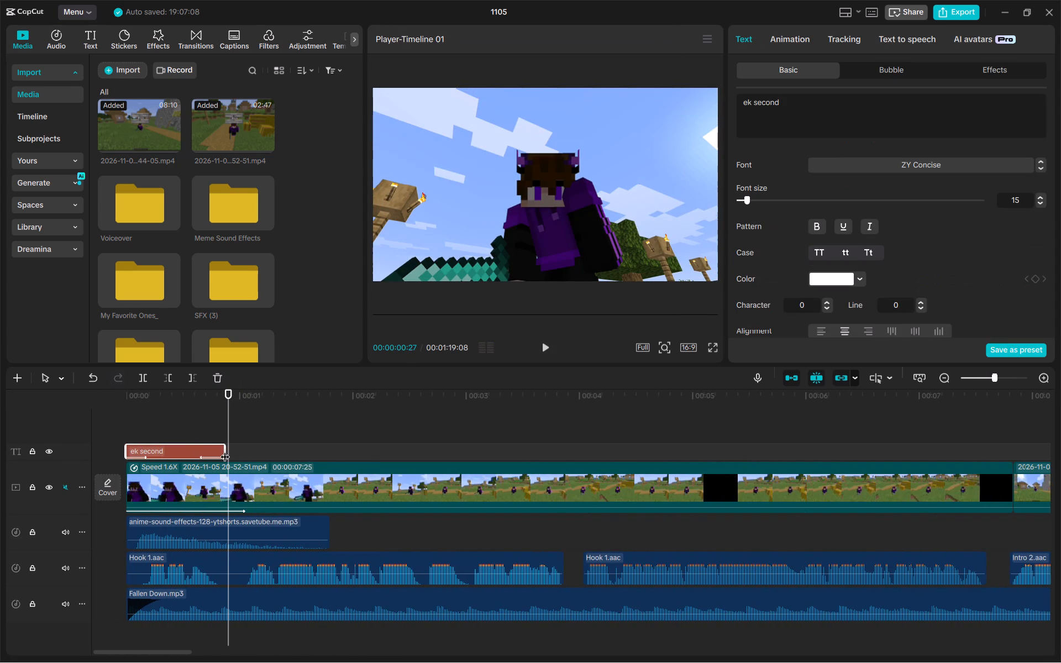
pyautogui.moveTo(225, 450); pyautogui.dragTo(200, 449)
pyautogui.moveTo(157, 448); pyautogui.dragTo(178, 448)
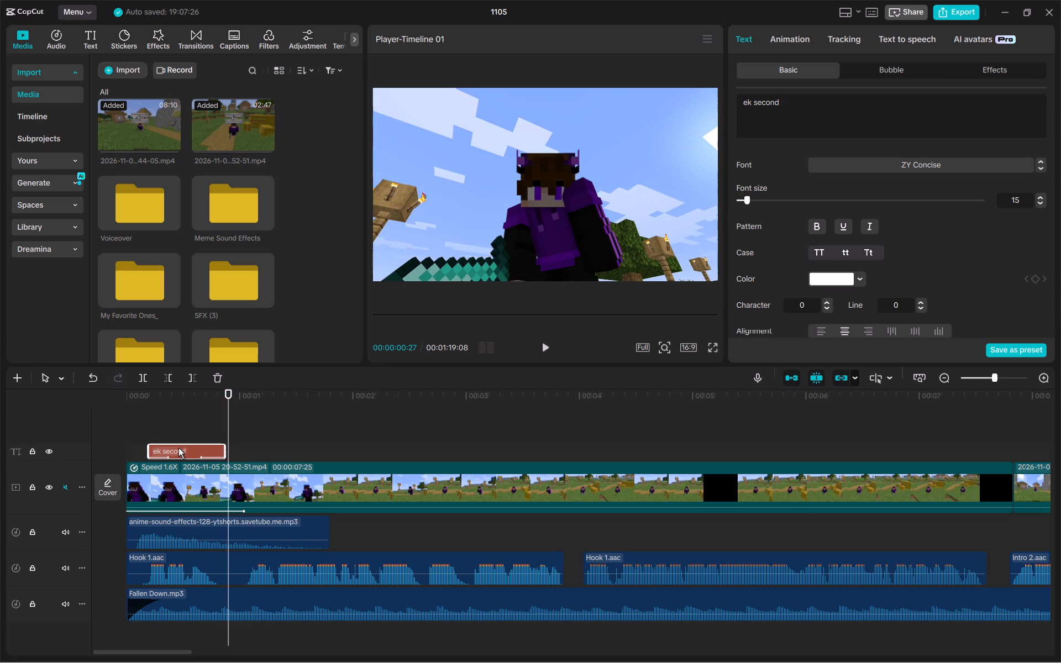
pyautogui.click(224, 444)
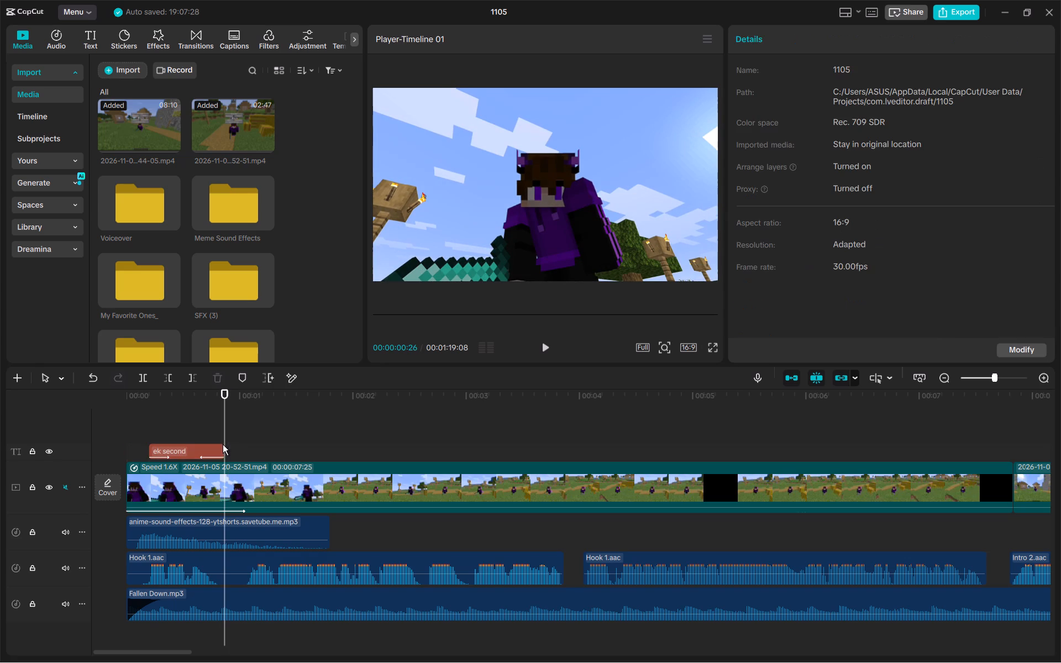
pyautogui.click(216, 449)
pyautogui.moveTo(223, 449); pyautogui.dragTo(214, 449)
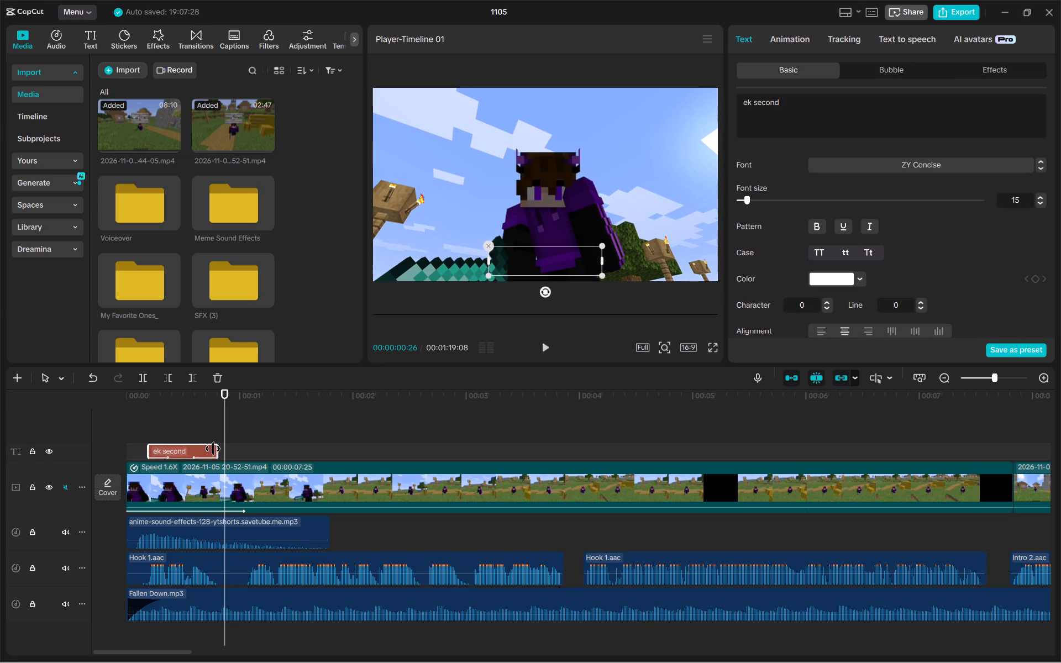
# Play the opening from the start to check the retimed "ek second" caption.
pyautogui.click(155, 433)
pyautogui.moveTo(155, 432); pyautogui.dragTo(118, 422)
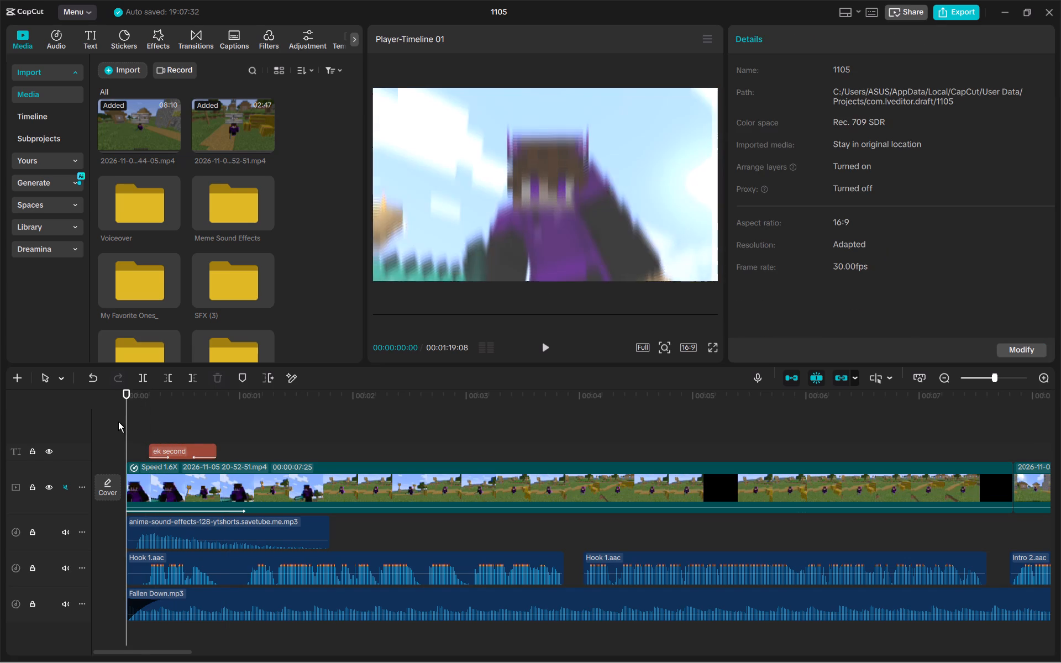
pyautogui.press('space')
pyautogui.press('space')
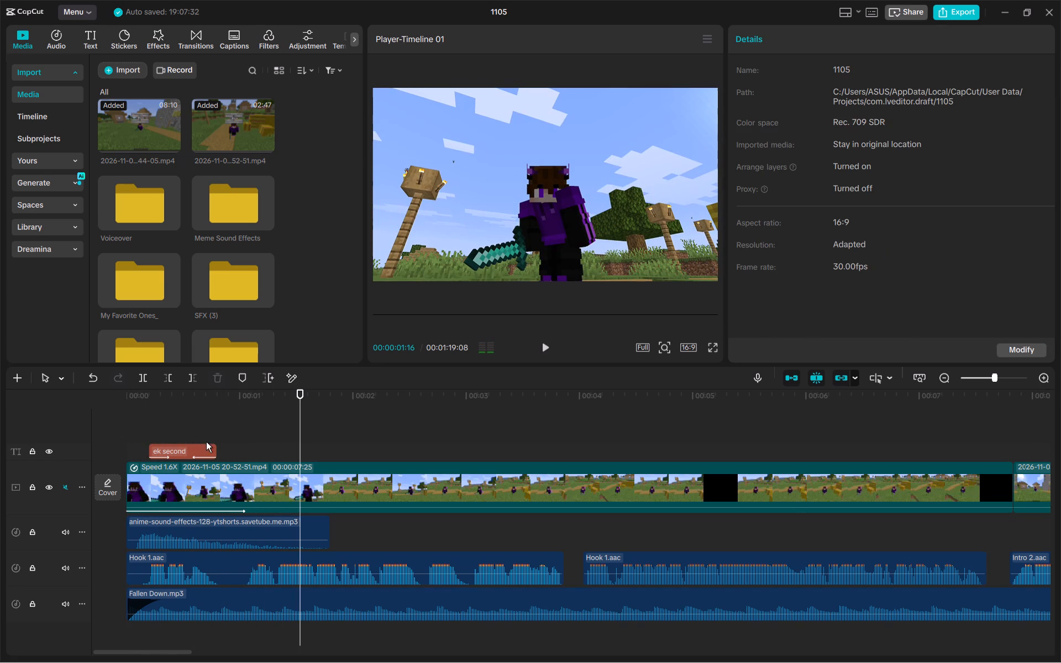
pyautogui.click(161, 457)
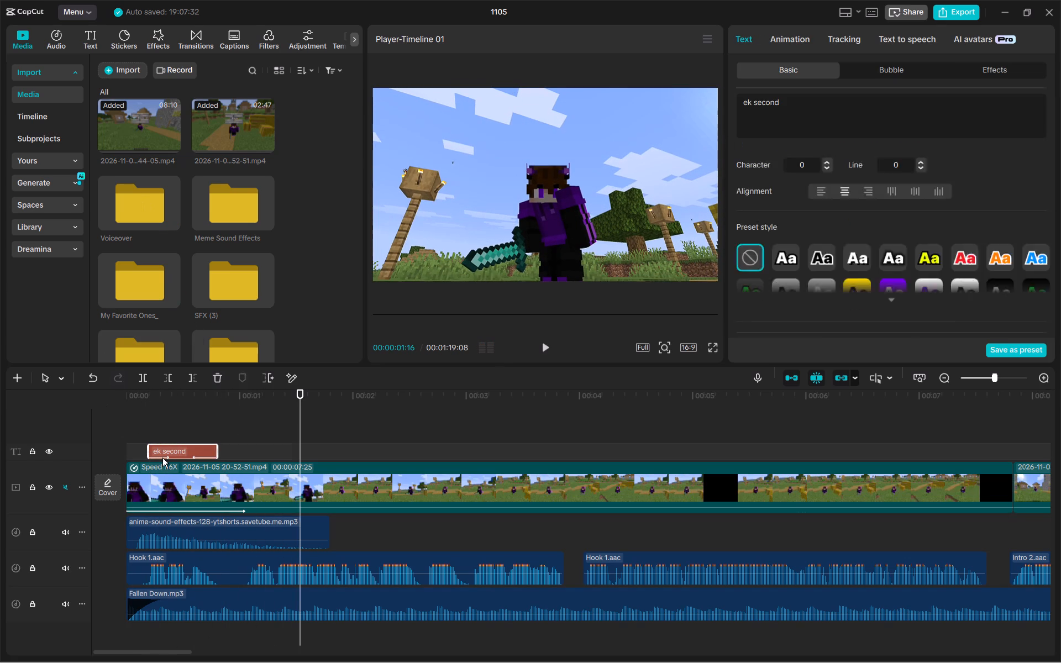
pyautogui.moveTo(249, 424); pyautogui.dragTo(254, 429)
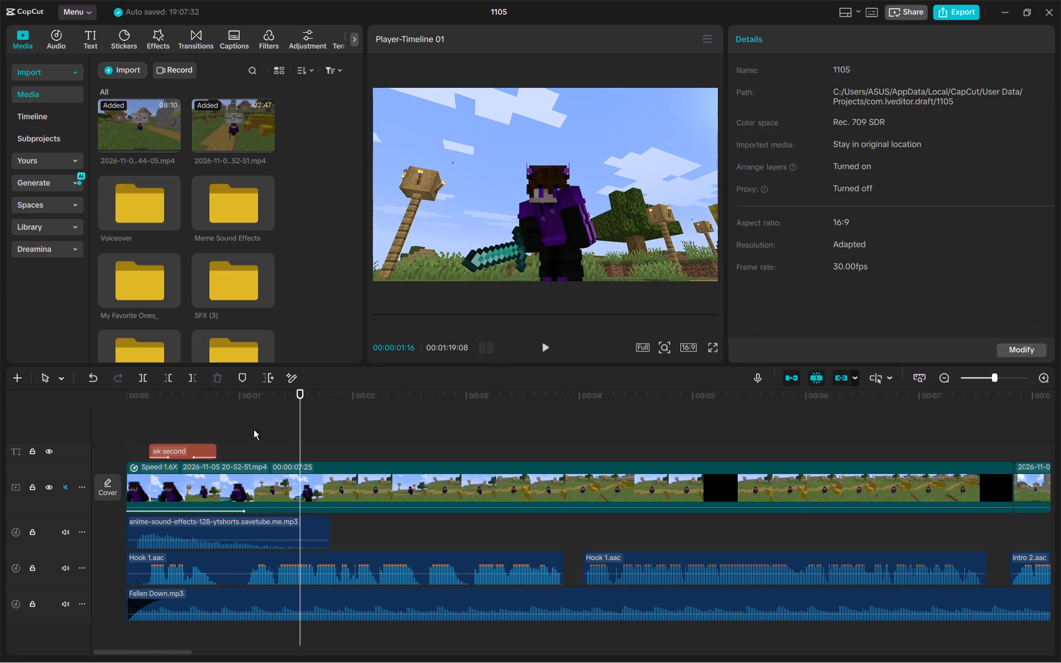
# Play the voiceover after the "ek second" caption and add a timeline marker at 00:00:01:16, where the phrase ends.
pyautogui.press('space')
pyautogui.click(254, 429)
pyautogui.press('space')
pyautogui.press('space')
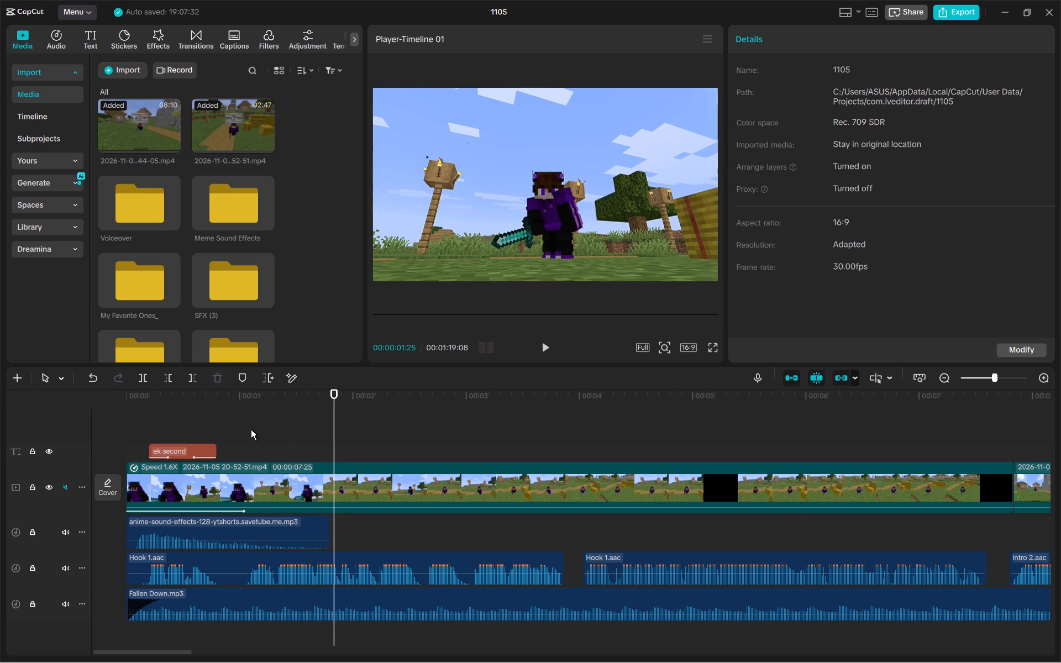
pyautogui.click(244, 424)
pyautogui.press('space')
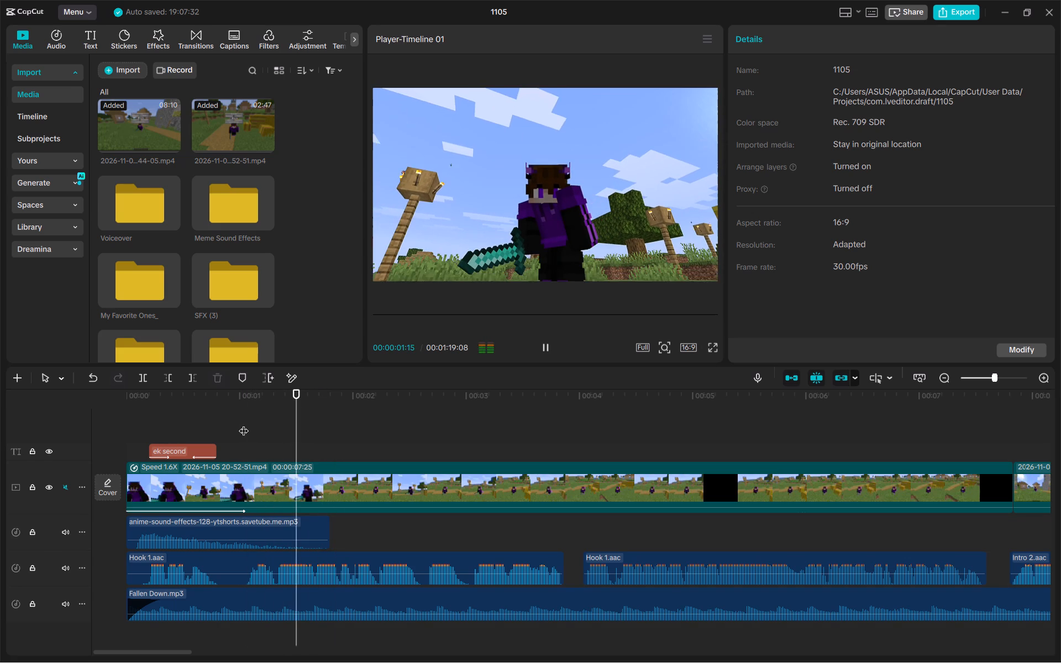
pyautogui.press('space')
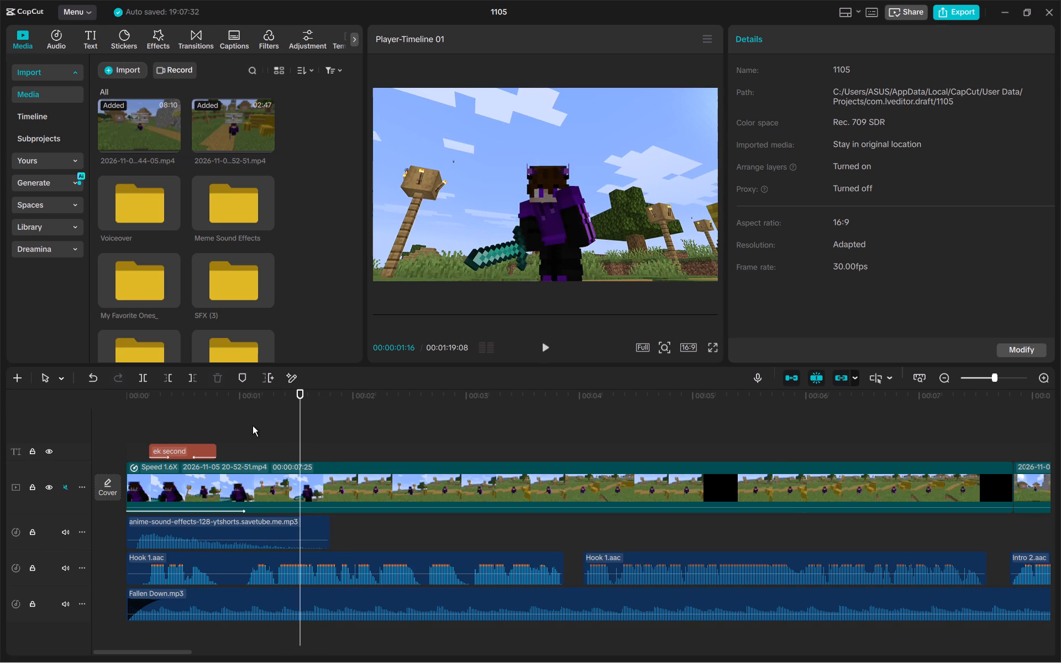
pyautogui.click(244, 378)
# Duplicate the "ek second" caption, then position and trim the copy to run from about 1.1 to 1.5 seconds.
pyautogui.click(191, 449)
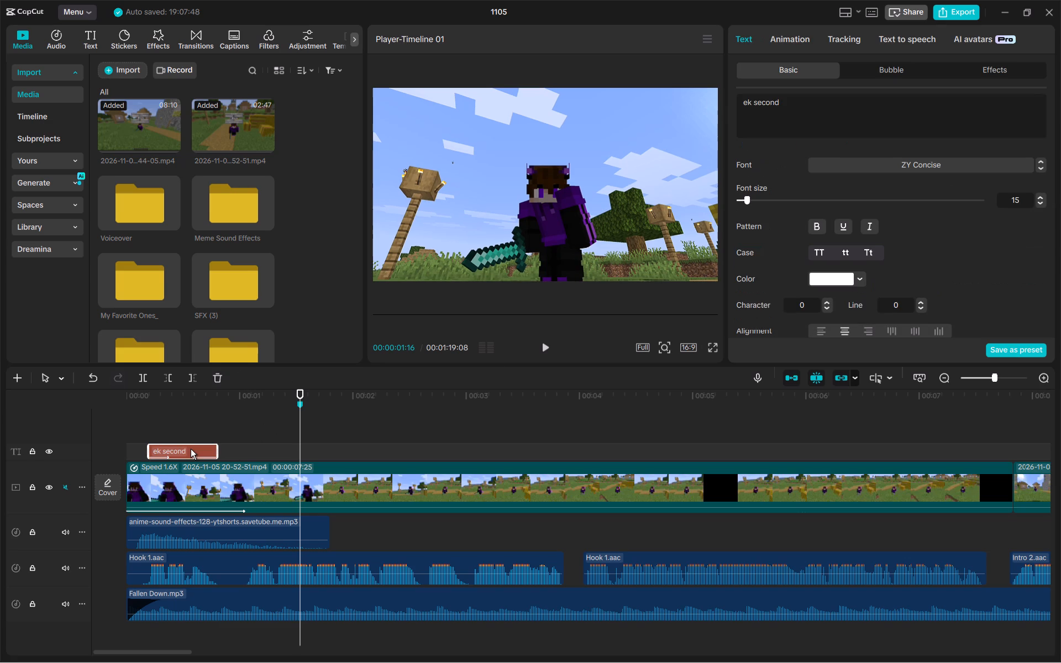
pyautogui.hotkey('ctrl', 'c')
pyautogui.hotkey('ctrl', 'v')
pyautogui.moveTo(323, 449); pyautogui.dragTo(260, 450)
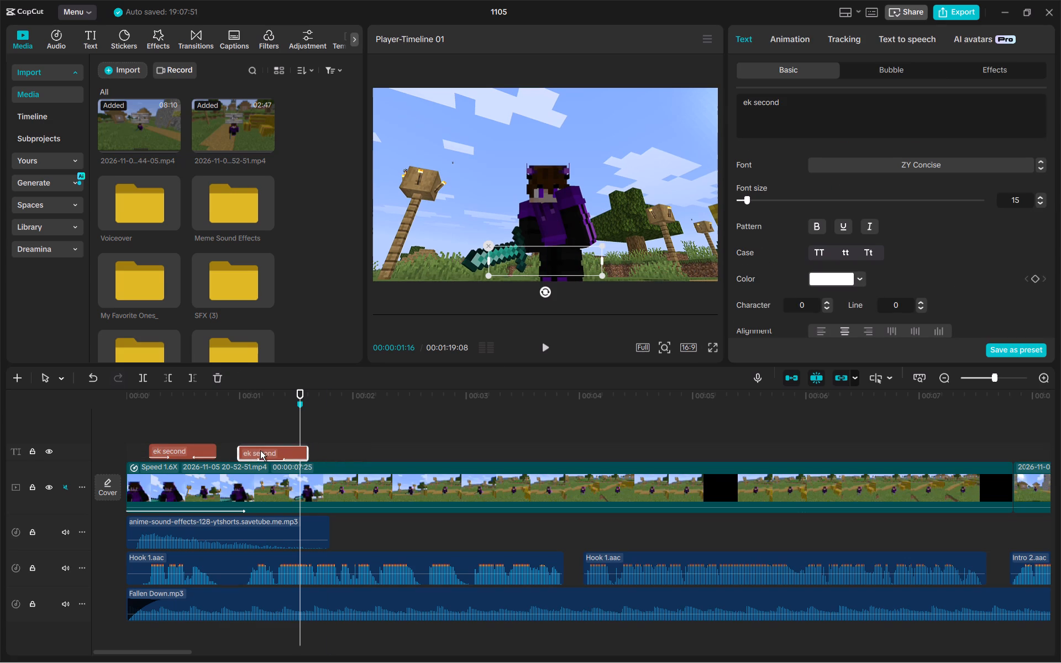
pyautogui.moveTo(260, 450); pyautogui.dragTo(273, 449)
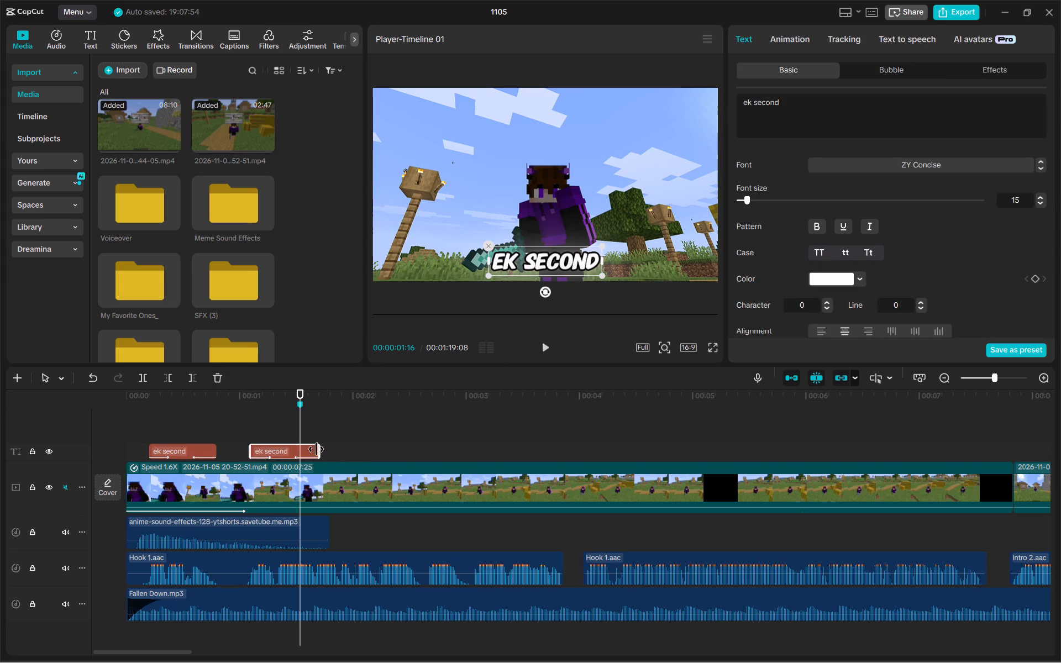
pyautogui.moveTo(319, 451); pyautogui.dragTo(298, 451)
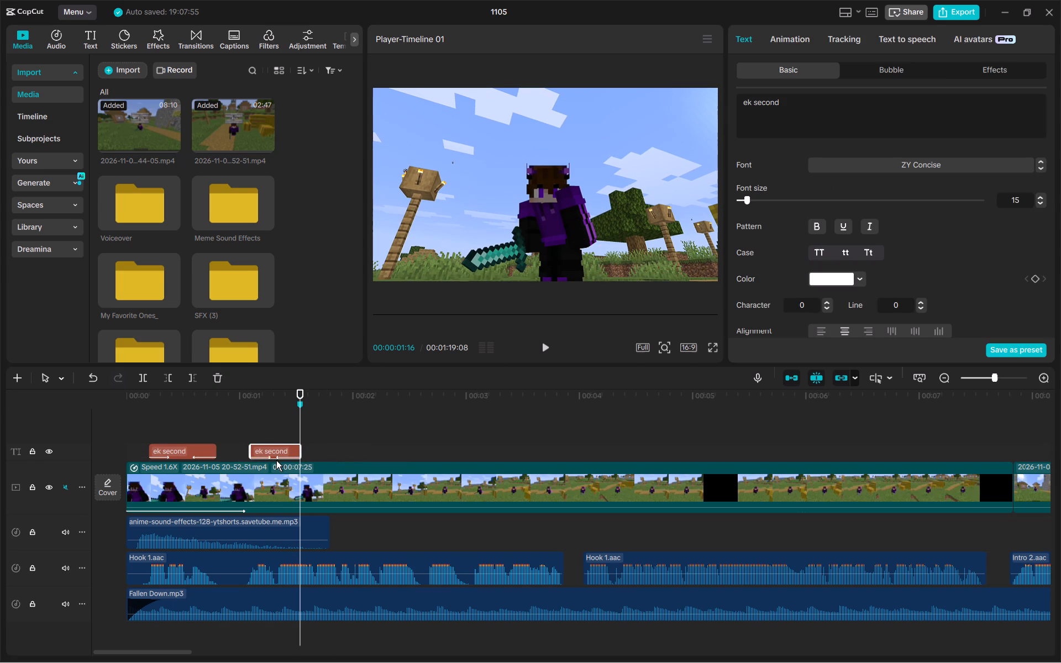
# Change the duplicated caption's text to "agar tumne".
pyautogui.moveTo(799, 115); pyautogui.dragTo(726, 86)
pyautogui.moveTo(726, 86); pyautogui.dragTo(724, 86)
pyautogui.write('agar')
pyautogui.press('space')
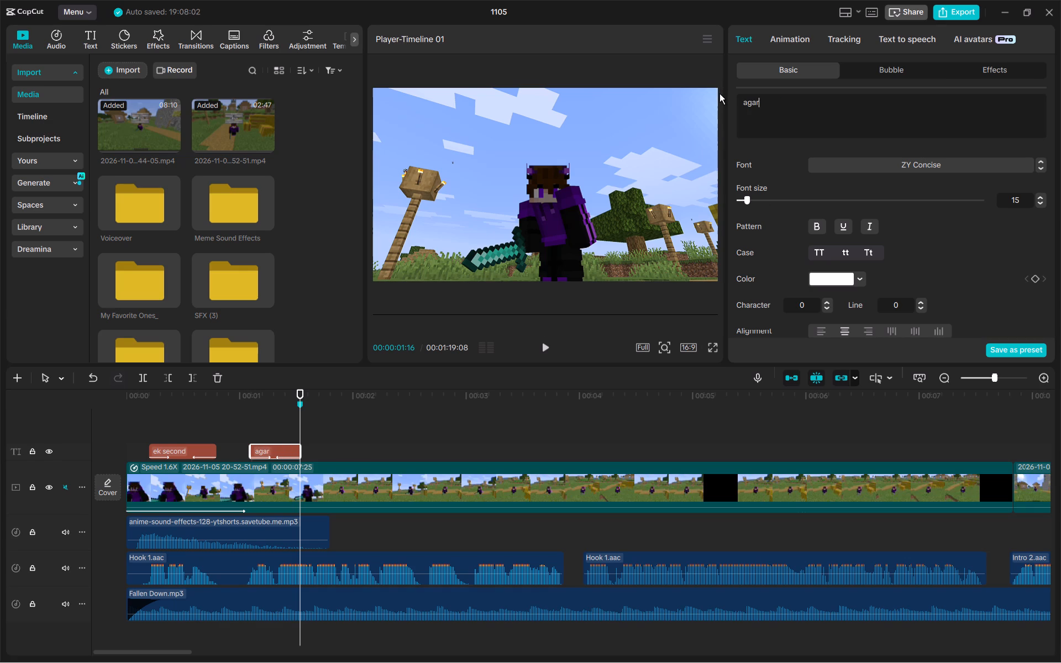
pyautogui.write('tumne')
# Play the opening to check the "agar tumne" caption against the voiceover, and return the playhead to the 00:00:01:16 marker.
pyautogui.click(133, 428)
pyautogui.press('space')
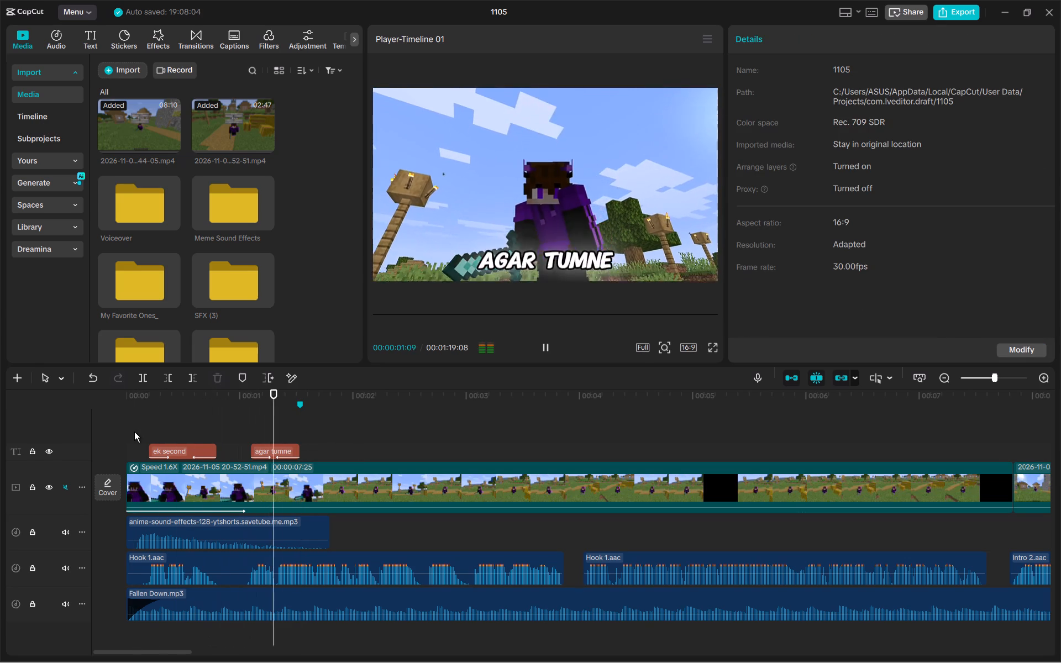
pyautogui.press('space')
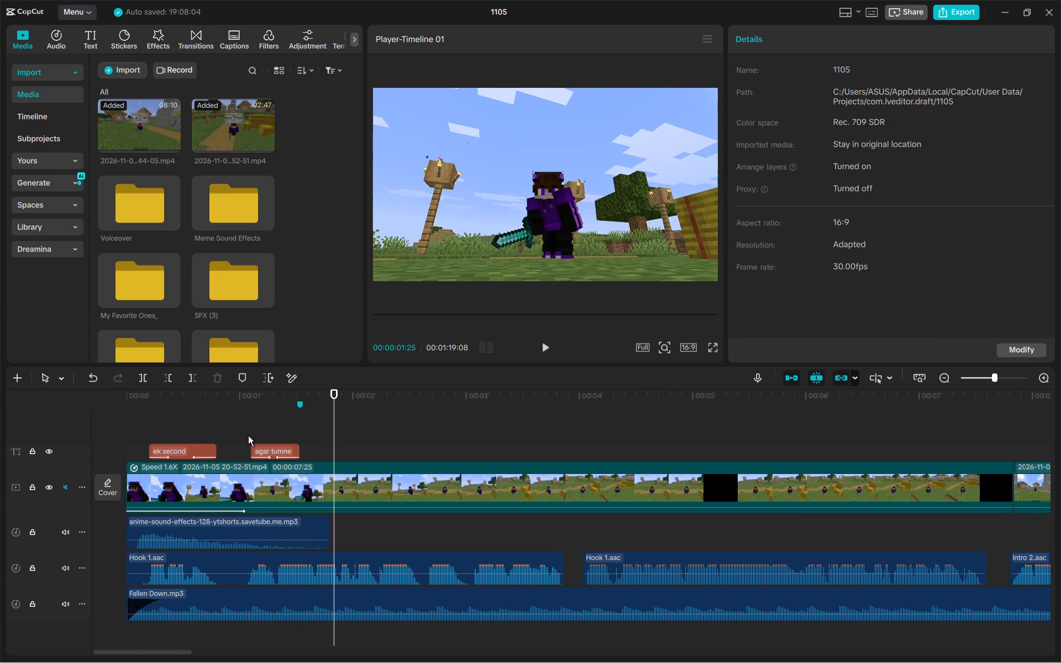
pyautogui.click(253, 434)
pyautogui.moveTo(253, 434); pyautogui.dragTo(87, 448)
pyautogui.press('space')
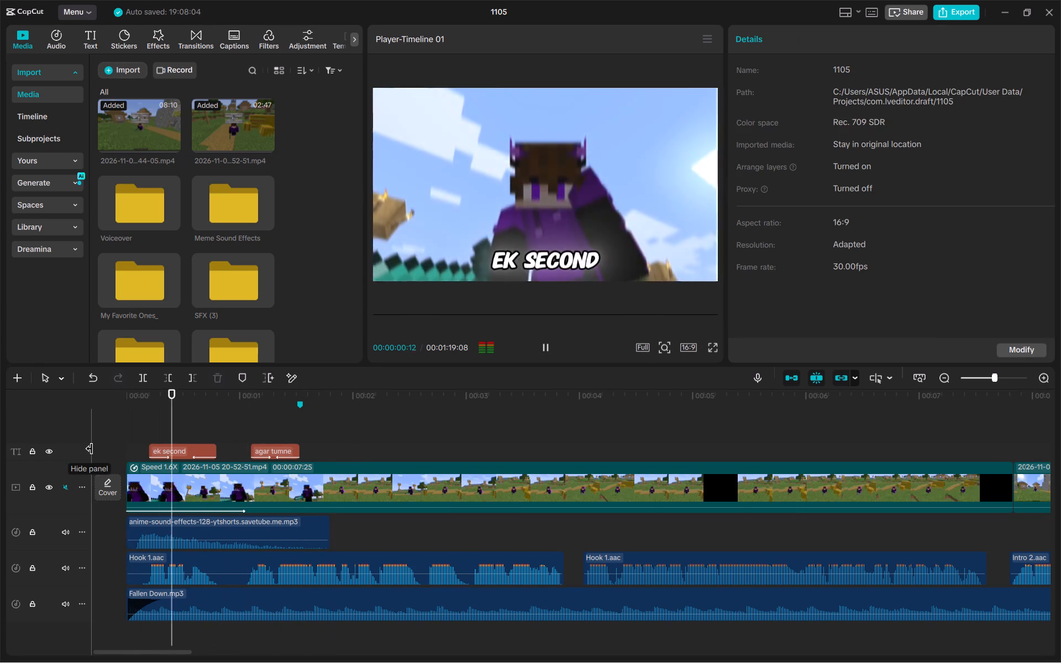
pyautogui.press('space')
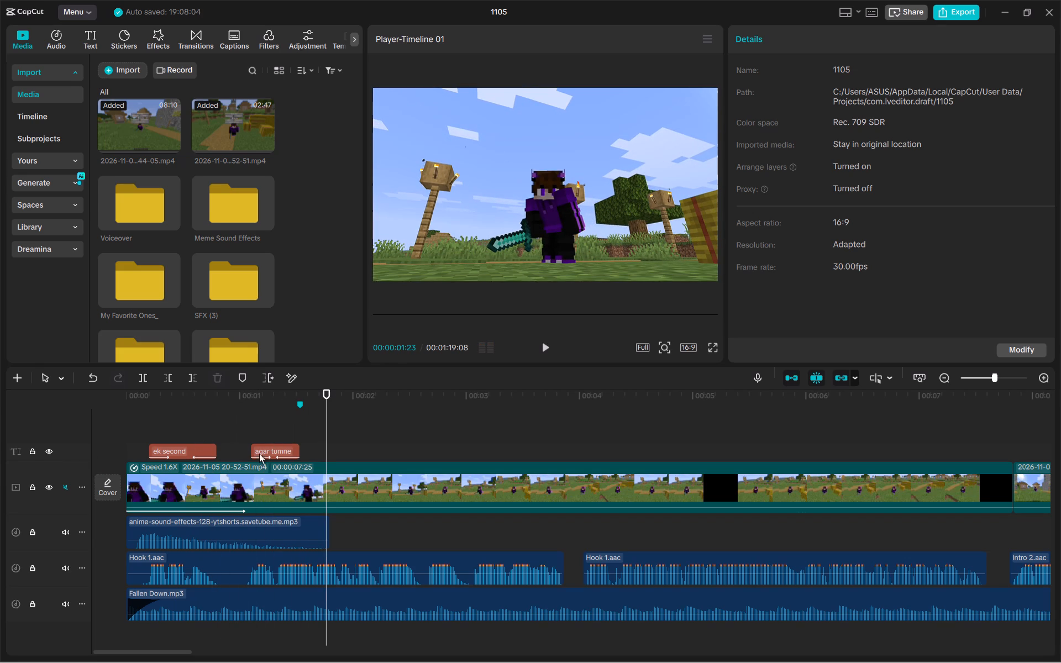
pyautogui.click(300, 415)
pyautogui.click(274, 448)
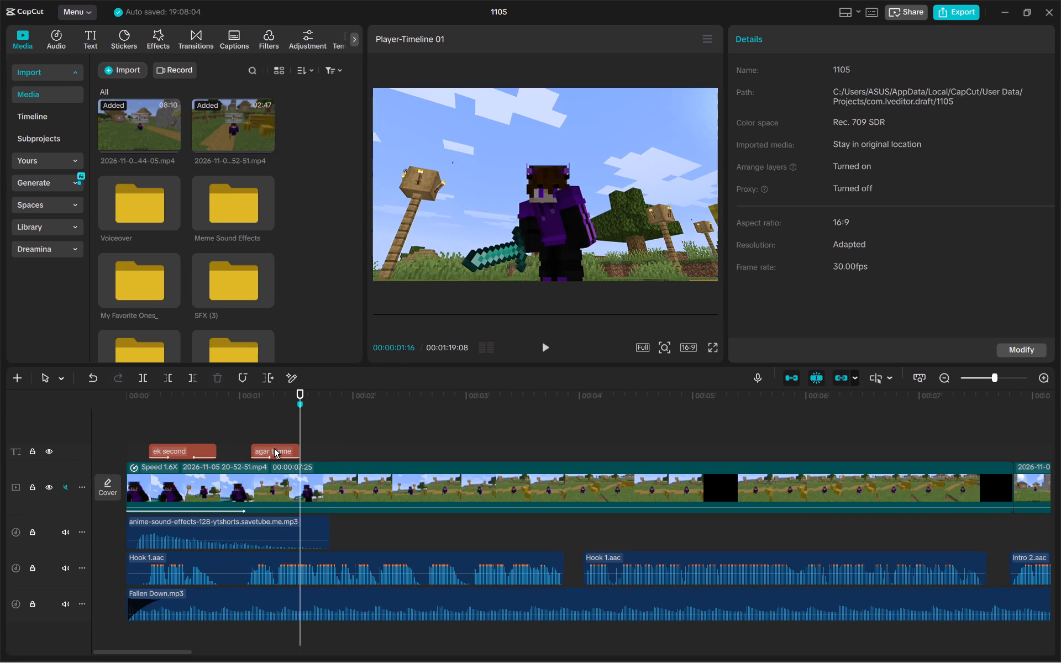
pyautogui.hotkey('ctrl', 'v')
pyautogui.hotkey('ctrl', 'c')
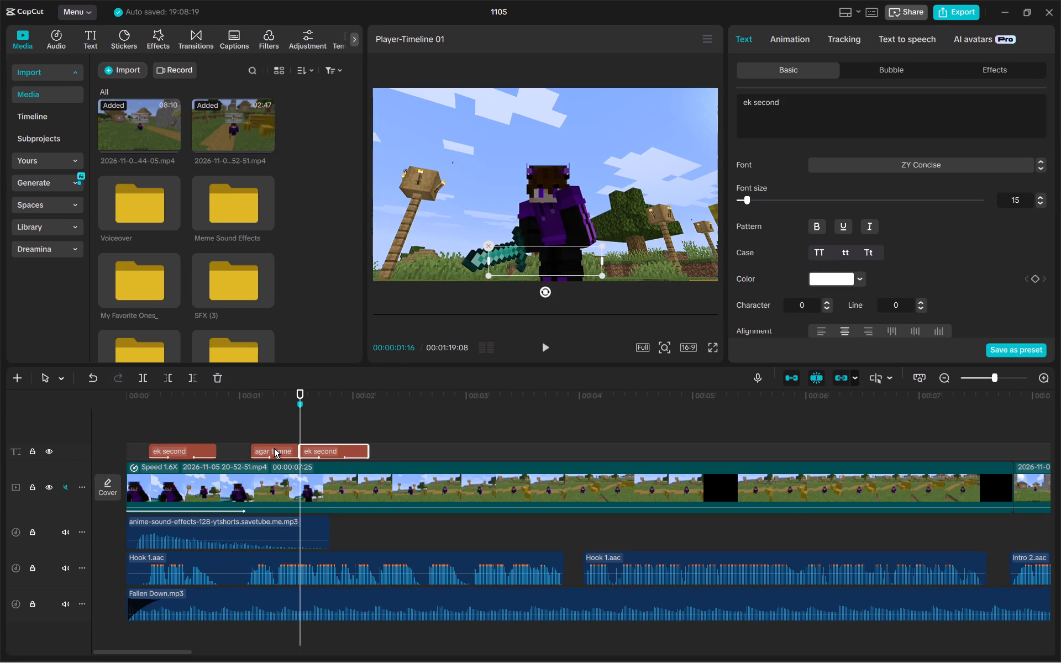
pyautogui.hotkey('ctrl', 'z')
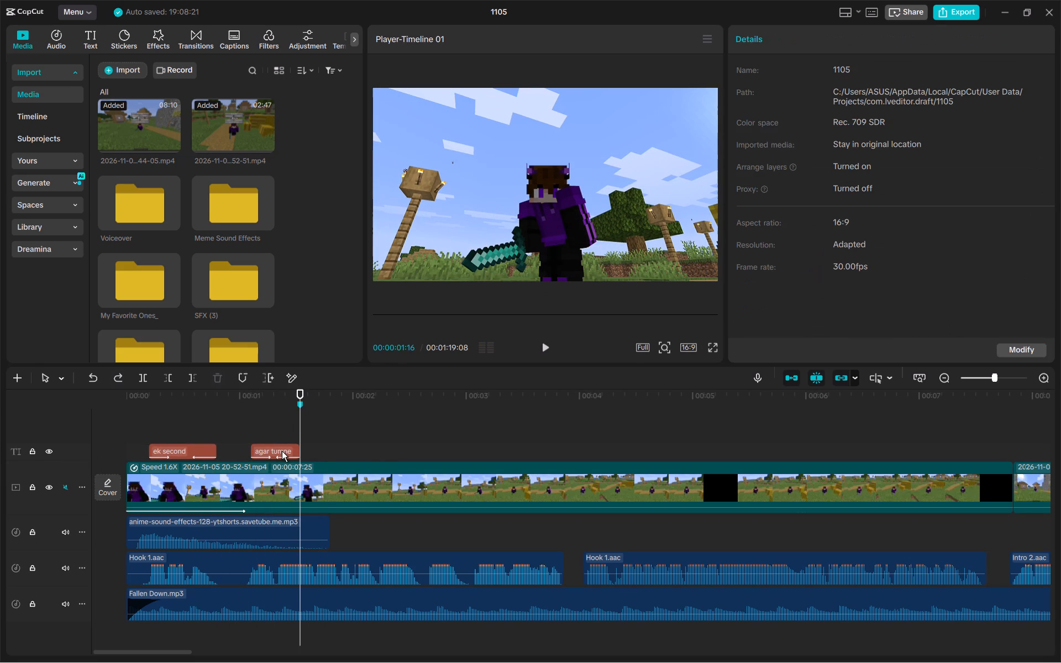
# Duplicate the "agar tumne" caption so the copy starts right after it at 00:00:01:16.
pyautogui.click(282, 451)
pyautogui.hotkey('ctrl', 'c')
pyautogui.hotkey('ctrl', 'v')
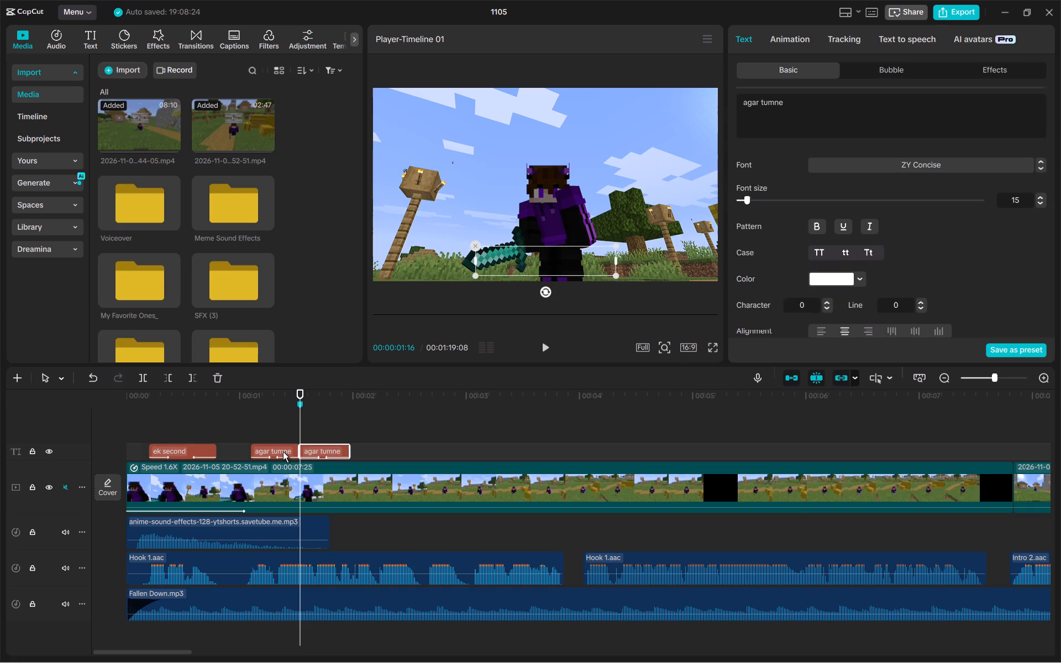
# Play the voiceover for the next phrase and change the second "agar tumne" caption's text to "is video pe".
pyautogui.press('space')
pyautogui.press('space')
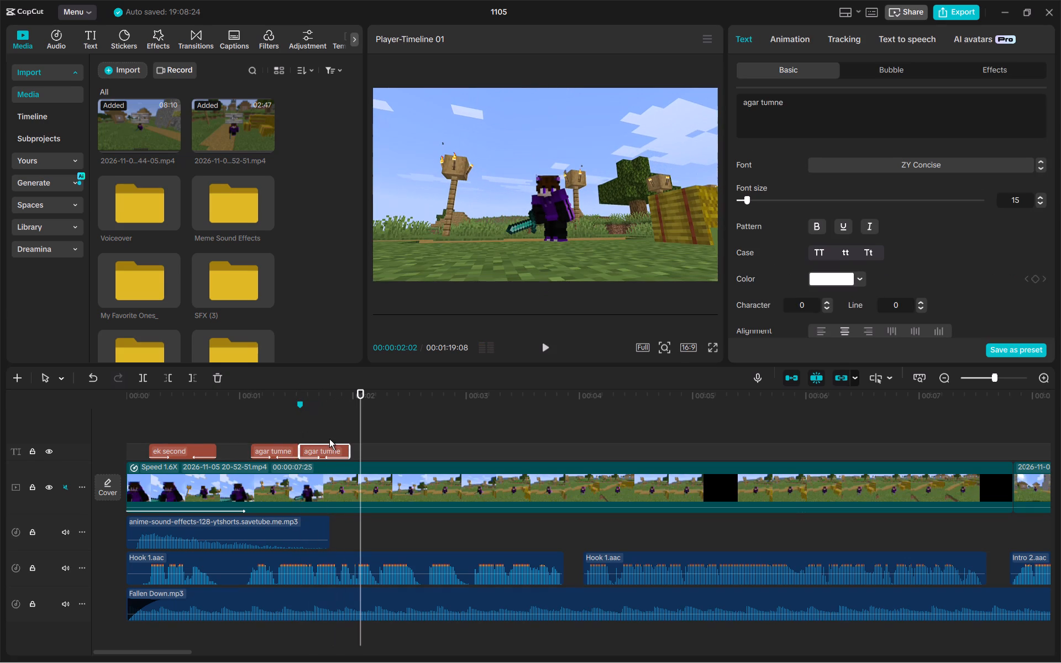
pyautogui.moveTo(364, 432); pyautogui.dragTo(351, 431)
pyautogui.press('space')
pyautogui.press('space')
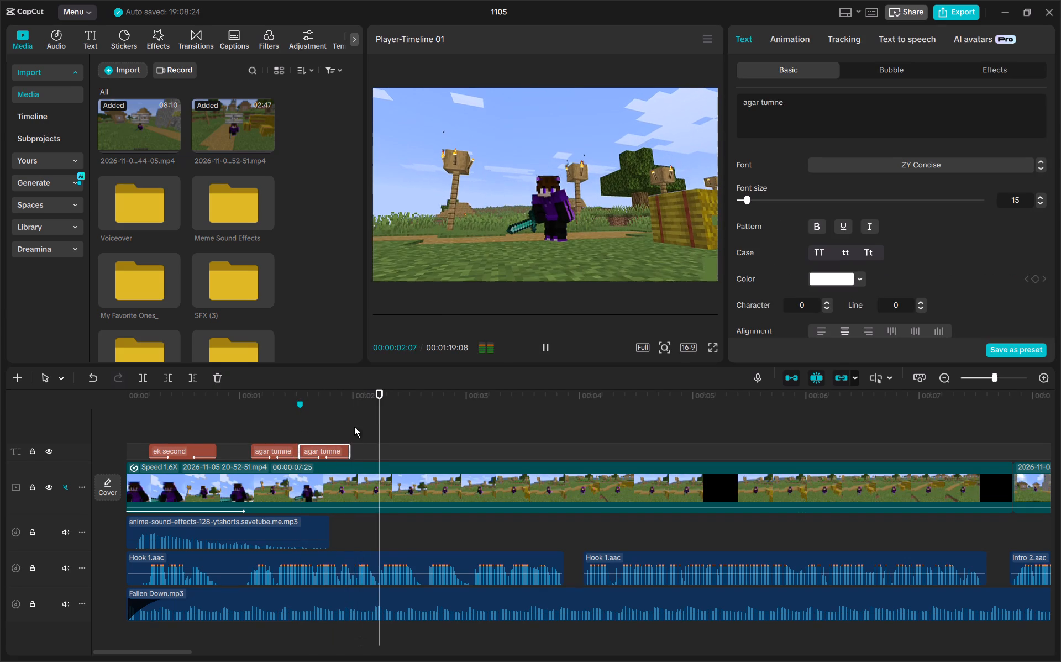
pyautogui.click(352, 423)
pyautogui.click(320, 450)
pyautogui.moveTo(932, 98); pyautogui.dragTo(791, 83)
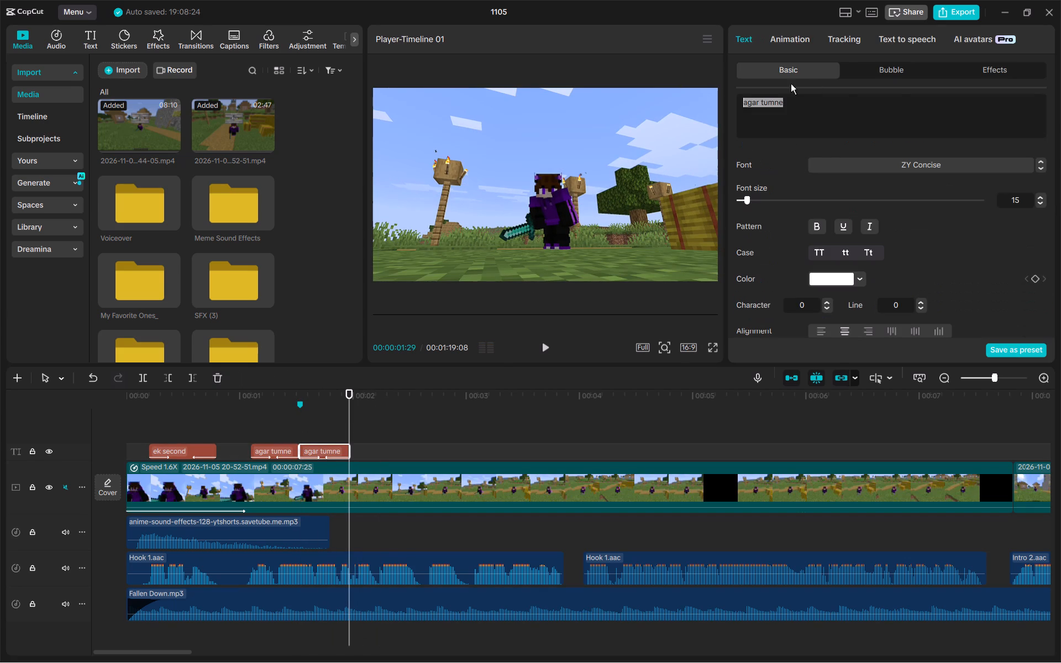
pyautogui.moveTo(791, 83); pyautogui.dragTo(758, 83)
pyautogui.write('is')
pyautogui.press('space')
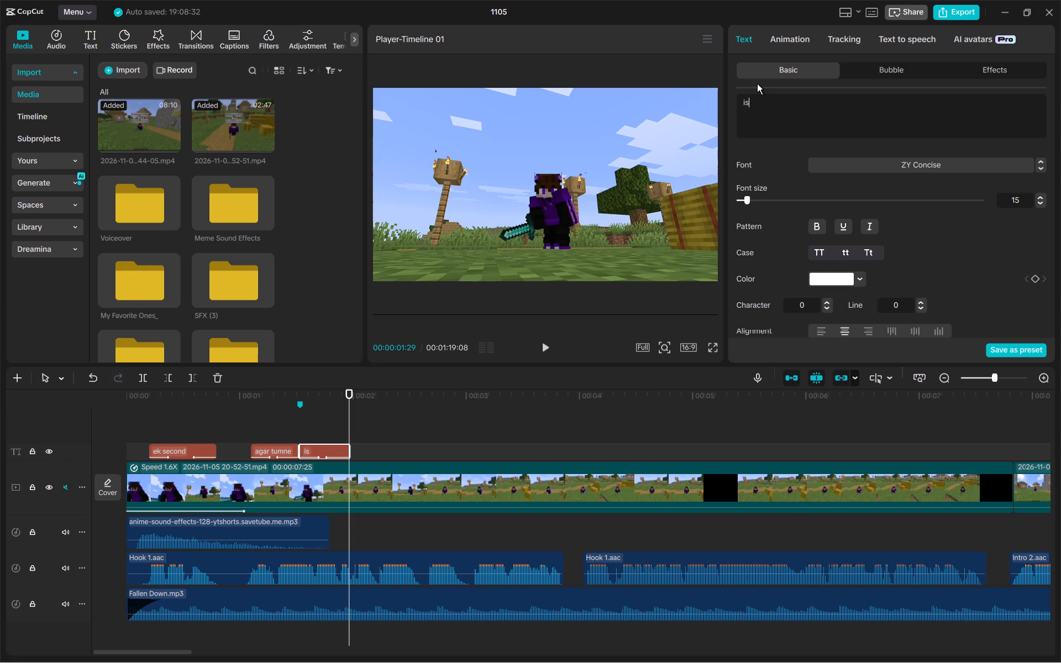
pyautogui.write('video pe')
# Duplicate the "is video pe" caption so the copy follows directly after it, starting at about 00:00:01:29.
pyautogui.hotkey('ctrl', 'c')
pyautogui.hotkey('ctrl', 'v')
pyautogui.click(332, 453)
pyautogui.hotkey('ctrl', 'c')
pyautogui.hotkey('ctrl', 'v')
# Change the text of the second "is video pe" caption to "Click kiya hai".
pyautogui.click(330, 434)
pyautogui.click(363, 449)
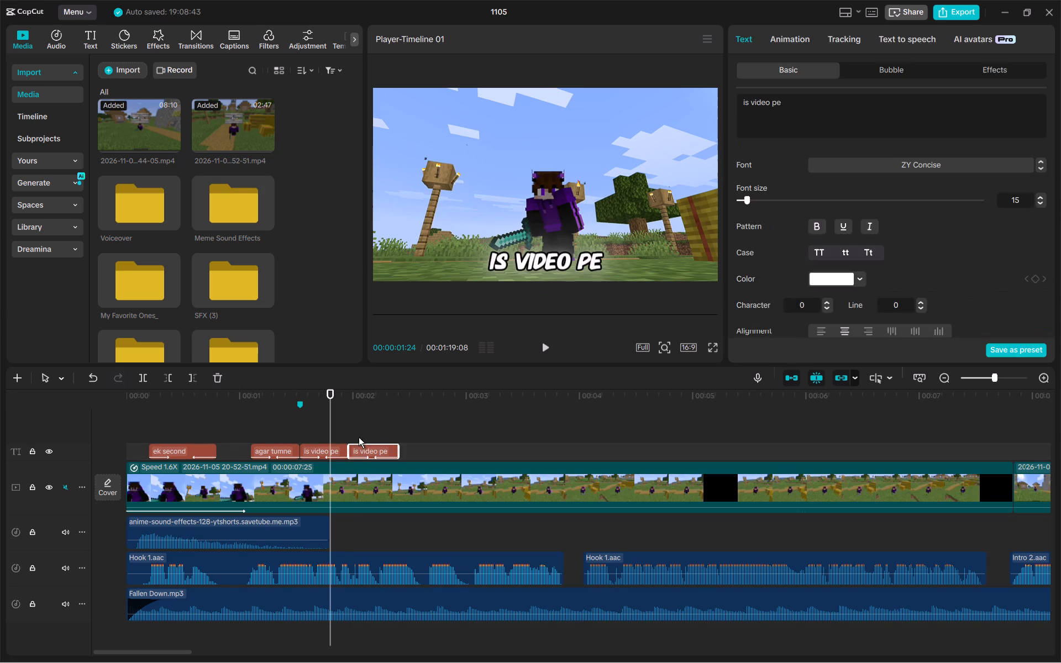
pyautogui.click(355, 428)
pyautogui.click(365, 446)
pyautogui.moveTo(834, 108); pyautogui.dragTo(665, 98)
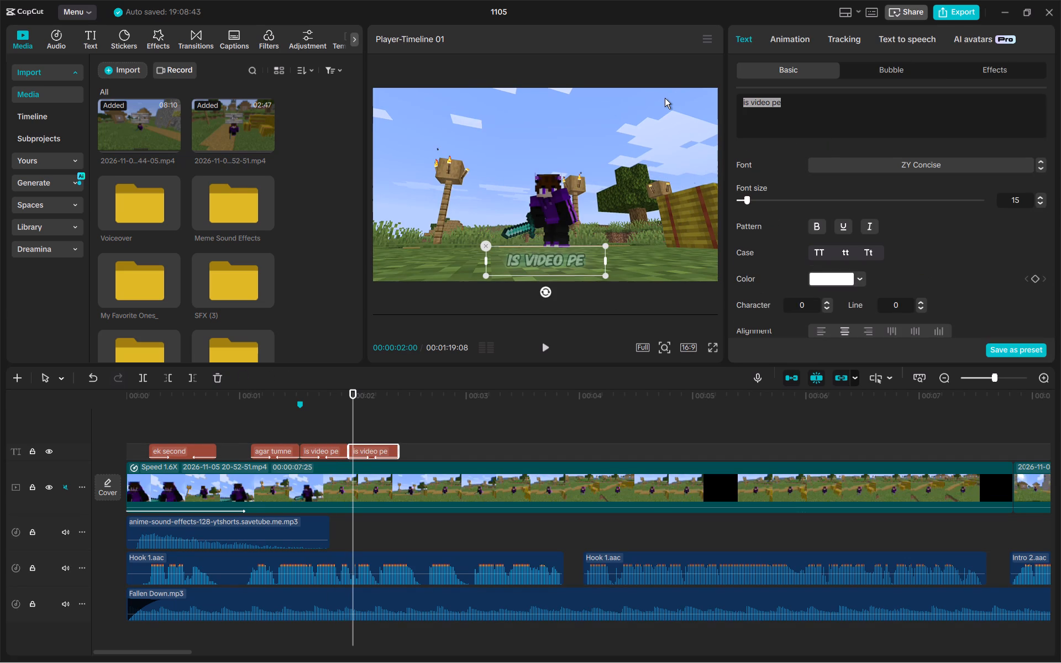
pyautogui.write('Clik')
pyautogui.press('BackSpace')
pyautogui.write('ck kiya haoo')
pyautogui.press('BackSpace')
pyautogui.press('BackSpace')
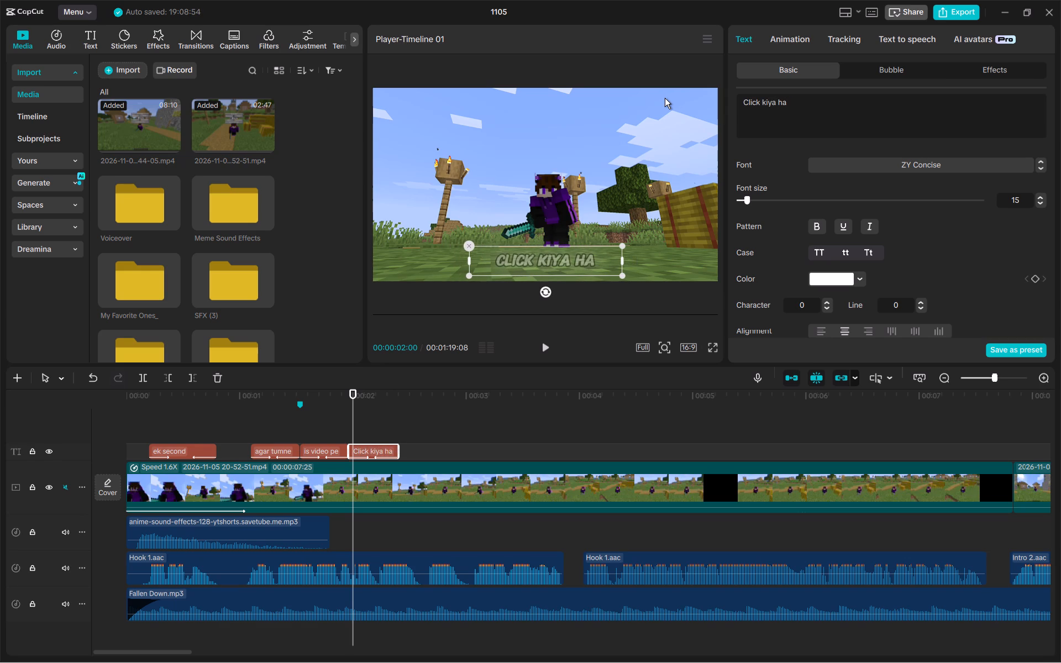
pyautogui.press('i')
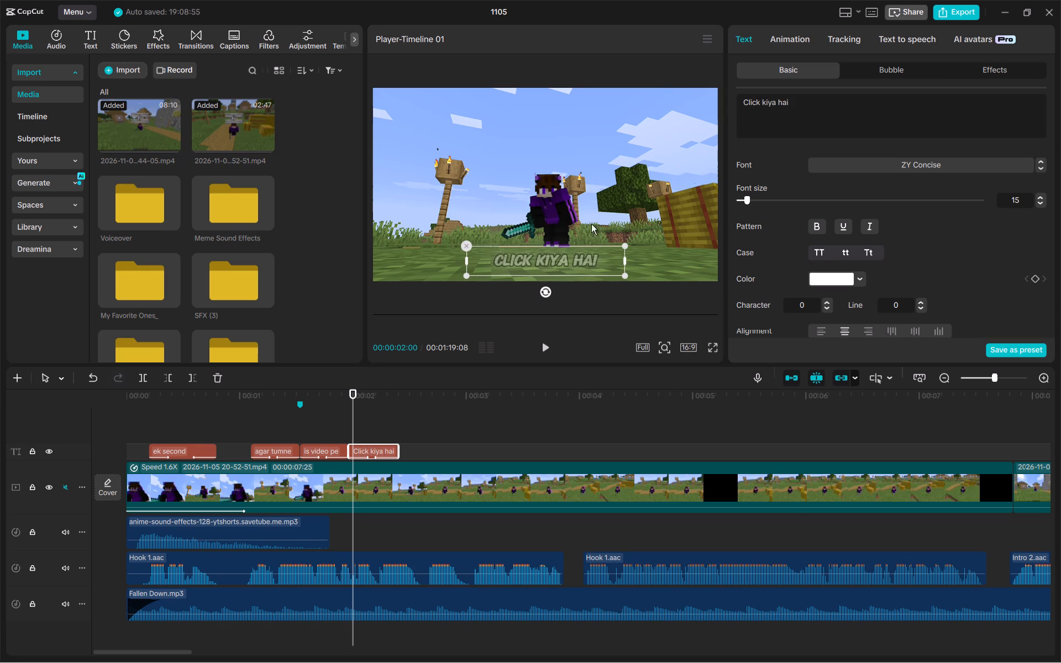
# Extend the end of the "Click kiya hai" caption to about 2.5 seconds and play it back against the voiceover.
pyautogui.click(341, 414)
pyautogui.press('space')
pyautogui.press('space')
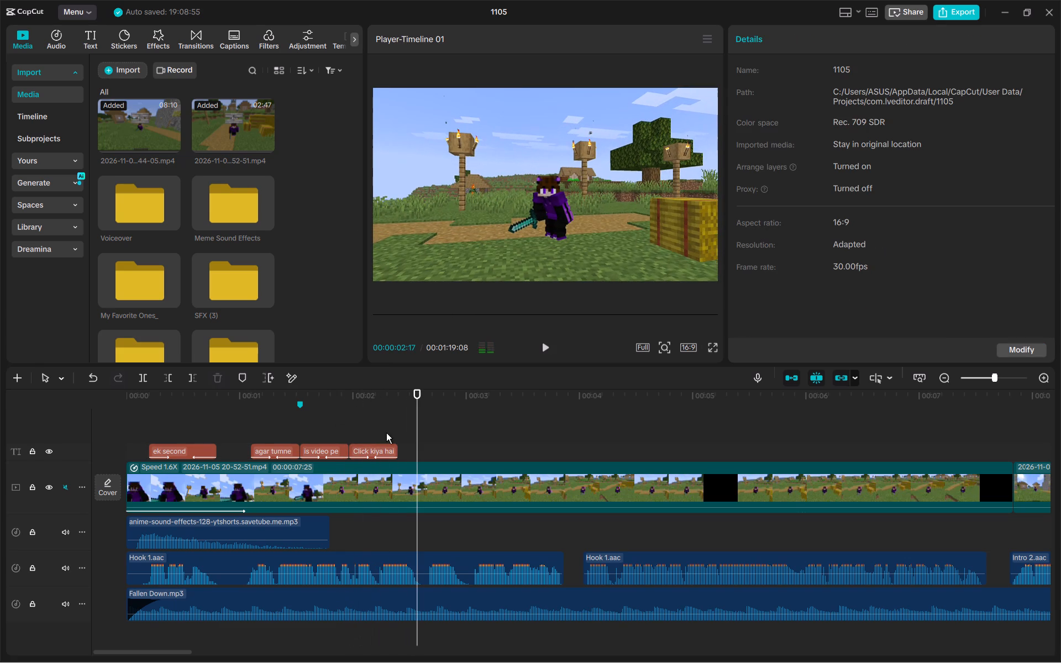
pyautogui.click(388, 448)
pyautogui.moveTo(396, 450); pyautogui.dragTo(405, 451)
pyautogui.click(392, 426)
pyautogui.moveTo(392, 426); pyautogui.dragTo(350, 435)
pyautogui.press('space')
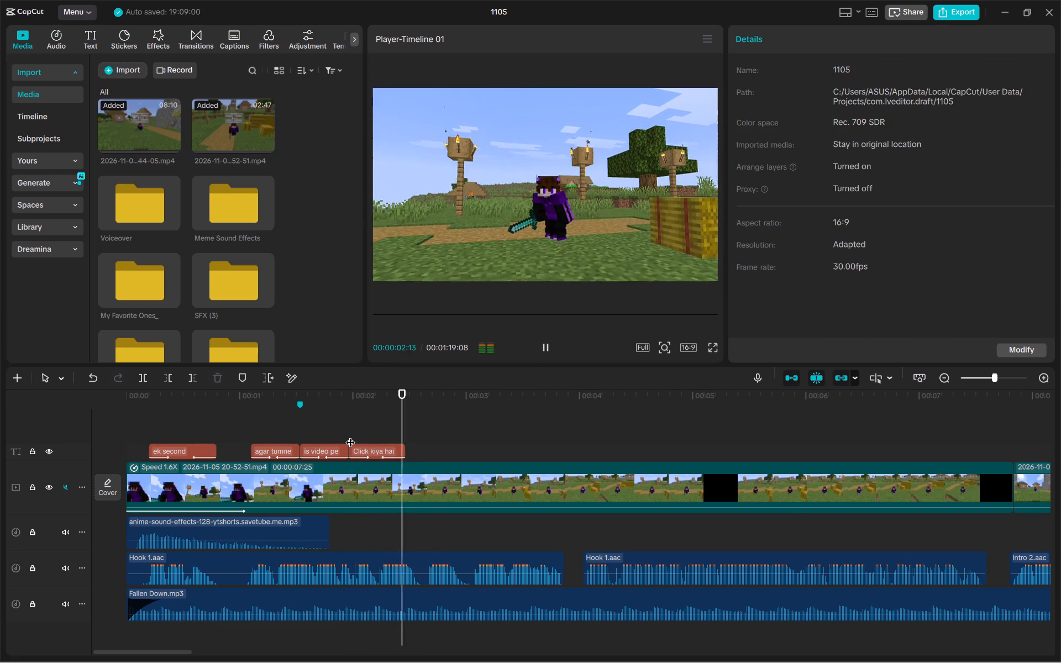
pyautogui.press('space')
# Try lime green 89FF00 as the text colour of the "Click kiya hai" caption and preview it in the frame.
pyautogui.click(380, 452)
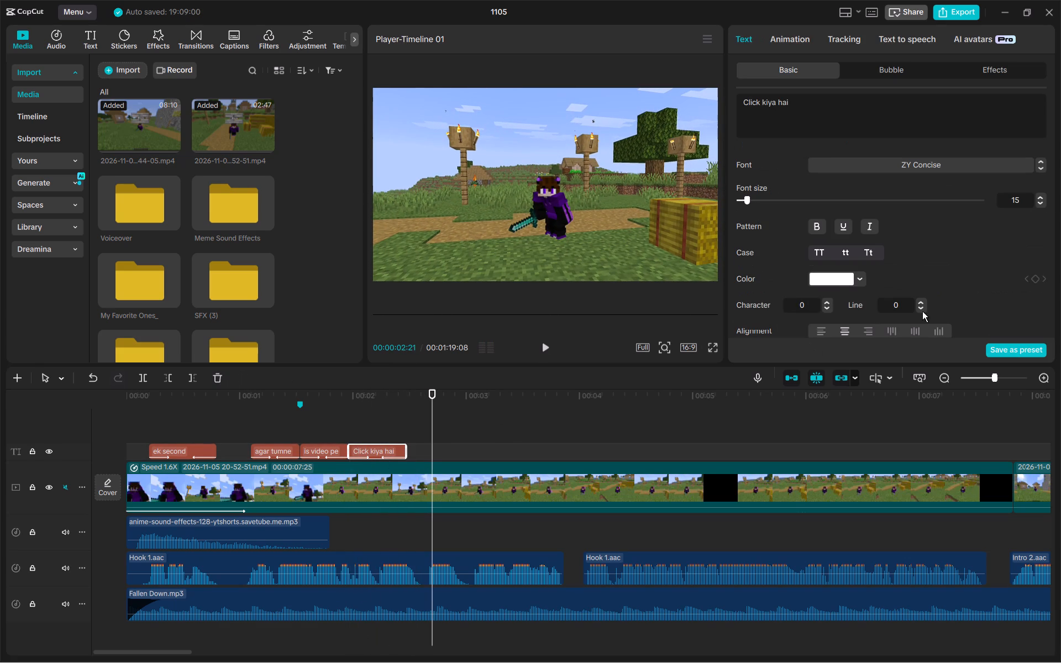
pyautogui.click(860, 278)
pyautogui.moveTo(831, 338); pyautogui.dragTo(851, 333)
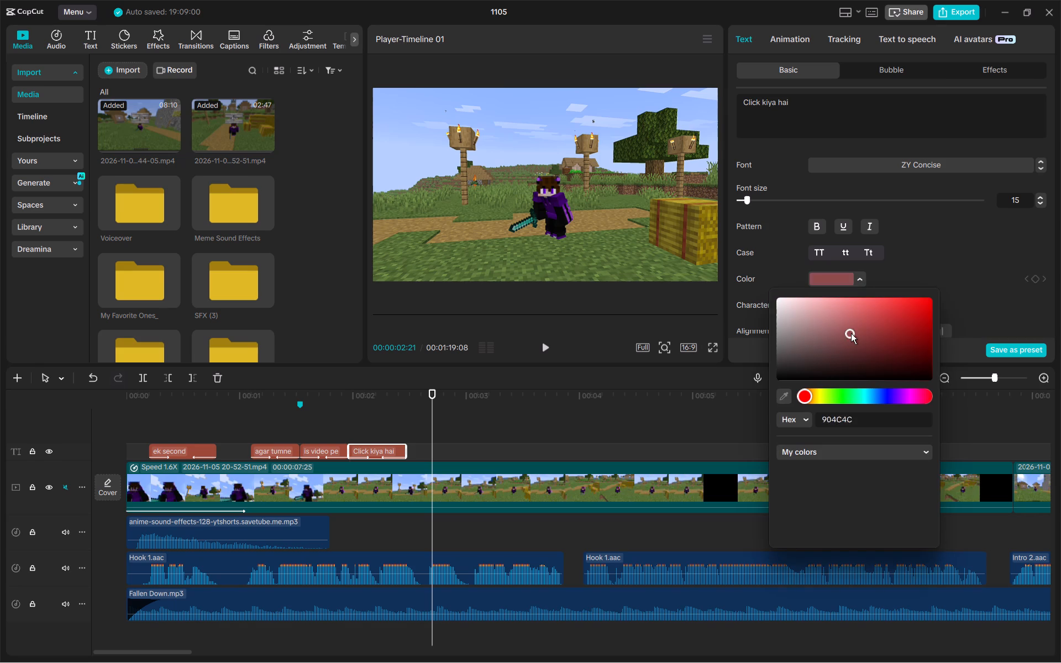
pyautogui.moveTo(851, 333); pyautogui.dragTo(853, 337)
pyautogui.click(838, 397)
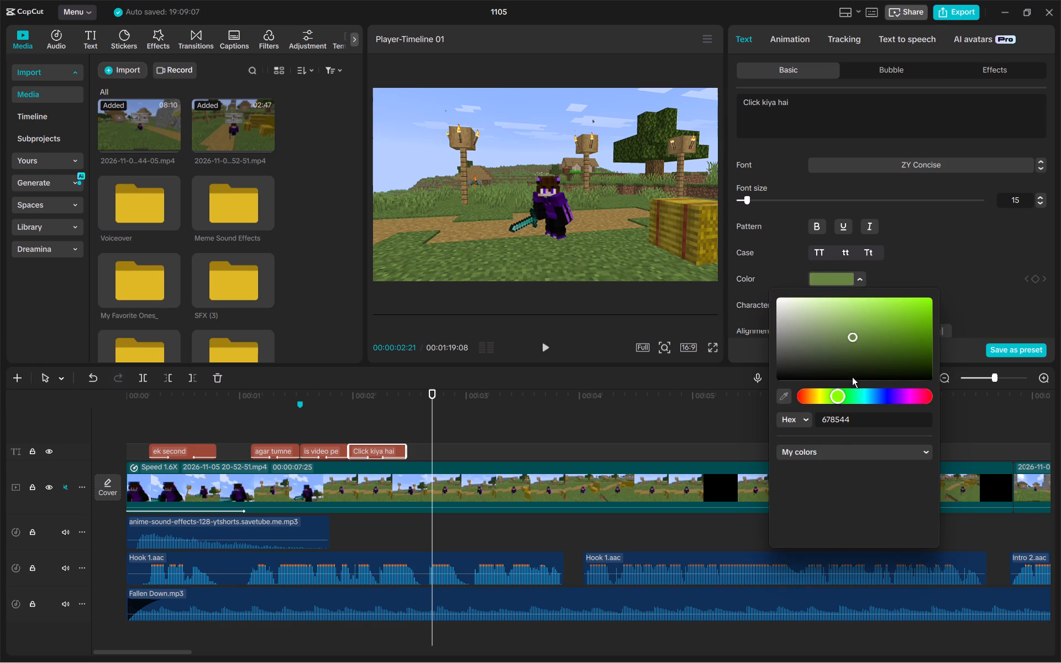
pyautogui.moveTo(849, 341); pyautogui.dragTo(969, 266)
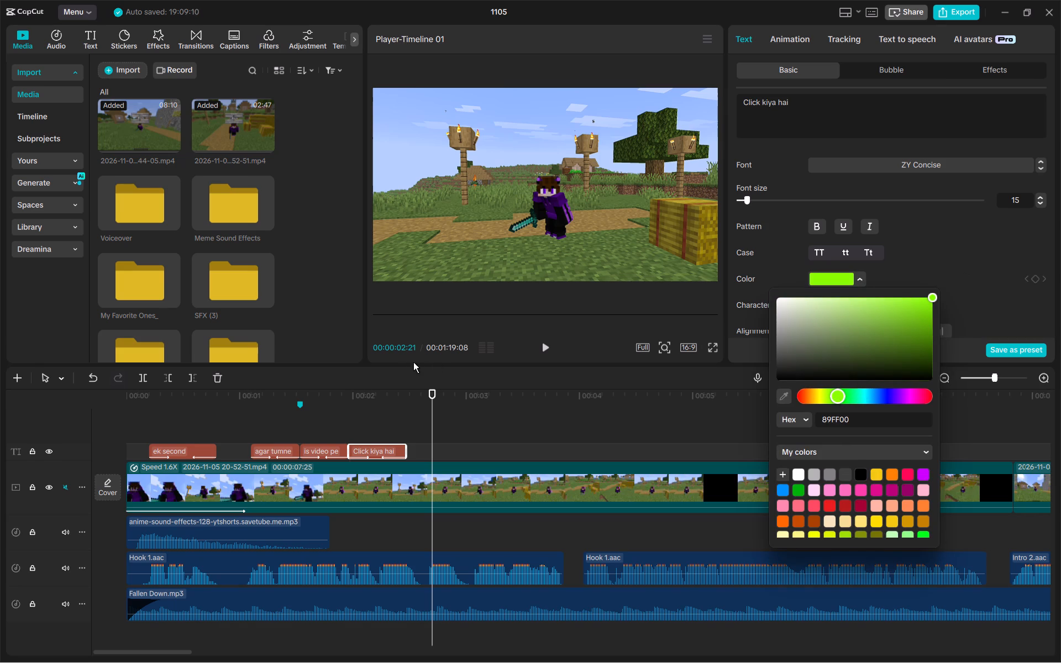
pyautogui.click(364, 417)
# Set the "Click kiya hai" caption's text colour to cyan 00FFEE.
pyautogui.click(375, 454)
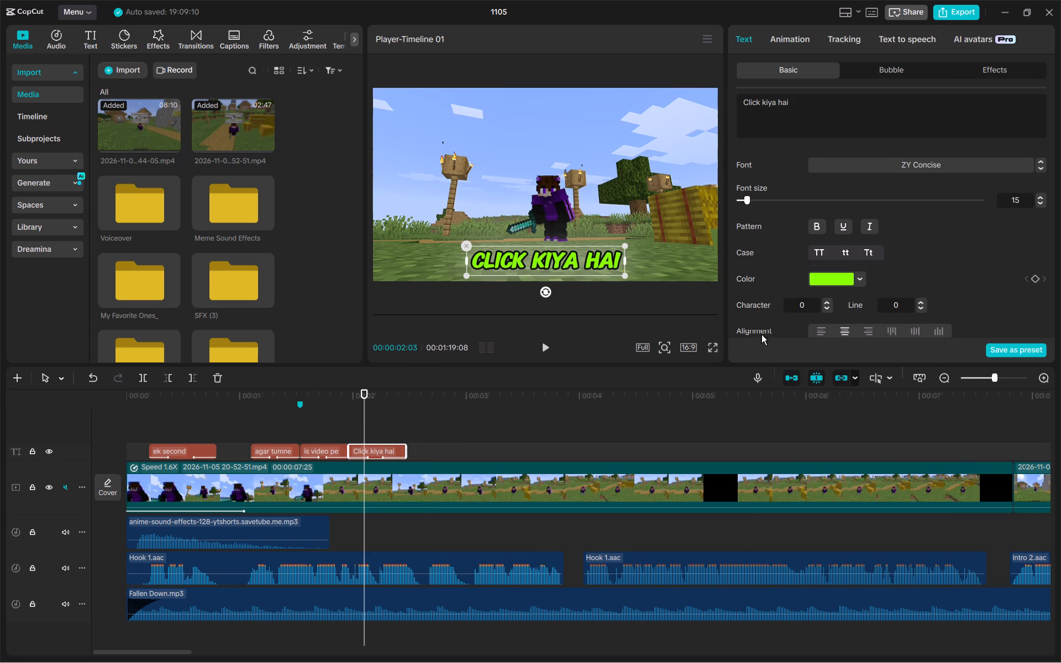
pyautogui.click(859, 282)
pyautogui.click(798, 488)
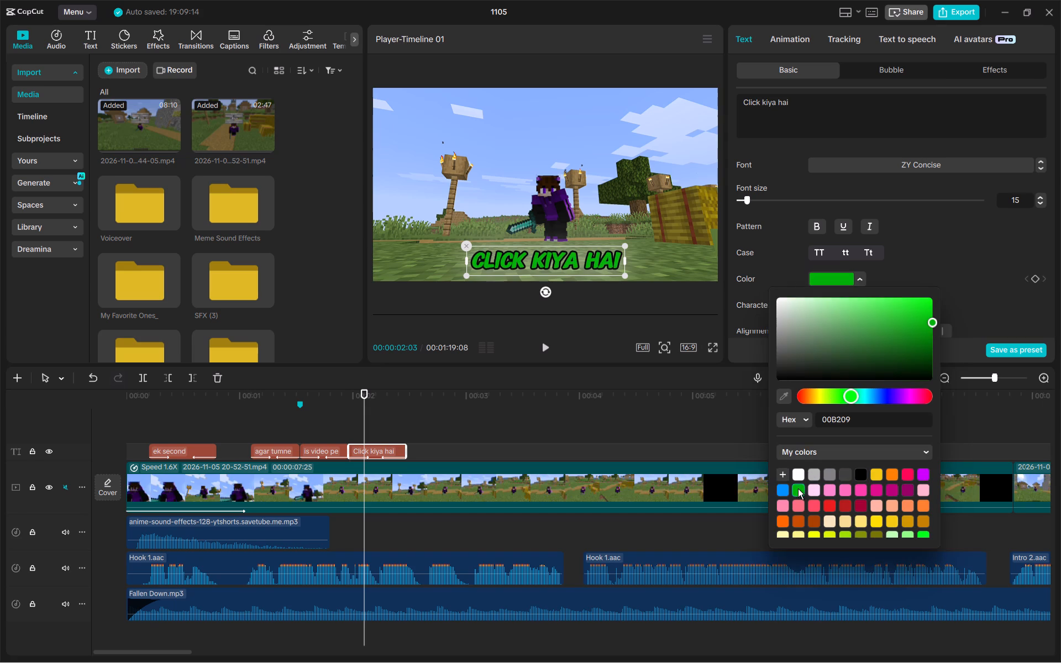
pyautogui.moveTo(910, 330); pyautogui.dragTo(946, 293)
pyautogui.moveTo(853, 395); pyautogui.dragTo(840, 401)
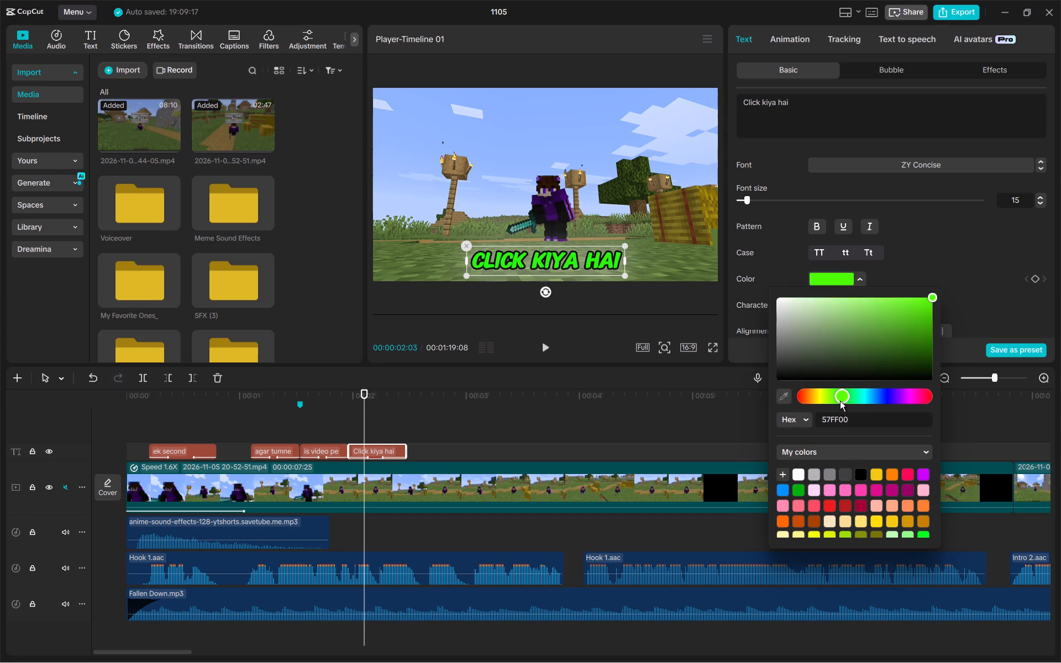
pyautogui.moveTo(840, 401); pyautogui.dragTo(870, 408)
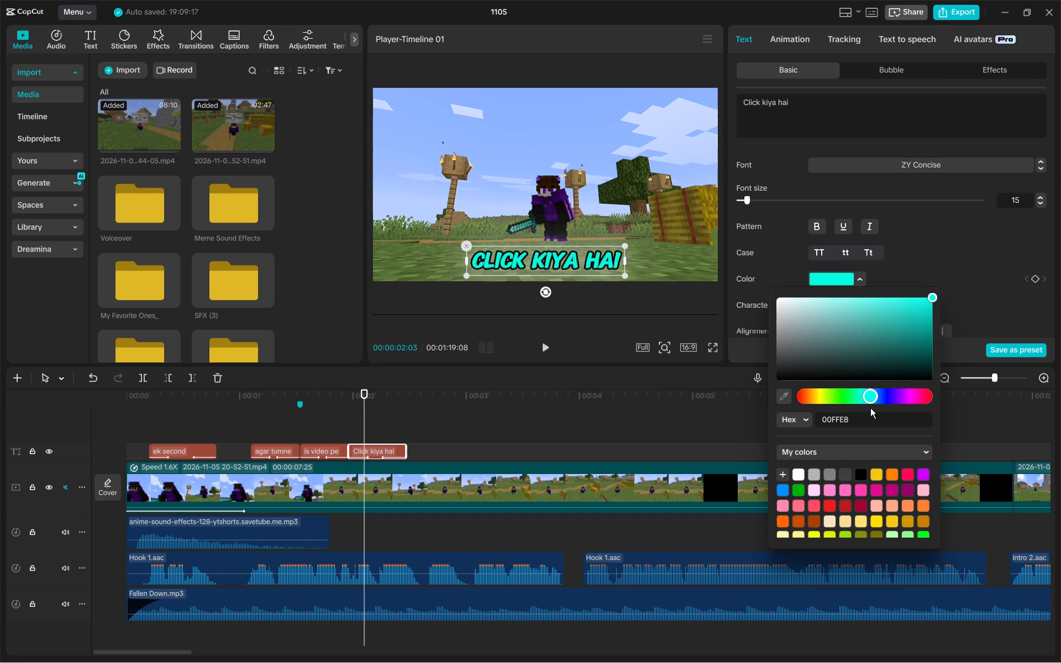
pyautogui.moveTo(870, 408); pyautogui.dragTo(871, 408)
# Play the captions back from the start of the timeline against the voiceover, past the end of "Click kiya hai".
pyautogui.click(339, 432)
pyautogui.moveTo(339, 431); pyautogui.dragTo(0, 444)
pyautogui.press('space')
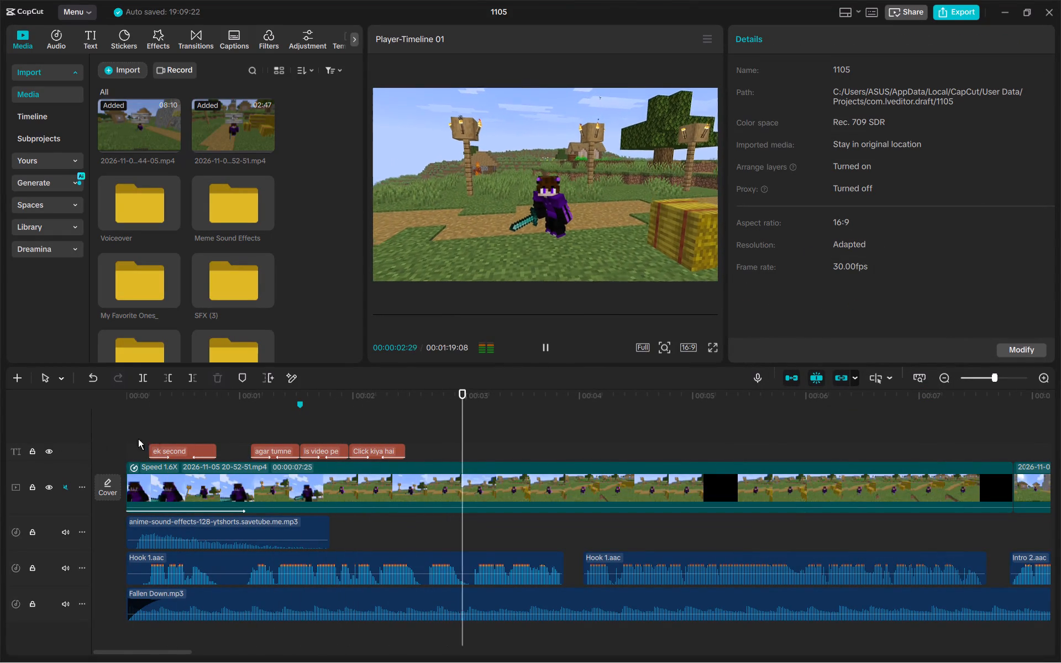
pyautogui.press('space')
# Add a "to" caption at 00:00:02:20 from a pasted copy of "is video pe", shortened to end at about 2.9 seconds.
pyautogui.doubleClick(423, 423)
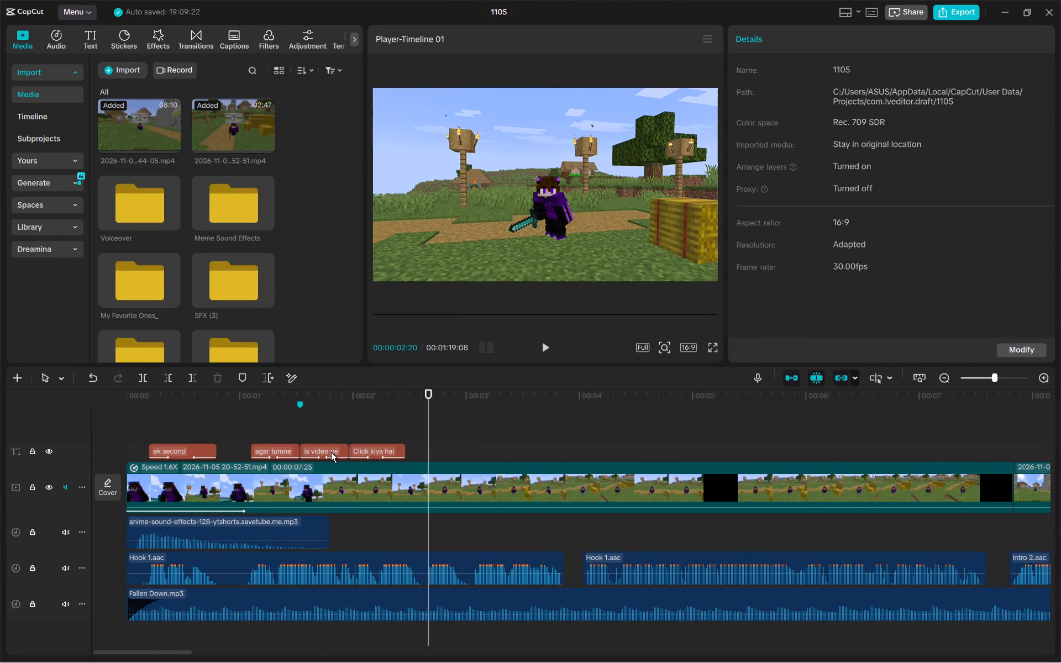
pyautogui.hotkey('ctrl', 'v')
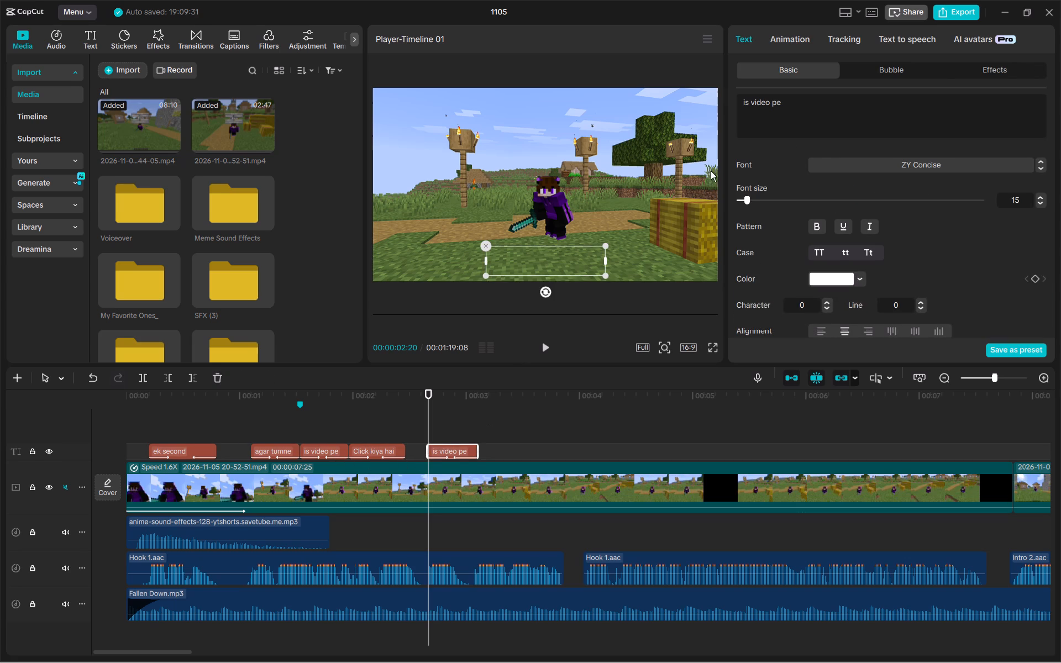
pyautogui.moveTo(791, 112); pyautogui.dragTo(724, 91)
pyautogui.write('to')
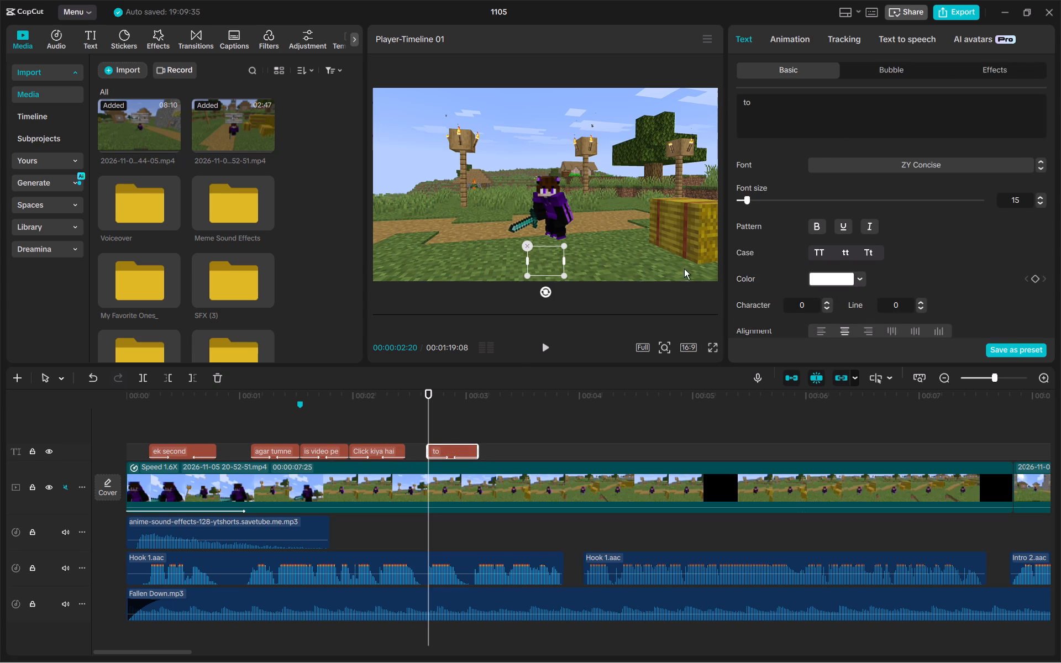
pyautogui.moveTo(478, 447); pyautogui.dragTo(458, 451)
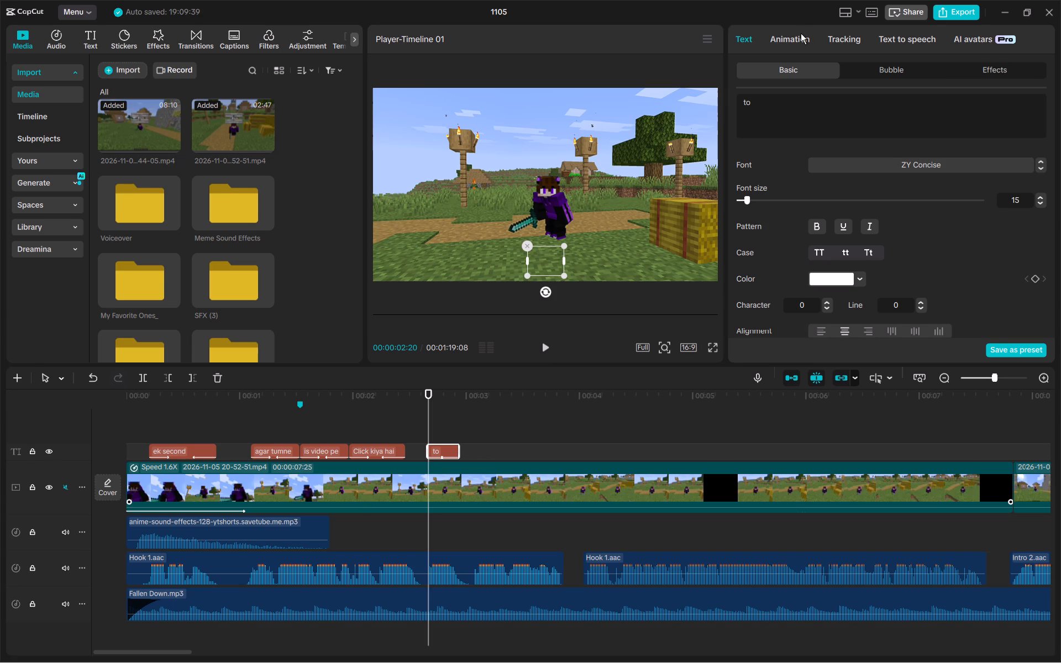
# Adjust the "to" caption's in animation and Slide Down out animation durations to 0.1 s each, checking the playback.
pyautogui.click(800, 36)
pyautogui.click(869, 344)
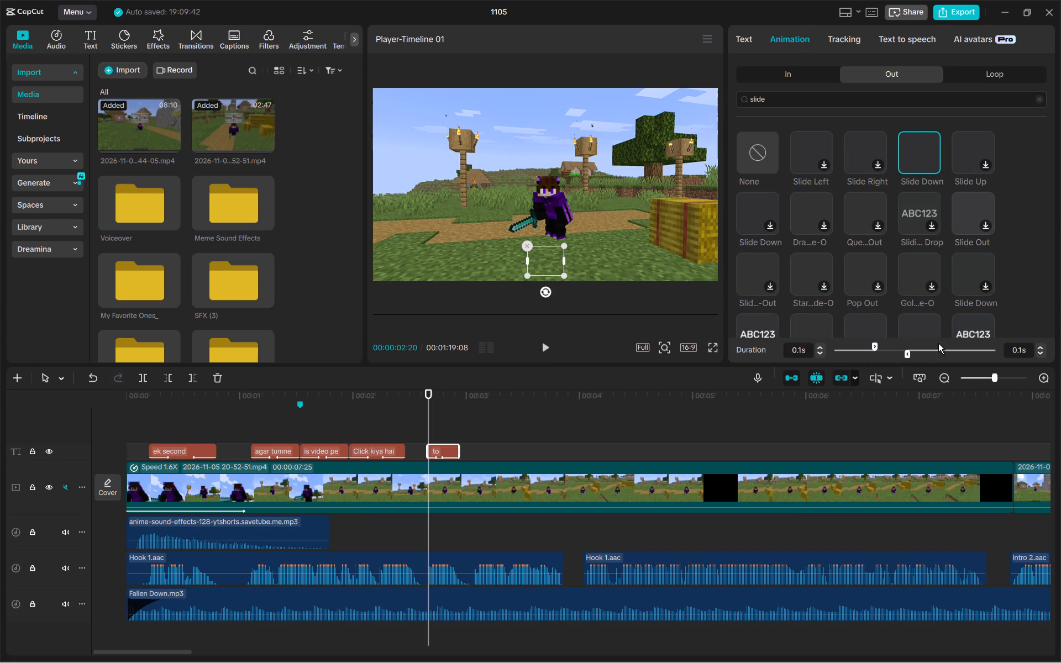
pyautogui.click(958, 350)
pyautogui.click(406, 420)
pyautogui.press('space')
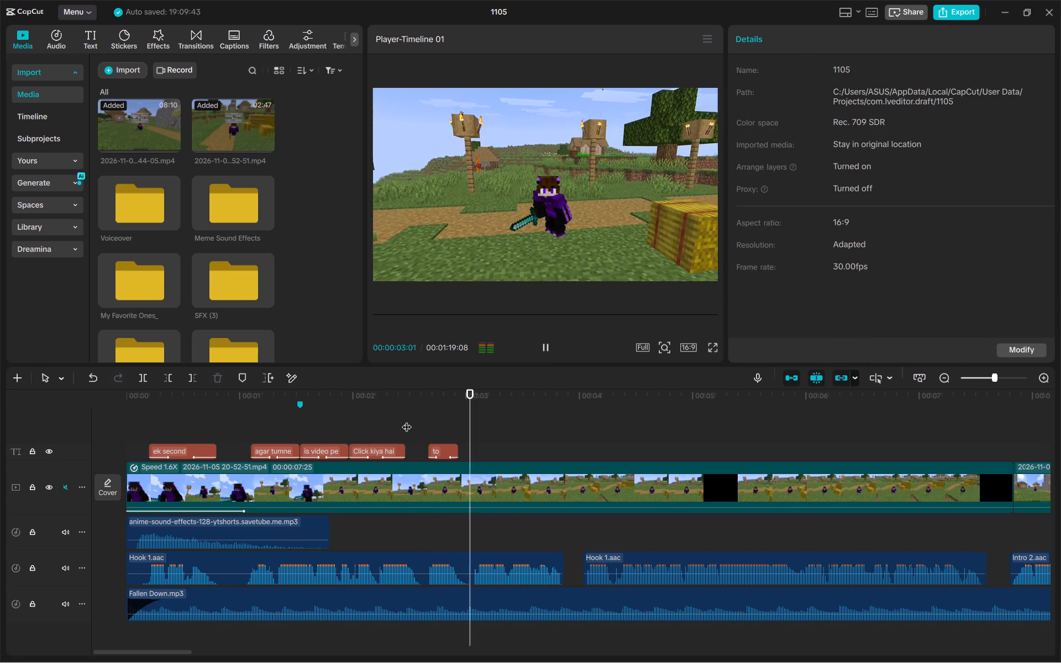
pyautogui.press('space')
pyautogui.click(452, 453)
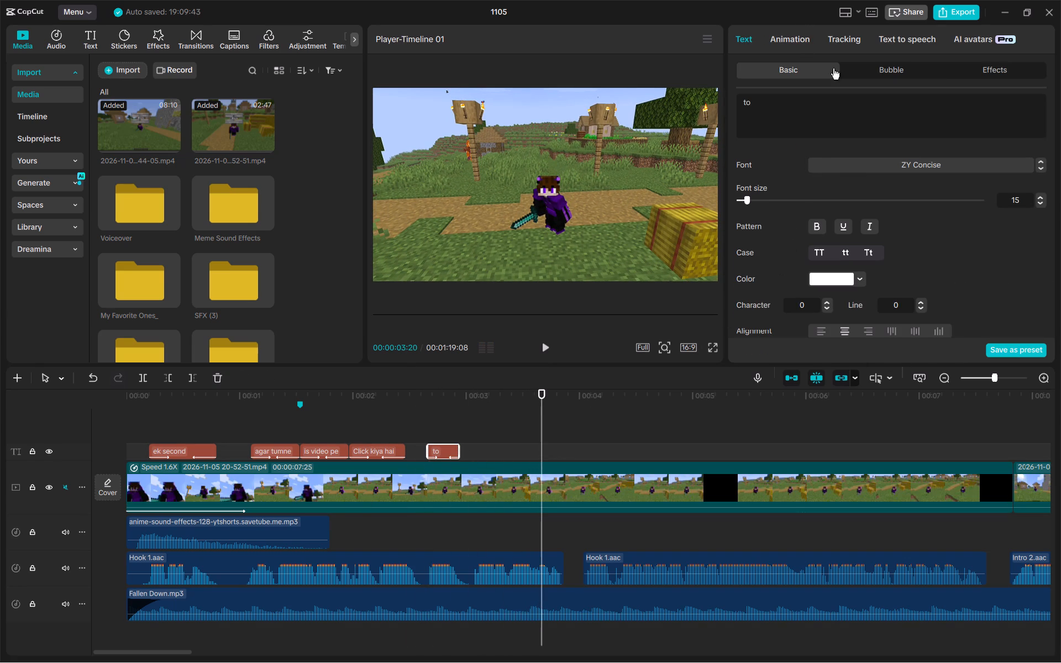
pyautogui.click(805, 36)
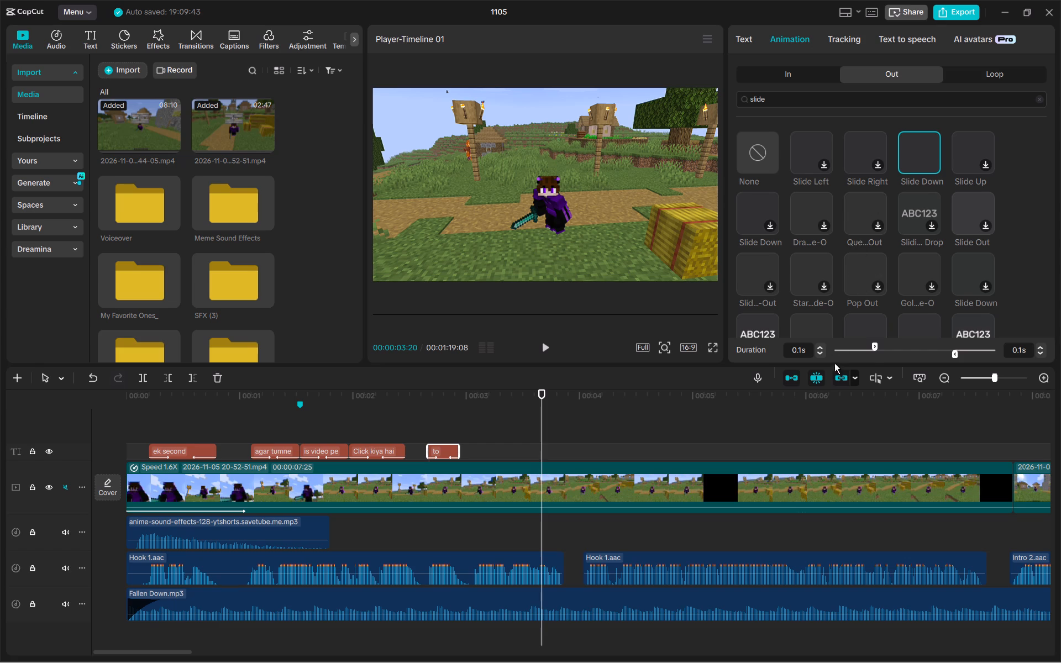
pyautogui.moveTo(948, 351); pyautogui.dragTo(923, 351)
# Play back the "to" caption and the voiceover phrase that follows it, from about 00:00:03:01.
pyautogui.click(416, 424)
pyautogui.press('space')
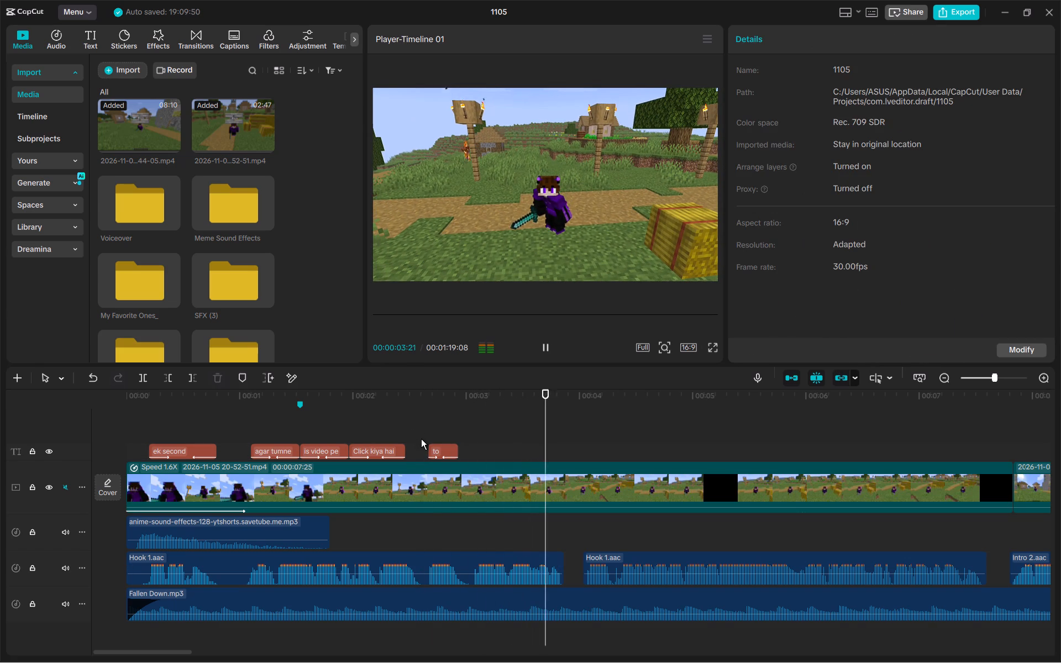
pyautogui.press('space')
pyautogui.doubleClick(470, 440)
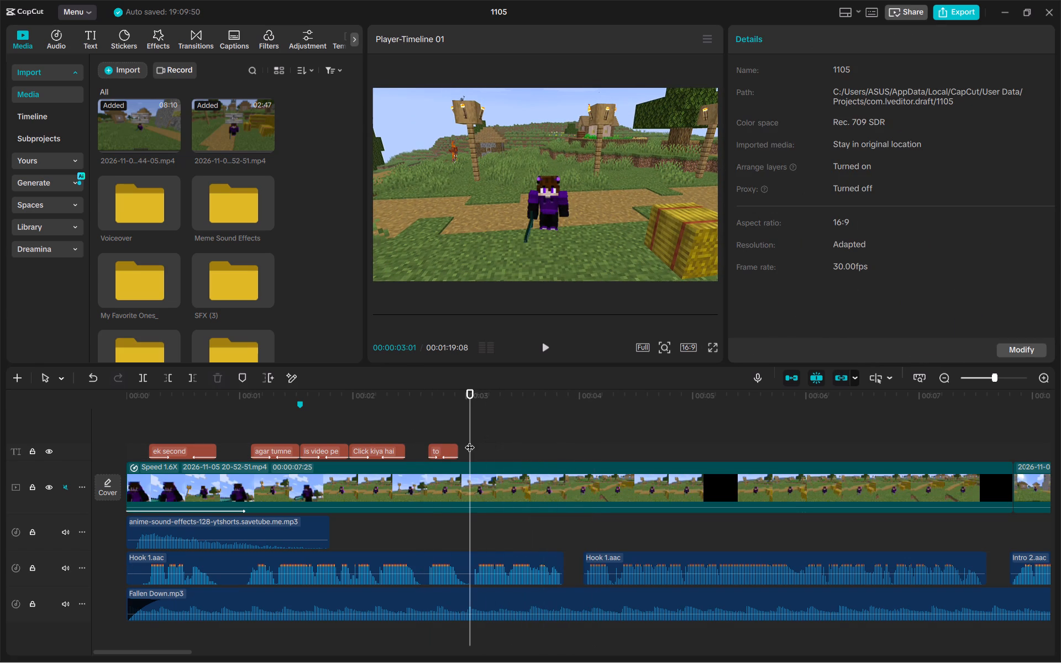
pyautogui.press('space')
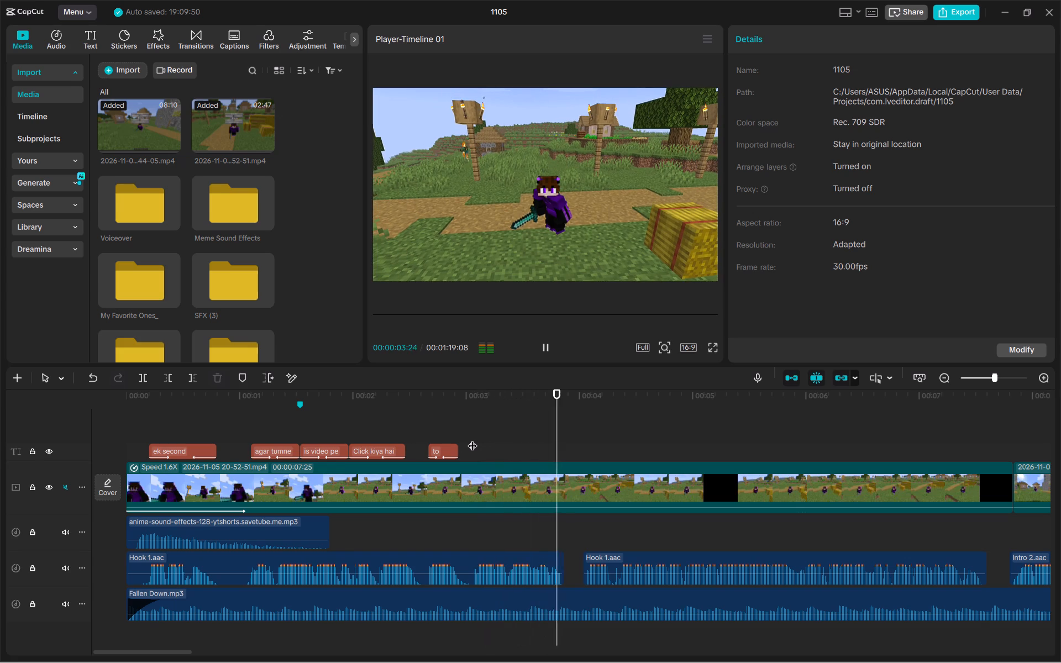
pyautogui.press('space')
# Paste a copy of the "is video pe" caption at 00:00:03:02 and change its text to "Congratulation".
pyautogui.click(472, 439)
pyautogui.hotkey('ctrl', 'v')
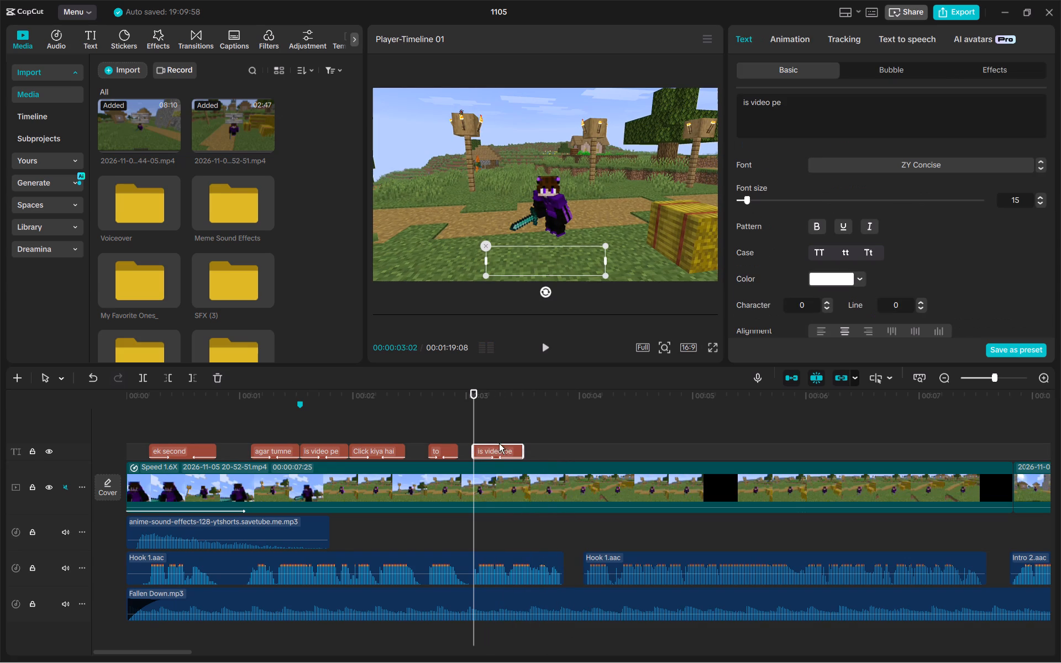
pyautogui.moveTo(779, 107); pyautogui.dragTo(733, 93)
pyautogui.hotkey('shift', 'c')
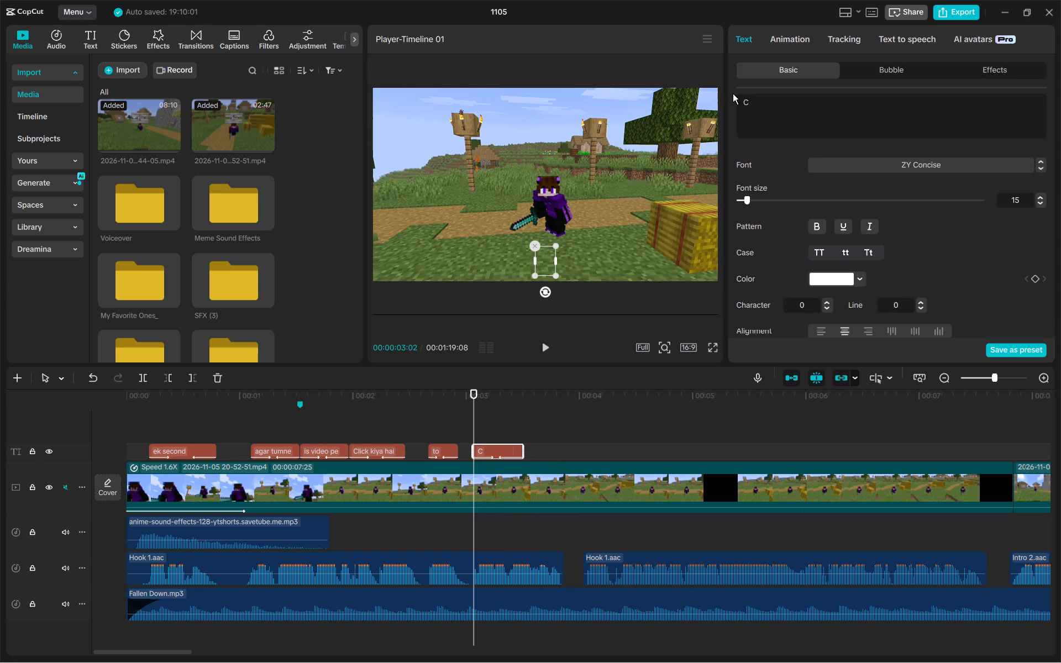
pyautogui.press('n')
pyautogui.press('BackSpace')
pyautogui.write('ong')
pyautogui.press('a')
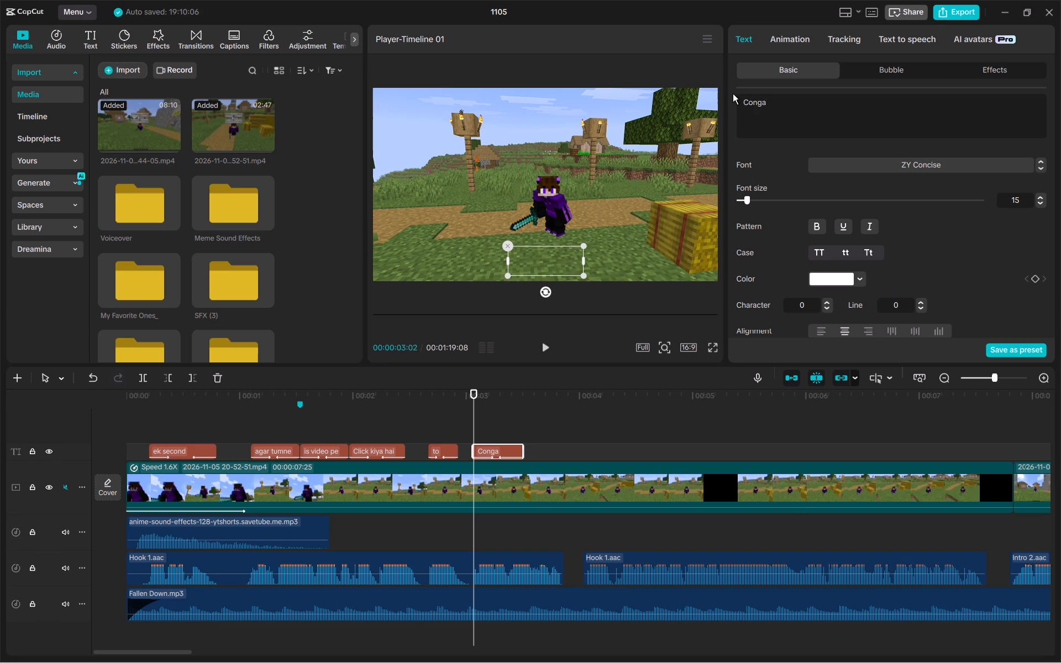
pyautogui.press('BackSpace')
pyautogui.write('ratulation')
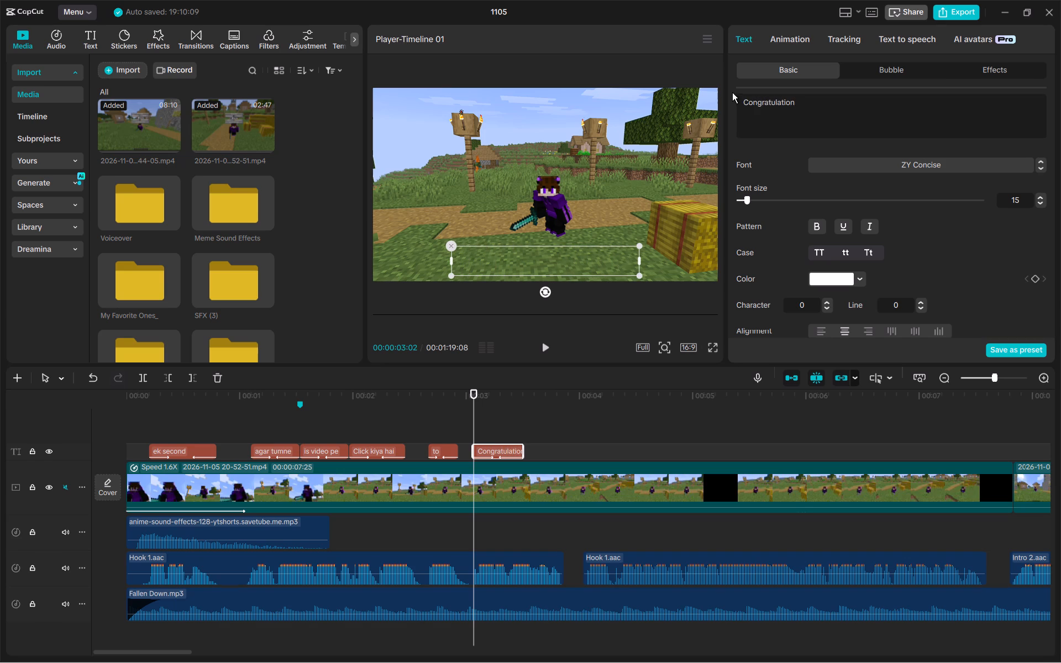
# Set the "Congratulation" caption's text colour to bright lime green and preview it at 00:00:03:12.
pyautogui.click(855, 280)
pyautogui.click(840, 398)
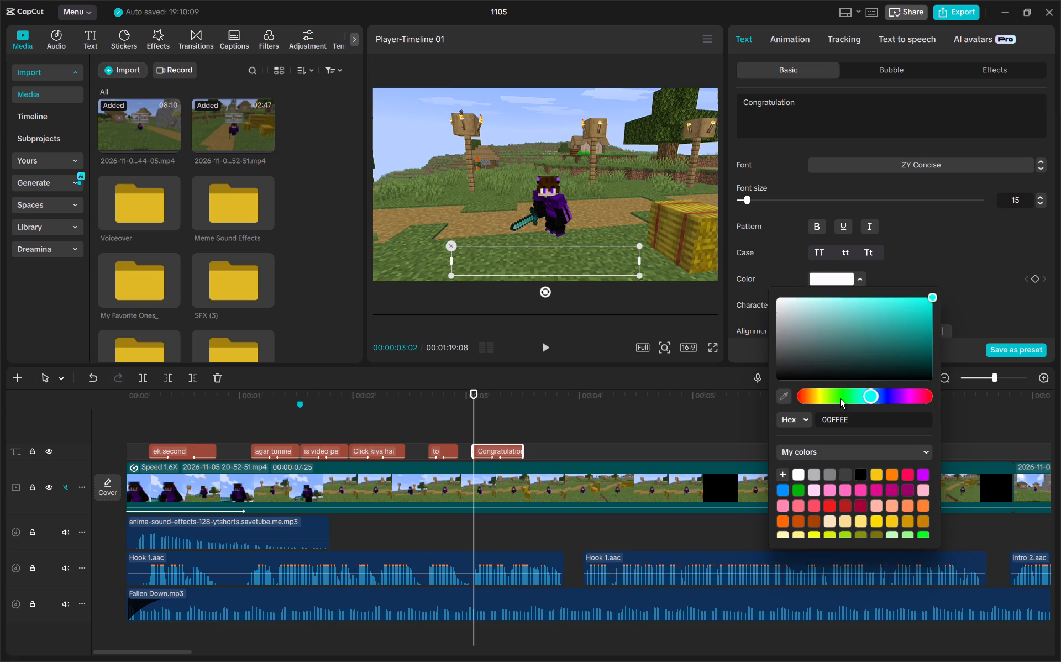
pyautogui.click(510, 422)
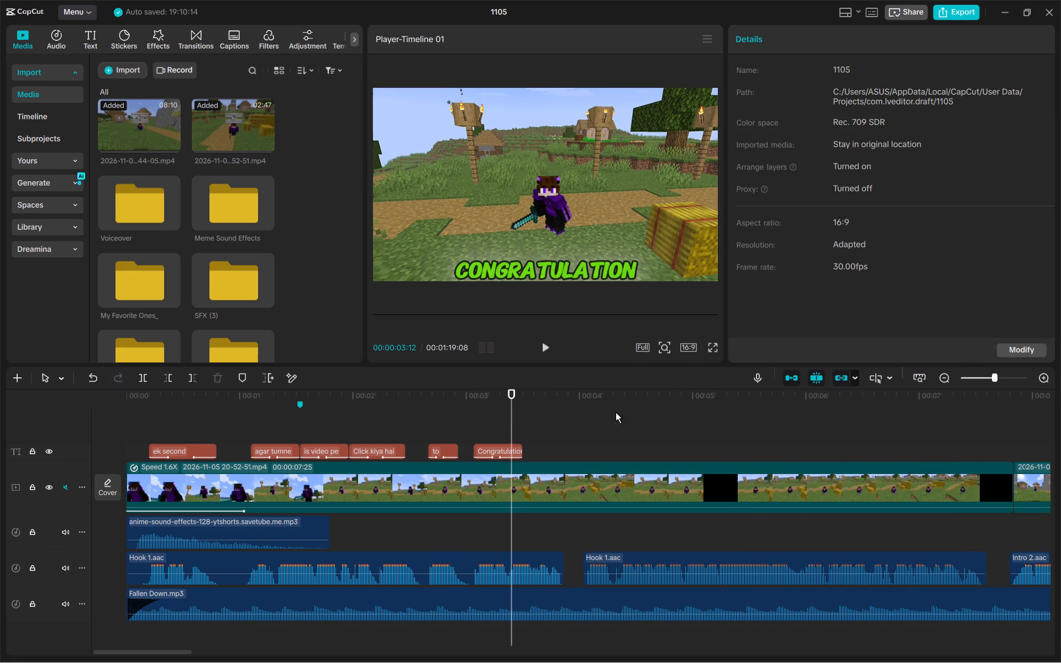
# Search the web in Google Chrome for "congratul" and copy the correctly spelled word "congratulations".
pyautogui.click(503, 446)
pyautogui.click(836, 101)
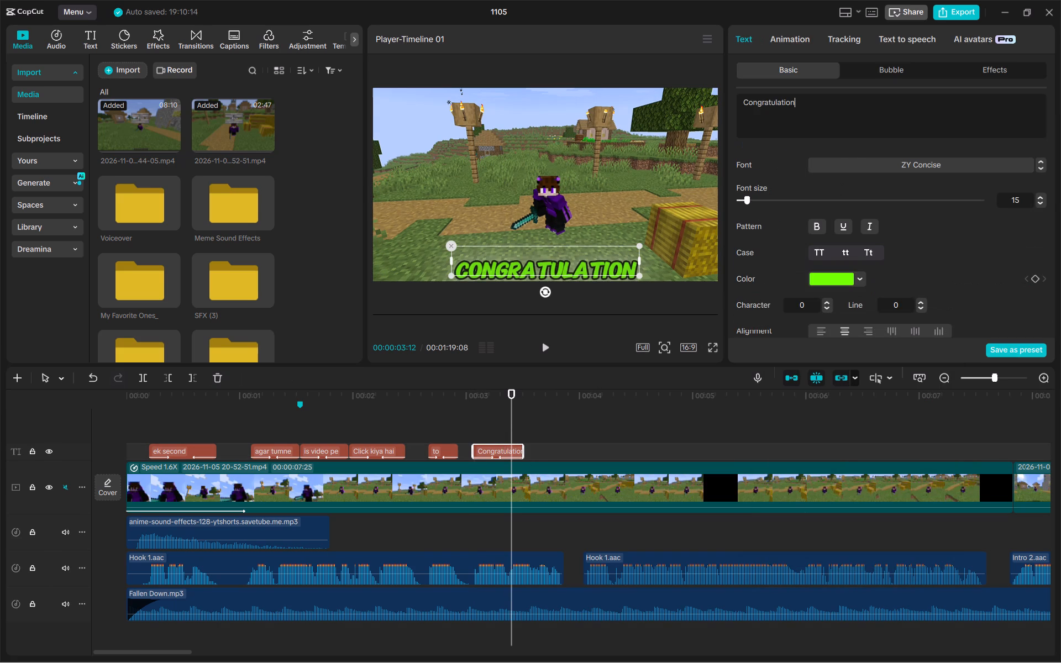
pyautogui.doubleClick(71, 270)
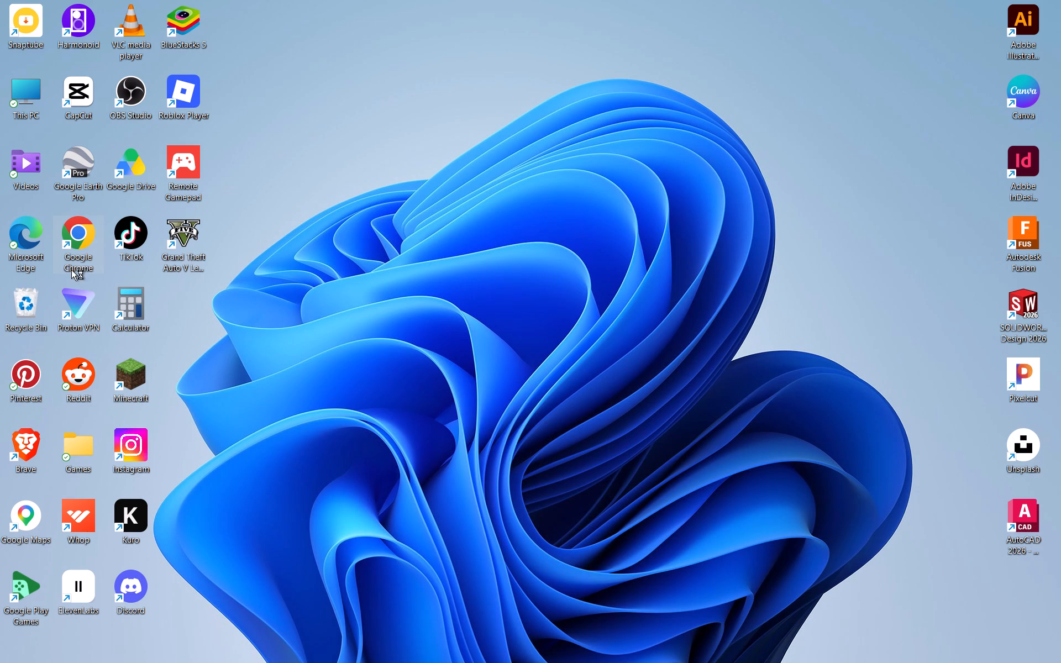
pyautogui.click(562, 376)
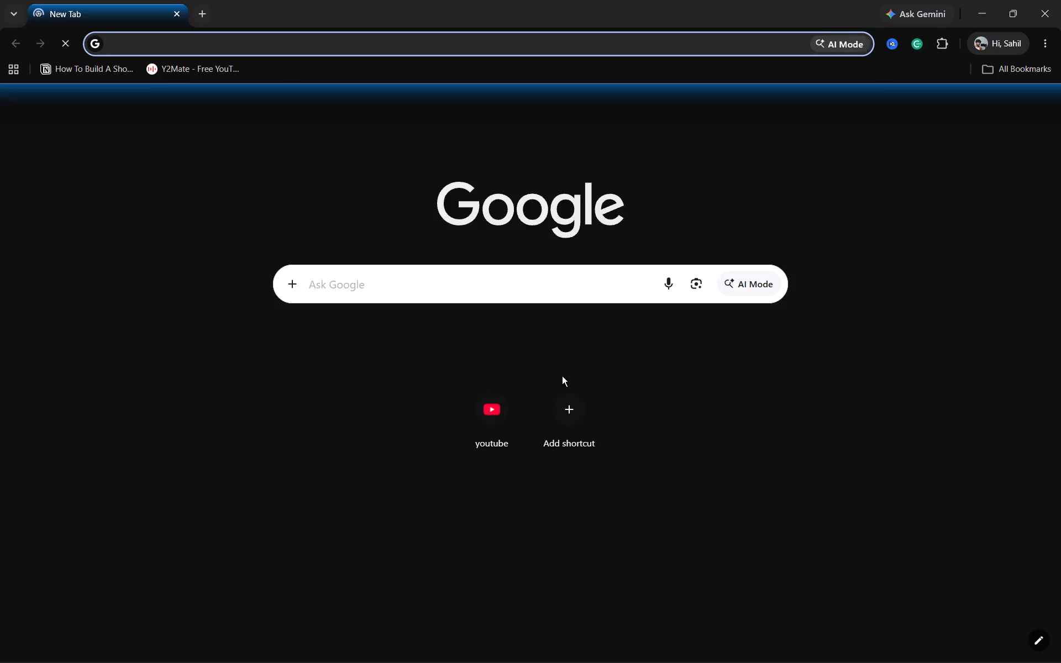
pyautogui.write('congra')
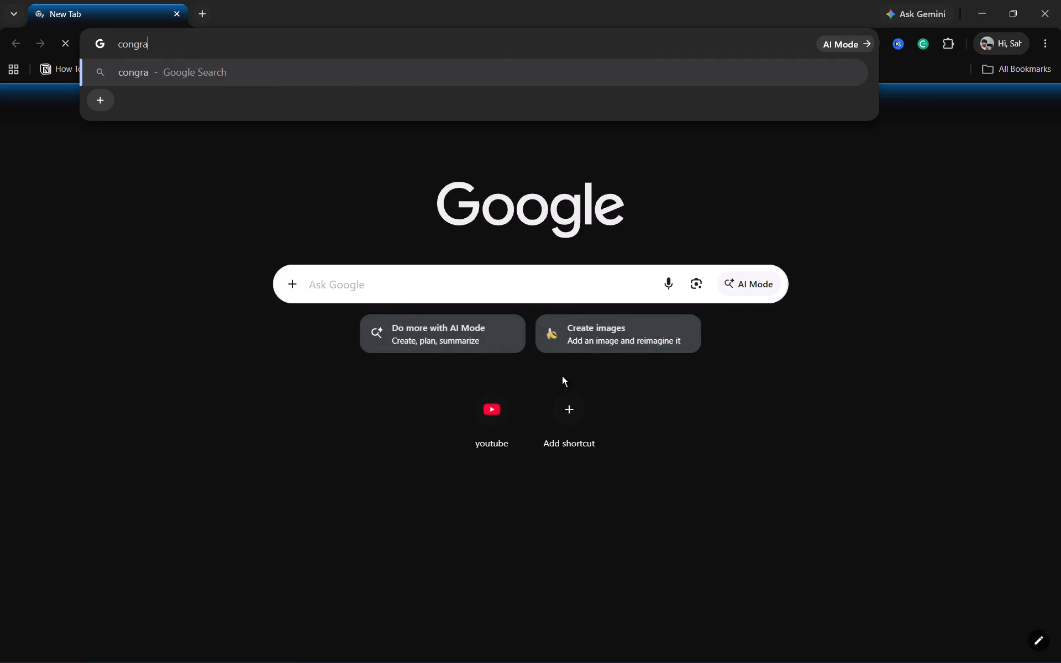
pyautogui.press('t')
pyautogui.press('Left')
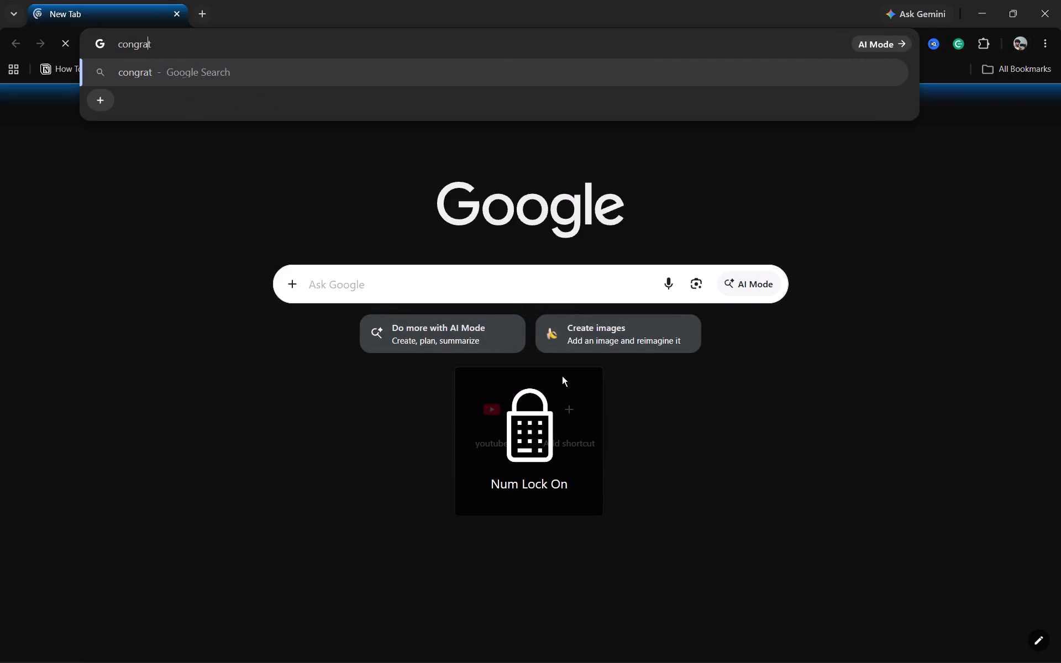
pyautogui.write('uk')
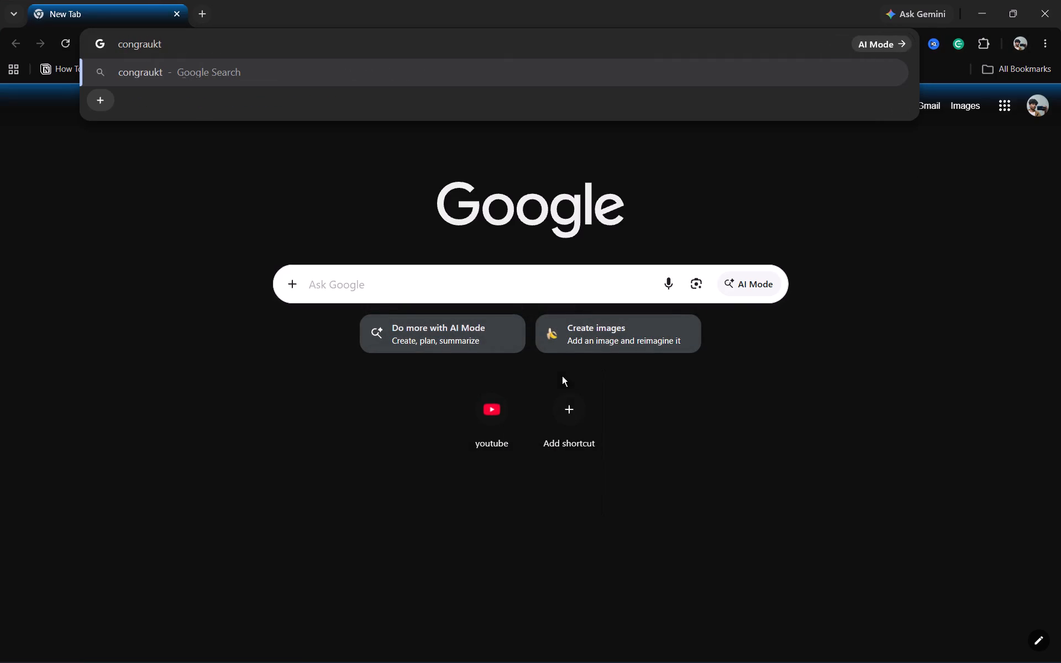
pyautogui.press('BackSpace')
pyautogui.press('BackSpace')
pyautogui.press('Right')
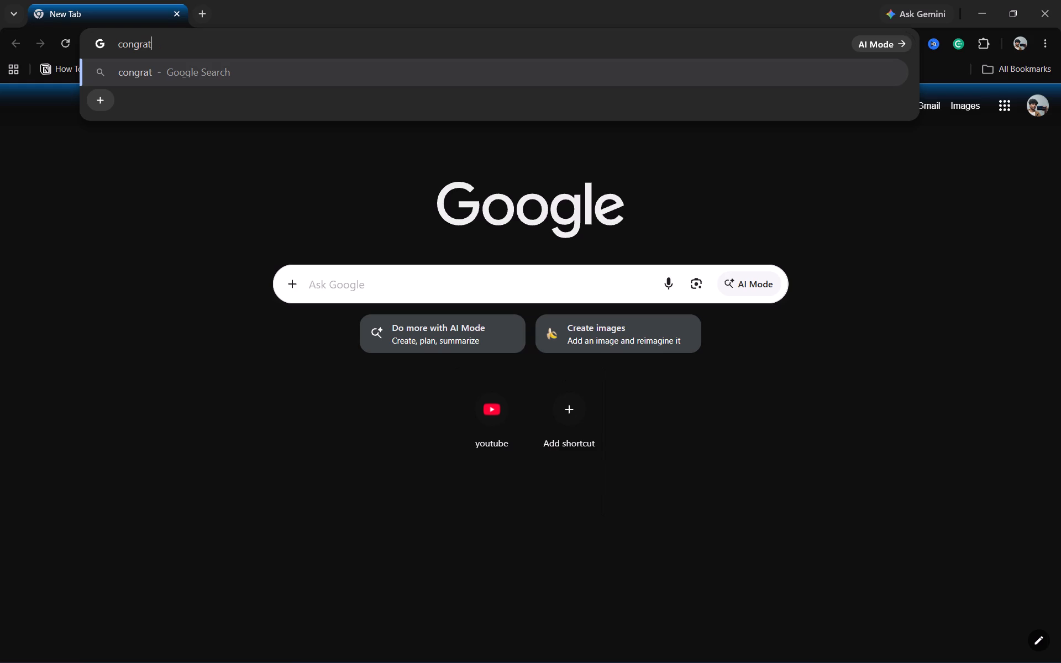
pyautogui.write('ul')
pyautogui.press('Return')
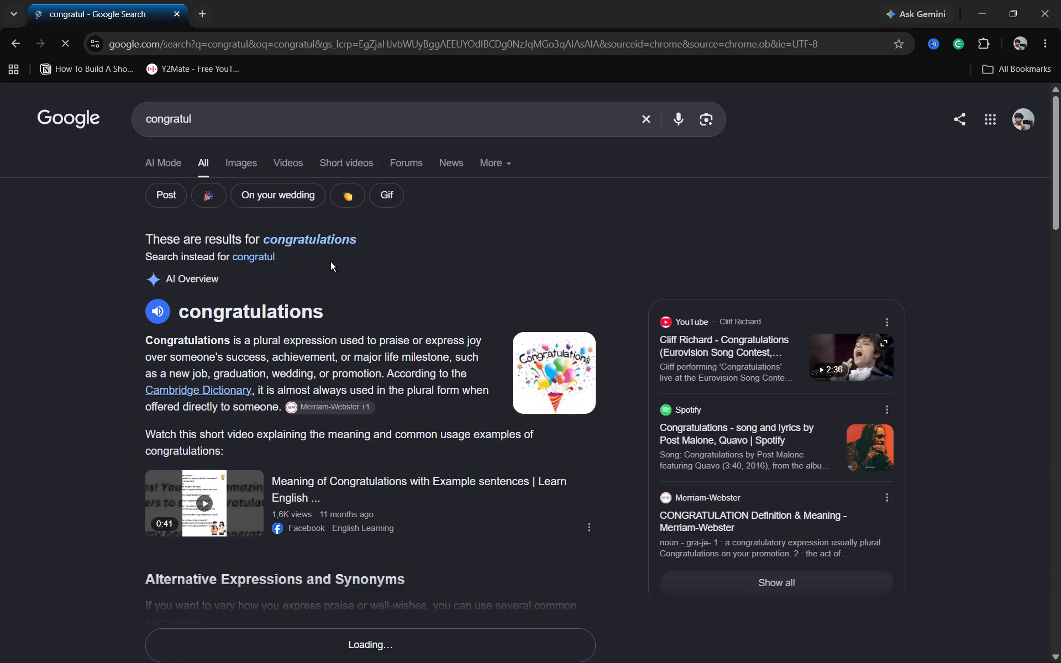
pyautogui.click(329, 242)
pyautogui.moveTo(266, 119); pyautogui.dragTo(114, 117)
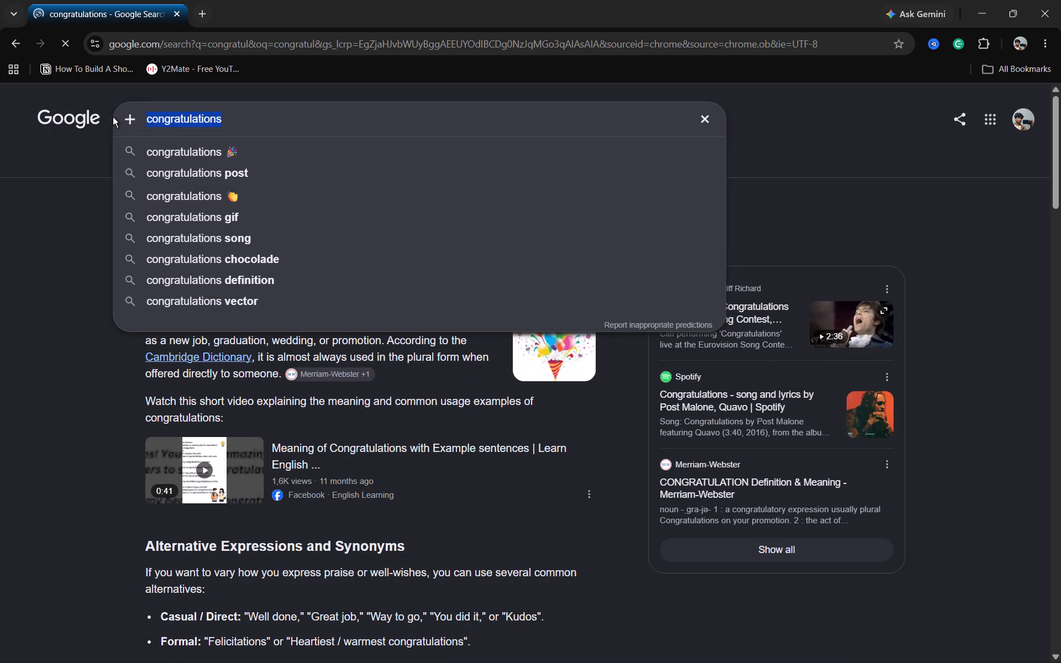
pyautogui.hotkey('ctrl', 'c')
# Back in CapCut, replace the "Congratulation" caption's text with the copied word "congratulations".
pyautogui.click(726, 644)
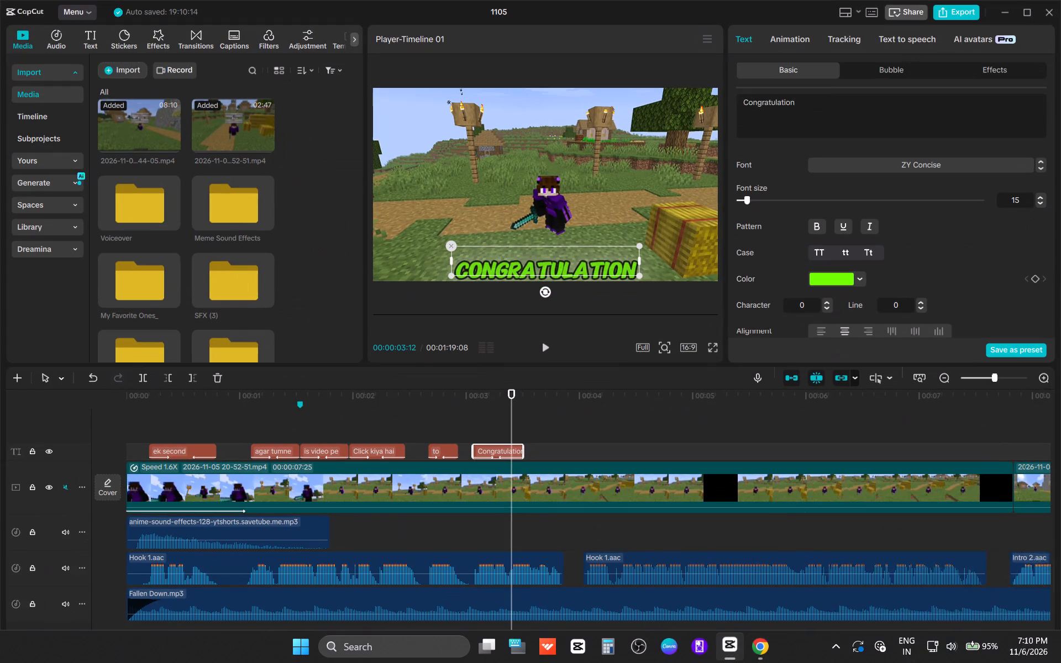
pyautogui.moveTo(816, 112); pyautogui.dragTo(675, 88)
pyautogui.hotkey('ctrl', 'v')
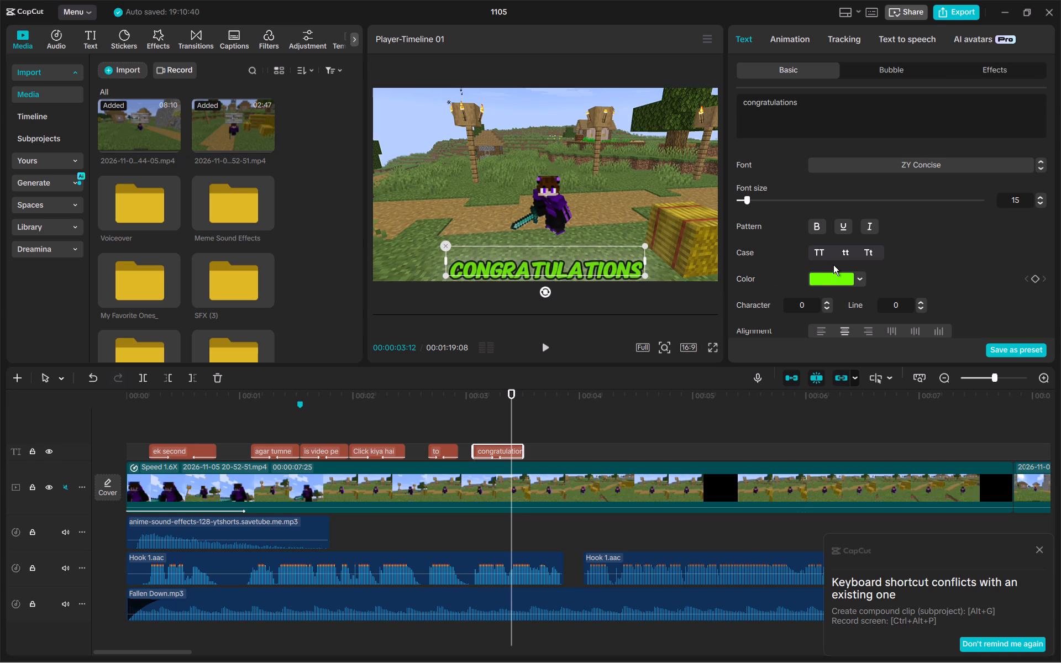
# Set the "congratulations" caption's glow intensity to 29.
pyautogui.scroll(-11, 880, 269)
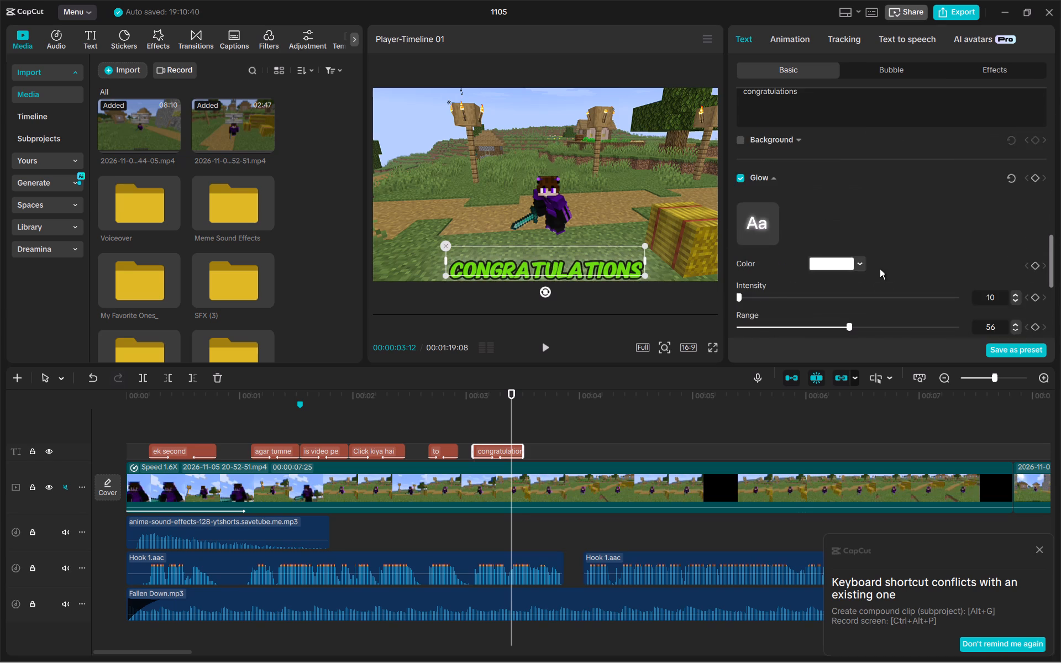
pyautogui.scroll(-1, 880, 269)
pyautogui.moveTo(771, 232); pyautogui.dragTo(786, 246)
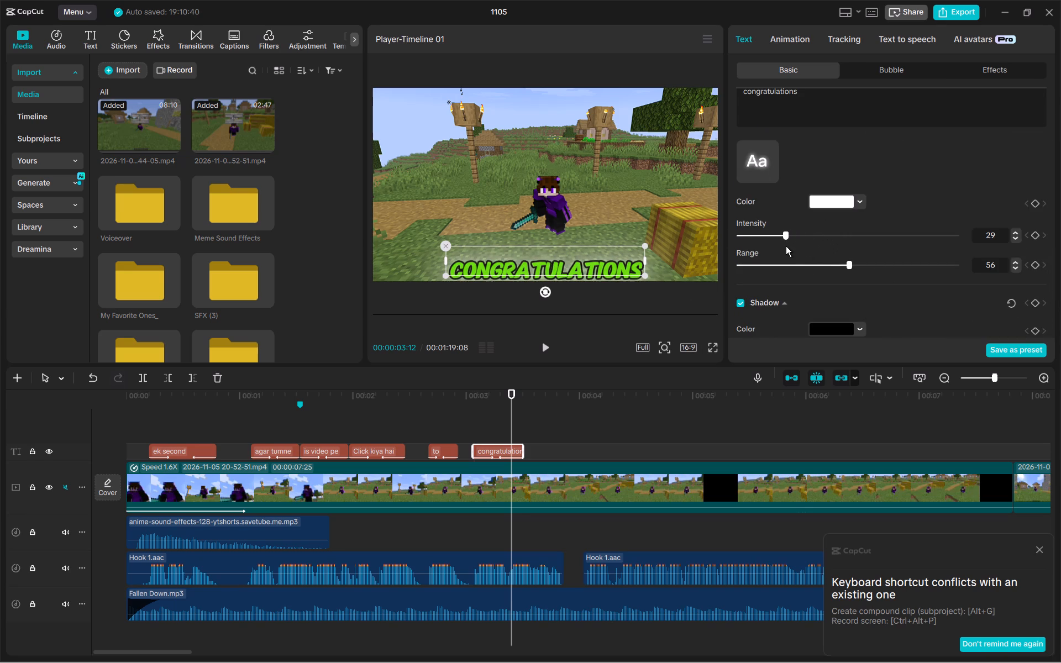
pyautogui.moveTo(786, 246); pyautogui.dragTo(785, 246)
# Compare the "congratulations" caption with the earlier captions and set its glow intensity to 19.
pyautogui.click(443, 446)
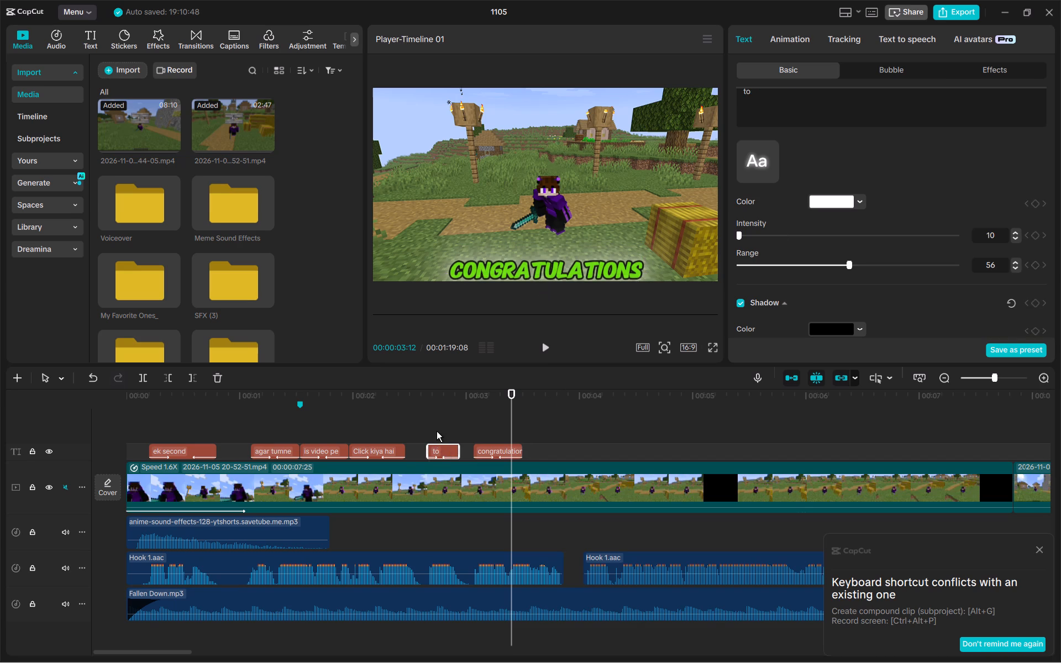
pyautogui.click(437, 431)
pyautogui.click(367, 432)
pyautogui.click(318, 430)
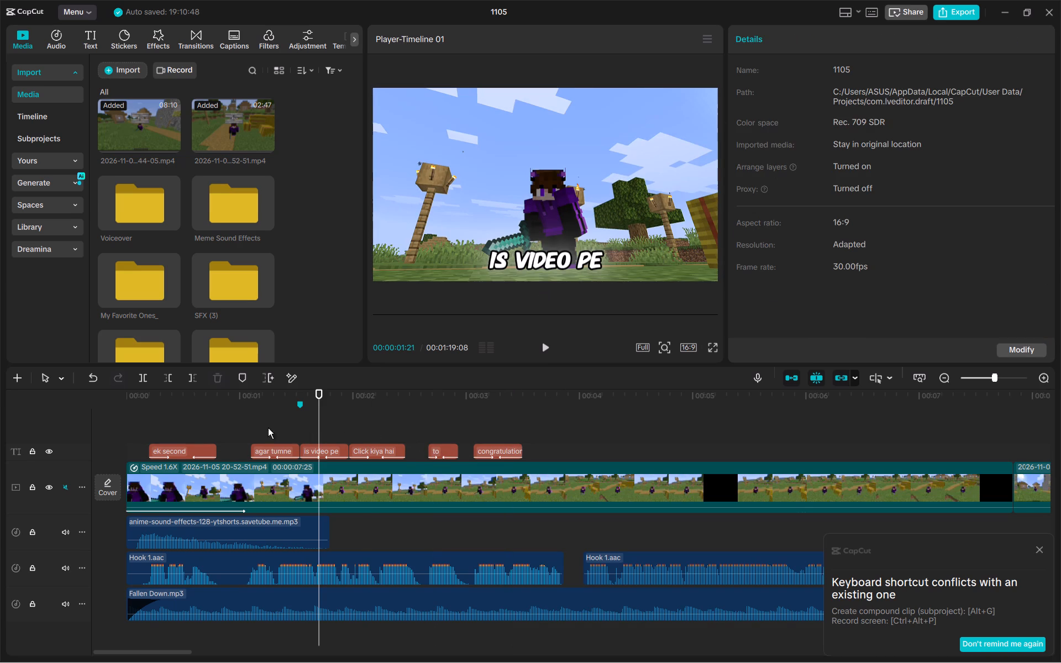
pyautogui.click(496, 420)
pyautogui.click(503, 450)
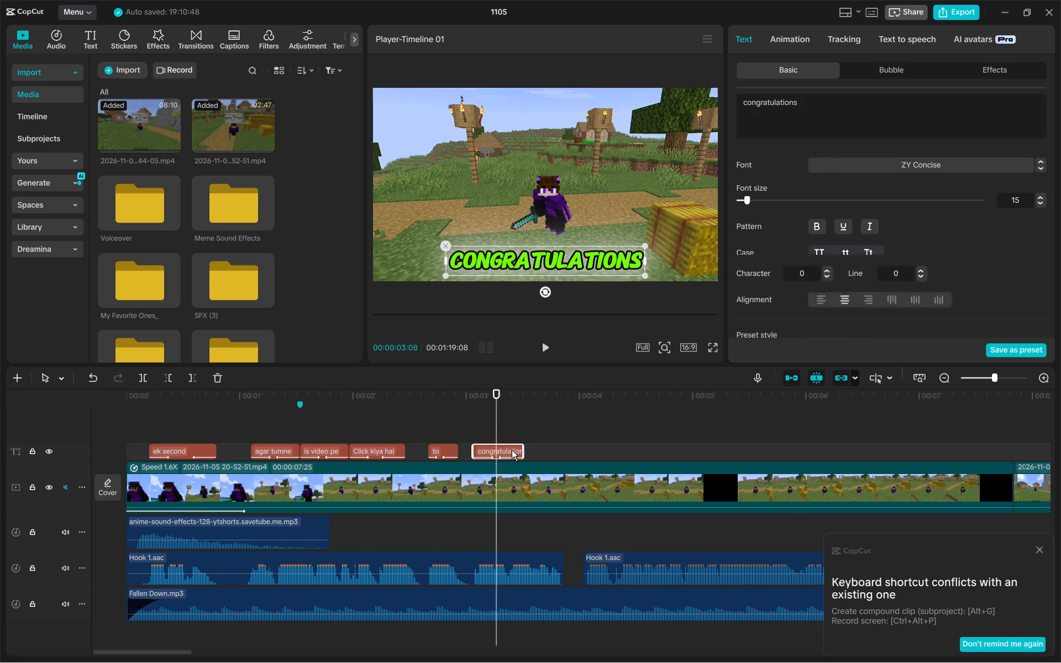
pyautogui.scroll(-7, 834, 222)
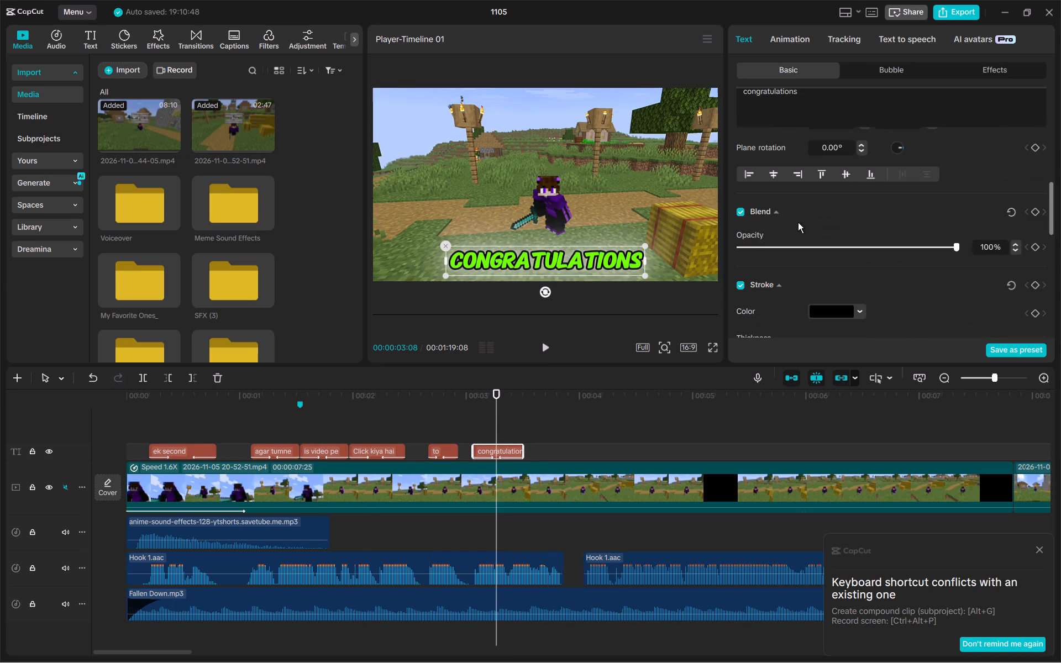
pyautogui.scroll(-5, 784, 228)
pyautogui.moveTo(767, 239); pyautogui.dragTo(760, 246)
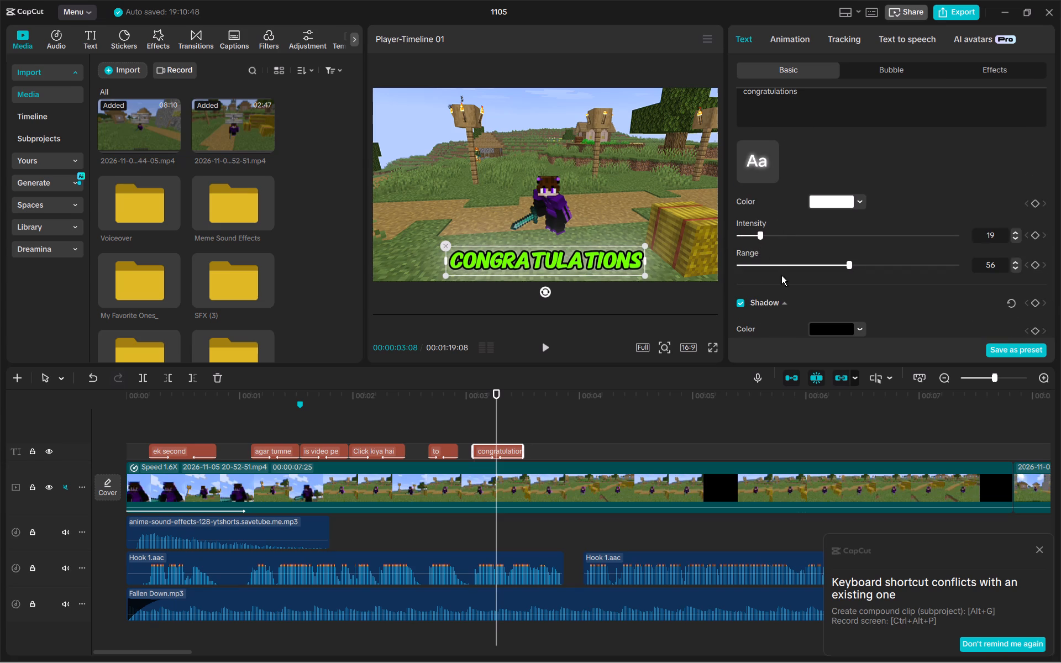
# Change the "congratulations" caption's shadow colour to white (FFFFFF) and collapse the shadow settings.
pyautogui.scroll(-2, 784, 277)
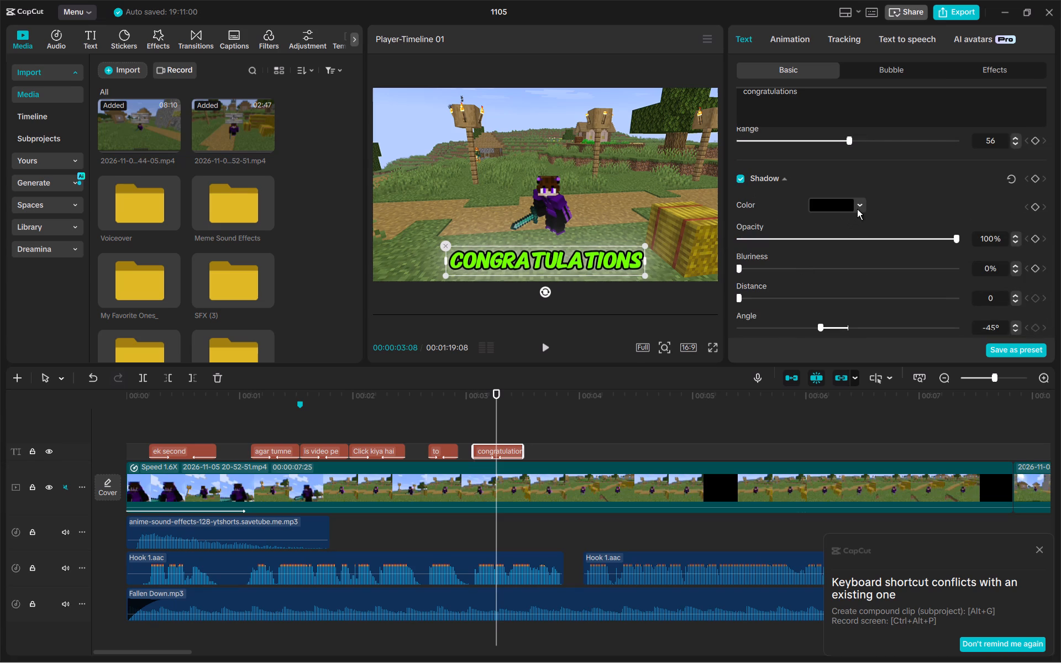
pyautogui.click(857, 209)
pyautogui.moveTo(837, 250); pyautogui.dragTo(717, 181)
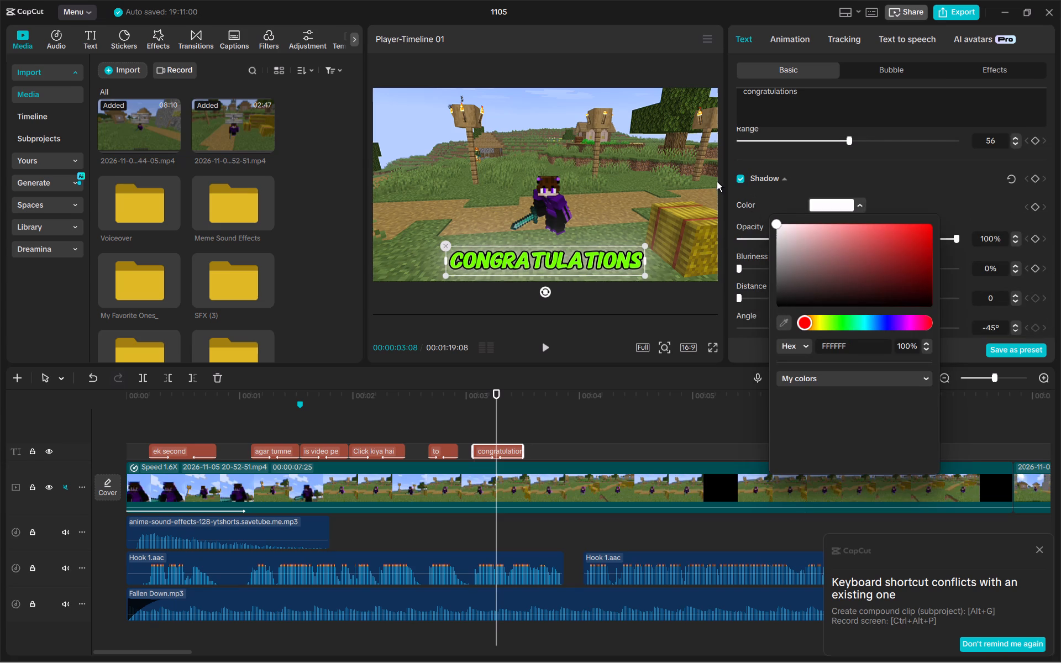
pyautogui.moveTo(717, 181); pyautogui.dragTo(699, 178)
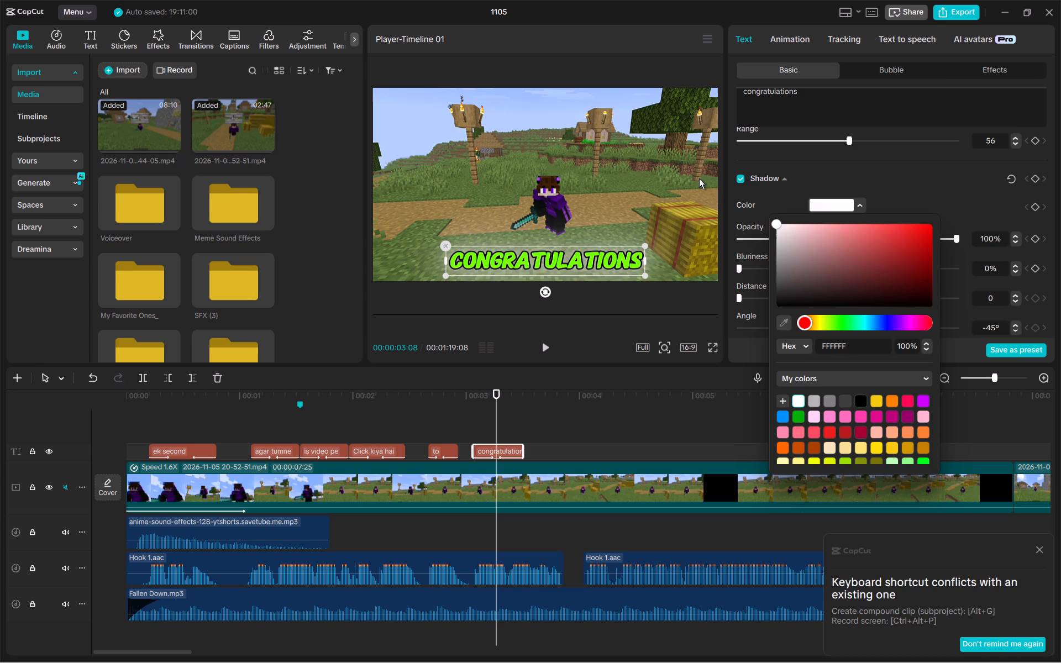
pyautogui.moveTo(699, 178); pyautogui.dragTo(991, 329)
pyautogui.click(936, 186)
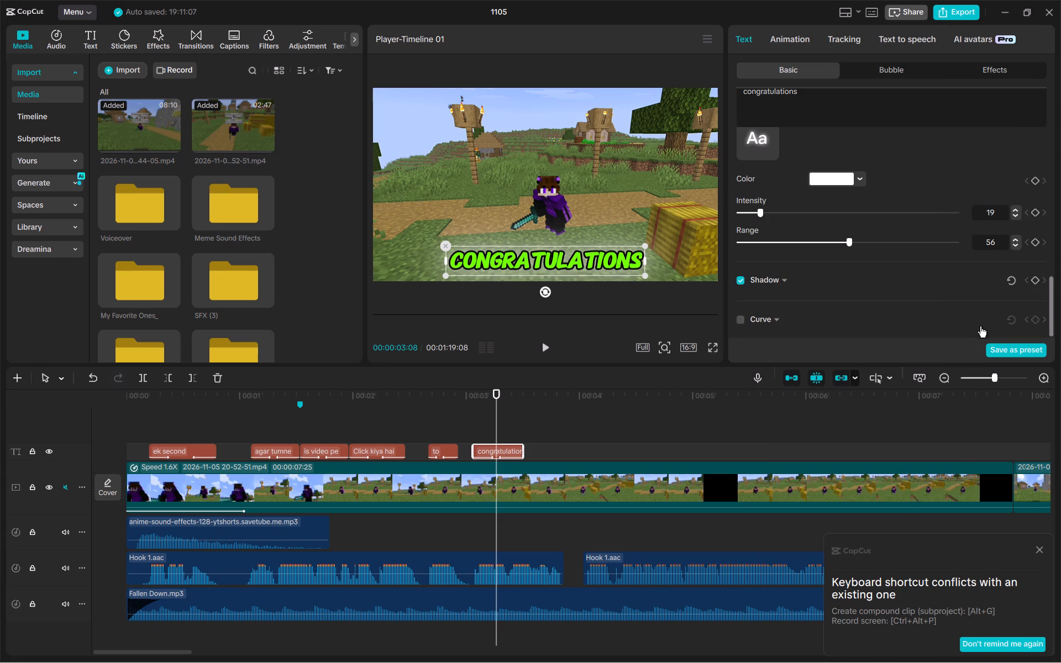
# Play back the "congratulations" caption and extend its end to just before the first Hook 1 voiceover clip ends.
pyautogui.moveTo(496, 412); pyautogui.dragTo(470, 422)
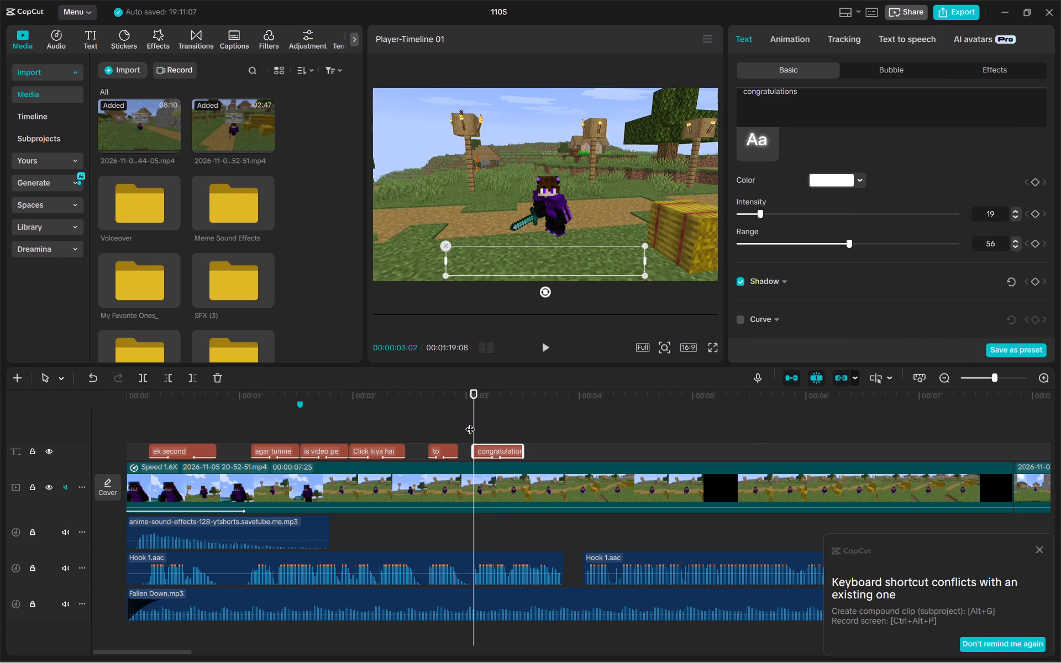
pyautogui.moveTo(470, 422); pyautogui.dragTo(451, 430)
pyautogui.press('space')
pyautogui.press('space')
pyautogui.click(495, 445)
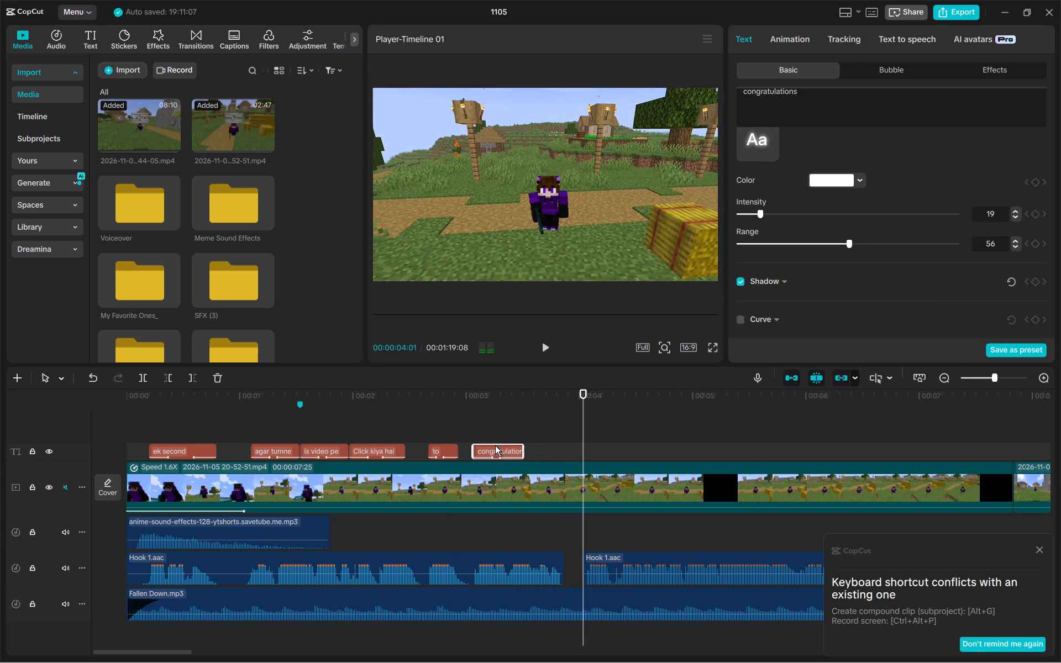
pyautogui.moveTo(526, 450); pyautogui.dragTo(555, 455)
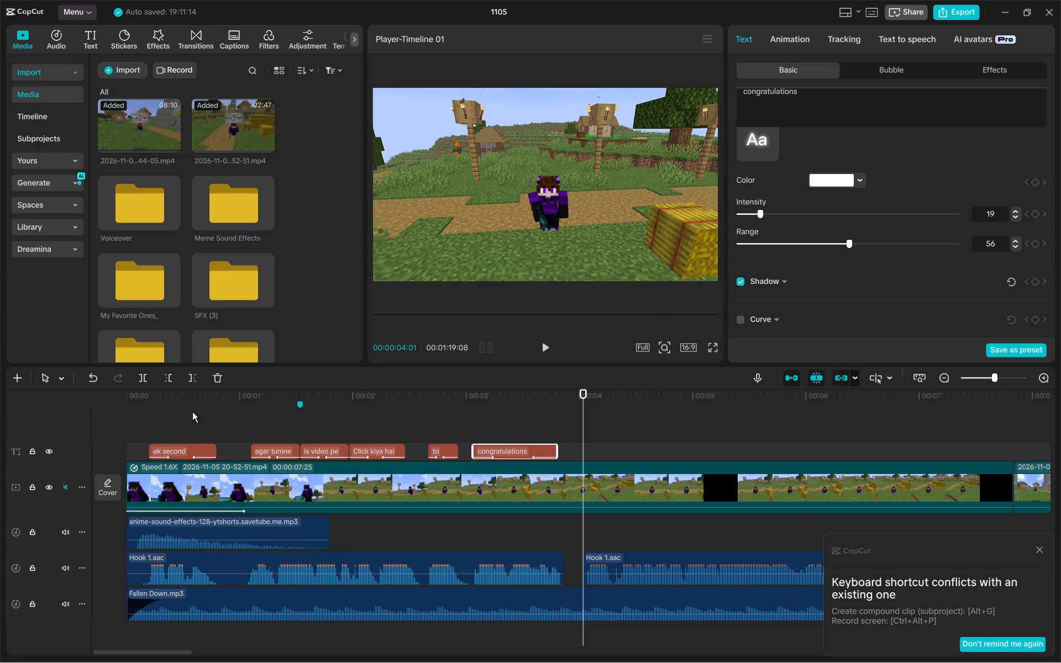
# Play the video from the beginning through about 00:00:05:26 to check the captions against the voiceover.
pyautogui.doubleClick(122, 422)
pyautogui.click(130, 422)
pyautogui.moveTo(129, 422); pyautogui.dragTo(121, 419)
pyautogui.press('space')
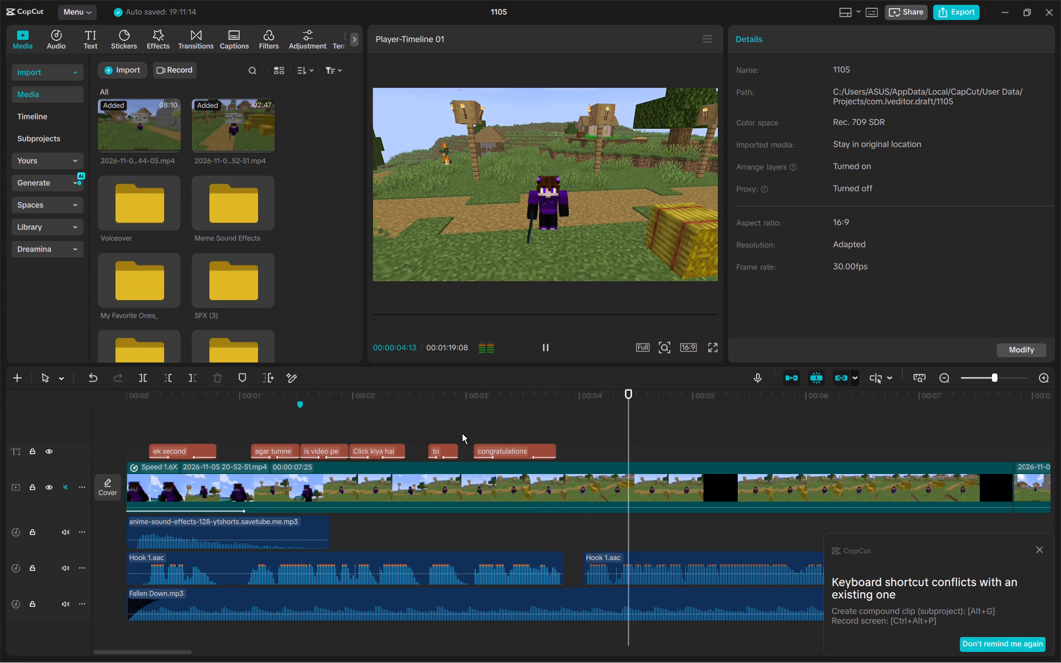
pyautogui.press('space')
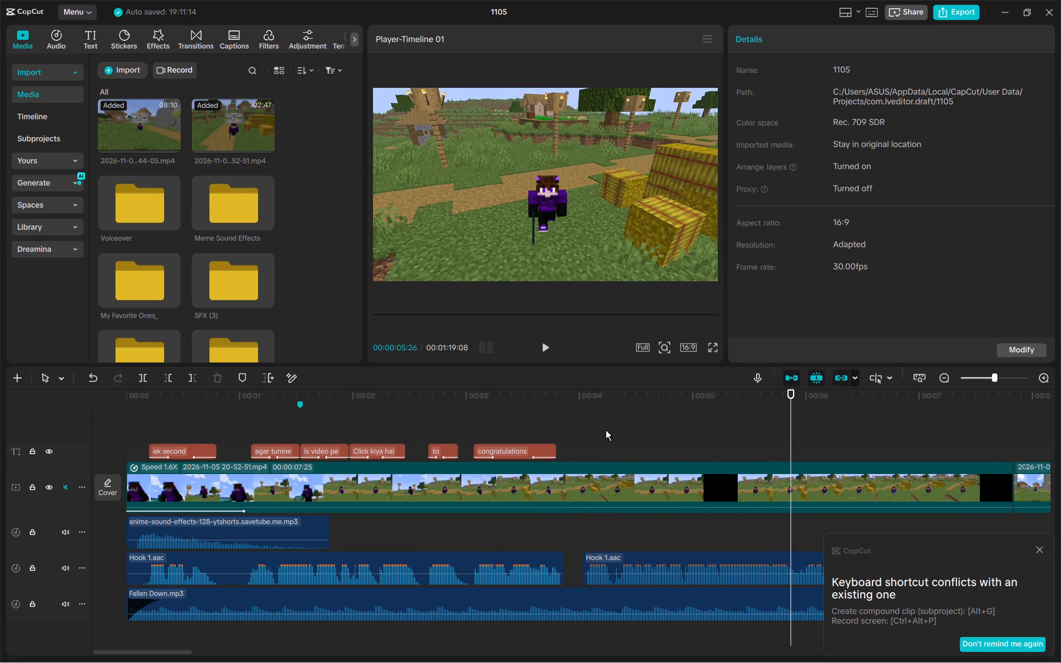
# Dismiss the shortcut conflict notification and paste a copy of the "is video pe" caption at 00:00:04:02, where the second Hook 1 clip starts.
pyautogui.hscroll(-1, 800, 471)
pyautogui.click(1042, 543)
pyautogui.click(1041, 547)
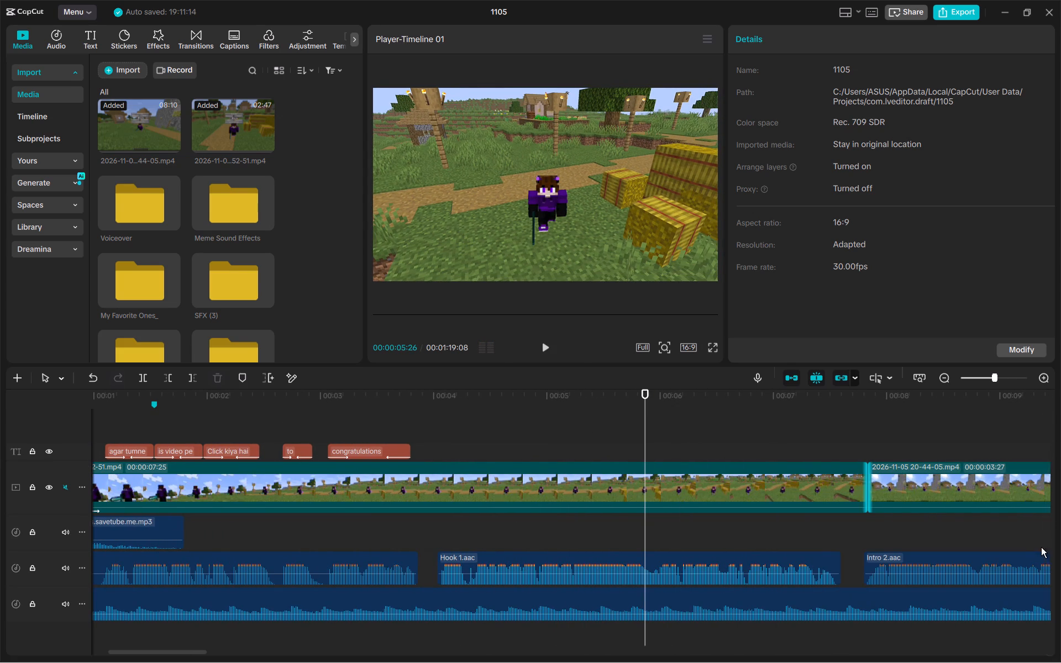
pyautogui.click(448, 424)
pyautogui.moveTo(448, 424); pyautogui.dragTo(442, 425)
pyautogui.keyDown('ctrl'); pyautogui.moveTo(442, 425); pyautogui.dragTo(443, 430); pyautogui.keyUp('ctrl')
pyautogui.hotkey('ctrl', 'v')
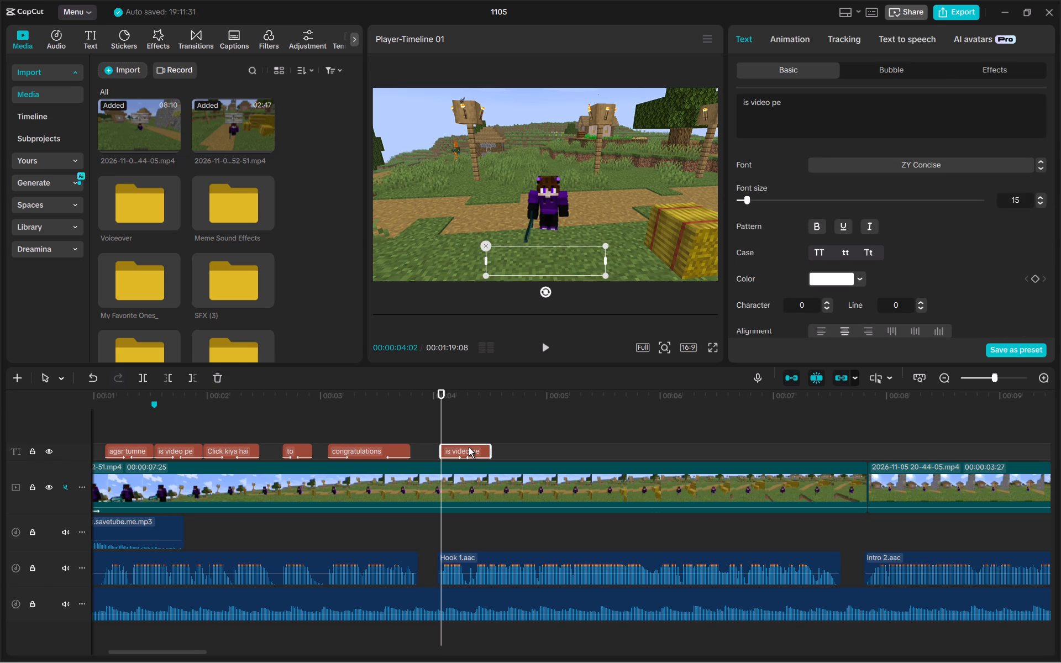
# Play the voiceover from 00:00:04:02 and replay it around 00:00:04:26 to locate where the first phrase ends.
pyautogui.press('space')
pyautogui.press('space')
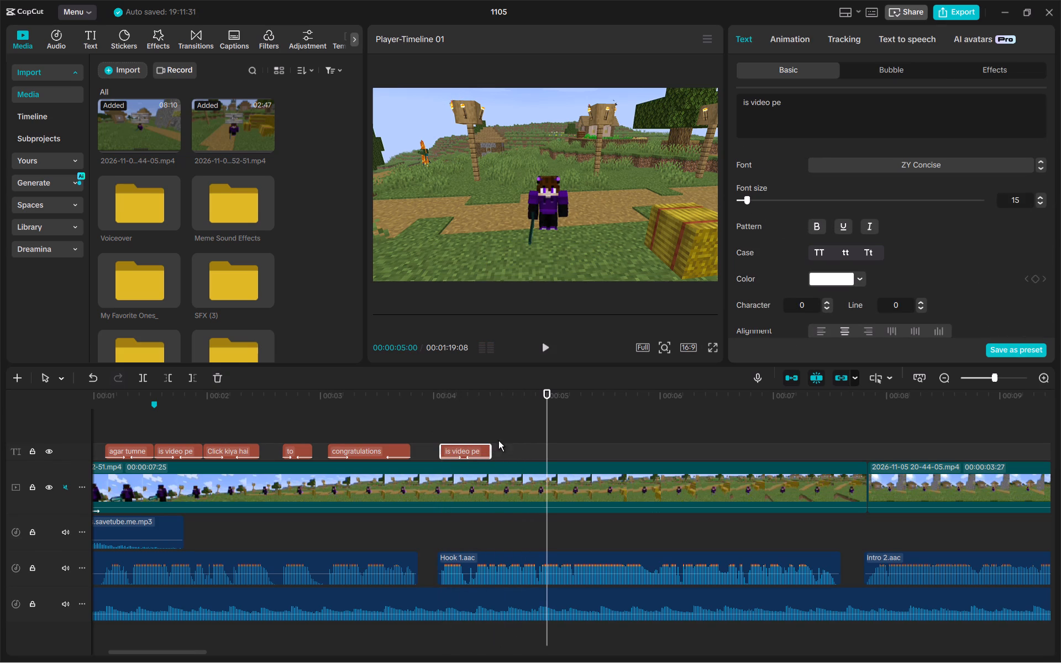
pyautogui.click(534, 422)
pyautogui.press('space')
pyautogui.press('space')
pyautogui.click(535, 422)
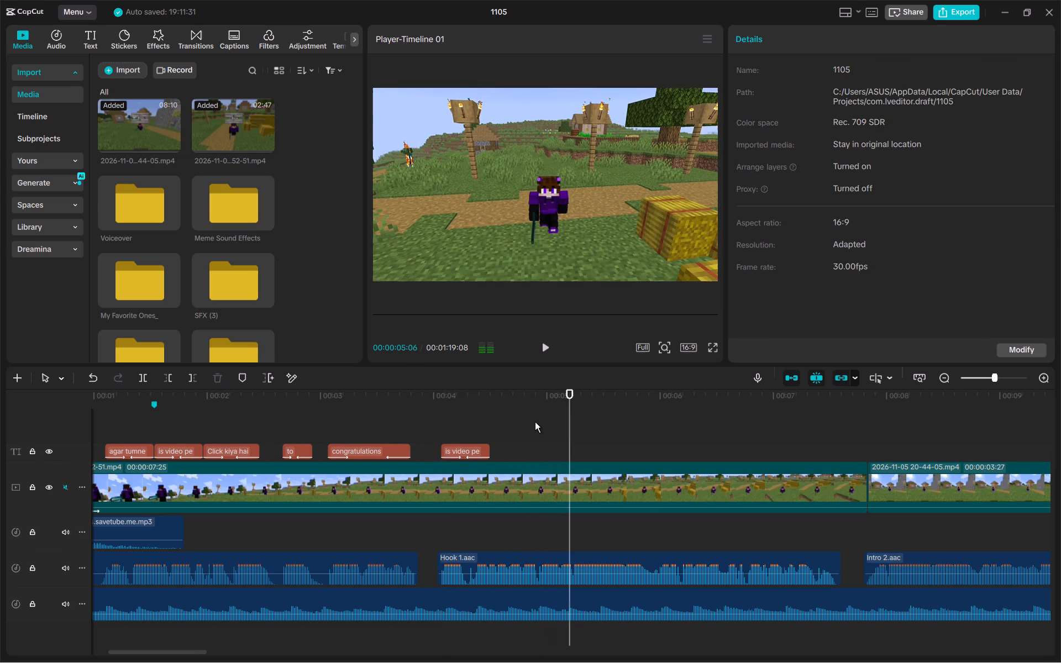
pyautogui.click(535, 422)
pyautogui.press('space')
pyautogui.press('space')
pyautogui.doubleClick(532, 422)
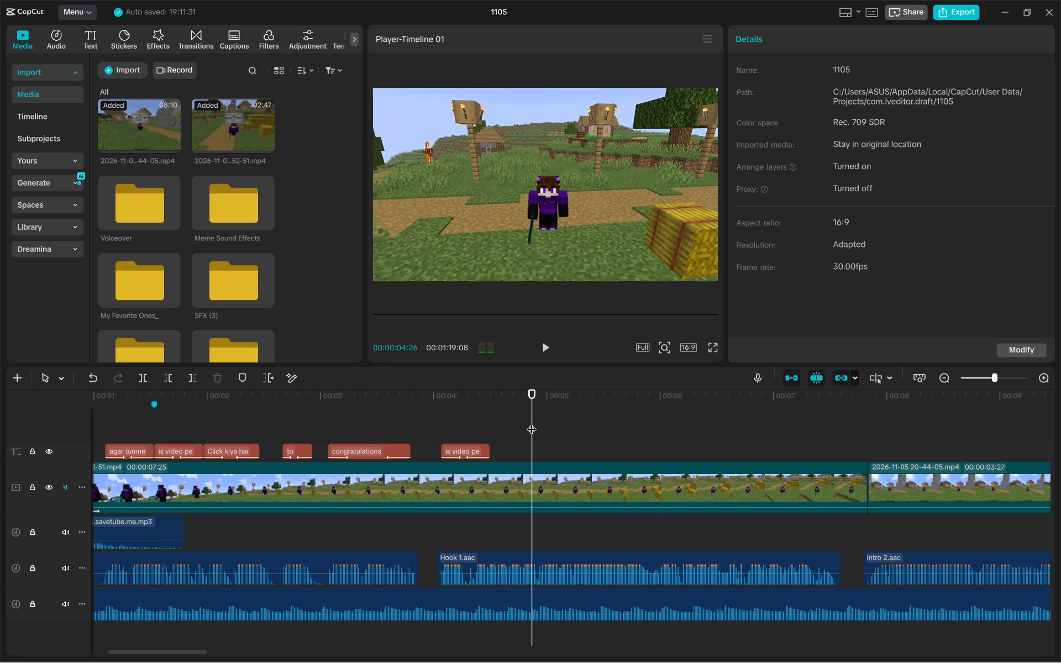
pyautogui.press('space')
pyautogui.click(529, 425)
pyautogui.click(529, 425)
# Add a timeline marker at 00:00:04:26 and replay the voiceover from the start of the second Hook 1 clip.
pyautogui.press('m')
pyautogui.click(427, 425)
pyautogui.click(440, 425)
pyautogui.doubleClick(440, 425)
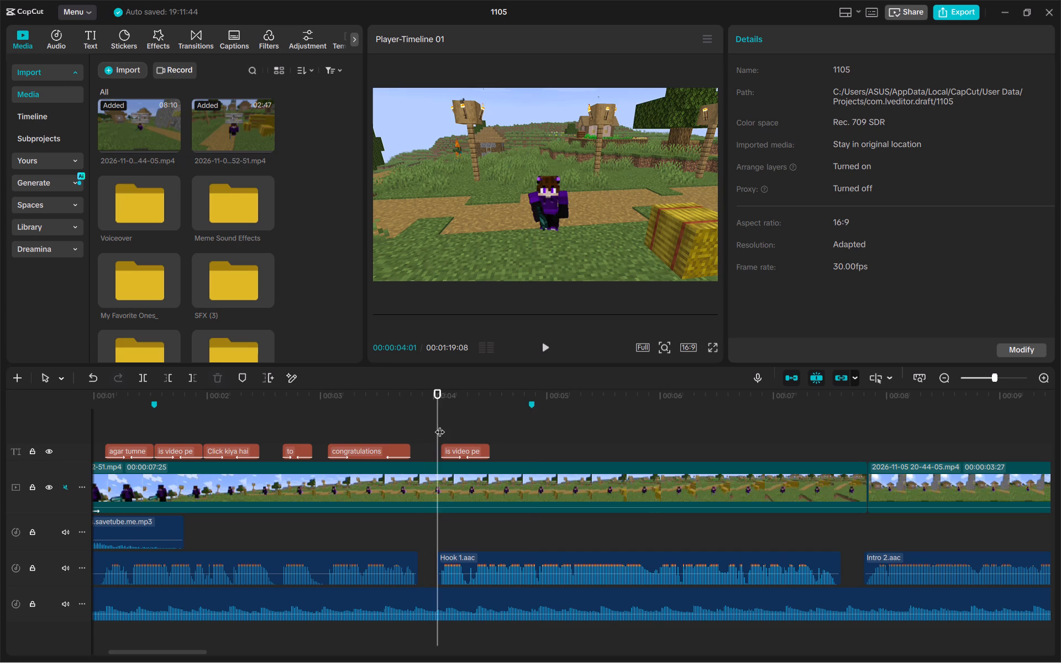
pyautogui.press('space')
pyautogui.press('space')
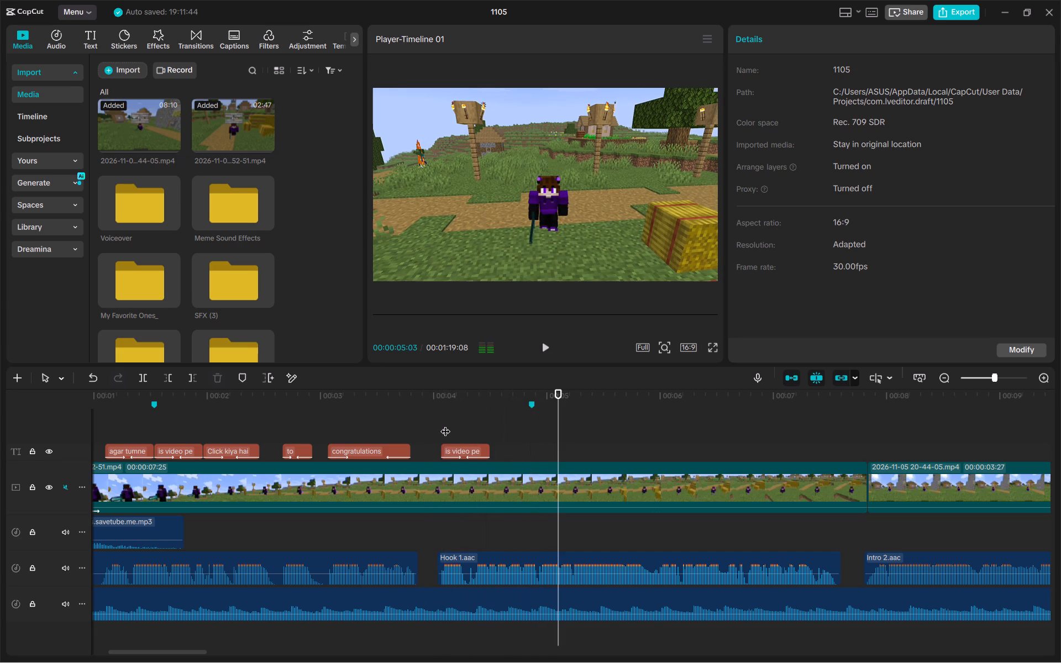
# Replace the text of the caption pasted at the start of the second Hook 1 clip with "Tum ek aisi journey ka".
pyautogui.click(461, 450)
pyautogui.moveTo(832, 94); pyautogui.dragTo(751, 112)
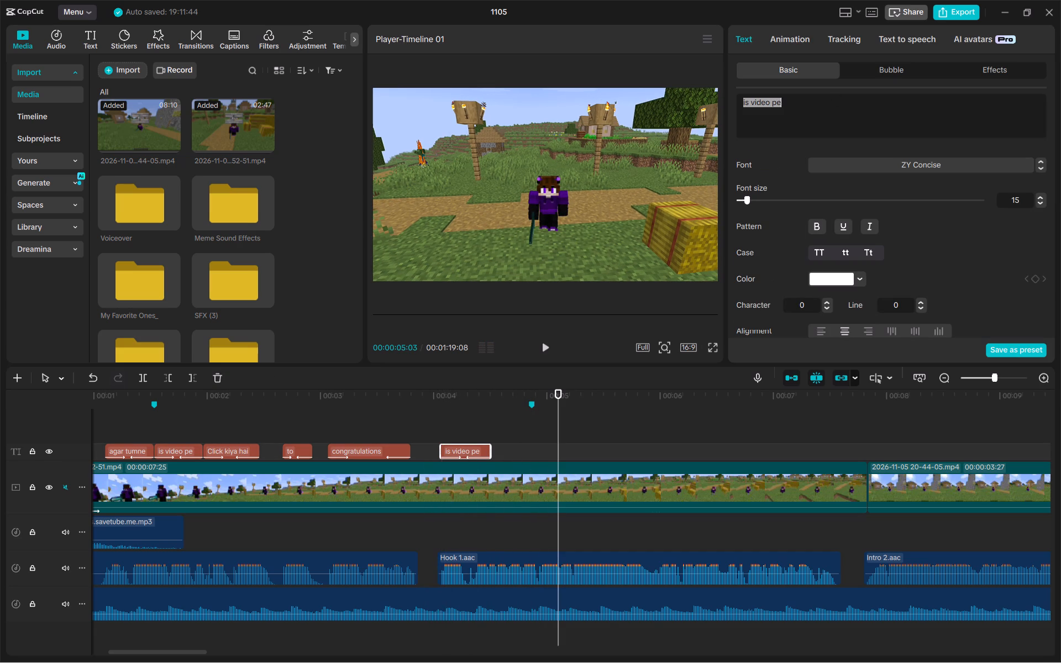
pyautogui.write('Tum')
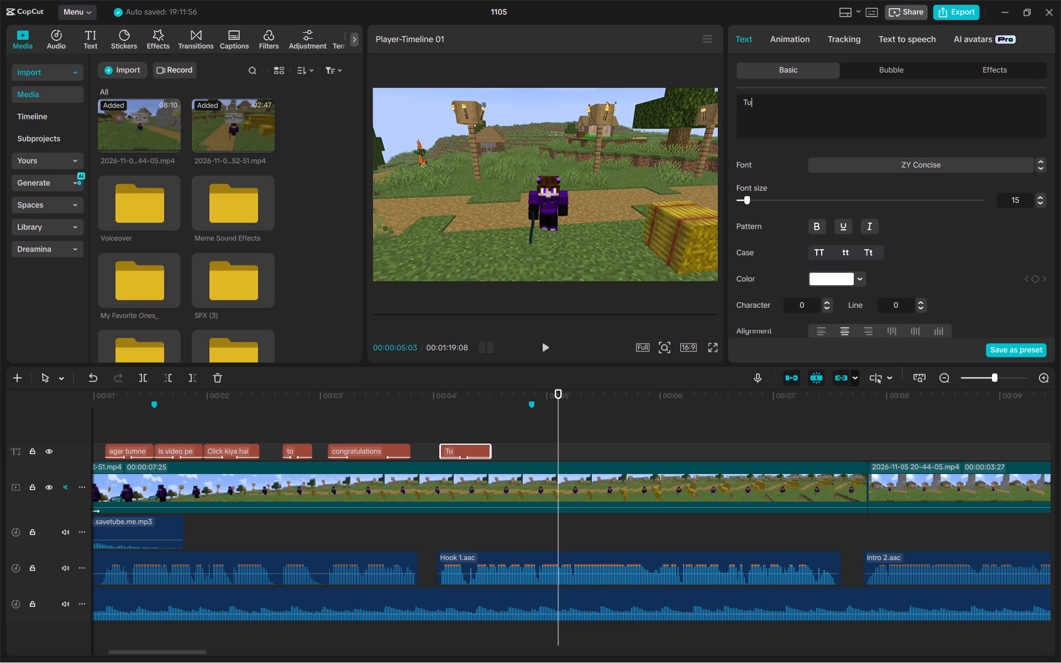
pyautogui.press('space')
pyautogui.write('ek aisi')
pyautogui.press('space')
pyautogui.write('journey')
pyautogui.press('Return')
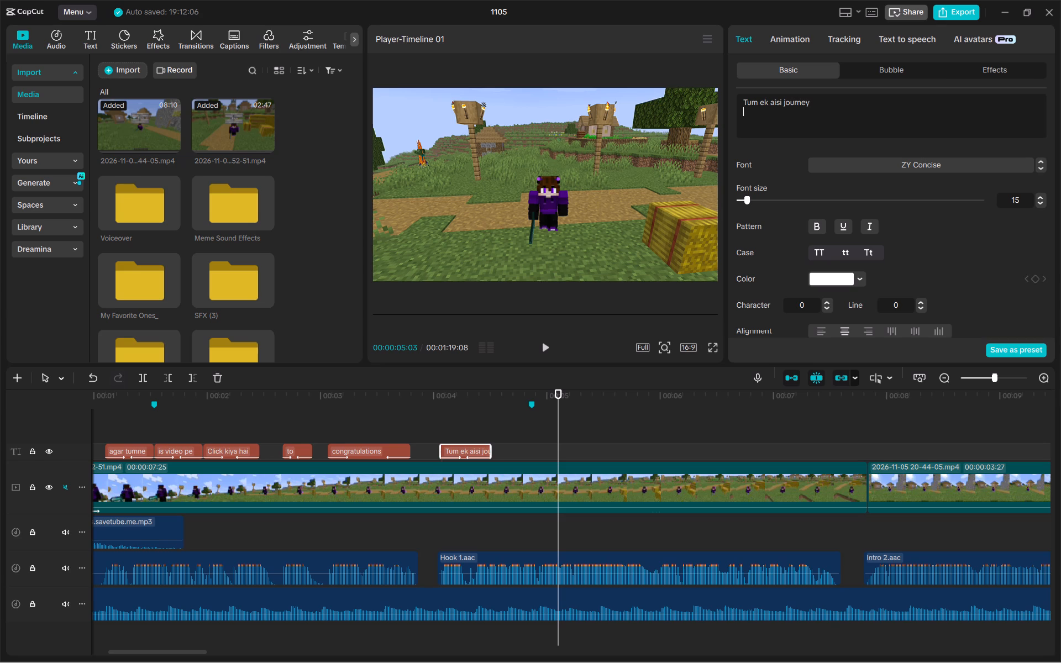
pyautogui.press('BackSpace')
pyautogui.press('space')
pyautogui.write('ka')
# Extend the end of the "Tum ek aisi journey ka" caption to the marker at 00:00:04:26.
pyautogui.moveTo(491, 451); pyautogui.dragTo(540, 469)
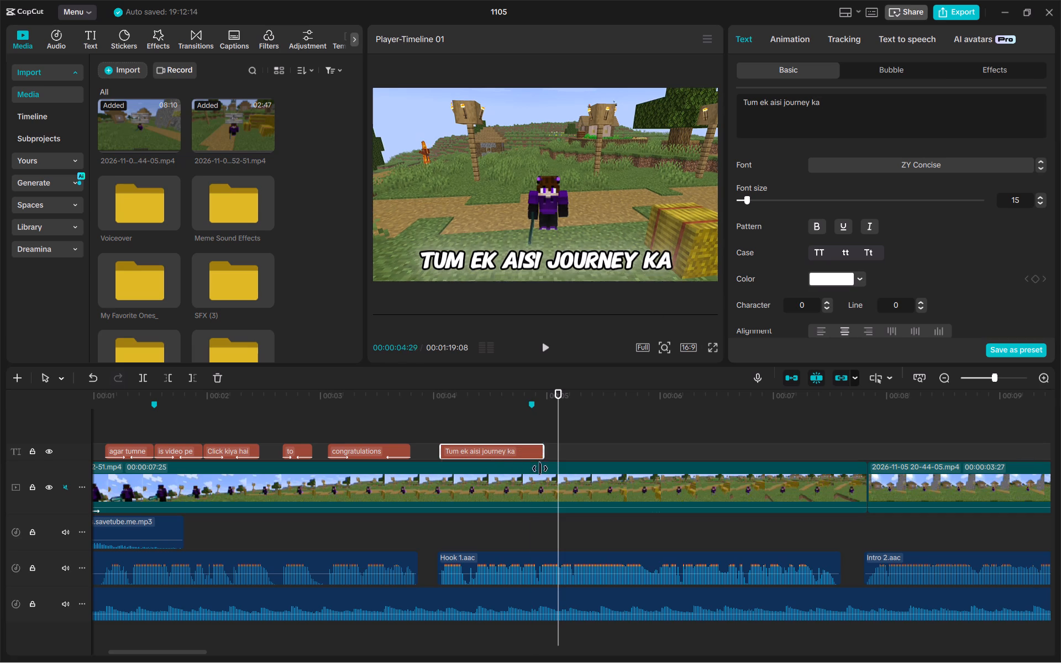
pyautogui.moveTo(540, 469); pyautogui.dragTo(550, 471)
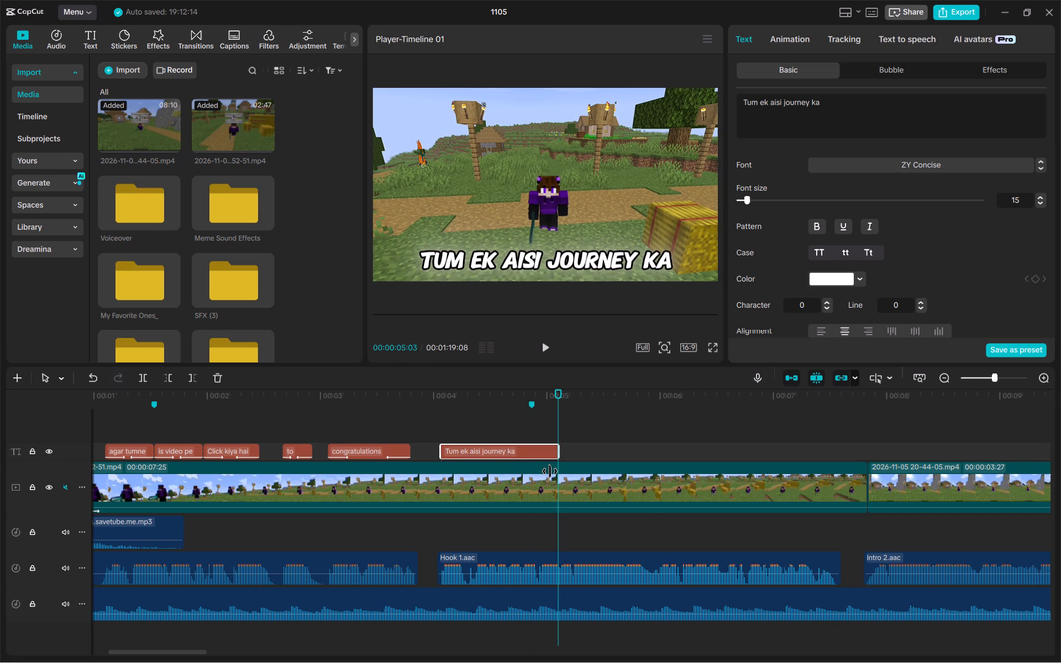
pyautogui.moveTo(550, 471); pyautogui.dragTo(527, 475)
# Play and replay the voiceover under the "Tum ek aisi journey ka" caption to locate where "aisi" ends.
pyautogui.click(302, 417)
pyautogui.press('space')
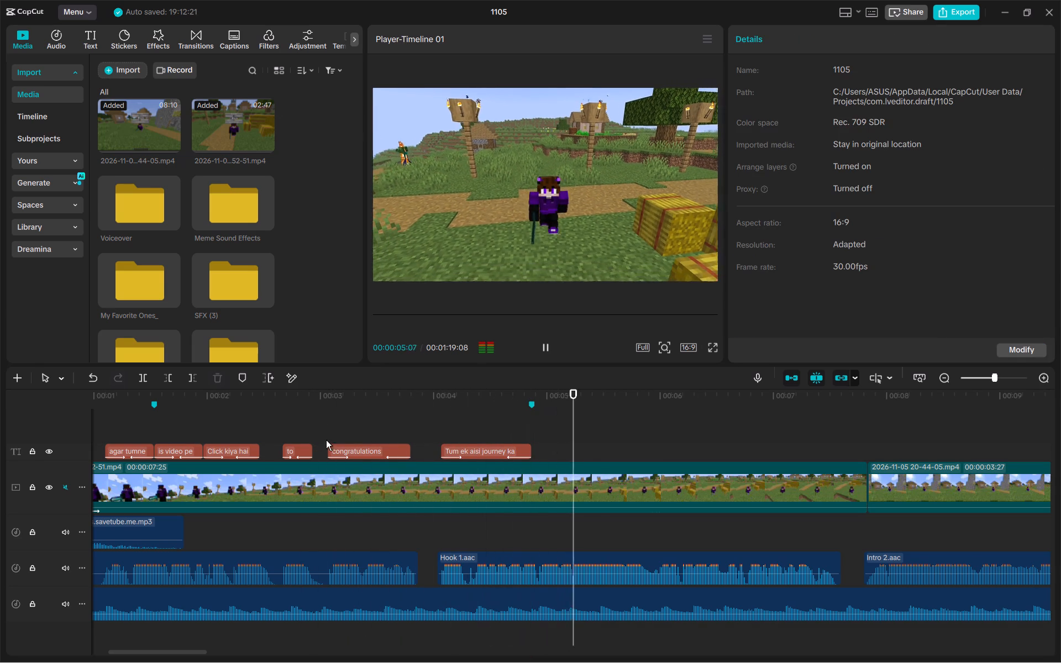
pyautogui.press('space')
pyautogui.click(438, 427)
pyautogui.press('space')
pyautogui.press('space')
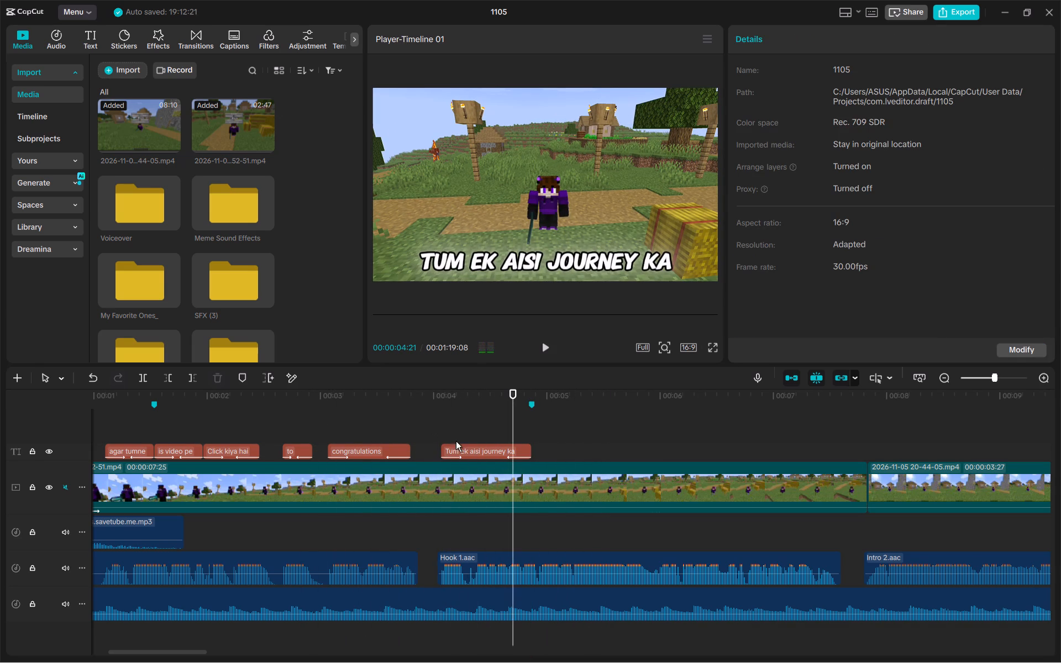
pyautogui.press('space')
pyautogui.press('space')
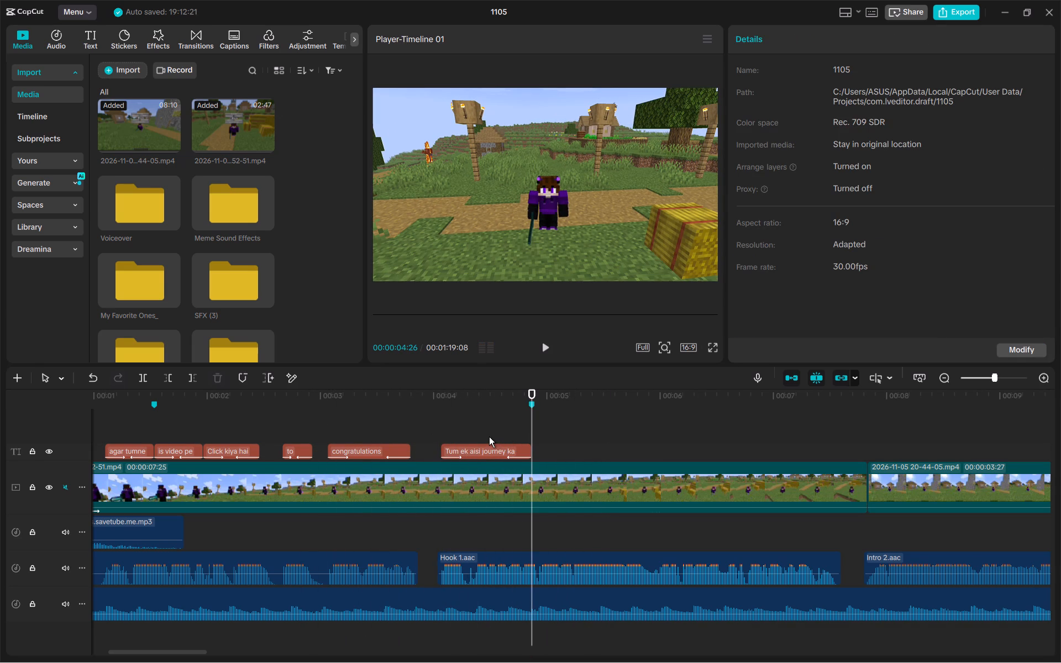
pyautogui.click(482, 430)
pyautogui.moveTo(476, 430); pyautogui.dragTo(451, 434)
pyautogui.click(451, 434)
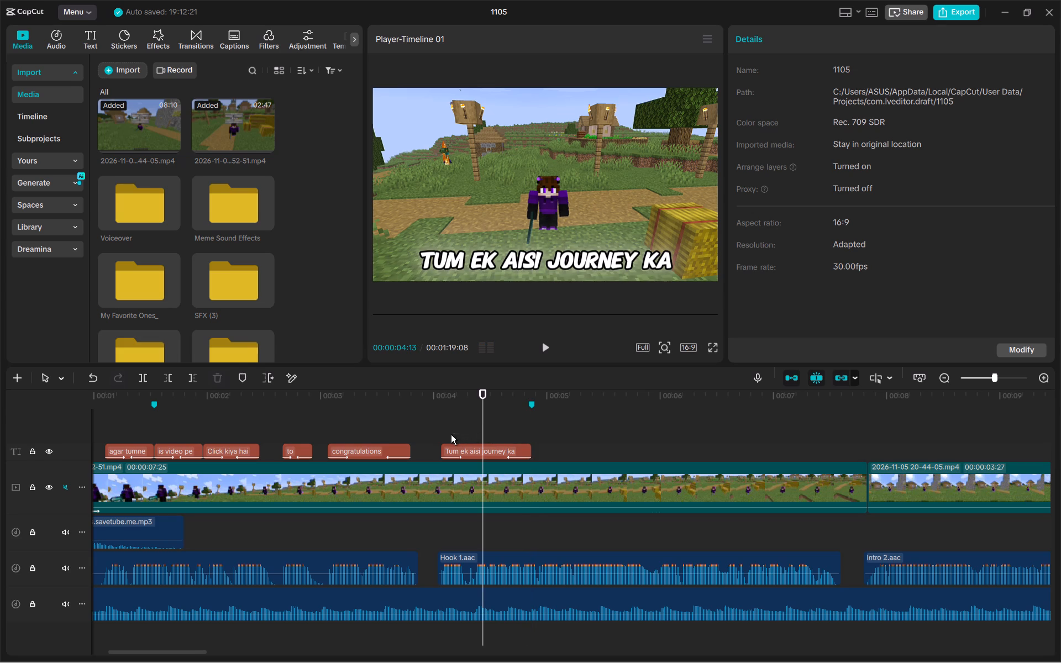
pyautogui.moveTo(450, 434); pyautogui.dragTo(492, 439)
pyautogui.press('space')
pyautogui.press('space')
pyautogui.click(492, 439)
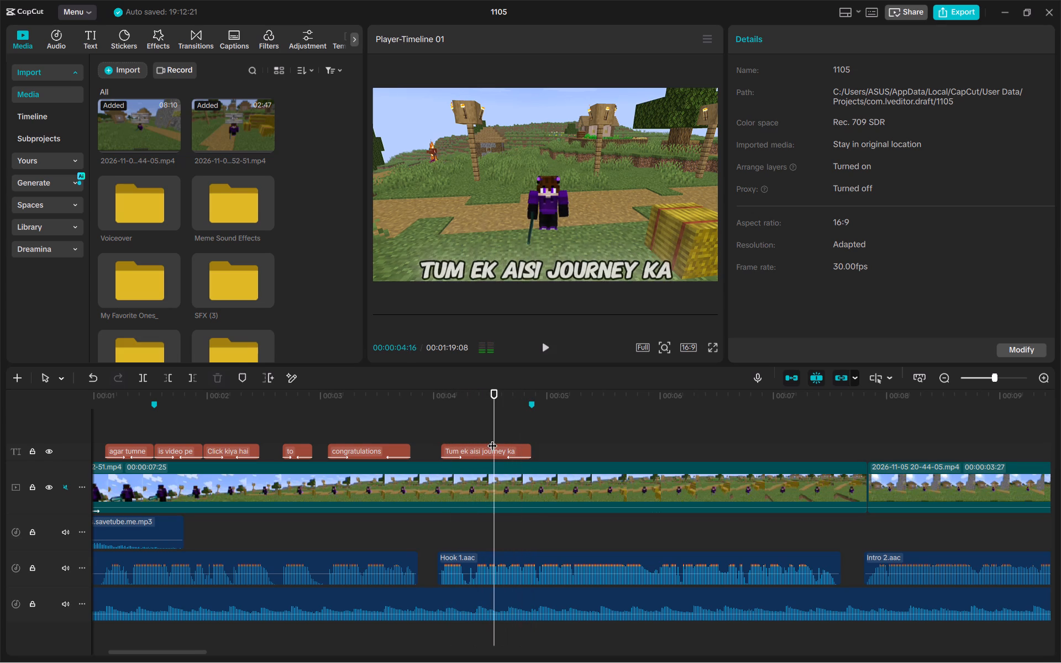
pyautogui.moveTo(493, 439); pyautogui.dragTo(503, 439)
pyautogui.press('space')
pyautogui.click(505, 439)
pyautogui.click(505, 439)
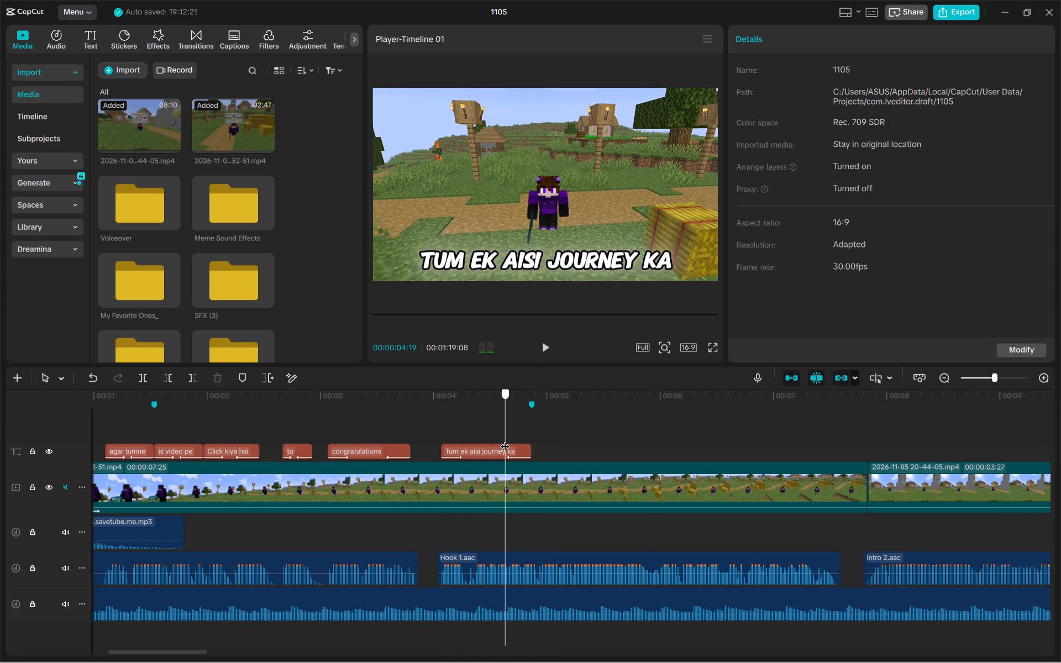
# Add a marker at 00:00:04:18 and trim the end of the "Tum ek aisi journey ka" caption to it.
pyautogui.press('m')
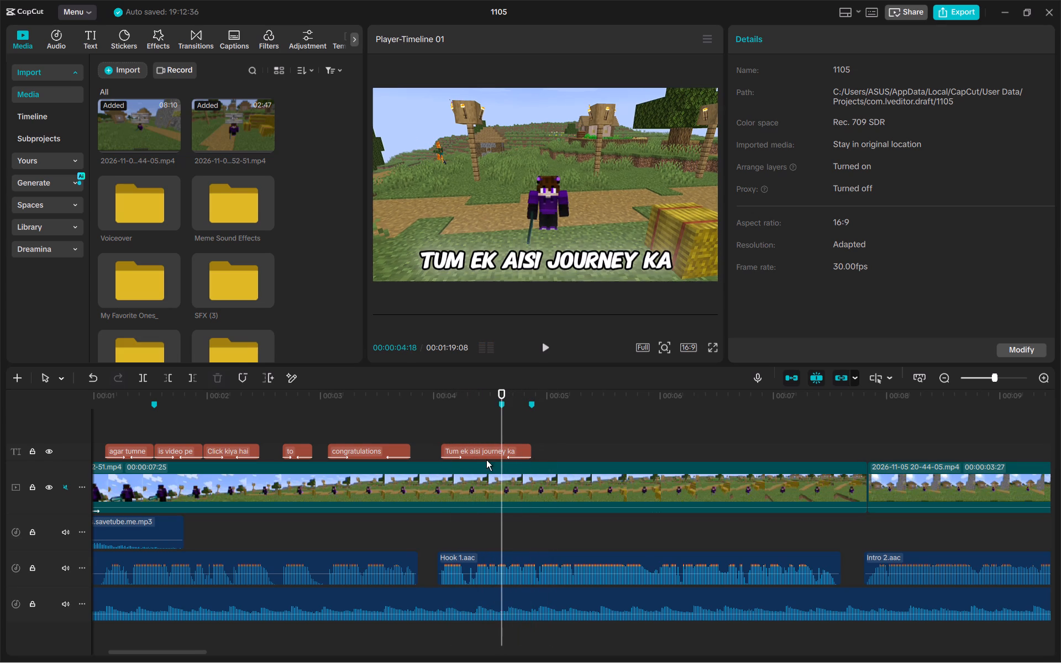
pyautogui.click(483, 455)
pyautogui.moveTo(530, 450); pyautogui.dragTo(500, 449)
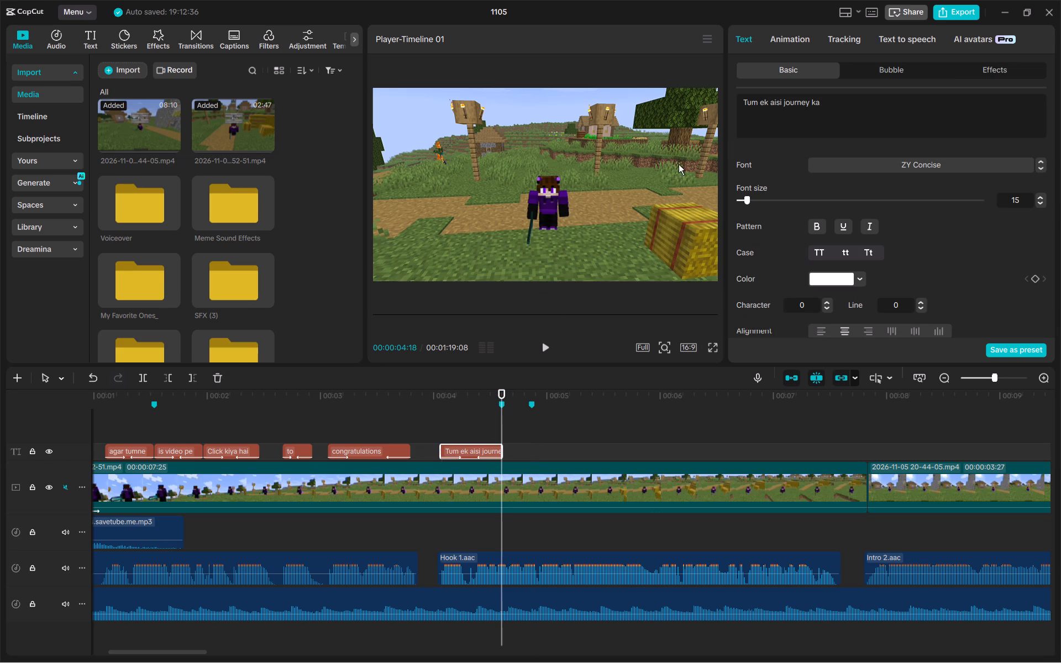
# Shorten the trimmed caption's text to "Tum ek aisi" and play it back against the voiceover.
pyautogui.moveTo(820, 106); pyautogui.dragTo(781, 102)
pyautogui.moveTo(781, 102); pyautogui.dragTo(781, 103)
pyautogui.press('BackSpace')
pyautogui.click(426, 425)
pyautogui.press('space')
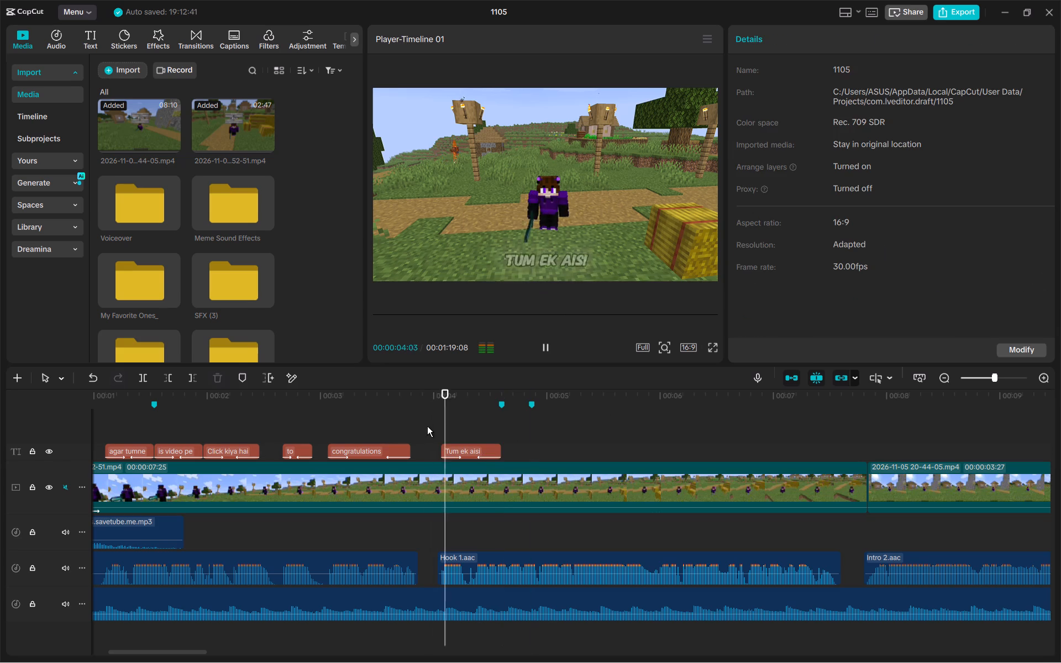
pyautogui.press('space')
# Paste the copied "is video pe" caption at 00:00:04:18, directly after "Tum ek aisi", and change its text to "journey ka hissa".
pyautogui.click(479, 446)
pyautogui.doubleClick(508, 425)
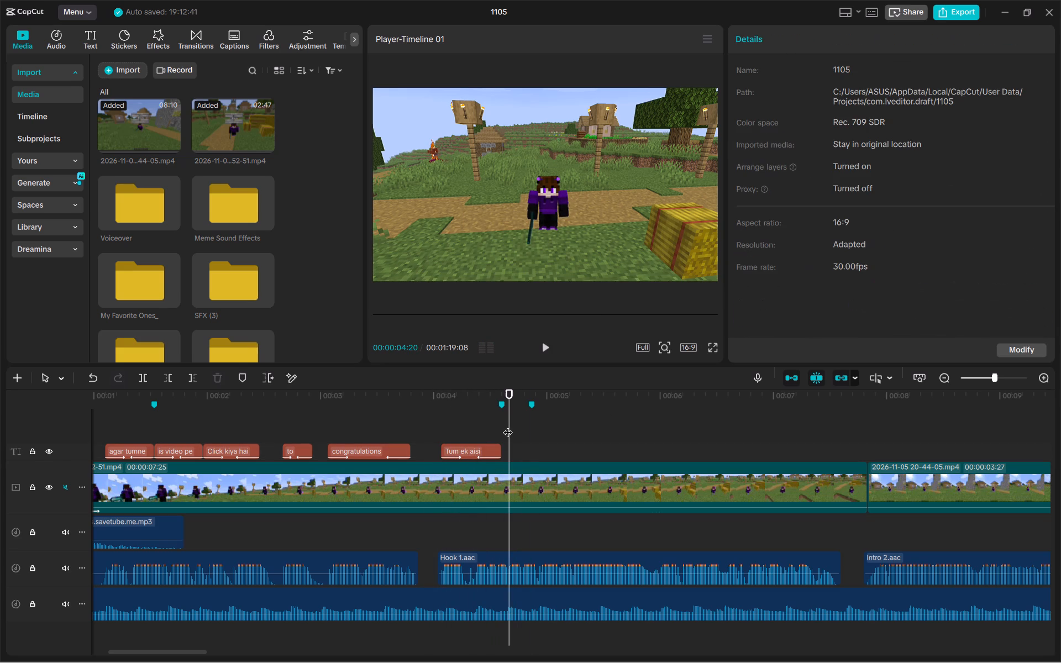
pyautogui.hotkey('ctrl', 'v')
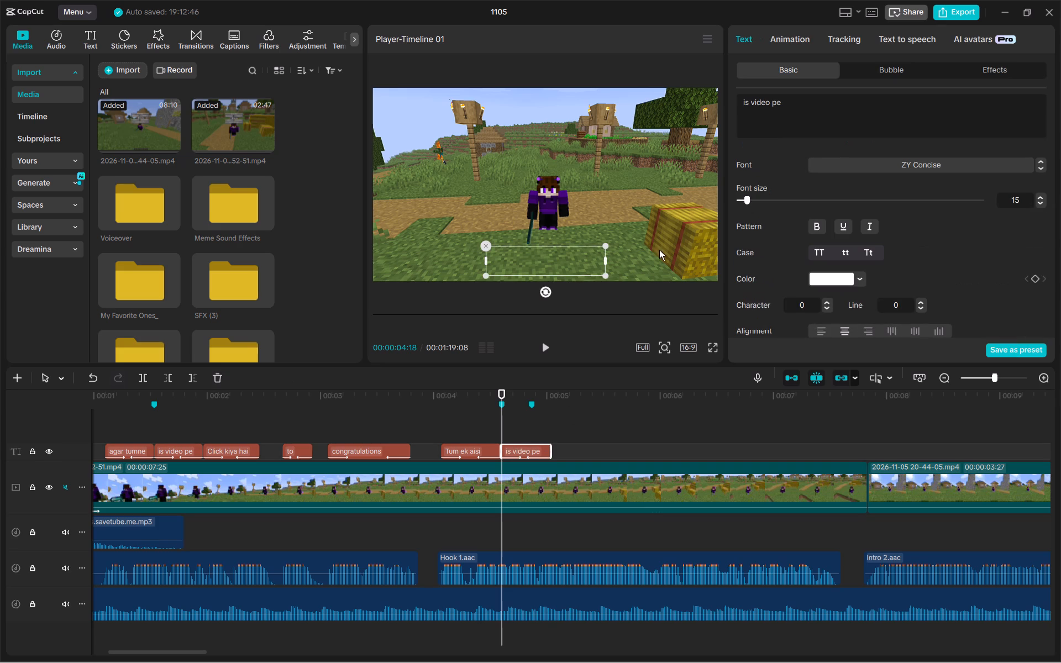
pyautogui.moveTo(800, 107); pyautogui.dragTo(730, 101)
pyautogui.write('journey ka')
pyautogui.press('space')
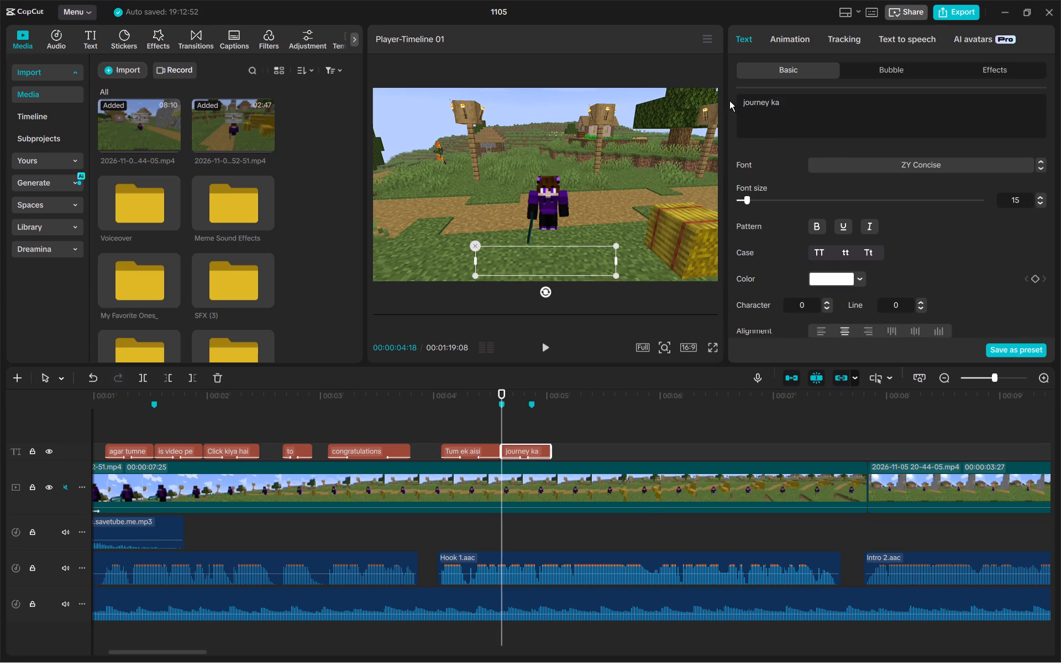
pyautogui.write('hissa')
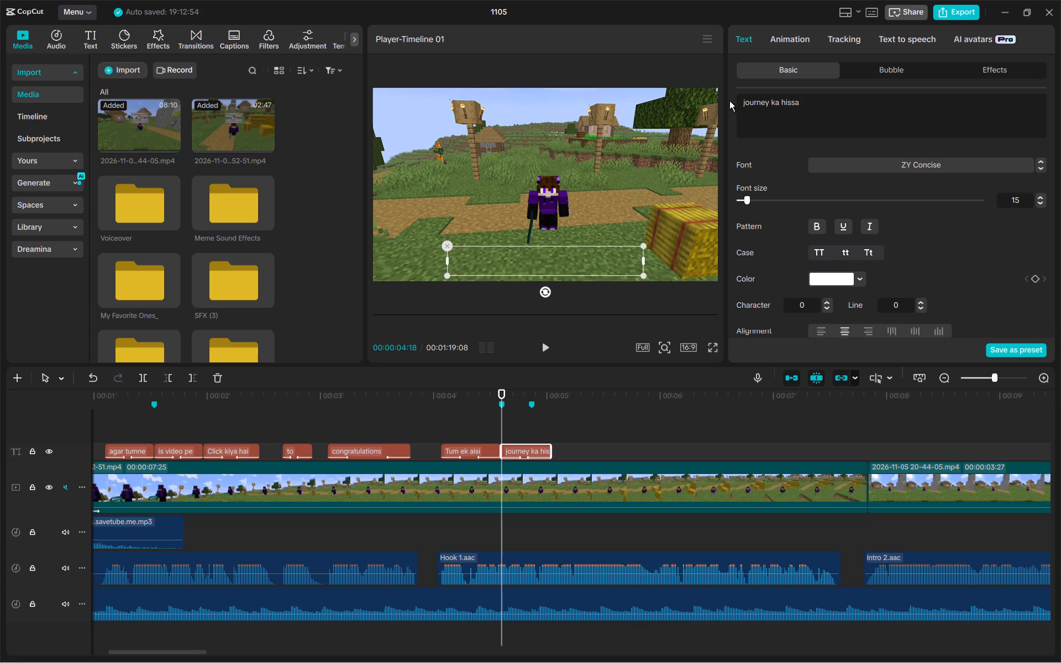
# Play and replay the voiceover from about 00:00:04:19 to locate where the phrase "journey ka hissa" ends.
pyautogui.click(514, 418)
pyautogui.moveTo(514, 419); pyautogui.dragTo(506, 419)
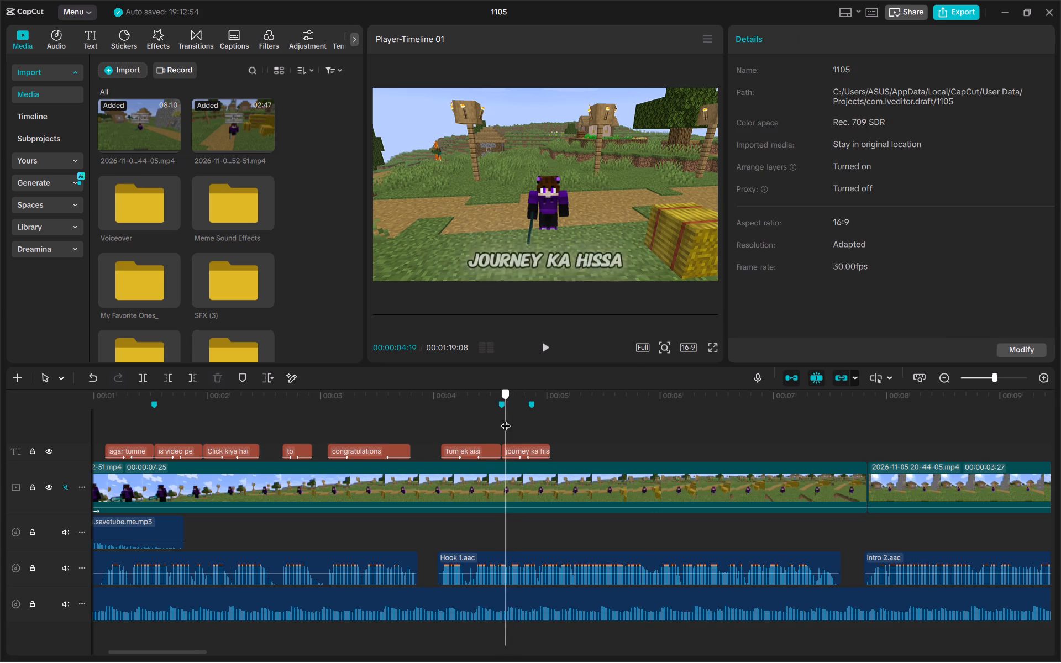
pyautogui.moveTo(506, 419); pyautogui.dragTo(505, 419)
pyautogui.press('space')
pyautogui.press('space')
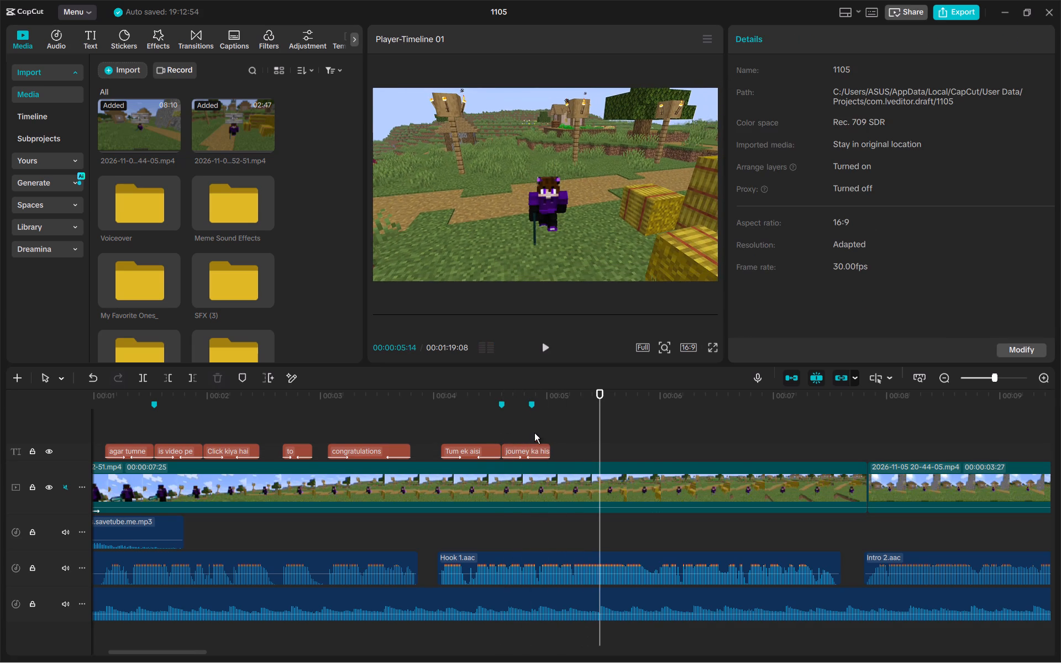
pyautogui.click(576, 427)
pyautogui.press('space')
pyautogui.press('space')
pyautogui.click(576, 427)
pyautogui.moveTo(573, 427); pyautogui.dragTo(561, 430)
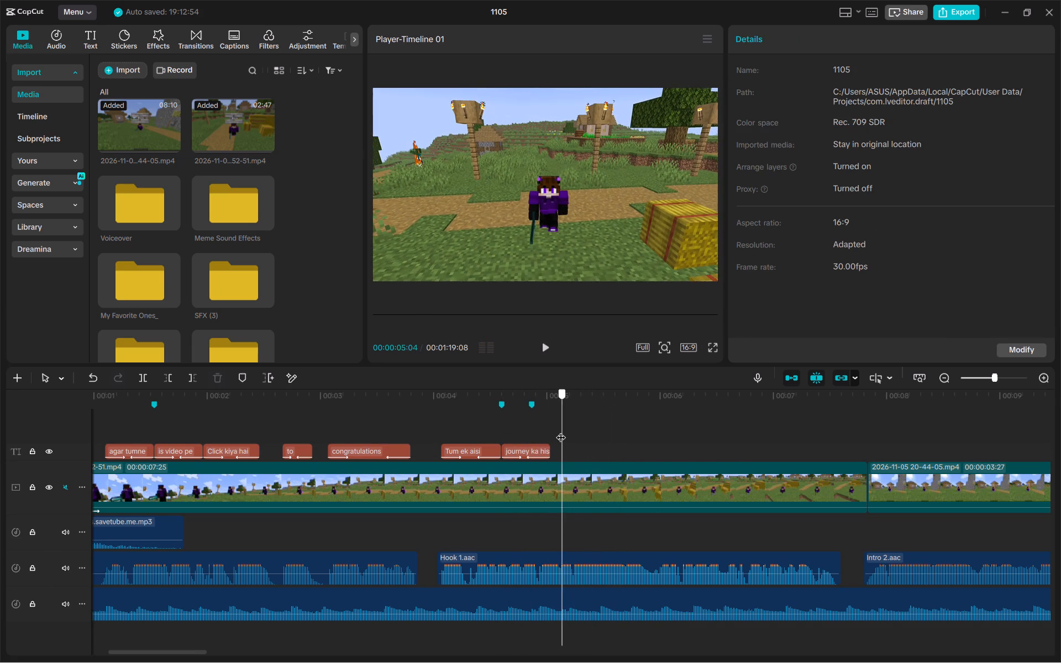
pyautogui.moveTo(561, 430); pyautogui.dragTo(560, 430)
pyautogui.press('space')
pyautogui.click(560, 430)
pyautogui.moveTo(560, 430); pyautogui.dragTo(570, 431)
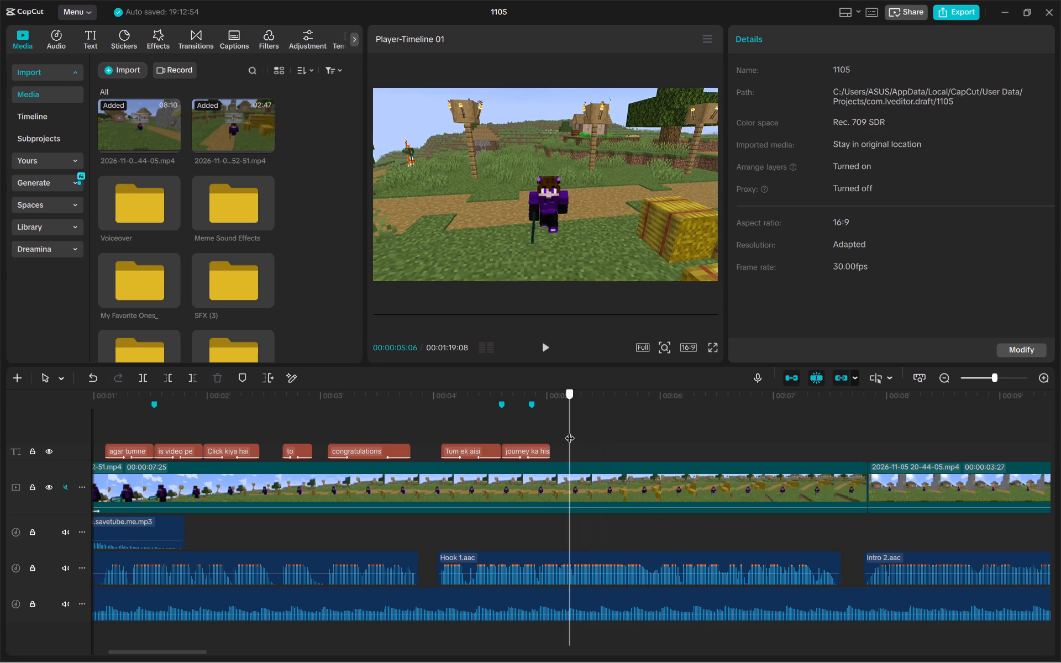
pyautogui.moveTo(570, 431); pyautogui.dragTo(575, 431)
# Extend the end of the "journey ka hissa" caption to about 00:00:05:07.
pyautogui.click(530, 450)
pyautogui.moveTo(550, 450); pyautogui.dragTo(574, 454)
# Play back the "Tum ek aisi" and "journey ka hissa" captions and replay the voiceover that follows from about 00:00:05:07.
pyautogui.click(440, 419)
pyautogui.press('space')
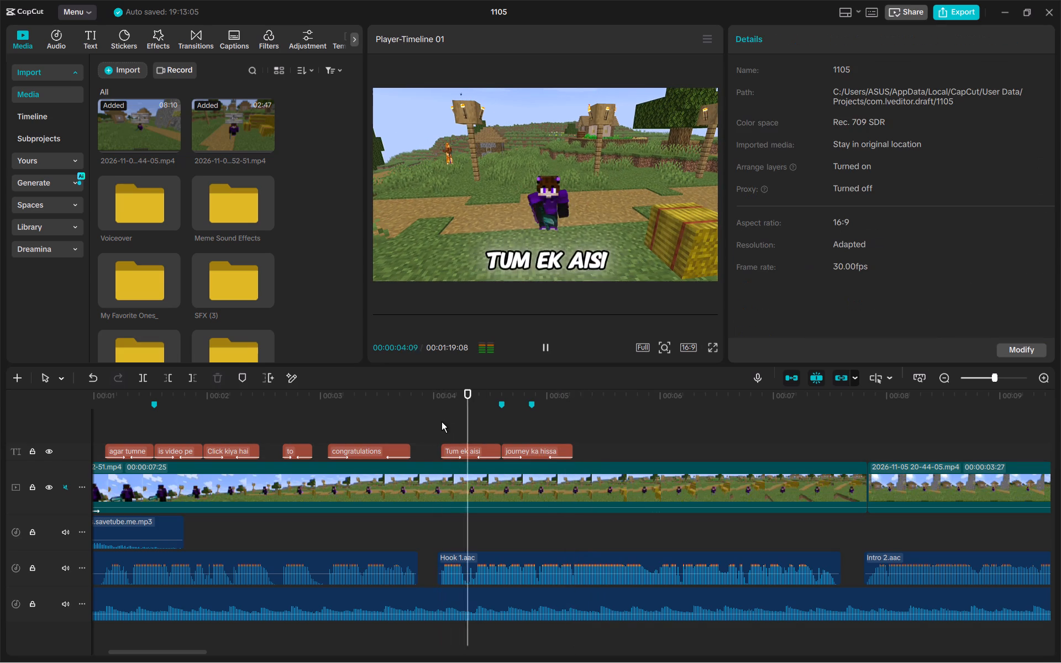
pyautogui.press('space')
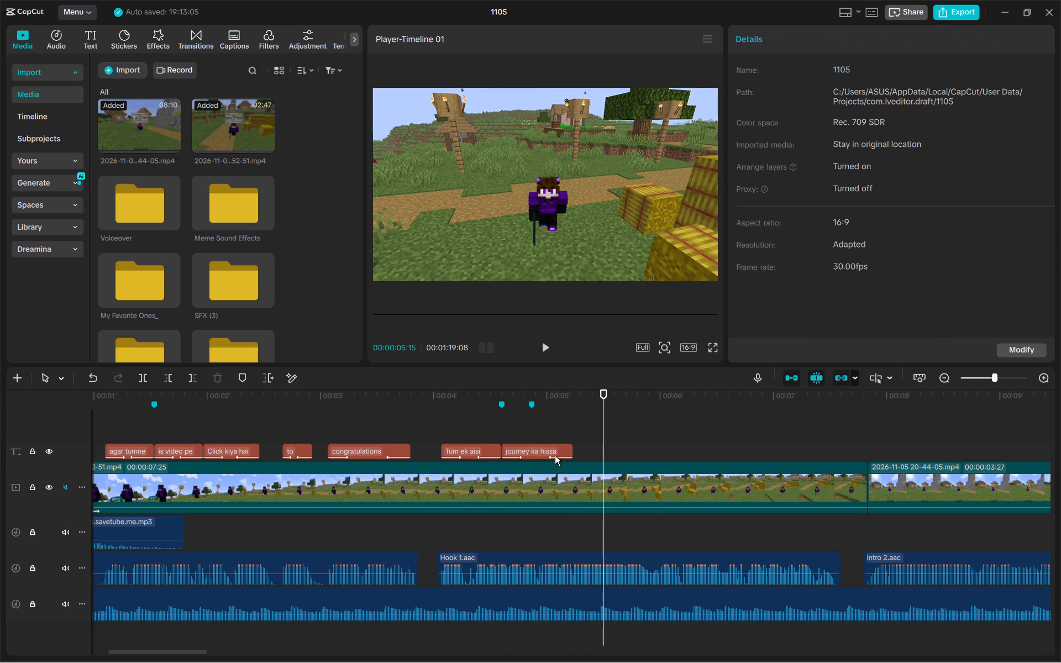
pyautogui.click(571, 426)
pyautogui.click(571, 427)
pyautogui.press('space')
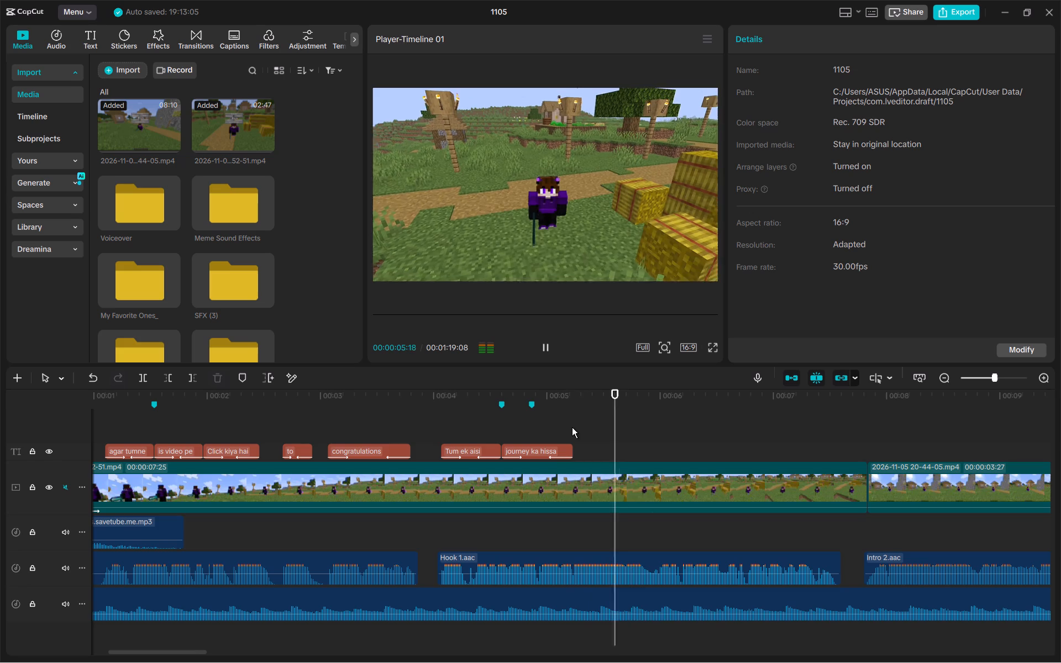
pyautogui.press('space')
pyautogui.click(572, 432)
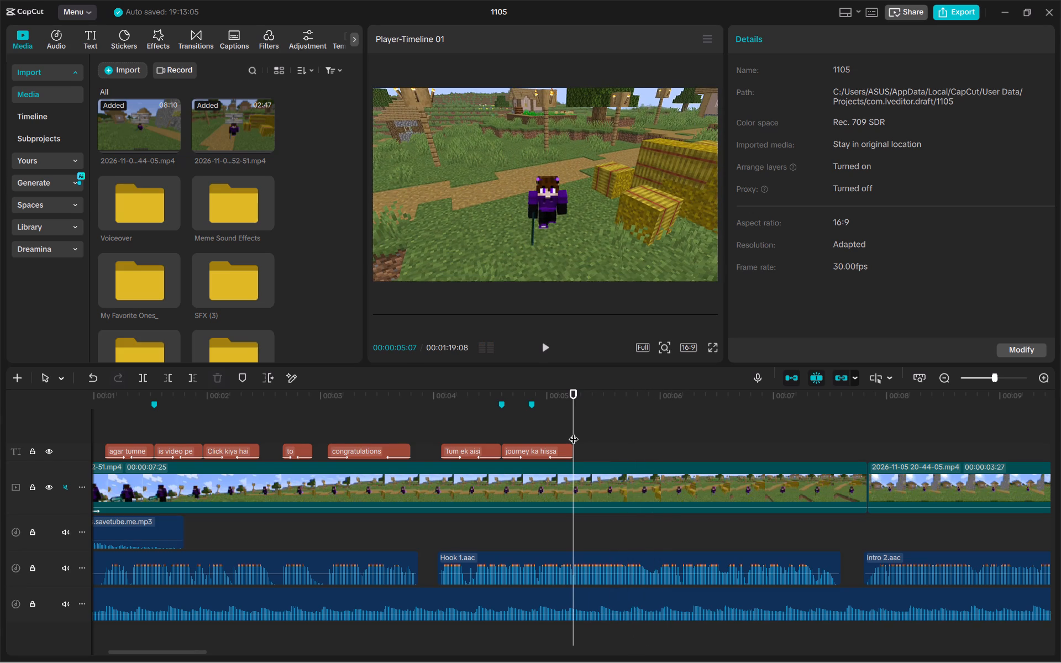
# Paste the copied "is video pe" caption at 00:00:05:07, lasting until about 00:00:05:29, with its text changed to "banne wale ho".
pyautogui.hotkey('ctrl', 'v')
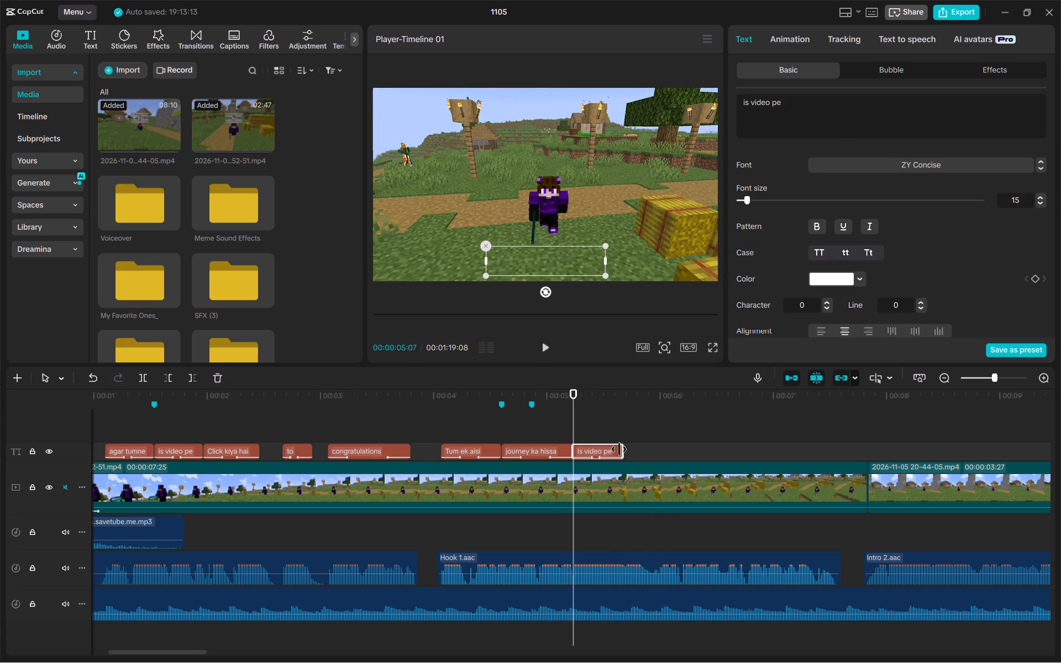
pyautogui.moveTo(621, 449); pyautogui.dragTo(656, 462)
pyautogui.moveTo(811, 125); pyautogui.dragTo(810, 114)
pyautogui.moveTo(810, 114); pyautogui.dragTo(684, 81)
pyautogui.write('banne wale ho')
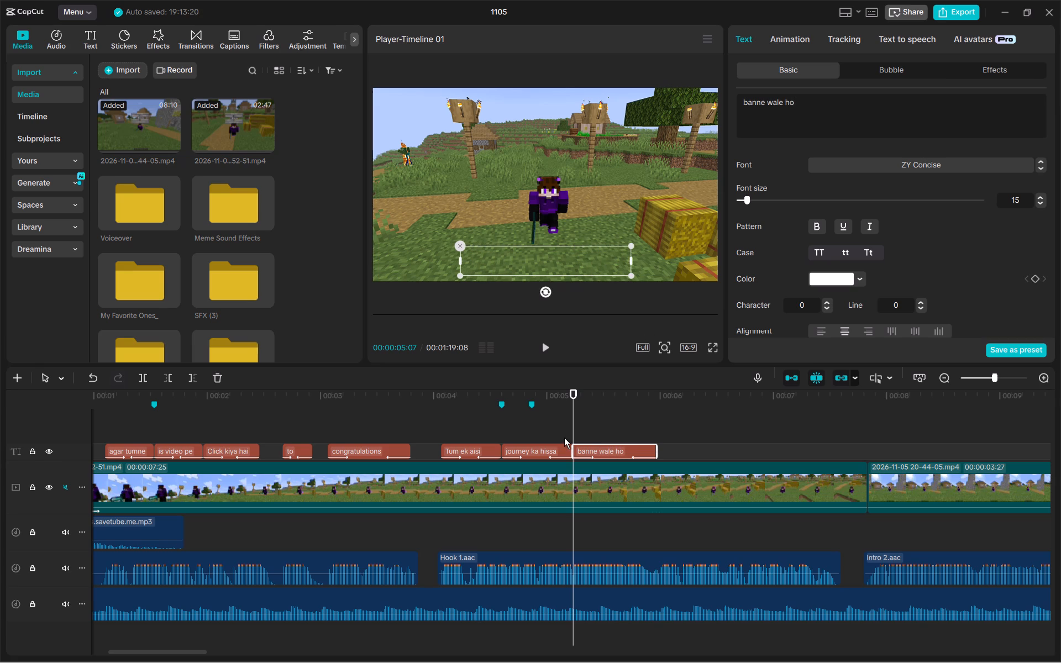
pyautogui.press('space')
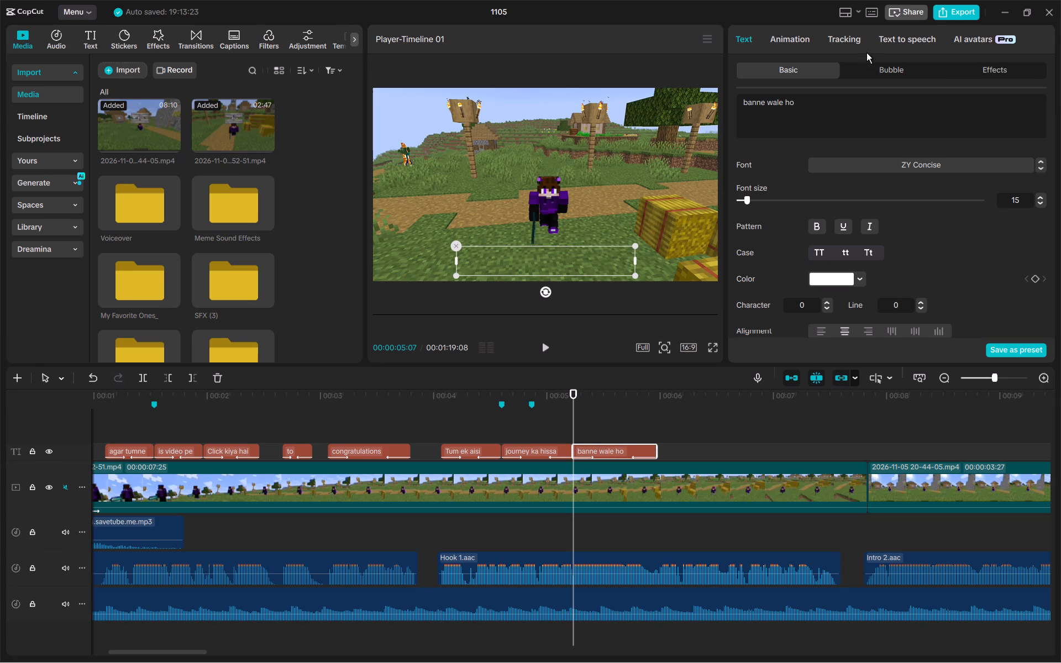
pyautogui.press('BackSpace')
pyautogui.click(577, 415)
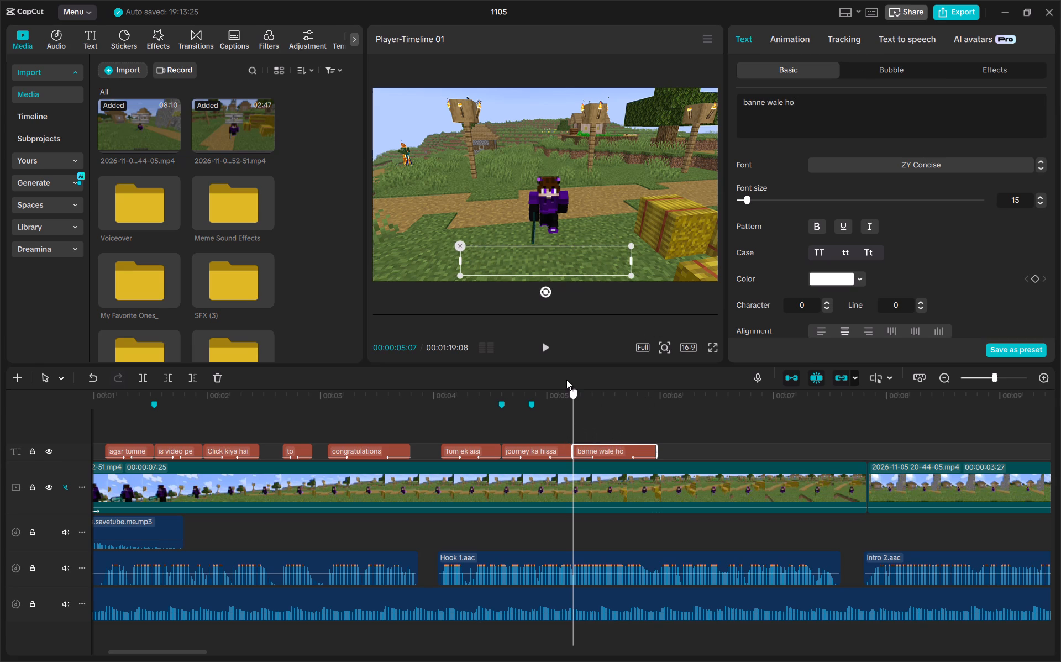
pyautogui.click(552, 341)
pyautogui.press('space')
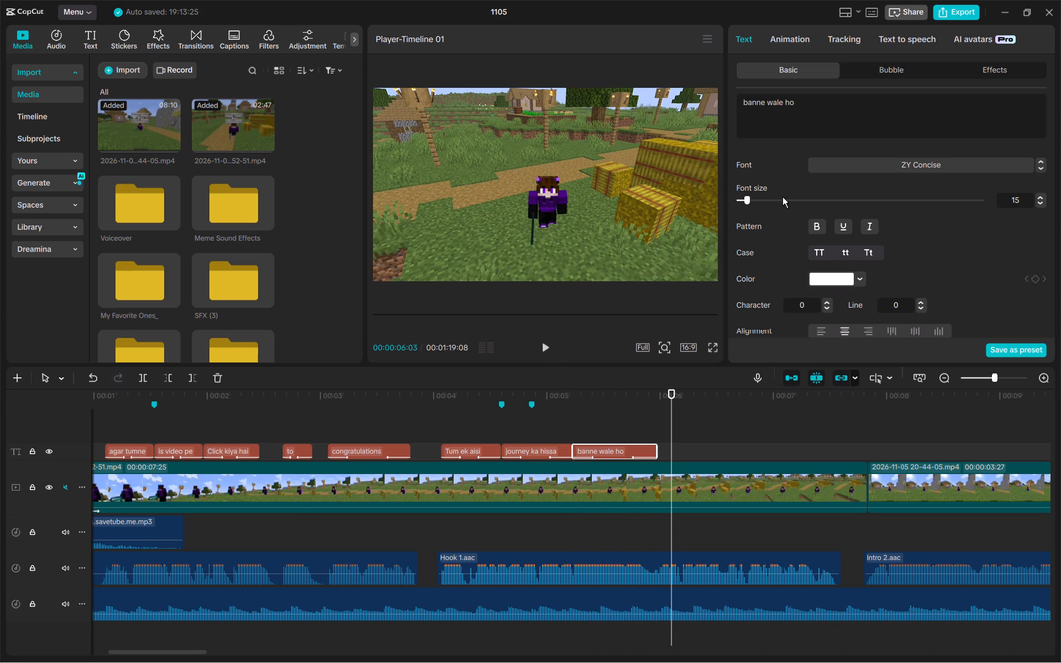
# Change the text colour of the "banne wale ho" caption to amber FFB400.
pyautogui.click(833, 278)
pyautogui.moveTo(836, 401); pyautogui.dragTo(836, 401)
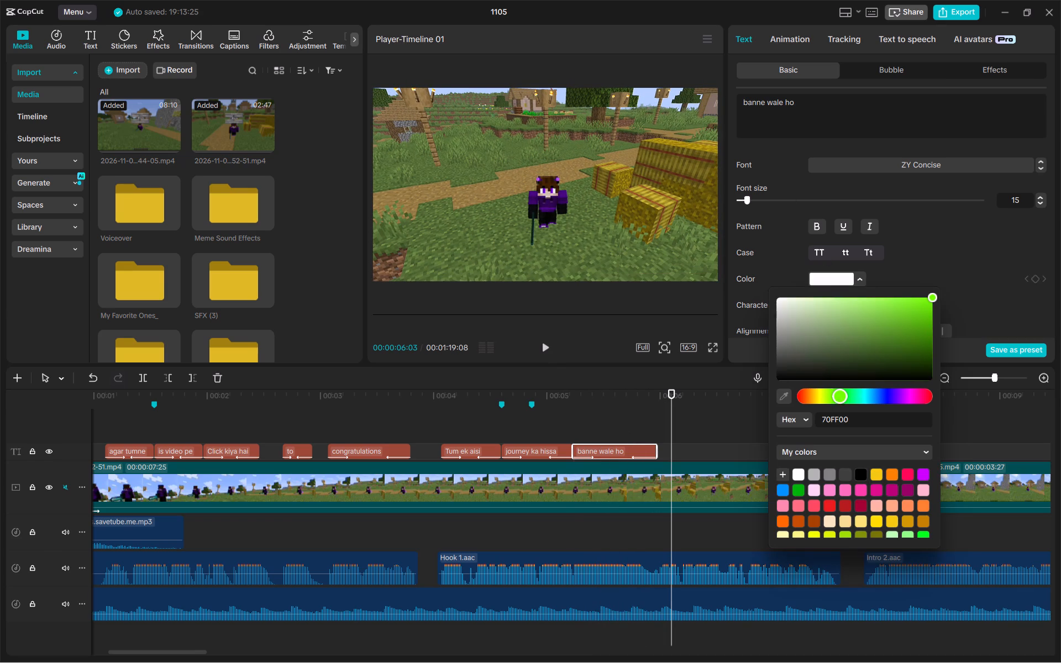
pyautogui.moveTo(836, 401); pyautogui.dragTo(765, 402)
pyautogui.click(592, 429)
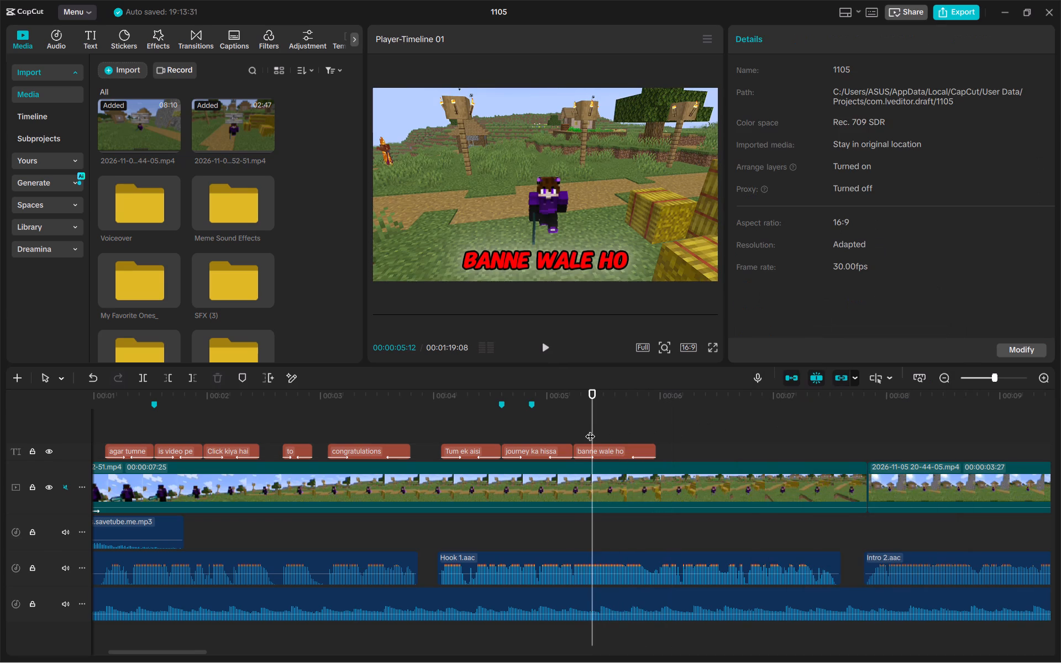
pyautogui.click(608, 454)
pyautogui.click(855, 278)
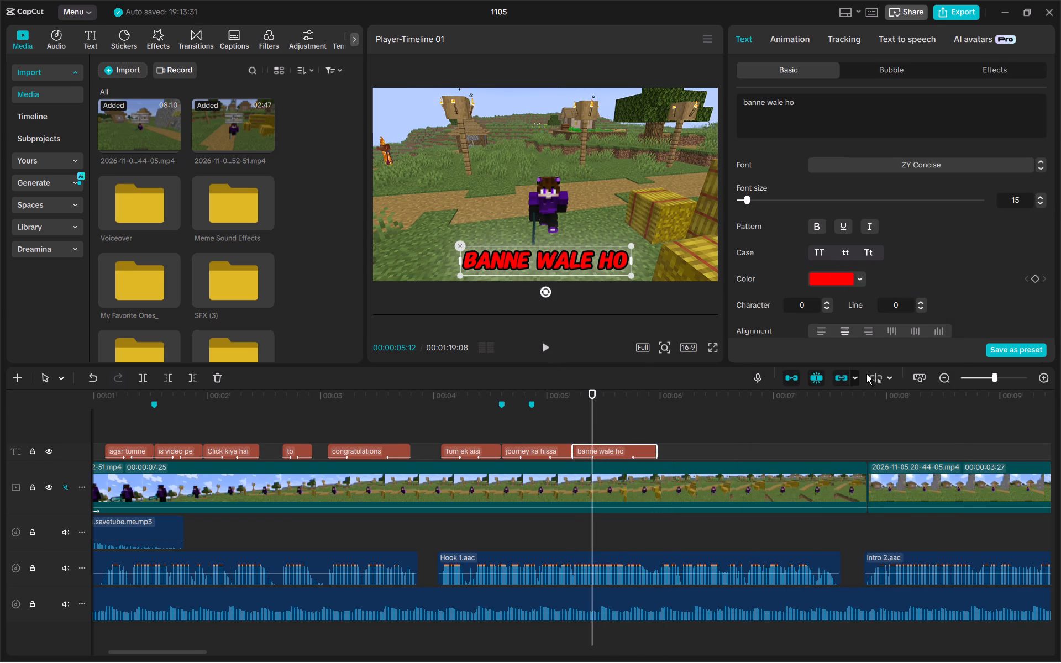
pyautogui.moveTo(865, 348); pyautogui.dragTo(952, 271)
pyautogui.moveTo(811, 391); pyautogui.dragTo(818, 391)
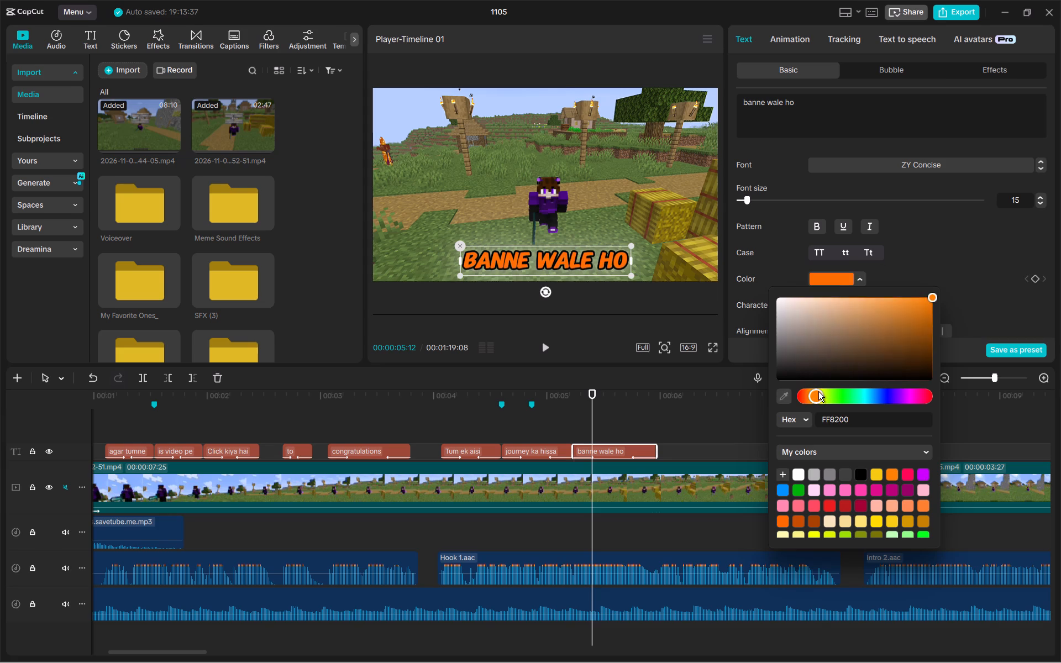
pyautogui.moveTo(818, 391); pyautogui.dragTo(821, 391)
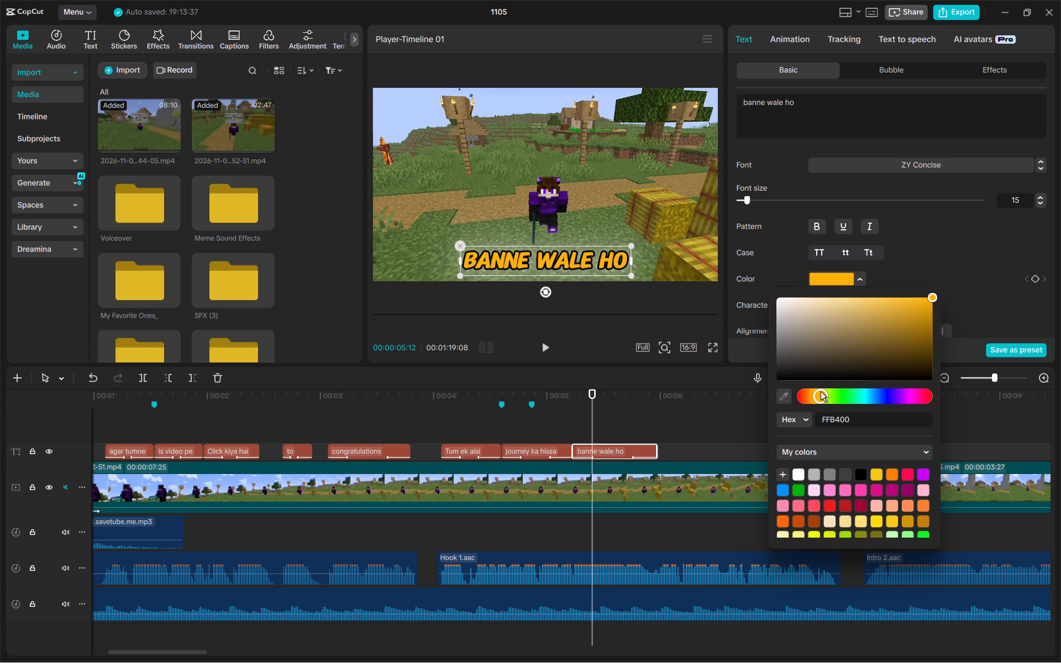
# Replay the voiceover from "Tum ek aisi" past "banne wale ho" and add a timeline marker at 00:00:06:14 where the following phrase ends.
pyautogui.click(582, 428)
pyautogui.moveTo(582, 428); pyautogui.dragTo(442, 445)
pyautogui.press('space')
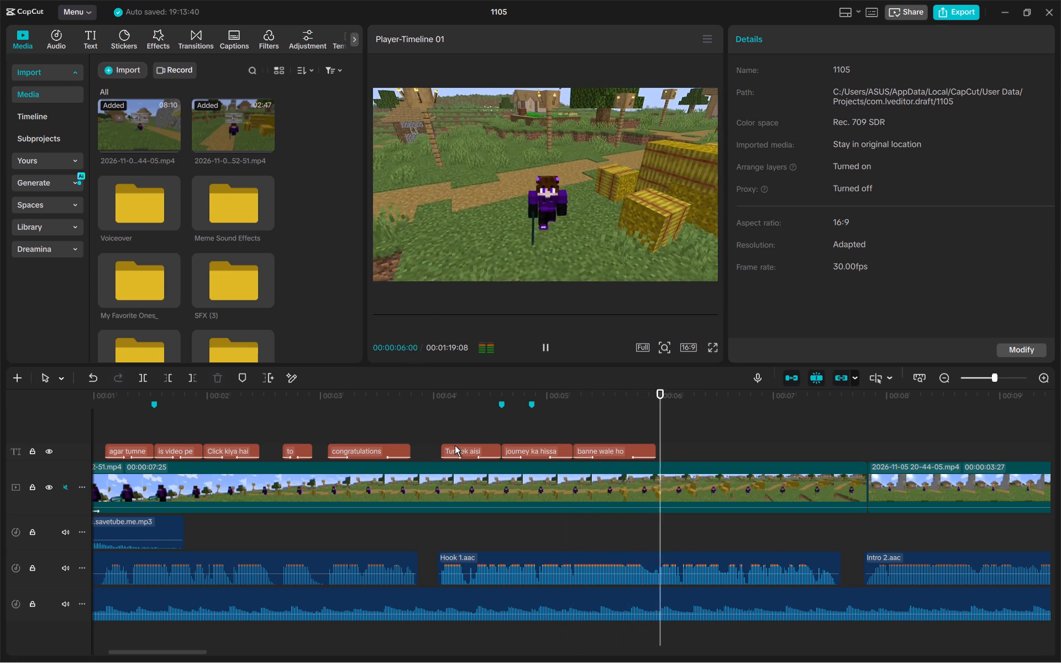
pyautogui.press('space')
pyautogui.click(653, 429)
pyautogui.press('space')
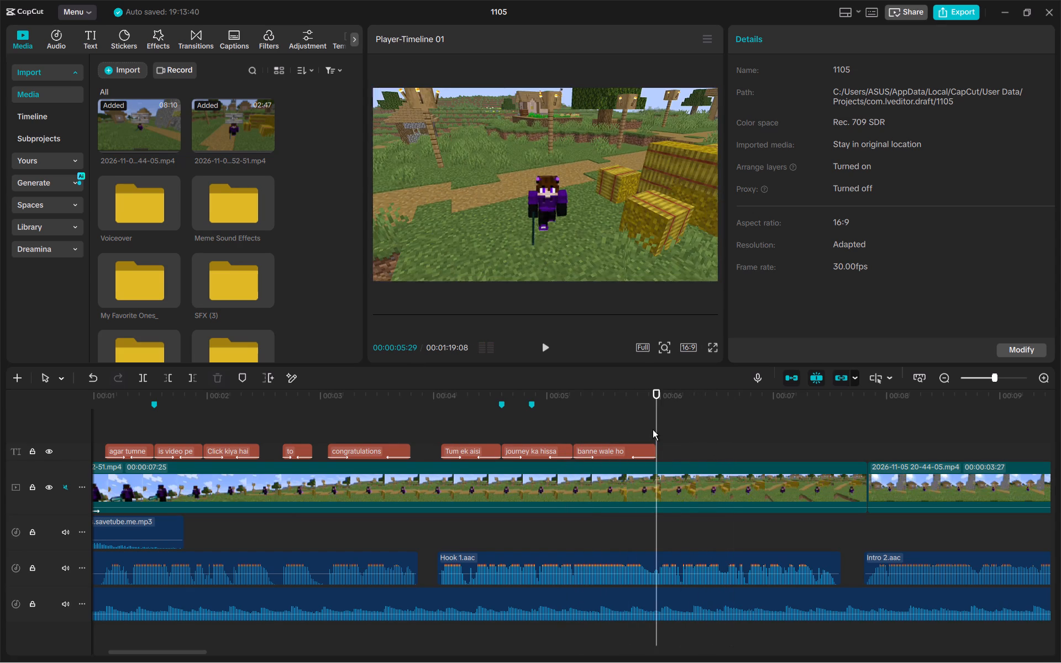
pyautogui.press('space')
pyautogui.click(653, 429)
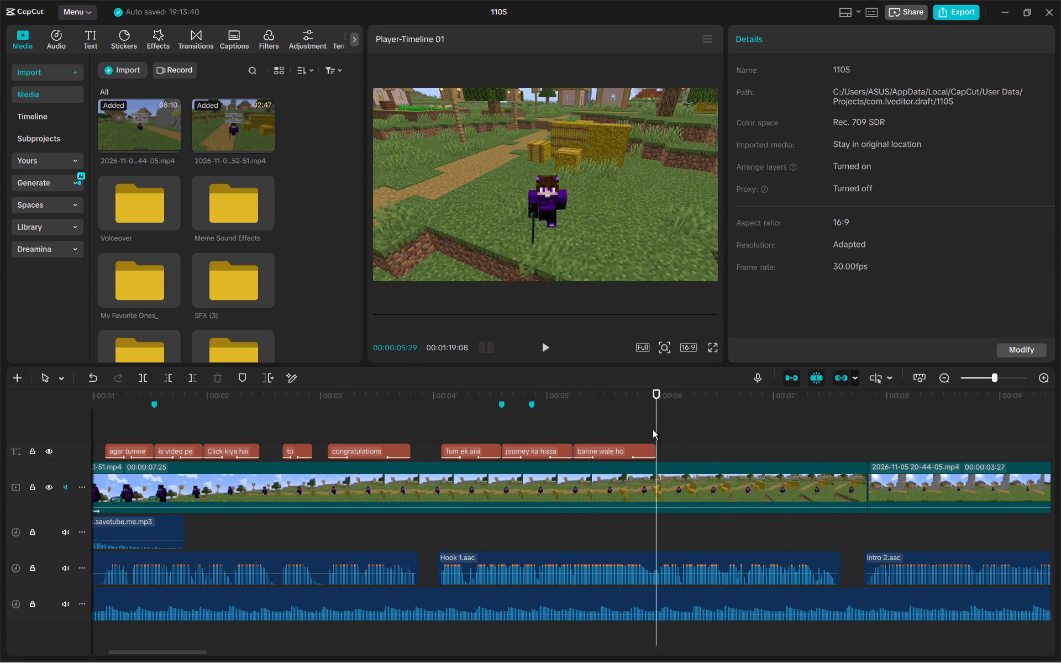
pyautogui.press('space')
pyautogui.press('space')
pyautogui.press('space')
pyautogui.press('space')
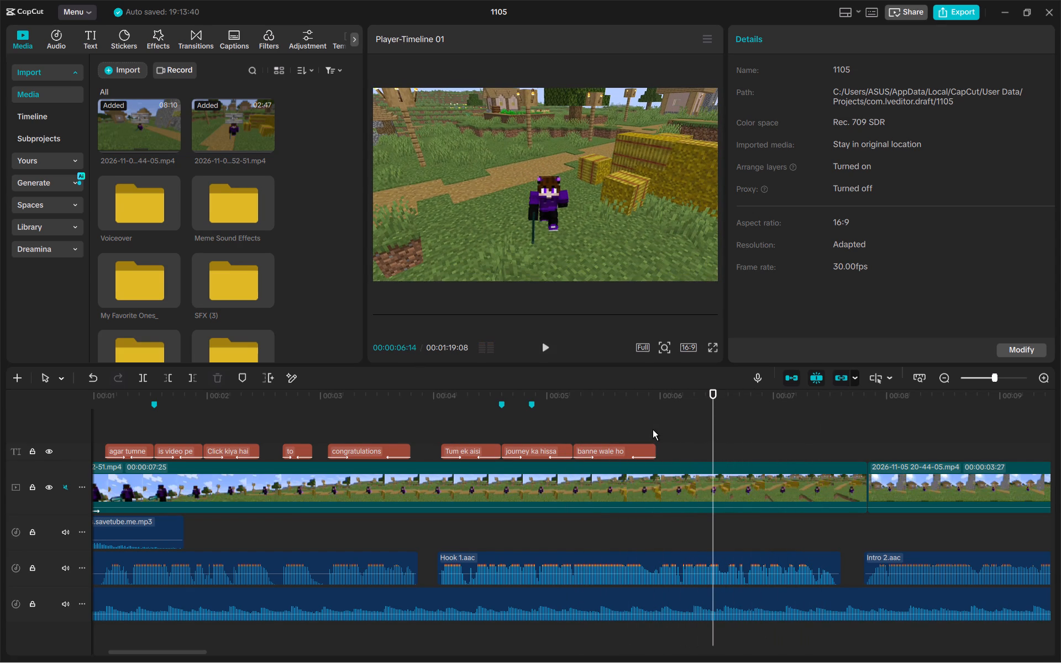
pyautogui.press('m')
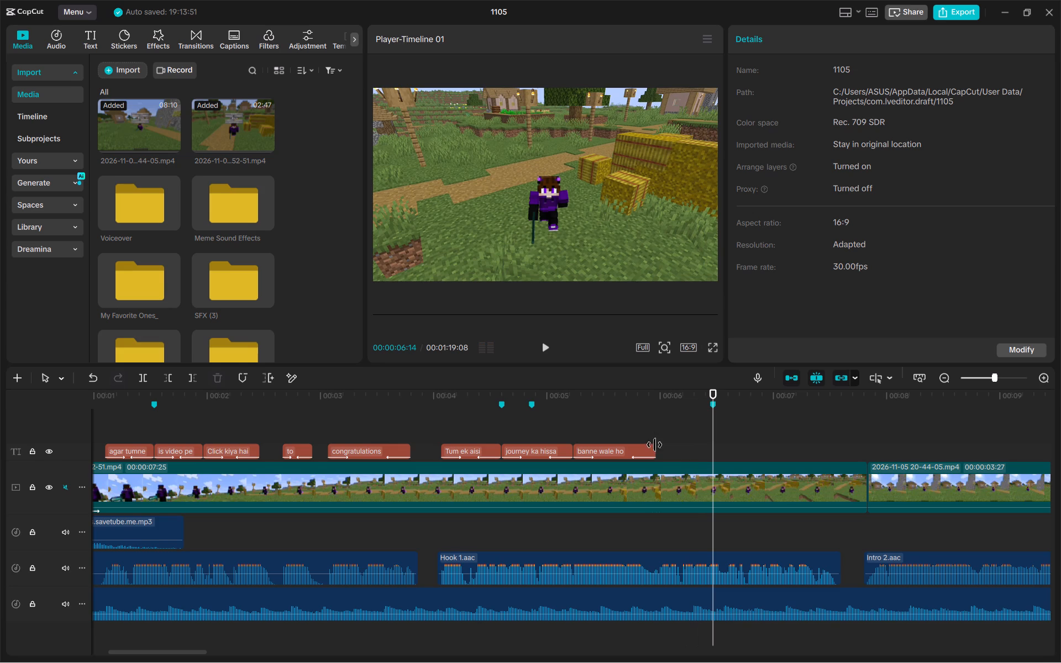
# Paste the copied "is video pe" caption at 00:00:05:29, lasting until the marker at 00:00:06:14, with its text changed to "jiska mujhe".
pyautogui.click(655, 440)
pyautogui.hotkey('ctrl', 'v')
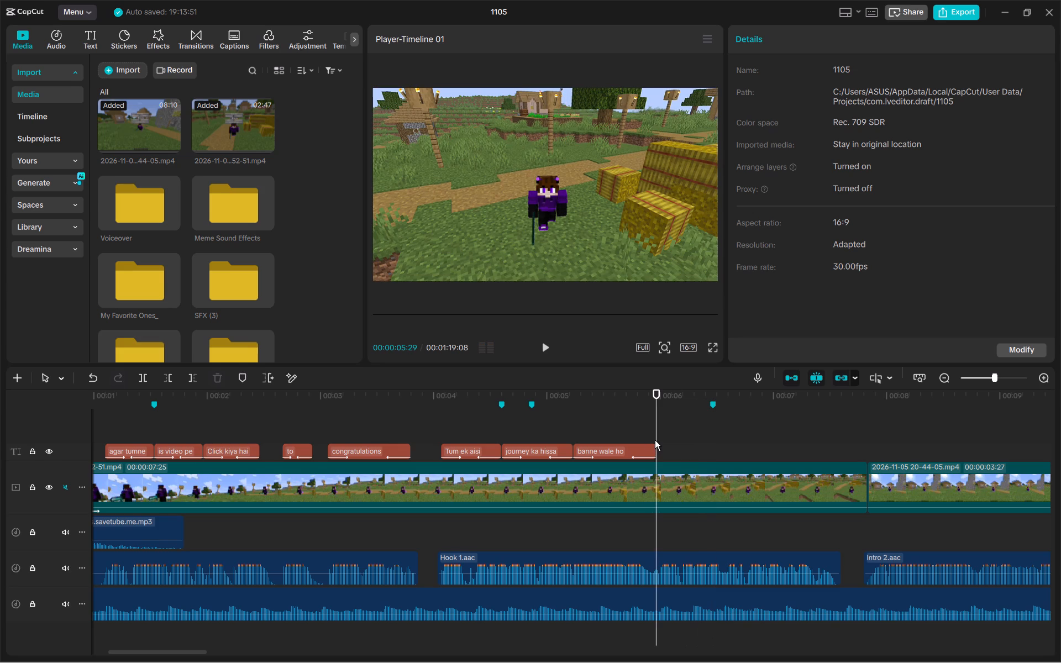
pyautogui.click(810, 86)
pyautogui.moveTo(803, 113); pyautogui.dragTo(695, 91)
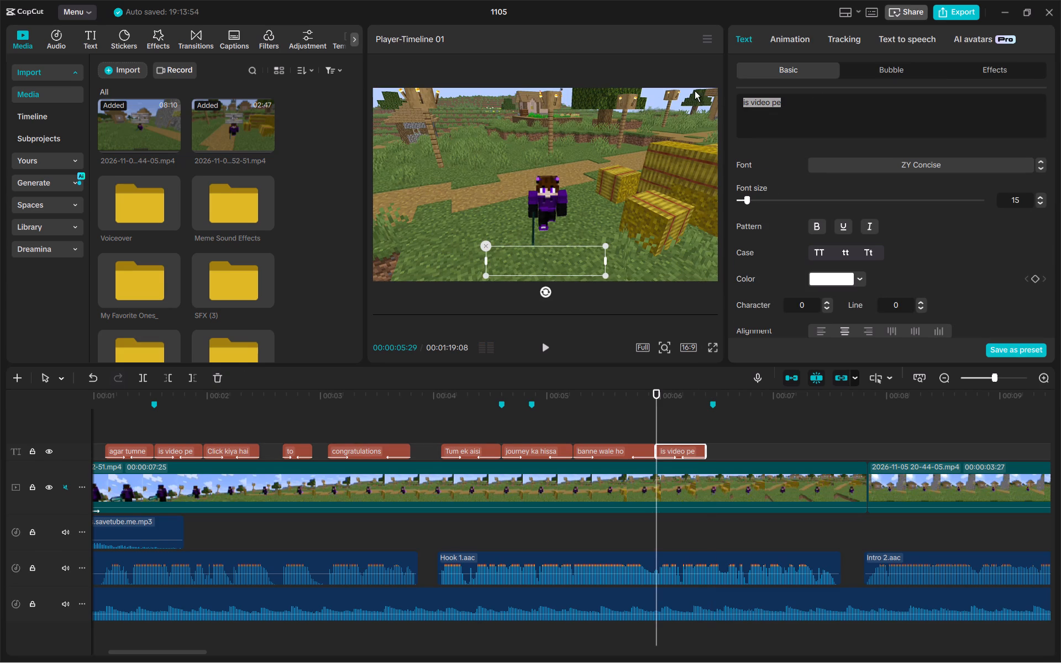
pyautogui.write('jiska muhhe')
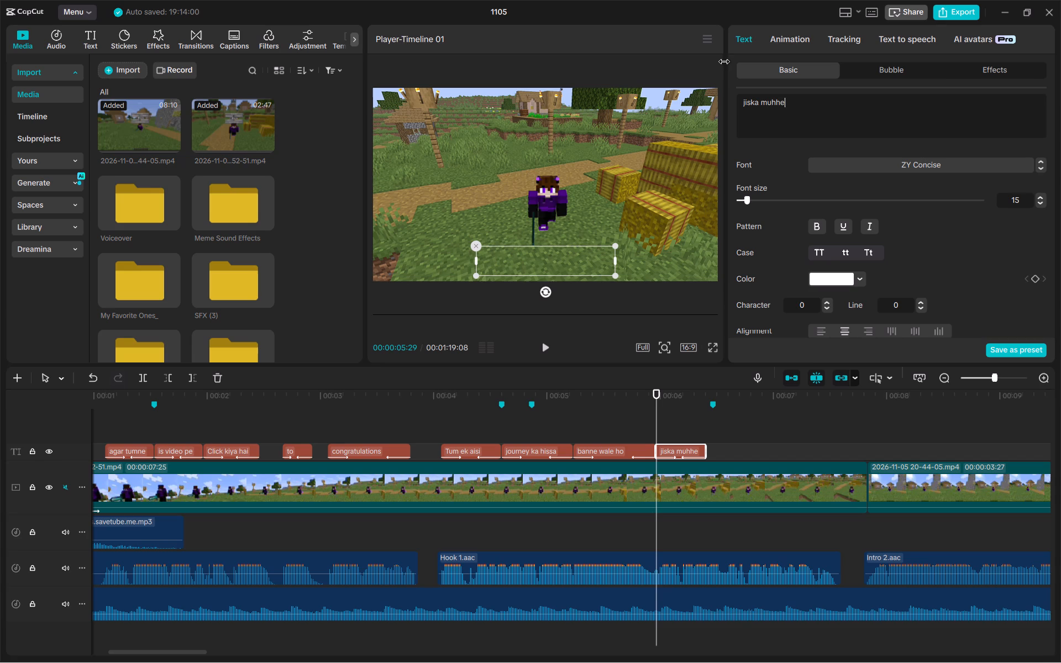
pyautogui.press('BackSpace')
pyautogui.press('BackSpace')
pyautogui.press('BackSpace')
pyautogui.write('jhe')
pyautogui.moveTo(708, 448); pyautogui.dragTo(713, 452)
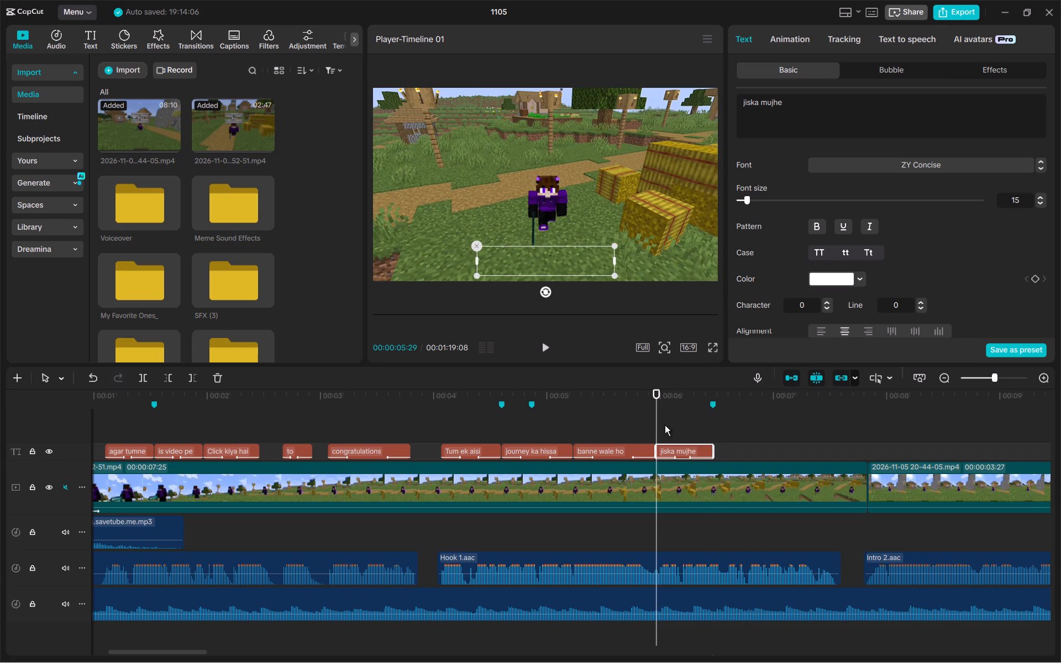
pyautogui.press('space')
pyautogui.press('space')
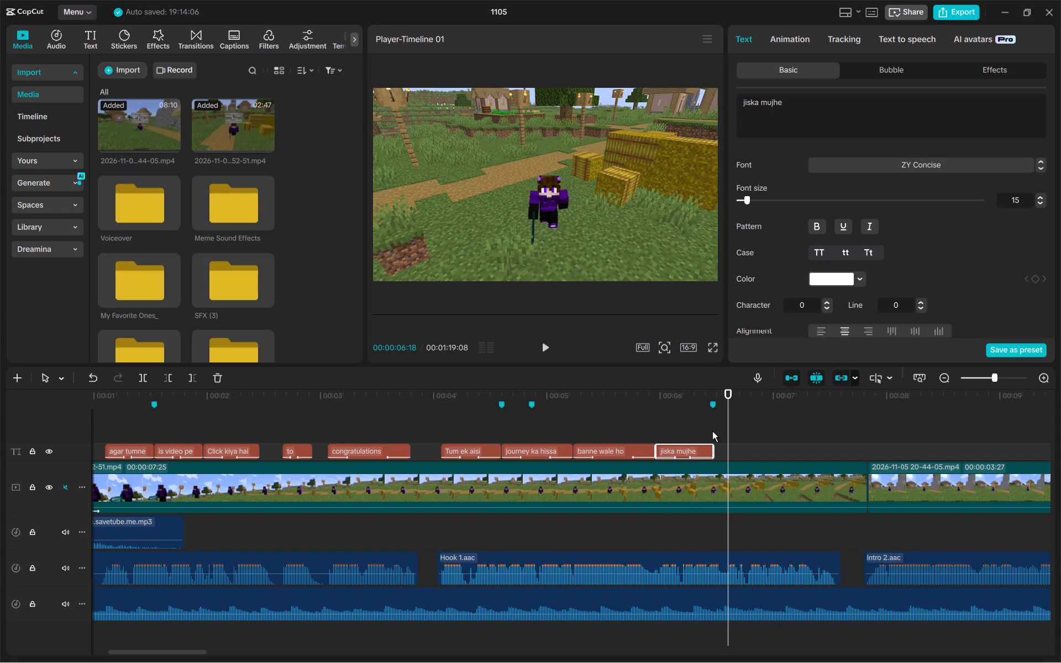
# Paste the copied "is video pe" caption at the 00:00:06:14 marker and change its text to "bachpan se".
pyautogui.click(714, 432)
pyautogui.hotkey('ctrl', 'v')
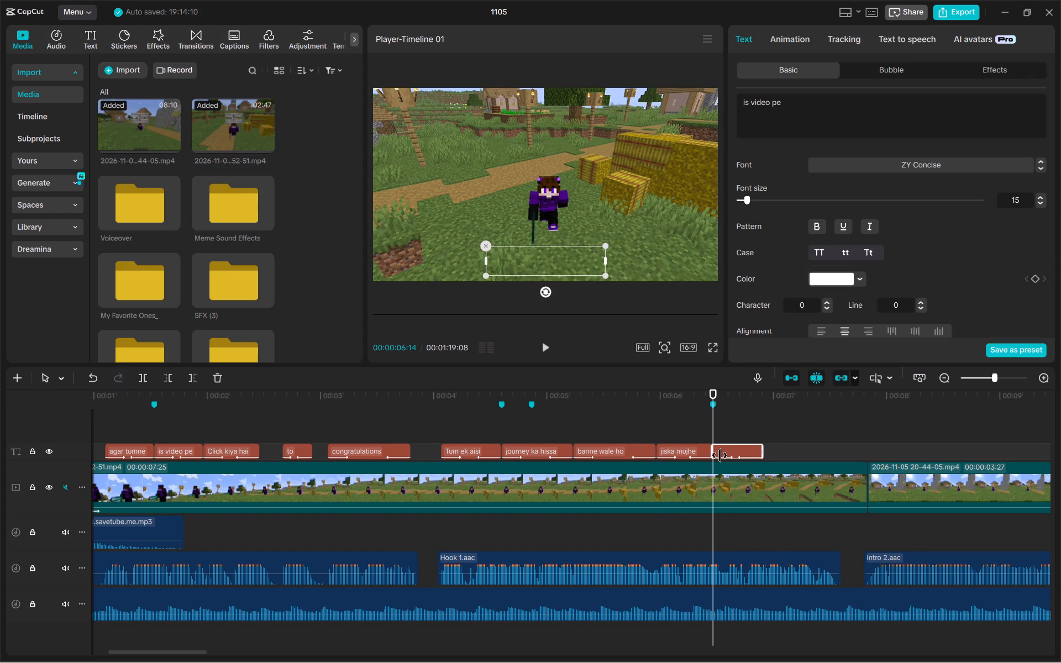
pyautogui.moveTo(800, 108); pyautogui.dragTo(705, 81)
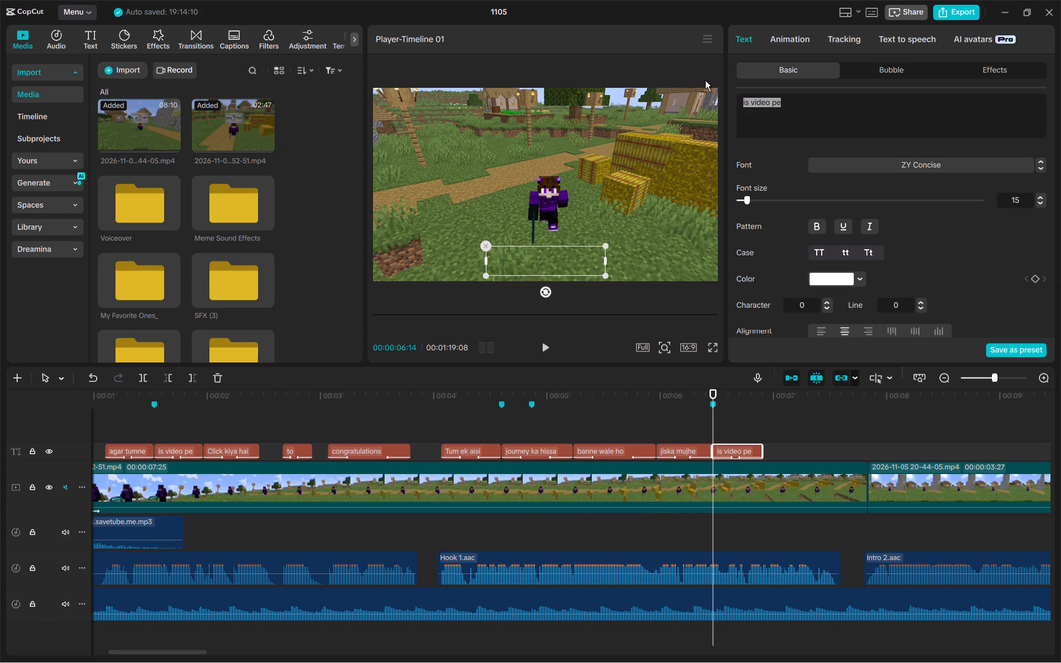
pyautogui.write('bachpan')
pyautogui.press('space')
pyautogui.write('se')
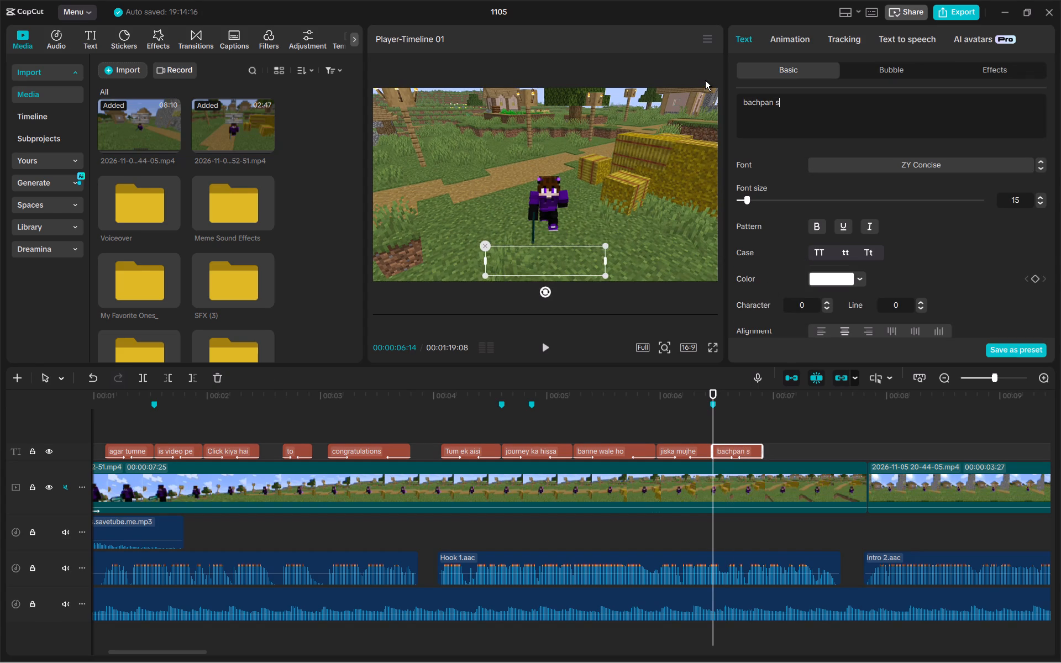
# Replay the voiceover around the end of the "bachpan se" caption and add a timeline marker at about 00:00:06:29.
pyautogui.click(754, 418)
pyautogui.moveTo(753, 418); pyautogui.dragTo(747, 418)
pyautogui.press('space')
pyautogui.press('space')
pyautogui.moveTo(747, 418); pyautogui.dragTo(752, 418)
pyautogui.click(752, 418)
pyautogui.moveTo(752, 418); pyautogui.dragTo(762, 418)
pyautogui.press('space')
pyautogui.click(762, 418)
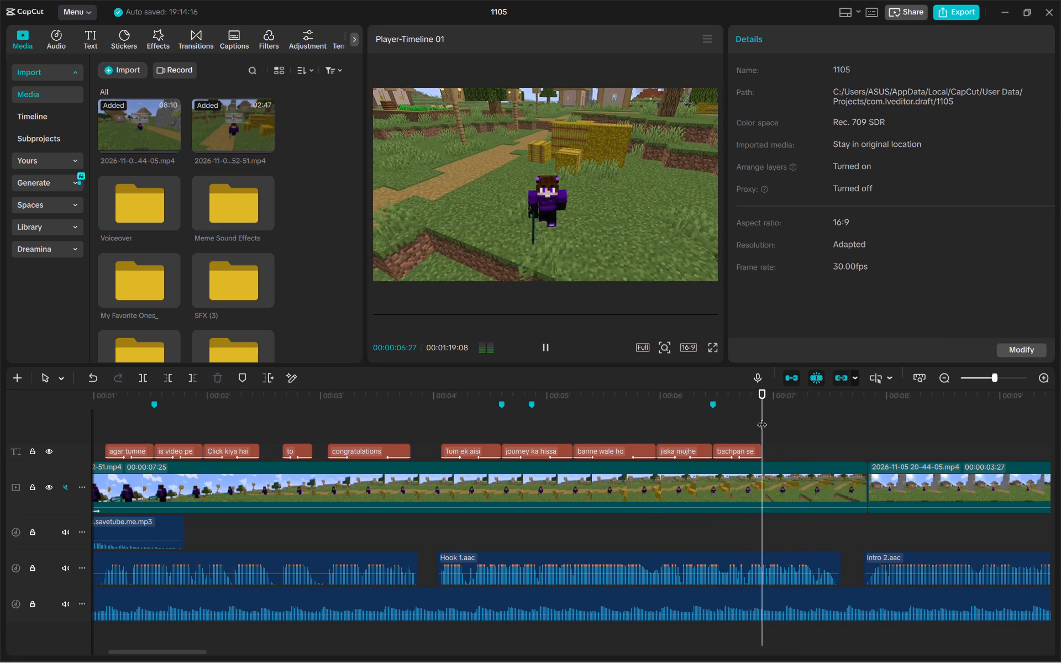
pyautogui.moveTo(762, 418); pyautogui.dragTo(770, 418)
pyautogui.press('space')
pyautogui.click(773, 415)
pyautogui.click(773, 415)
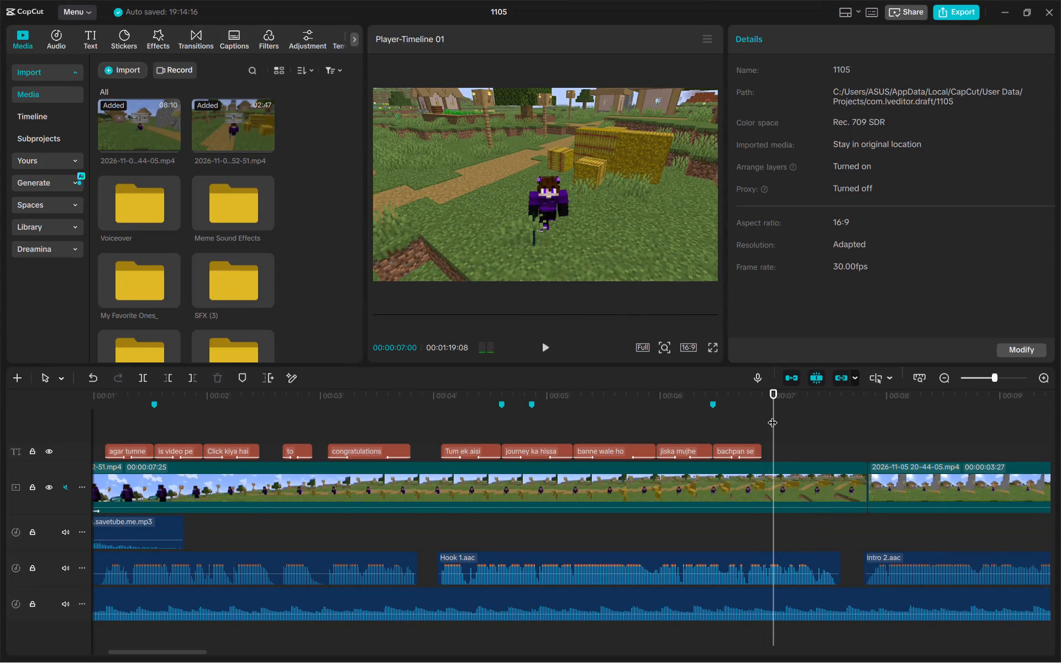
pyautogui.press('m')
# Extend the end of the "bachpan se" caption to the marker at about 00:00:06:29.
pyautogui.doubleClick(746, 440)
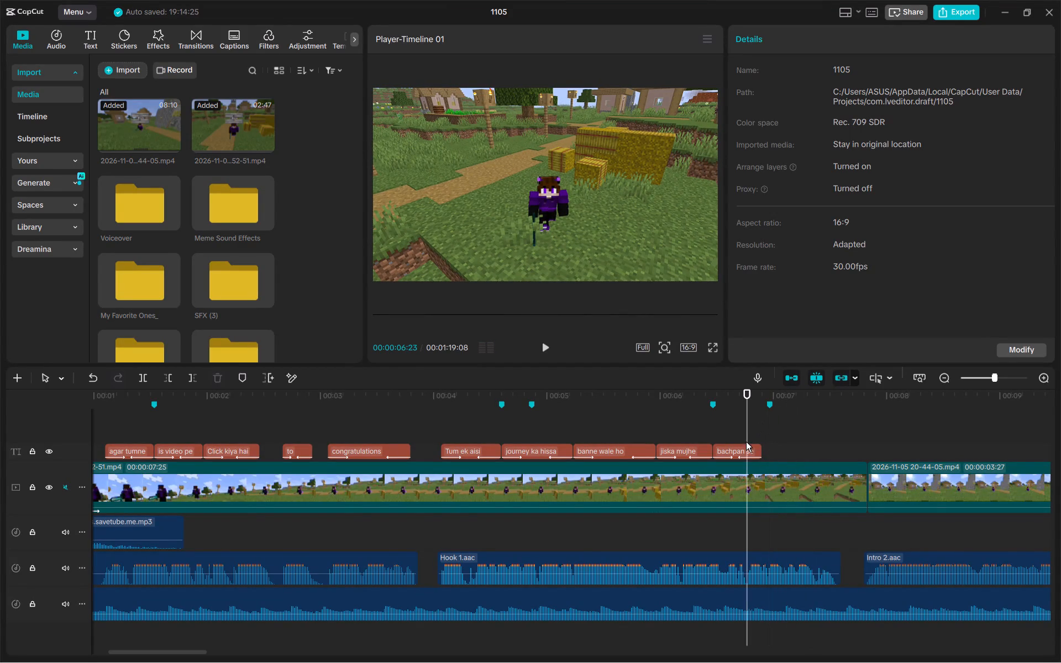
pyautogui.click(752, 448)
pyautogui.click(759, 449)
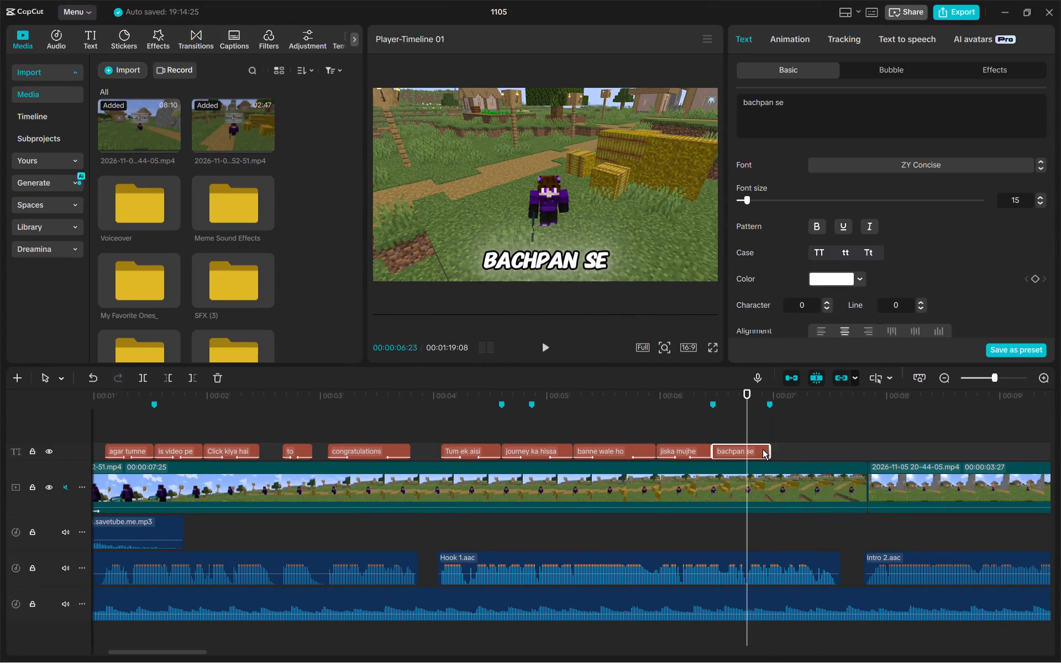
# Paste the copied "is video pe" caption at 00:00:06:29, change its text to "intezar tha" and shorten it to end at about 00:00:07:11.
pyautogui.click(769, 435)
pyautogui.hotkey('ctrl', 'v')
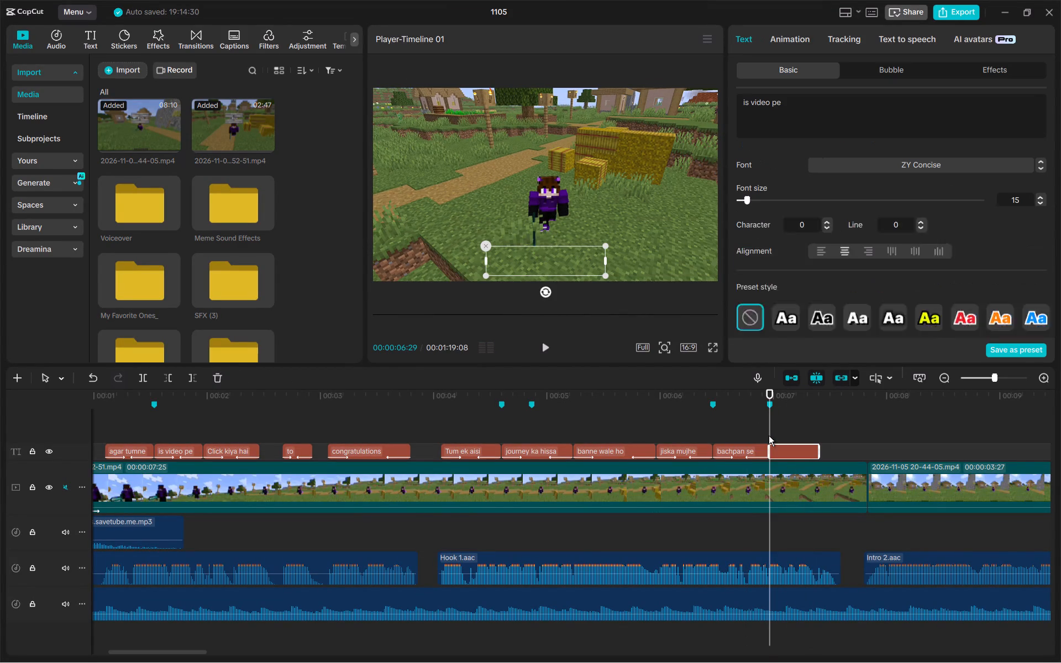
pyautogui.moveTo(796, 109); pyautogui.dragTo(729, 89)
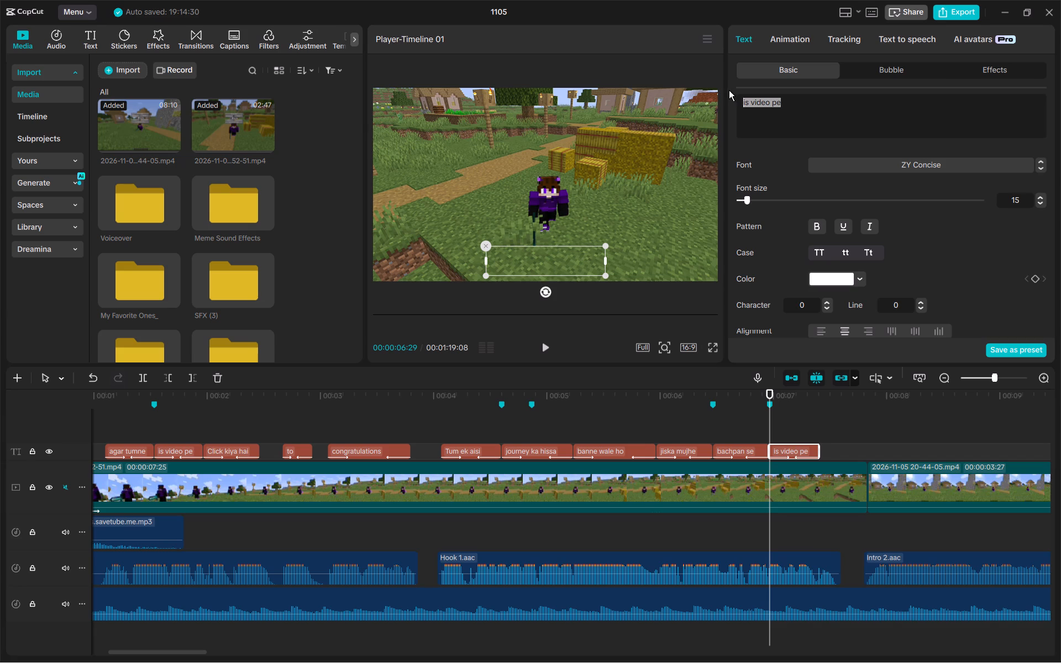
pyautogui.write('int')
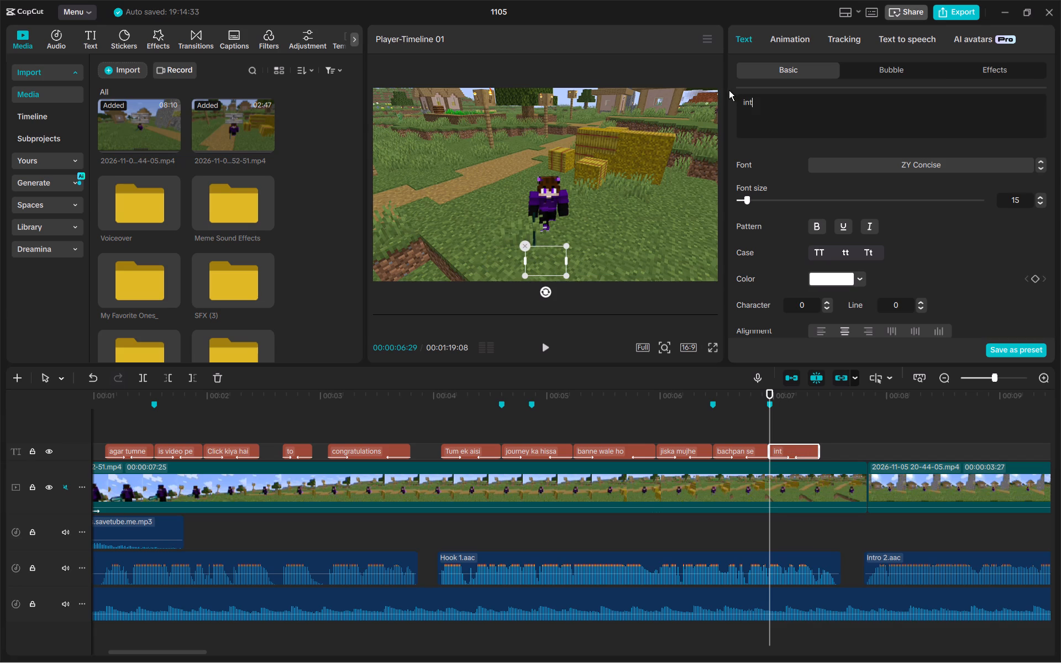
pyautogui.press('e')
pyautogui.write('zar')
pyautogui.press('space')
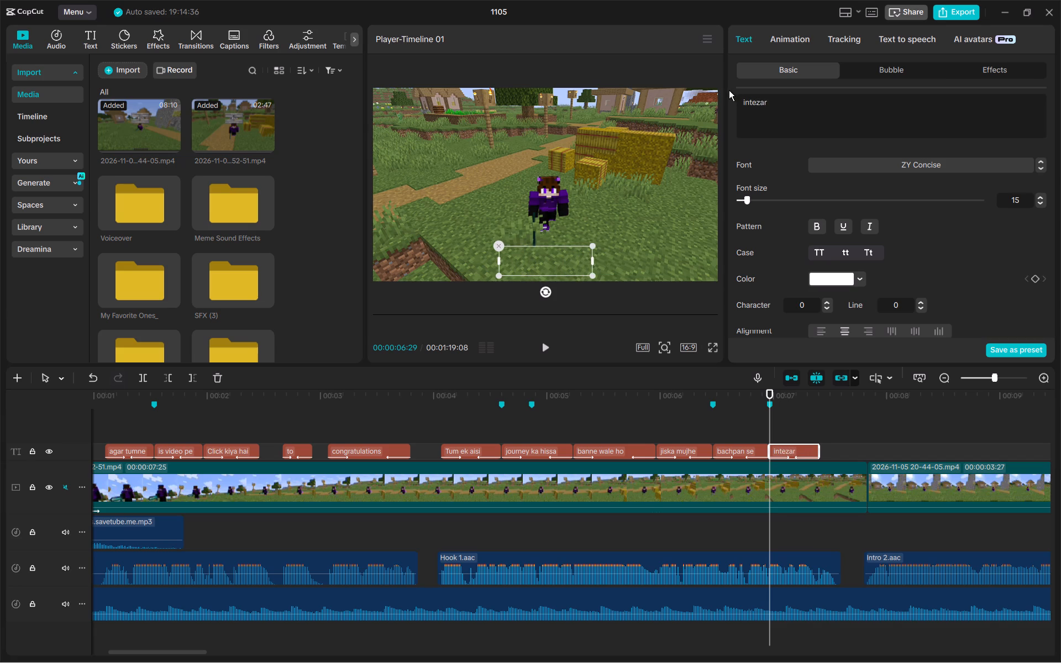
pyautogui.write('tha')
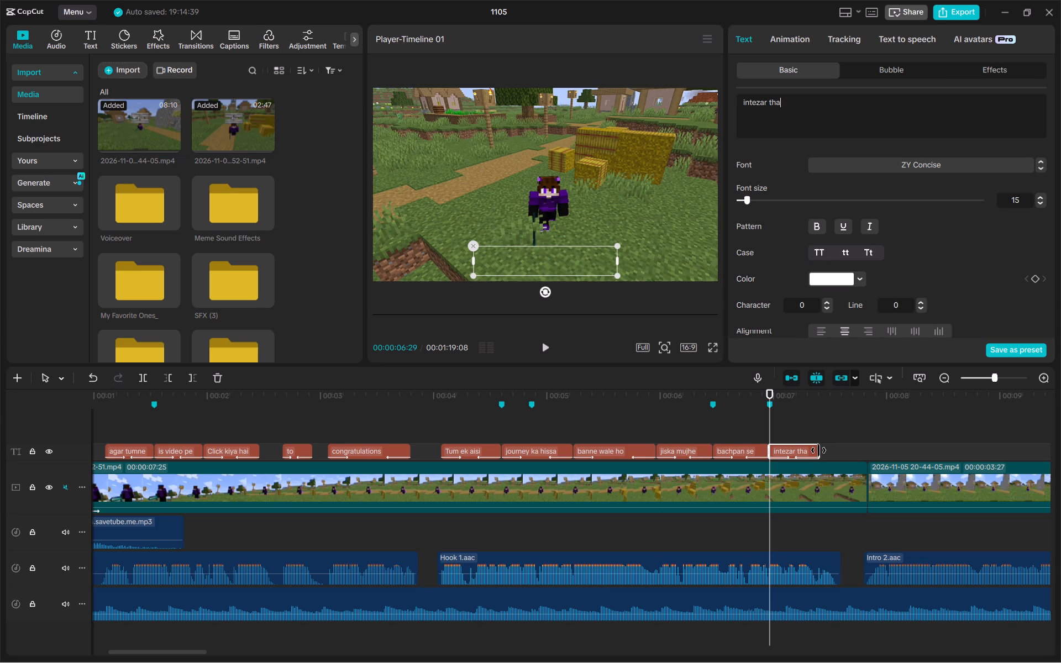
pyautogui.moveTo(818, 450); pyautogui.dragTo(811, 456)
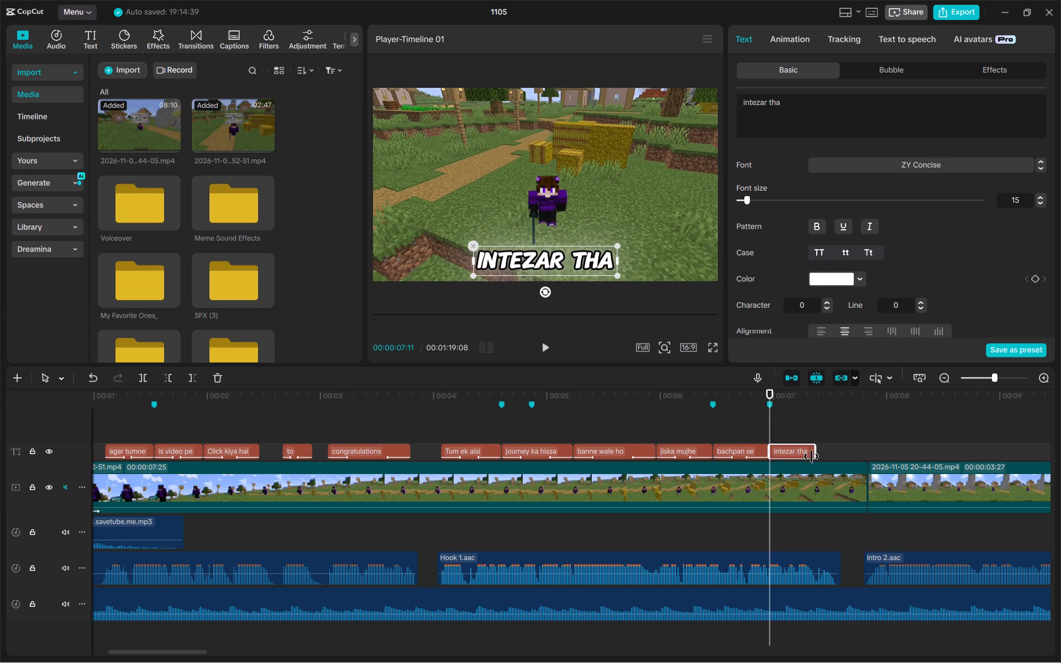
# Replay the voiceover from the "intezar tha" caption and extend the caption's end to about 00:00:07:15.
pyautogui.press('space')
pyautogui.press('space')
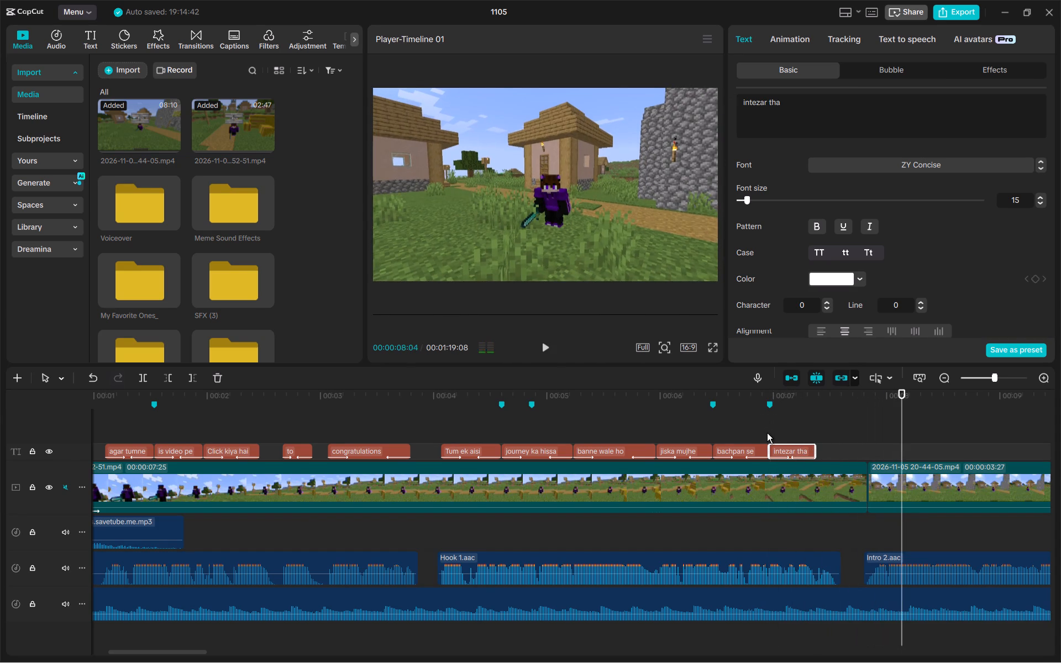
pyautogui.click(768, 432)
pyautogui.click(803, 453)
pyautogui.moveTo(817, 455); pyautogui.dragTo(827, 457)
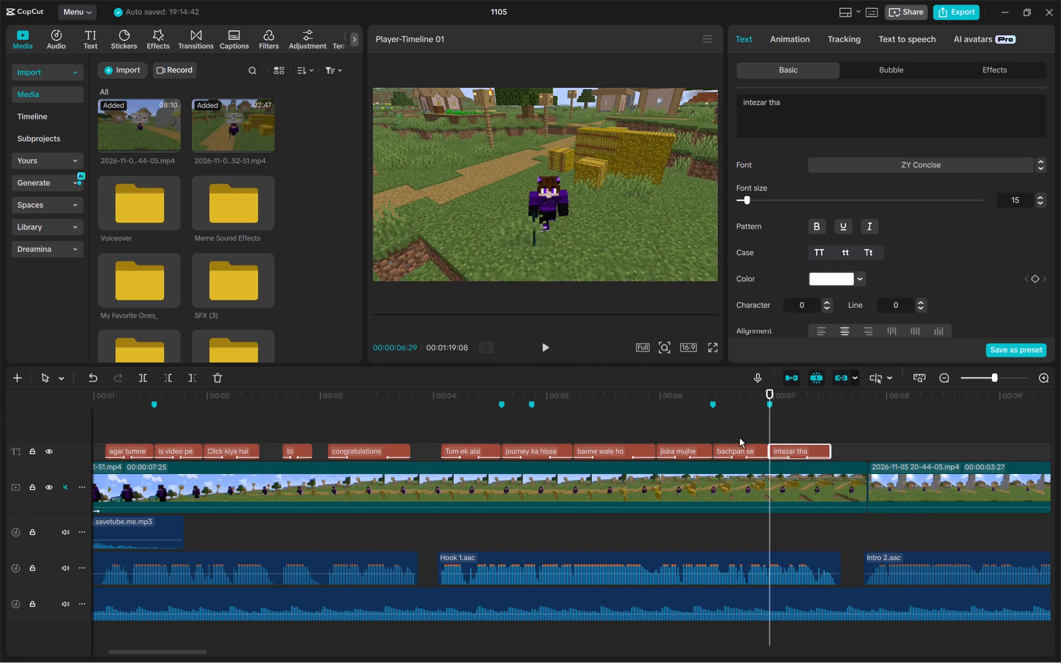
# Play the sequence from the beginning past the "intezar tha" caption to check the captions' timing against the voiceover.
pyautogui.click(705, 435)
pyautogui.moveTo(705, 435); pyautogui.dragTo(0, 431)
pyautogui.press('space')
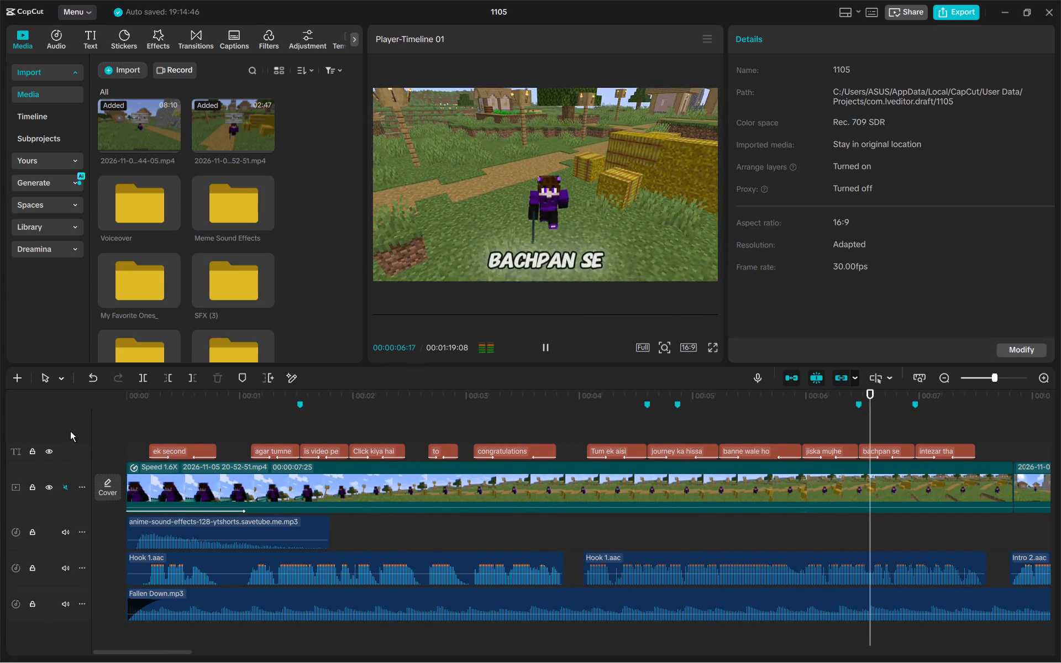
pyautogui.hscroll(1, 286, 436)
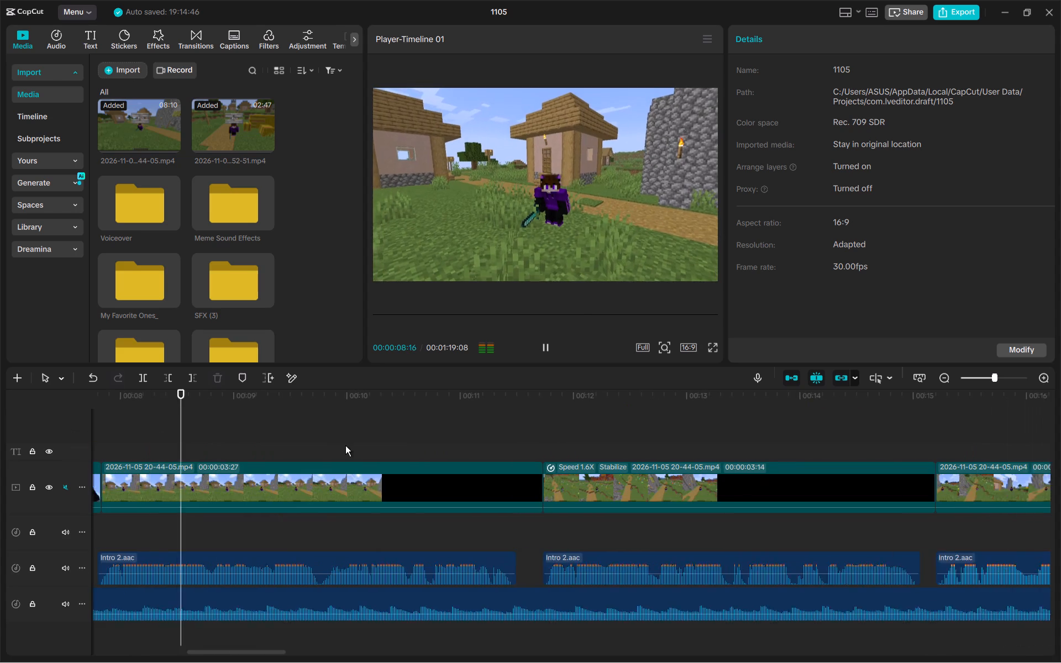
pyautogui.hscroll(1, 345, 445)
pyautogui.press('space')
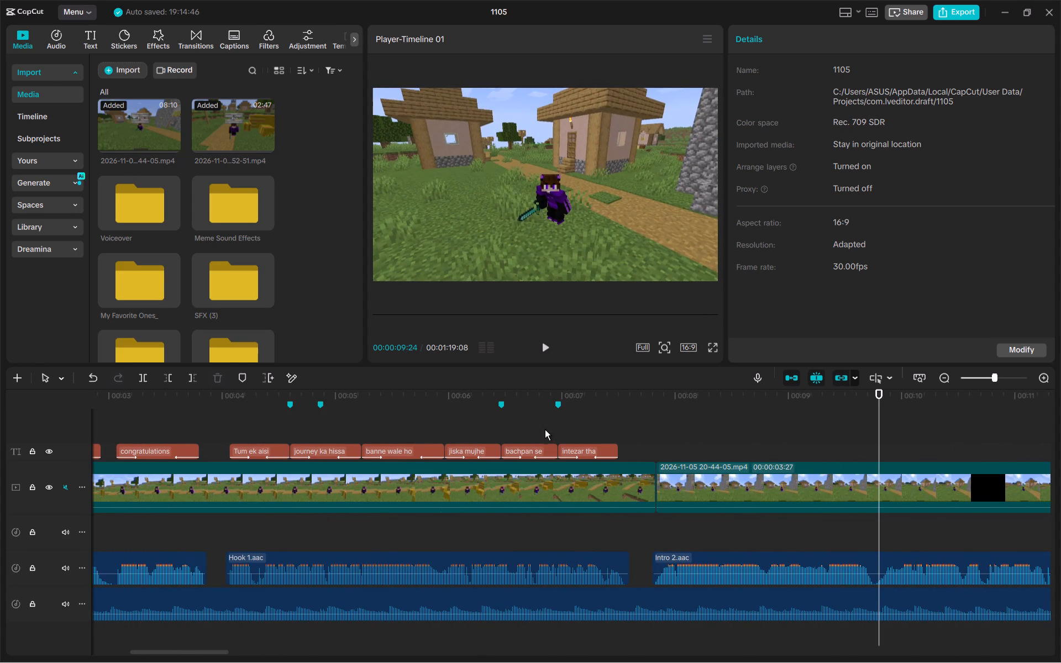
pyautogui.click(555, 427)
pyautogui.press('space')
pyautogui.press('space')
# Replay around 00:00:06:14 and shift the cut between "jiska mujhe" and "bachpan se" slightly later, to about 00:00:06:15, keeping both captions adjoining.
pyautogui.click(500, 432)
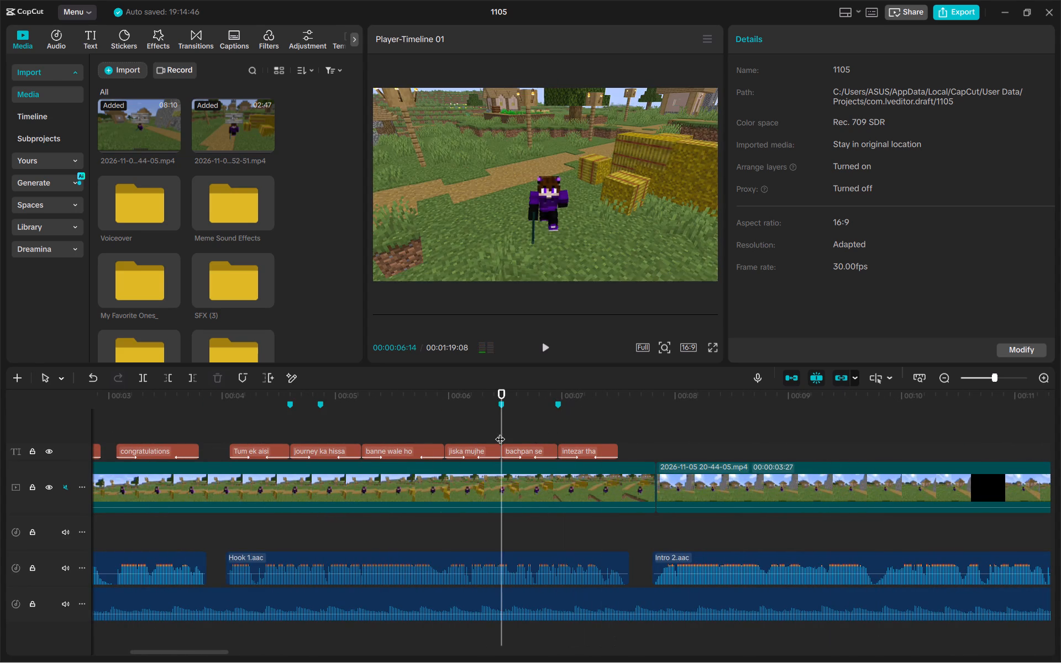
pyautogui.press('space')
pyautogui.press('space')
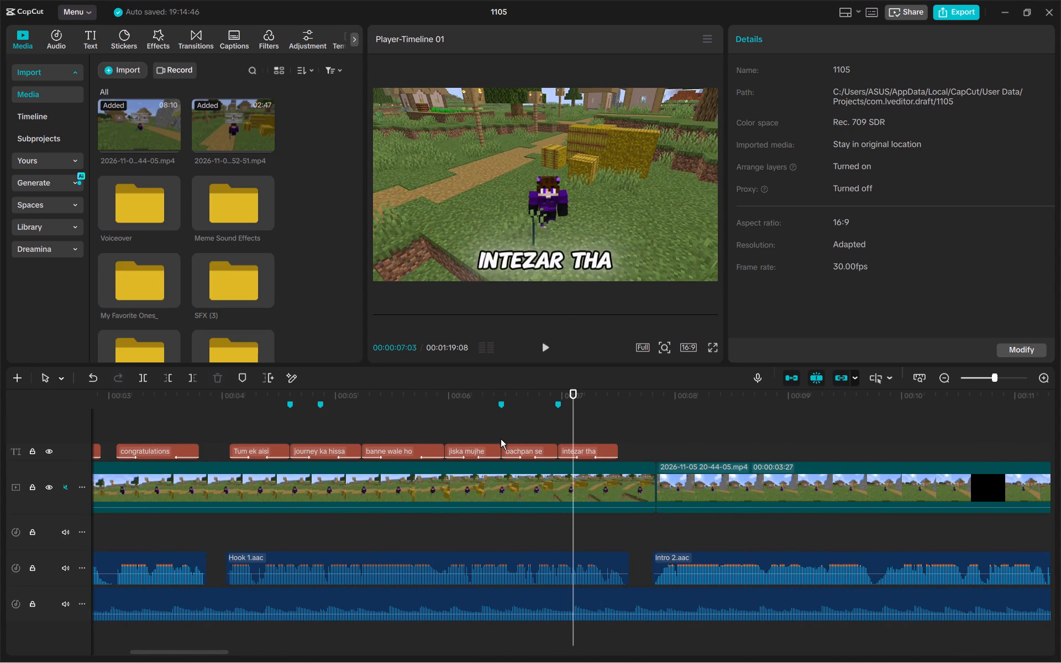
pyautogui.click(501, 439)
pyautogui.press('space')
pyautogui.press('space')
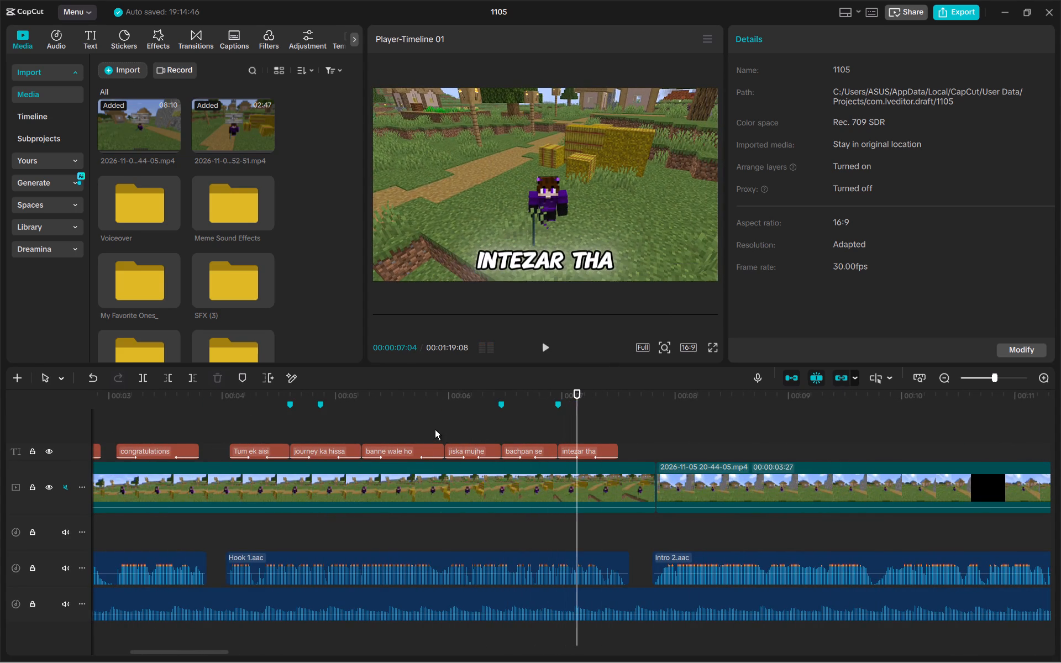
pyautogui.click(487, 452)
pyautogui.click(509, 448)
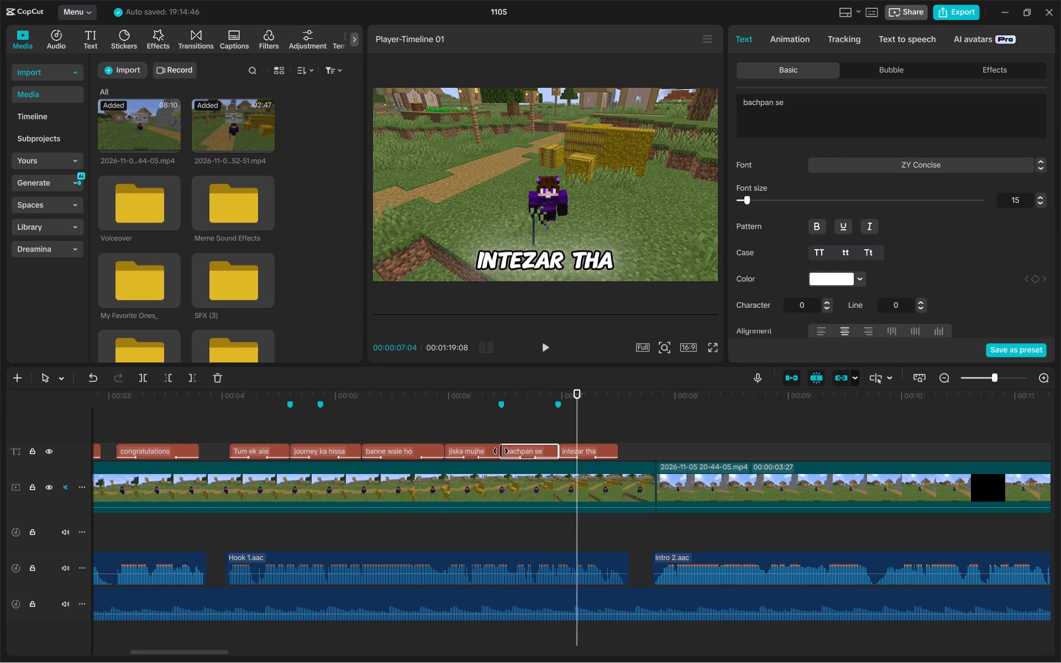
pyautogui.moveTo(501, 451); pyautogui.dragTo(506, 454)
pyautogui.click(484, 452)
pyautogui.moveTo(499, 452); pyautogui.dragTo(504, 452)
# Replay the captions from "congratulations" to "intezar tha" and the start of the Intro 2 voiceover, checking their sync.
pyautogui.click(438, 437)
pyautogui.click(442, 431)
pyautogui.press('space')
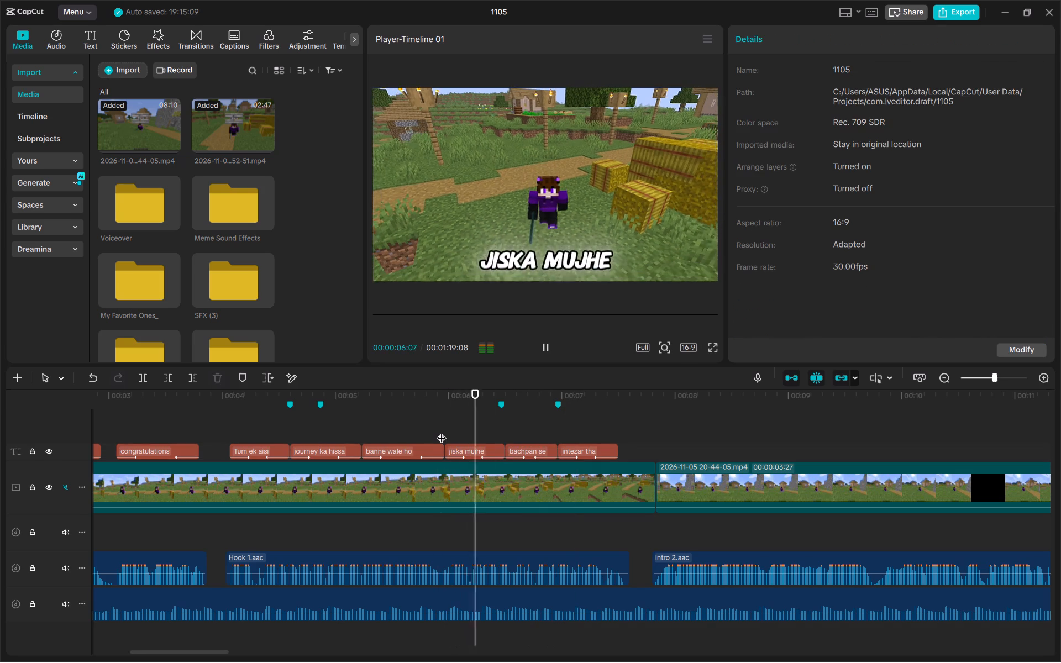
pyautogui.press('space')
pyautogui.click(356, 430)
pyautogui.doubleClick(366, 427)
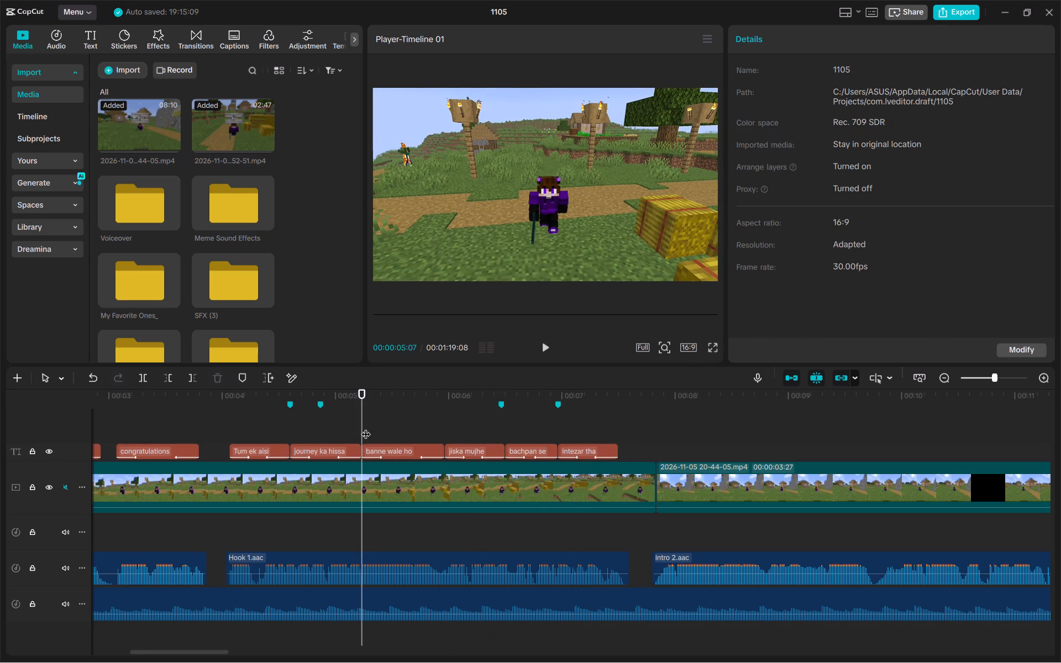
pyautogui.press('space')
pyautogui.press('space')
pyautogui.click(289, 429)
pyautogui.press('space')
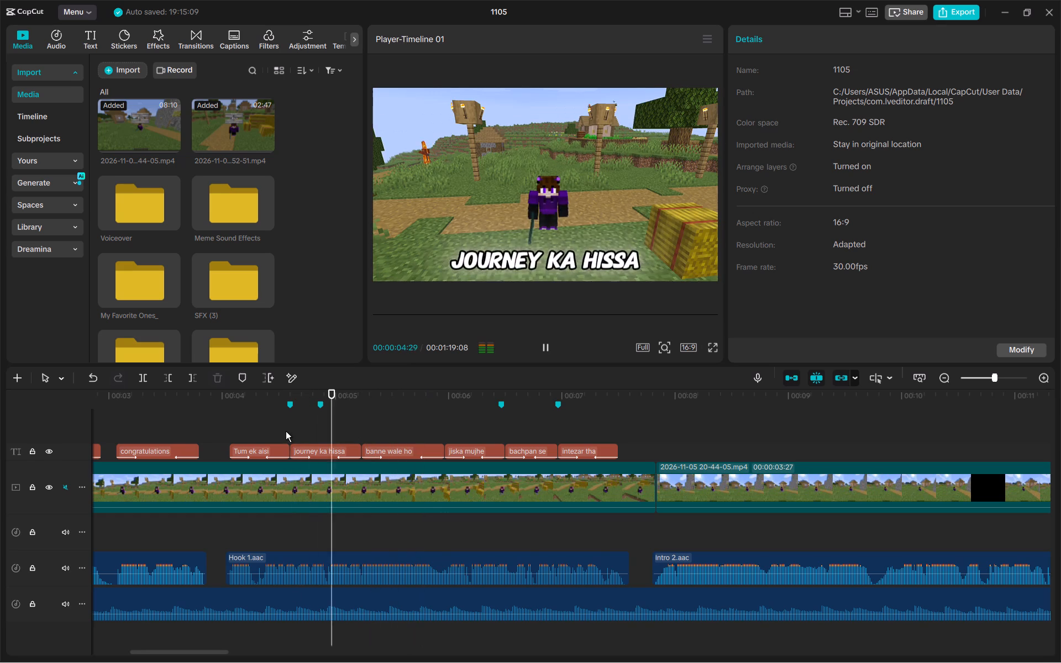
pyautogui.press('space')
pyautogui.click(225, 437)
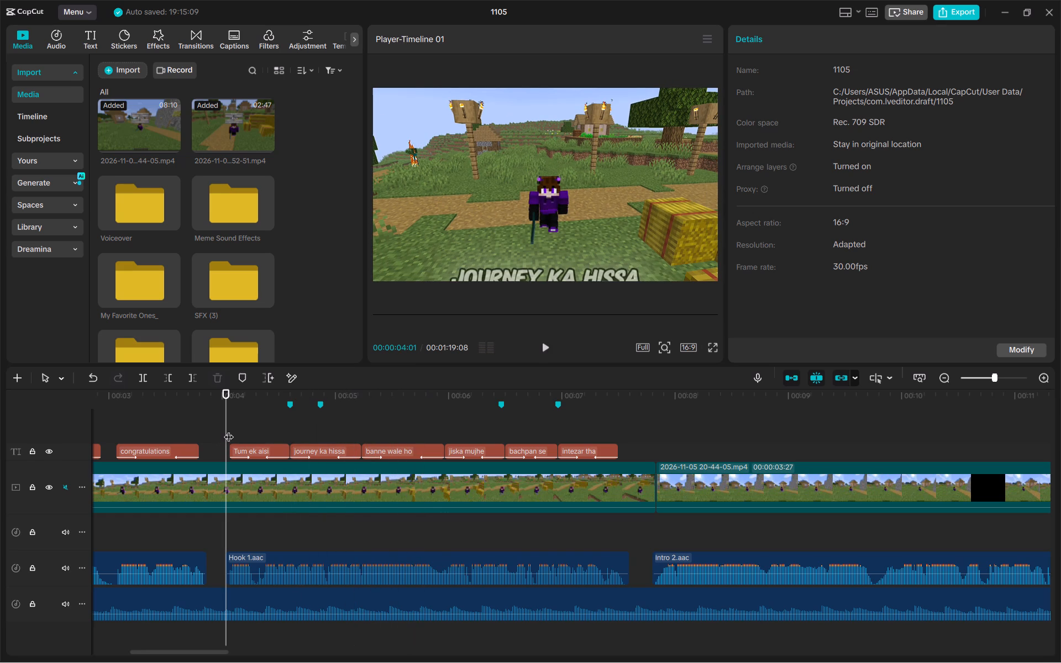
pyautogui.click(229, 430)
pyautogui.click(229, 429)
pyautogui.click(230, 427)
pyautogui.press('space')
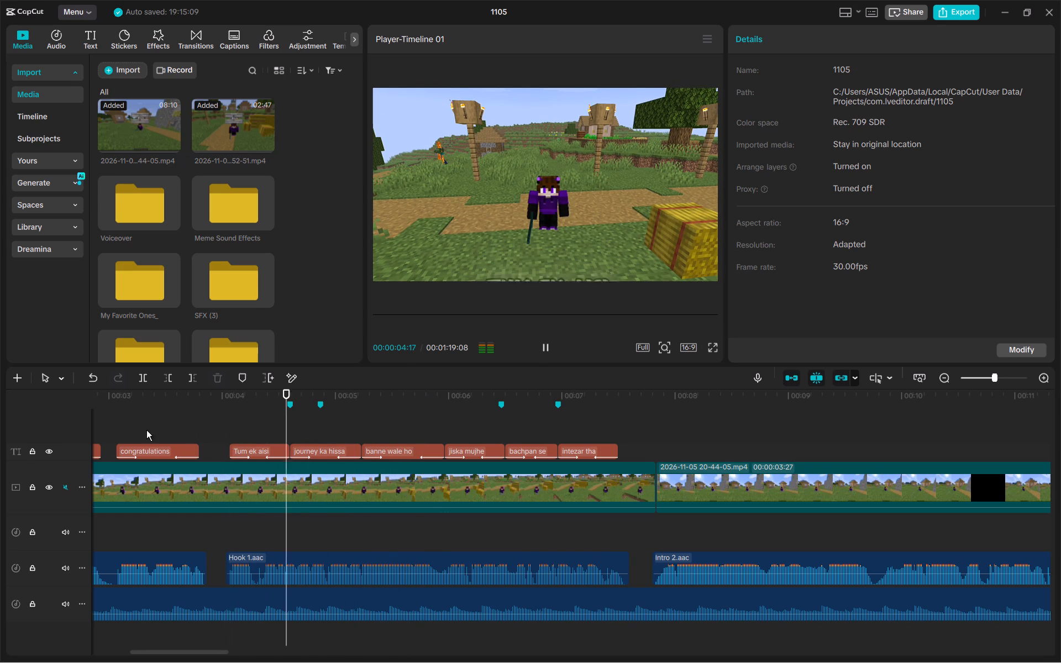
pyautogui.press('space')
pyautogui.click(120, 432)
pyautogui.press('space')
pyautogui.press('space')
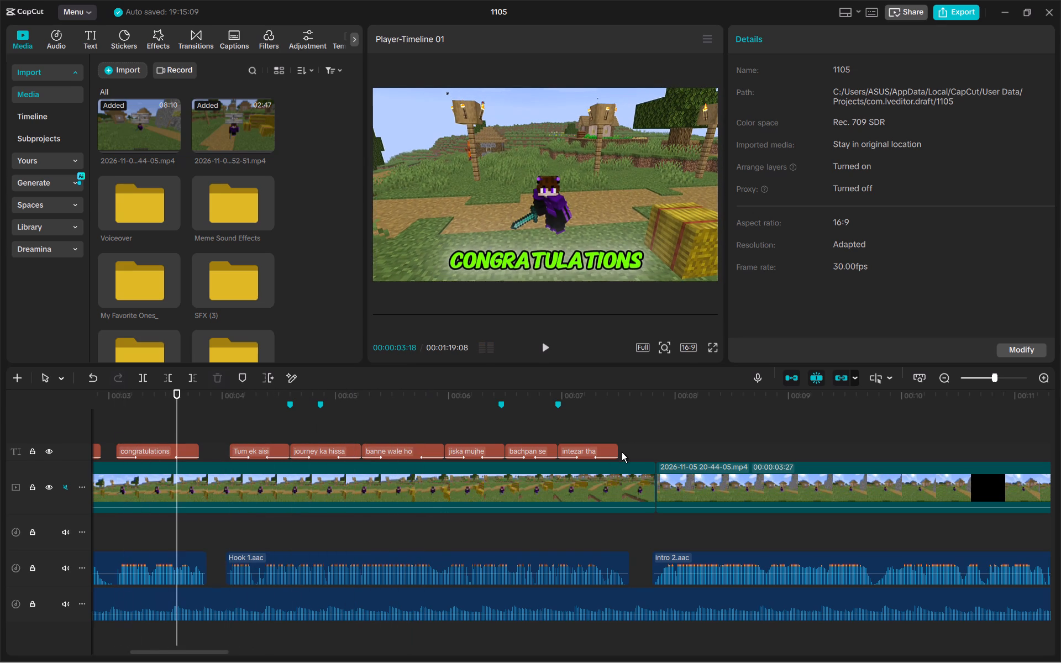
pyautogui.click(650, 433)
pyautogui.press('space')
pyautogui.press('space')
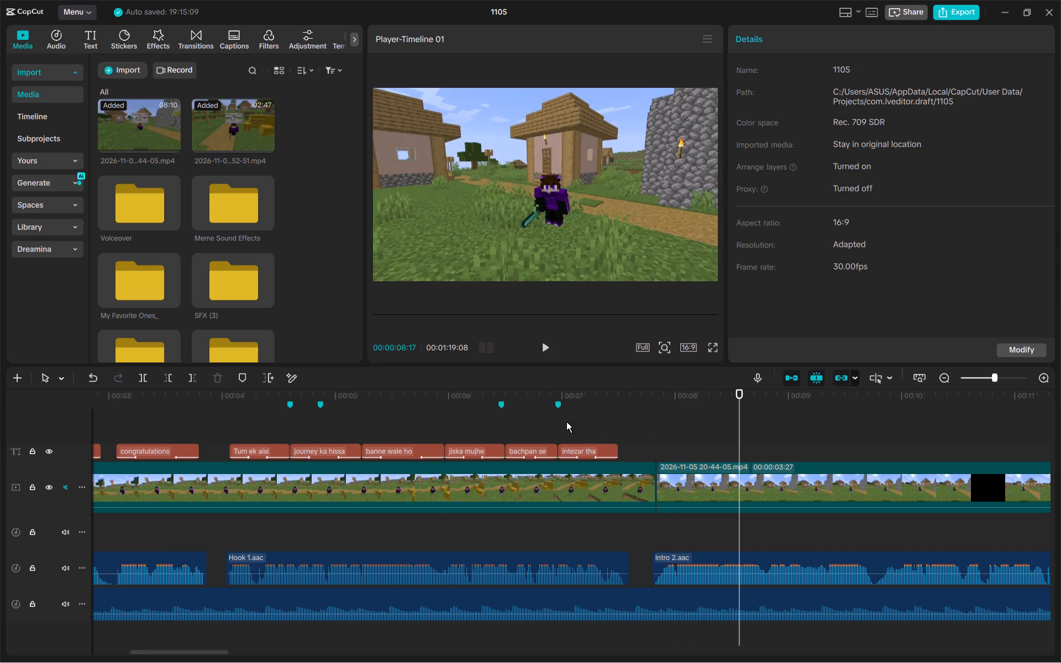
pyautogui.press('space')
pyautogui.press('space')
# Paste the copied "is video pe" caption at 00:00:07:25, where the second gameplay clip starts, and change its text to "sooooo".
pyautogui.click(656, 449)
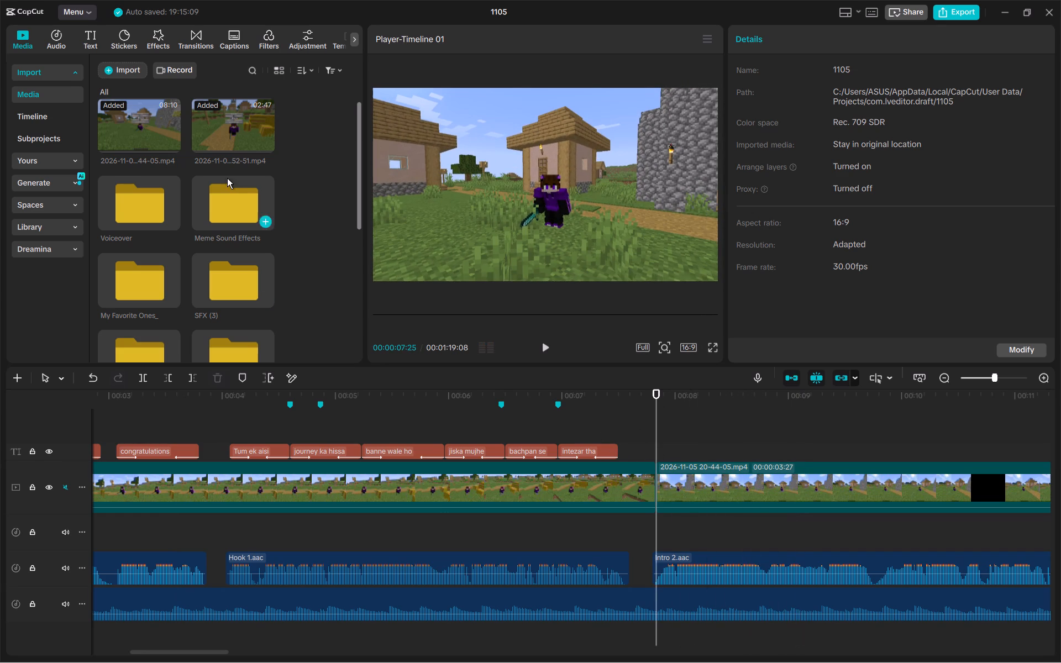
pyautogui.hotkey('ctrl', 'v')
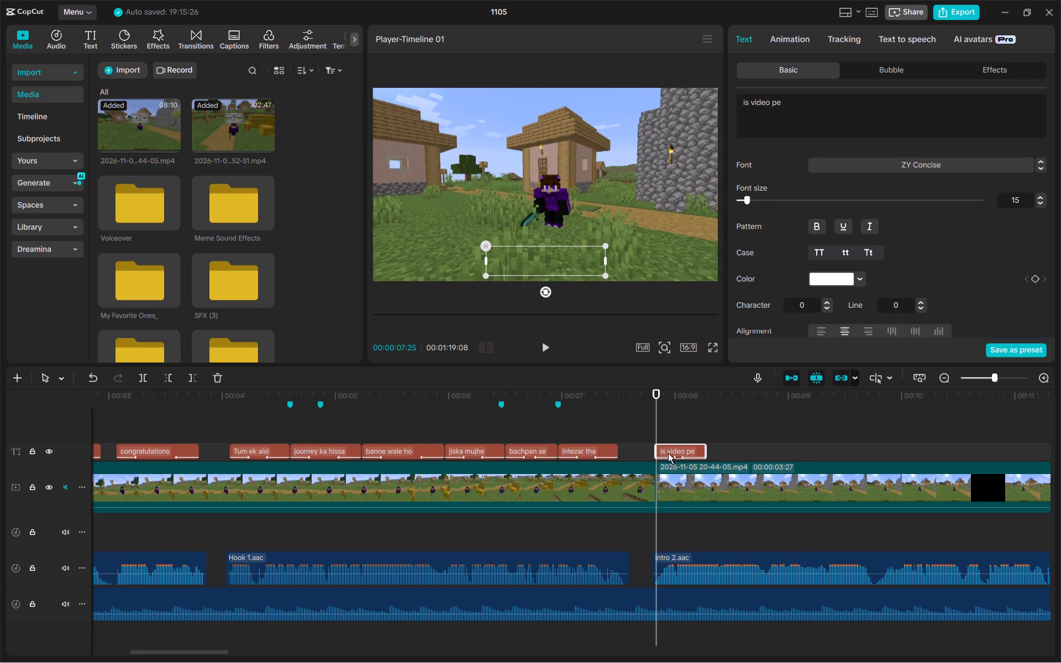
pyautogui.moveTo(817, 113); pyautogui.dragTo(677, 93)
pyautogui.write('sooooo')
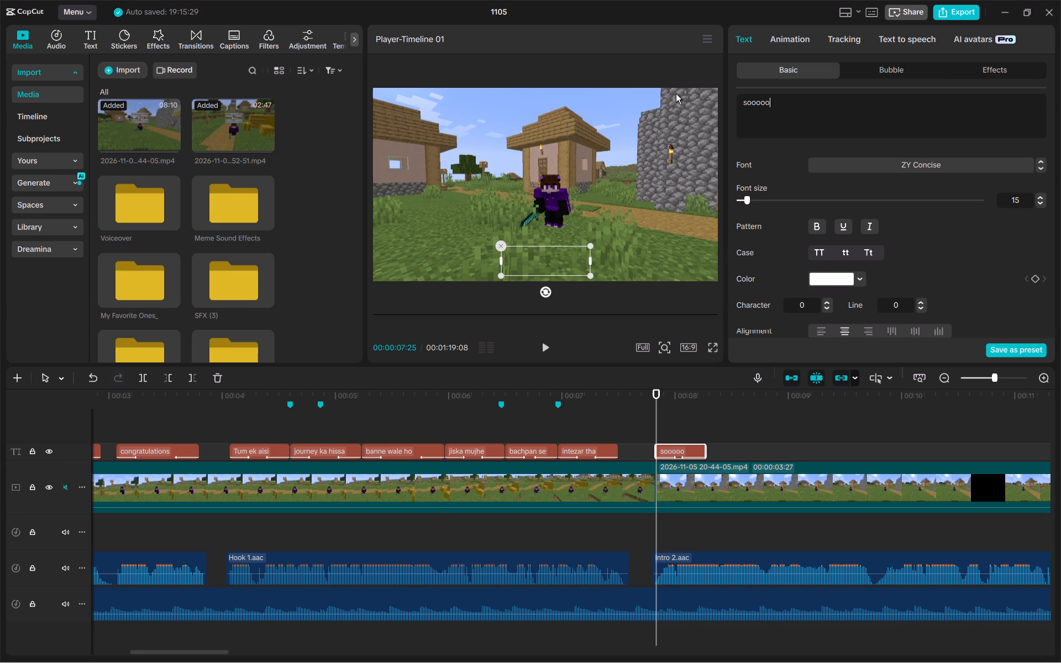
pyautogui.keyDown('ctrl'); pyautogui.scroll(10, 687, 467); pyautogui.keyUp('ctrl')
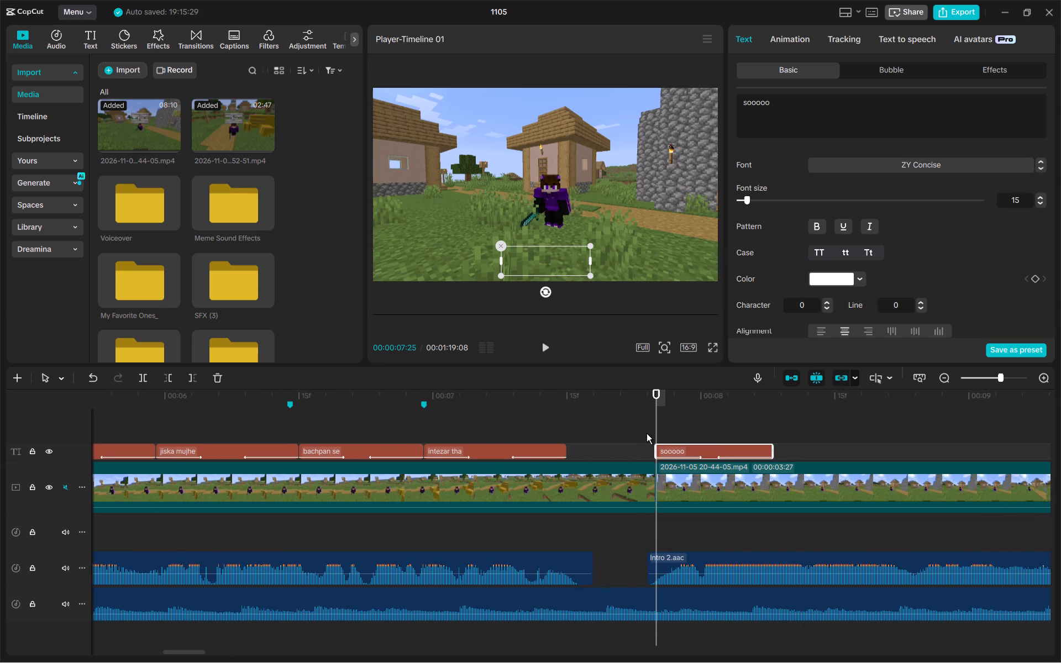
pyautogui.press('space')
pyautogui.press('BackSpace')
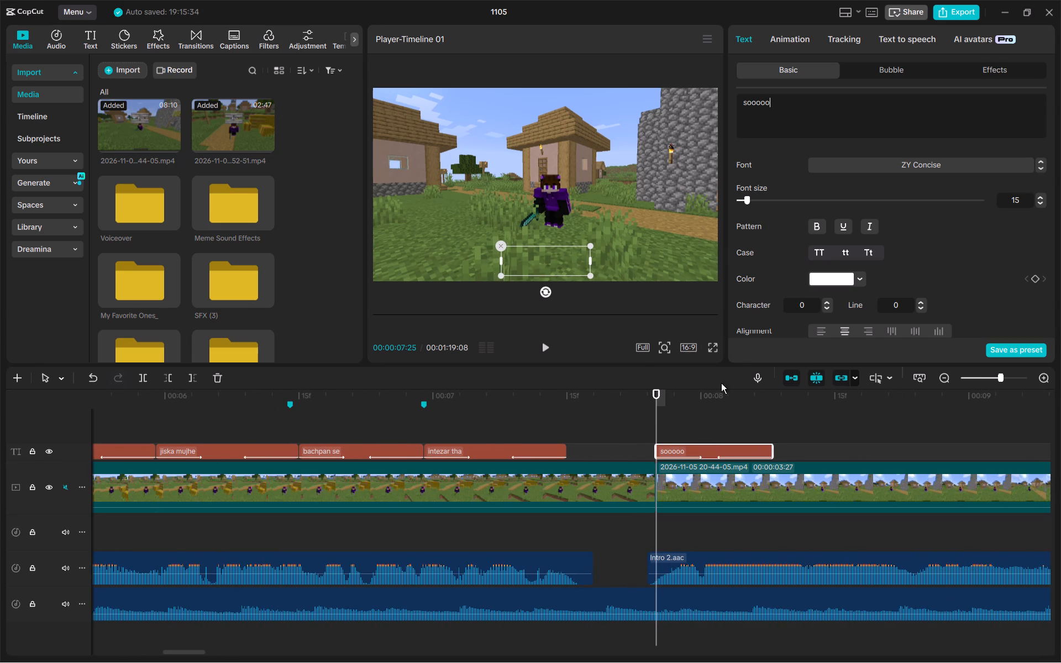
# Replay the voiceover, add a timeline marker at 00:00:08:12 and extend the end of the "sooooo" caption to it.
pyautogui.click(548, 344)
pyautogui.click(547, 345)
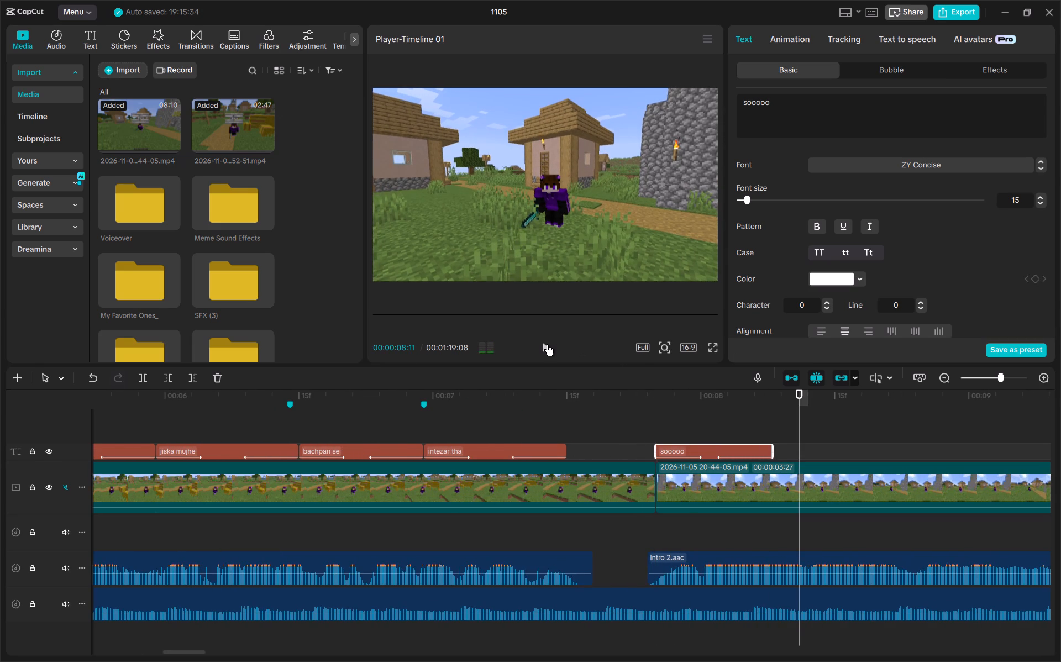
pyautogui.doubleClick(547, 345)
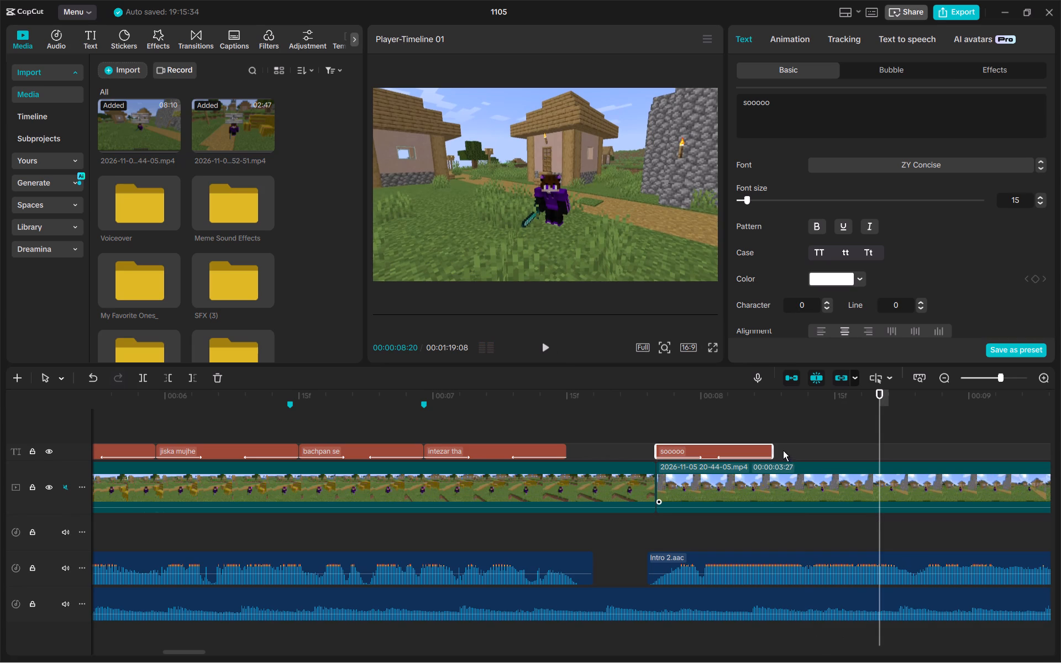
pyautogui.click(797, 437)
pyautogui.moveTo(799, 434); pyautogui.dragTo(805, 434)
pyautogui.press('m')
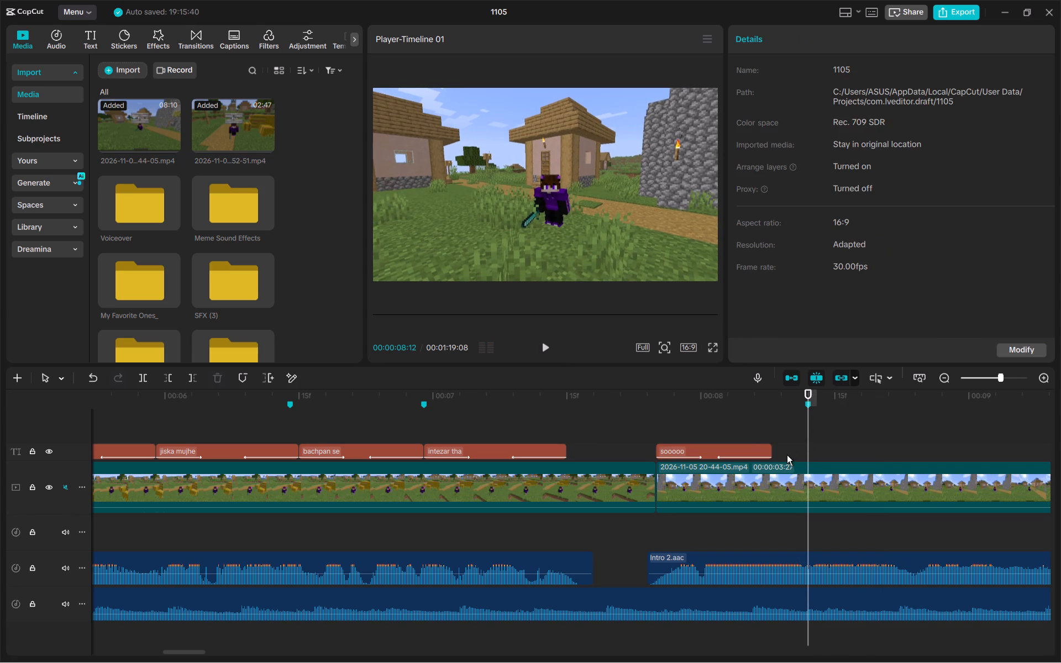
pyautogui.click(761, 448)
pyautogui.moveTo(774, 450); pyautogui.dragTo(810, 461)
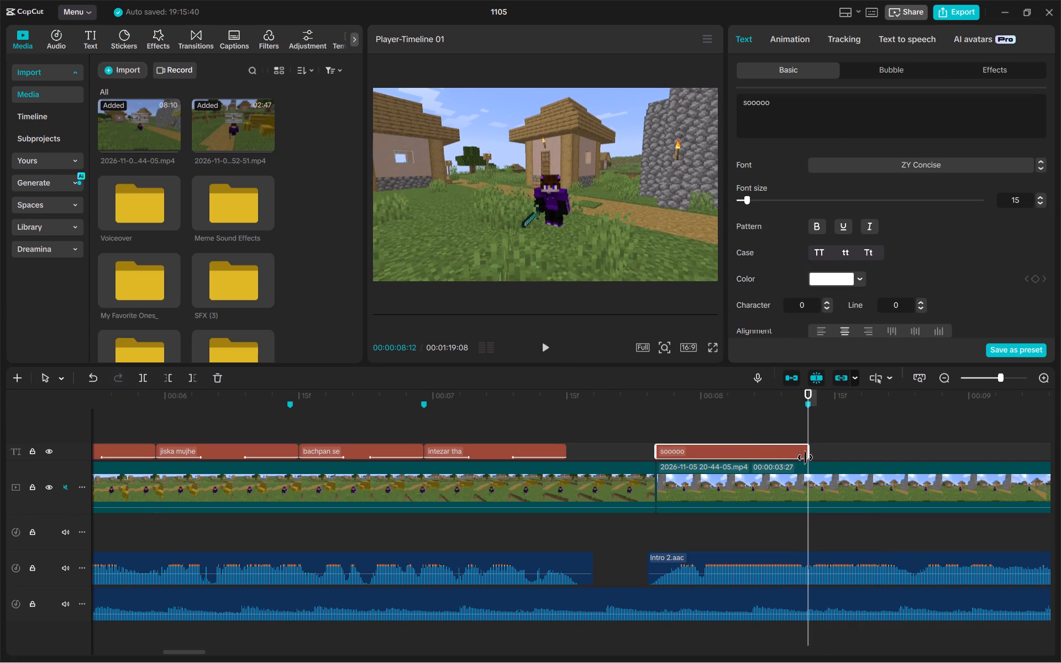
# Add a Transform keyframe to the "sooooo" caption at its start, 00:00:07:25.
pyautogui.click(680, 421)
pyautogui.moveTo(680, 421); pyautogui.dragTo(659, 422)
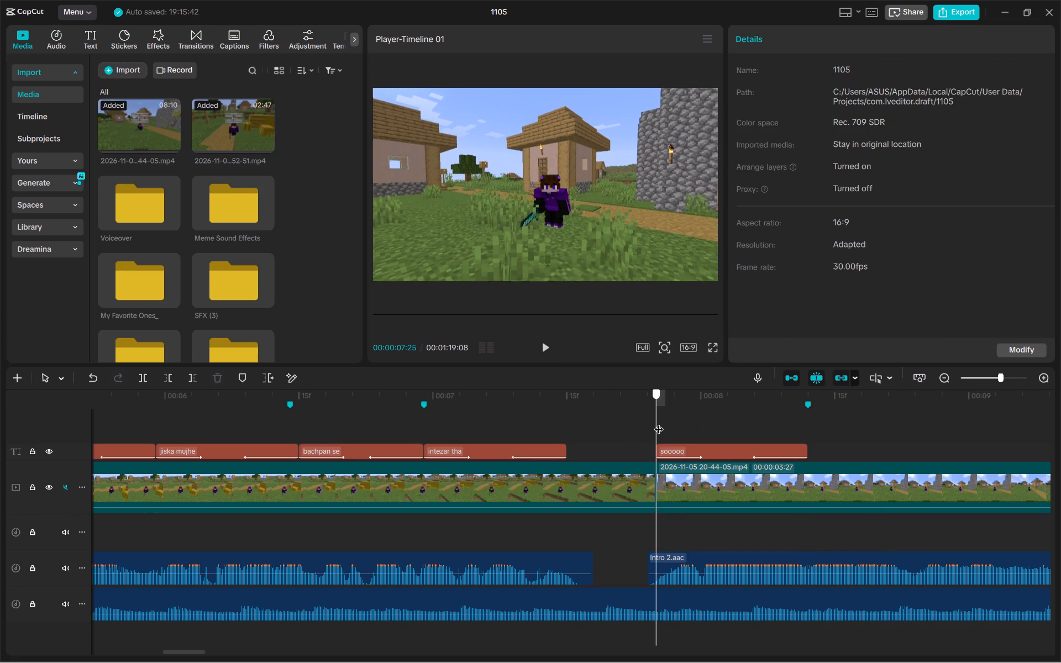
pyautogui.moveTo(659, 422); pyautogui.dragTo(686, 423)
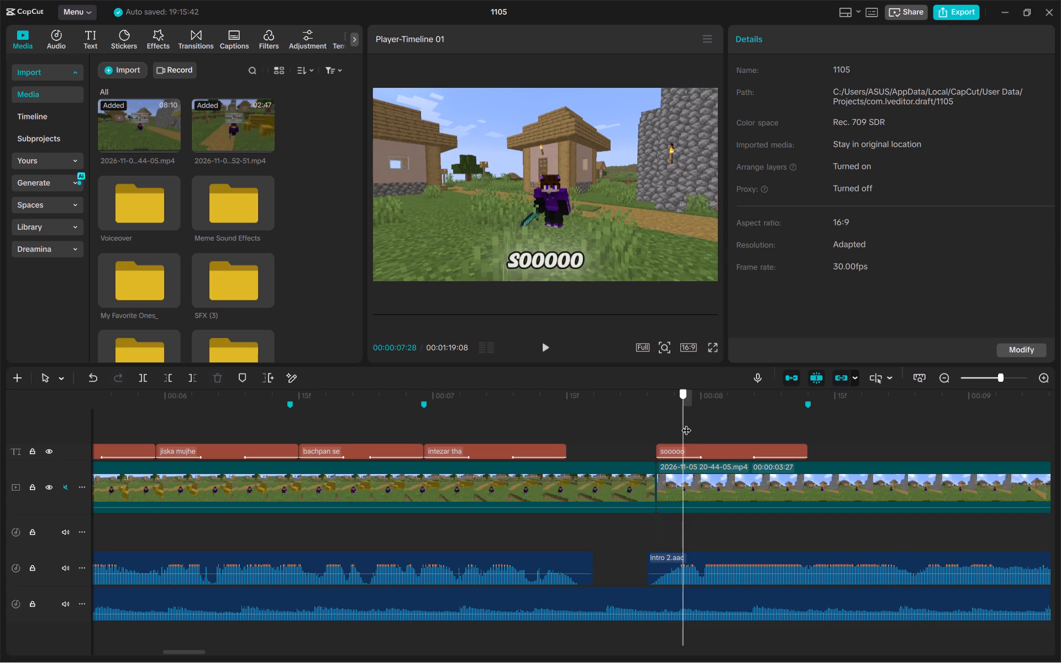
pyautogui.moveTo(686, 423); pyautogui.dragTo(659, 435)
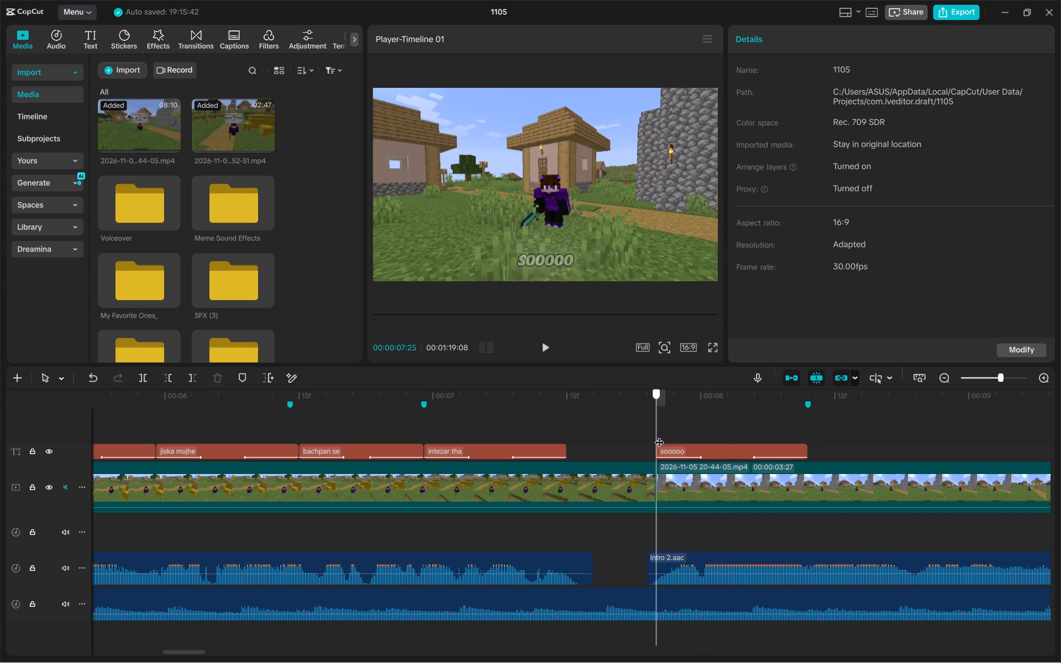
pyautogui.moveTo(659, 435); pyautogui.dragTo(656, 435)
pyautogui.click(678, 454)
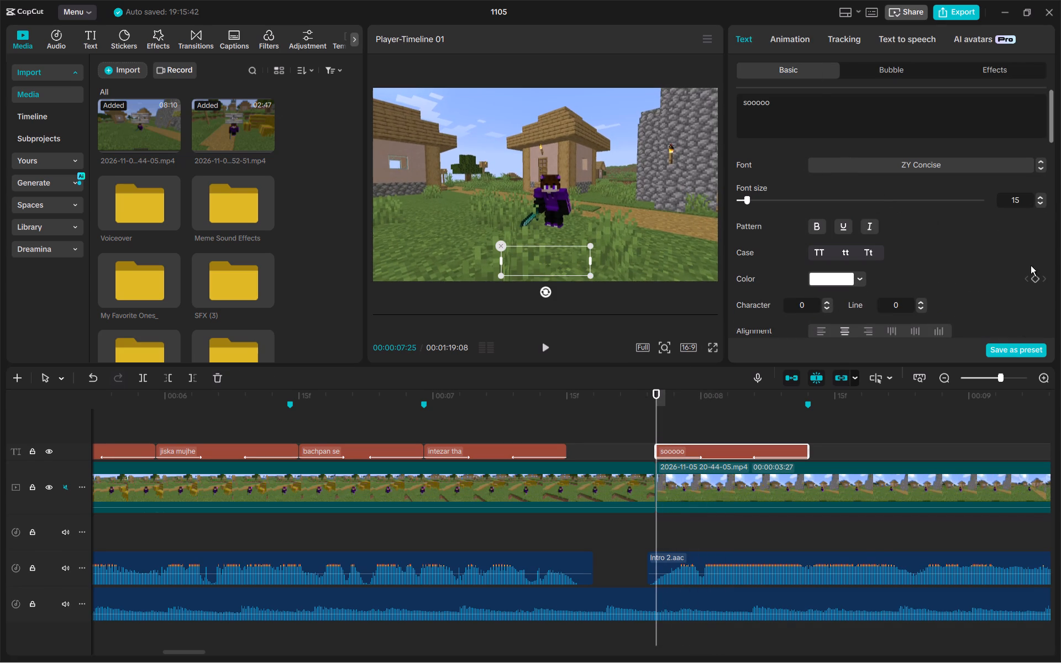
pyautogui.scroll(-2, 952, 263)
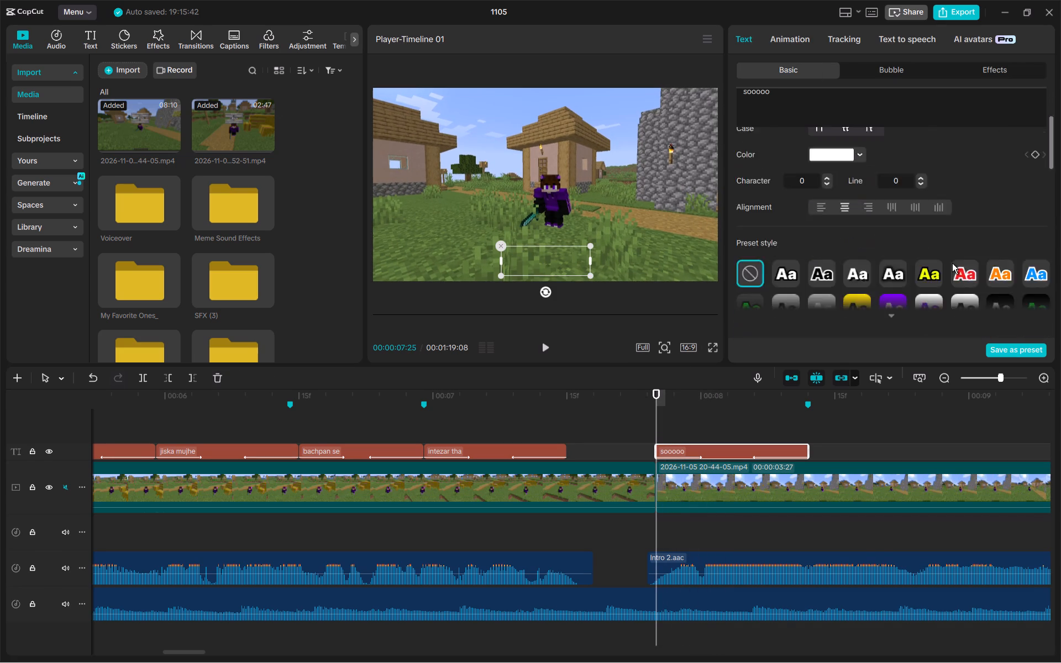
pyautogui.scroll(-2, 952, 263)
pyautogui.click(1034, 223)
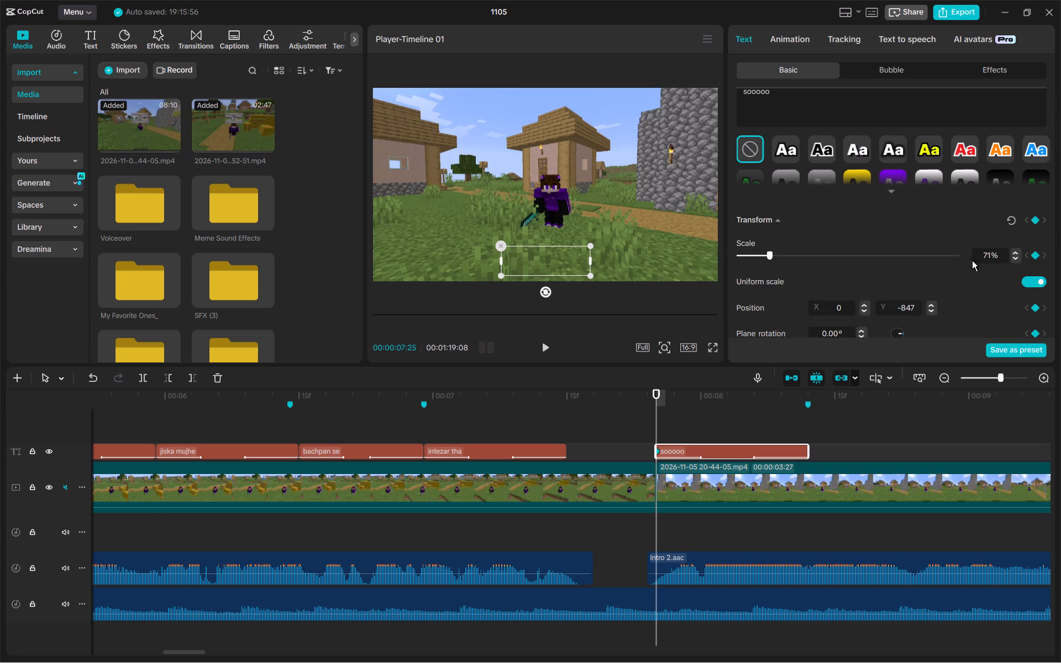
# At 00:00:08:11, enlarge the "sooooo" caption to about double its width and move it slightly up, keeping it horizontally centred.
pyautogui.click(806, 429)
pyautogui.click(802, 427)
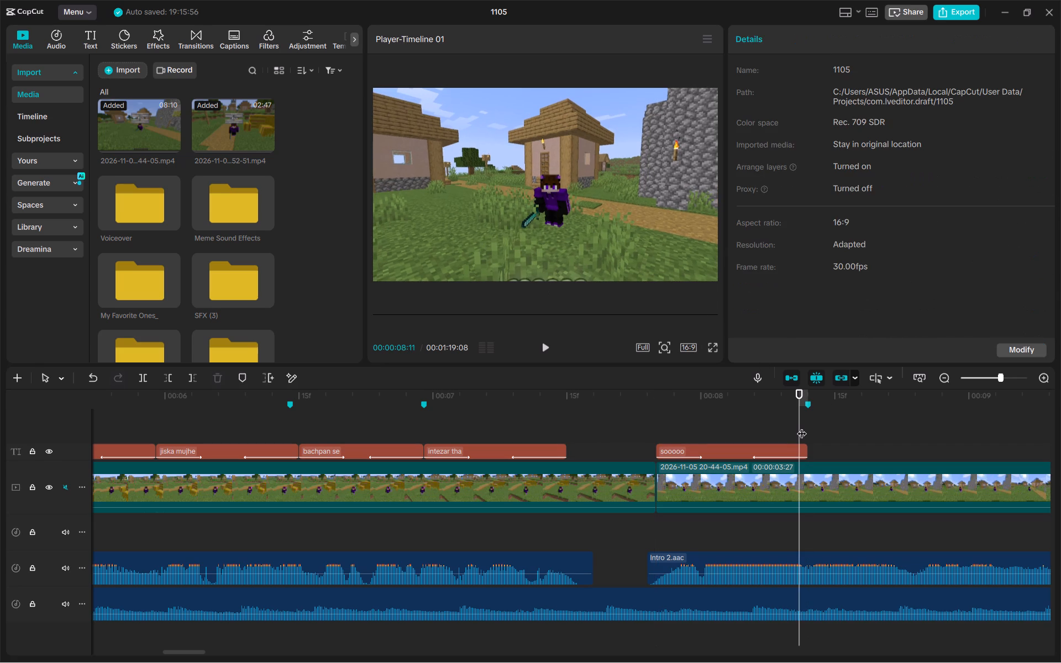
pyautogui.click(796, 443)
pyautogui.click(797, 448)
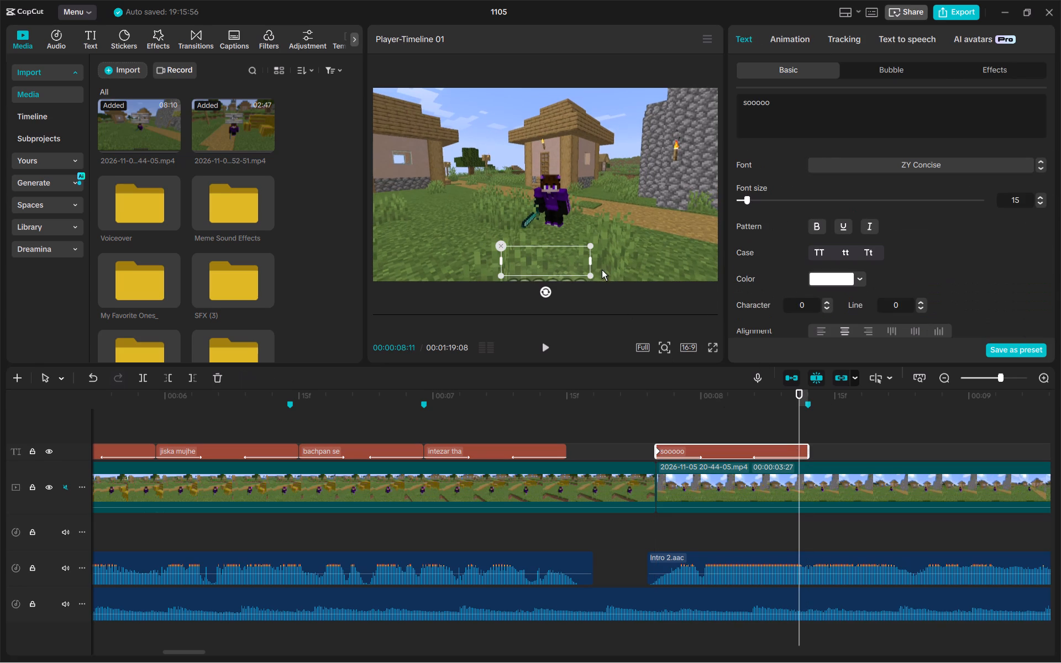
pyautogui.moveTo(590, 275); pyautogui.dragTo(628, 310)
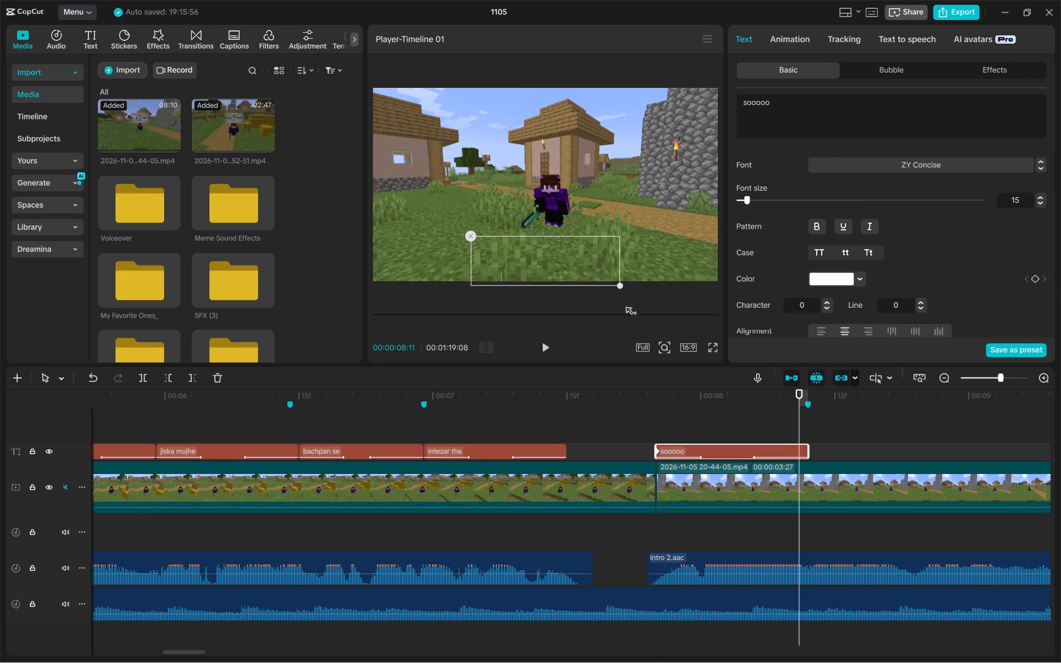
pyautogui.moveTo(628, 310); pyautogui.dragTo(629, 311)
pyautogui.moveTo(581, 275); pyautogui.dragTo(582, 270)
pyautogui.moveTo(622, 285); pyautogui.dragTo(643, 305)
pyautogui.moveTo(594, 272); pyautogui.dragTo(595, 256)
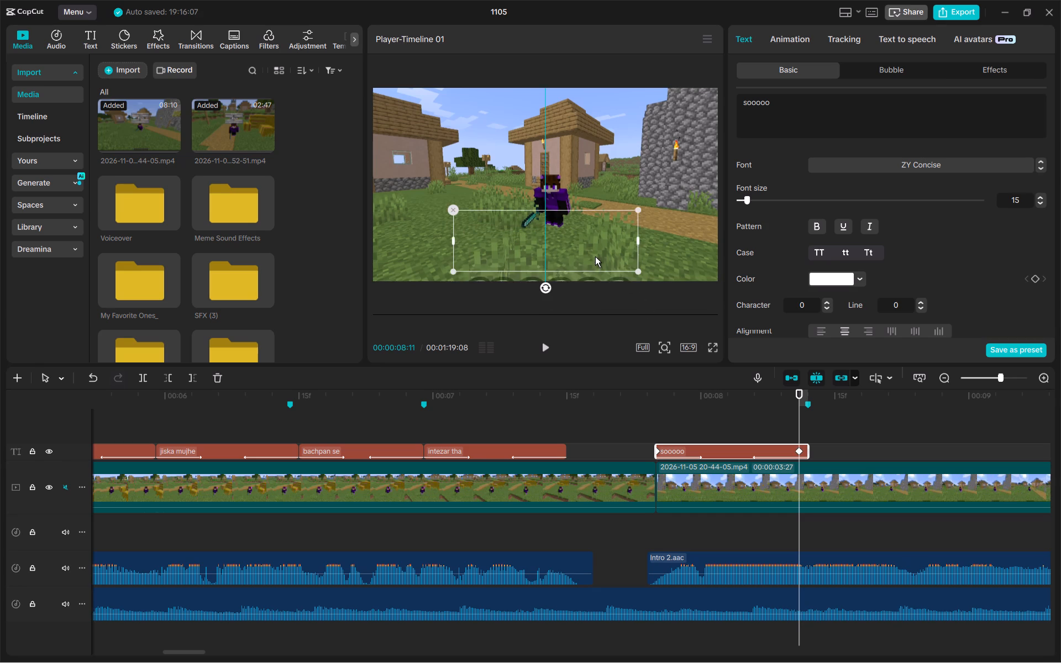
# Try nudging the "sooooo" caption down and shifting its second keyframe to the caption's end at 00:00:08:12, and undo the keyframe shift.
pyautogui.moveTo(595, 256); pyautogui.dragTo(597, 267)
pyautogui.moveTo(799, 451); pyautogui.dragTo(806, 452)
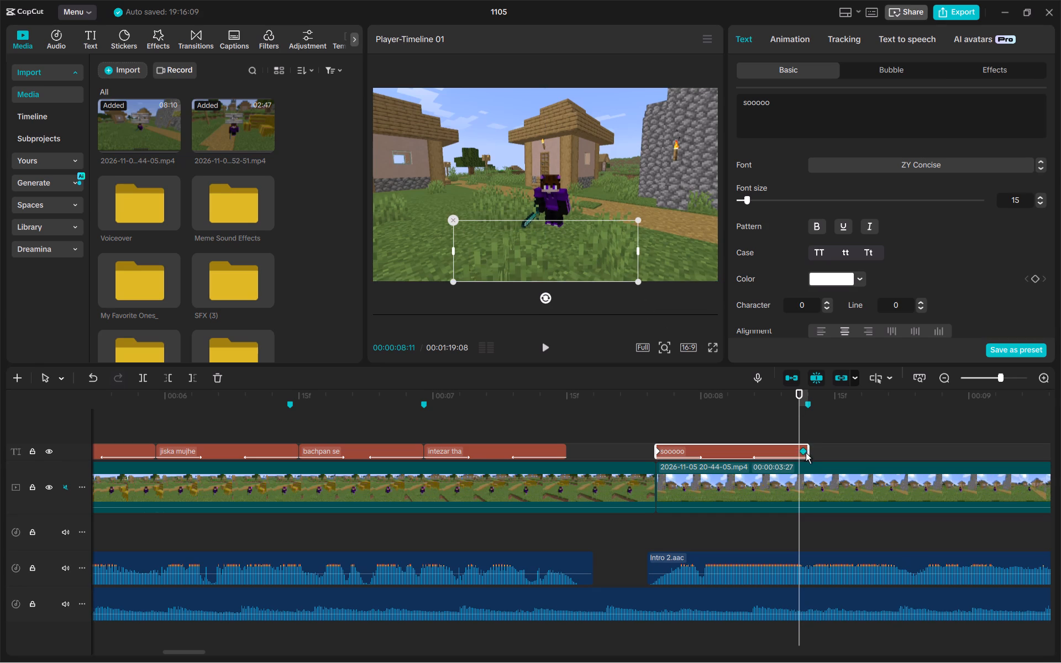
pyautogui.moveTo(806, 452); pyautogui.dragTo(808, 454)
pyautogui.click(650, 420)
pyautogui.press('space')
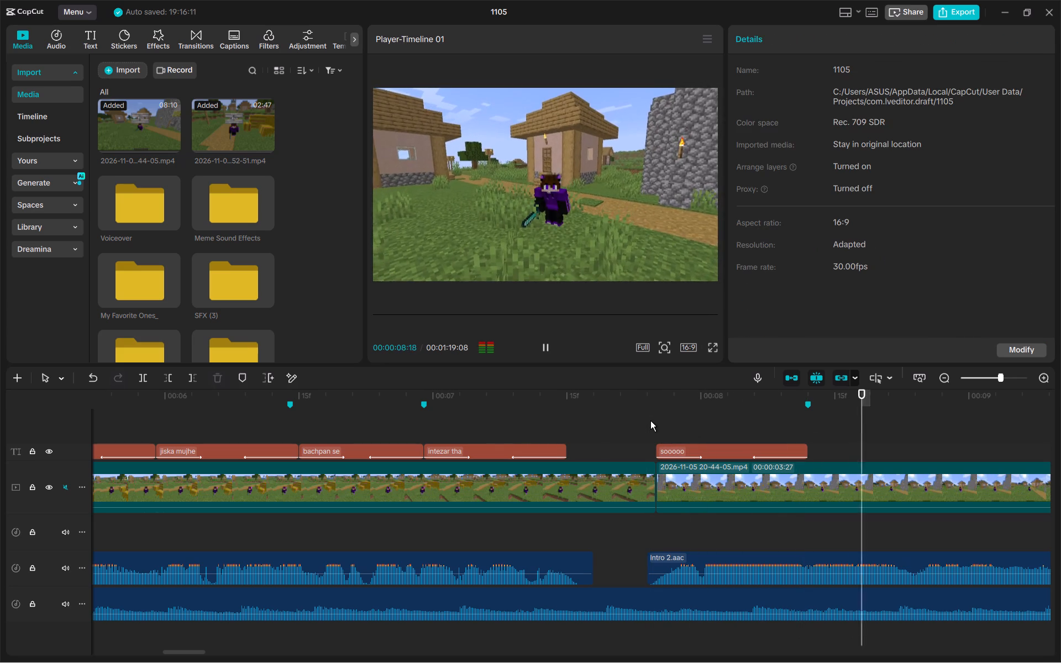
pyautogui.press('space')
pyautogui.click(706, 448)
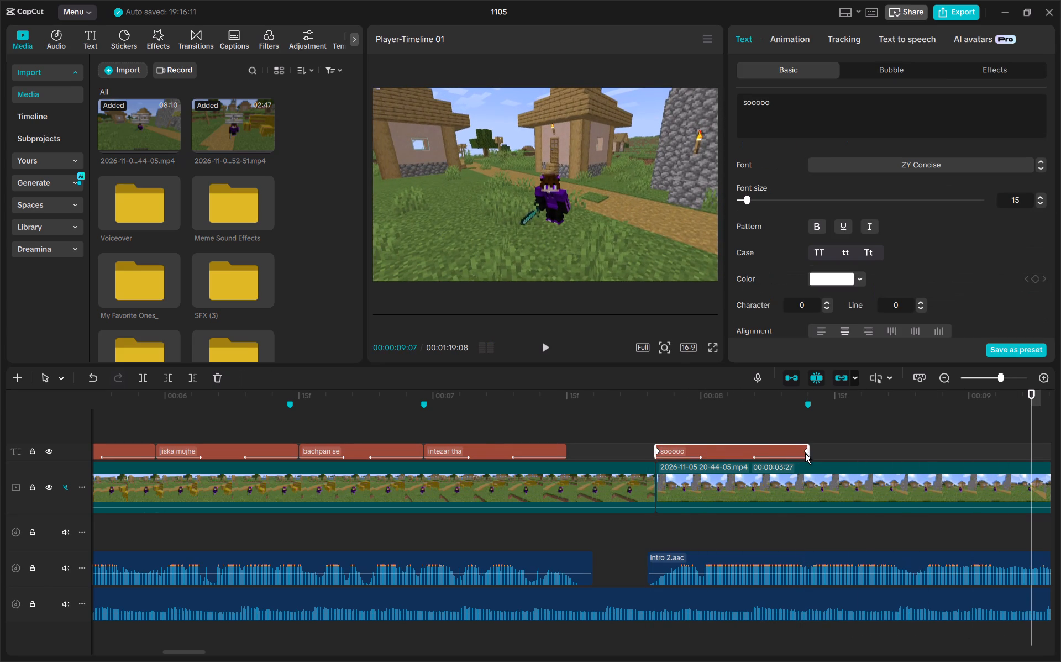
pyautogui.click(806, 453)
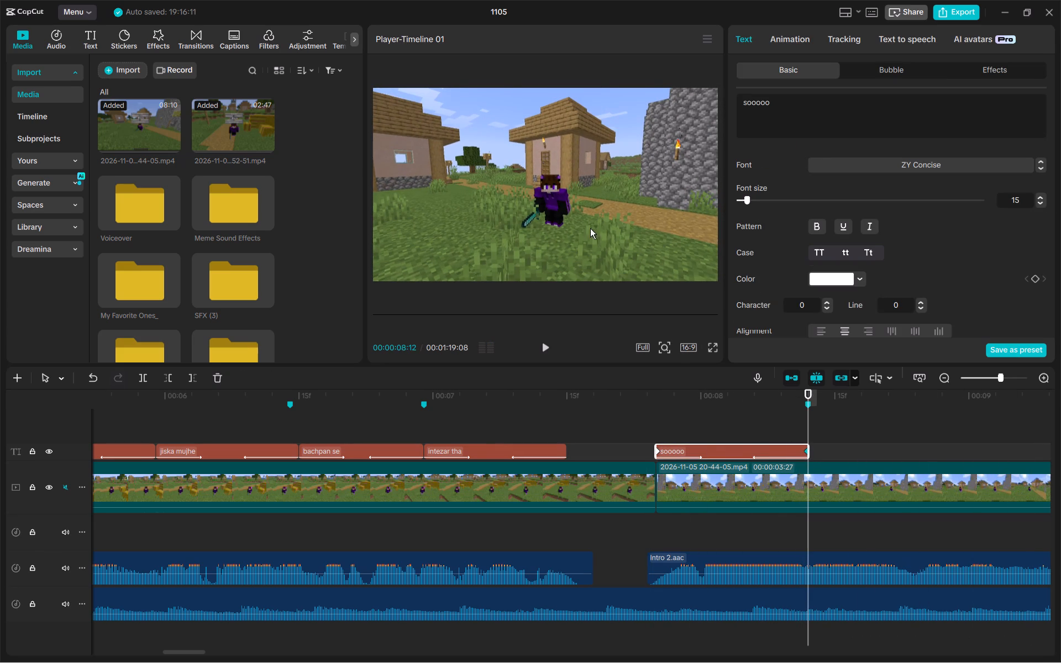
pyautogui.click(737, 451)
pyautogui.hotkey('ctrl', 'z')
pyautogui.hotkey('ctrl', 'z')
# At the 00:00:08:11 keyframe, move the "sooooo" caption up, keep it horizontally centred, enlarge it to about 1.7 times its width and preview it.
pyautogui.click(790, 426)
pyautogui.click(800, 440)
pyautogui.click(799, 450)
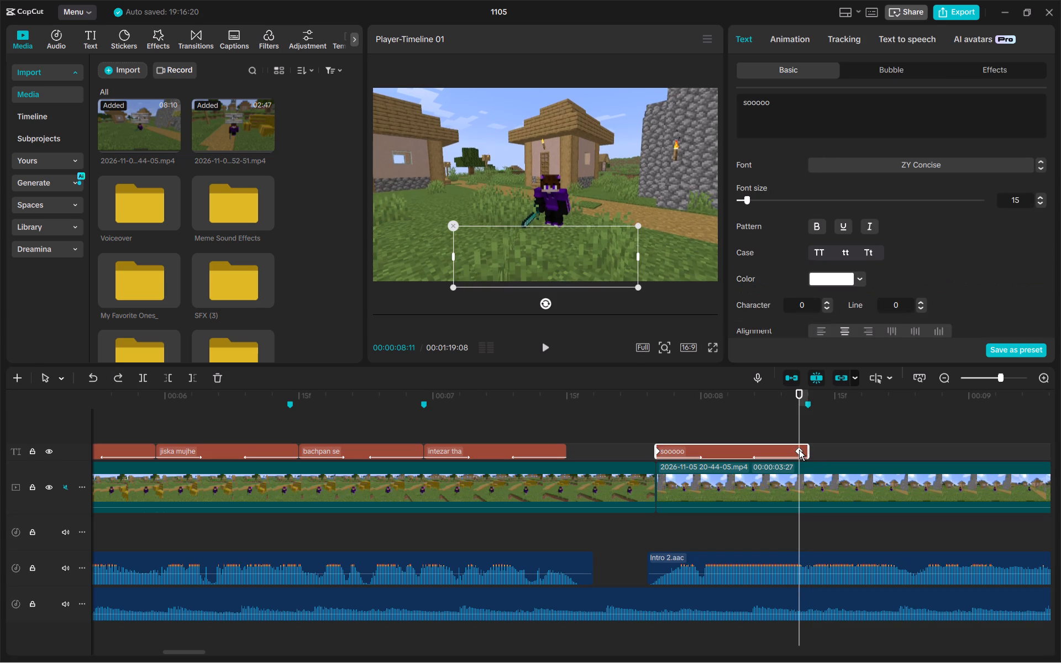
pyautogui.click(799, 450)
pyautogui.moveTo(582, 281); pyautogui.dragTo(577, 185)
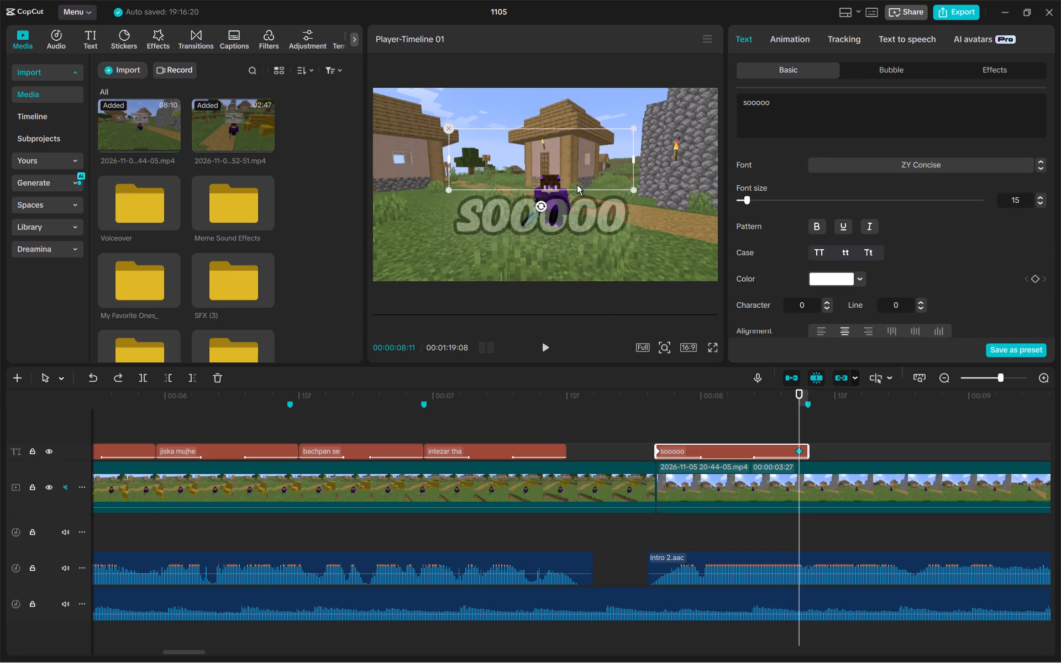
pyautogui.moveTo(577, 185); pyautogui.dragTo(579, 211)
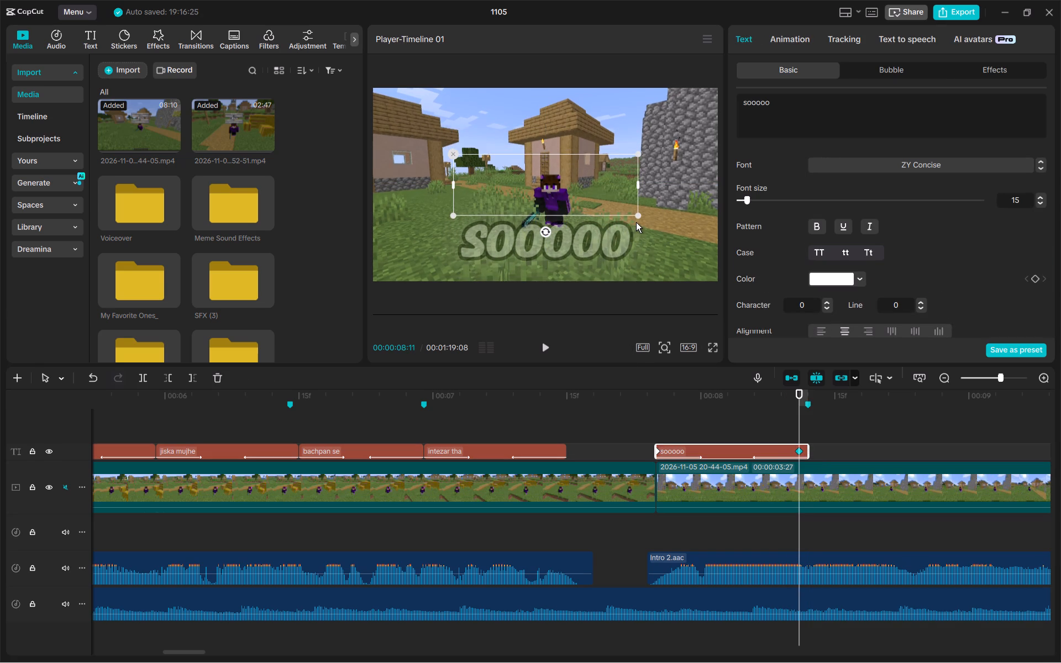
pyautogui.moveTo(638, 219); pyautogui.dragTo(691, 322)
pyautogui.click(636, 417)
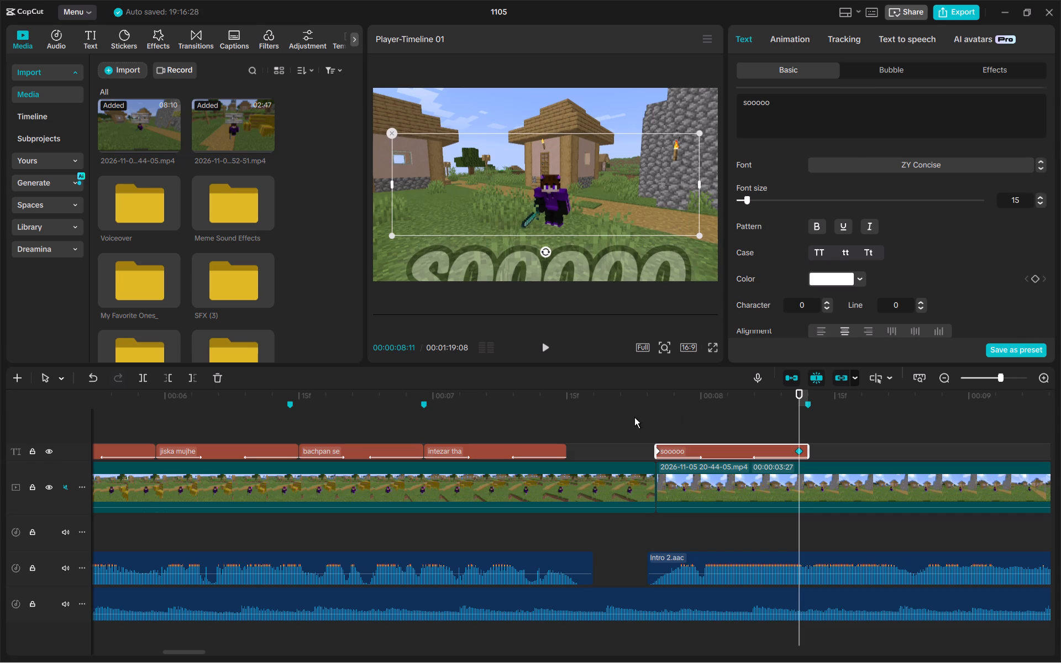
pyautogui.press('space')
pyautogui.press('space')
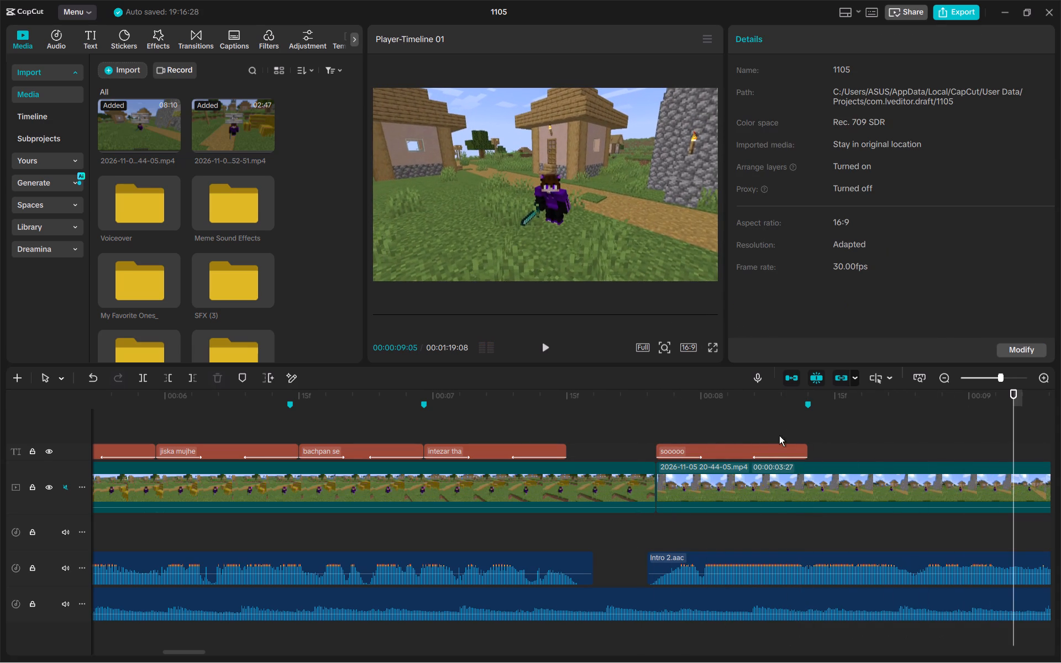
# Paste the copied caption at 00:00:08:12, directly after "sooooo", and change its text to "hey guys".
pyautogui.click(807, 431)
pyautogui.hotkey('ctrl', 'v')
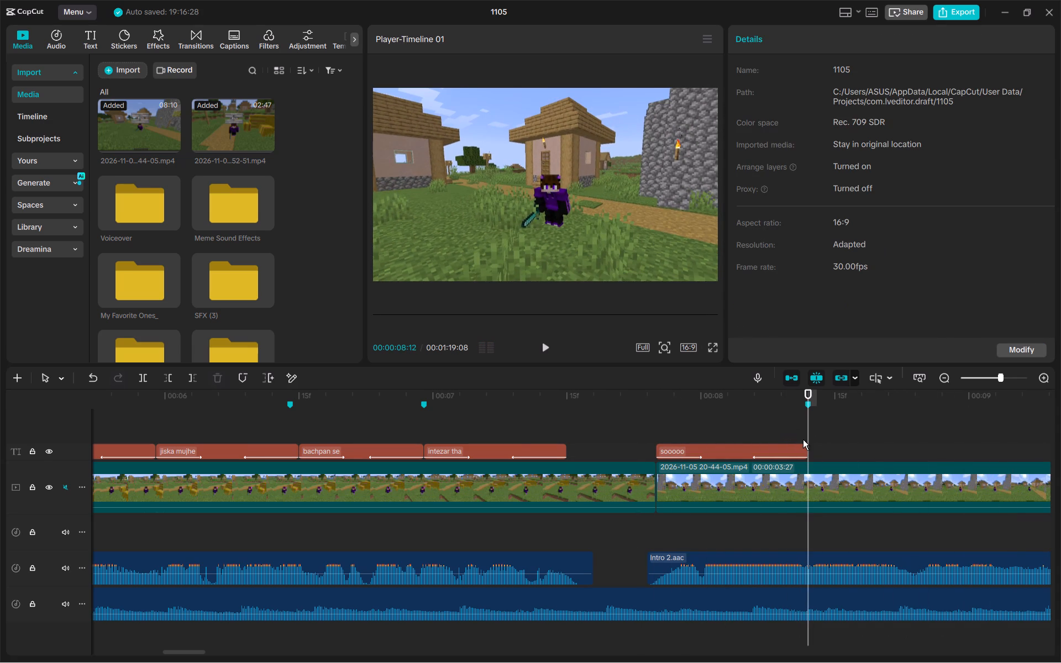
pyautogui.keyDown('ctrl'); pyautogui.click(803, 439); pyautogui.keyUp('ctrl')
pyautogui.moveTo(819, 112); pyautogui.dragTo(614, 99)
pyautogui.write('hey guys')
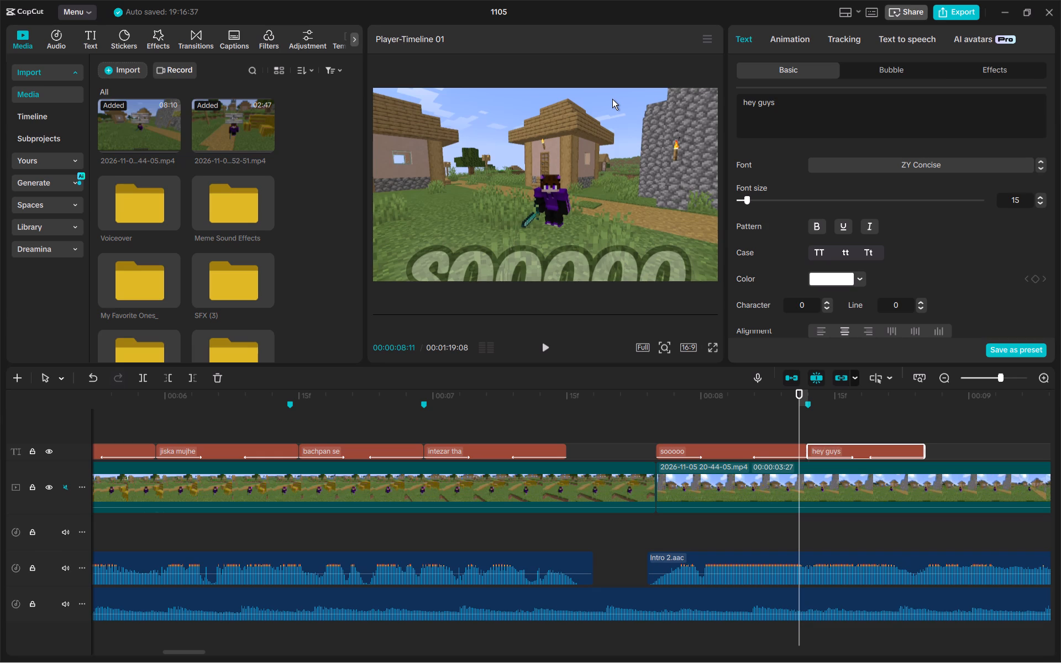
# Replay the voiceover from 00:00:08:12 and trim the end of the "hey guys" caption to 00:00:08:24.
pyautogui.click(807, 427)
pyautogui.press('space')
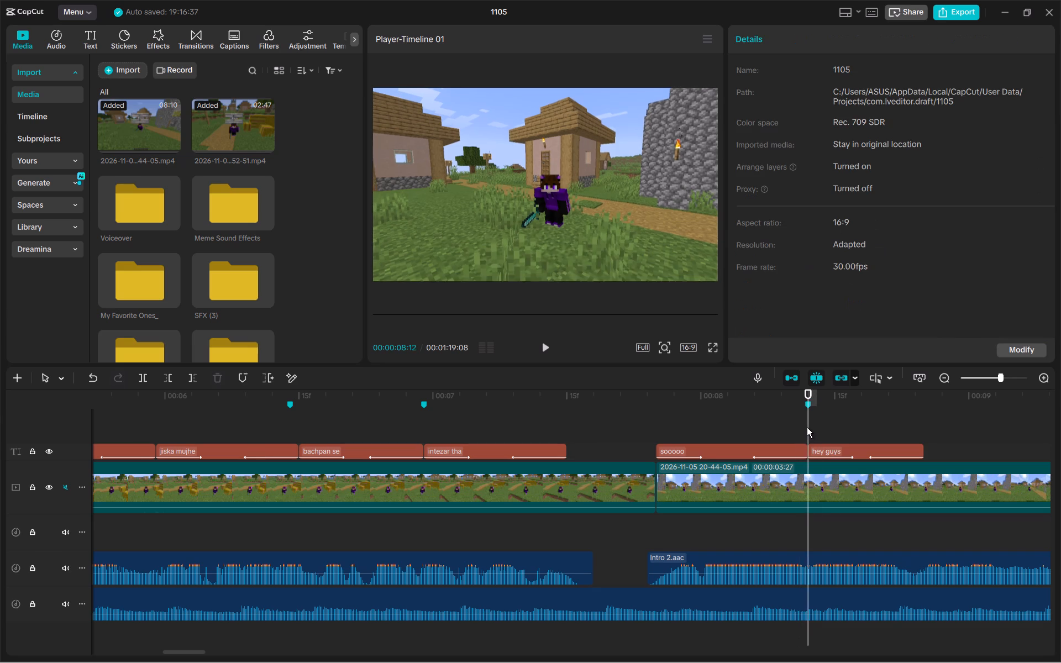
pyautogui.press('space')
pyautogui.click(912, 447)
pyautogui.moveTo(925, 450); pyautogui.dragTo(913, 451)
pyautogui.click(913, 427)
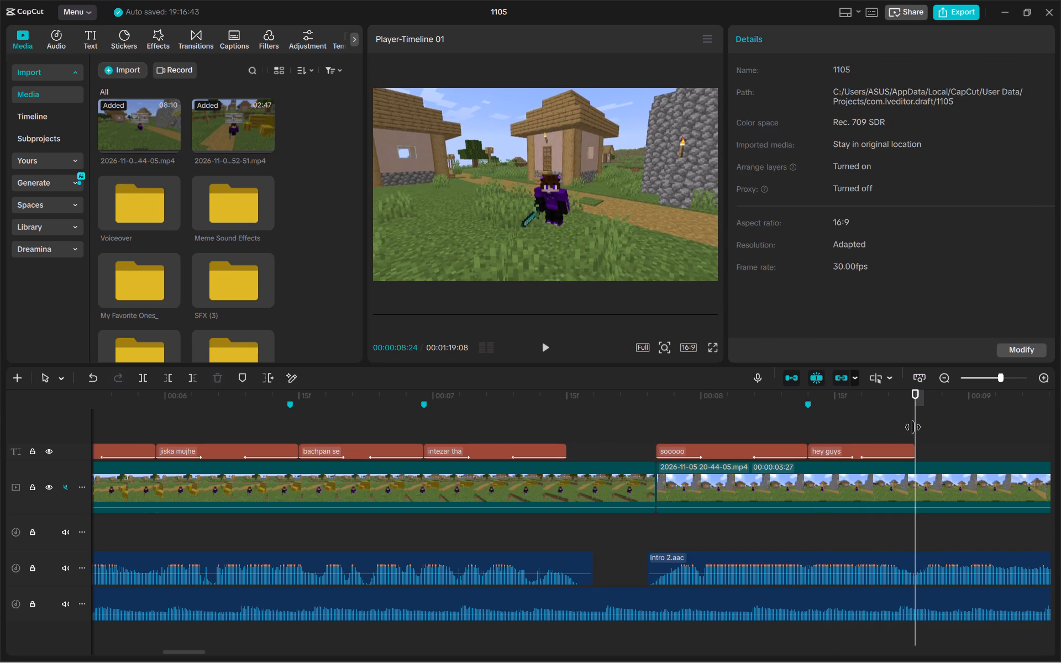
# Replay the voiceover following "hey guys" in short passes and add a timeline marker at 00:00:09:05 for the next phrase's end.
pyautogui.press('space')
pyautogui.press('space')
pyautogui.click(913, 427)
pyautogui.click(811, 420)
pyautogui.press('space')
pyautogui.press('space')
pyautogui.hscroll(-1, 811, 420)
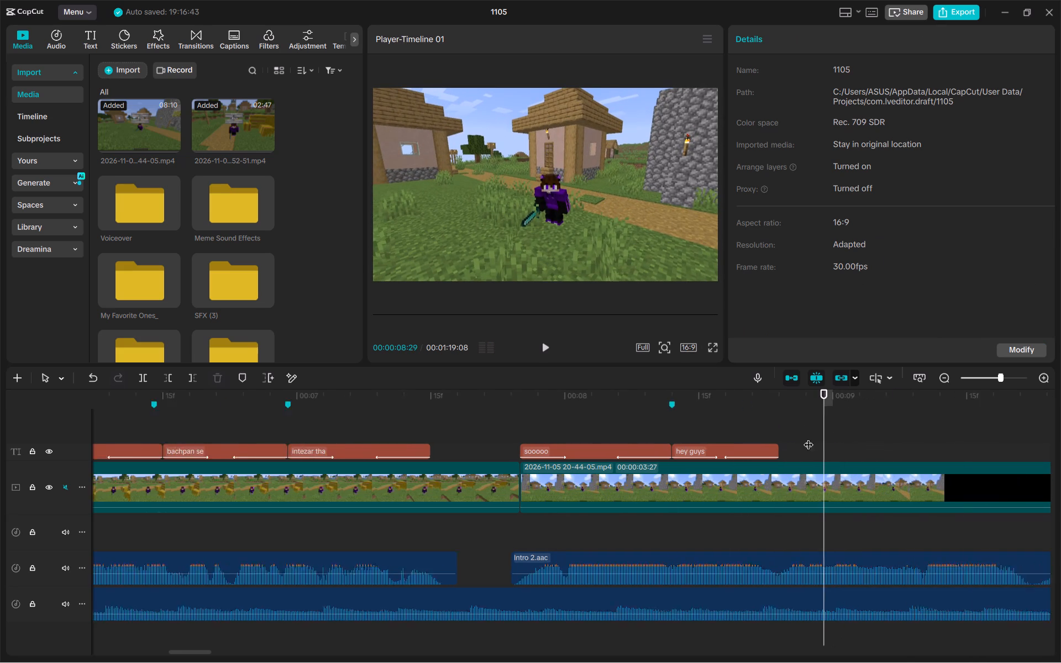
pyautogui.hscroll(-1, 808, 438)
pyautogui.click(602, 423)
pyautogui.press('space')
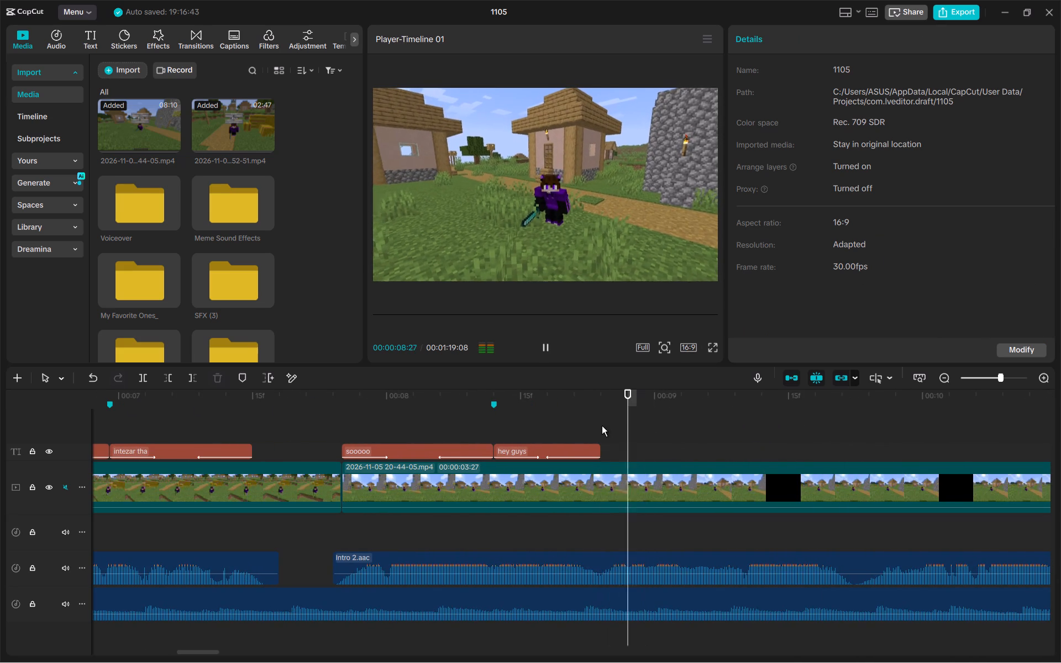
pyautogui.press('space')
pyautogui.click(602, 426)
pyautogui.press('space')
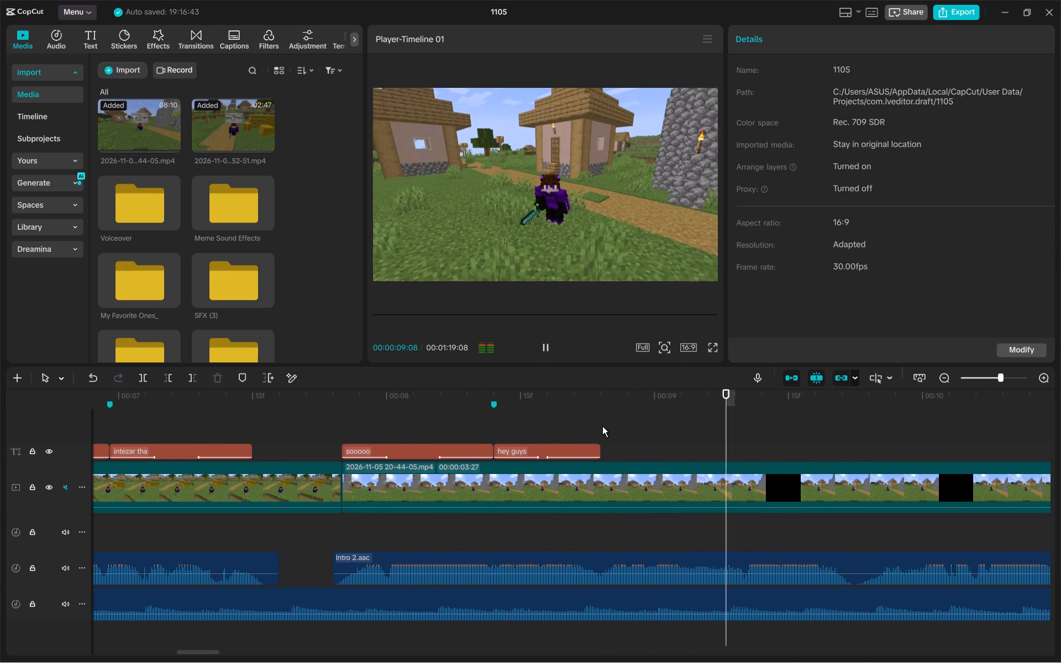
pyautogui.press('space')
pyautogui.click(696, 434)
pyautogui.press('space')
pyautogui.press('space')
pyautogui.doubleClick(696, 434)
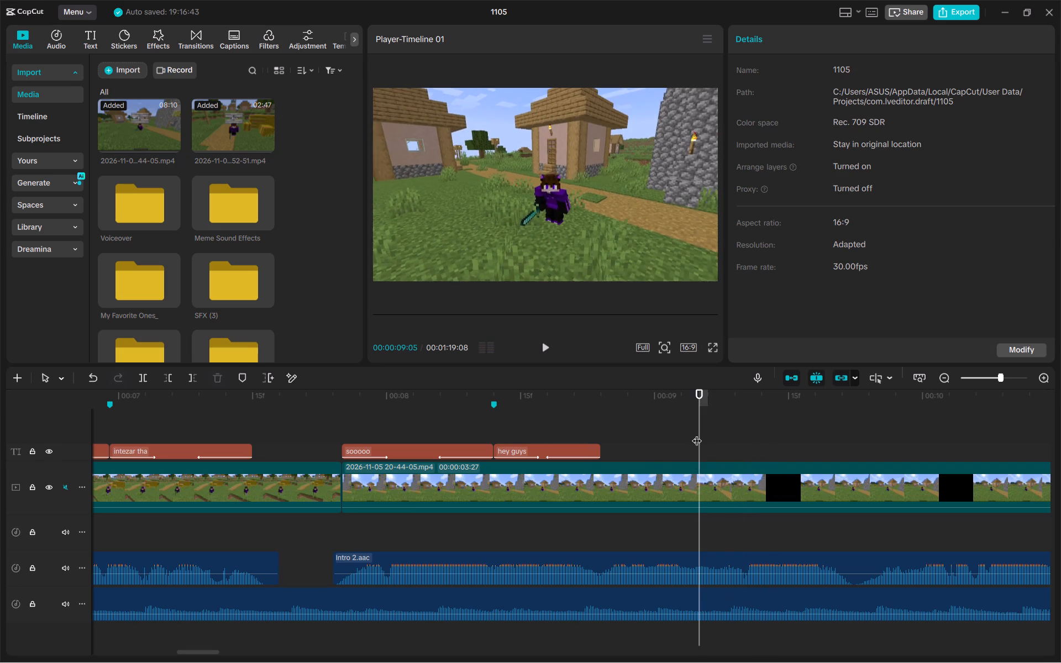
pyautogui.press('space')
pyautogui.click(697, 434)
pyautogui.click(697, 434)
pyautogui.press('space')
pyautogui.click(693, 432)
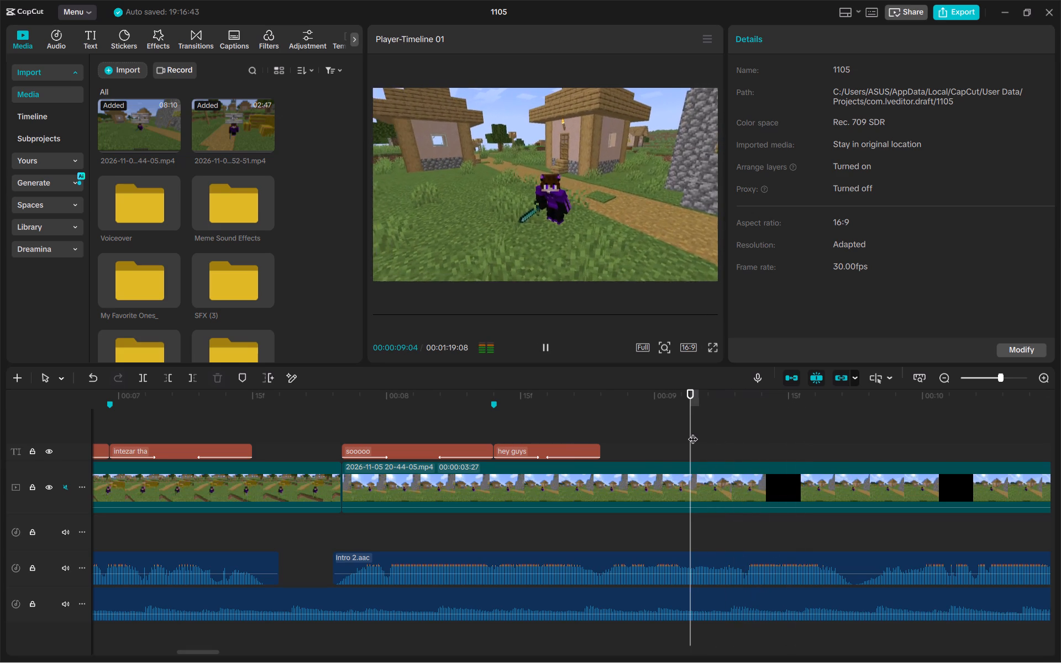
pyautogui.moveTo(693, 432); pyautogui.dragTo(698, 433)
pyautogui.press('space')
pyautogui.click(698, 433)
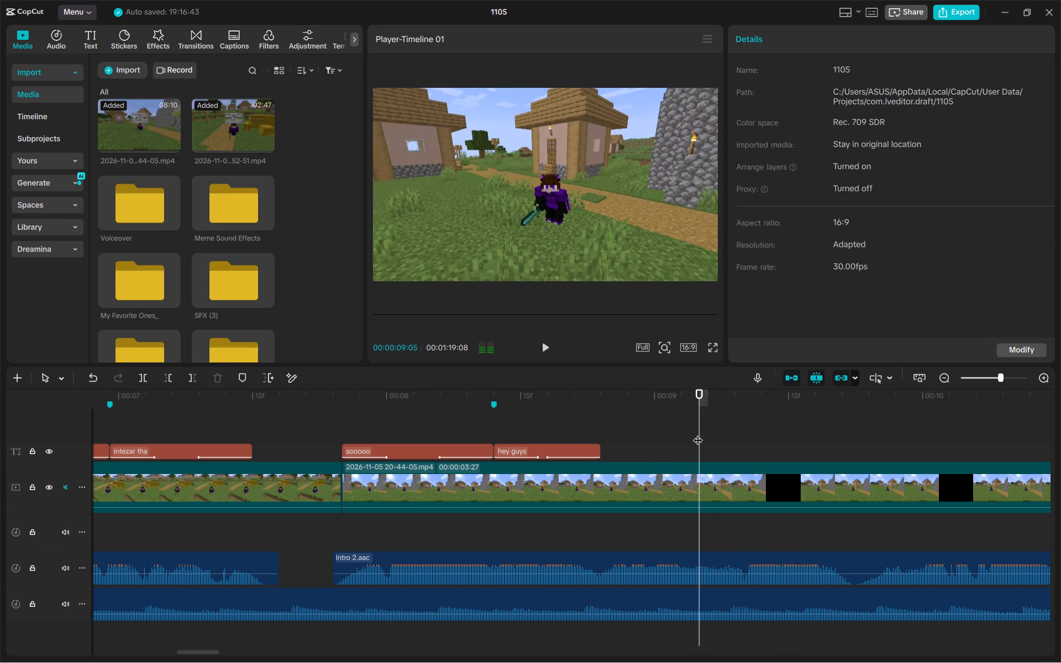
pyautogui.press('m')
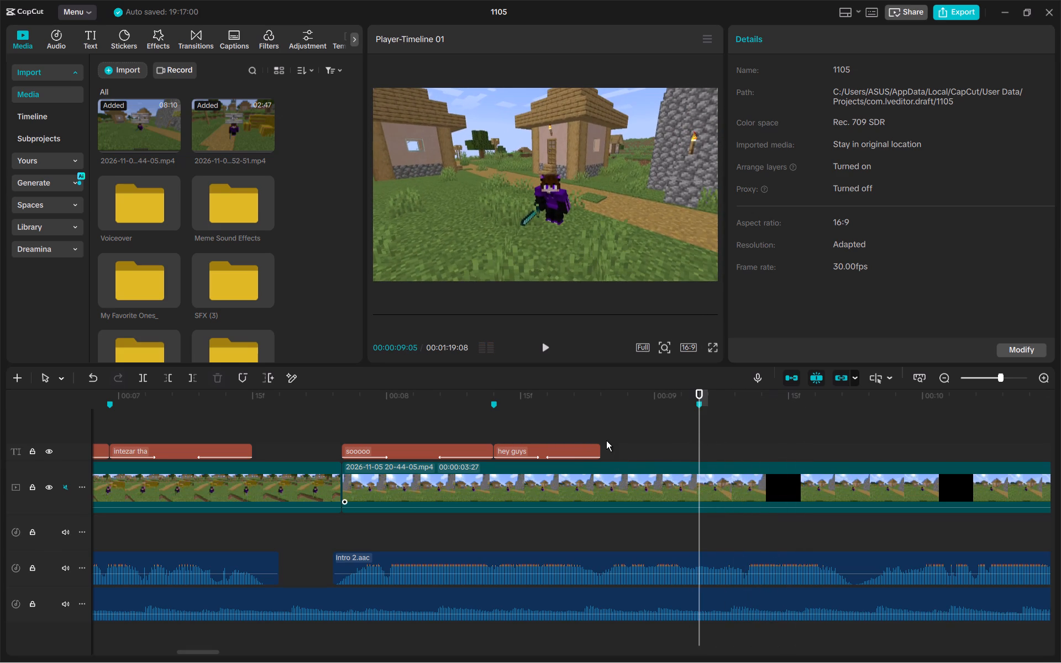
# Paste the copied caption at 00:00:08:24, change its text to "mera naam hai" and trim its end to the 00:00:09:05 marker.
pyautogui.click(602, 436)
pyautogui.hotkey('ctrl', 'v')
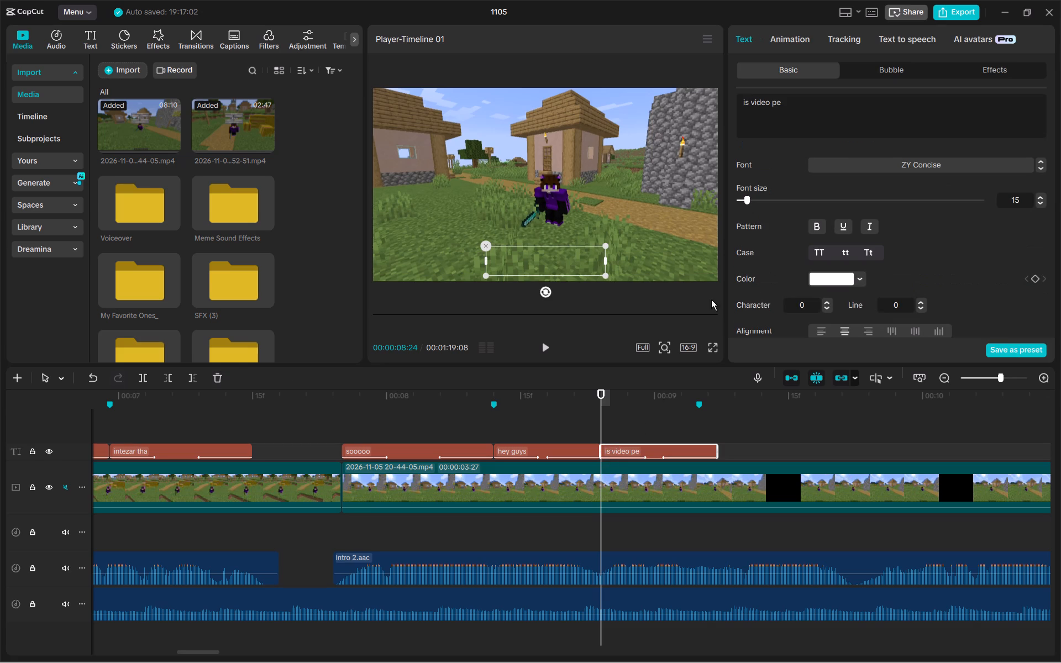
pyautogui.moveTo(812, 98); pyautogui.dragTo(716, 96)
pyautogui.write('mera naam')
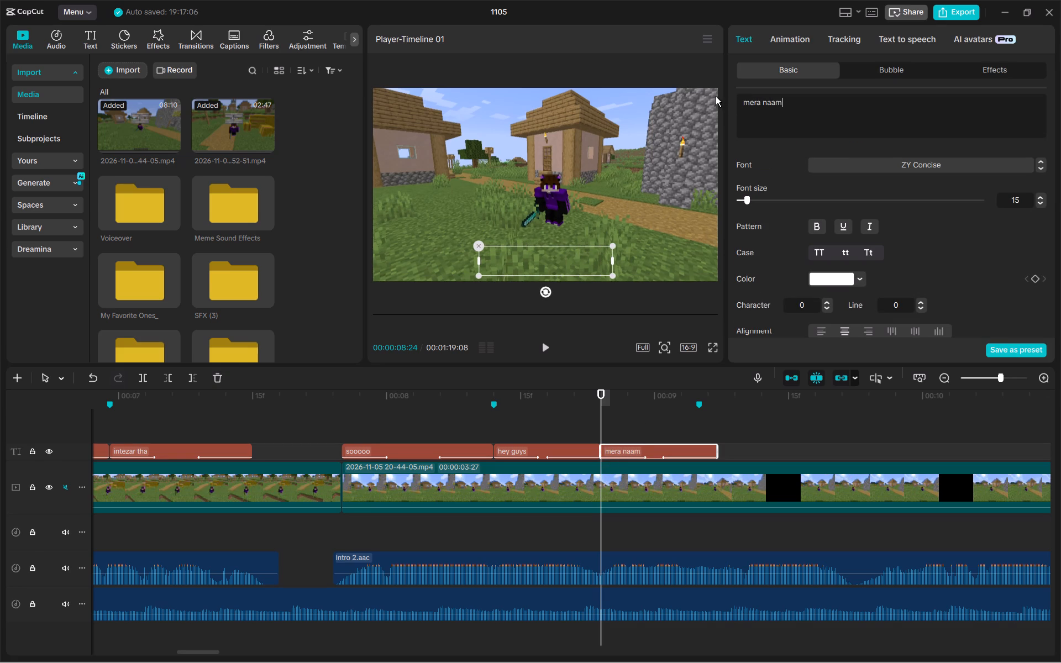
pyautogui.press('space')
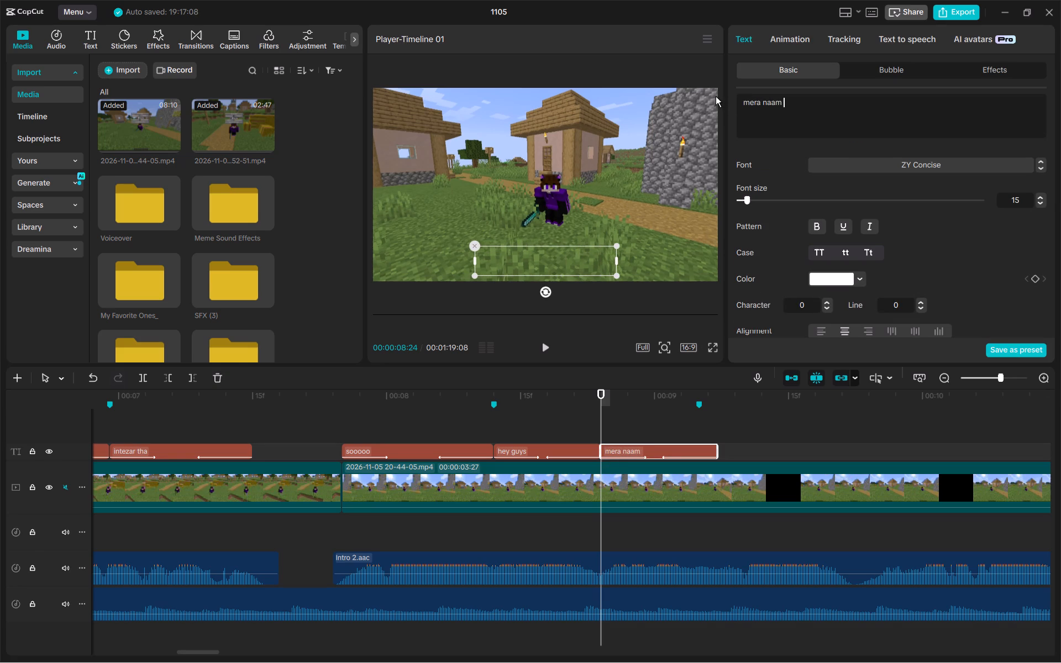
pyautogui.write('hai')
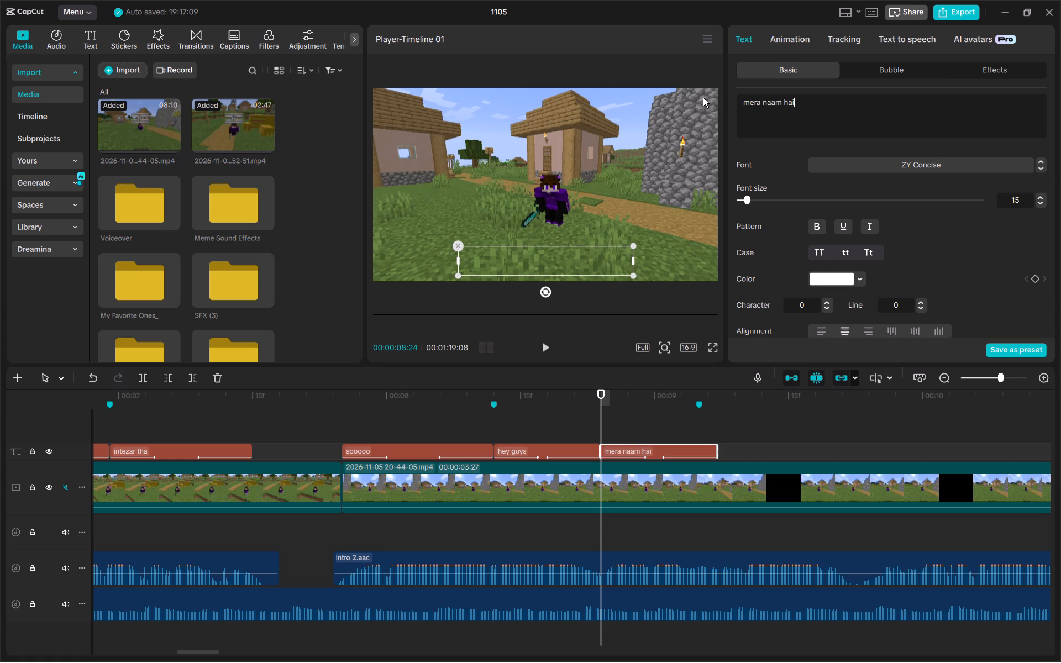
pyautogui.moveTo(717, 453); pyautogui.dragTo(700, 453)
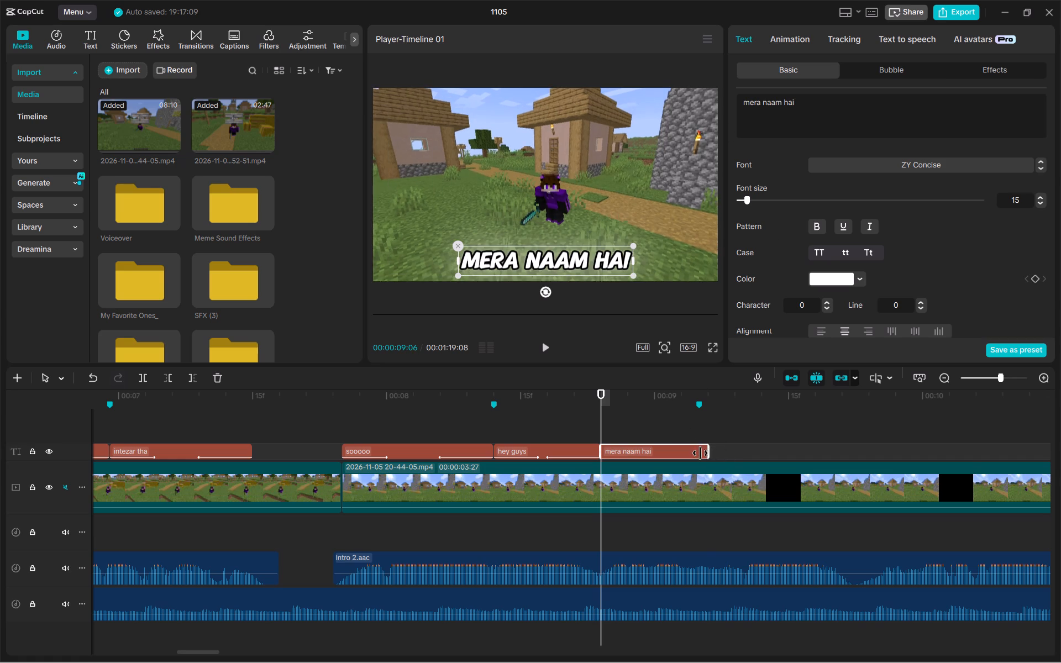
pyautogui.moveTo(700, 453); pyautogui.dragTo(696, 453)
# Paste the copied caption at 00:00:09:05, colour it green (06FF00) and change its text to "sahil".
pyautogui.click(703, 428)
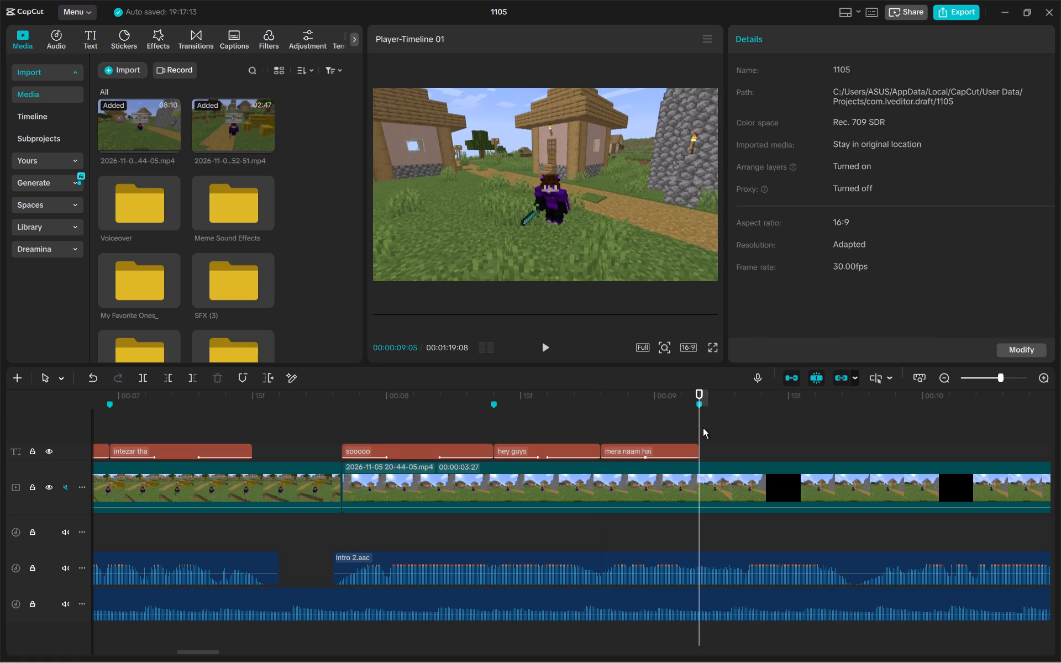
pyautogui.hotkey('ctrl', 'v')
pyautogui.click(844, 283)
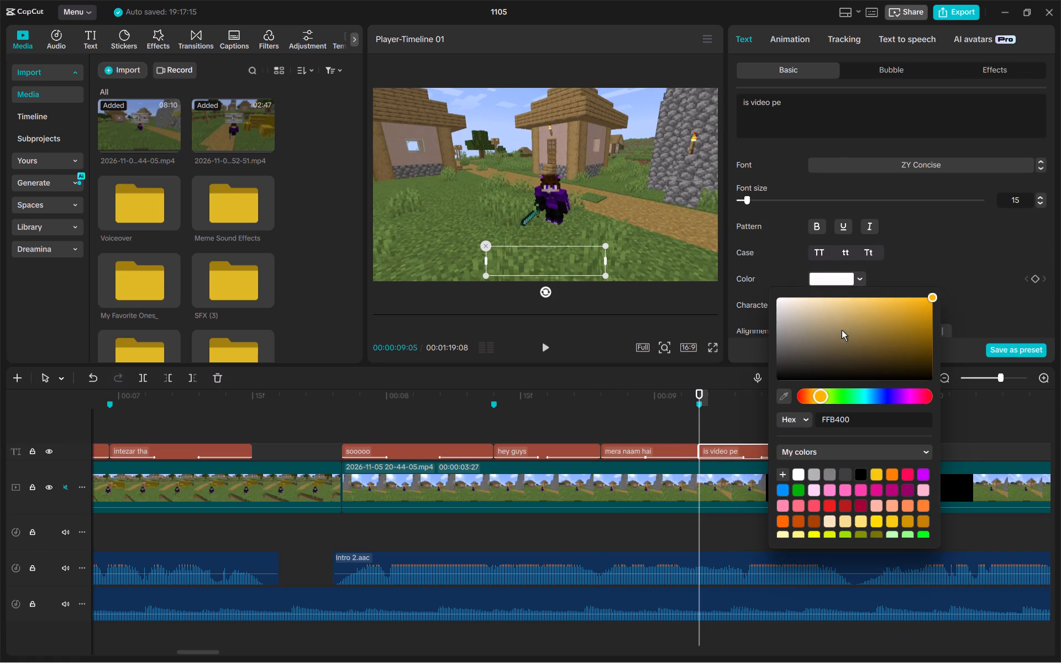
pyautogui.moveTo(834, 394); pyautogui.dragTo(849, 398)
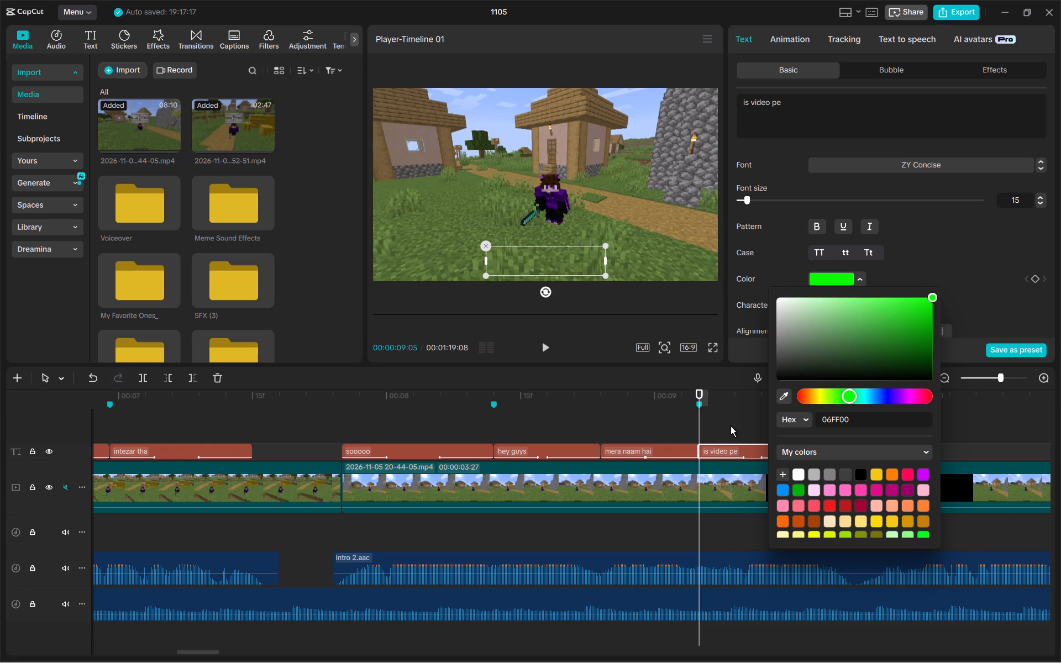
pyautogui.moveTo(812, 94); pyautogui.dragTo(712, 97)
pyautogui.moveTo(799, 102); pyautogui.dragTo(711, 99)
pyautogui.write('sahil')
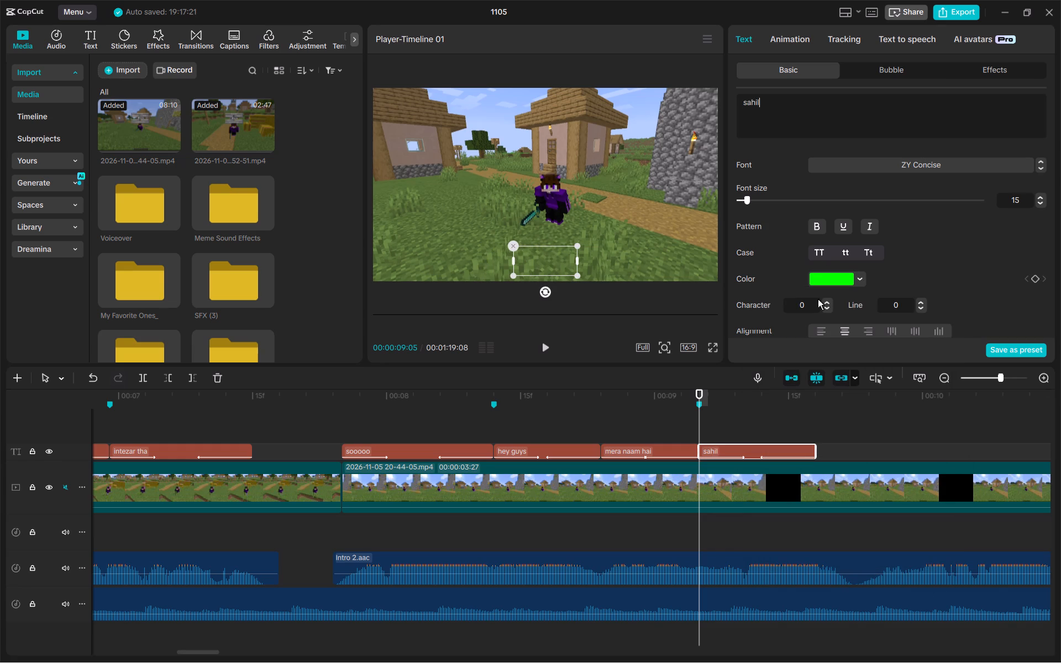
# Adjust the "sahil" caption's colour to the green 2BFF00 and play it back from its start.
pyautogui.moveTo(700, 430); pyautogui.dragTo(723, 432)
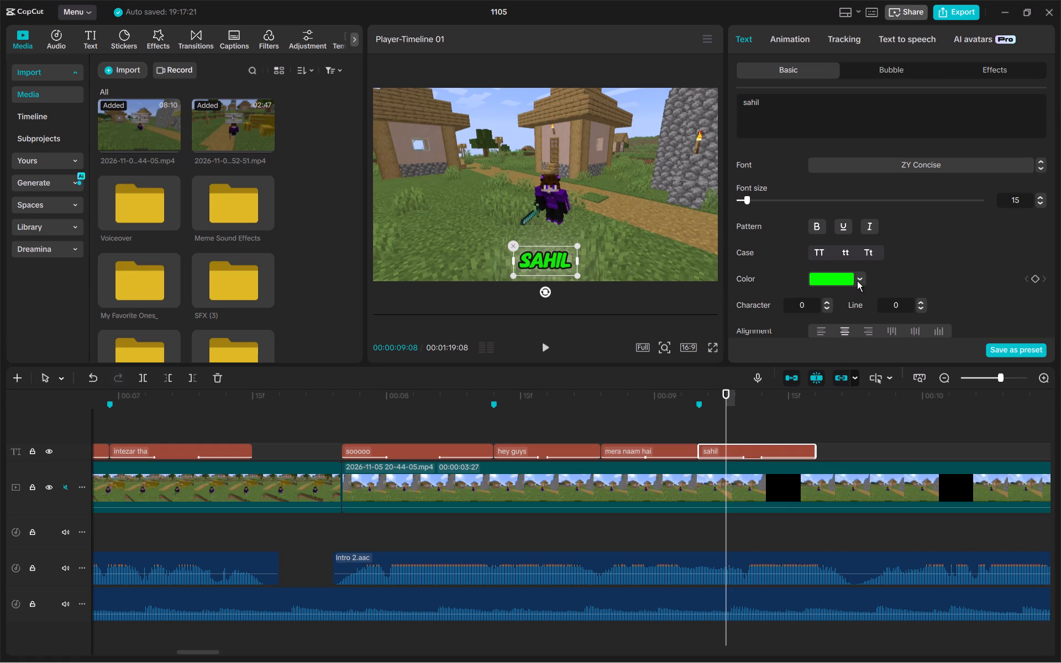
pyautogui.click(858, 281)
pyautogui.click(850, 396)
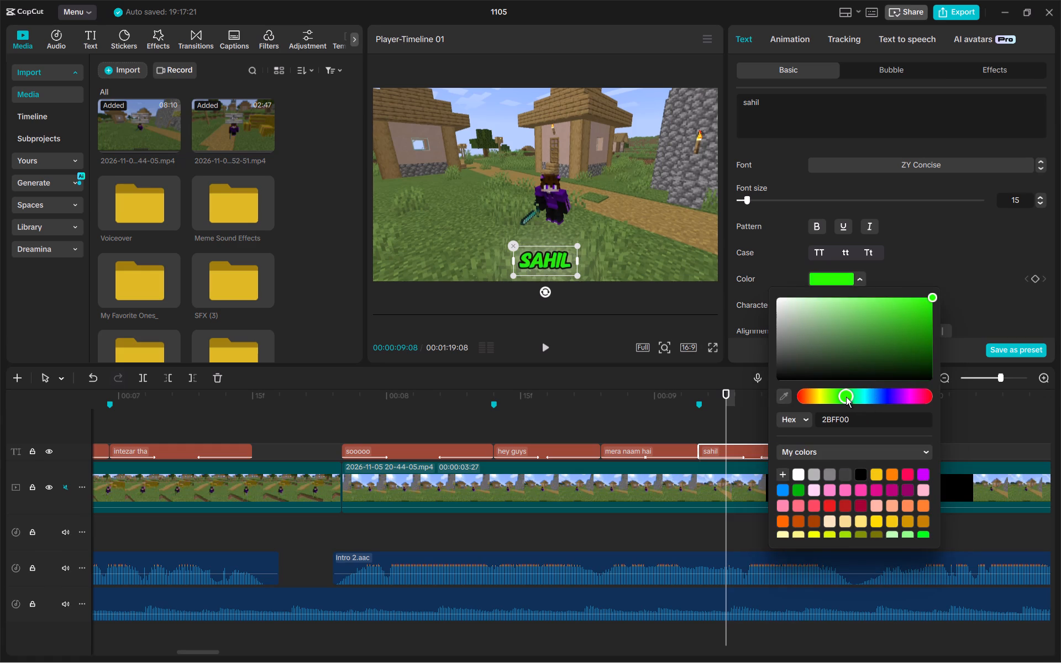
pyautogui.click(703, 413)
pyautogui.moveTo(703, 413); pyautogui.dragTo(697, 416)
pyautogui.press('space')
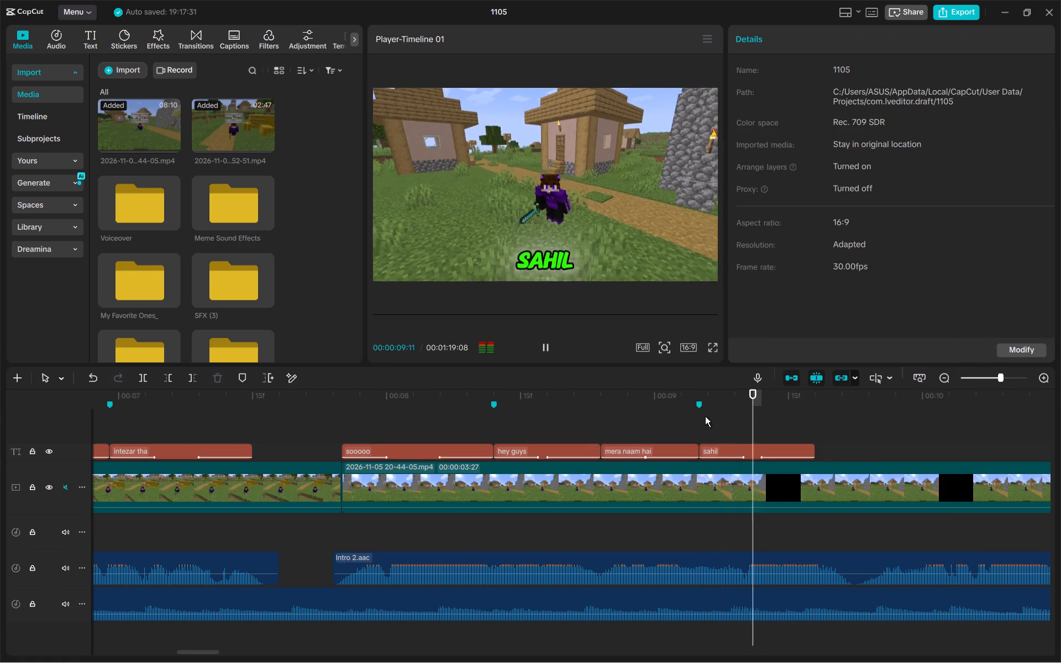
# Extend the end of the "sahil" caption to 00:00:09:22.
pyautogui.press('space')
pyautogui.click(794, 449)
pyautogui.moveTo(818, 448); pyautogui.dragTo(833, 450)
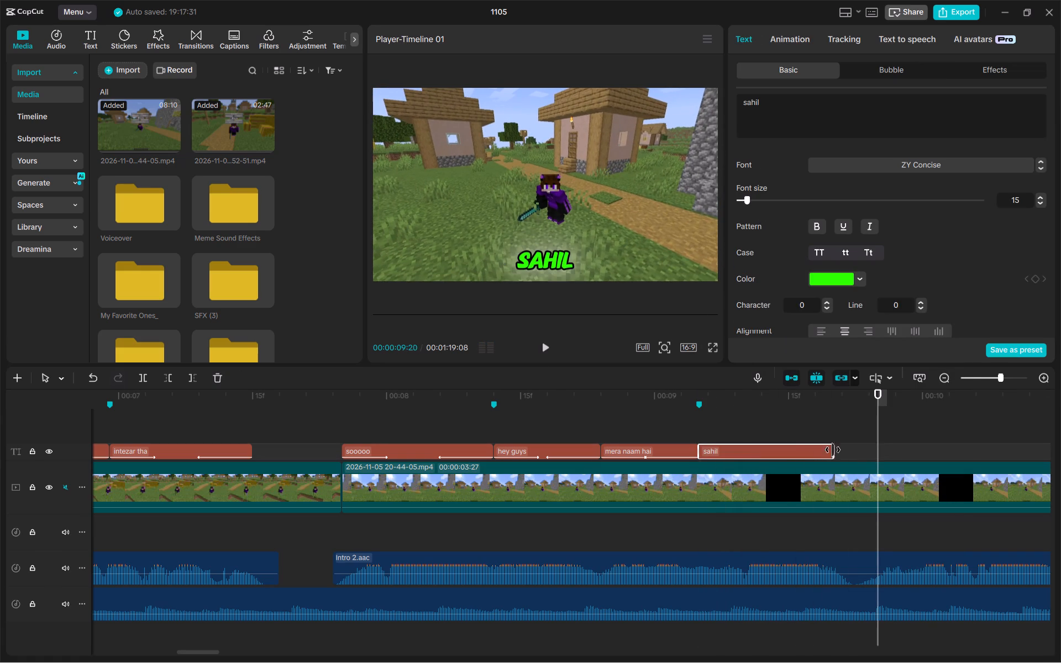
pyautogui.moveTo(833, 450); pyautogui.dragTo(847, 455)
# Play the captioned video from its beginning through the intro to review the caption timing.
pyautogui.press('space')
pyautogui.click(845, 429)
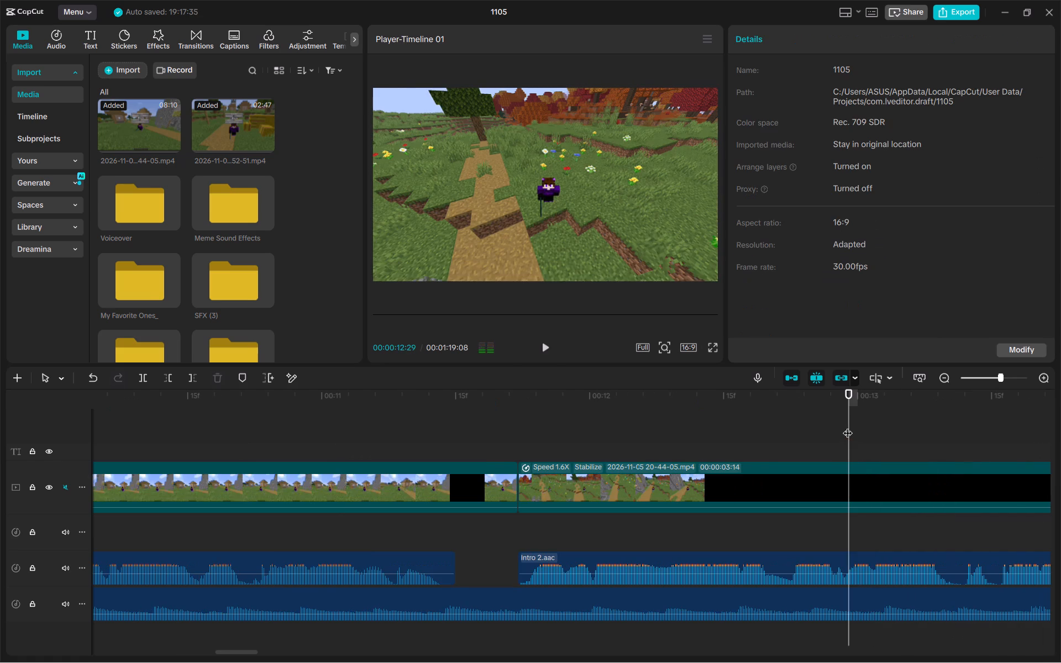
pyautogui.hscroll(13, 603, 440)
pyautogui.click(233, 414)
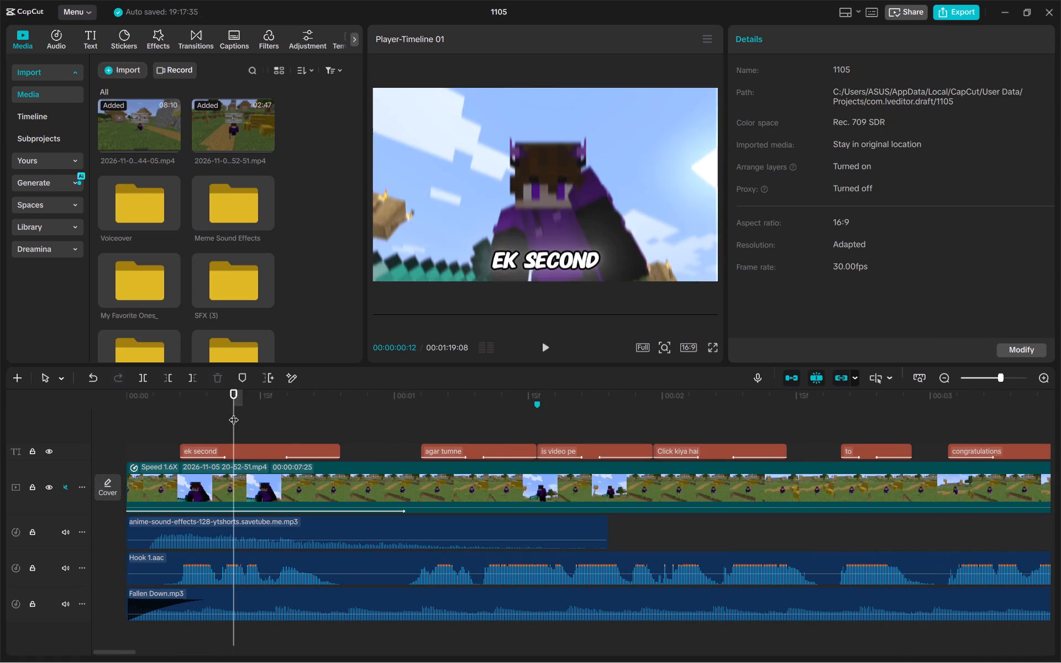
pyautogui.moveTo(234, 413); pyautogui.dragTo(0, 413)
pyautogui.press('space')
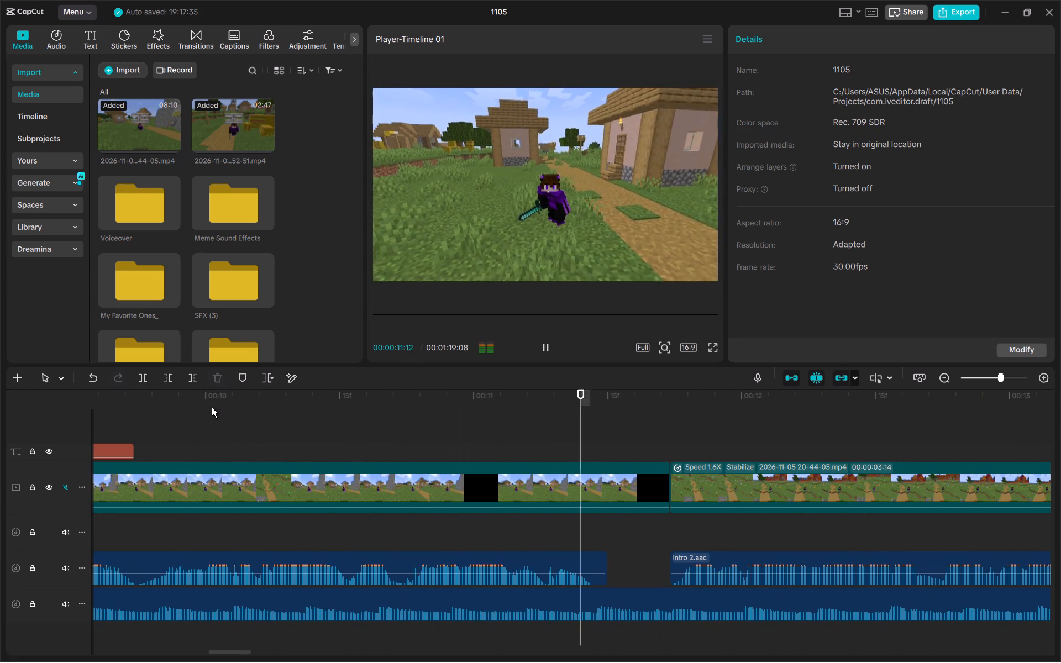
pyautogui.press('space')
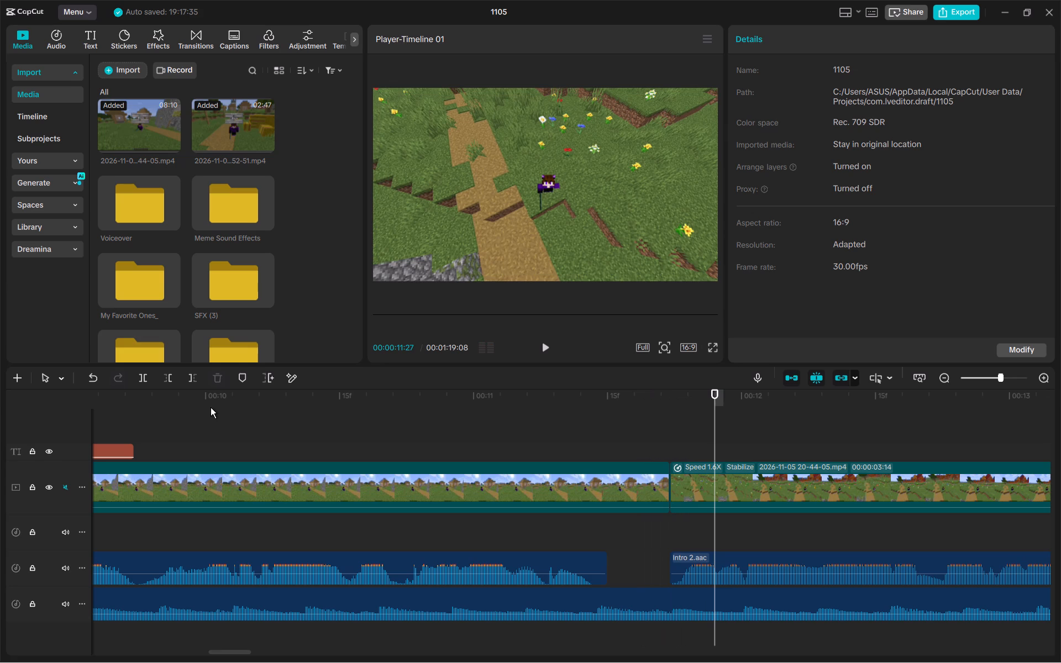
# Replay the "sahil" caption from the 00:00:09:05 marker and listen to the voiceover that follows it.
pyautogui.hscroll(2, 209, 407)
pyautogui.hscroll(2, 292, 475)
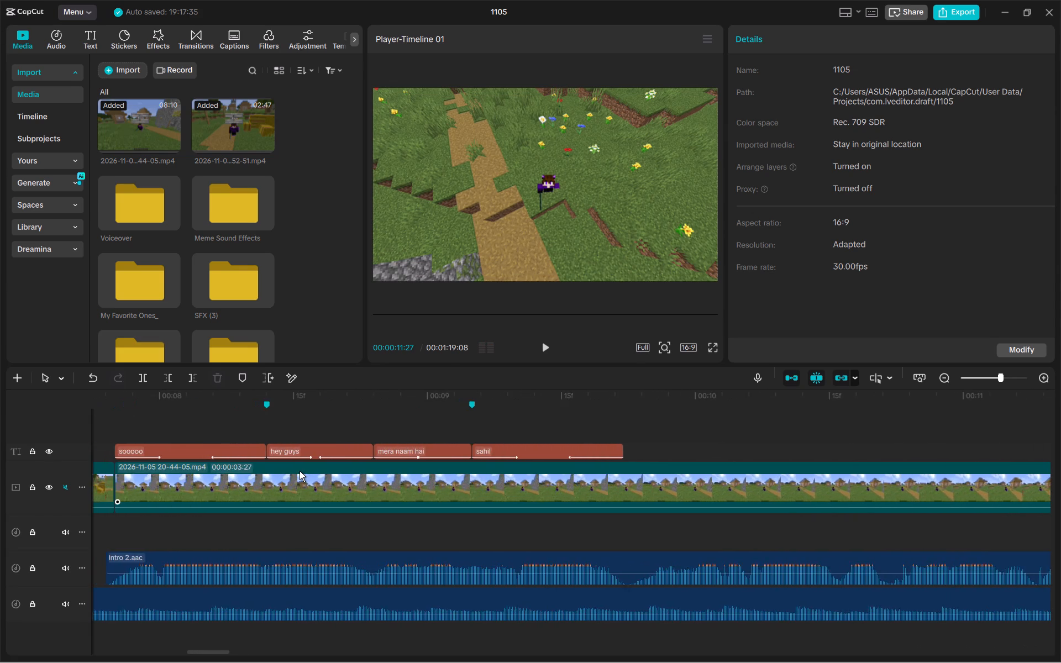
pyautogui.hscroll(1, 300, 471)
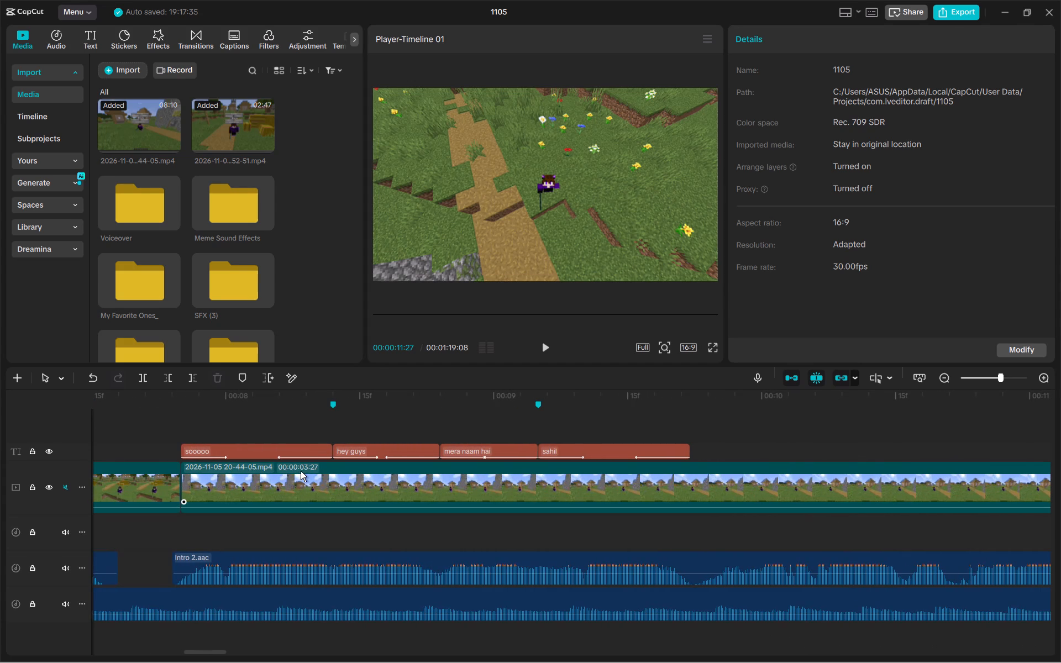
pyautogui.hscroll(1, 301, 471)
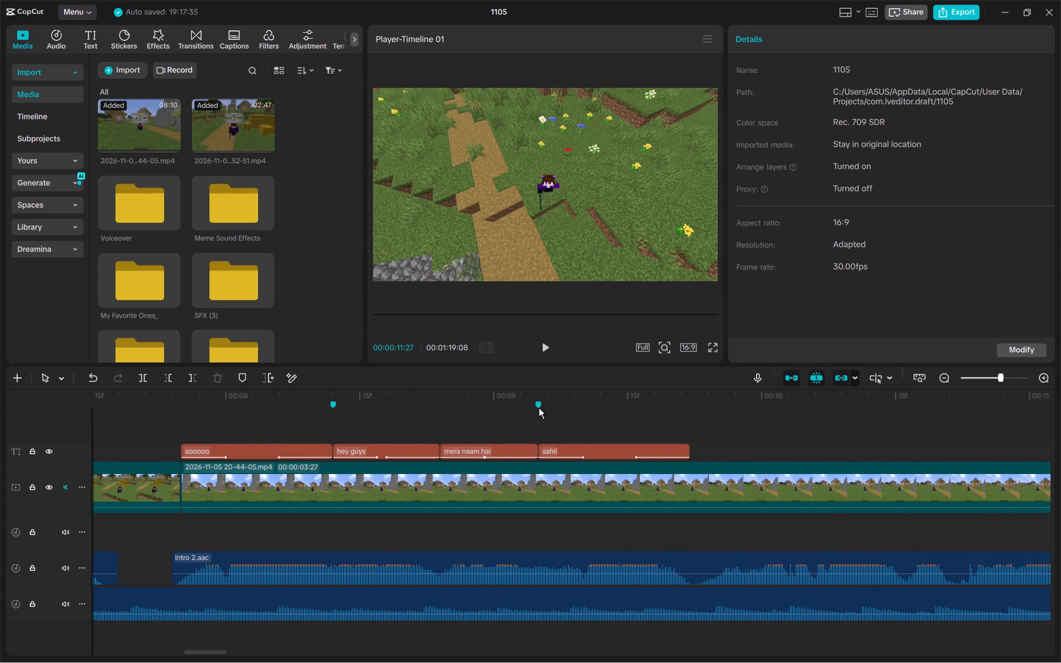
pyautogui.click(539, 419)
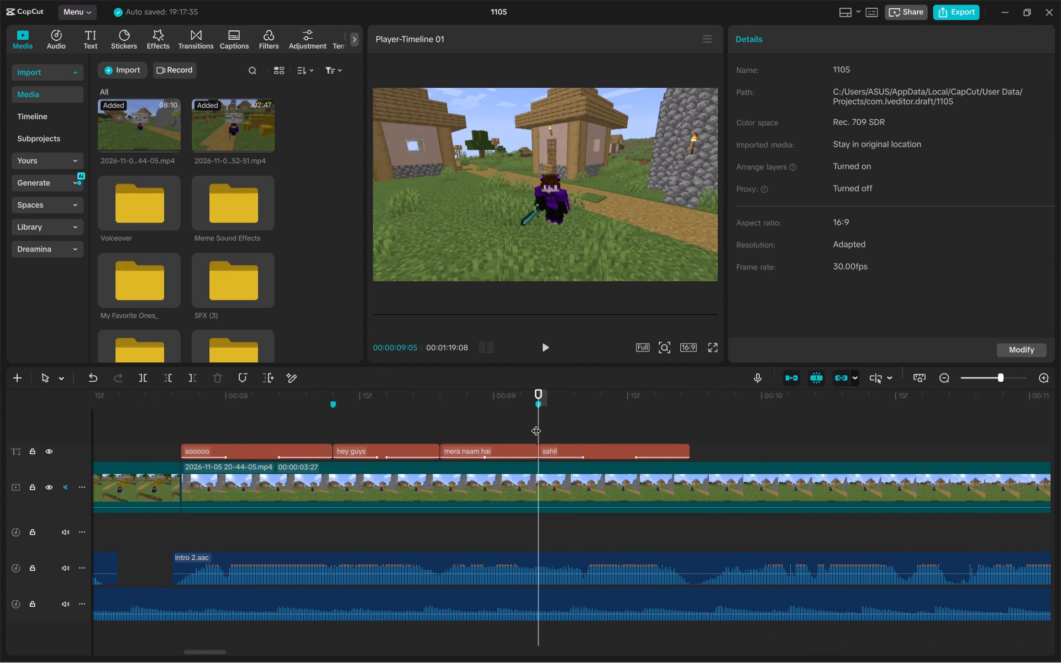
pyautogui.press('space')
pyautogui.press('space')
pyautogui.press('space')
pyautogui.press('space')
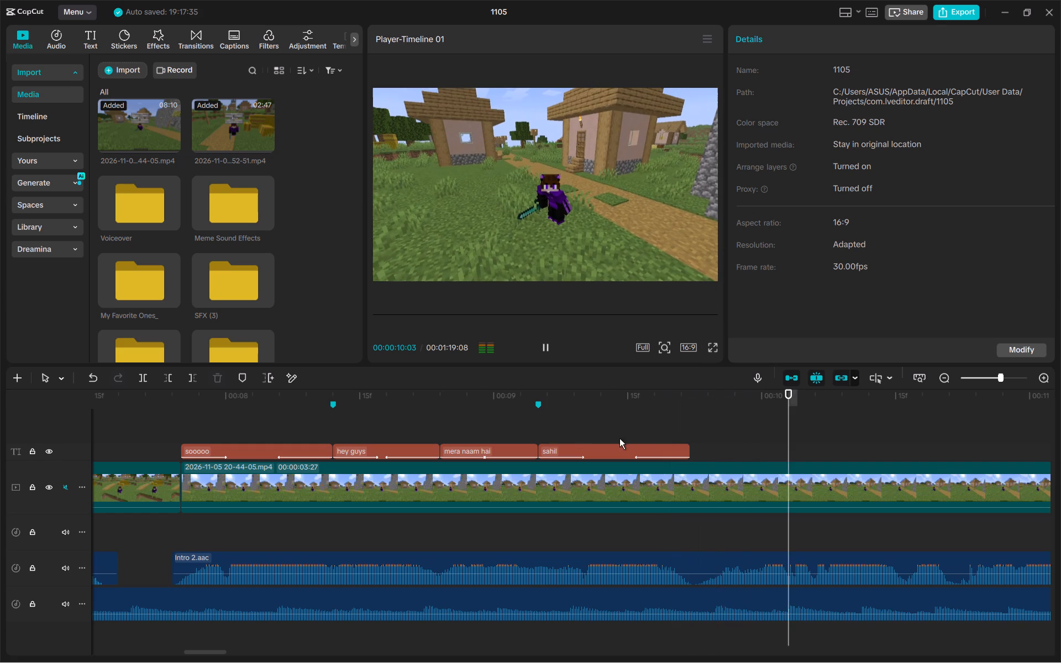
# Replay the voiceover following "sahil" in short passes and add a timeline marker at 00:00:10:16 for the next phrase's end.
pyautogui.click(686, 429)
pyautogui.press('space')
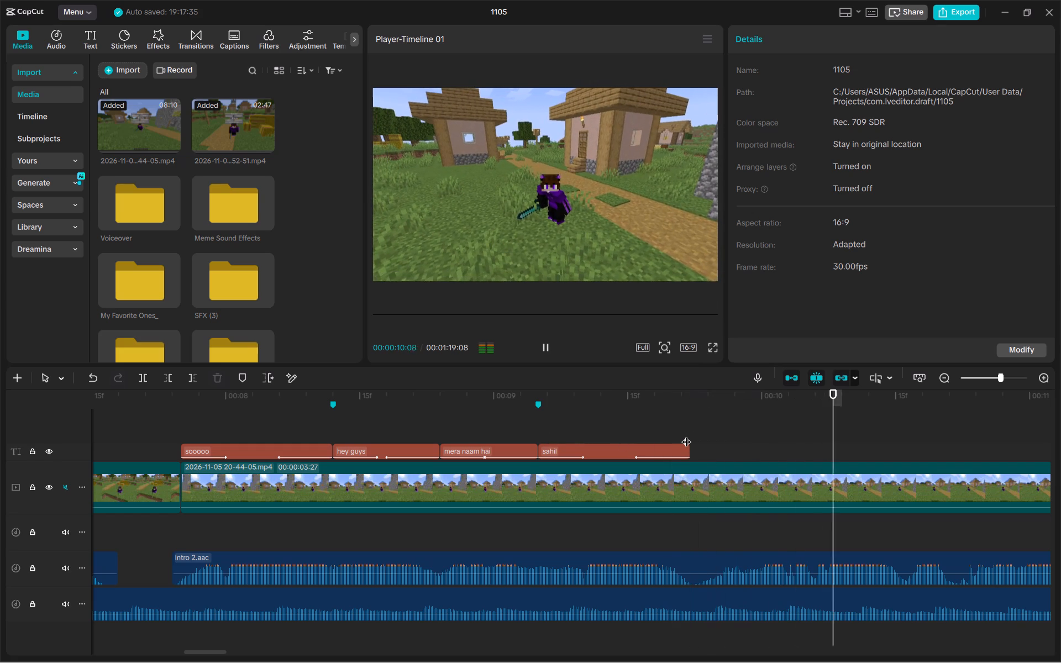
pyautogui.press('space')
pyautogui.click(686, 435)
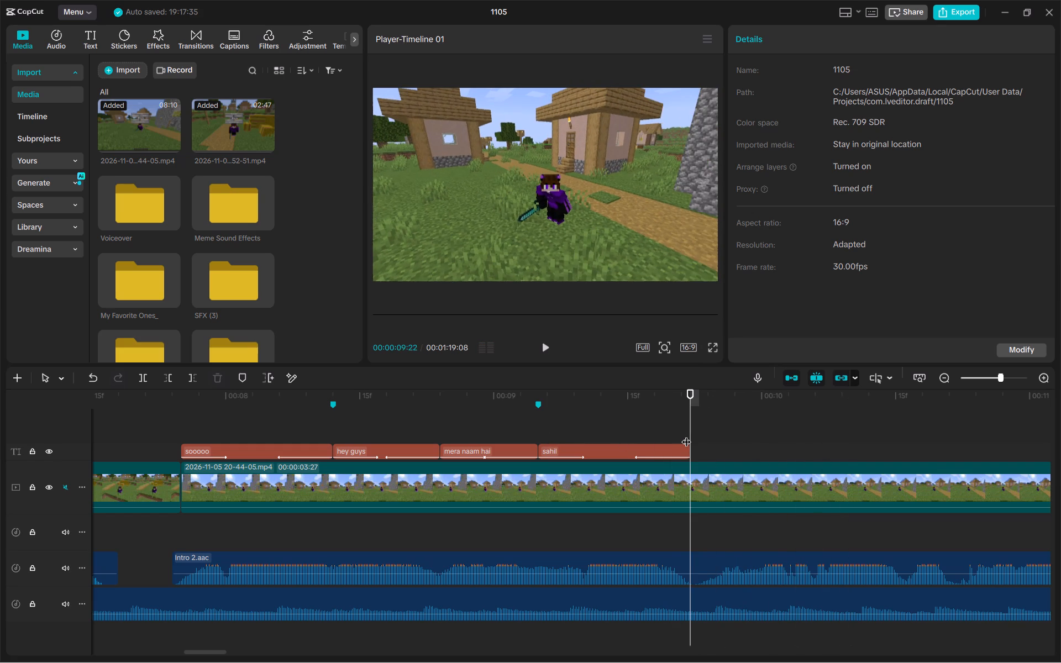
pyautogui.press('space')
pyautogui.press('space')
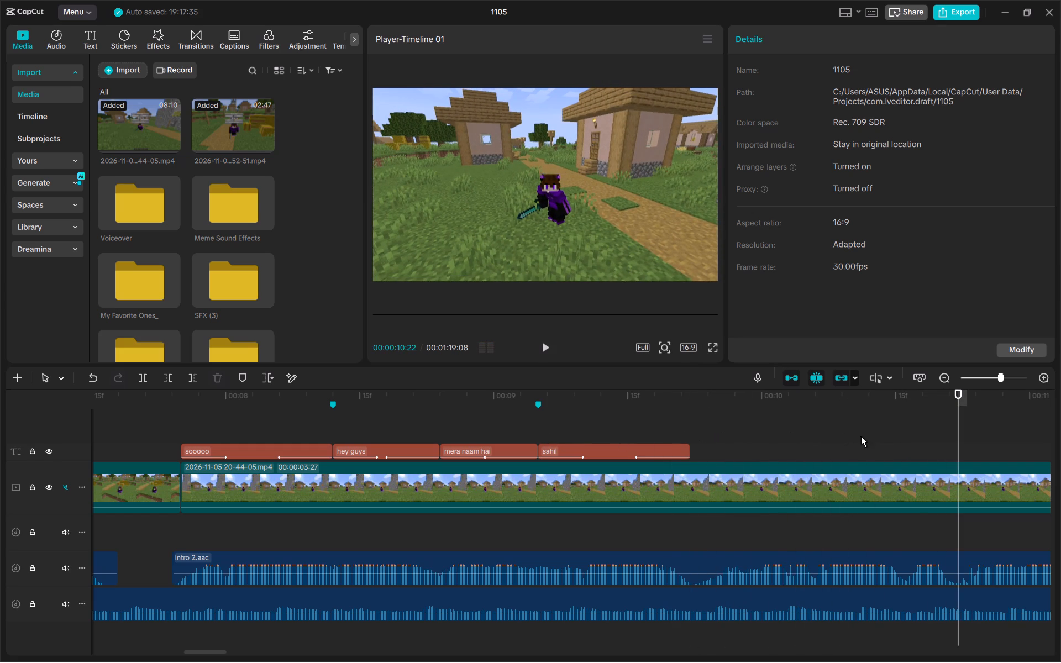
pyautogui.click(898, 436)
pyautogui.press('space')
pyautogui.click(903, 434)
pyautogui.click(909, 432)
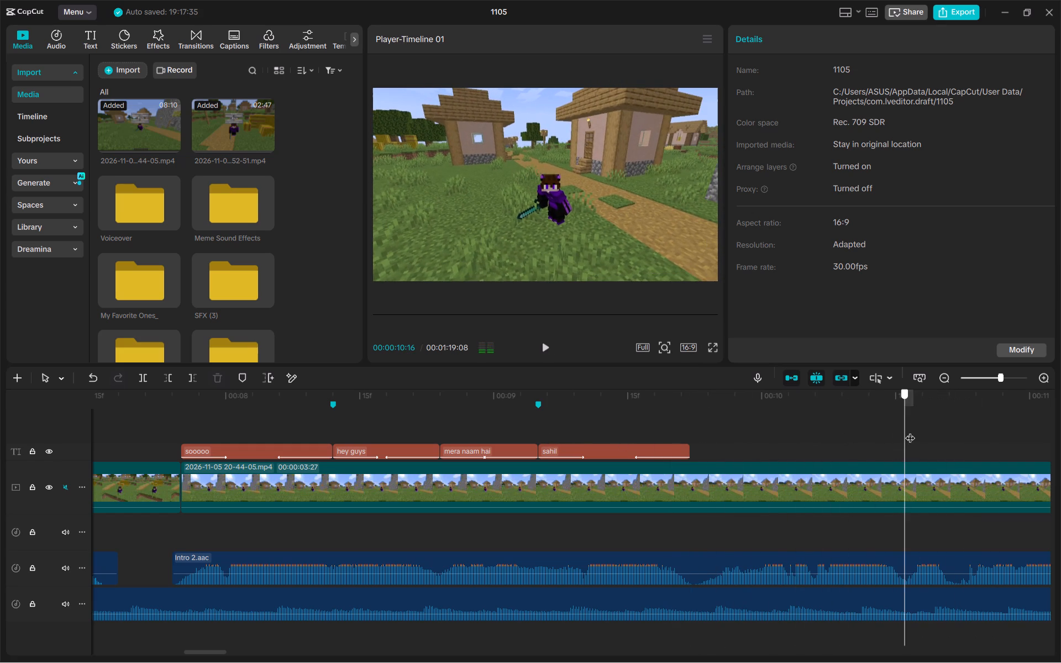
pyautogui.moveTo(911, 431); pyautogui.dragTo(905, 431)
pyautogui.press('space')
pyautogui.press('space')
pyautogui.click(904, 431)
pyautogui.press('m')
# Paste the copied caption at 00:00:09:22, change its text to "mere channel pe" and extend its end to the 00:00:10:16 marker.
pyautogui.click(687, 439)
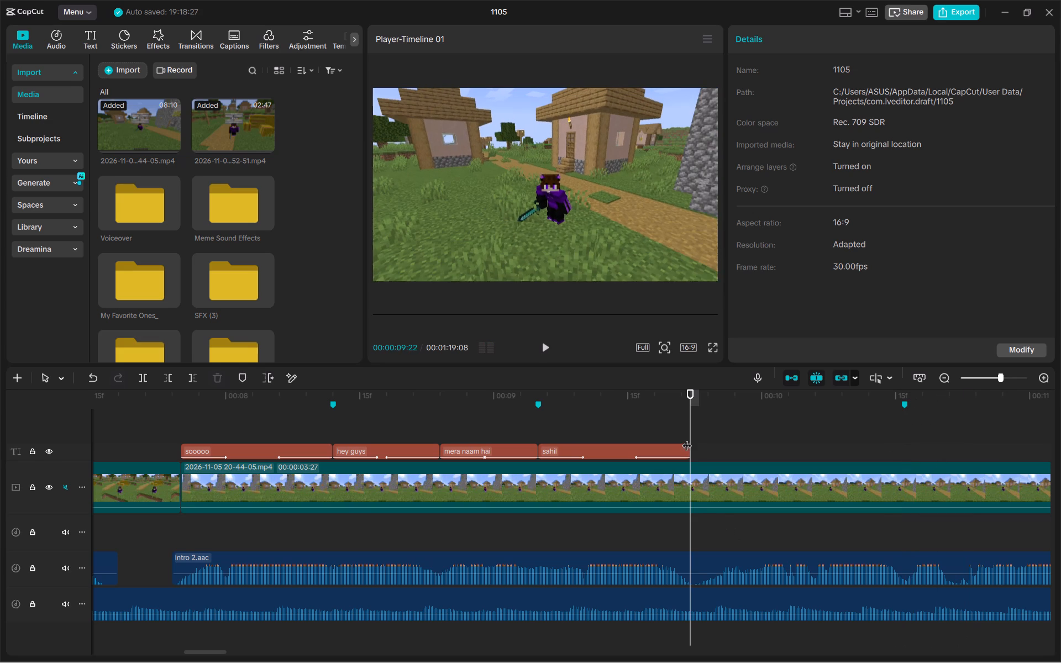
pyautogui.hotkey('ctrl', 'v')
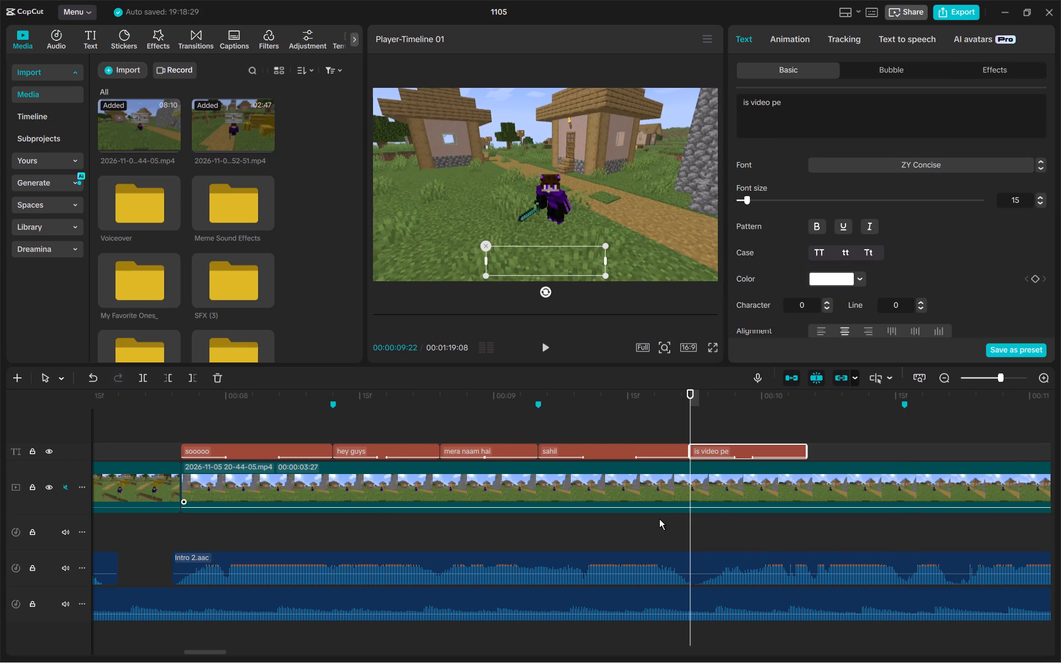
pyautogui.keyDown('ctrl'); pyautogui.scroll(-8, 659, 519); pyautogui.keyUp('ctrl')
pyautogui.moveTo(802, 98); pyautogui.dragTo(771, 97)
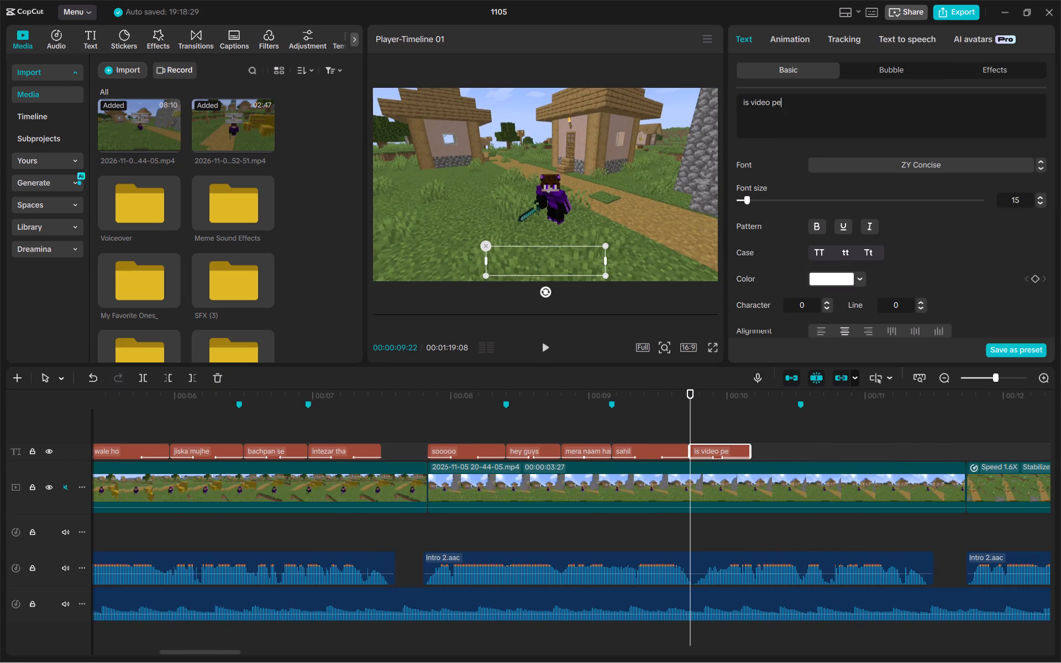
pyautogui.moveTo(771, 97); pyautogui.dragTo(728, 97)
pyautogui.write('mere')
pyautogui.press('space')
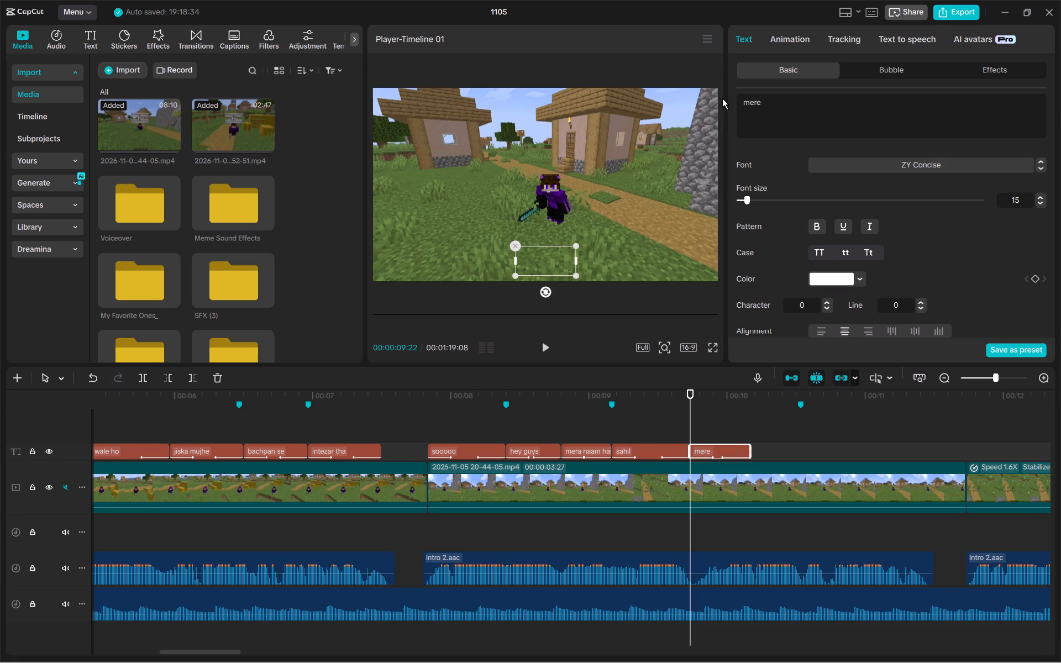
pyautogui.write('channel pe')
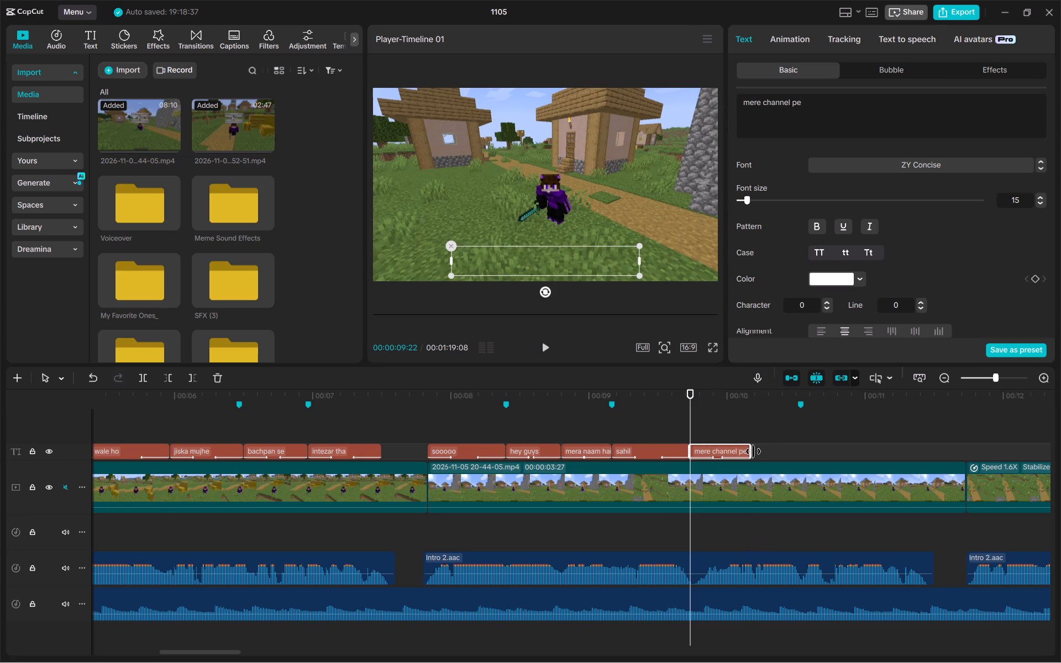
pyautogui.moveTo(753, 451); pyautogui.dragTo(799, 454)
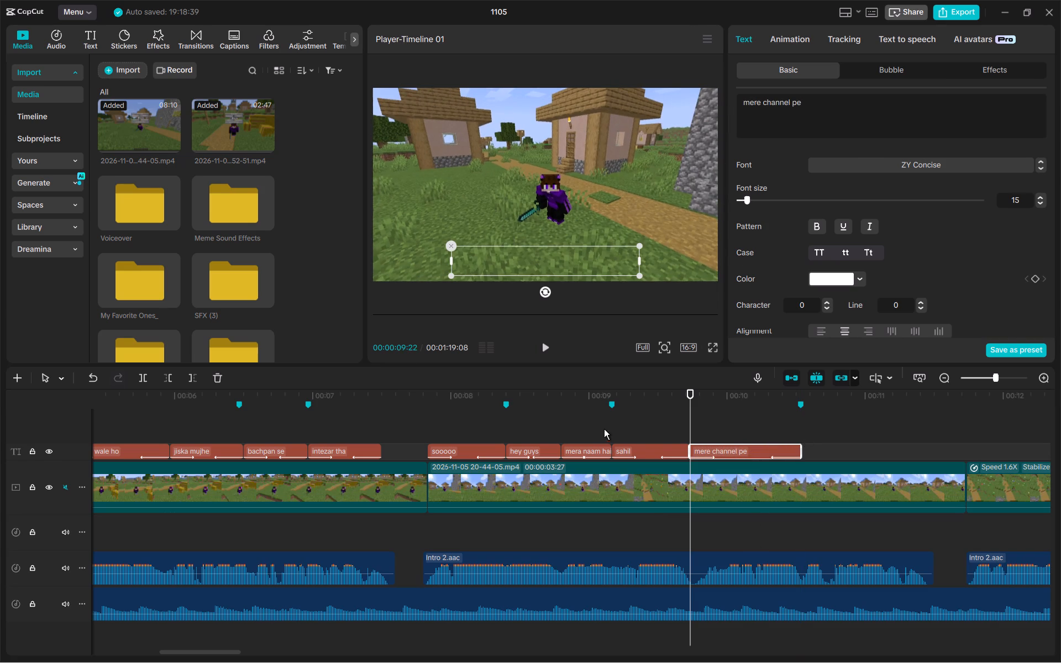
# Replay the "mere channel pe" caption and the voiceover around the 00:00:10:16 marker in short passes.
pyautogui.click(604, 429)
pyautogui.press('space')
pyautogui.press('space')
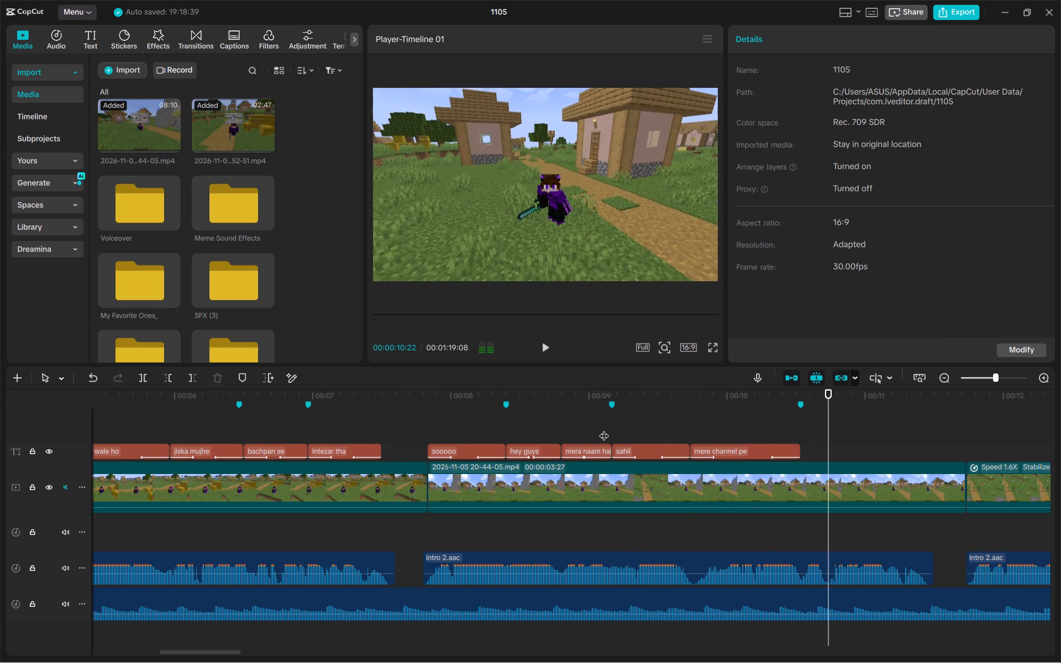
pyautogui.click(801, 433)
pyautogui.press('space')
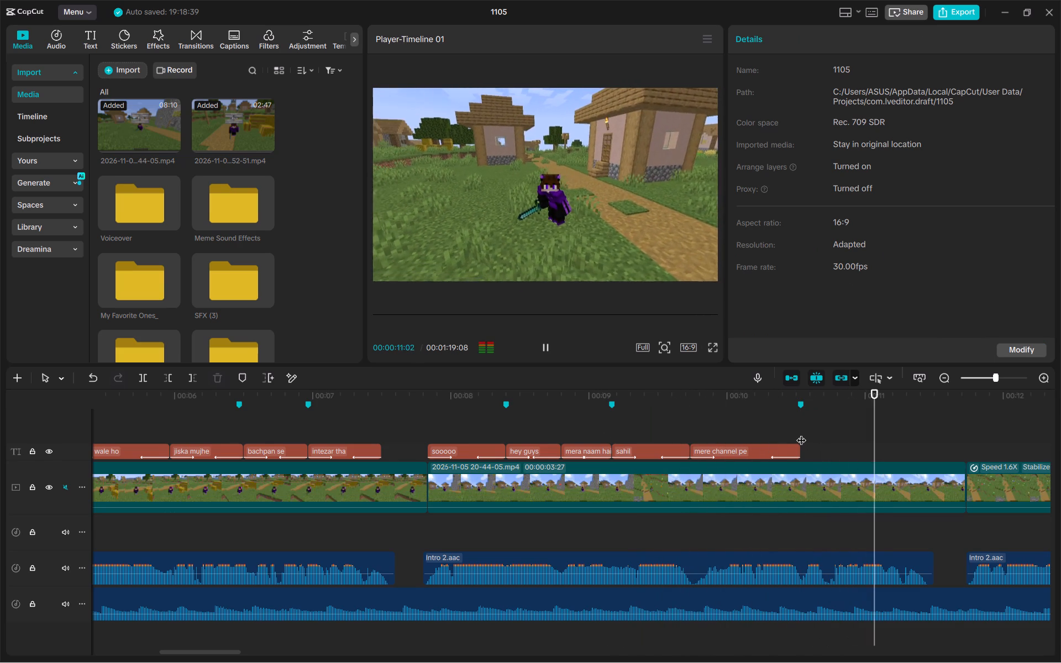
pyautogui.click(801, 433)
pyautogui.click(793, 429)
pyautogui.press('space')
pyautogui.click(788, 428)
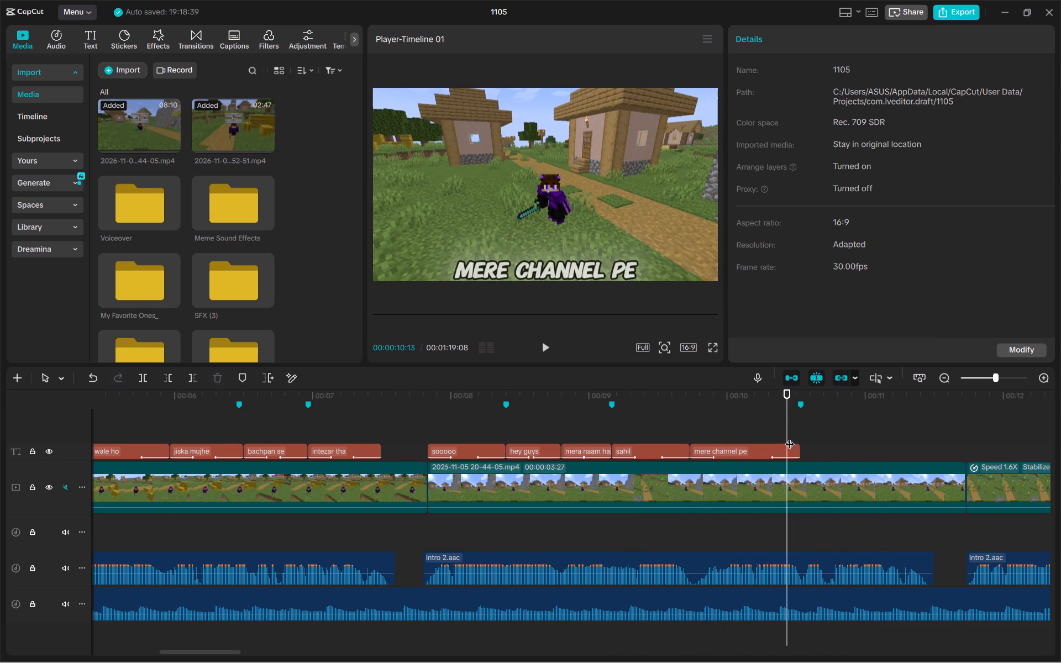
pyautogui.click(786, 446)
pyautogui.click(804, 427)
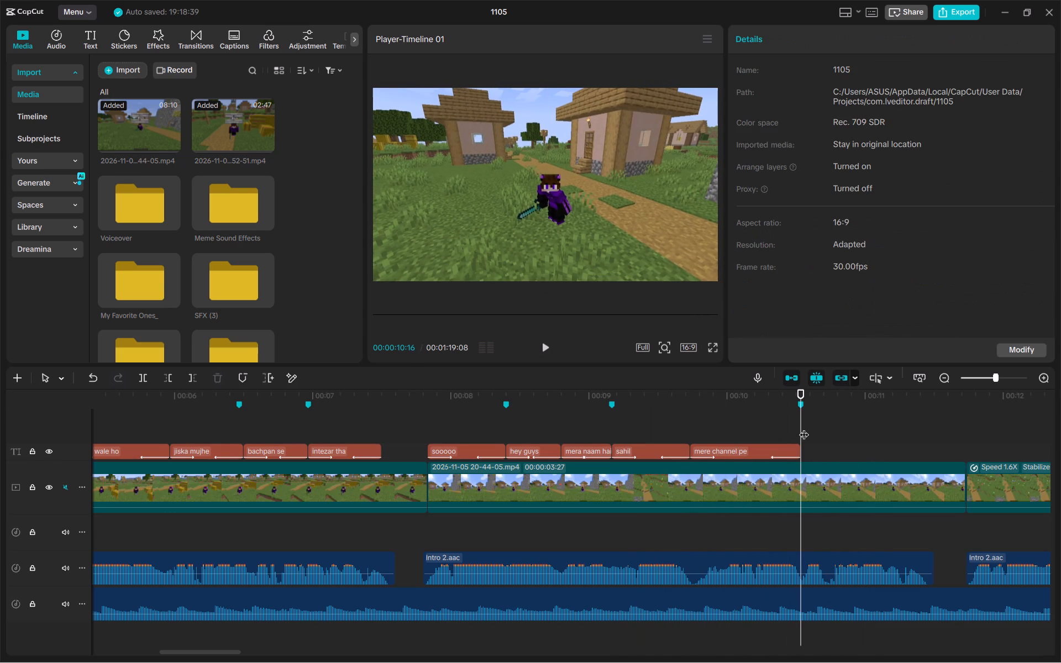
pyautogui.press('space')
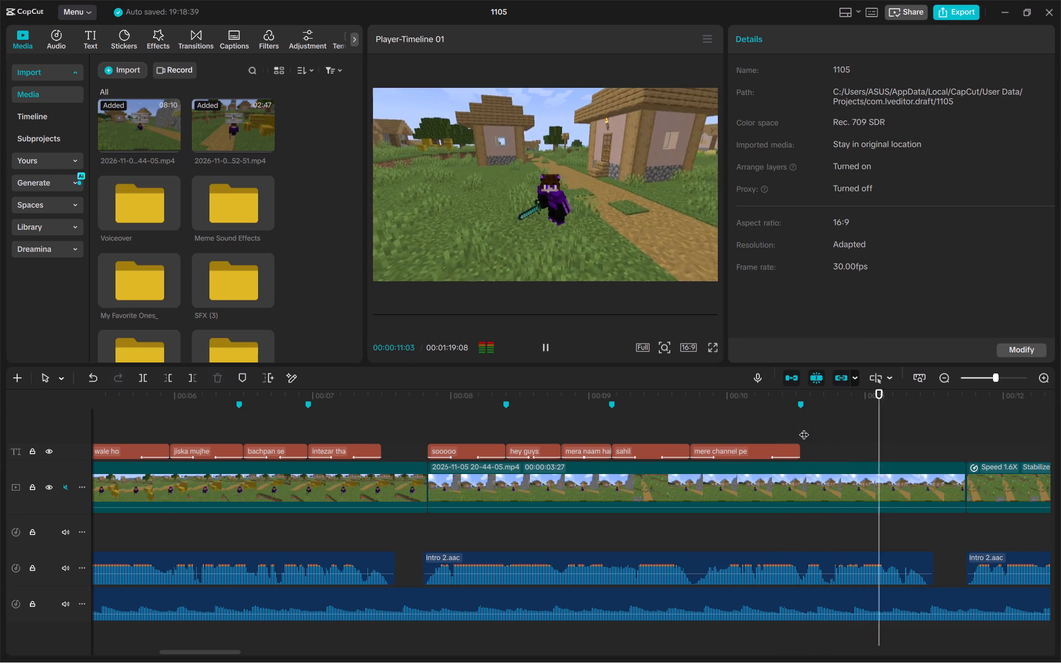
pyautogui.press('space')
# Paste the copied caption at 00:00:10:16 and change its text to "aapka swagat hai".
pyautogui.click(802, 428)
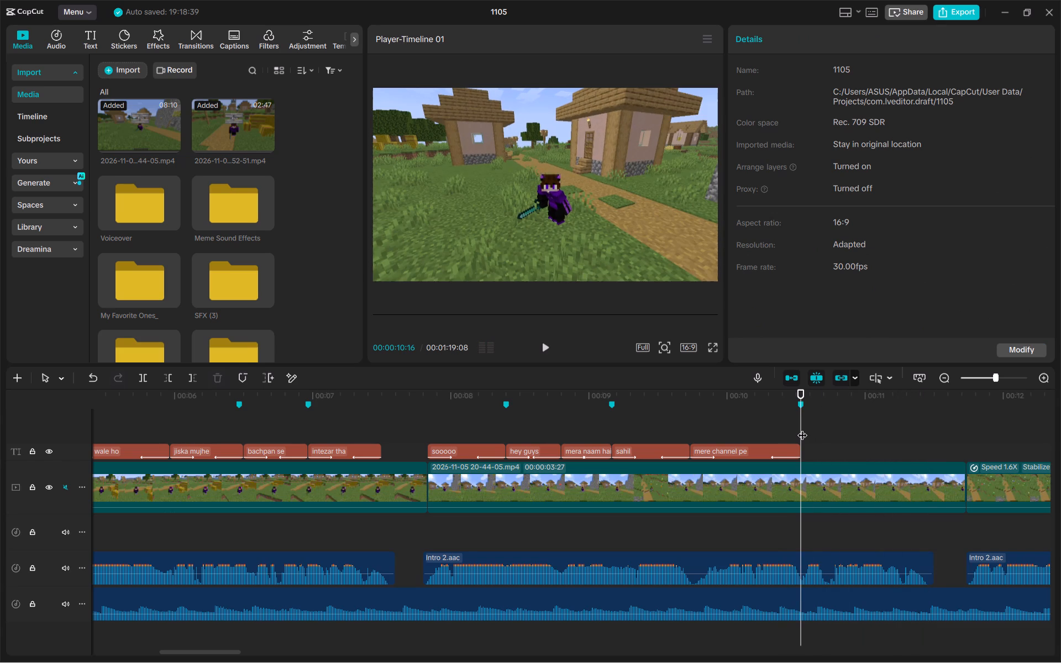
pyautogui.hotkey('ctrl', 'v')
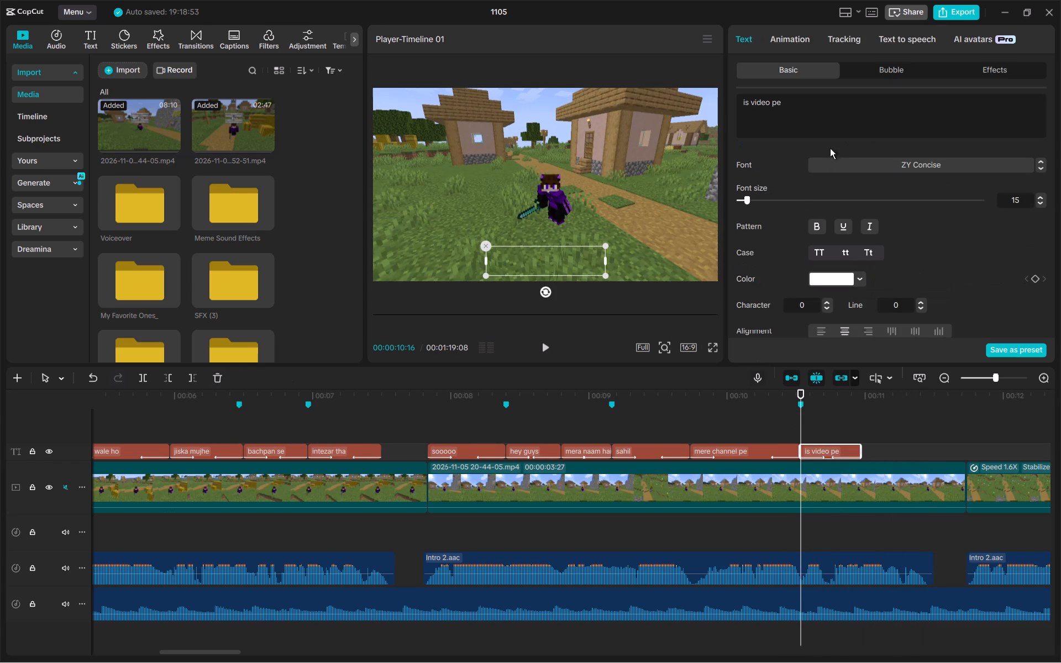
pyautogui.moveTo(836, 114); pyautogui.dragTo(658, 100)
pyautogui.write('aak')
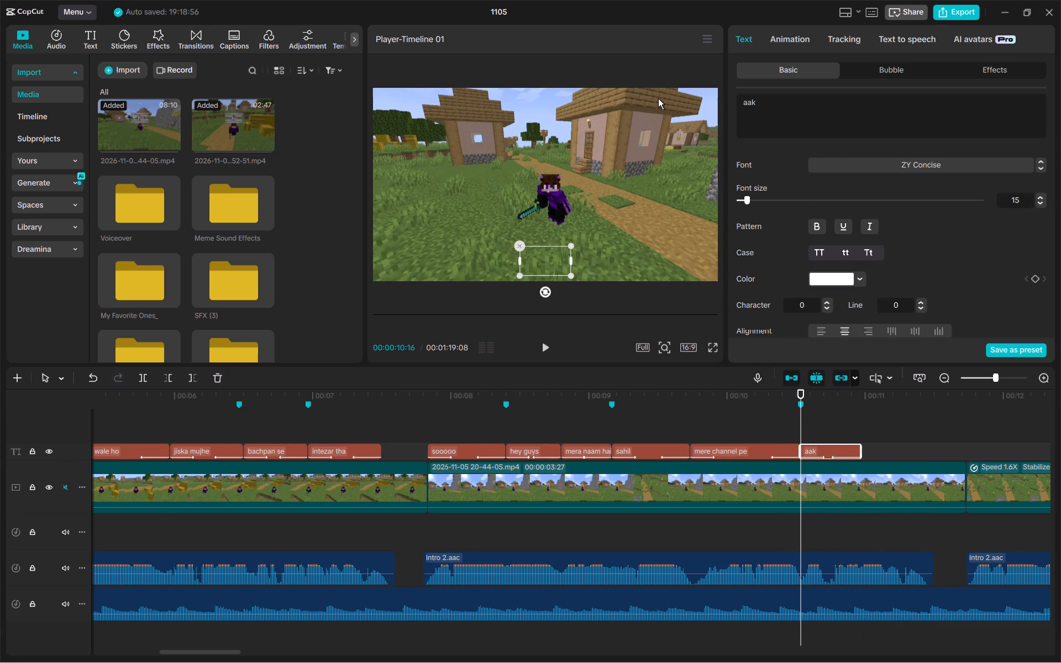
pyautogui.press('BackSpace')
pyautogui.write('pka swagat hai')
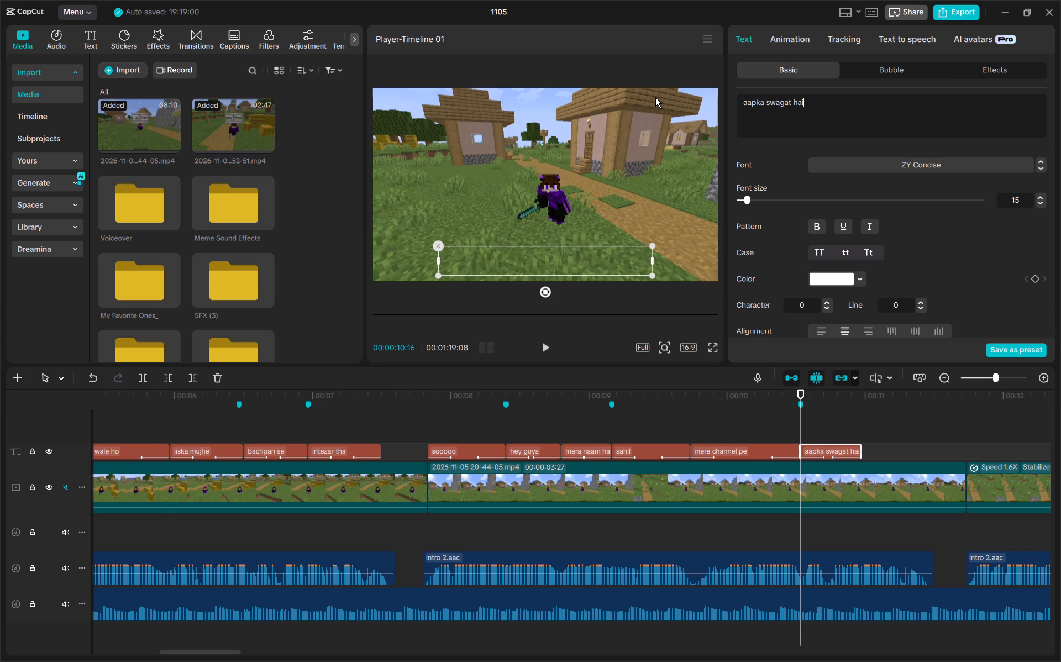
pyautogui.press('space')
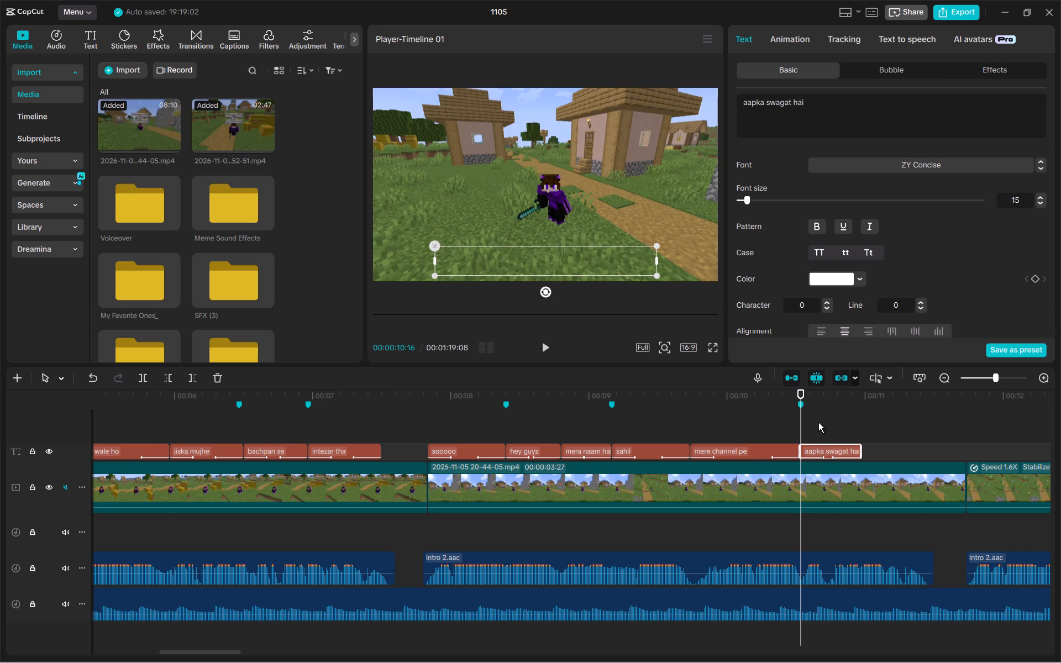
pyautogui.press('BackSpace')
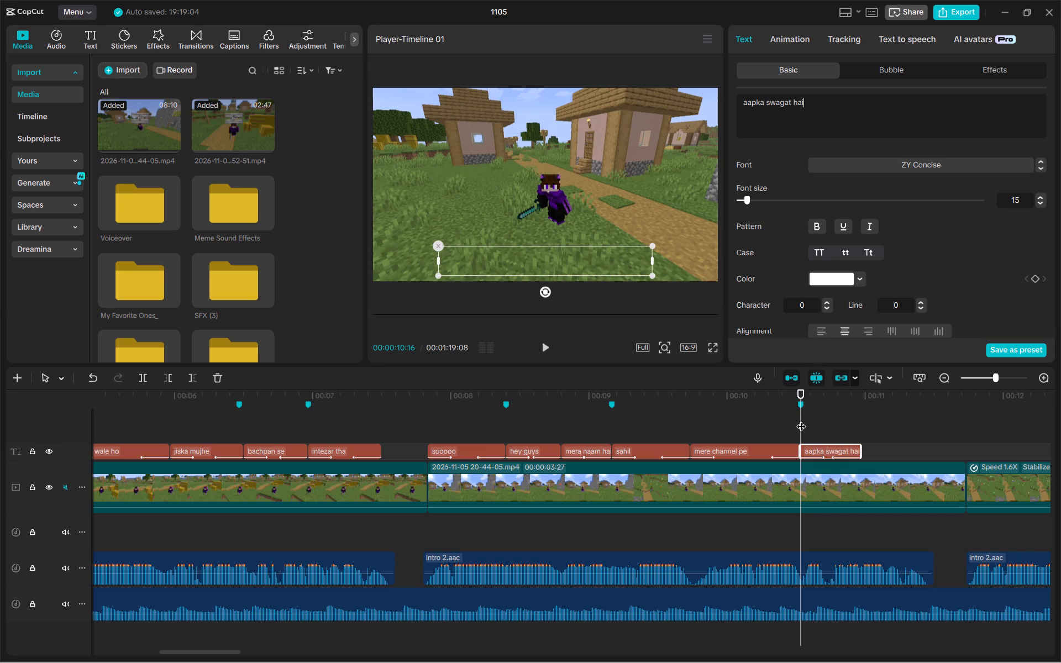
# Extend the "aapka swagat hai" caption's end to about 00:00:11:10, replaying the voiceover to judge where the phrase ends.
pyautogui.click(548, 345)
pyautogui.click(547, 345)
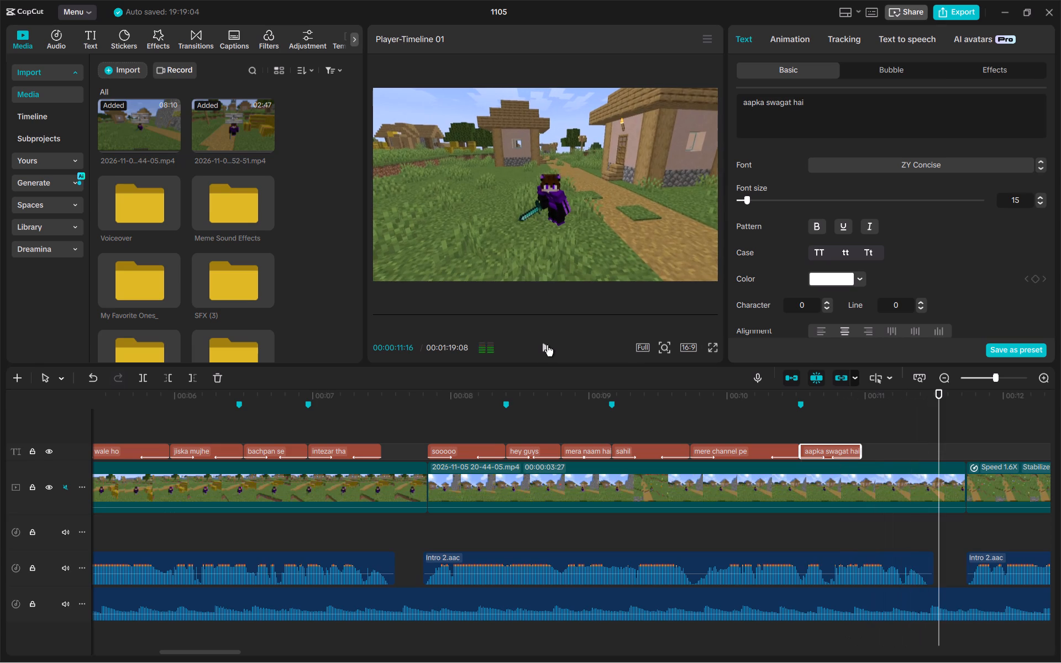
pyautogui.moveTo(864, 454); pyautogui.dragTo(904, 469)
pyautogui.click(701, 422)
pyautogui.press('space')
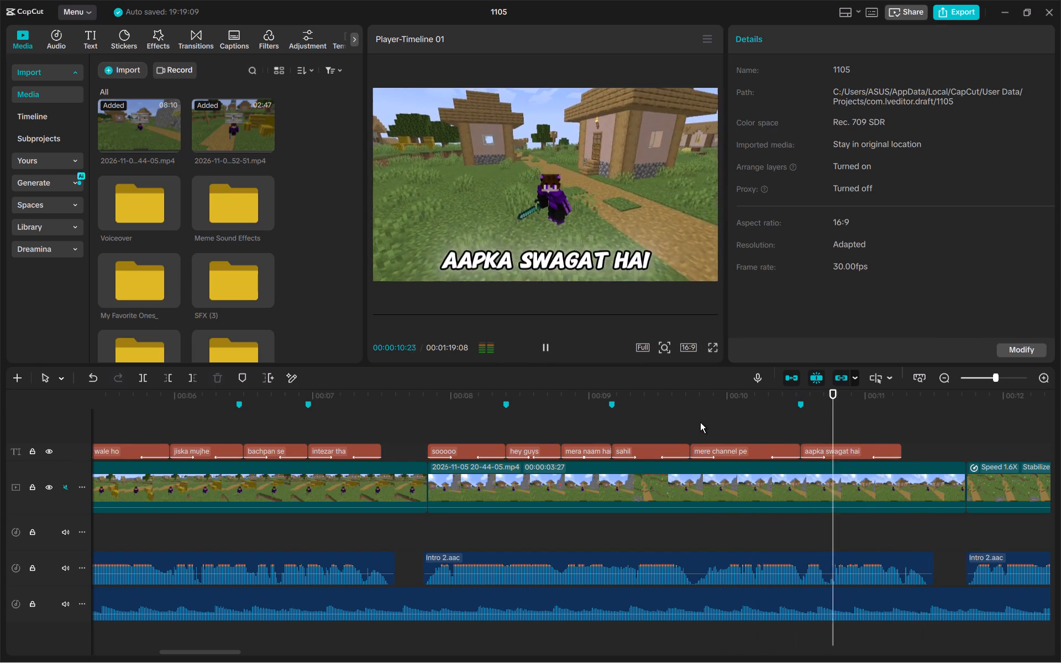
pyautogui.press('space')
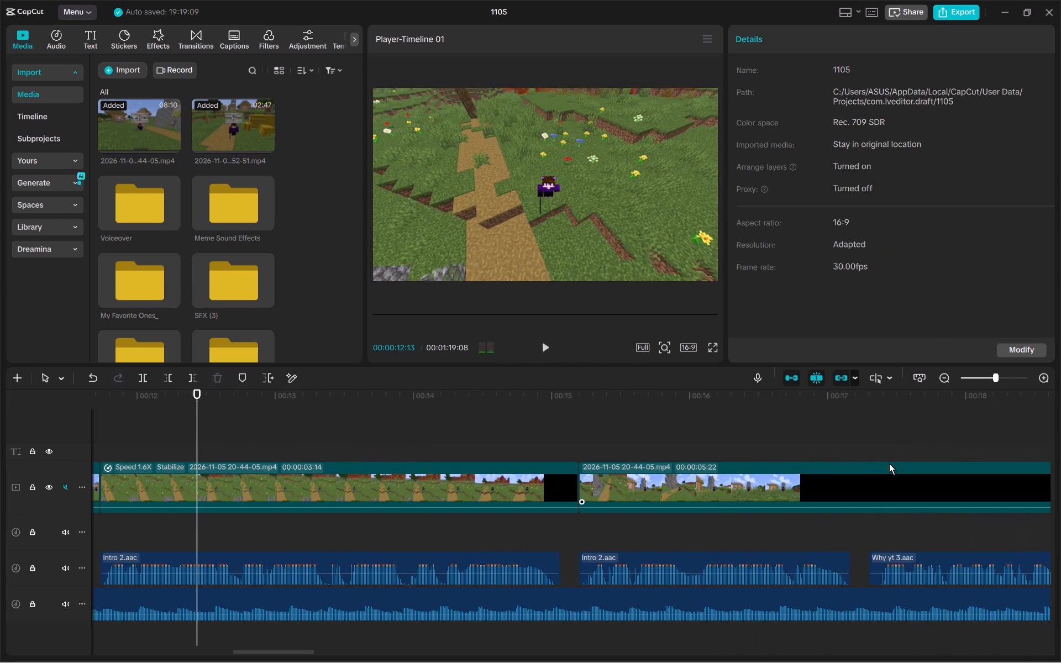
pyautogui.hscroll(1, 518, 513)
pyautogui.click(428, 424)
pyautogui.press('space')
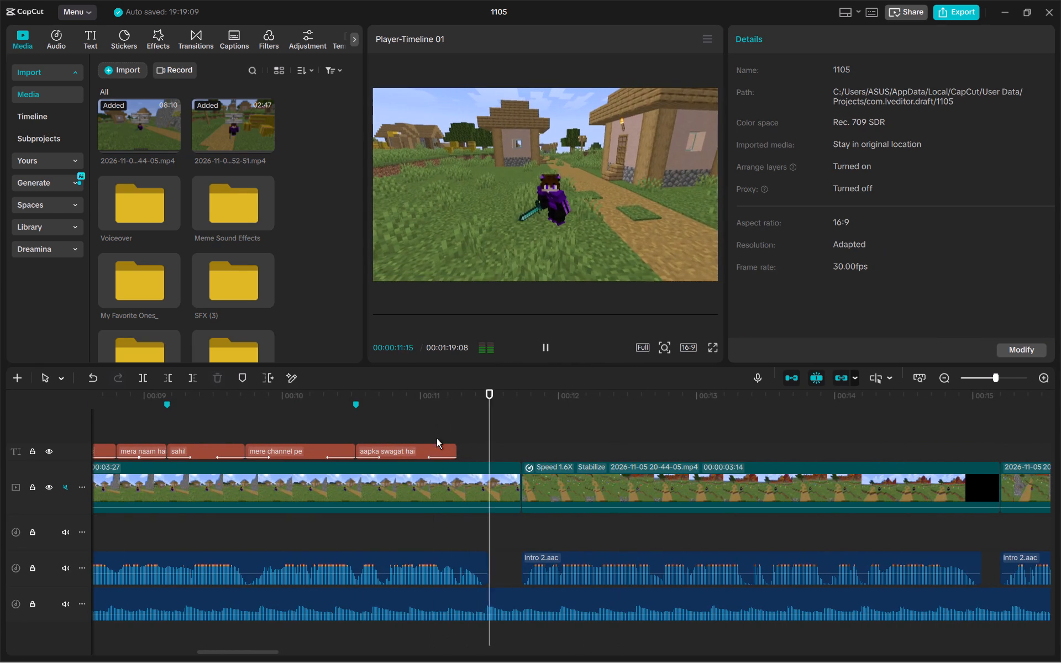
pyautogui.press('space')
pyautogui.click(440, 452)
pyautogui.moveTo(458, 454); pyautogui.dragTo(464, 455)
# Replay the "aapka swagat hai" caption and the end of its voiceover clip, followed by the intro captions from 00:00:07:03.
pyautogui.click(421, 422)
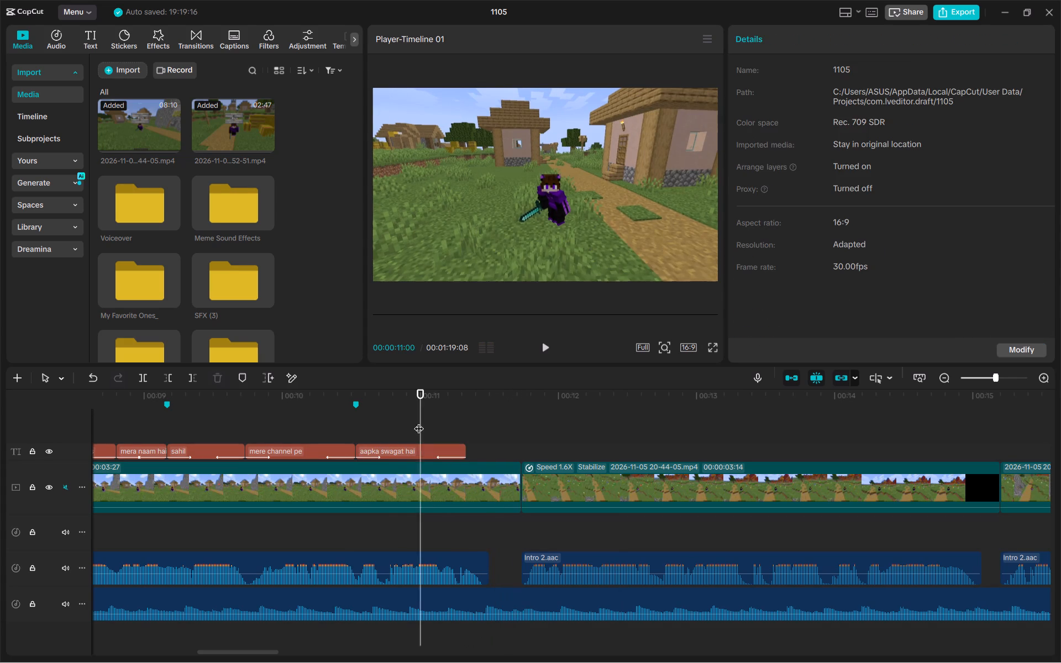
pyautogui.moveTo(418, 422); pyautogui.dragTo(349, 441)
pyautogui.press('space')
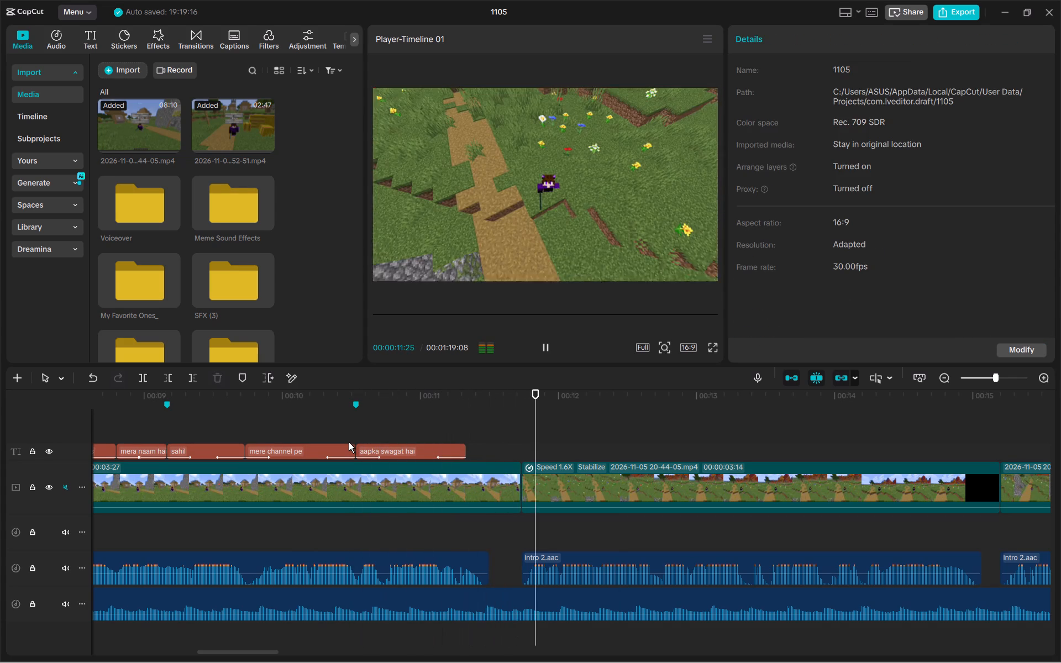
pyautogui.press('space')
pyautogui.keyDown('ctrl'); pyautogui.scroll(10, 451, 548); pyautogui.keyUp('ctrl')
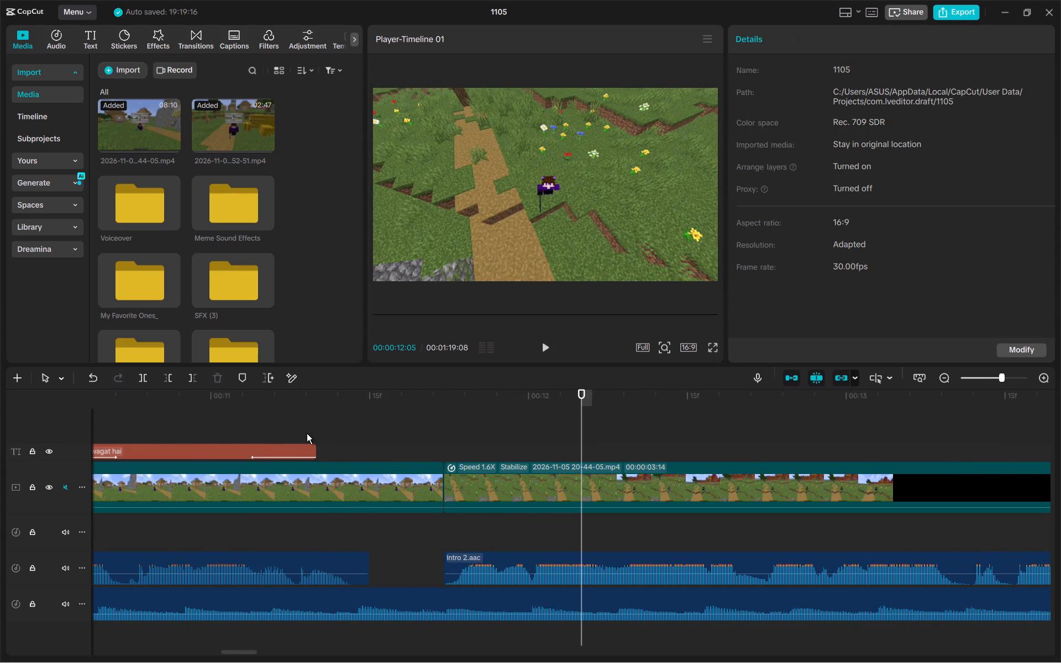
pyautogui.click(307, 433)
pyautogui.press('space')
pyautogui.press('space')
pyautogui.click(302, 429)
pyautogui.press('space')
pyautogui.press('space')
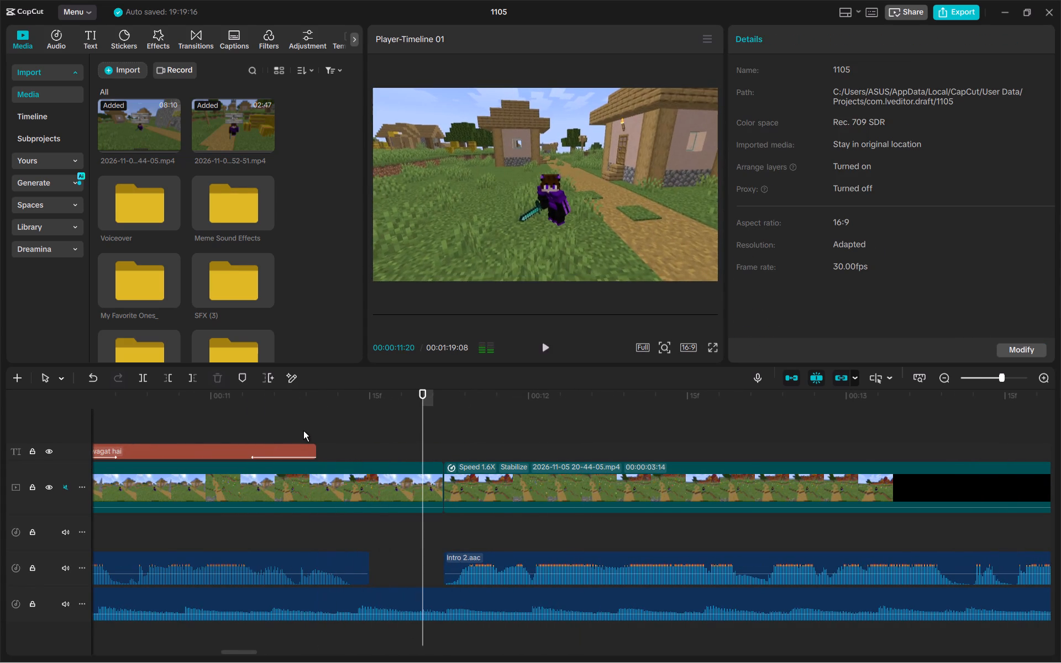
pyautogui.press('space')
pyautogui.press('space')
pyautogui.keyDown('ctrl'); pyautogui.scroll(-10, 413, 441); pyautogui.keyUp('ctrl')
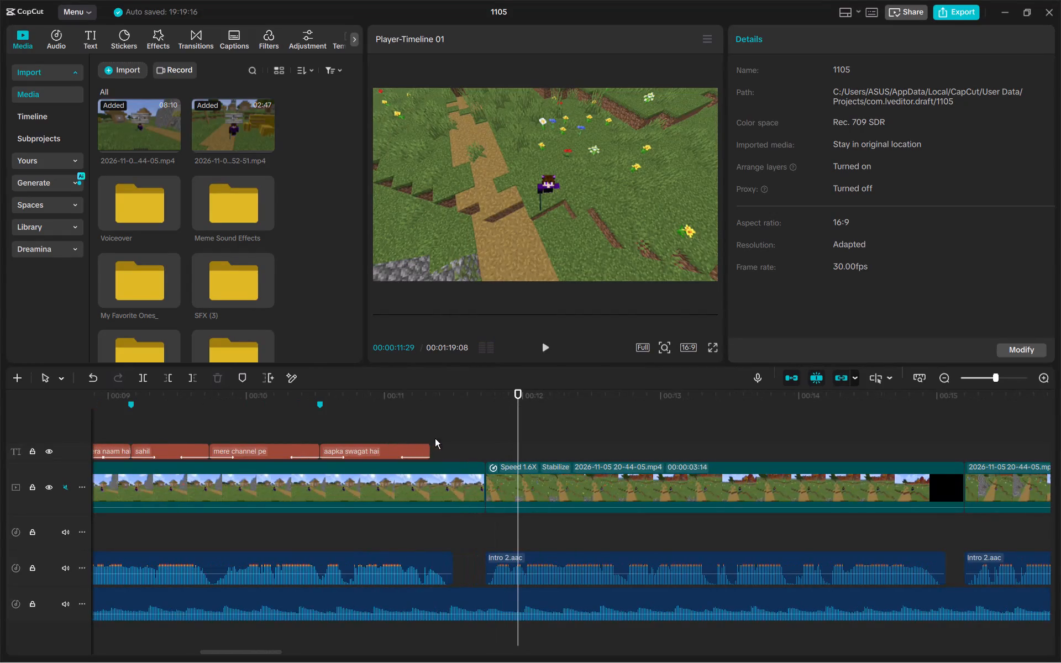
pyautogui.keyDown('ctrl'); pyautogui.scroll(-3, 446, 438); pyautogui.keyUp('ctrl')
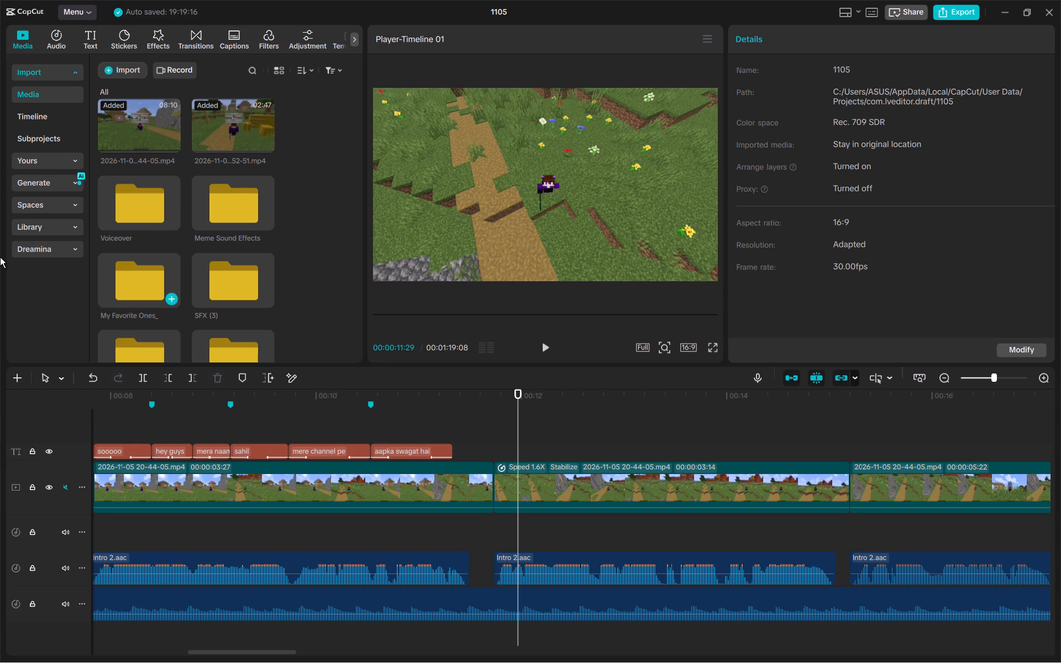
pyautogui.click(393, 408)
pyautogui.moveTo(393, 408); pyautogui.dragTo(67, 481)
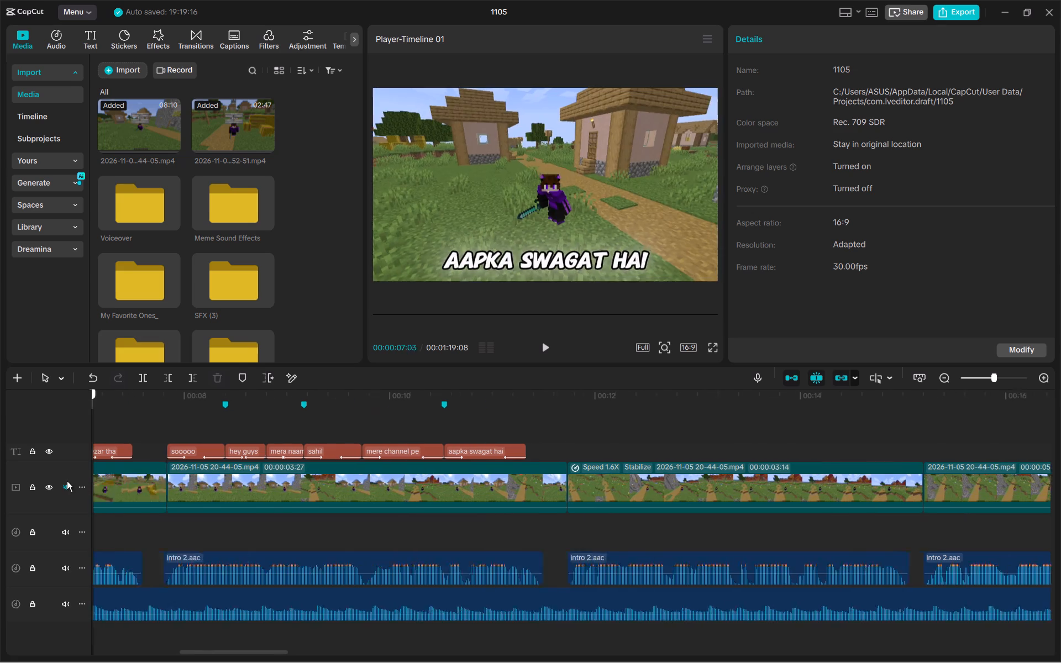
pyautogui.moveTo(67, 481); pyautogui.dragTo(66, 481)
pyautogui.press('space')
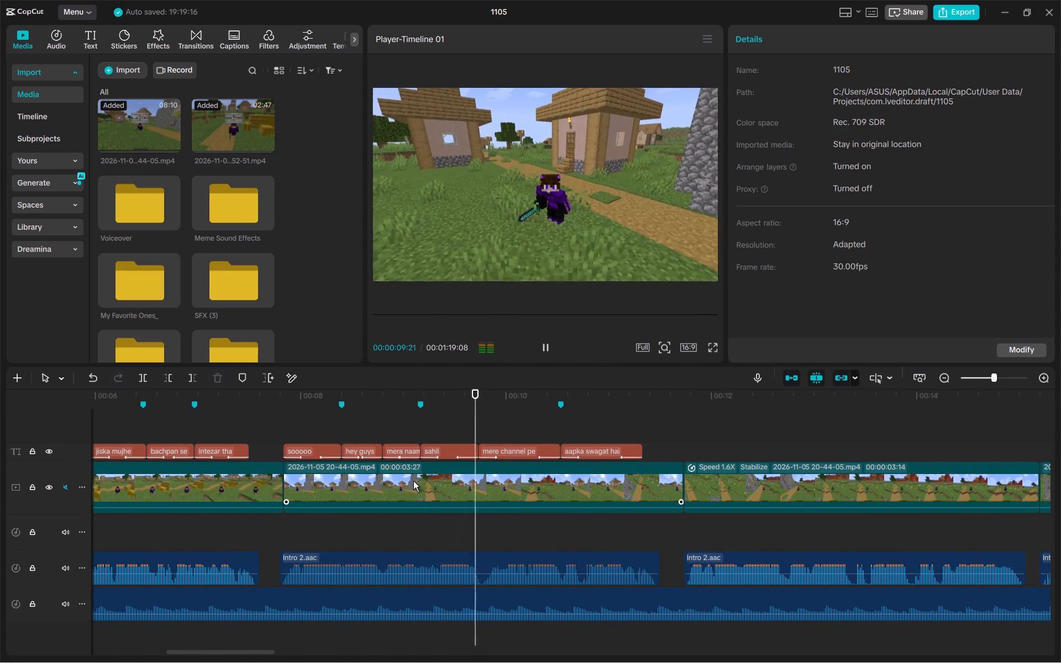
# Set the background music clip's volume to -9.7 dB and replay from about 00:00:09 to check the mix.
pyautogui.click(448, 595)
pyautogui.press('space')
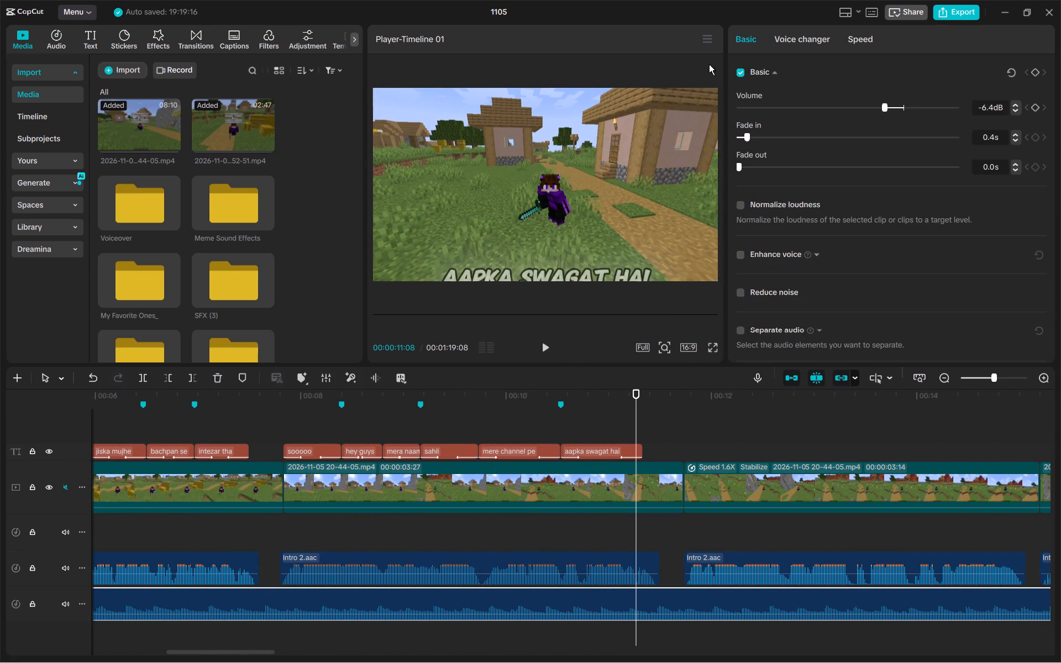
pyautogui.moveTo(881, 106); pyautogui.dragTo(873, 107)
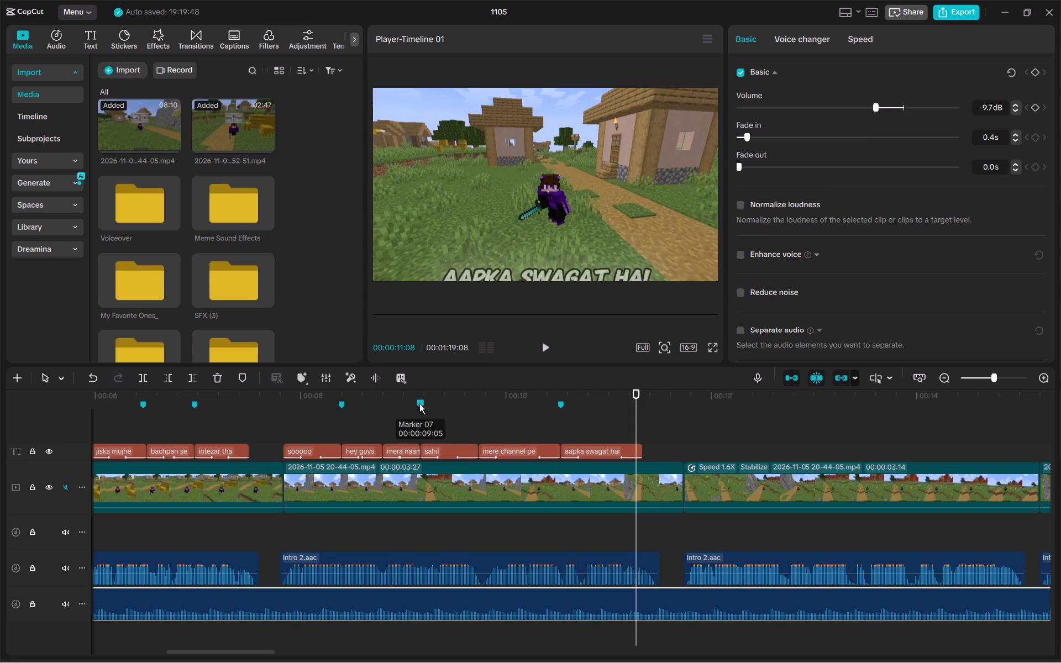
pyautogui.click(419, 403)
pyautogui.click(404, 407)
pyautogui.press('space')
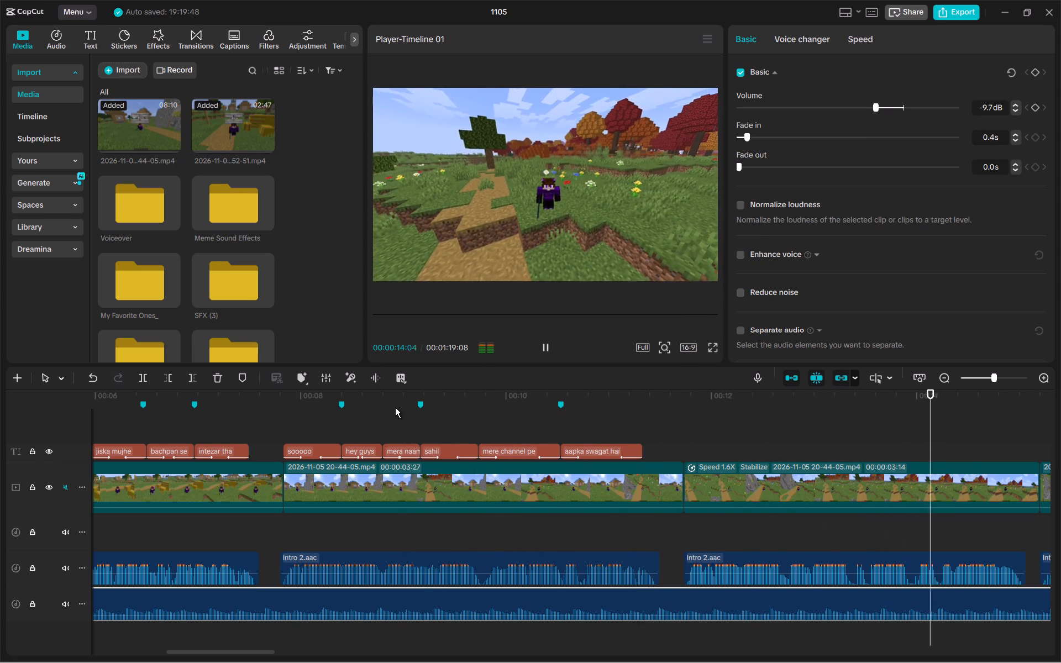
pyautogui.press('space')
# Replay the next voiceover clip from 00:00:11:22 in short passes and add a timeline marker at 00:00:12:17 for the first phrase's end.
pyautogui.click(681, 424)
pyautogui.press('space')
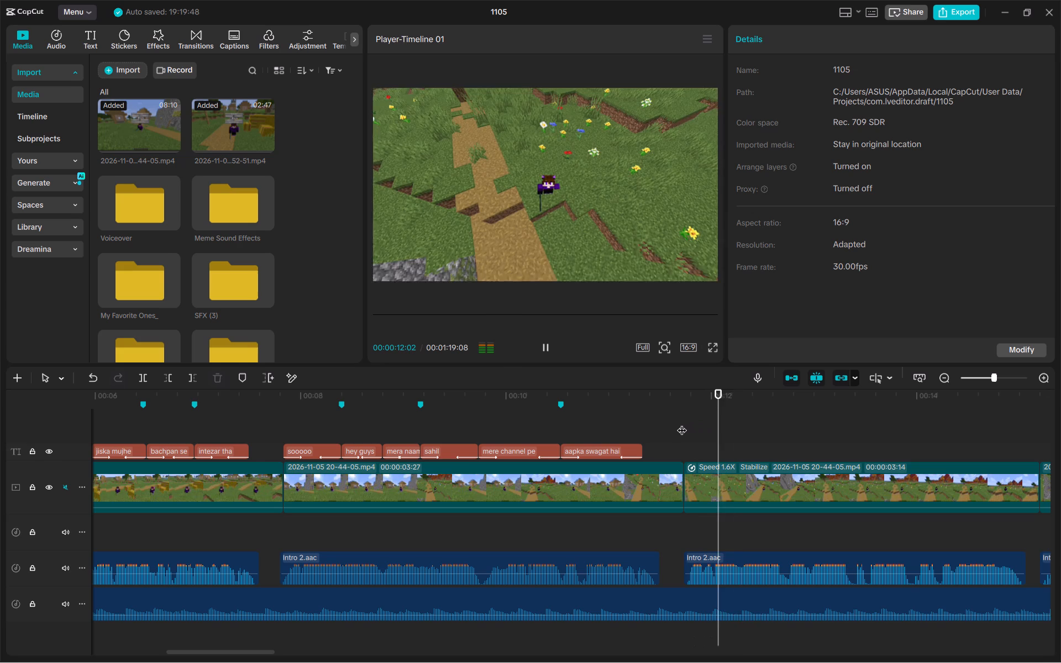
pyautogui.press('space')
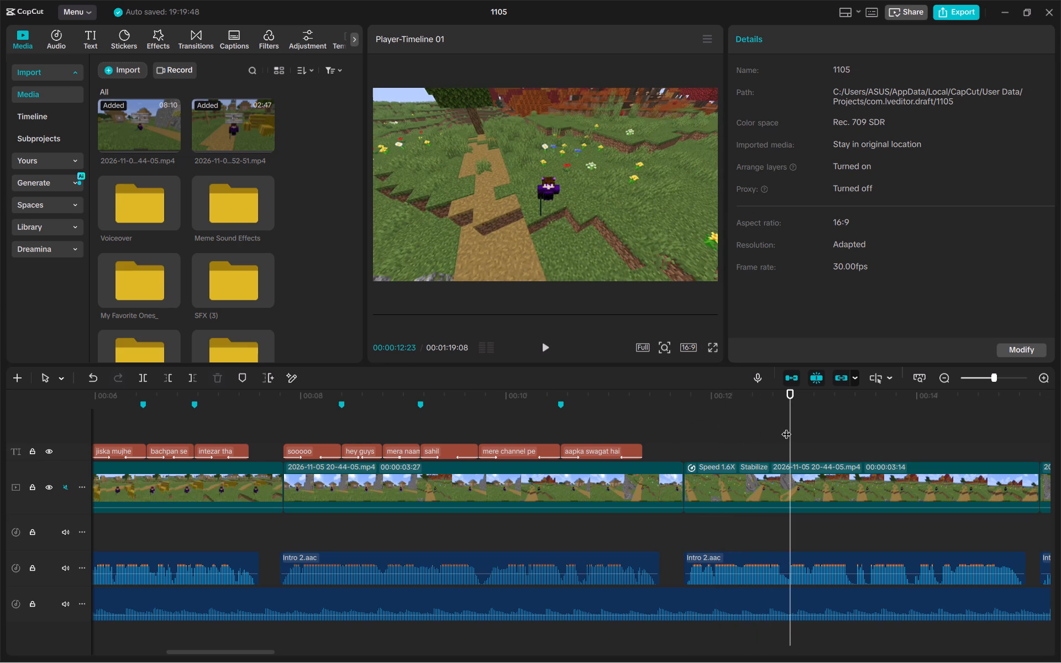
pyautogui.moveTo(787, 427); pyautogui.dragTo(779, 423)
pyautogui.press('space')
pyautogui.click(796, 417)
pyautogui.moveTo(796, 417); pyautogui.dragTo(780, 417)
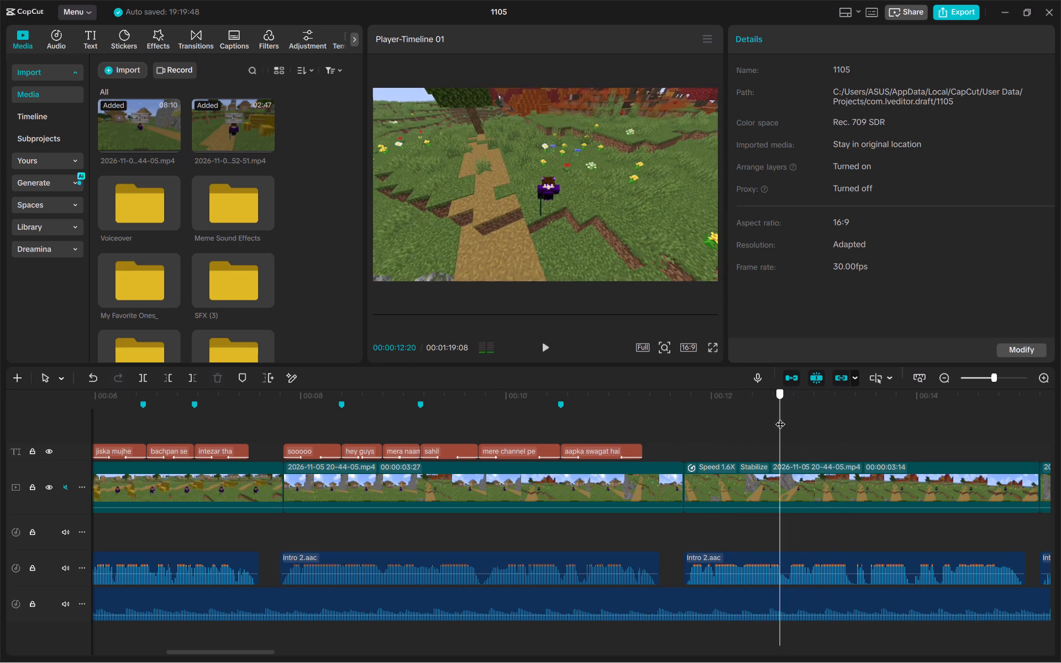
pyautogui.moveTo(780, 417); pyautogui.dragTo(772, 420)
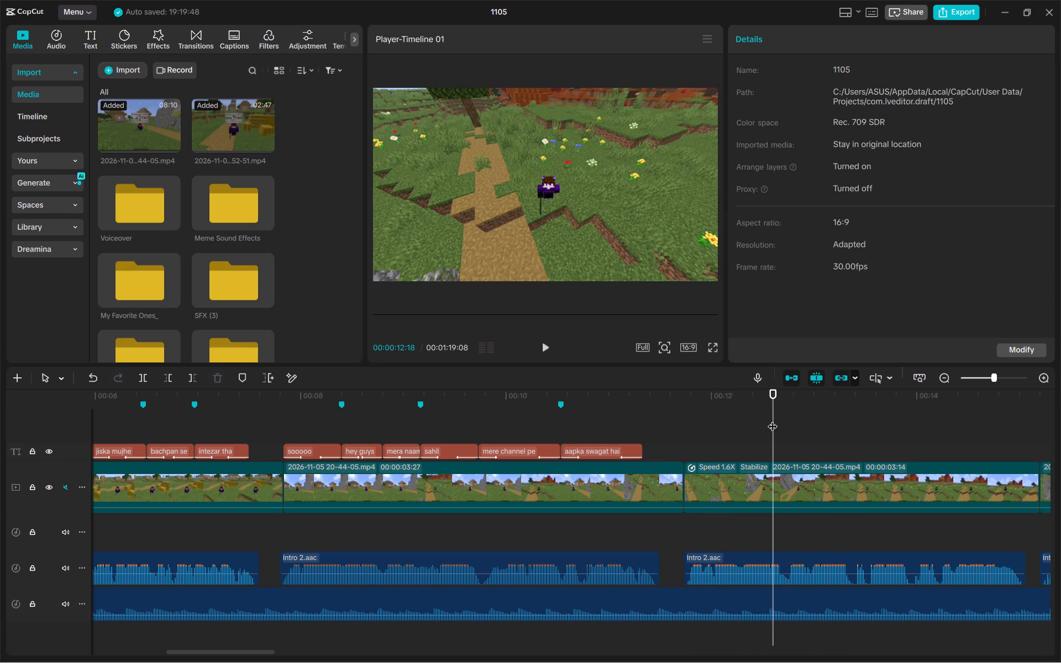
pyautogui.press('space')
pyautogui.click(773, 419)
pyautogui.press('space')
pyautogui.click(773, 419)
pyautogui.click(773, 419)
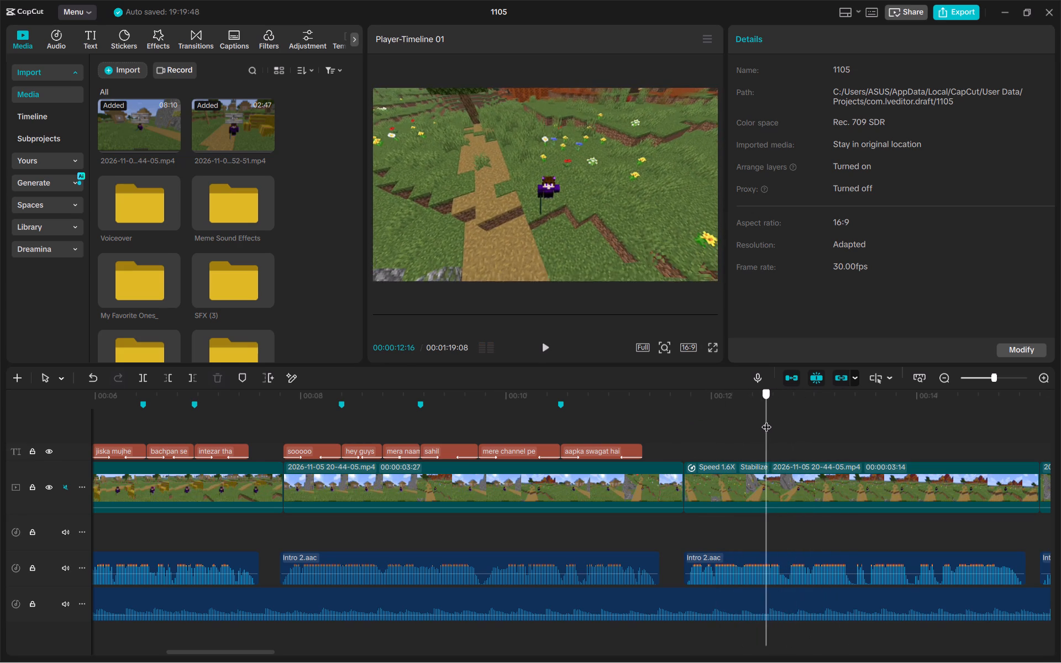
pyautogui.press('space')
pyautogui.click(769, 422)
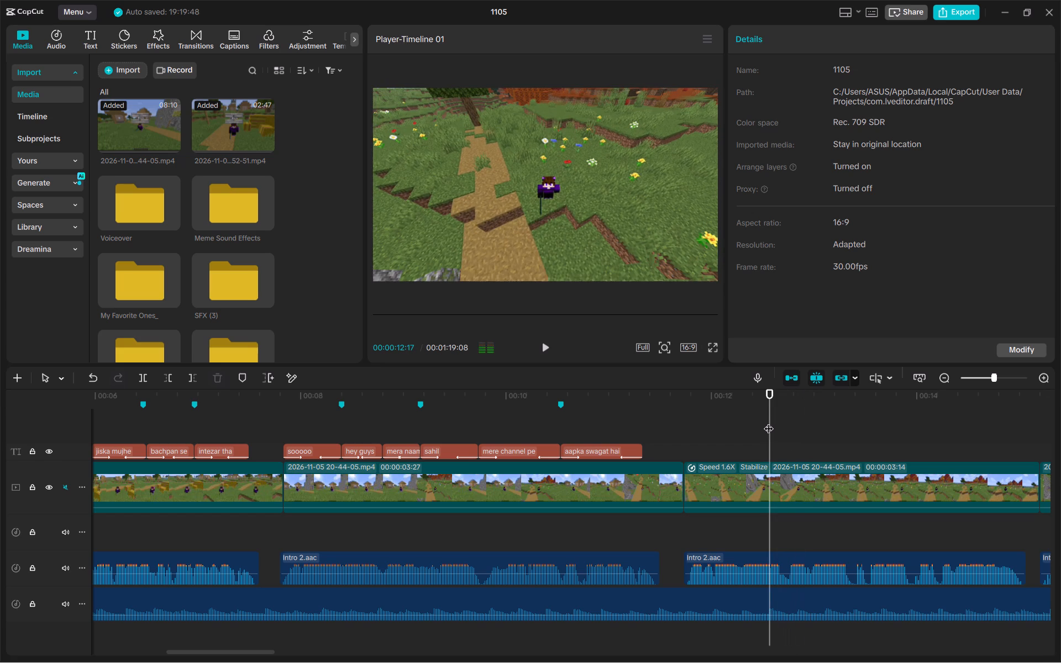
pyautogui.press('m')
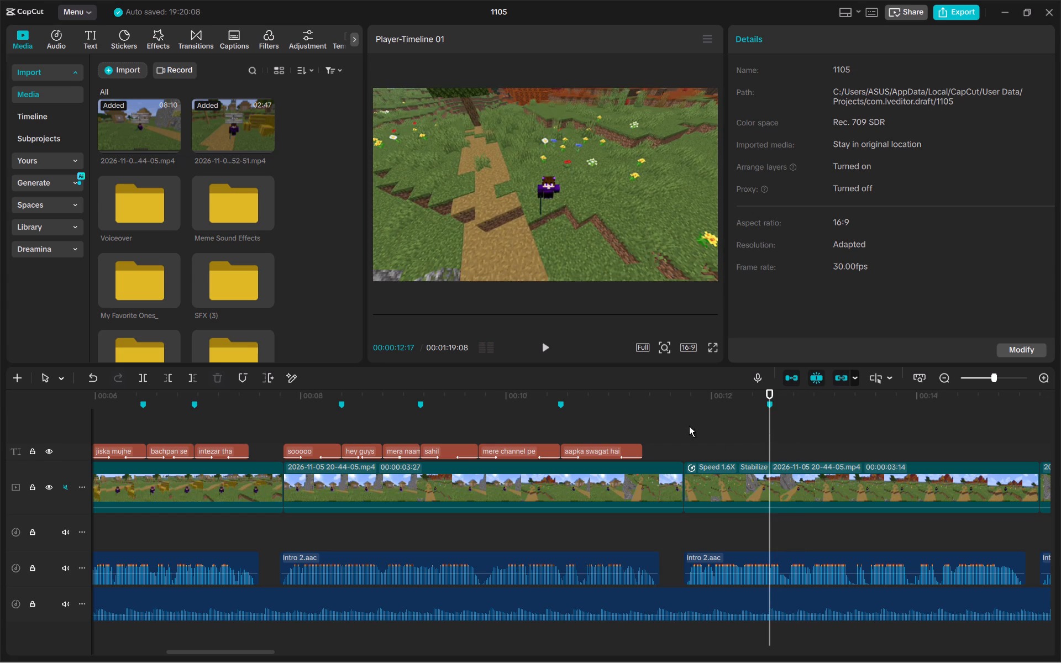
# Paste the copied caption at 00:00:11:22, change its text to "waise ye mera" and extend its end to the 00:00:12:17 marker.
pyautogui.click(688, 426)
pyautogui.hotkey('ctrl', 'v')
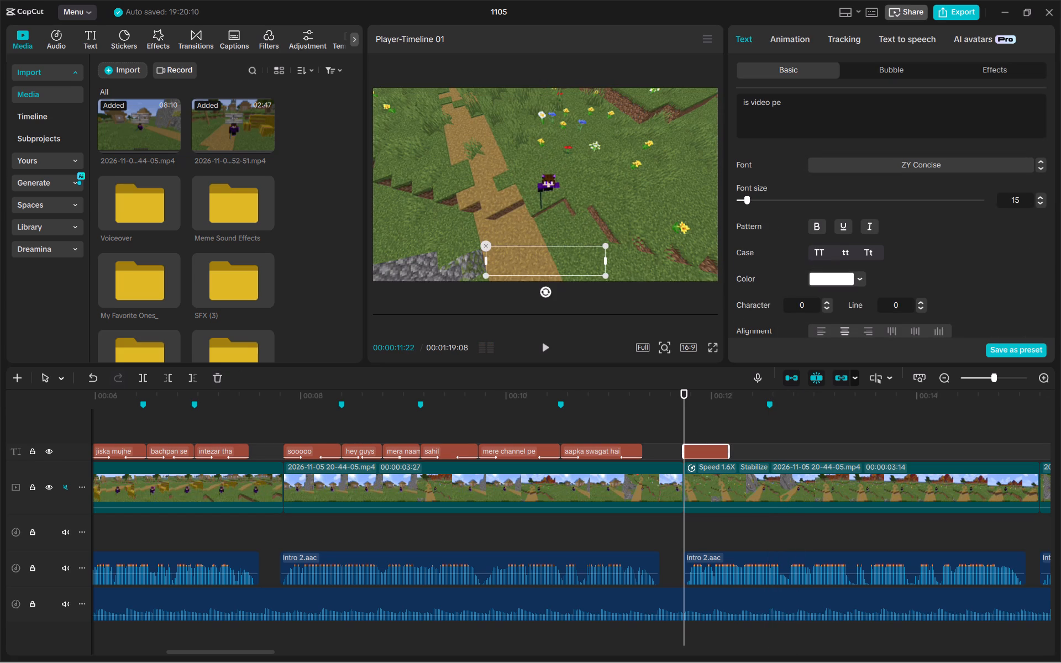
pyautogui.moveTo(823, 91); pyautogui.dragTo(697, 87)
pyautogui.moveTo(797, 97); pyautogui.dragTo(699, 90)
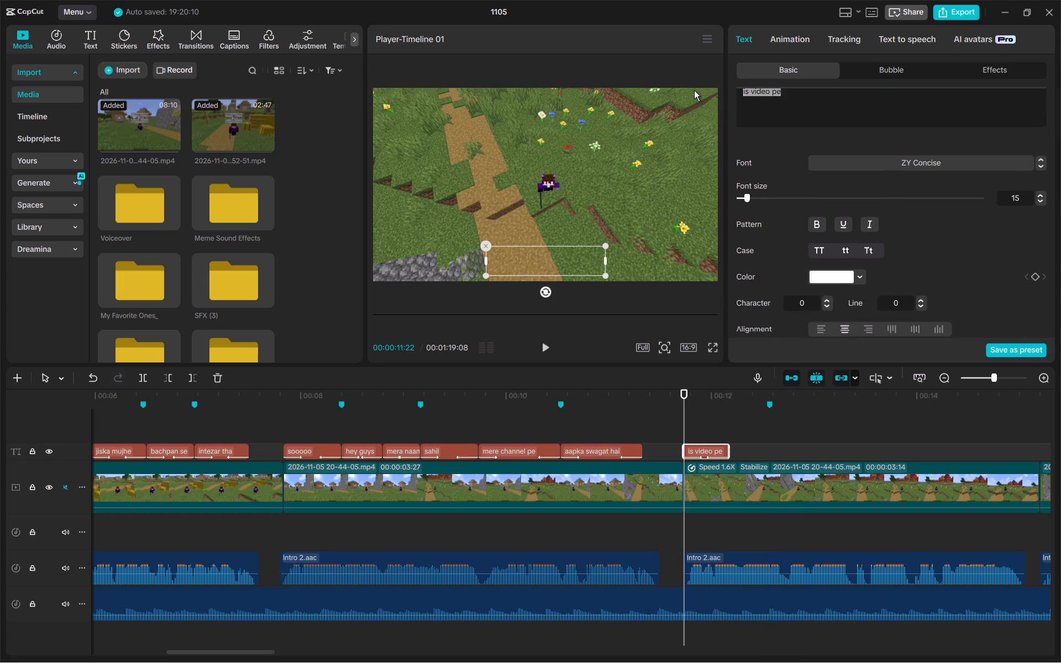
pyautogui.write('waise ye mera')
pyautogui.press('space')
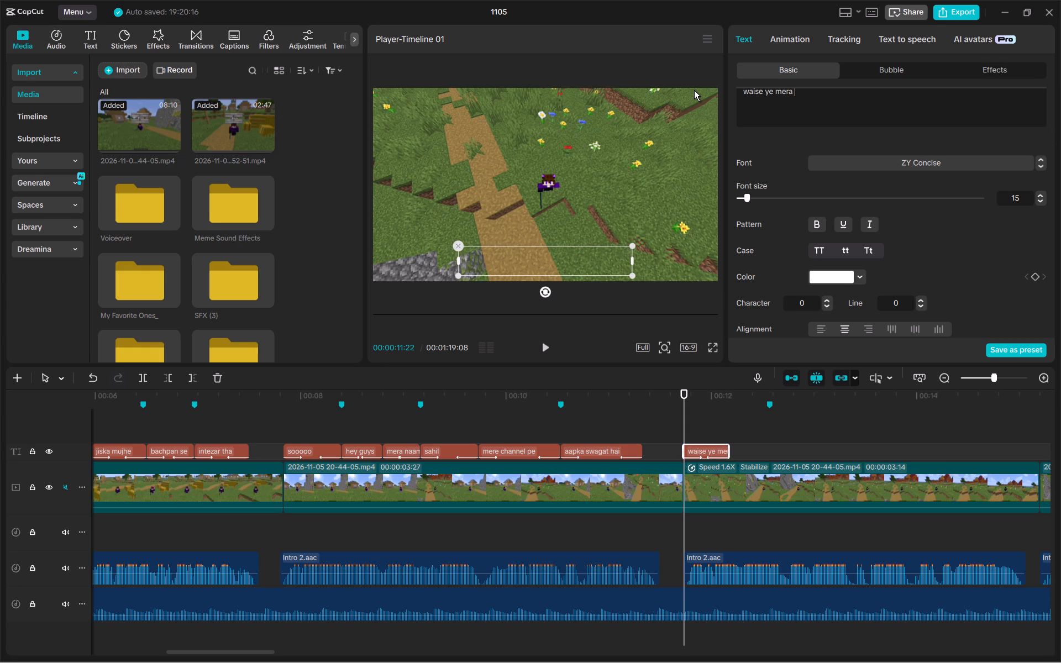
pyautogui.press('BackSpace')
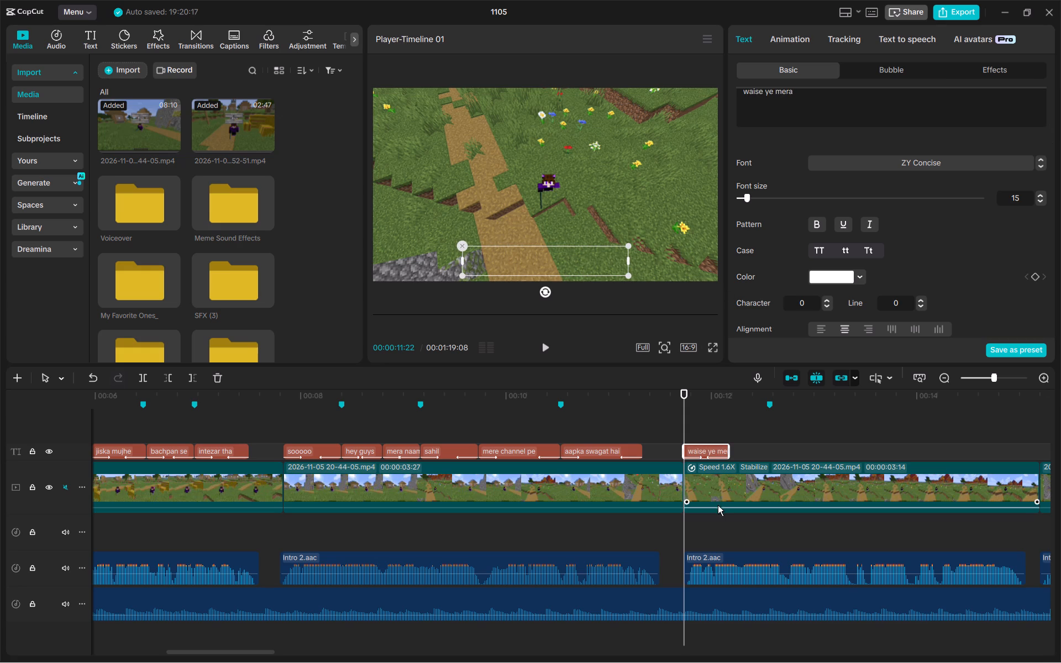
pyautogui.moveTo(730, 451); pyautogui.dragTo(769, 457)
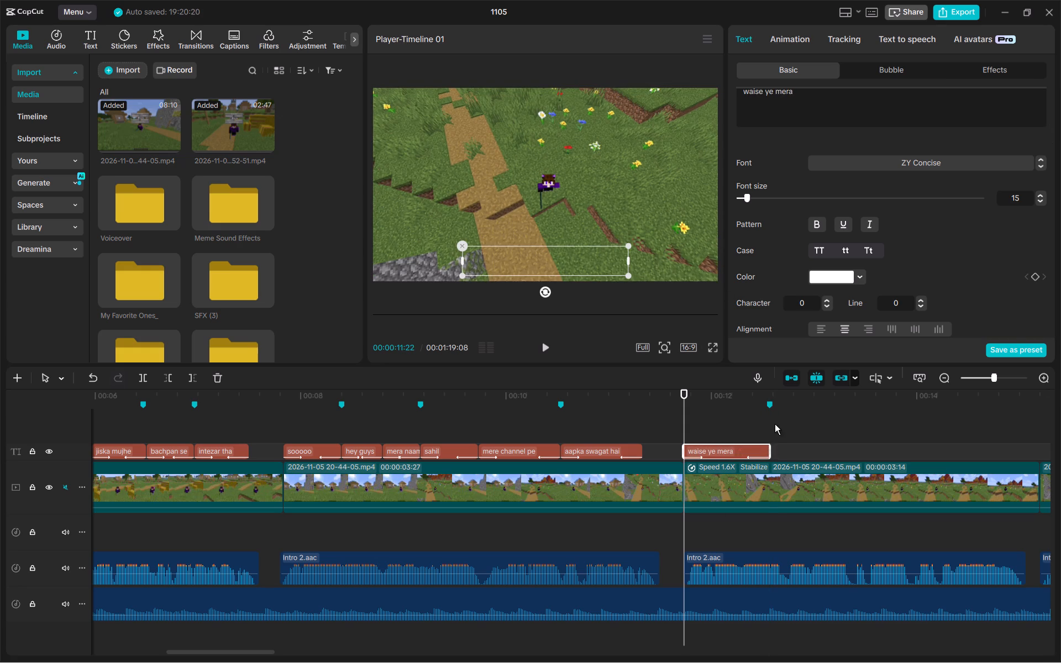
# Replay the voiceover following "waise ye mera" in short passes and add a timeline marker at 00:00:13:10 for the next phrase's end.
pyautogui.click(772, 423)
pyautogui.press('space')
pyautogui.press('space')
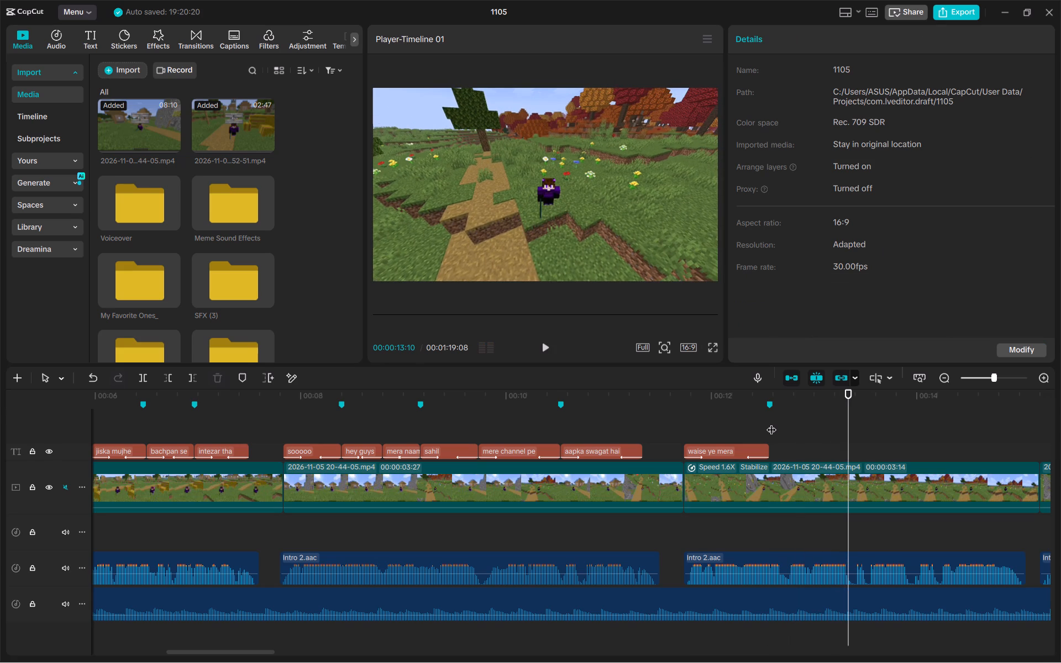
pyautogui.press('space')
pyautogui.press('space')
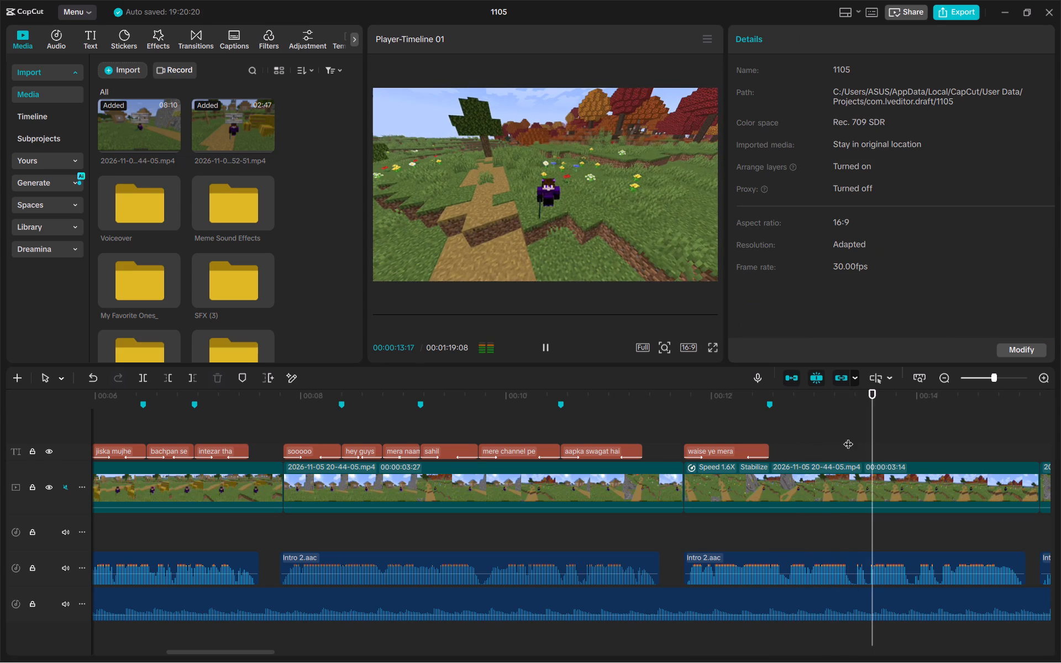
pyautogui.doubleClick(849, 437)
pyautogui.press('space')
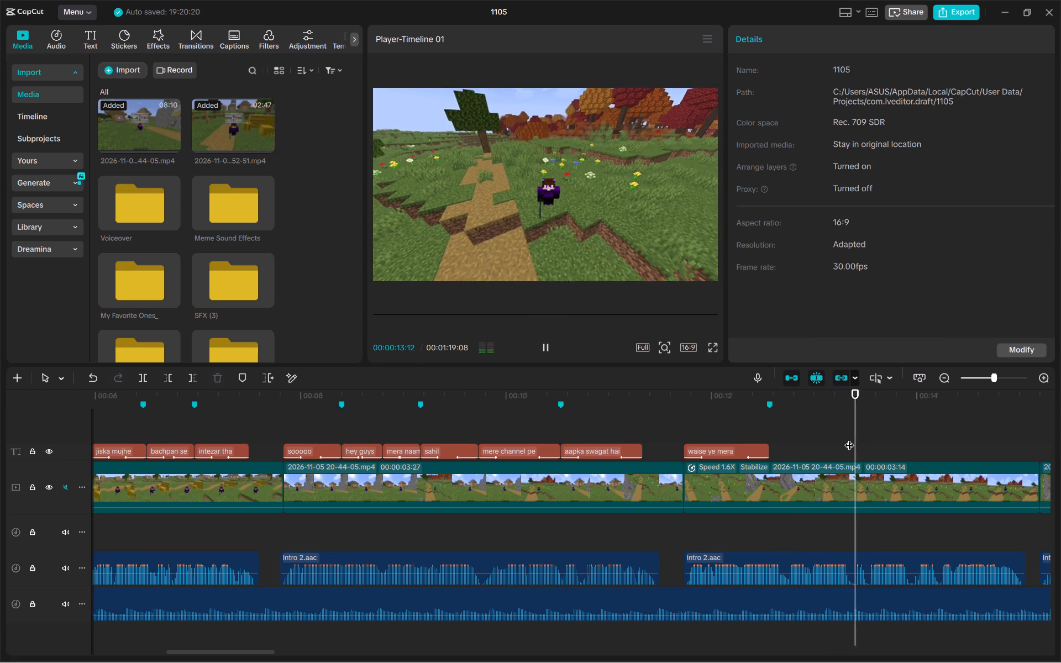
pyautogui.click(852, 435)
pyautogui.click(852, 435)
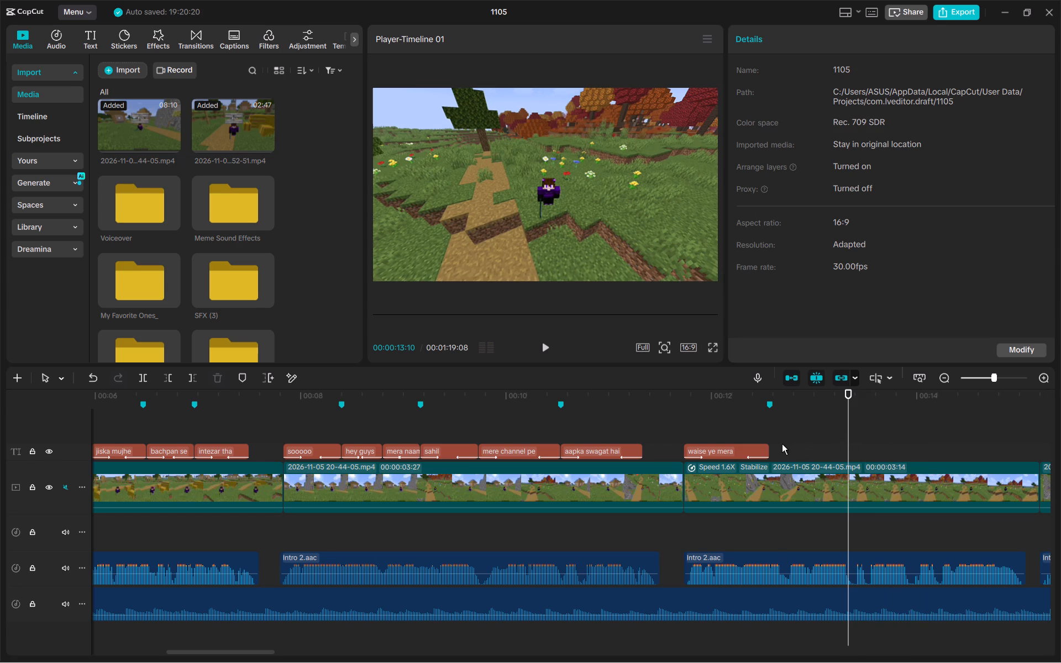
pyautogui.press('m')
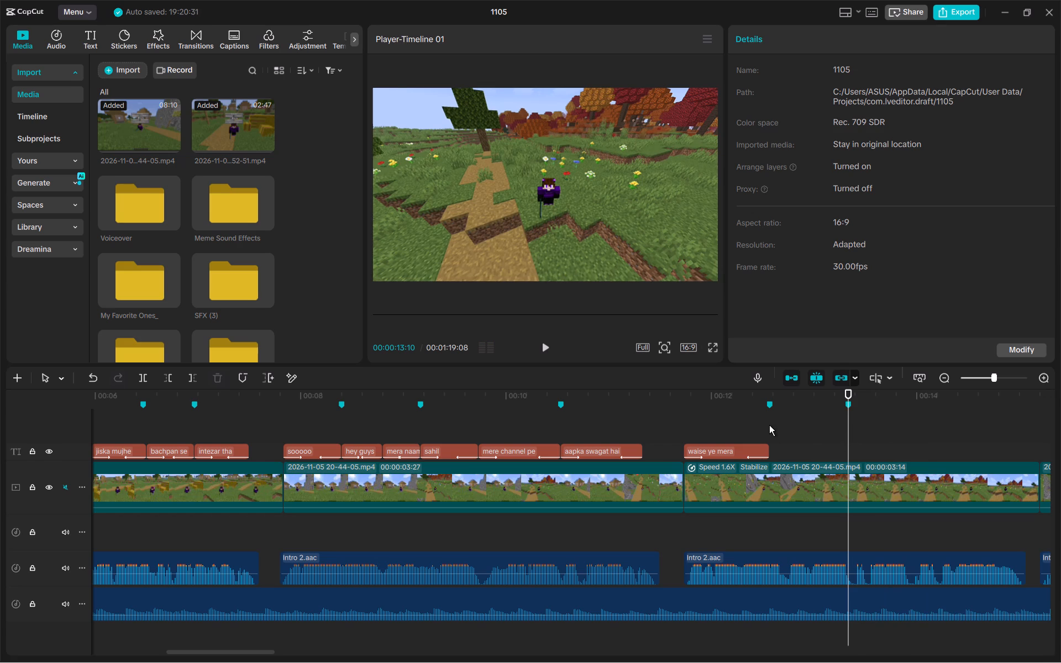
# Paste the copied caption at the 00:00:12:17 marker and change its text to "first video hai".
pyautogui.click(769, 425)
pyautogui.hotkey('ctrl', 'v')
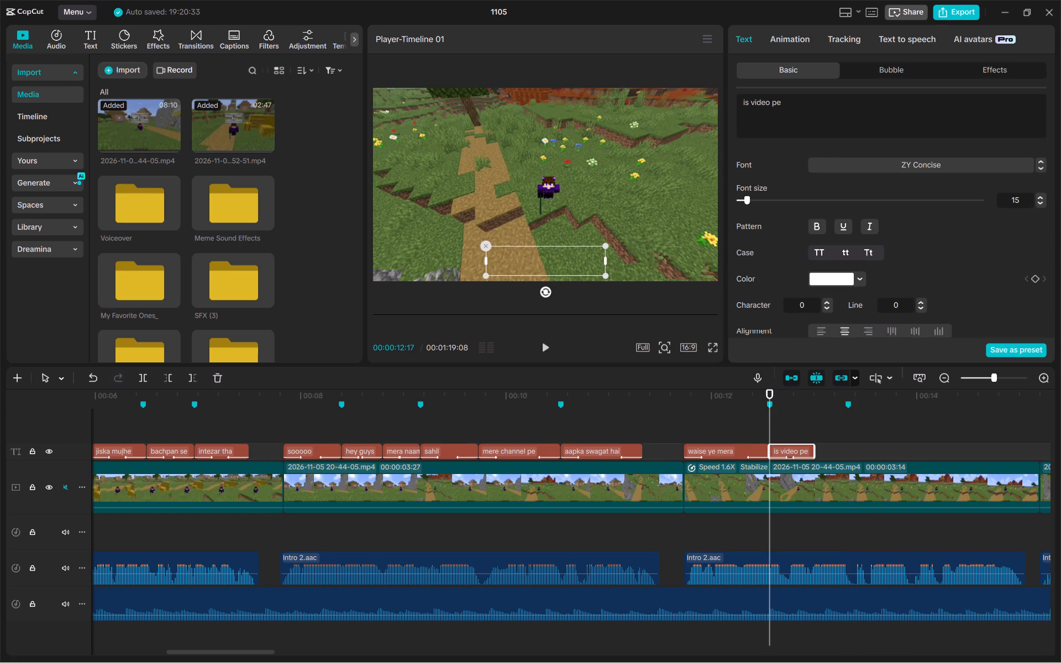
pyautogui.moveTo(802, 109); pyautogui.dragTo(660, 87)
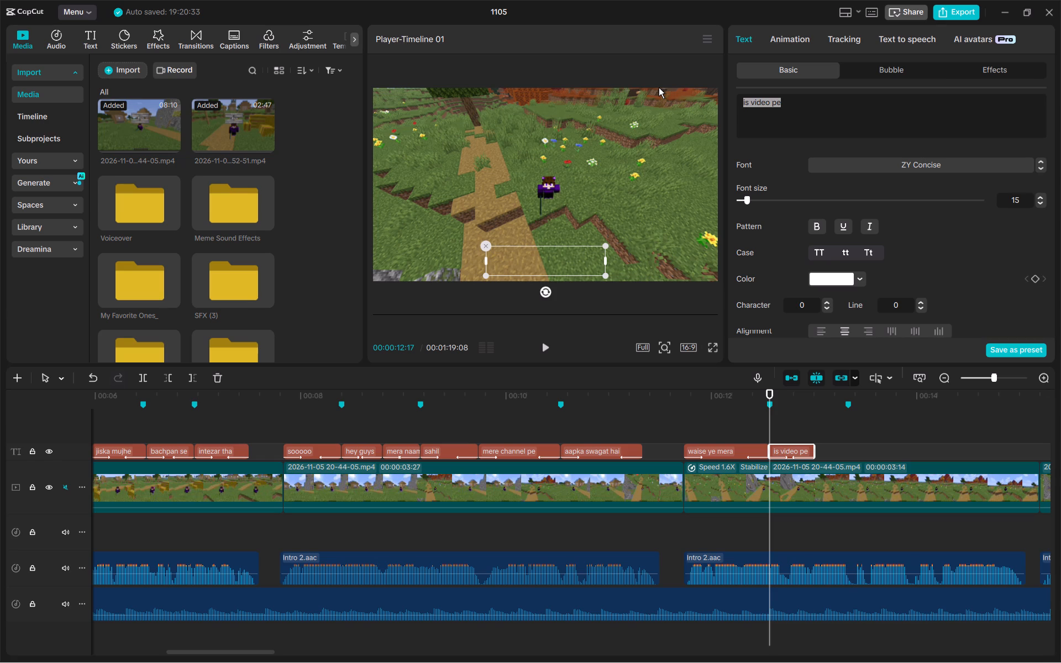
pyautogui.write('first video hai')
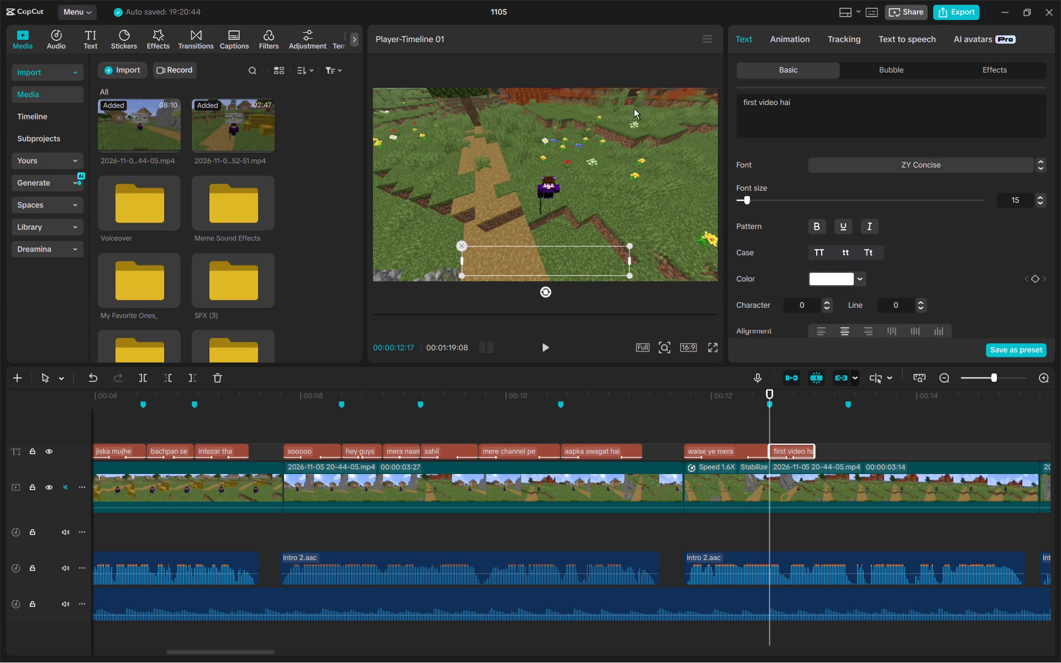
# Set the "first video hai" caption's colour to 00FF96 and replay the surrounding passage to check it.
pyautogui.click(861, 278)
pyautogui.moveTo(849, 396); pyautogui.dragTo(860, 400)
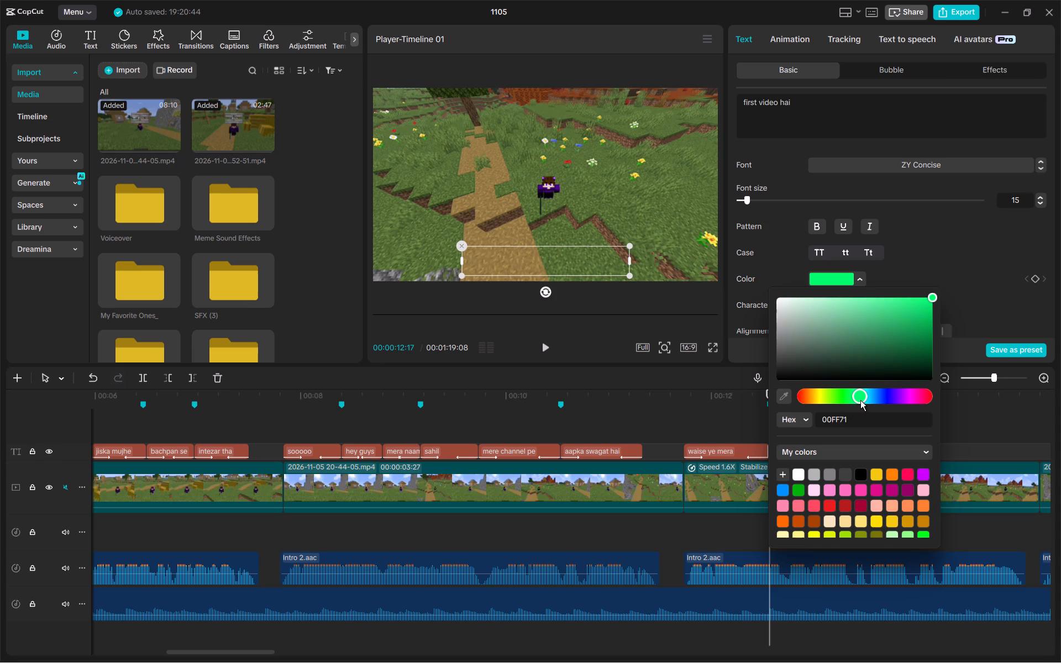
pyautogui.moveTo(860, 400); pyautogui.dragTo(863, 402)
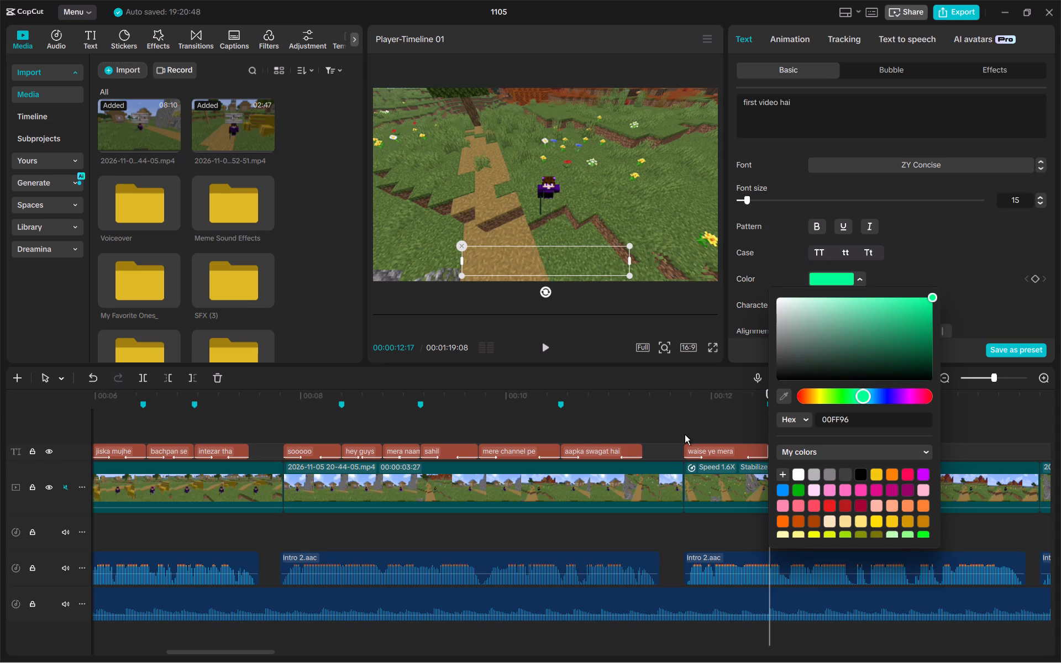
pyautogui.click(665, 406)
pyautogui.press('space')
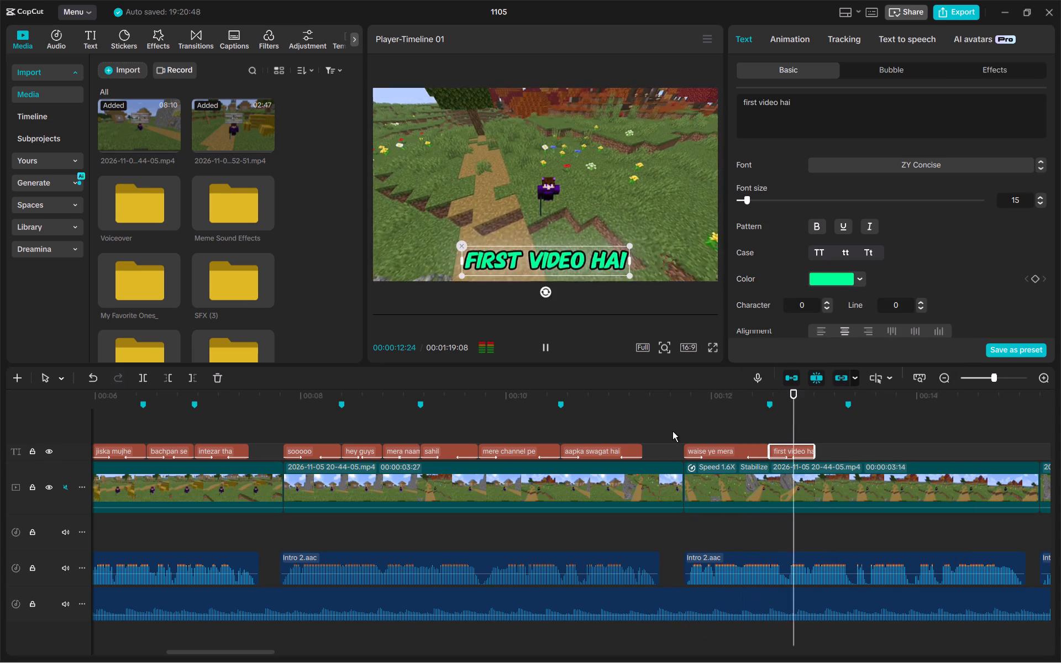
pyautogui.press('space')
pyautogui.click(649, 424)
pyautogui.moveTo(649, 424); pyautogui.dragTo(606, 433)
pyautogui.press('space')
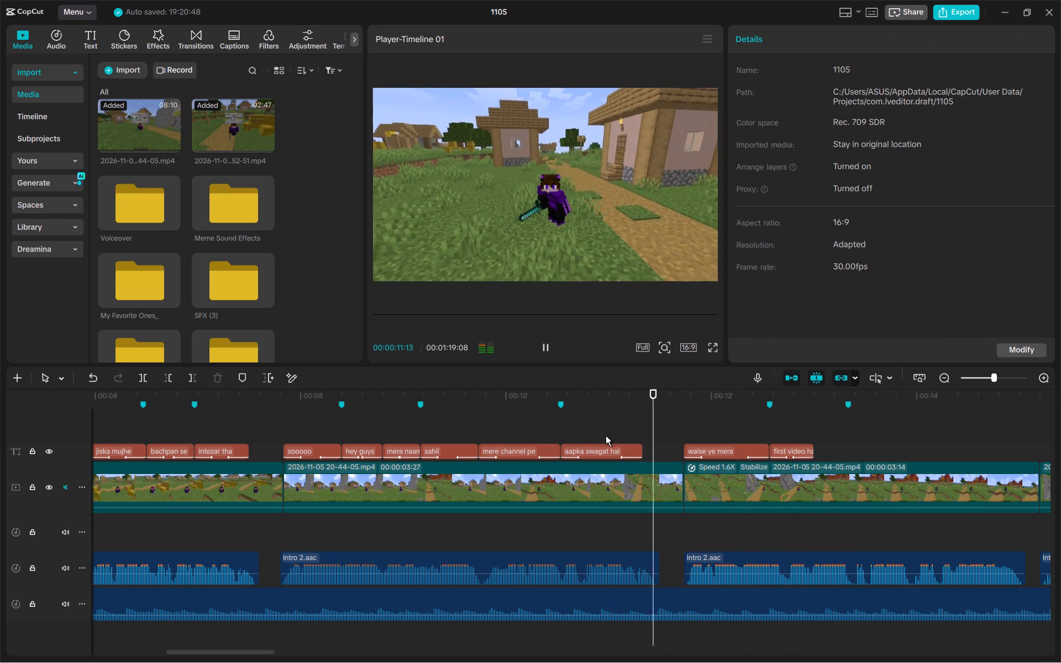
pyautogui.press('space')
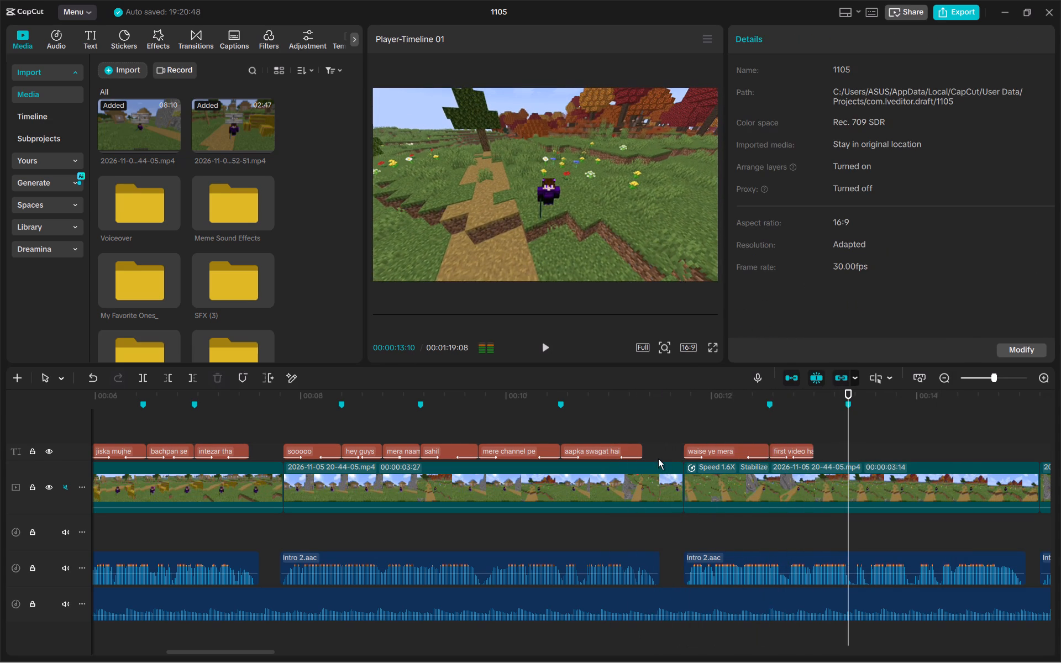
# Set the "waise ye mera" caption's in animation to 0.3s and its Slide Down out animation to 0.4s, and replay it.
pyautogui.click(688, 457)
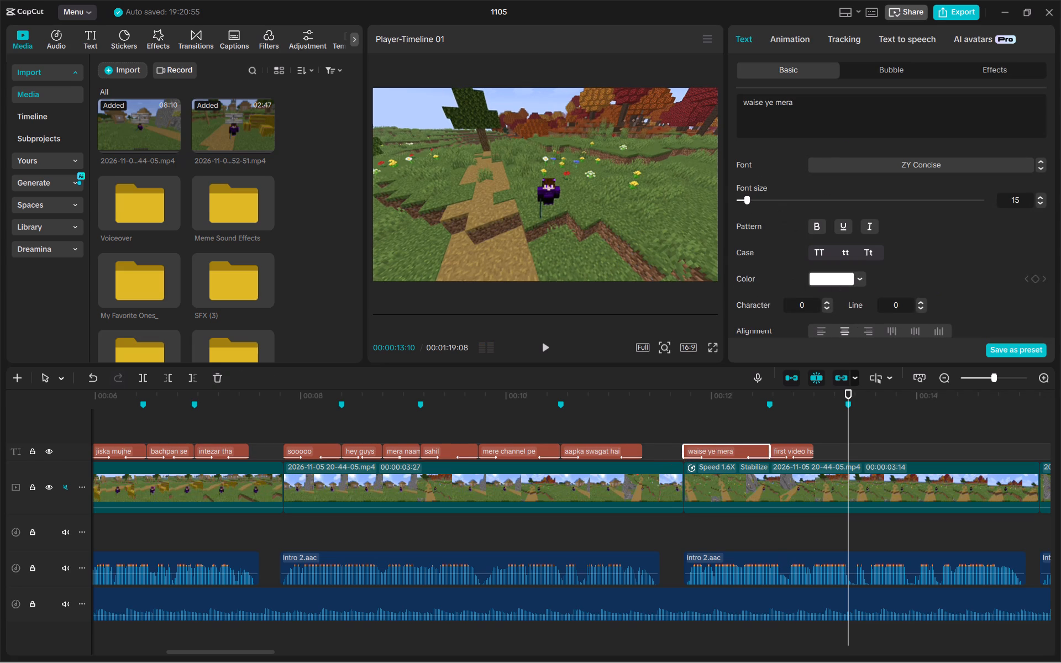
pyautogui.click(806, 39)
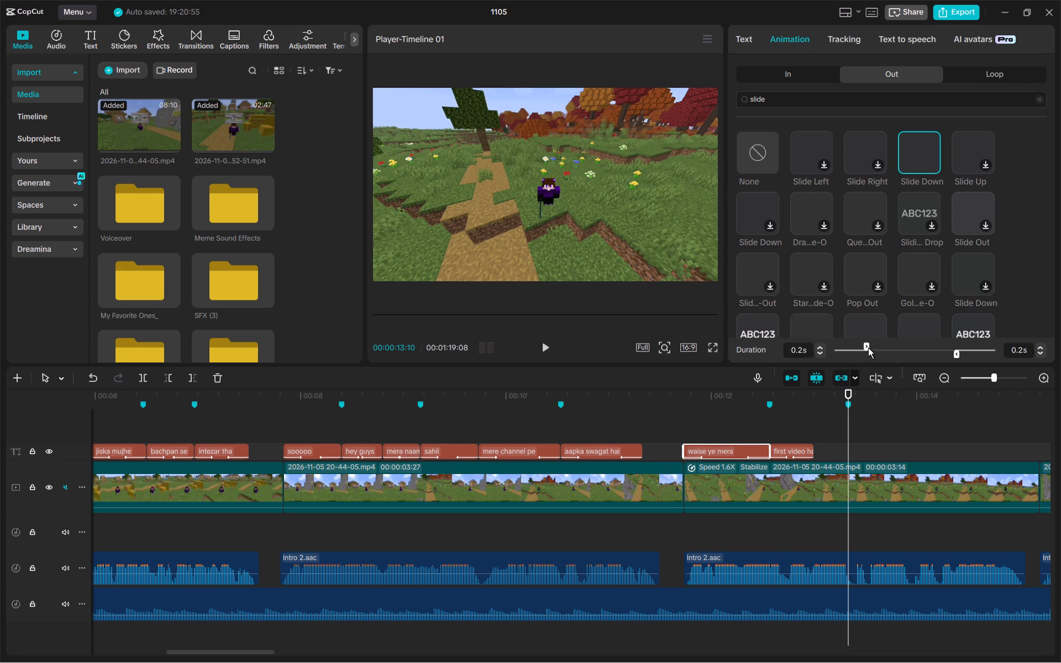
pyautogui.moveTo(868, 348); pyautogui.dragTo(884, 353)
pyautogui.moveTo(953, 358); pyautogui.dragTo(915, 356)
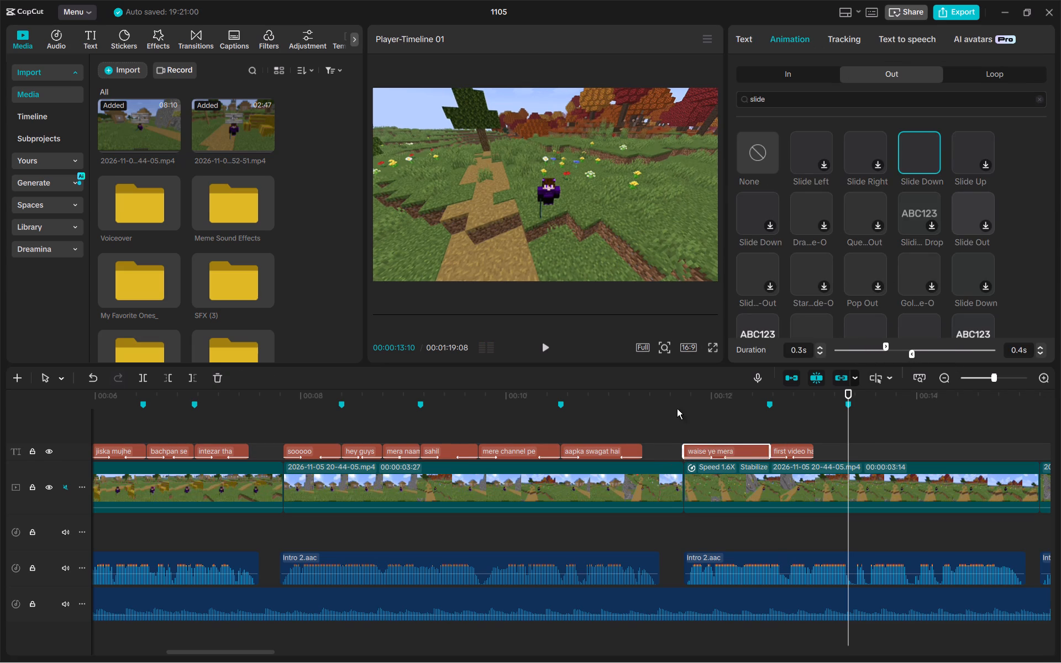
pyautogui.click(669, 412)
pyautogui.press('space')
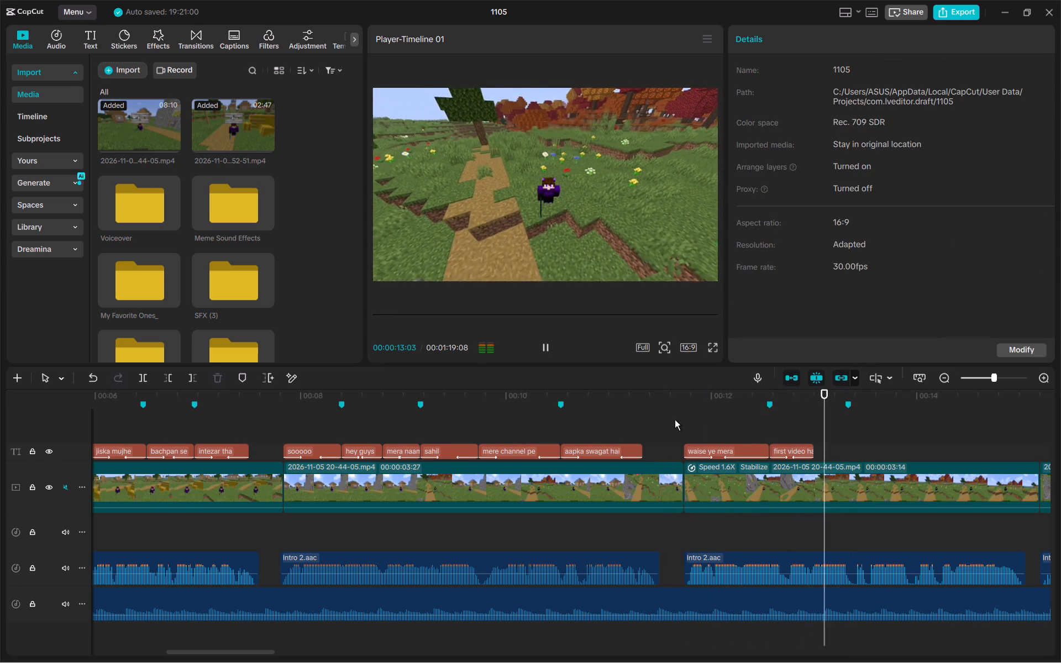
pyautogui.press('space')
pyautogui.click(755, 417)
pyautogui.press('space')
pyautogui.press('space')
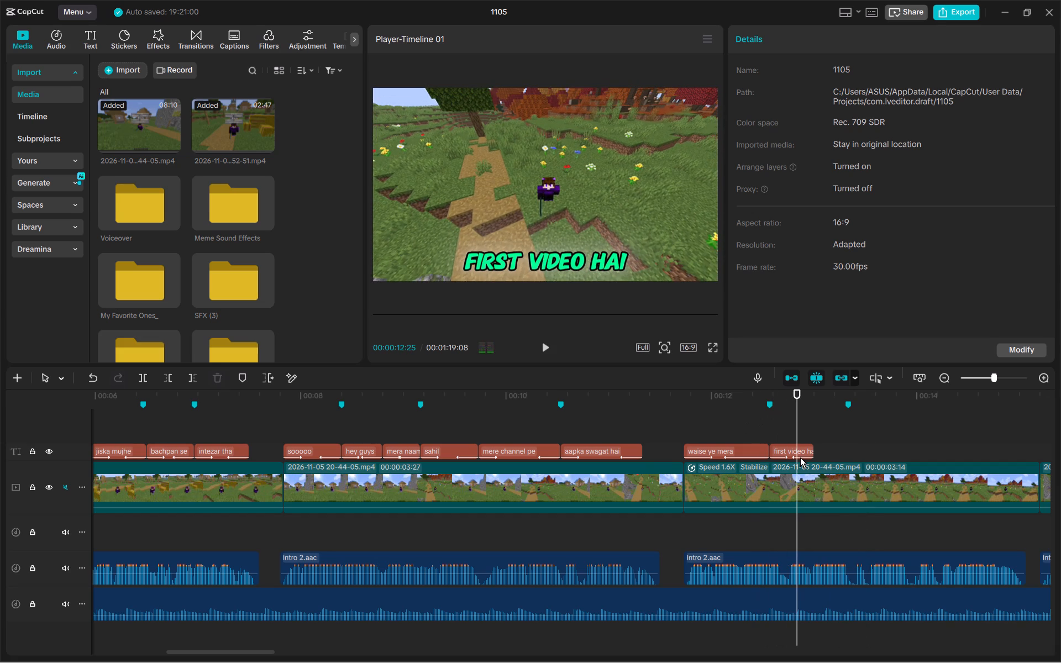
# Slightly lengthen the Slide Down out animation of the "first video hai" caption and replay from "waise ye mera".
pyautogui.click(794, 448)
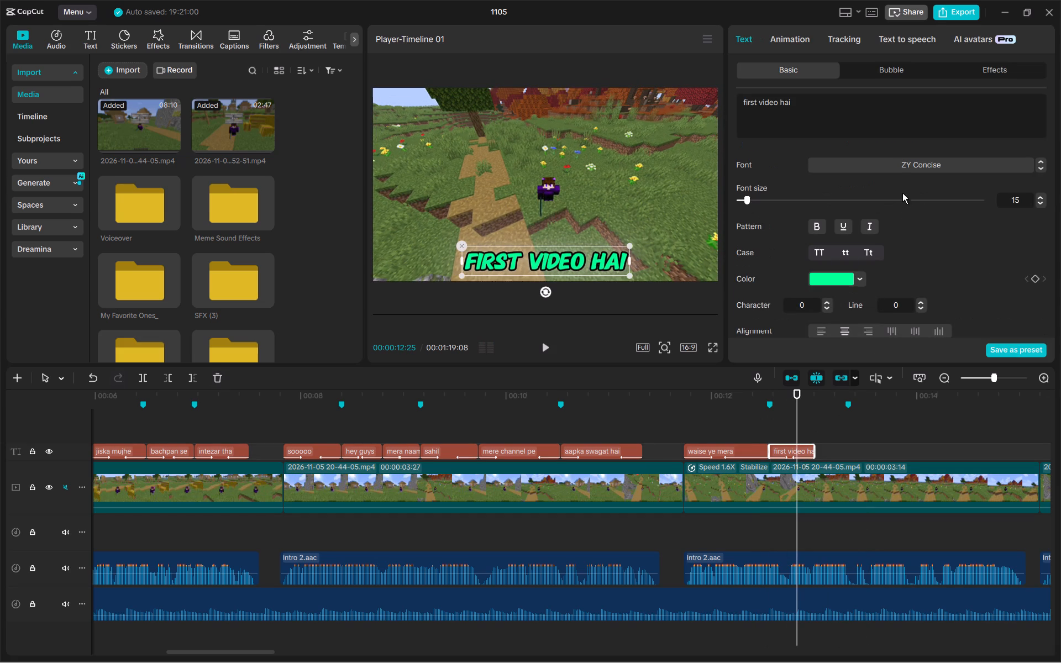
pyautogui.click(793, 30)
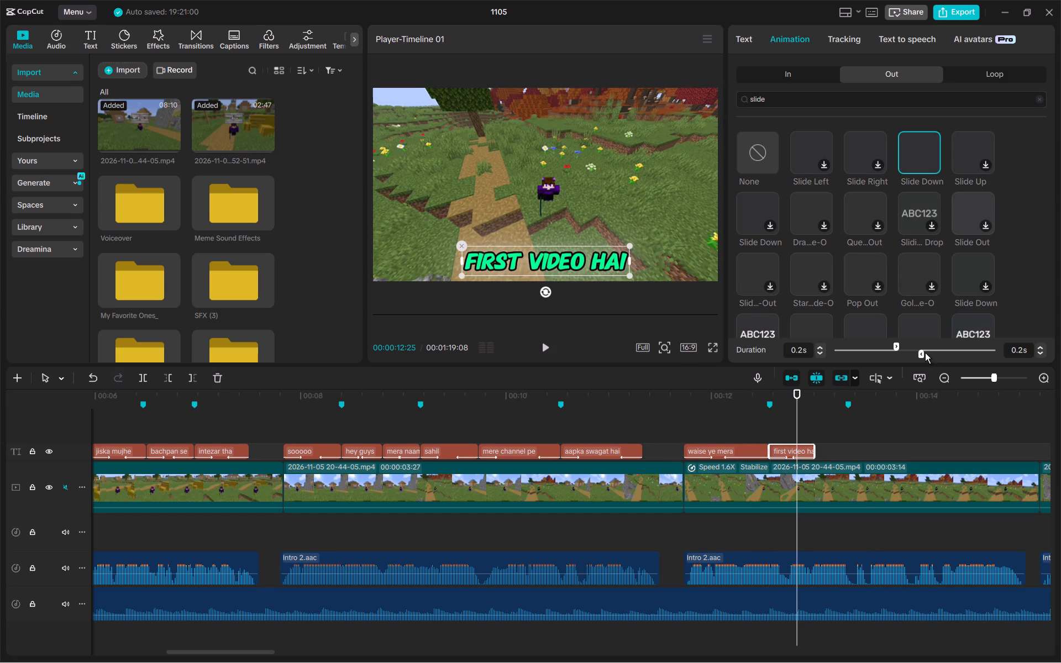
pyautogui.moveTo(924, 352); pyautogui.dragTo(912, 357)
pyautogui.click(688, 433)
pyautogui.press('space')
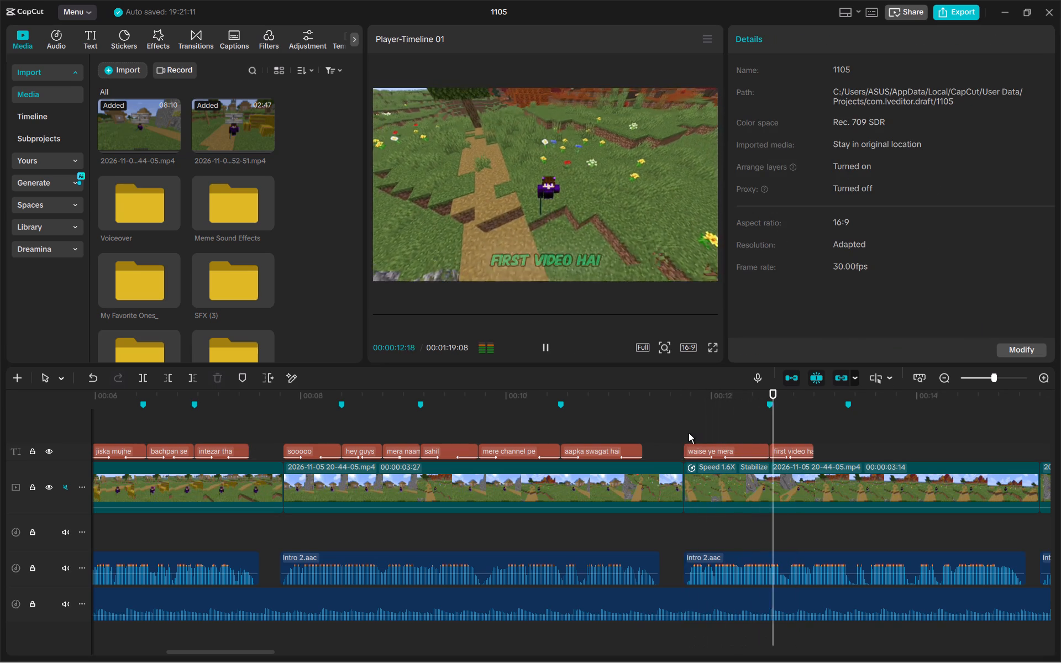
pyautogui.press('space')
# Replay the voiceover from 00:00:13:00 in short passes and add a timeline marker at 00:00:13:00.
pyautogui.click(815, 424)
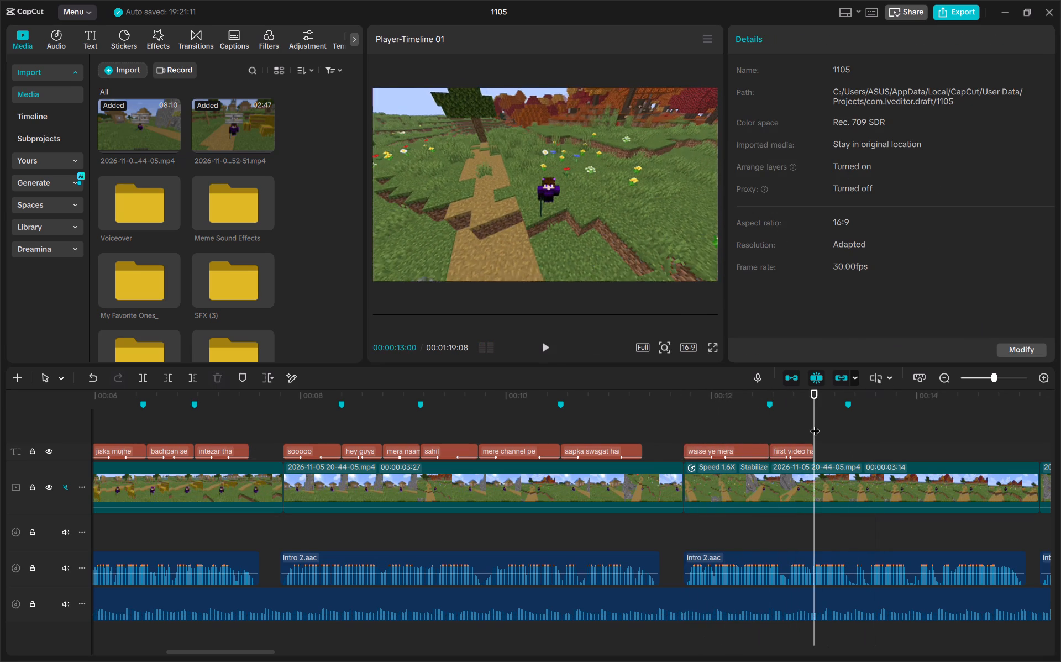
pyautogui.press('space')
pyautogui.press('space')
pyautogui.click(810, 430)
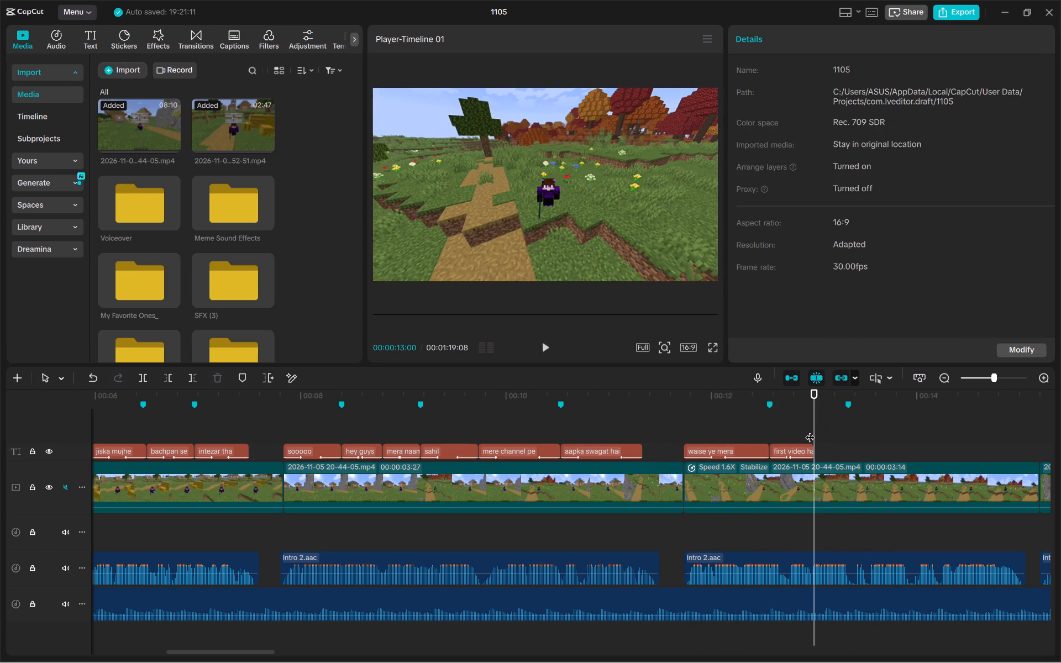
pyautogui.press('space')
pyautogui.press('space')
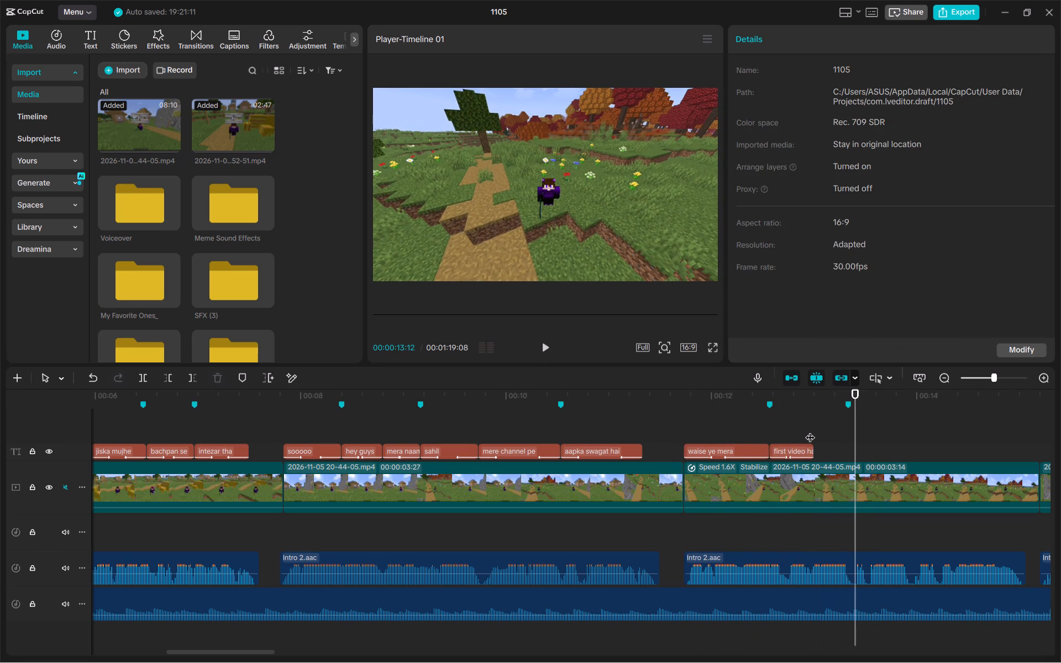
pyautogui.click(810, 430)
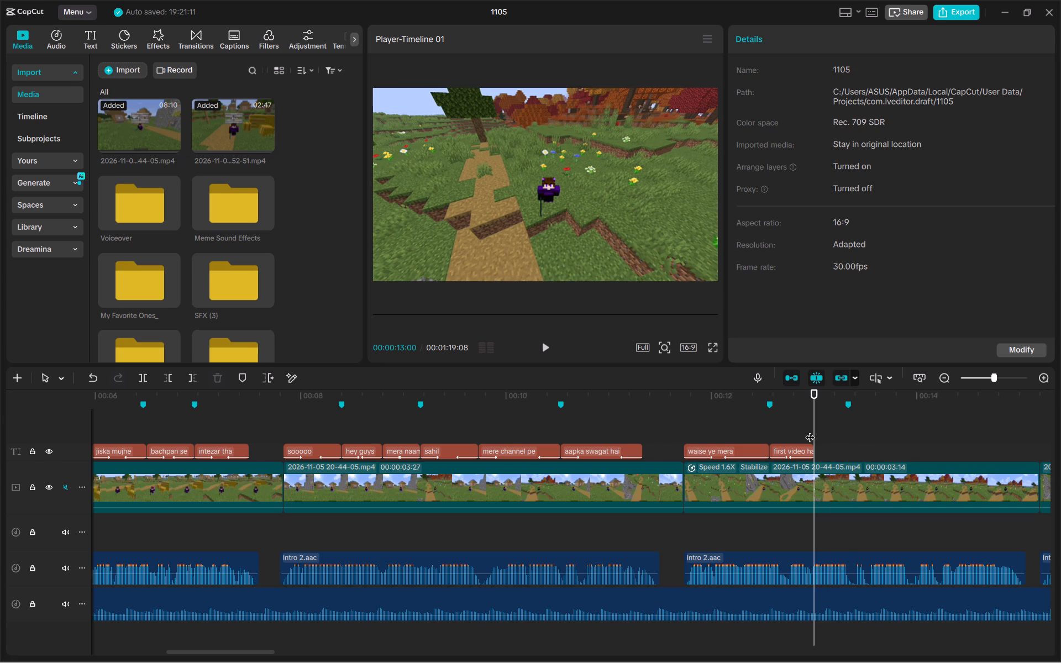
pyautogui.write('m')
# Replay the voiceover around the 00:00:13:00 and 00:00:13:10 markers in short passes to check where the phrase ends.
pyautogui.press('space')
pyautogui.press('space')
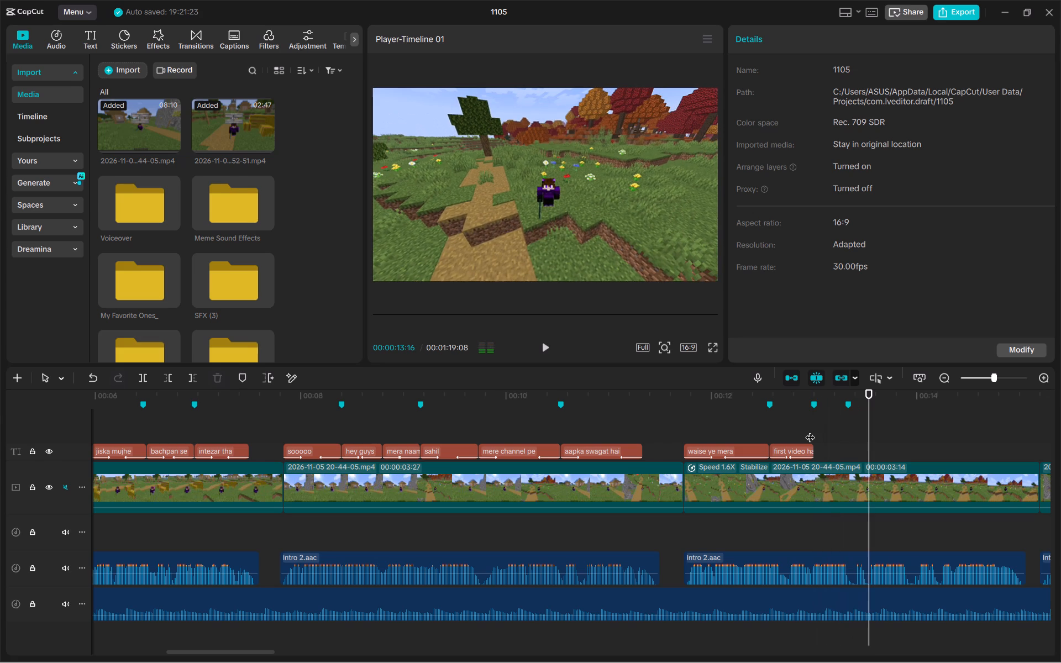
pyautogui.click(848, 404)
pyautogui.press('space')
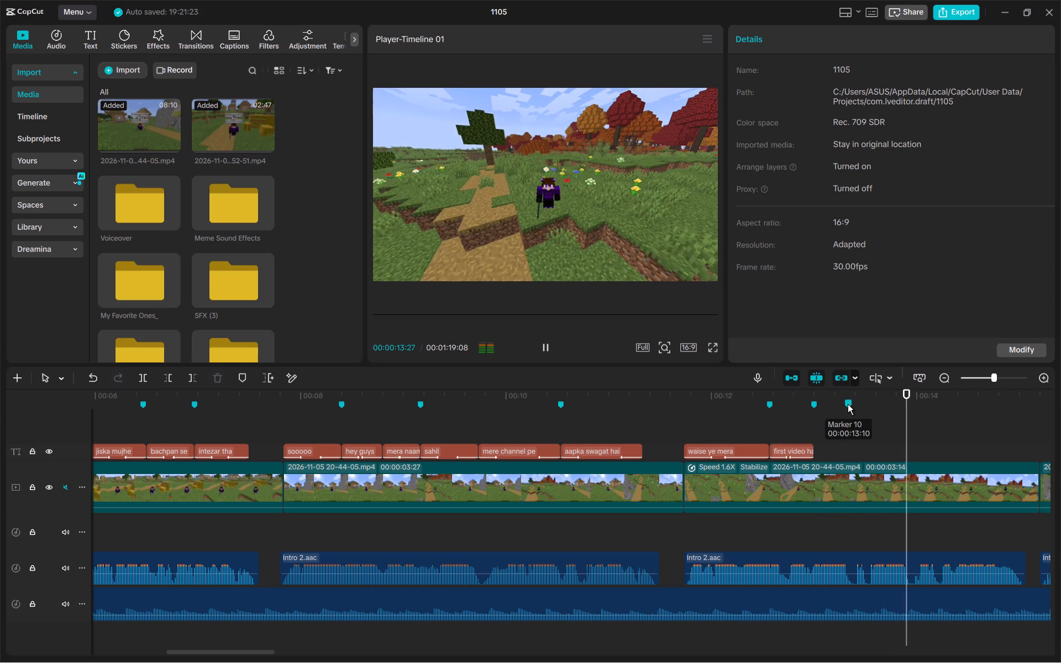
pyautogui.press('space')
pyautogui.press('space')
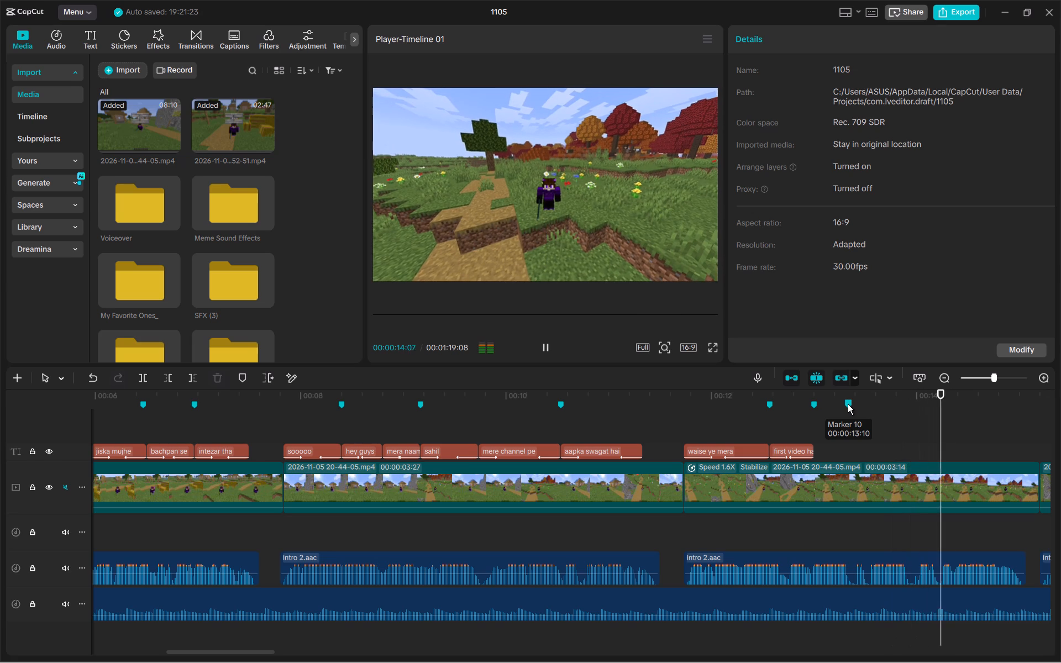
pyautogui.press('space')
pyautogui.click(849, 406)
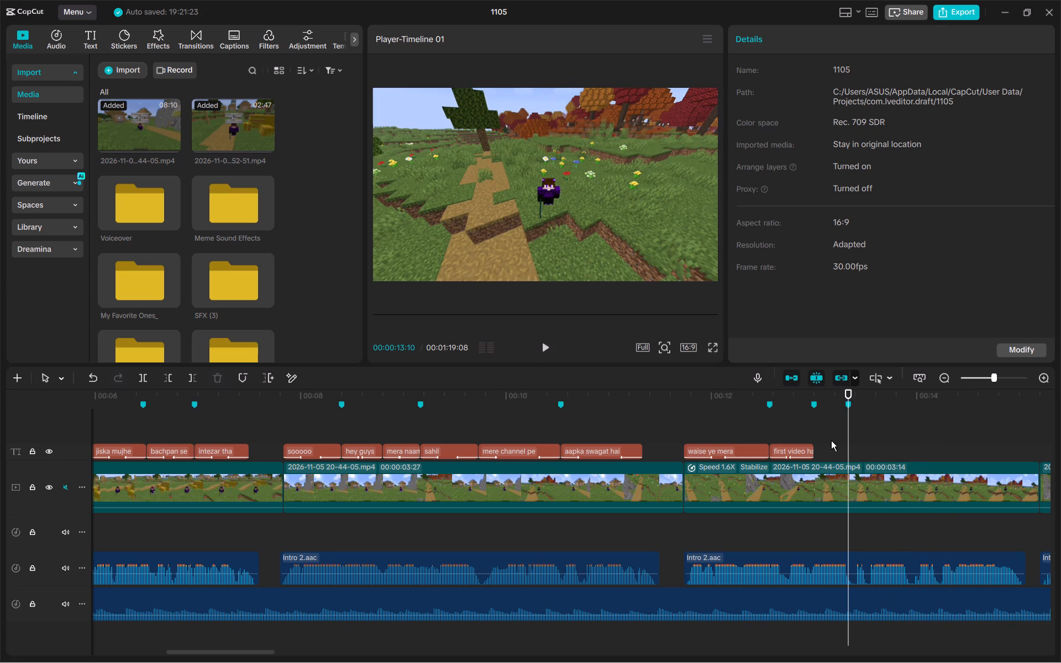
pyautogui.click(680, 417)
pyautogui.press('space')
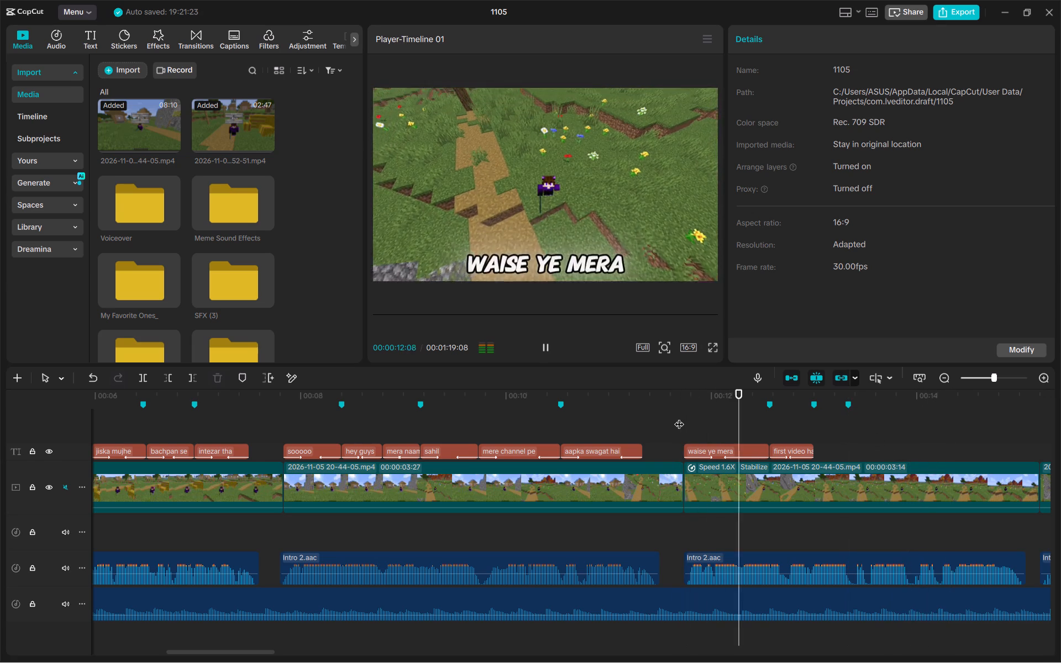
pyautogui.press('space')
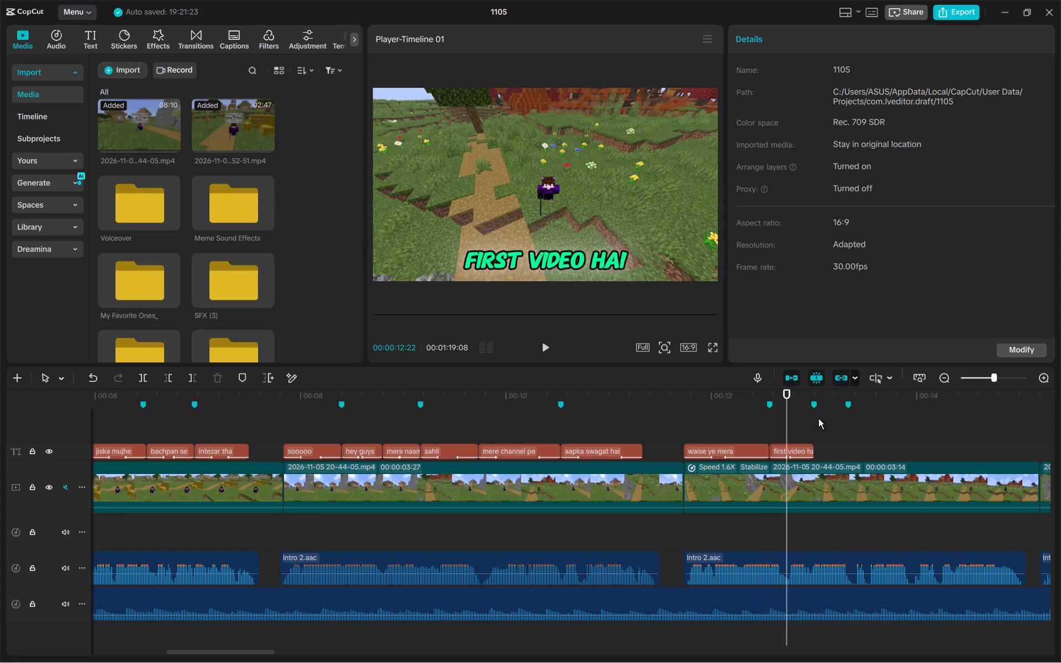
pyautogui.click(773, 430)
pyautogui.press('space')
pyautogui.press('space')
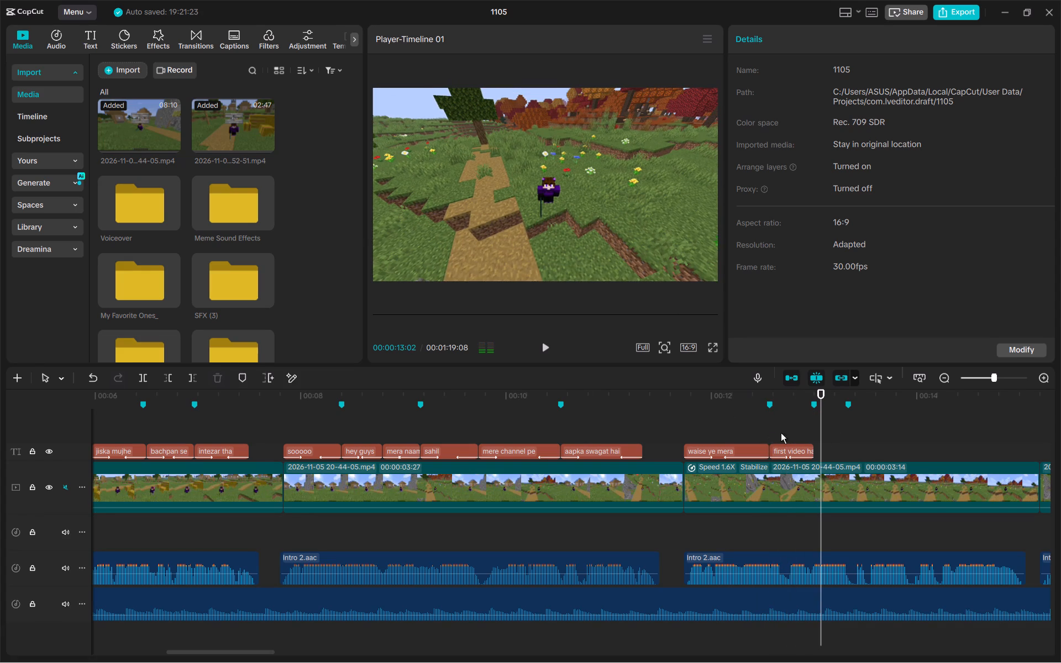
pyautogui.click(812, 428)
pyautogui.press('space')
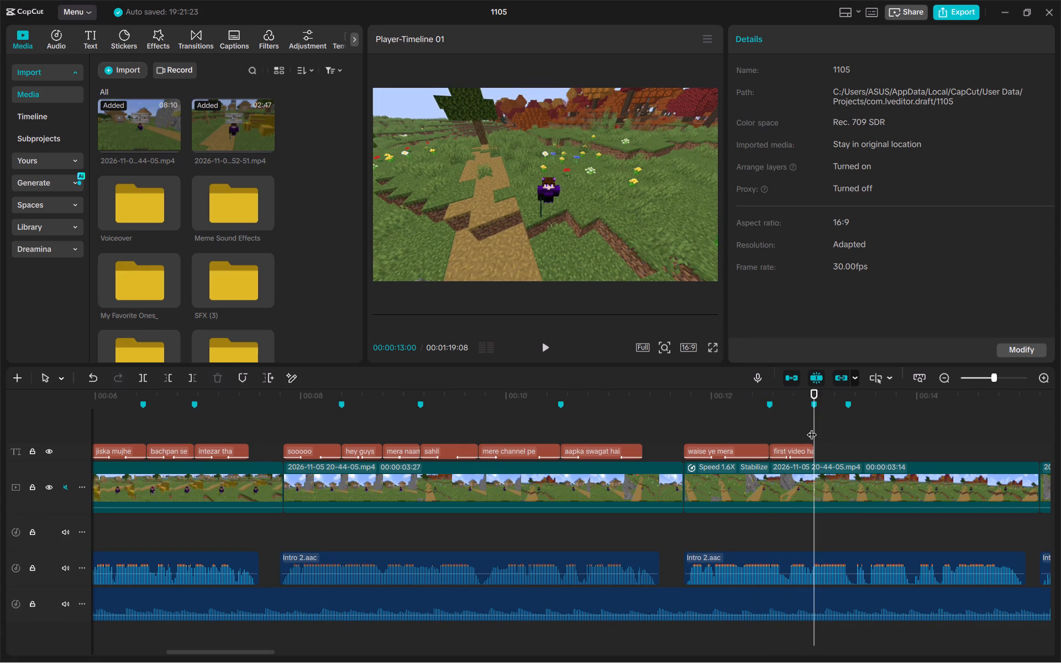
pyautogui.press('space')
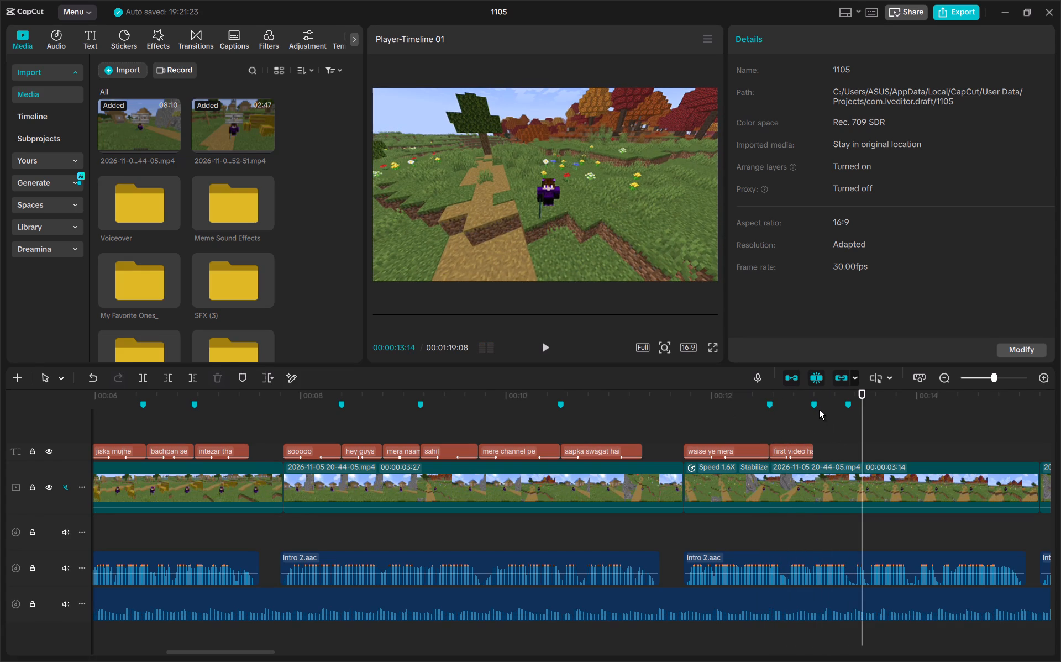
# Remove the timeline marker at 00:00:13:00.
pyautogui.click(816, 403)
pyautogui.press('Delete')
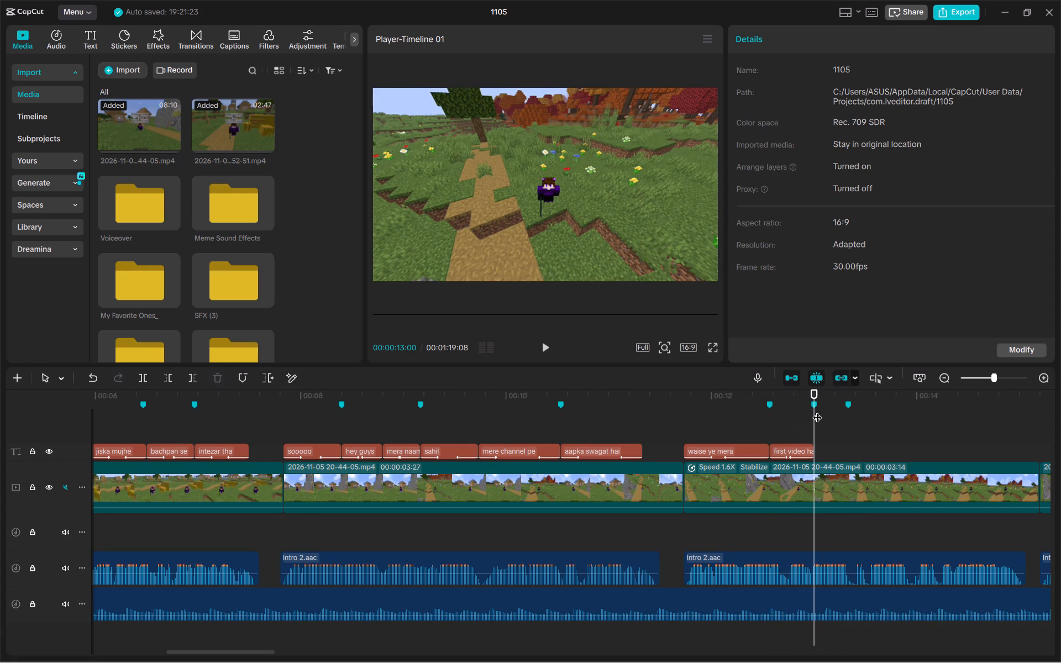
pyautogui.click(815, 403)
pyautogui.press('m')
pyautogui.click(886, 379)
# Extend the end of the "first video hai" caption to the 00:00:13:10 marker and replay to check its timing.
pyautogui.click(786, 425)
pyautogui.press('space')
pyautogui.press('space')
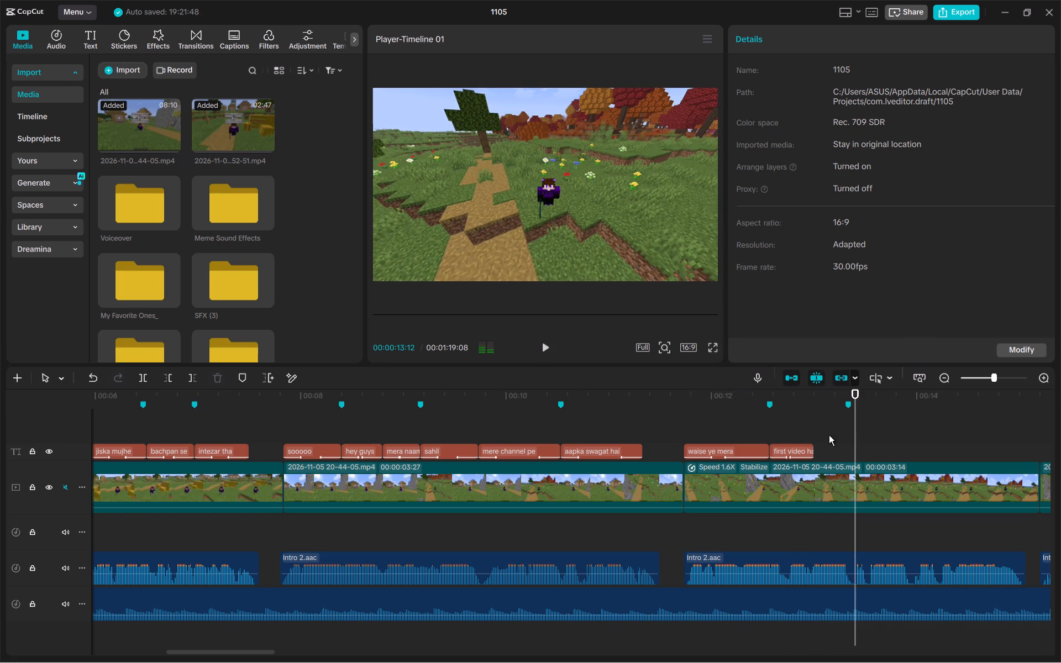
pyautogui.click(810, 448)
pyautogui.moveTo(812, 449); pyautogui.dragTo(846, 459)
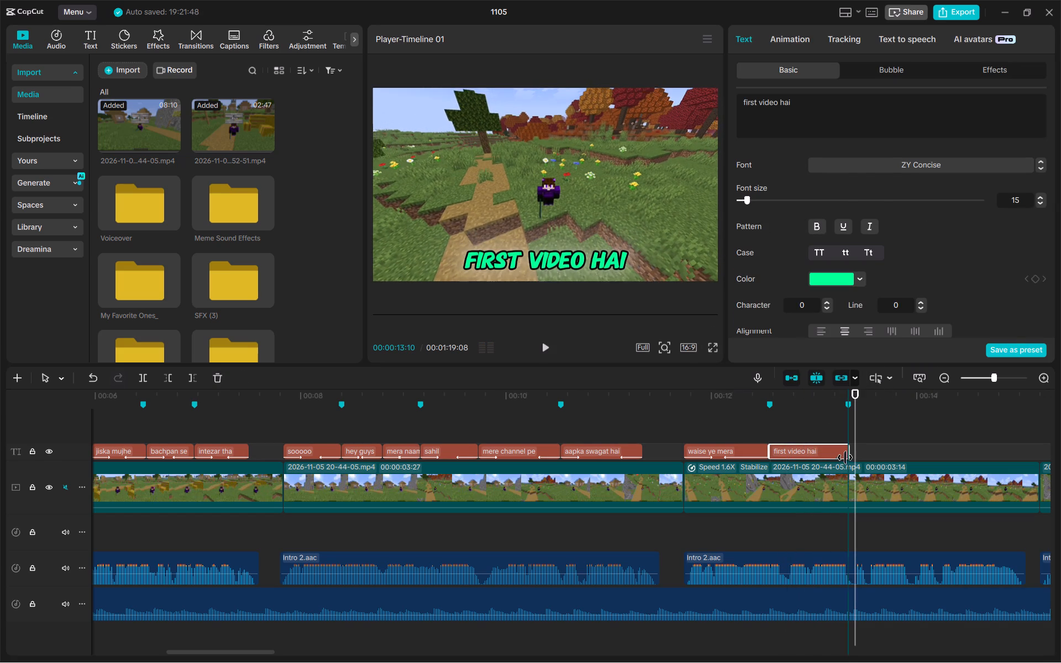
pyautogui.click(827, 423)
pyautogui.press('space')
pyautogui.press('space')
pyautogui.click(845, 428)
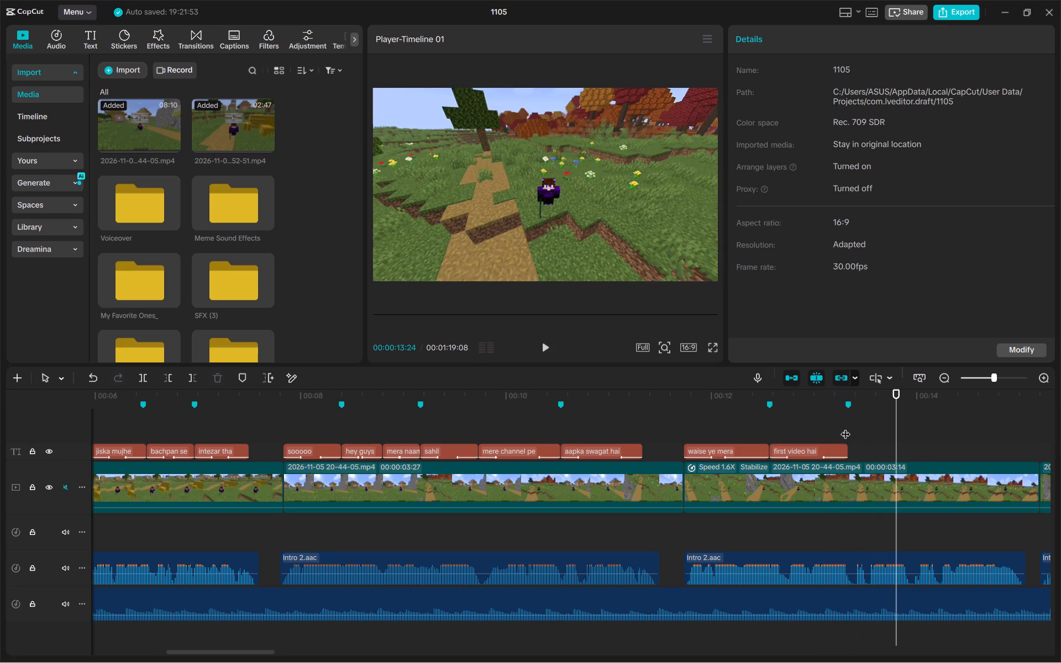
# Replay the "first video hai" caption and set both its In and Out animation durations to 0.3 s.
pyautogui.click(762, 425)
pyautogui.press('space')
pyautogui.press('space')
pyautogui.click(806, 452)
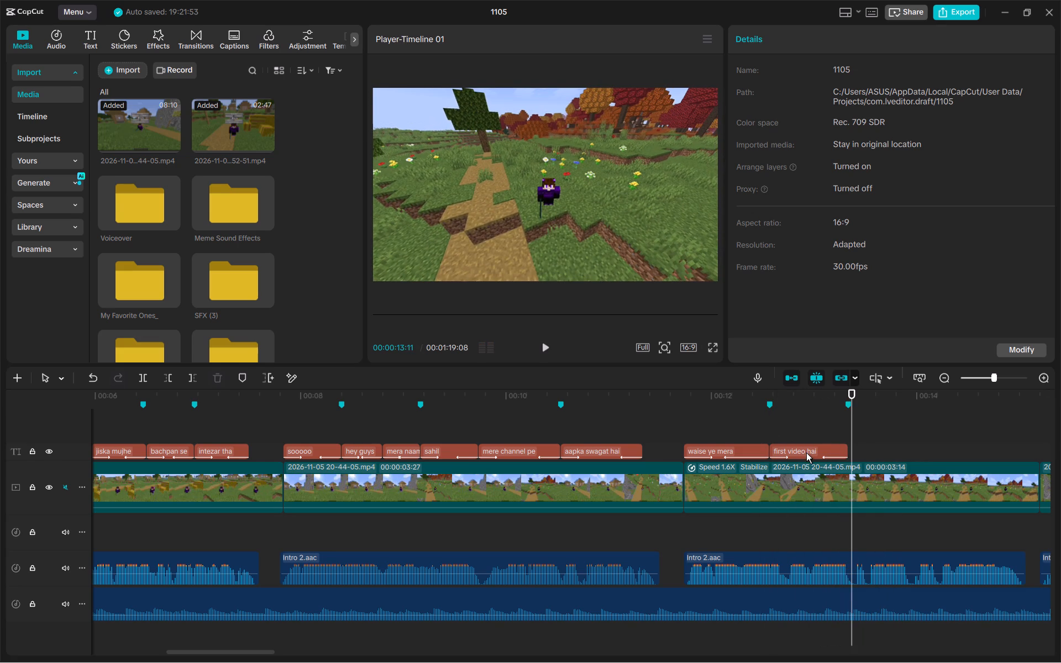
pyautogui.click(794, 462)
pyautogui.click(795, 454)
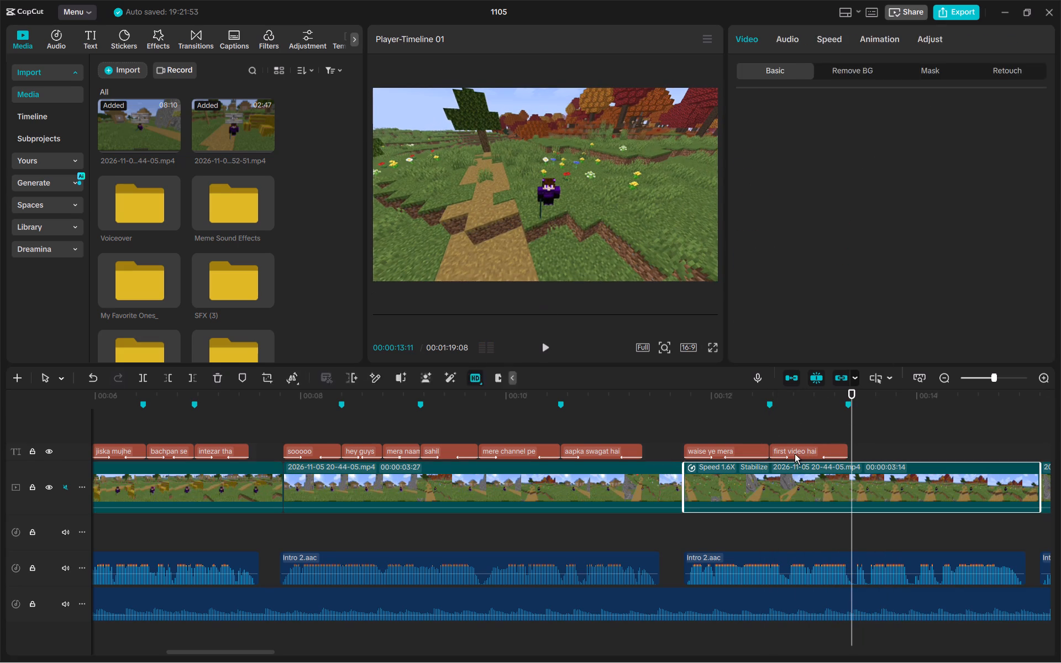
pyautogui.click(796, 44)
pyautogui.moveTo(871, 346); pyautogui.dragTo(888, 354)
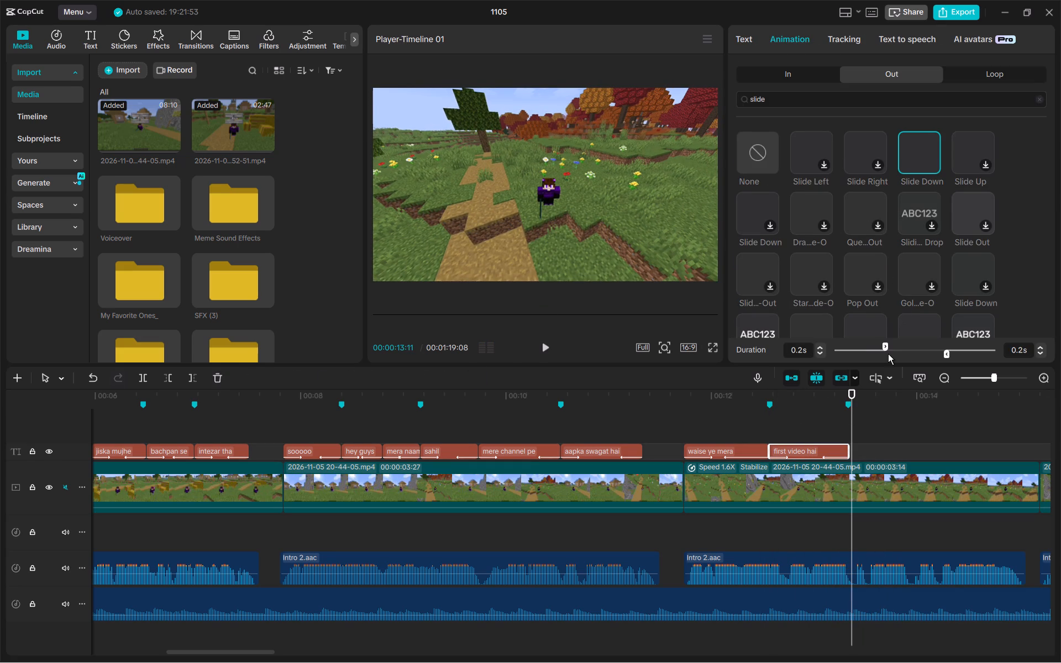
pyautogui.moveTo(888, 354); pyautogui.dragTo(887, 354)
pyautogui.moveTo(949, 351); pyautogui.dragTo(942, 351)
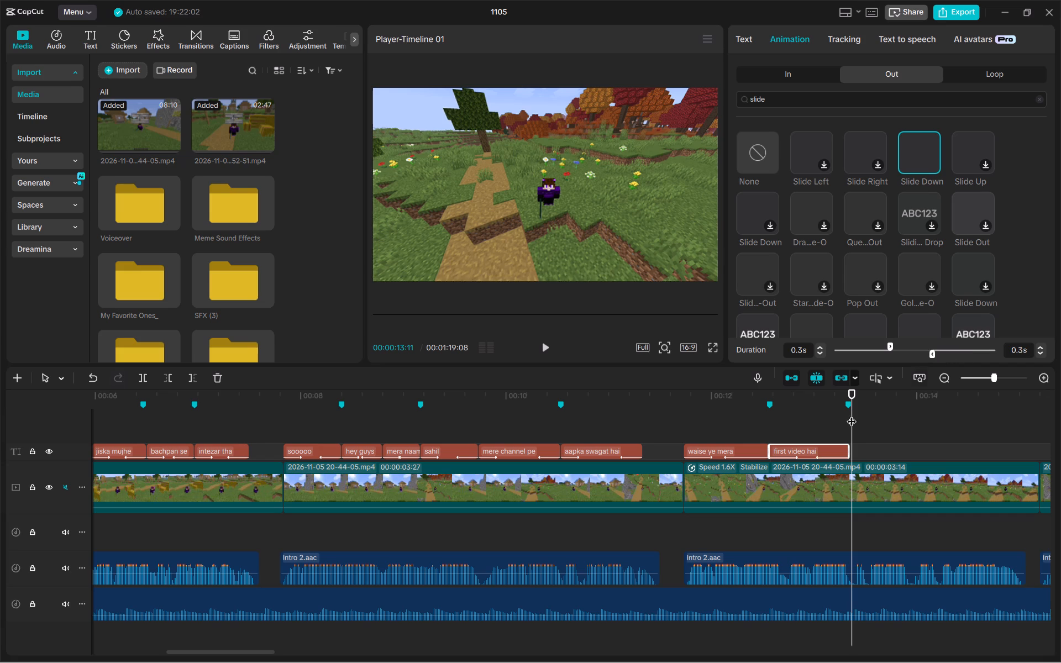
# Replay the voiceover after the "first video hai" caption and add a timeline marker at 00:00:13:28.
pyautogui.click(789, 419)
pyautogui.click(774, 419)
pyautogui.press('space')
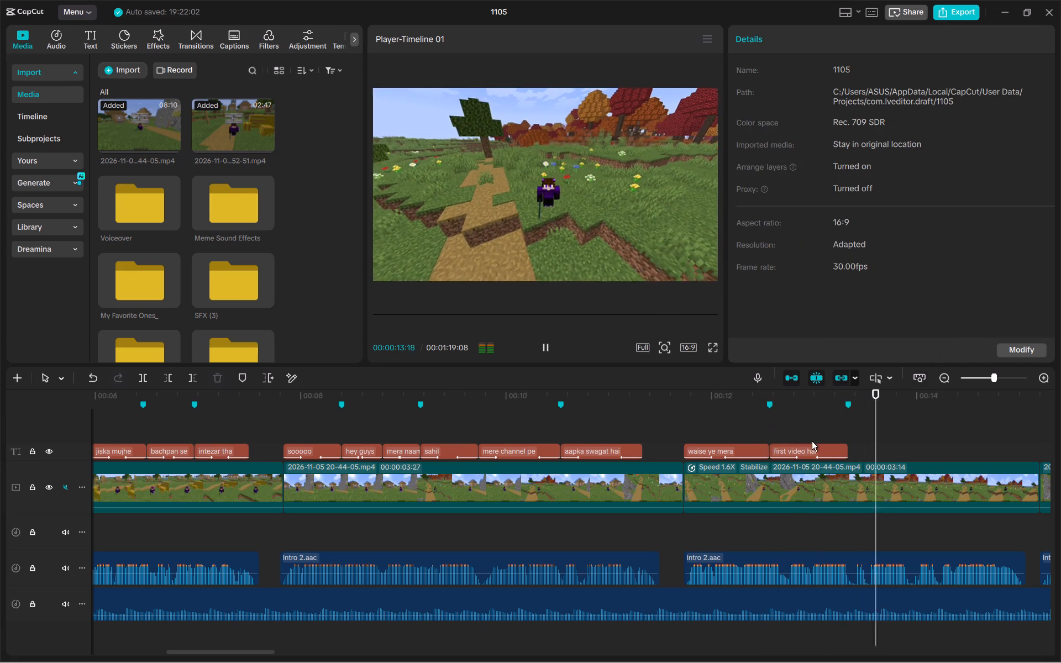
pyautogui.press('space')
pyautogui.click(848, 436)
pyautogui.press('space')
pyautogui.press('space')
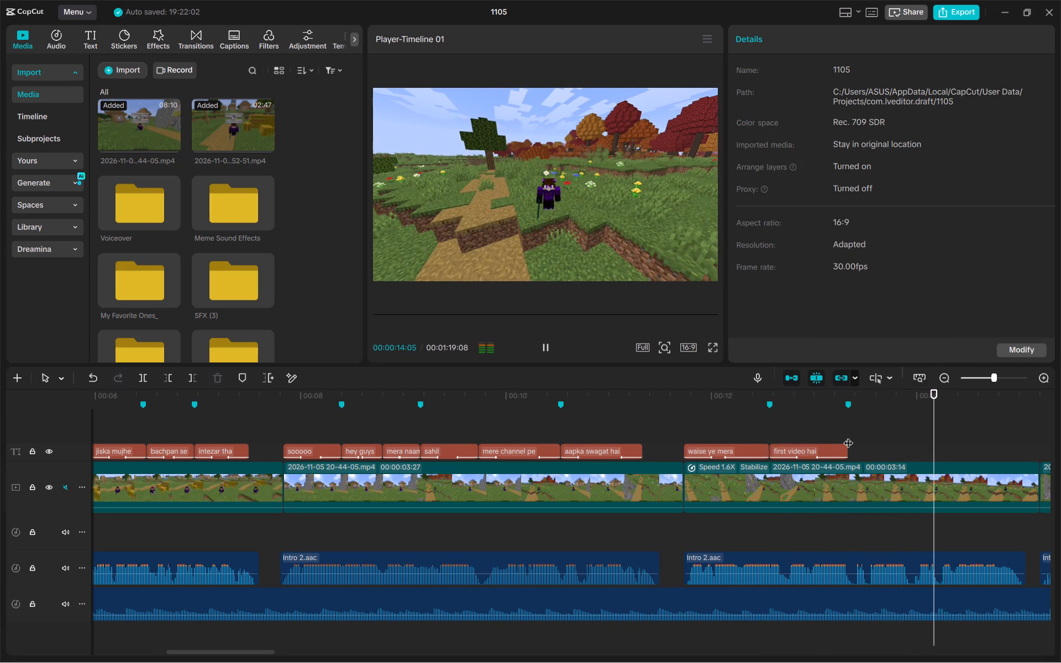
pyautogui.click(910, 428)
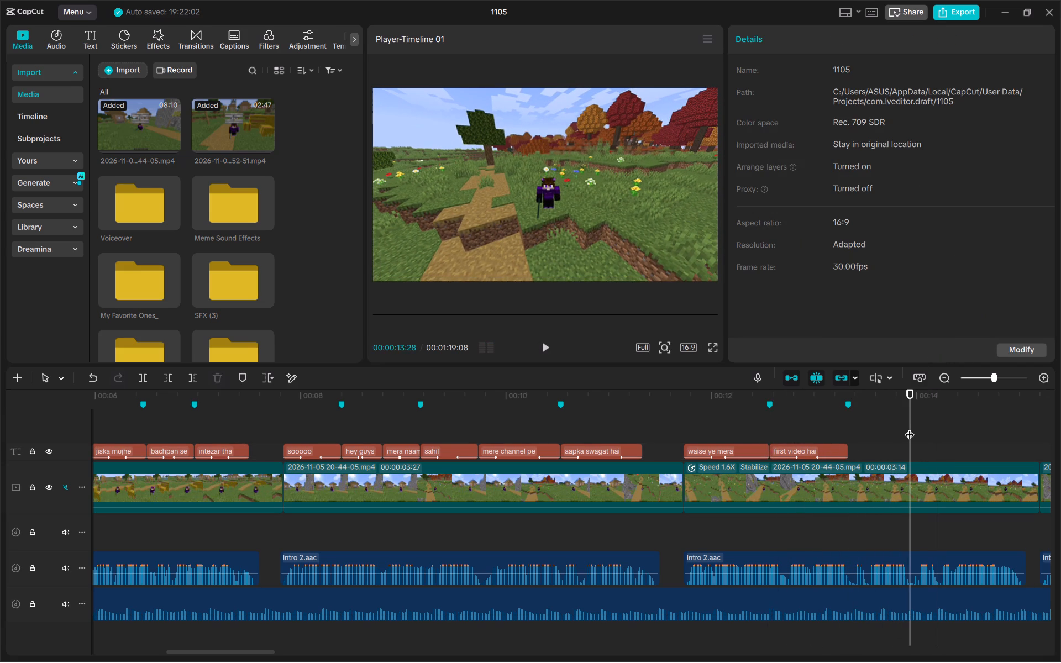
pyautogui.press('m')
# Replay the voiceover around the 00:00:13:28 marker in short passes to check where the phrase ends.
pyautogui.press('space')
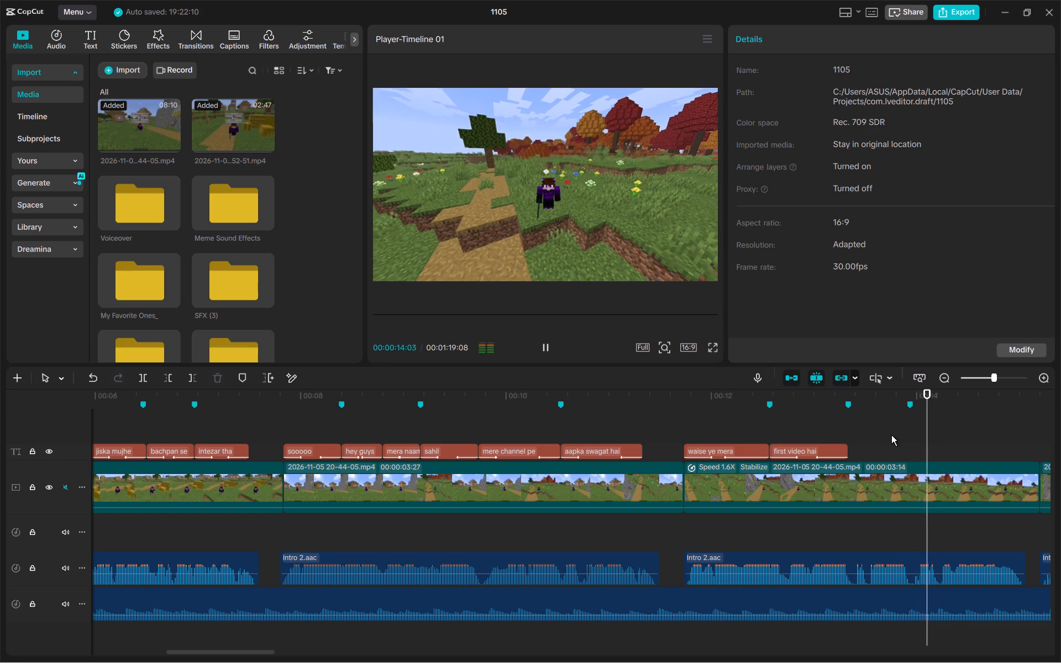
pyautogui.press('space')
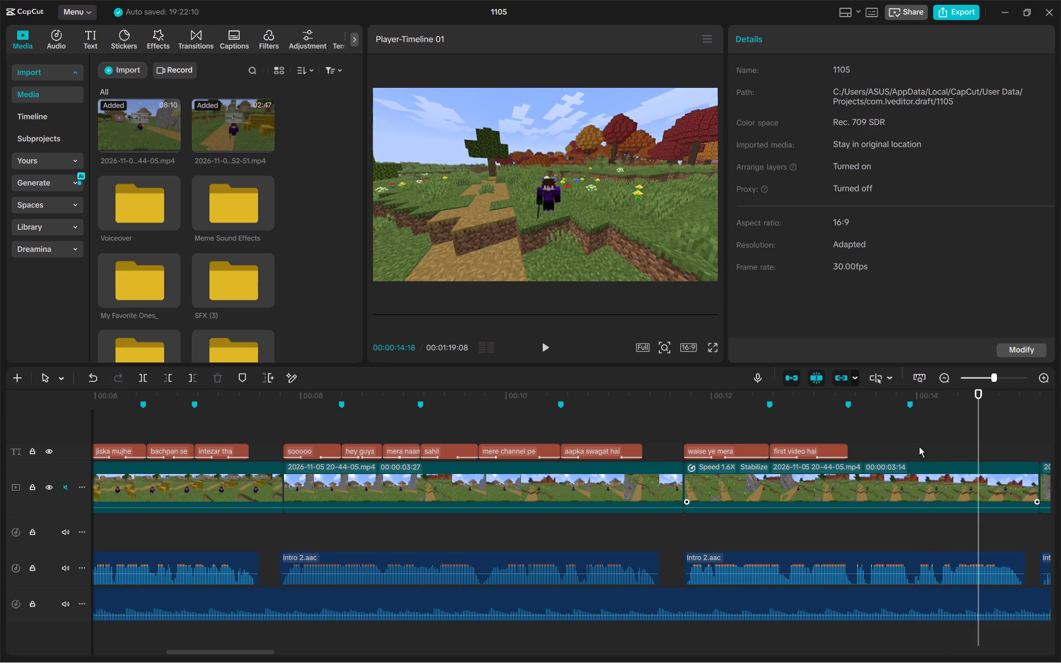
pyautogui.click(869, 428)
pyautogui.press('space')
pyautogui.press('space')
pyautogui.click(922, 439)
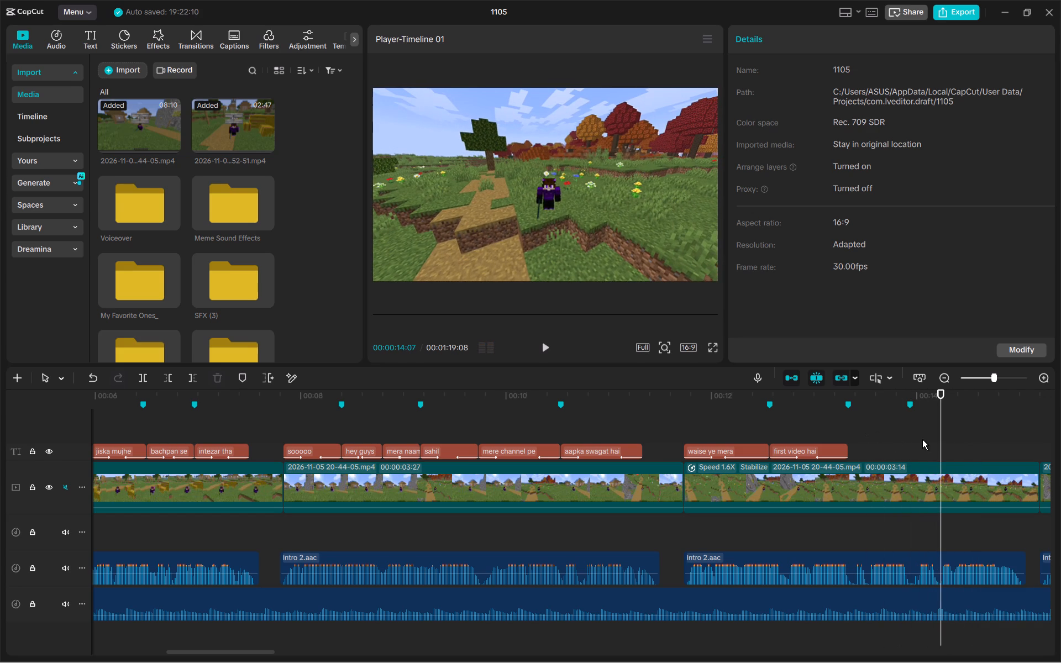
pyautogui.press('space')
pyautogui.click(922, 439)
pyautogui.moveTo(922, 439); pyautogui.dragTo(935, 443)
pyautogui.press('space')
pyautogui.click(935, 443)
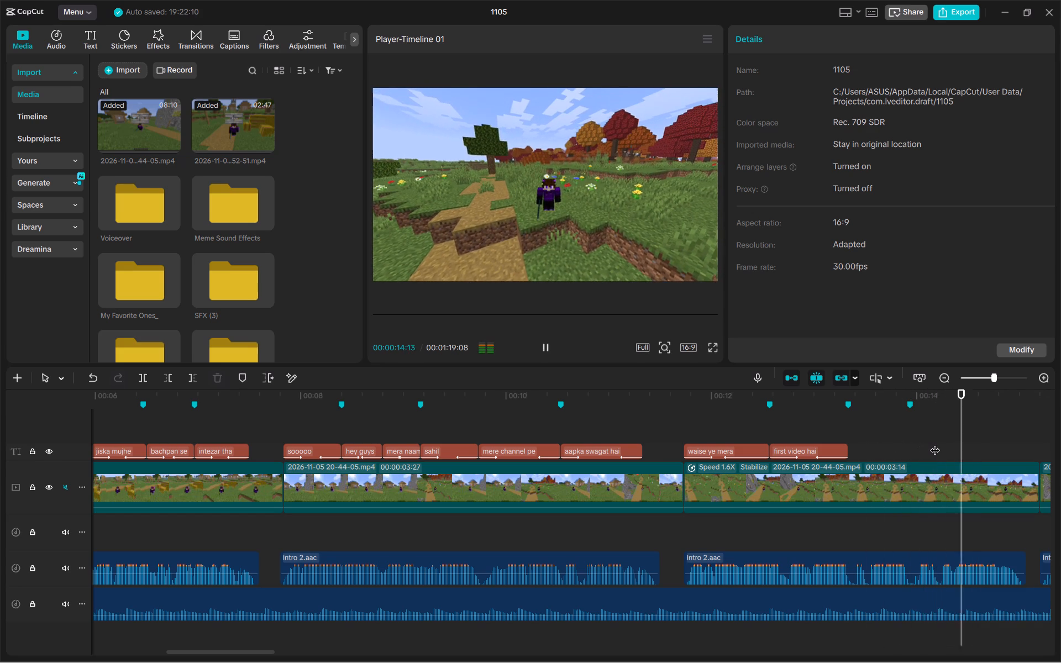
# Check the phrase end once more and move the 00:00:13:28 timeline marker to 00:00:14:04.
pyautogui.click(914, 402)
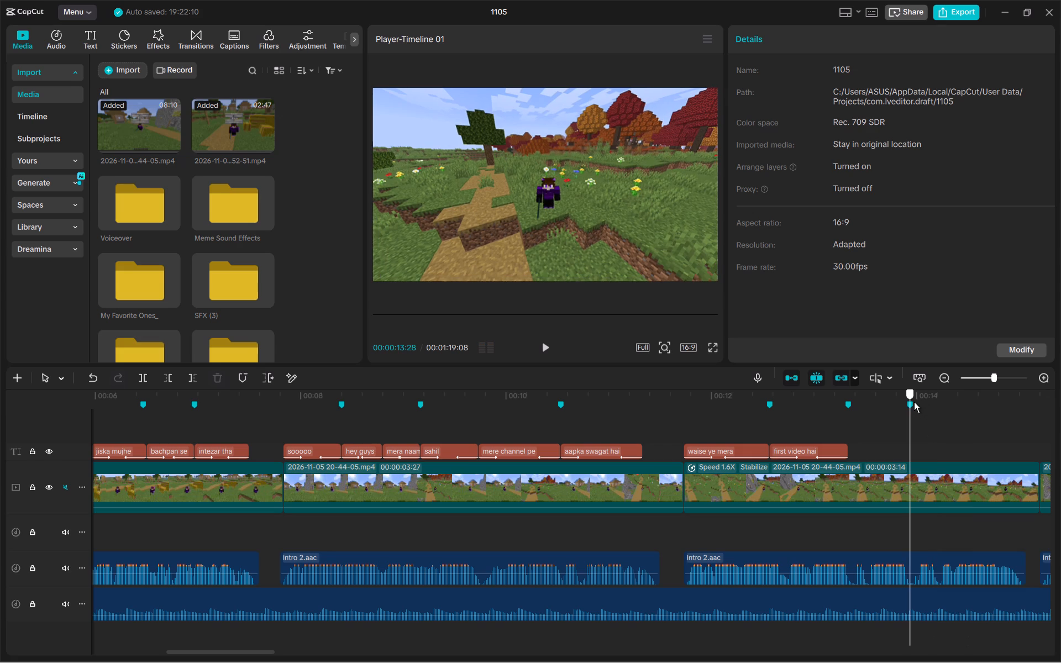
pyautogui.click(925, 403)
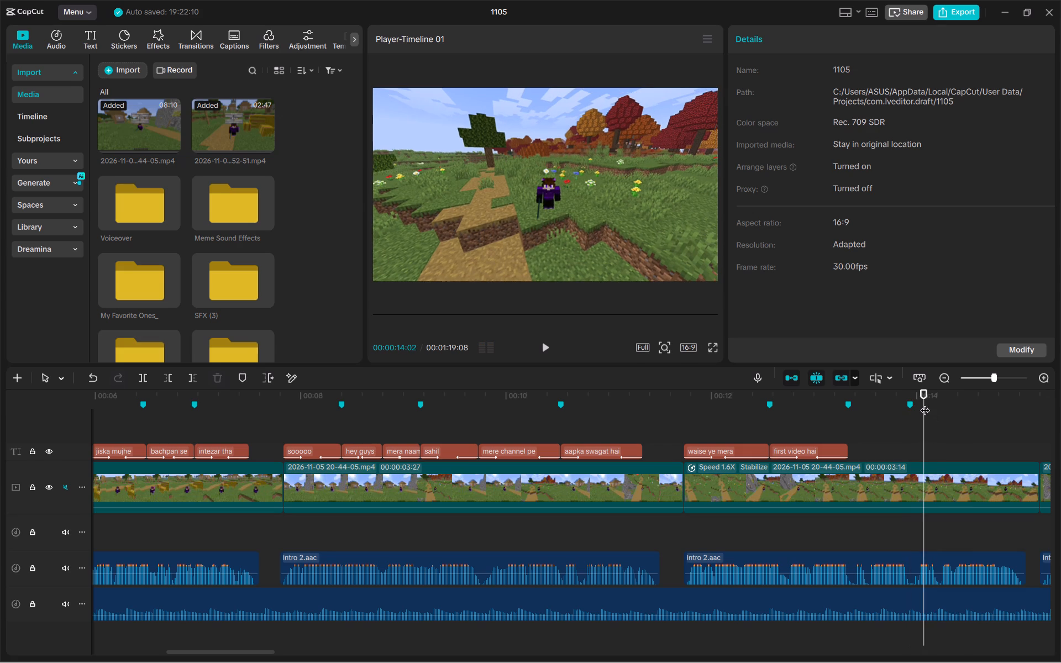
pyautogui.moveTo(925, 403); pyautogui.dragTo(933, 407)
pyautogui.press('space')
pyautogui.click(933, 407)
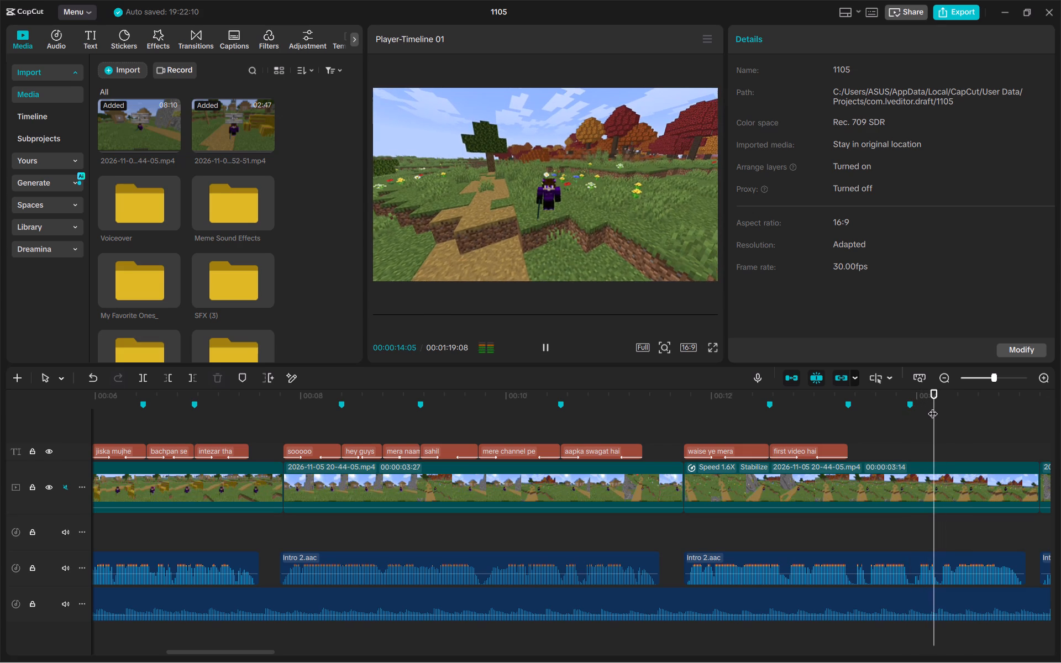
pyautogui.click(933, 407)
pyautogui.press('space')
pyautogui.click(931, 407)
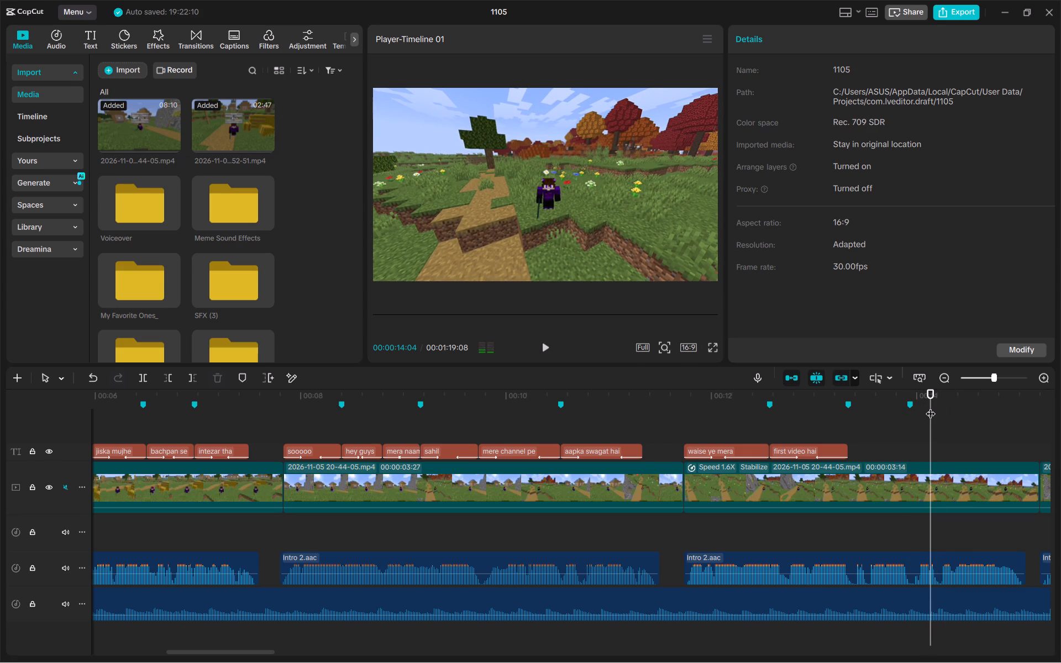
pyautogui.moveTo(909, 402); pyautogui.dragTo(927, 406)
pyautogui.moveTo(927, 406); pyautogui.dragTo(929, 407)
# Play the voiceover on from the 00:00:14:04 marker and add a timeline marker at 00:00:15:00.
pyautogui.press('space')
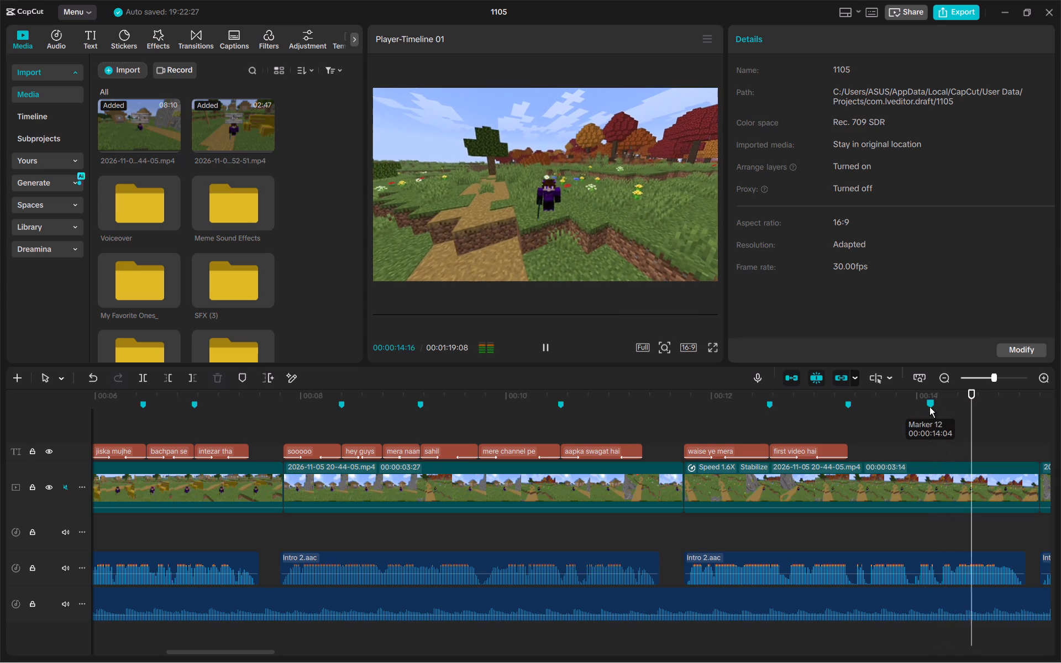
pyautogui.press('space')
pyautogui.press('space')
pyautogui.press('space')
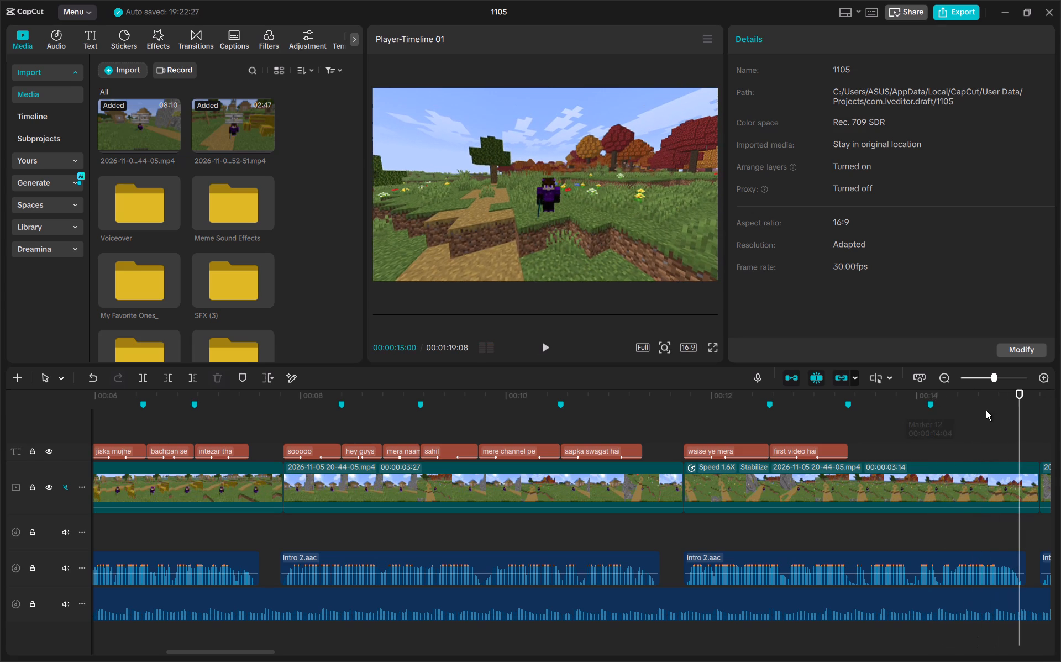
pyautogui.press('m')
# Replay the start of the last Intro 2 voiceover clip in short passes and add a timeline marker at 00:00:16:00.
pyautogui.hscroll(-2, 987, 449)
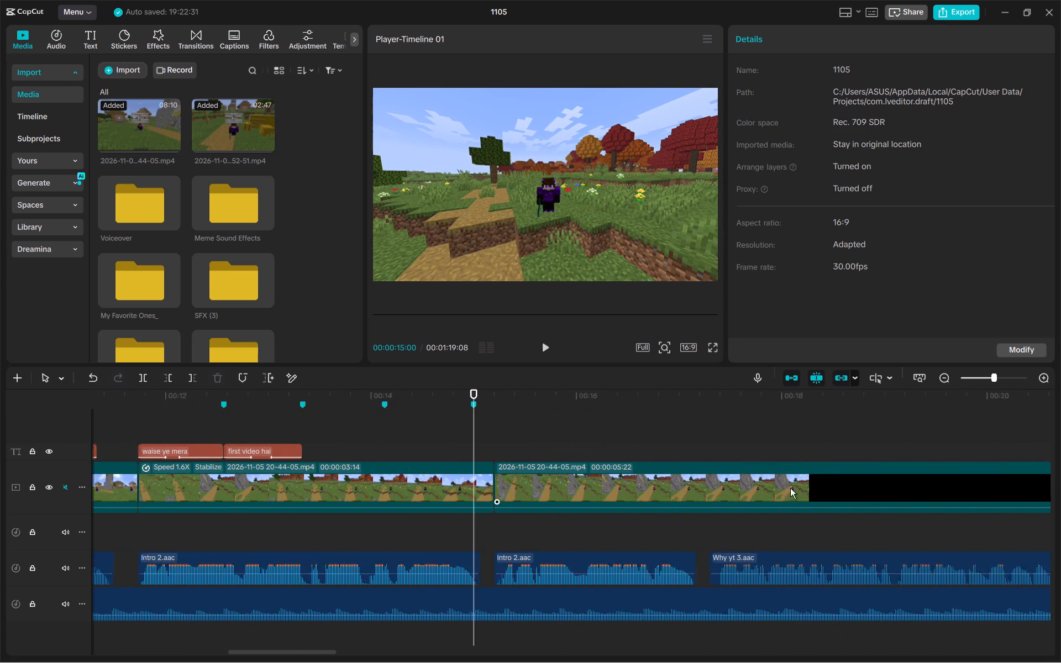
pyautogui.hscroll(-1, 790, 488)
pyautogui.click(418, 415)
pyautogui.doubleClick(422, 413)
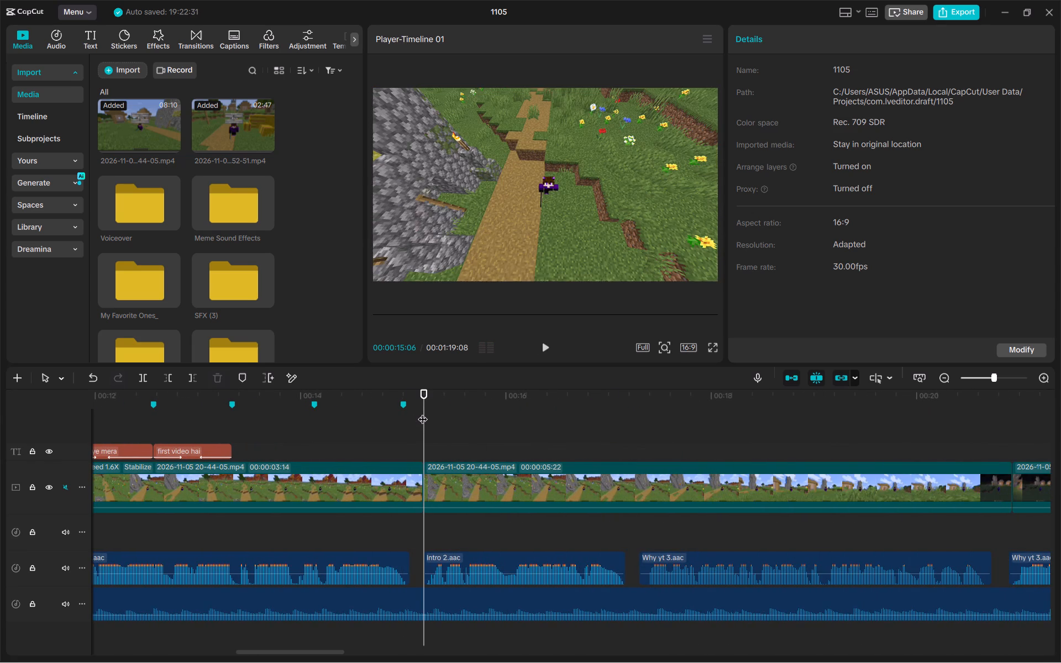
pyautogui.press('space')
pyautogui.press('space')
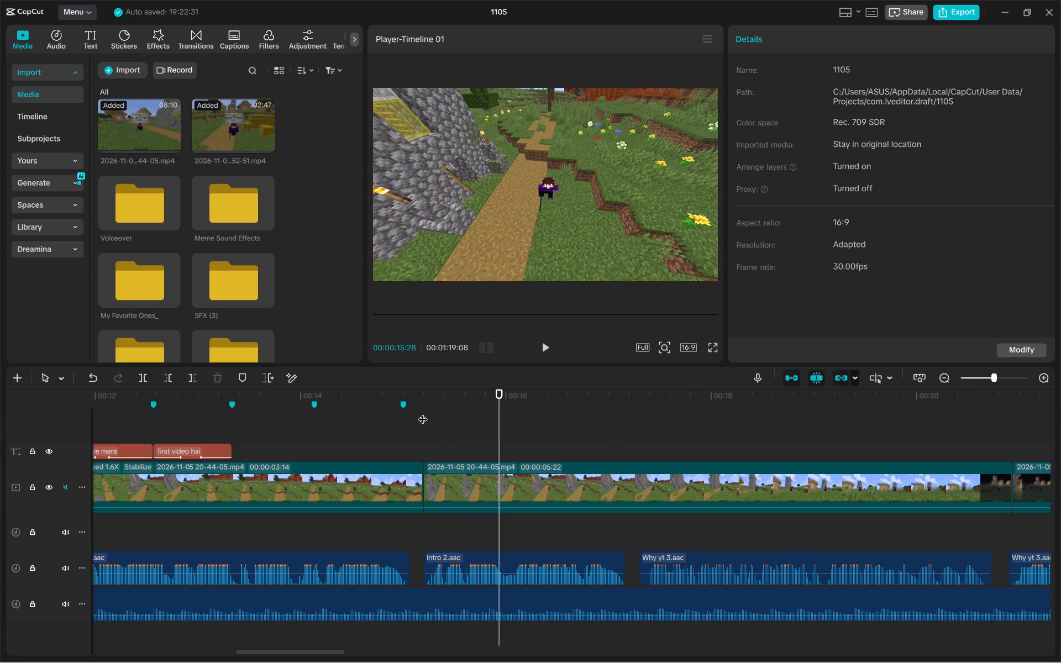
pyautogui.press('space')
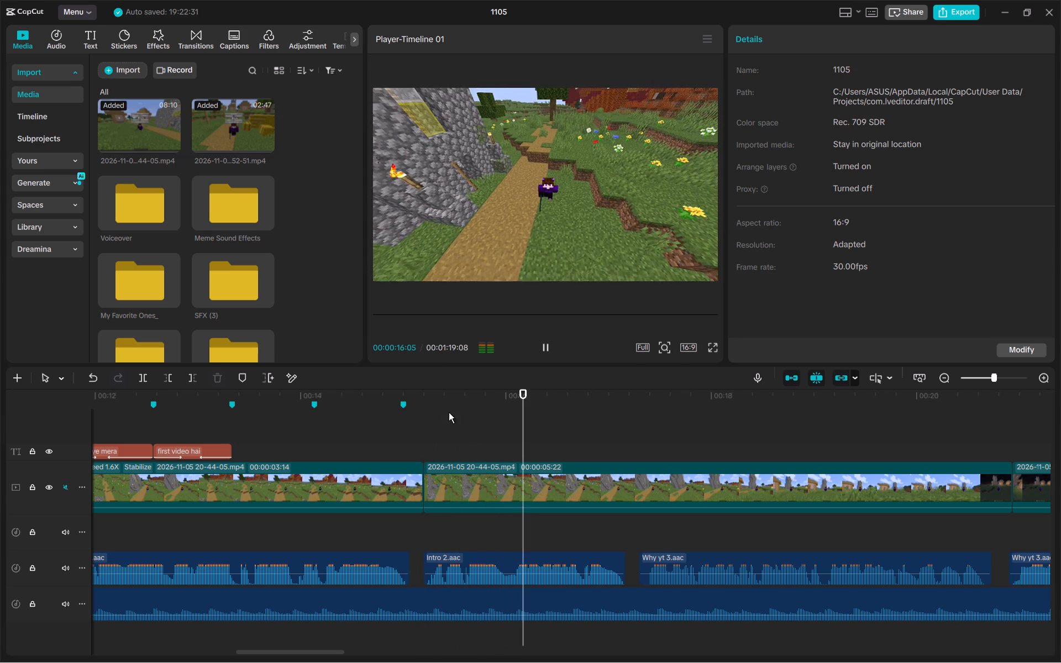
pyautogui.click(487, 413)
pyautogui.moveTo(486, 414); pyautogui.dragTo(496, 416)
pyautogui.press('space')
pyautogui.click(496, 416)
pyautogui.moveTo(496, 416); pyautogui.dragTo(505, 420)
pyautogui.press('space')
pyautogui.click(505, 420)
pyautogui.press('m')
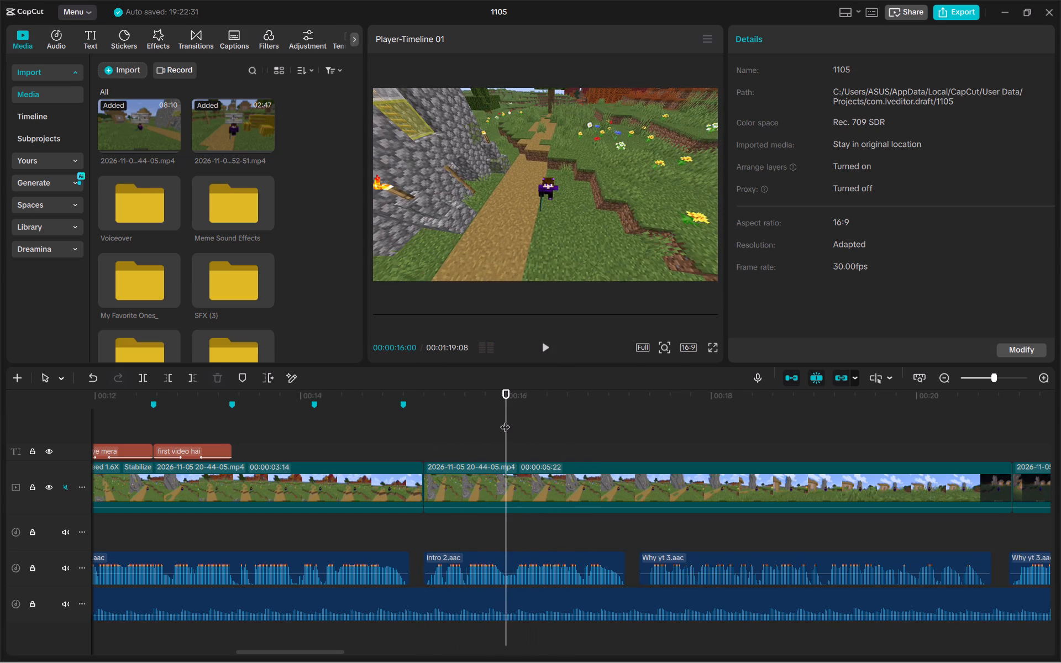
# Replay the voiceover from the 00:00:16:00 marker and add a timeline marker at 00:00:16:15.
pyautogui.press('space')
pyautogui.press('space')
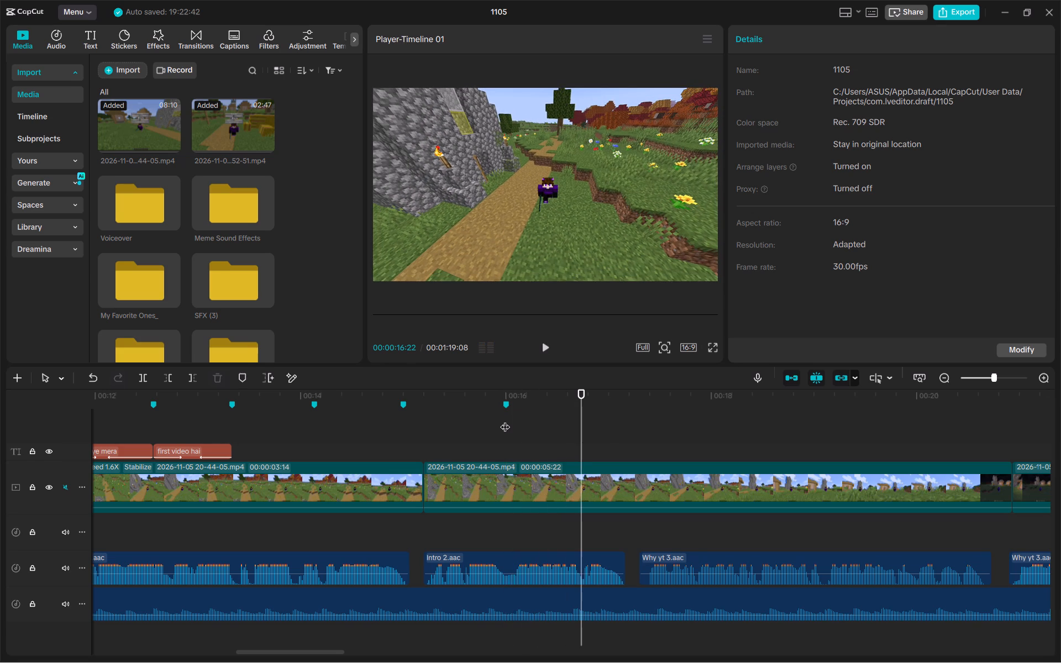
pyautogui.click(506, 420)
pyautogui.press('space')
pyautogui.press('space')
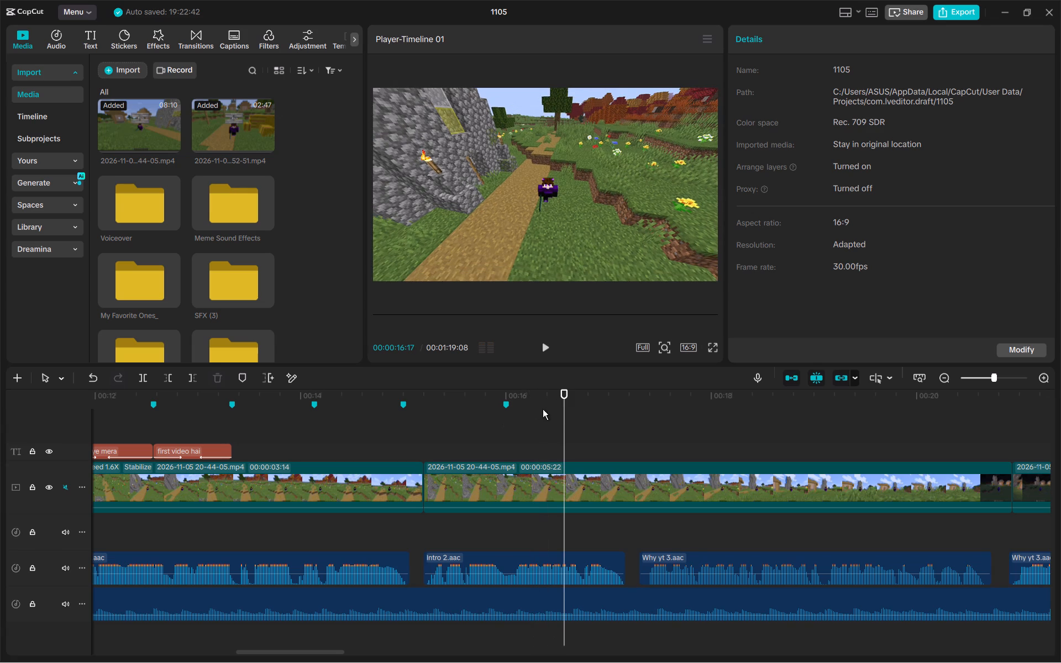
pyautogui.click(559, 414)
pyautogui.press('space')
pyautogui.click(558, 414)
pyautogui.write('m')
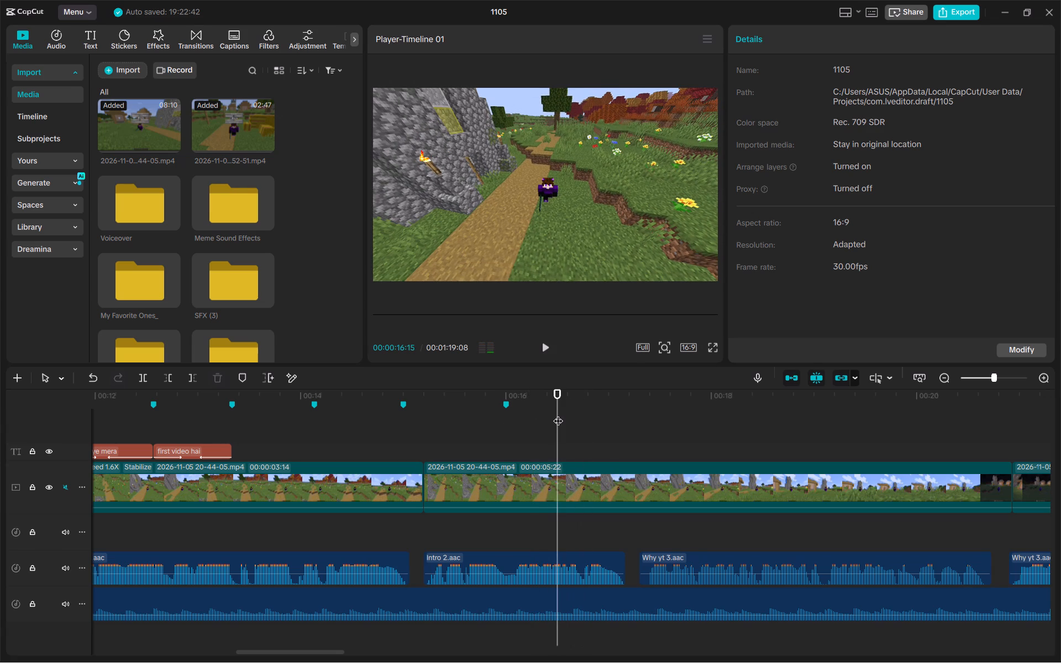
# Play on from 00:00:16:15 and replay the start of the first Why yt 3 voiceover clip to find its phrase end.
pyautogui.press('space')
pyautogui.press('space')
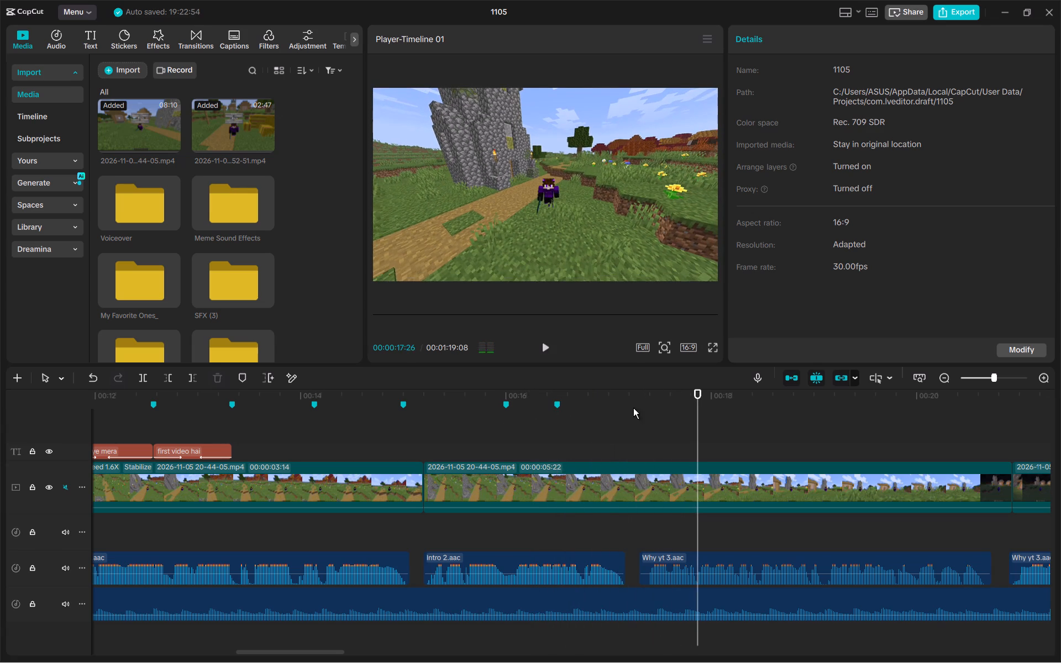
pyautogui.click(642, 407)
pyautogui.moveTo(642, 407); pyautogui.dragTo(652, 410)
pyautogui.click(652, 410)
pyautogui.press('space')
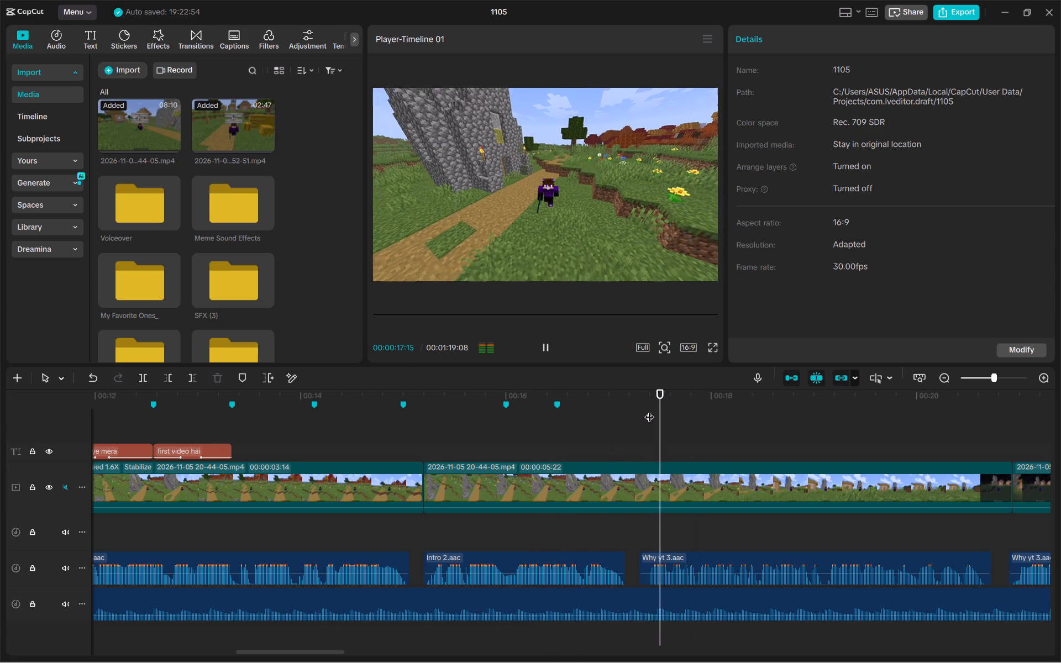
pyautogui.press('space')
pyautogui.moveTo(691, 403); pyautogui.dragTo(687, 403)
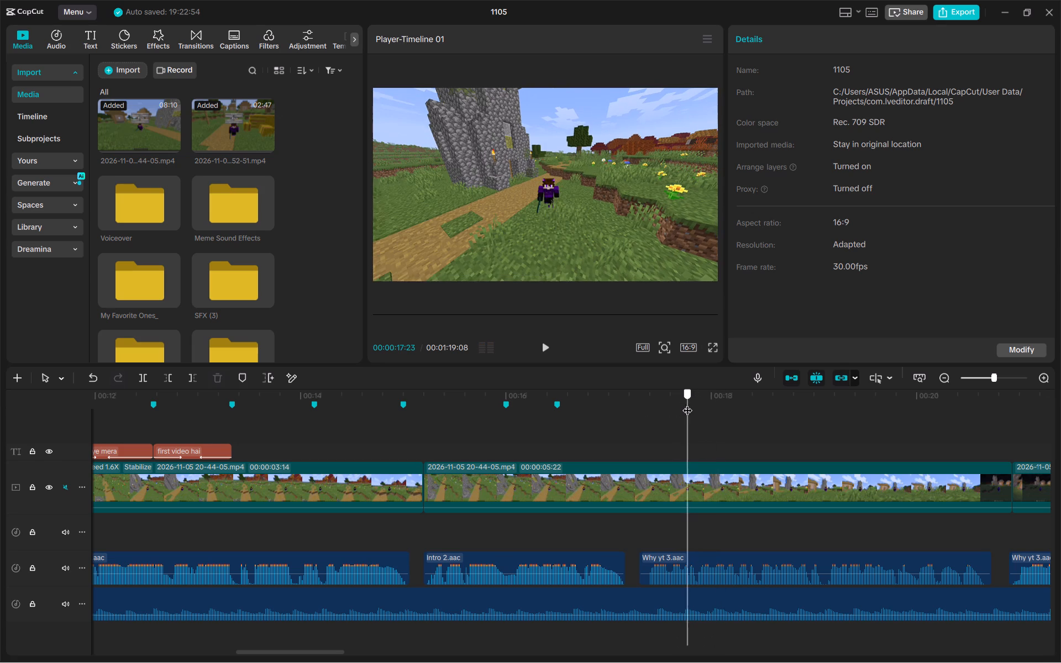
pyautogui.moveTo(687, 403); pyautogui.dragTo(685, 403)
pyautogui.press('space')
pyautogui.click(685, 403)
pyautogui.moveTo(685, 403); pyautogui.dragTo(694, 407)
pyautogui.press('space')
# Pin down the phrase end in the first Why yt 3 clip with short replays and add a timeline marker at 00:00:17:28.
pyautogui.doubleClick(694, 407)
pyautogui.press('space')
pyautogui.click(697, 407)
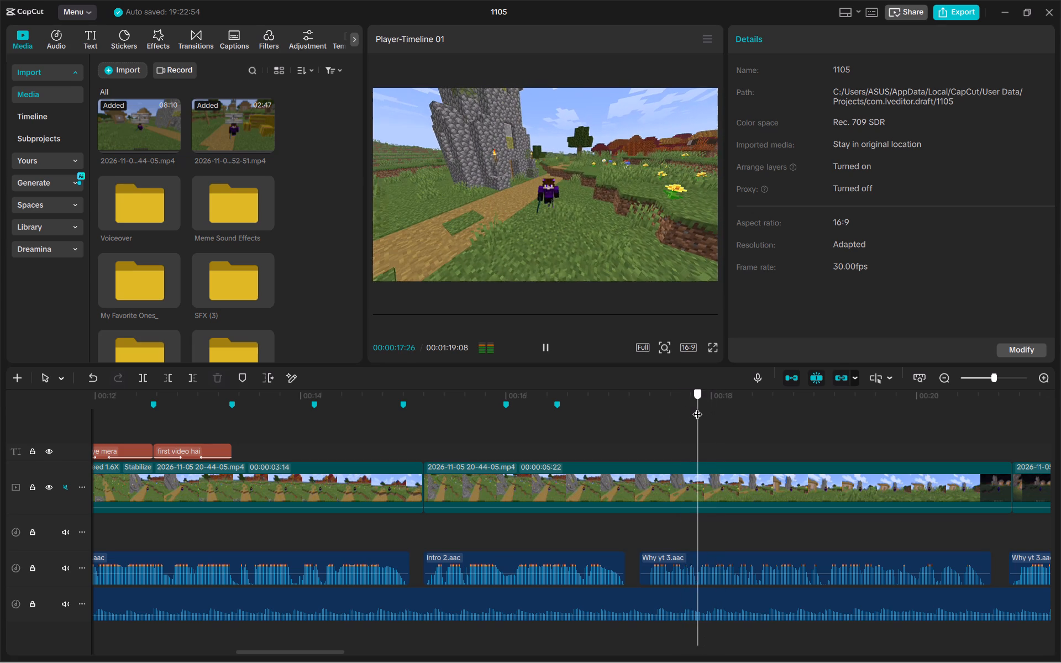
pyautogui.press('space')
pyautogui.click(701, 408)
pyautogui.press('space')
pyautogui.click(701, 408)
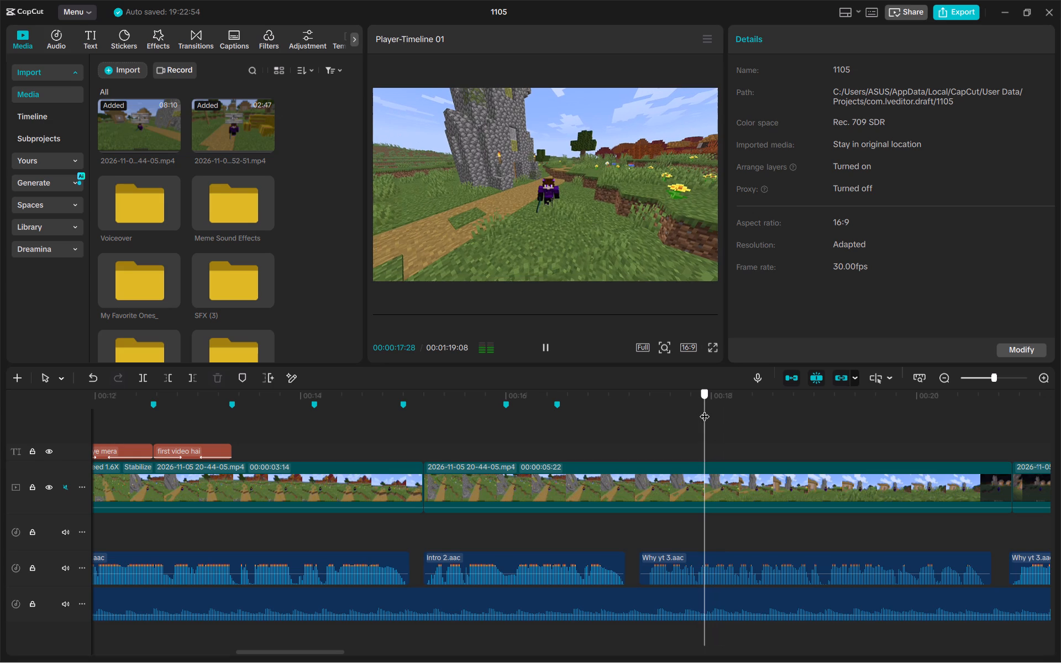
pyautogui.press('space')
pyautogui.click(705, 409)
pyautogui.press('space')
pyautogui.click(705, 409)
pyautogui.press('m')
# Play on from the 00:00:17:28 marker, pin down the next phrase end with short replays and add a timeline marker at 00:00:18:20.
pyautogui.press('space')
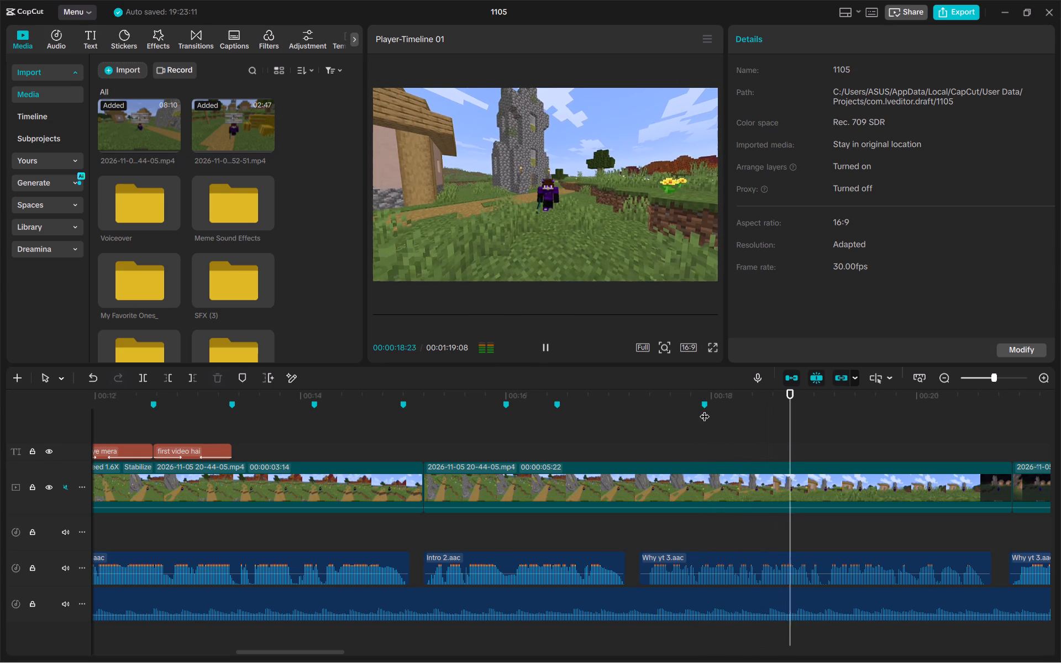
pyautogui.press('space')
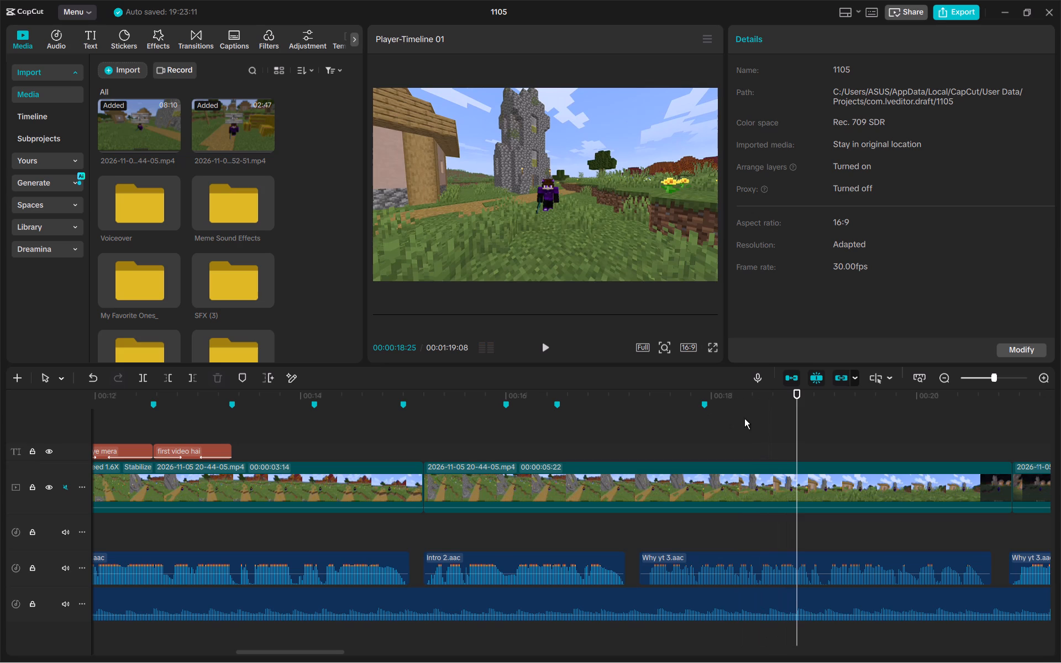
pyautogui.click(775, 428)
pyautogui.press('space')
pyautogui.doubleClick(776, 428)
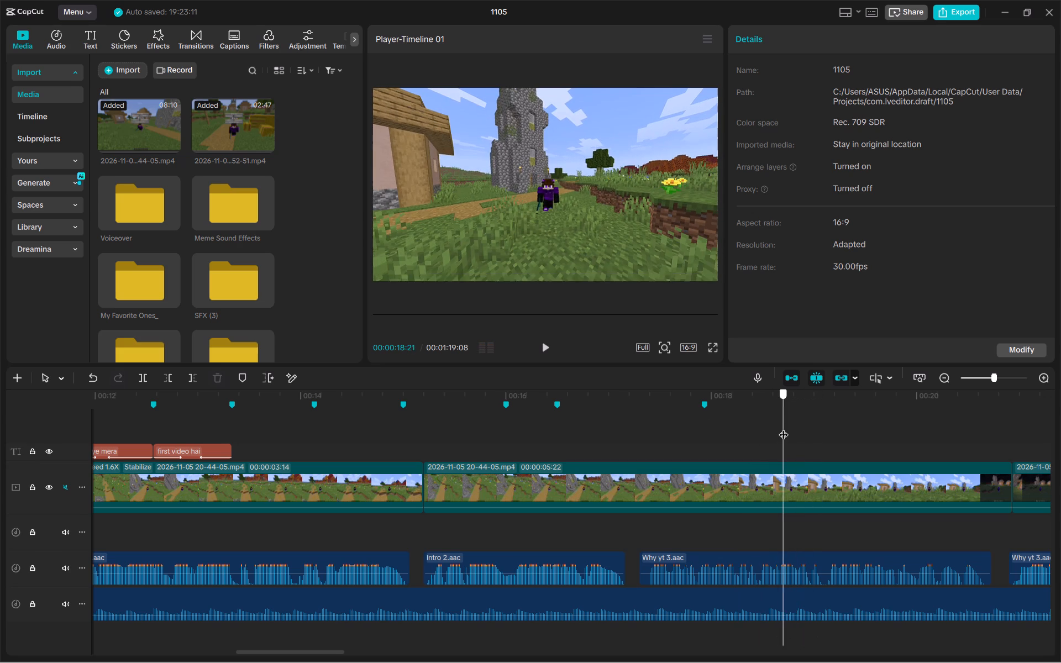
pyautogui.press('space')
pyautogui.click(780, 425)
pyautogui.click(780, 425)
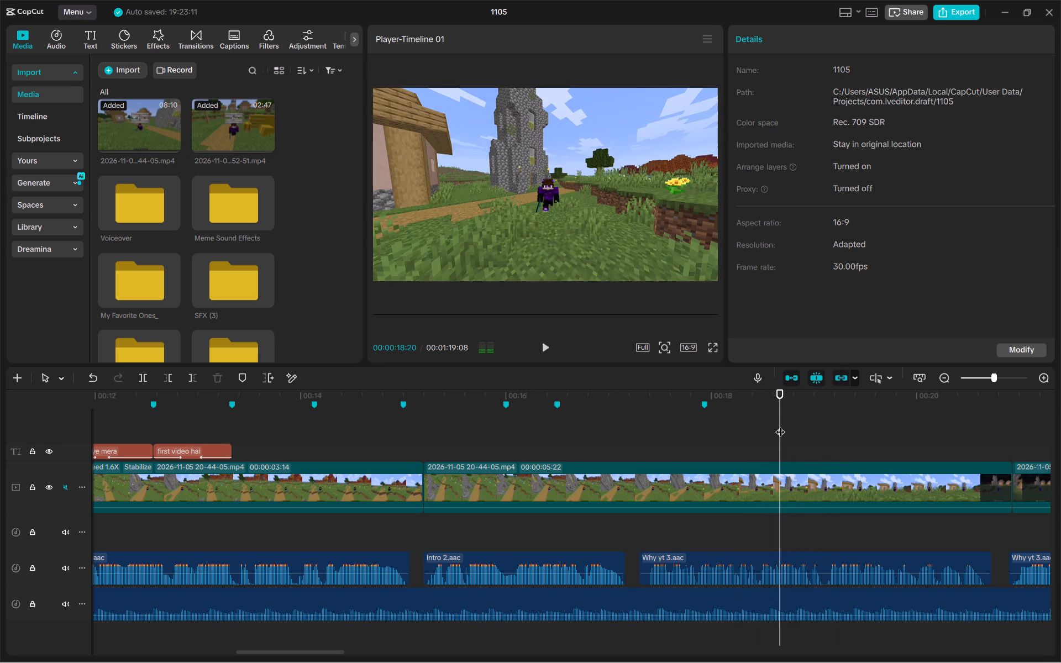
pyautogui.write('m')
# Play on from 00:00:18:20 and add a timeline marker at the next phrase end, just before 00:00:20:00.
pyautogui.press('space')
pyautogui.press('space')
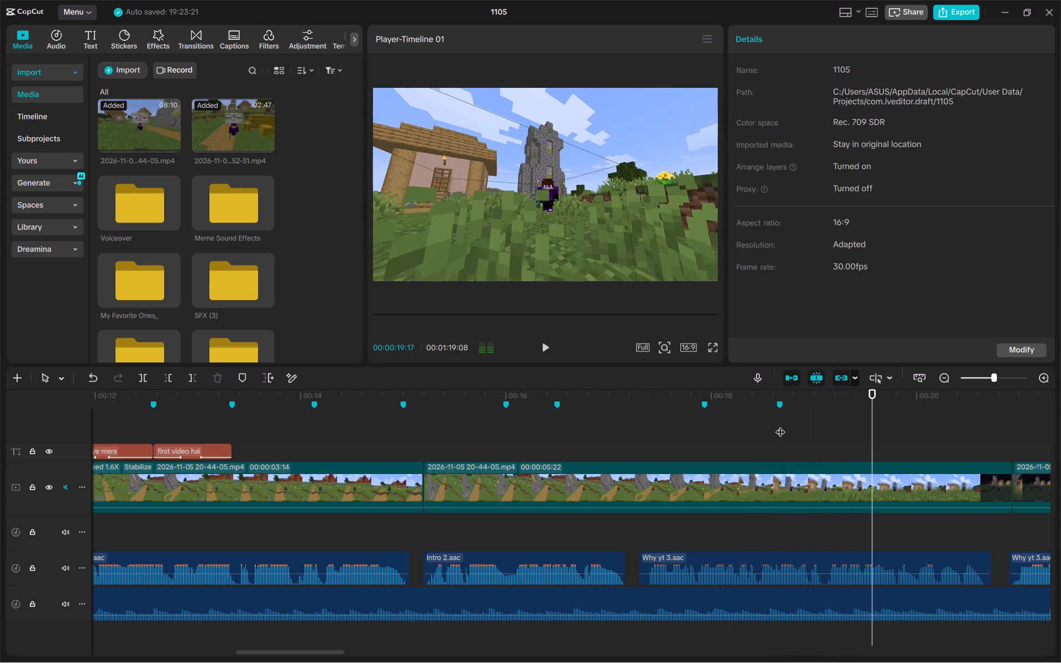
pyautogui.press('space')
pyautogui.press('space')
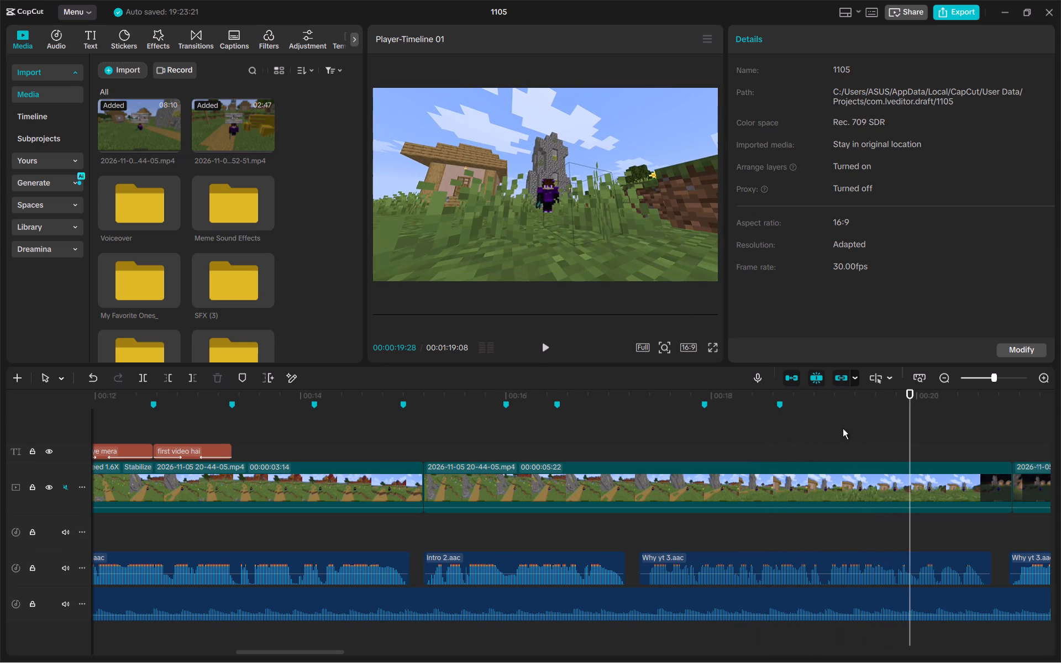
pyautogui.click(894, 432)
pyautogui.click(894, 432)
pyautogui.press('space')
pyautogui.click(898, 433)
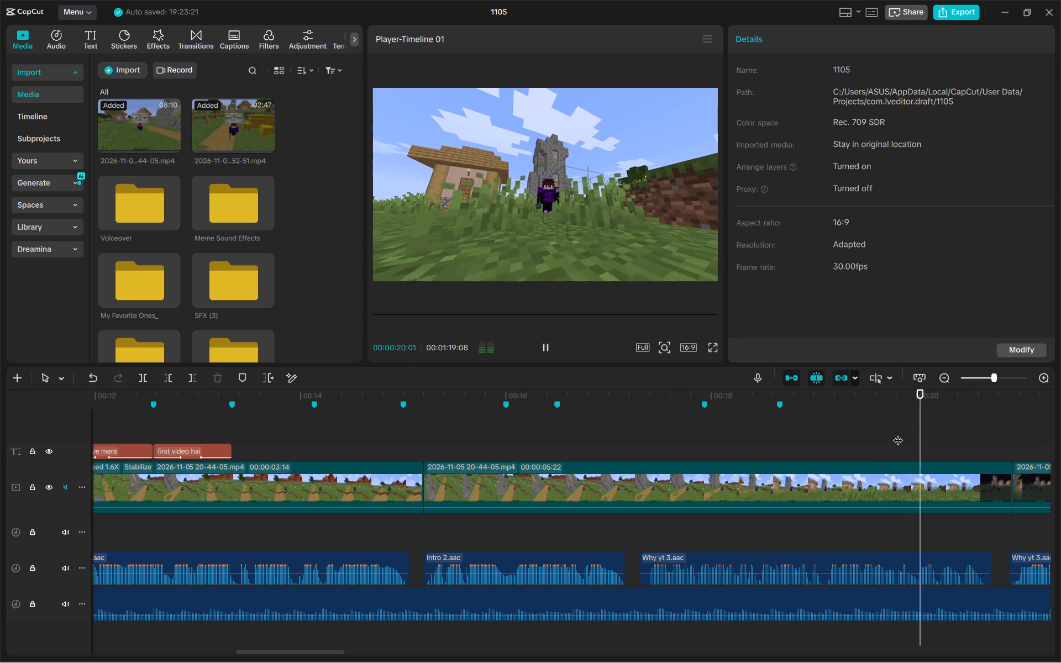
pyautogui.write('m')
pyautogui.press('space')
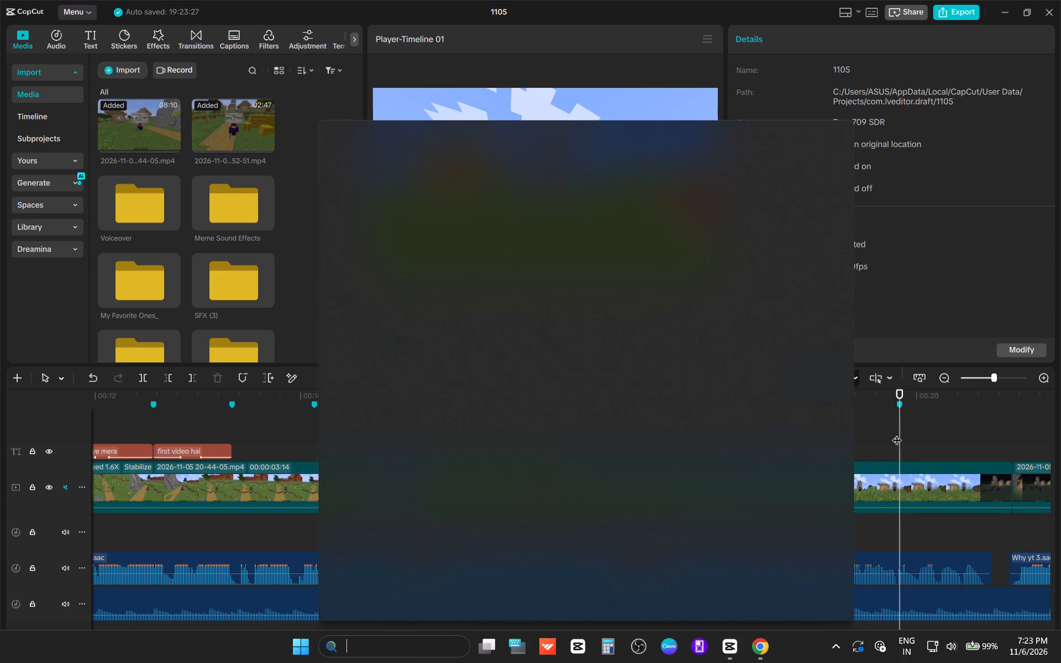
pyautogui.click(896, 434)
# Play to the end of the first Why yt 3 clip, add a timeline marker there and shift it to 00:00:20:20.
pyautogui.press('space')
pyautogui.press('space')
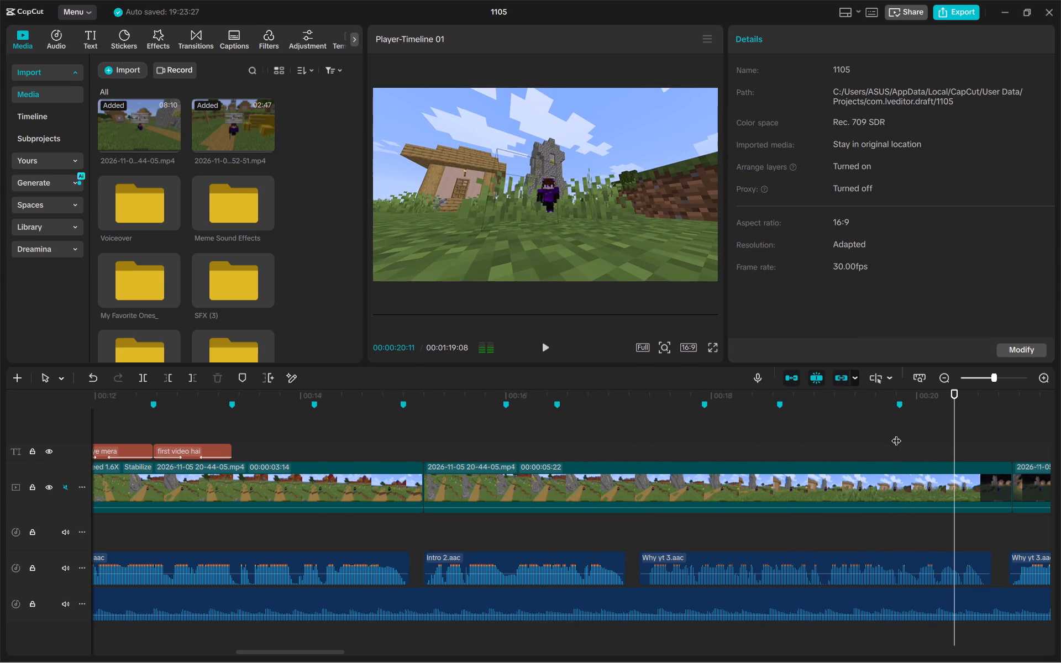
pyautogui.press('space')
pyautogui.press('space')
pyautogui.hscroll(-1, 896, 434)
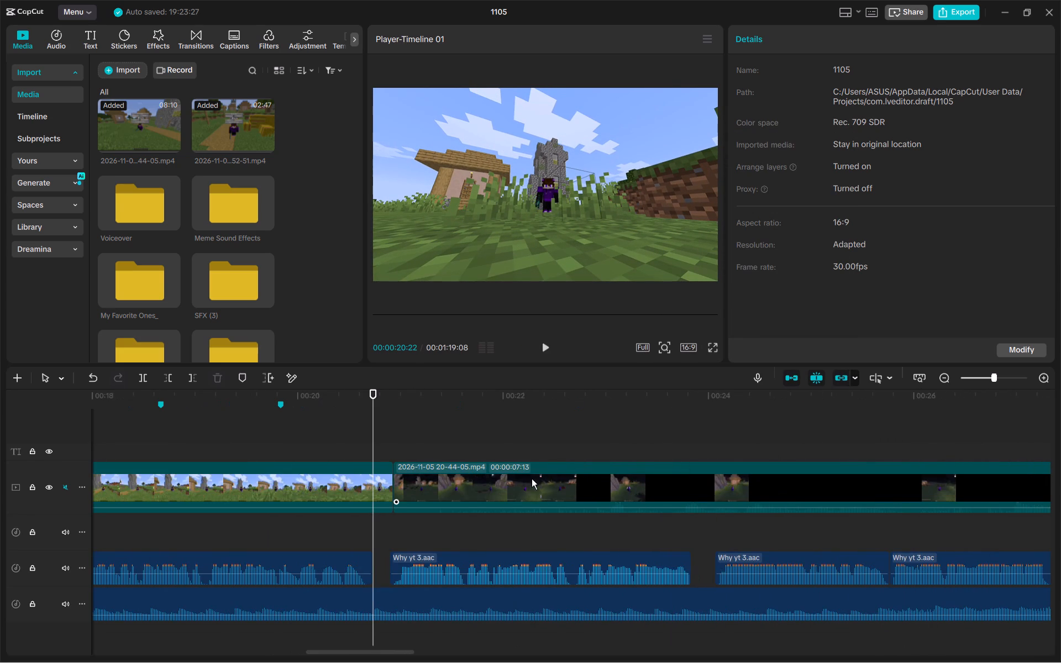
pyautogui.press('m')
pyautogui.moveTo(375, 403); pyautogui.dragTo(367, 404)
# Replay the start of the second Why yt 3 voiceover clip to find where its first phrase ends.
pyautogui.click(403, 422)
pyautogui.moveTo(400, 422); pyautogui.dragTo(393, 422)
pyautogui.press('space')
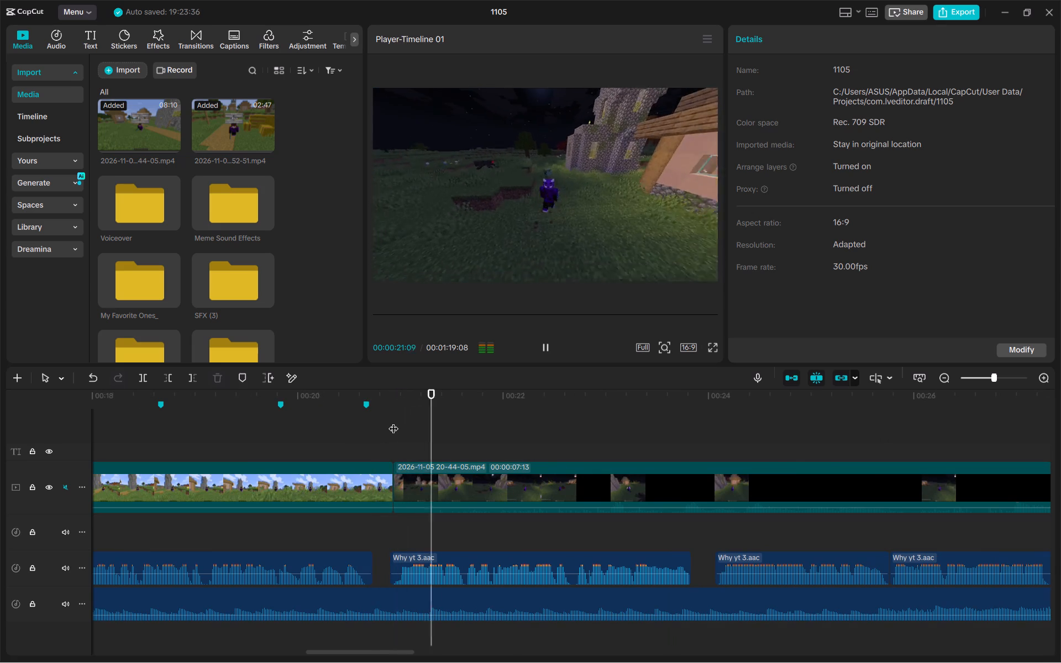
pyautogui.press('space')
pyautogui.click(393, 422)
pyautogui.press('space')
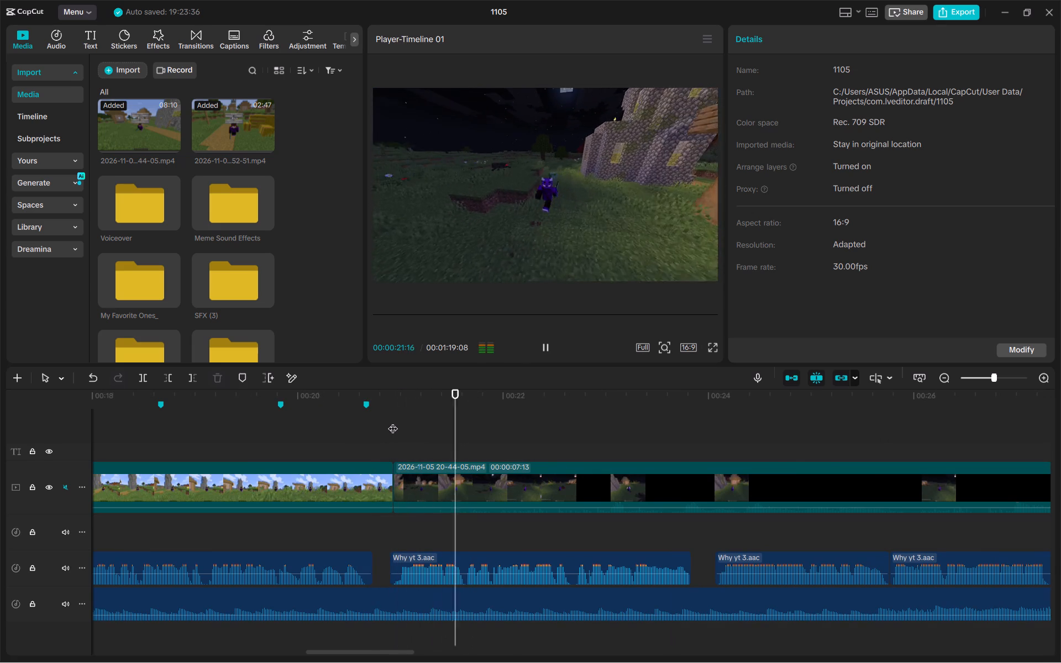
pyautogui.press('space')
pyautogui.click(470, 423)
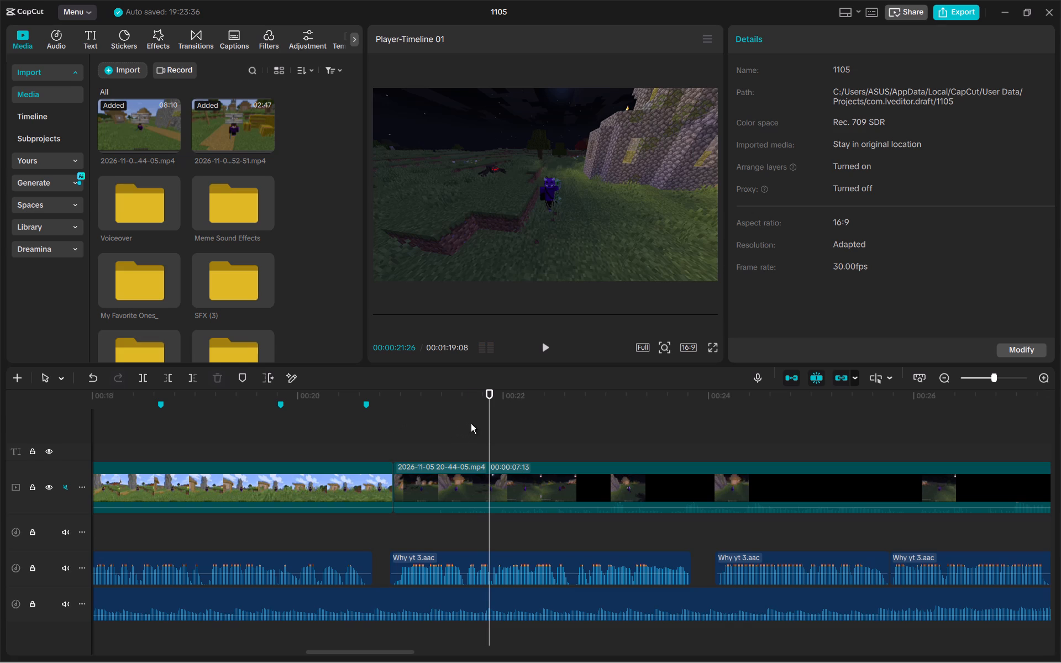
pyautogui.moveTo(471, 423); pyautogui.dragTo(466, 420)
pyautogui.press('space')
pyautogui.click(466, 420)
pyautogui.moveTo(466, 420); pyautogui.dragTo(468, 420)
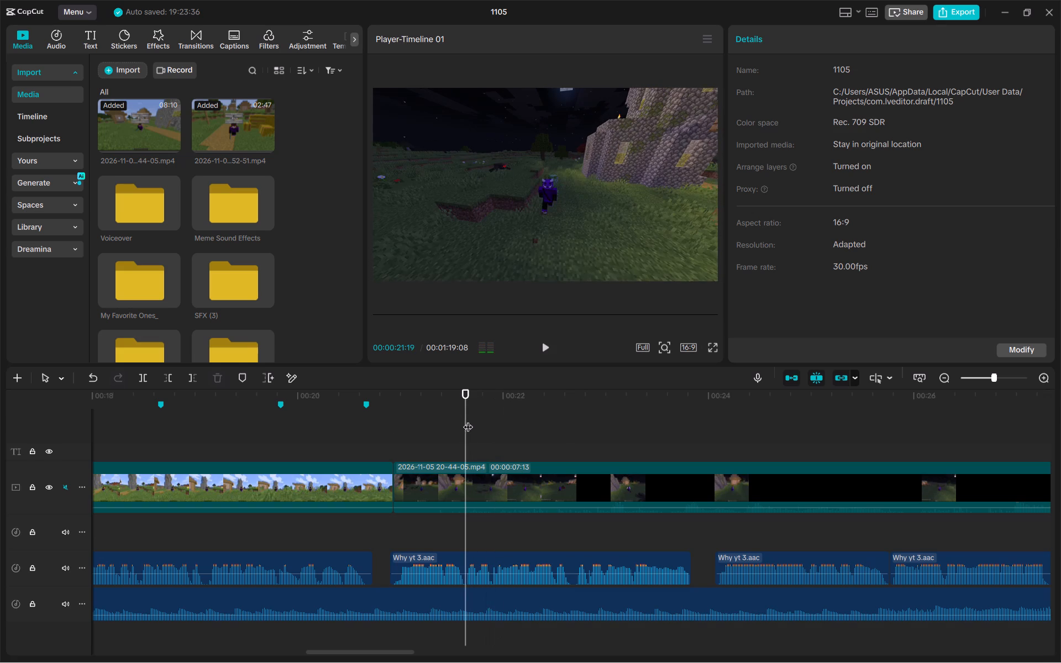
# Pin down the first phrase end in the second Why yt 3 clip with short replays and add a timeline marker at 00:00:21:25.
pyautogui.moveTo(468, 420); pyautogui.dragTo(473, 420)
pyautogui.press('space')
pyautogui.click(473, 420)
pyautogui.click(477, 423)
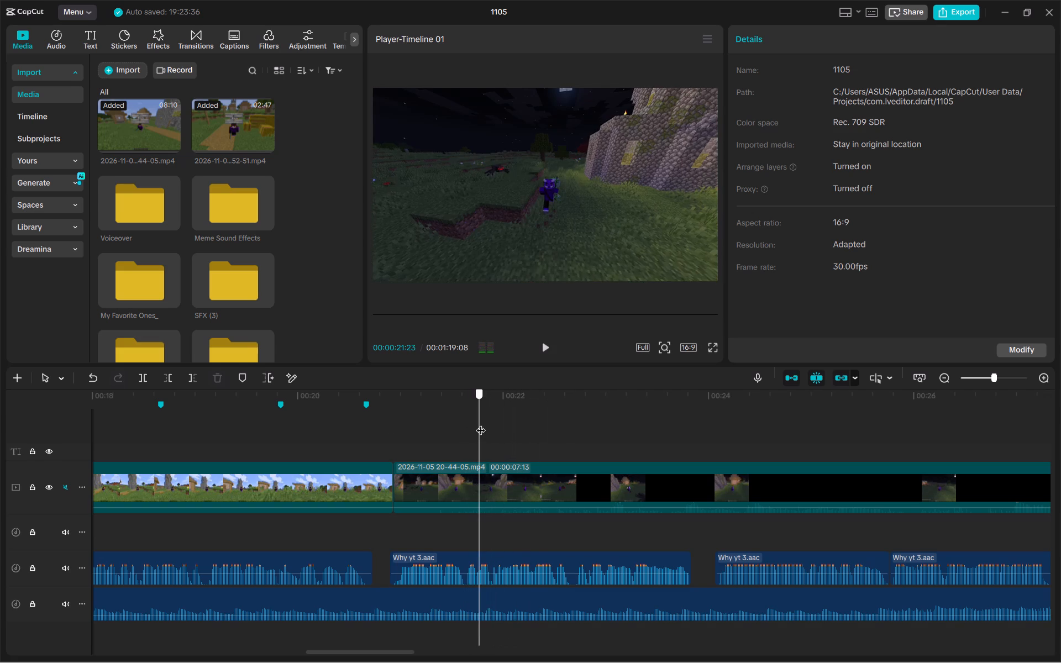
pyautogui.press('space')
pyautogui.click(481, 423)
pyautogui.click(481, 423)
pyautogui.press('space')
pyautogui.click(484, 425)
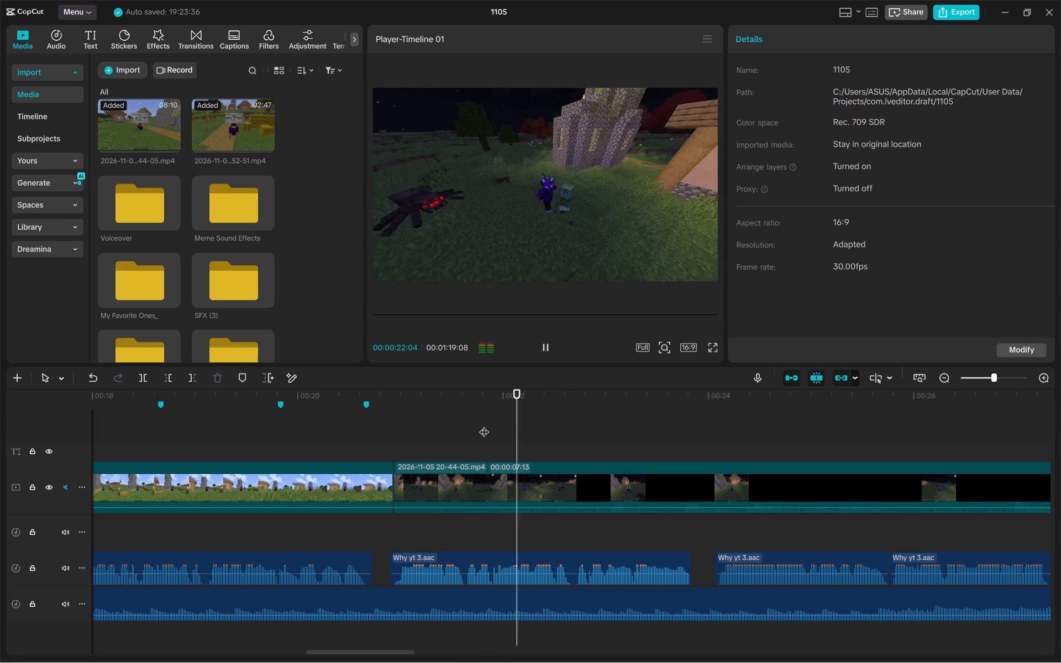
pyautogui.click(487, 427)
pyautogui.press('space')
pyautogui.click(487, 427)
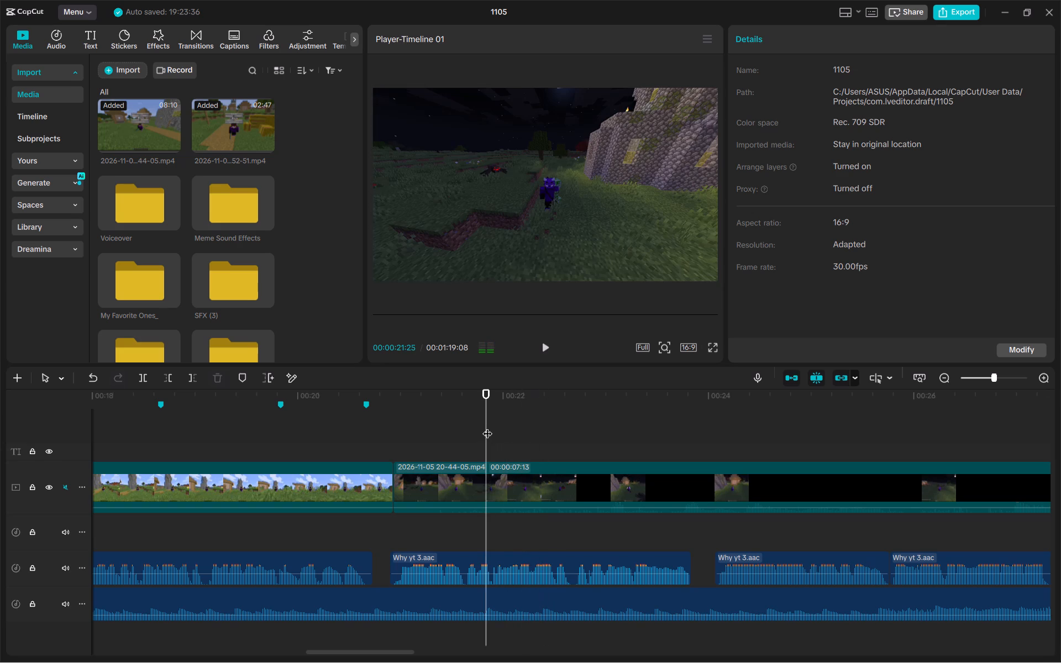
pyautogui.write('m')
# Play on from the 00:00:21:25 marker and replay the passage to find the next phrase end.
pyautogui.press('space')
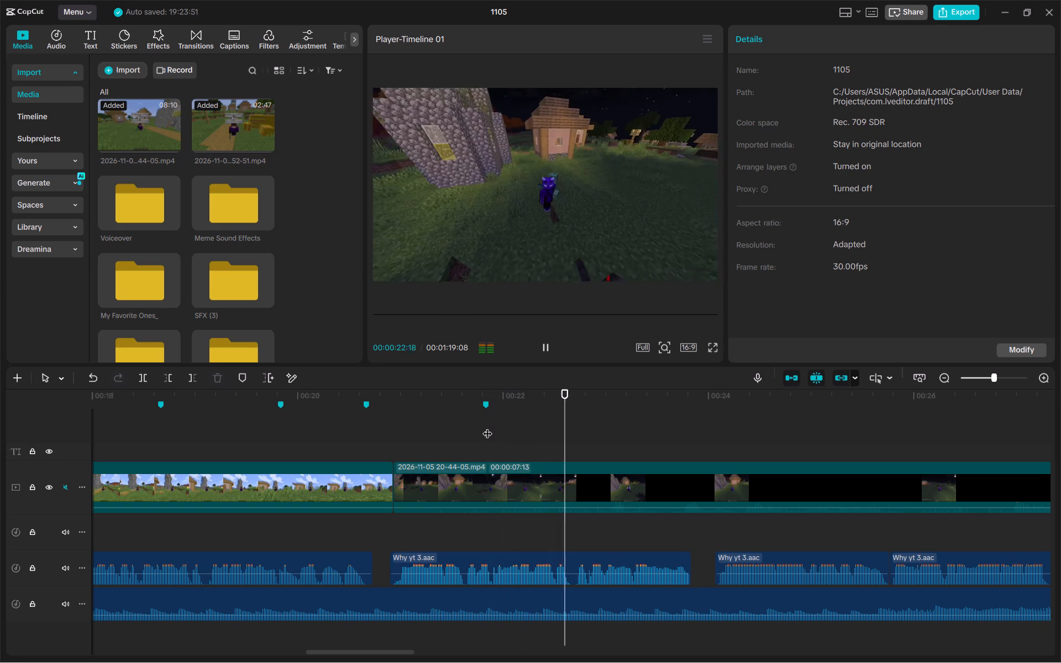
pyautogui.press('space')
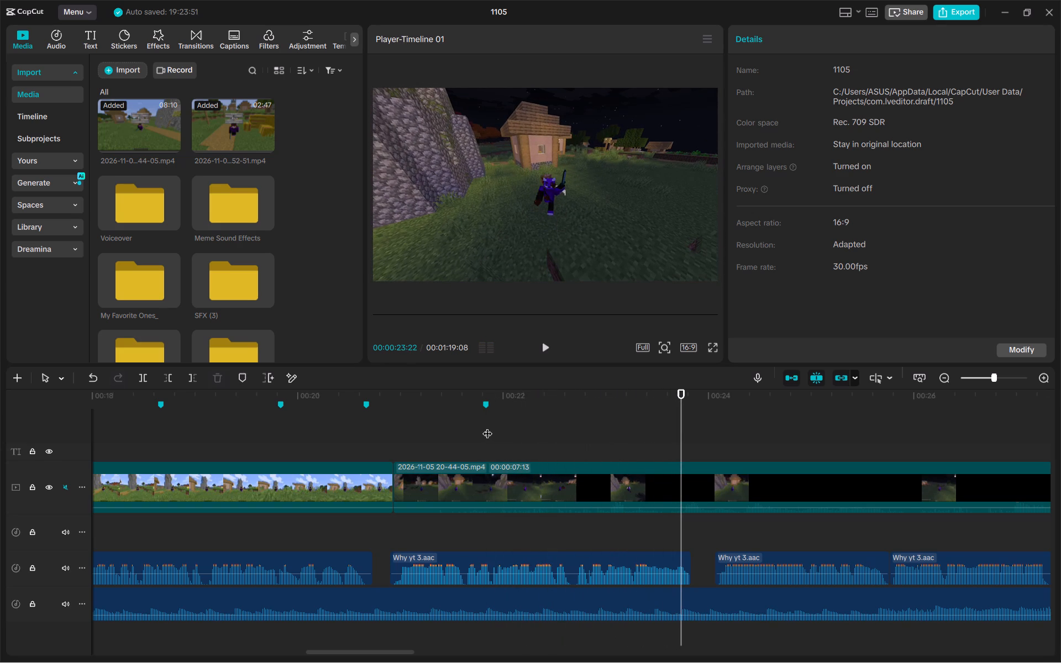
pyautogui.press('space')
pyautogui.click(487, 427)
pyautogui.press('space')
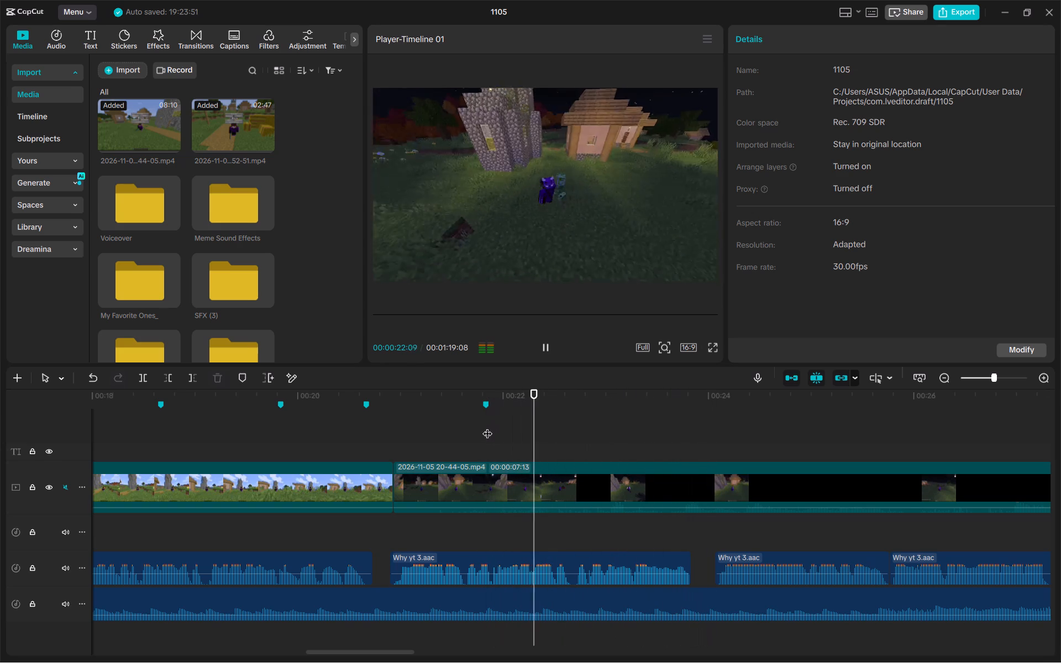
pyautogui.press('space')
# Pin down the phrase end in the middle of the second Why yt 3 clip and add a timeline marker at 00:00:22:22.
pyautogui.moveTo(580, 441); pyautogui.dragTo(585, 445)
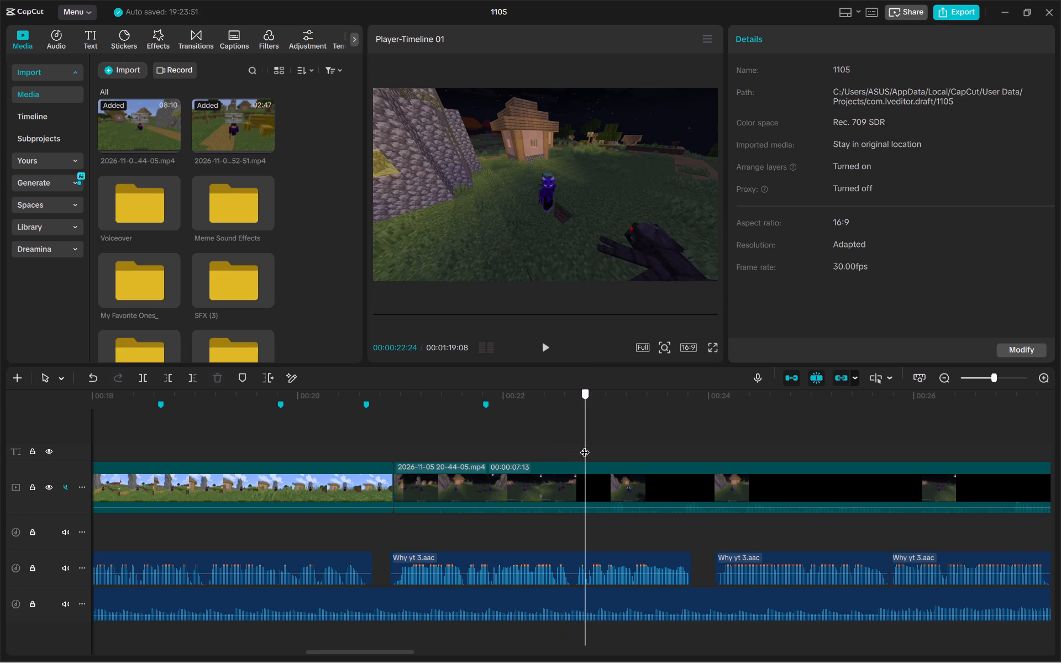
pyautogui.moveTo(585, 445); pyautogui.dragTo(585, 445)
pyautogui.press('space')
pyautogui.click(586, 445)
pyautogui.moveTo(586, 445); pyautogui.dragTo(577, 435)
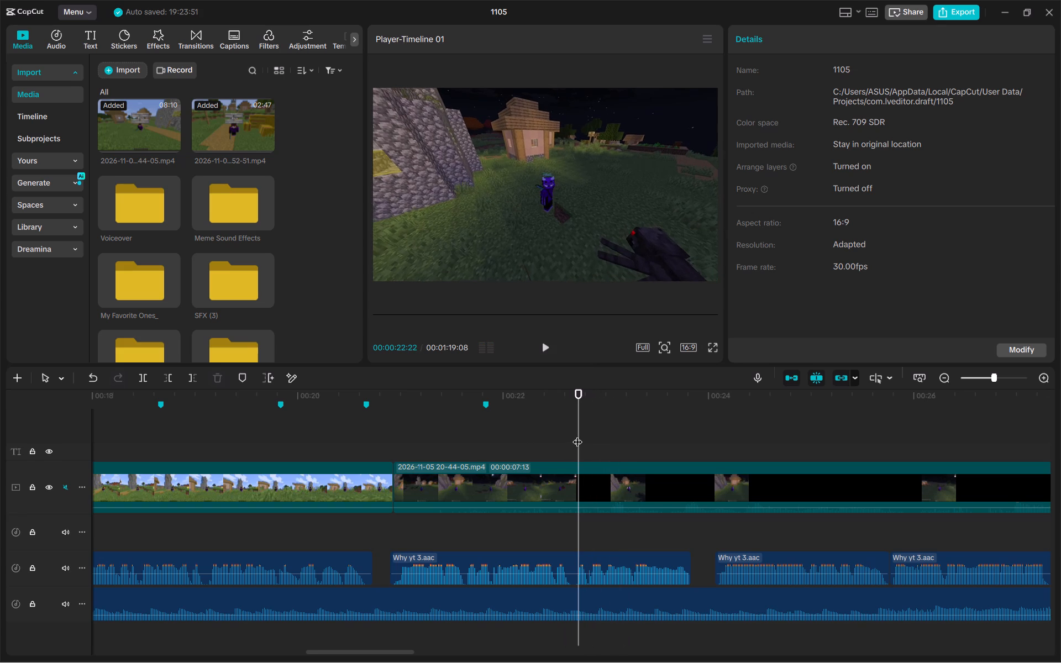
pyautogui.press('space')
pyautogui.moveTo(577, 435); pyautogui.dragTo(567, 431)
pyautogui.click(567, 431)
pyautogui.moveTo(567, 431); pyautogui.dragTo(577, 433)
pyautogui.press('space')
pyautogui.click(577, 433)
pyautogui.write('m')
# Replay the voiceover around the 00:00:22:22 marker to check its timing against the phrase end.
pyautogui.press('space')
pyautogui.press('space')
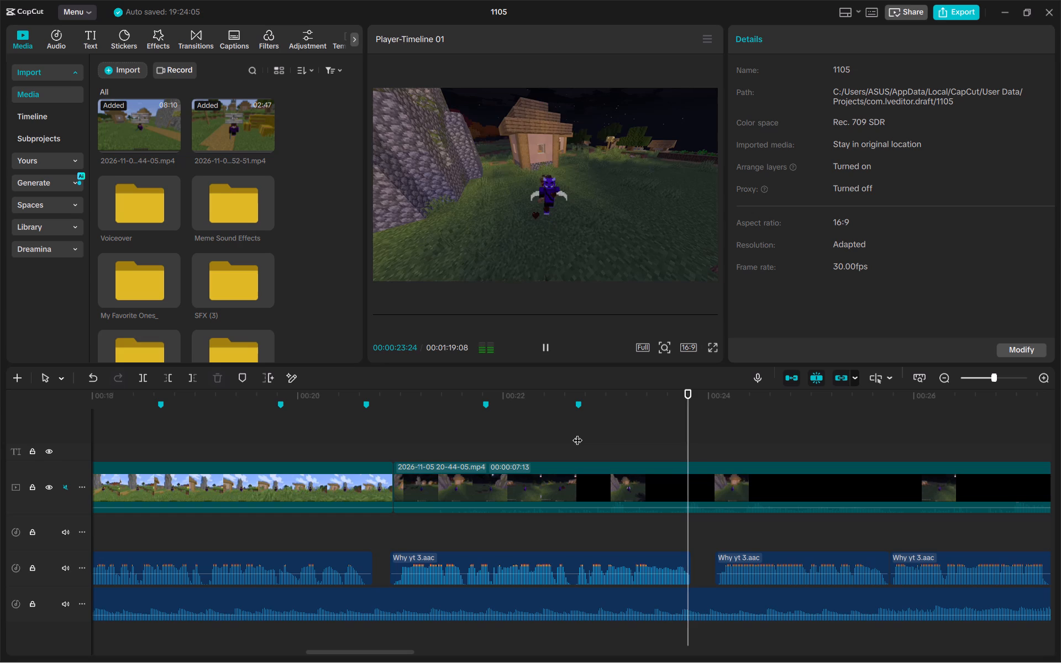
pyautogui.click(577, 433)
pyautogui.click(565, 432)
pyautogui.press('space')
pyautogui.click(533, 412)
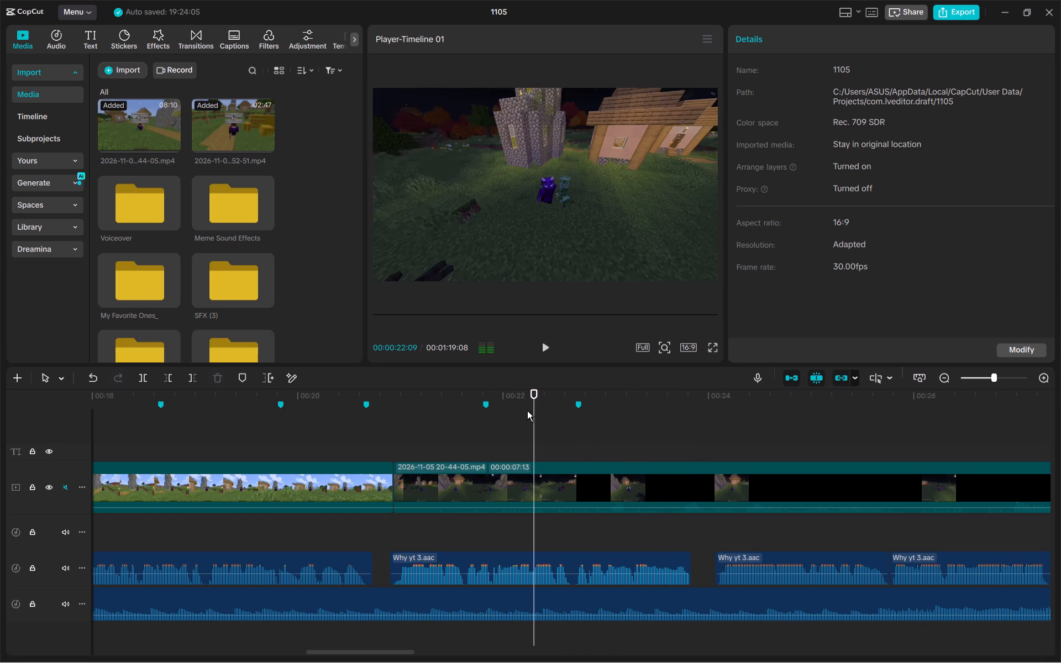
pyautogui.moveTo(524, 410); pyautogui.dragTo(497, 409)
pyautogui.click(497, 409)
pyautogui.press('space')
pyautogui.press('space')
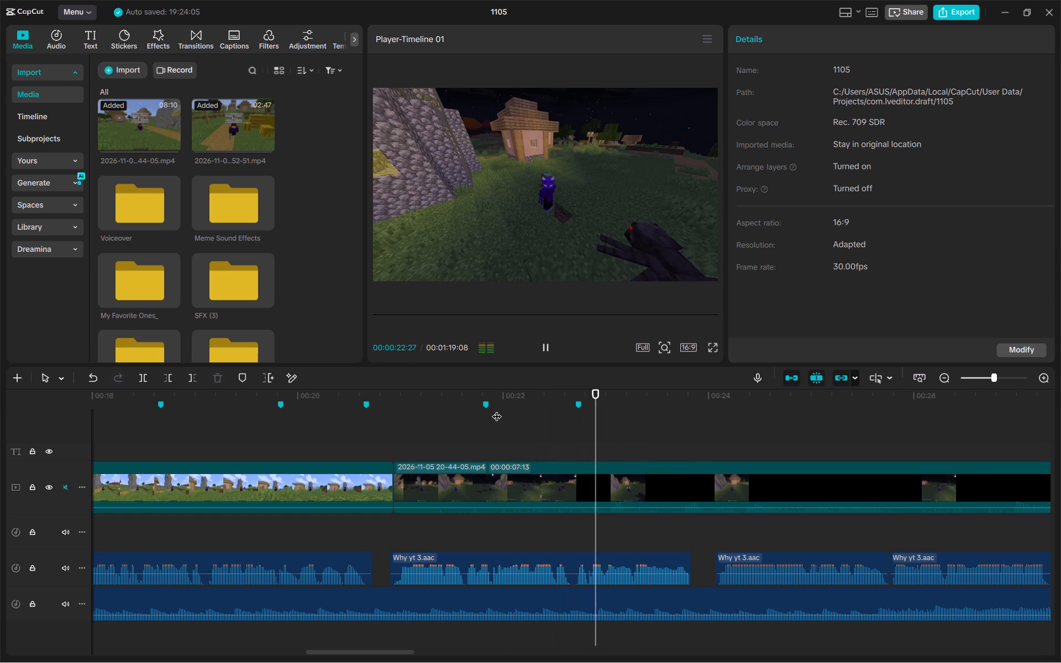
# Recheck the phrase end with short replays and move the 00:00:22:22 marker to 00:00:22:17.
pyautogui.click(577, 424)
pyautogui.click(573, 424)
pyautogui.click(566, 423)
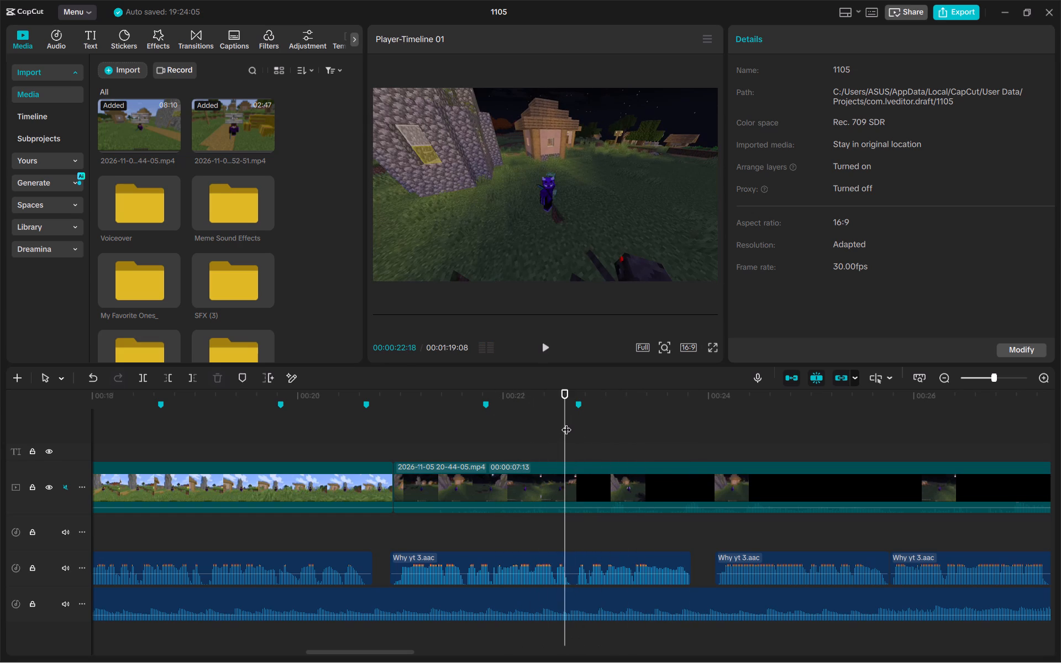
pyautogui.press('space')
pyautogui.click(566, 423)
pyautogui.moveTo(565, 423); pyautogui.dragTo(560, 422)
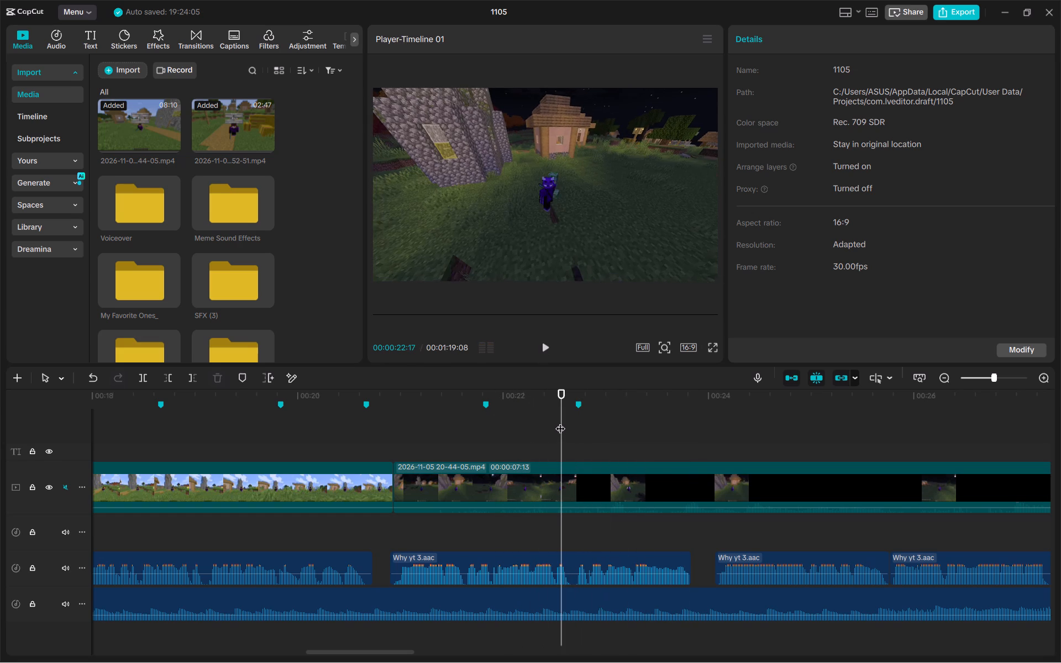
pyautogui.press('space')
pyautogui.click(560, 422)
pyautogui.moveTo(580, 407); pyautogui.dragTo(575, 407)
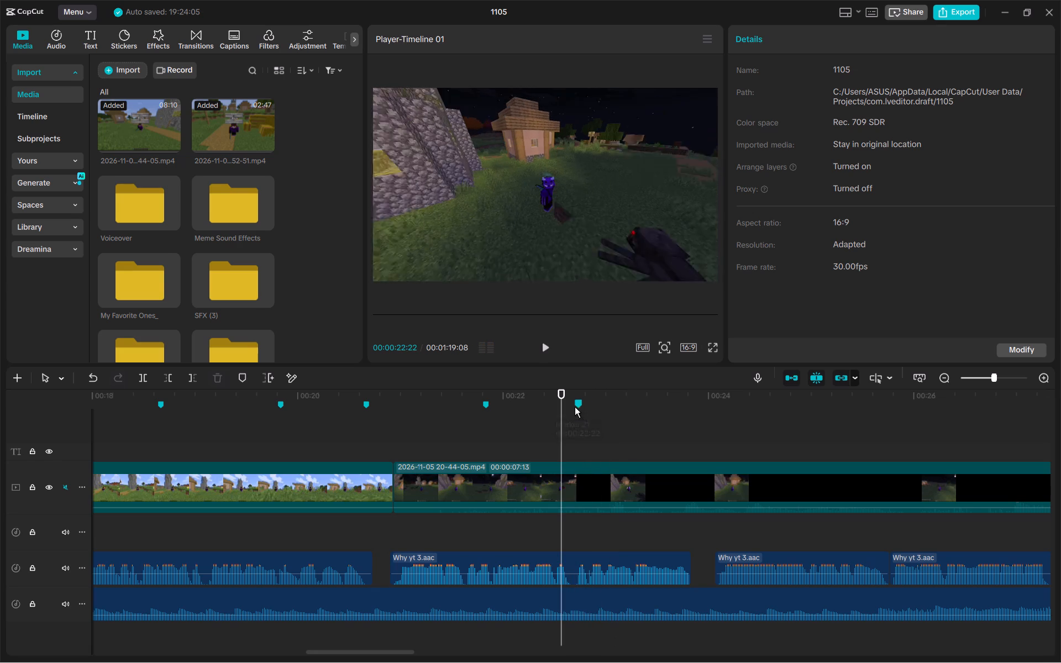
pyautogui.moveTo(575, 407); pyautogui.dragTo(563, 406)
# Replay the voiceover after the 00:00:22:17 marker in short passes and add a timeline marker at 00:00:22:29.
pyautogui.press('space')
pyautogui.press('space')
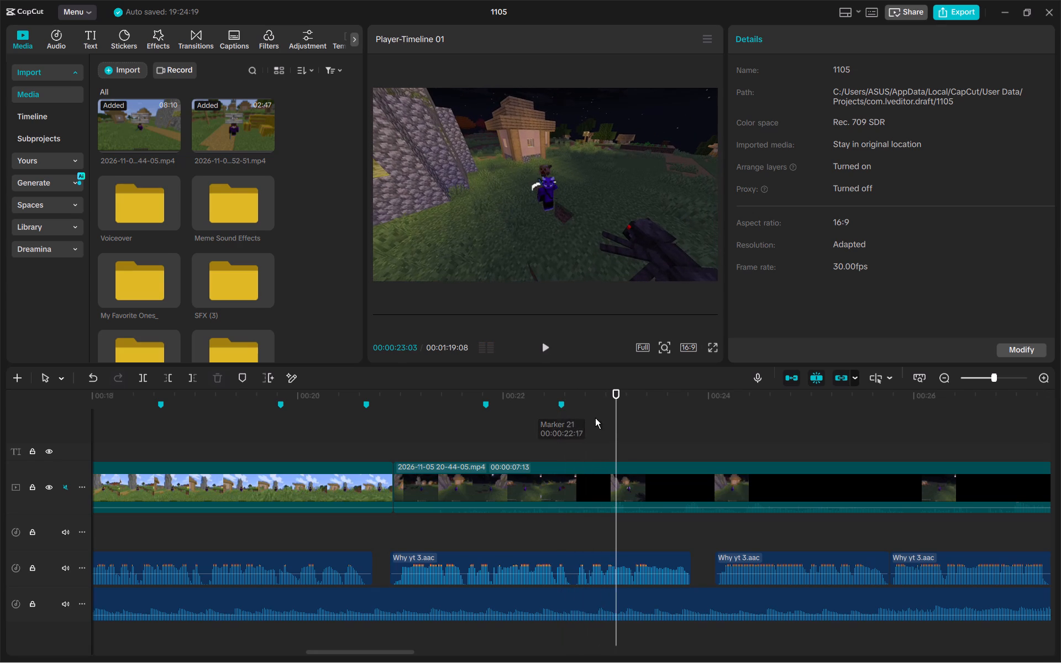
pyautogui.moveTo(614, 420); pyautogui.dragTo(602, 416)
pyautogui.press('space')
pyautogui.click(602, 416)
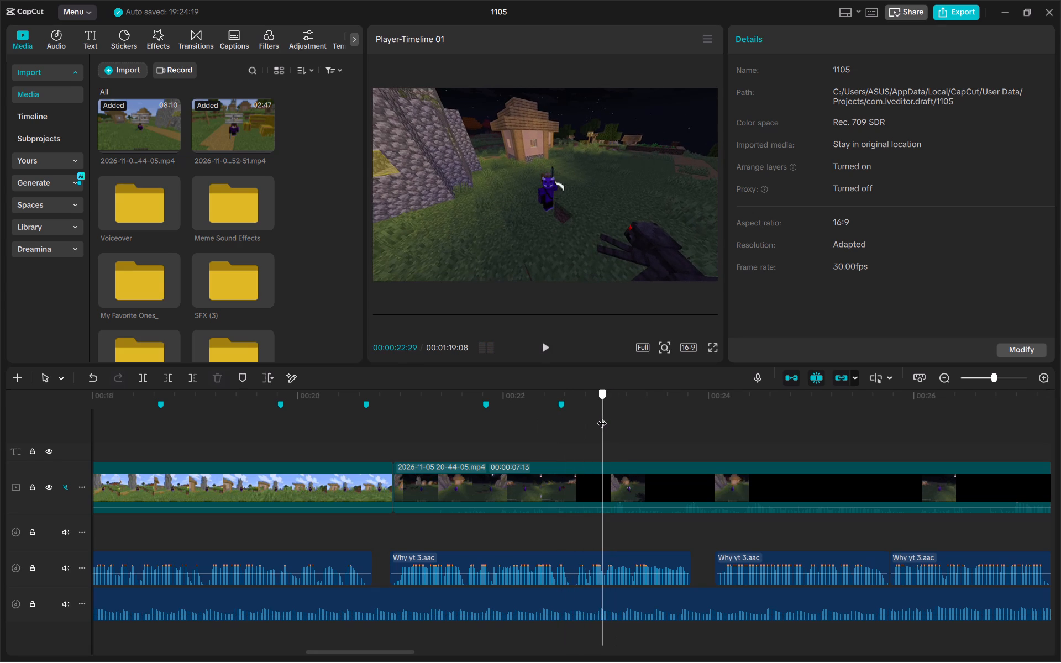
pyautogui.press('space')
pyautogui.click(602, 416)
pyautogui.write('m')
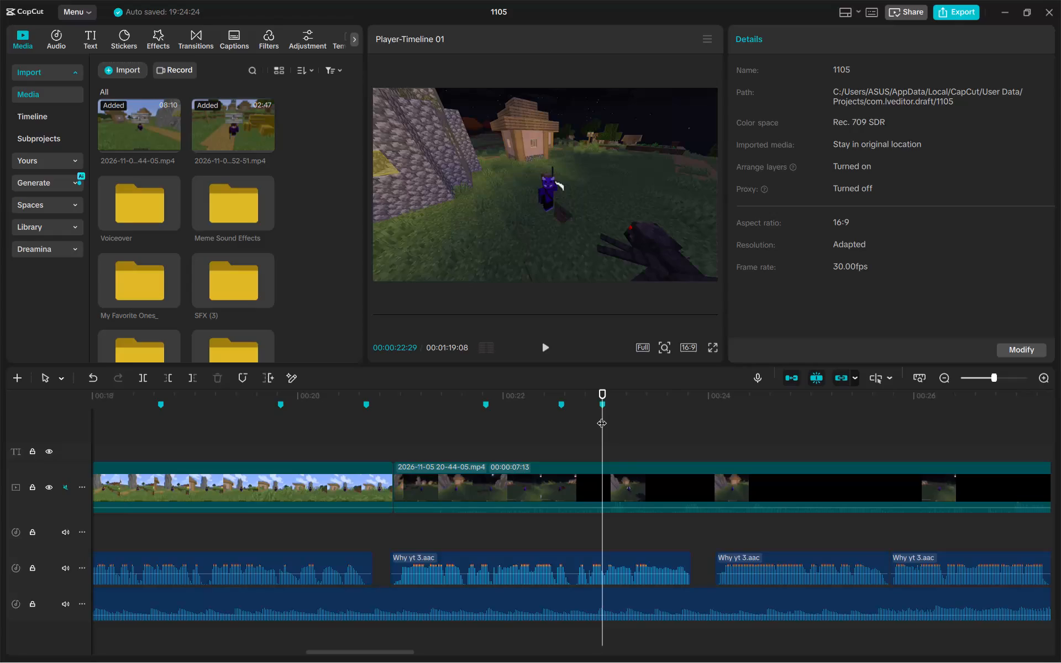
# Replay the voiceover after the 00:00:22:29 marker and add a timeline marker at about 00:00:23:24, the end of the second Why yt 3 clip.
pyautogui.press('space')
pyautogui.click(653, 413)
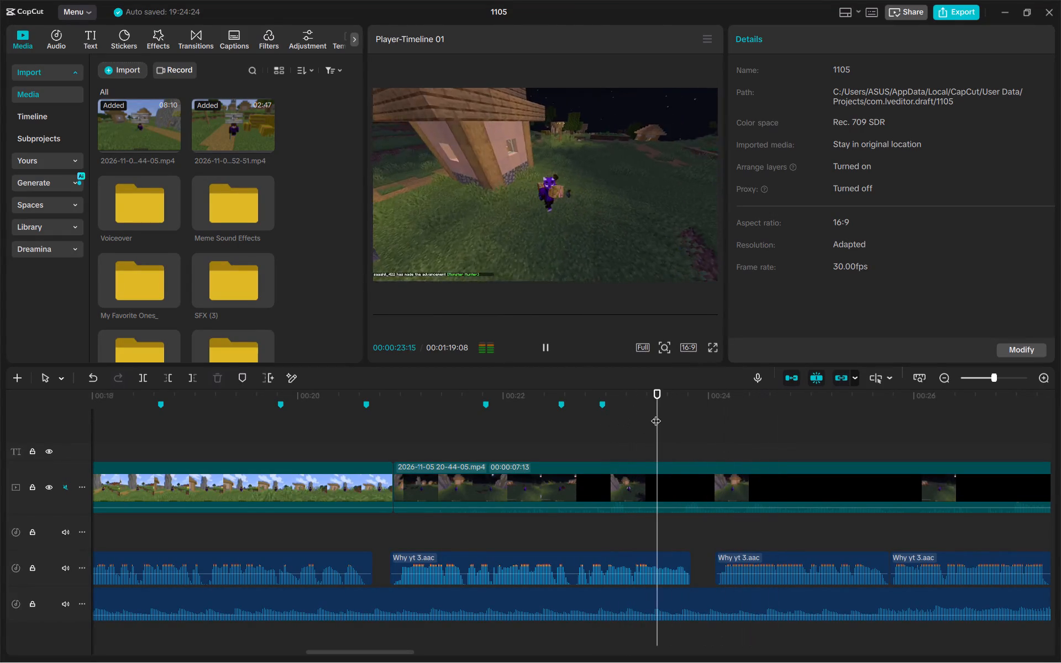
pyautogui.moveTo(656, 414); pyautogui.dragTo(687, 420)
pyautogui.press('m')
# Listen to the start of the third Why yt 3 clip in short replays and add a timeline marker at 00:00:24:28.
pyautogui.press('space')
pyautogui.press('space')
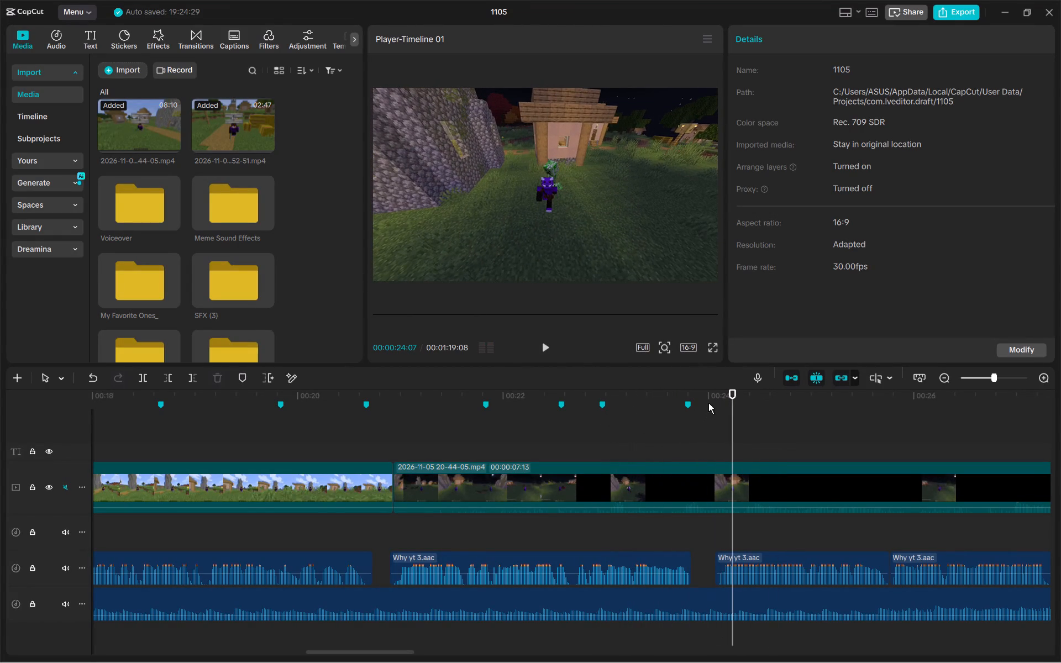
pyautogui.click(711, 403)
pyautogui.click(713, 403)
pyautogui.press('space')
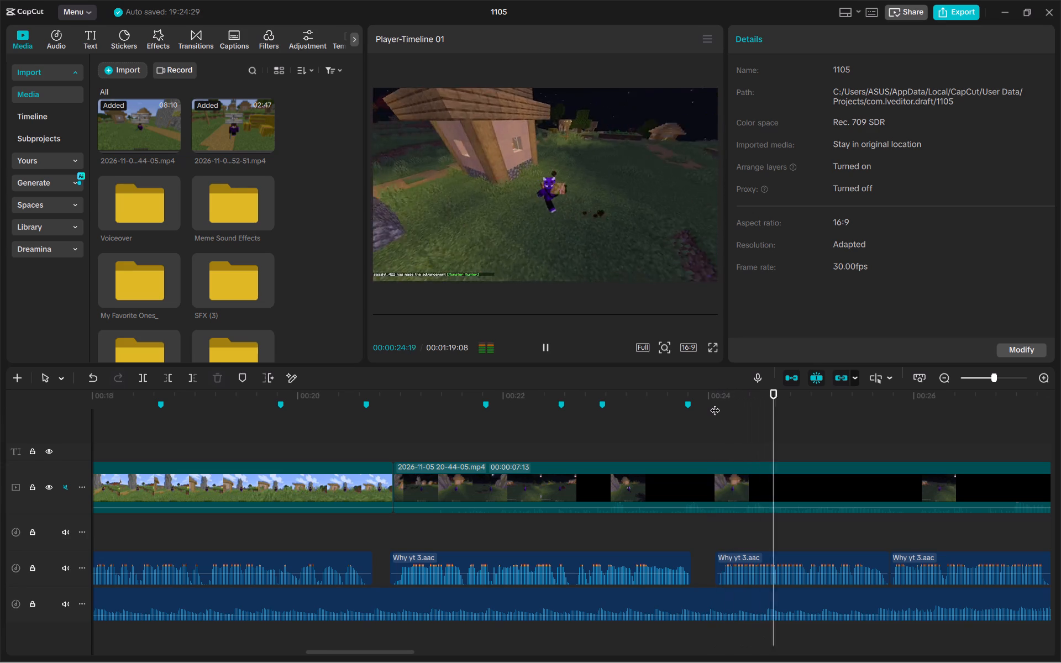
pyautogui.press('space')
pyautogui.click(715, 403)
pyautogui.press('space')
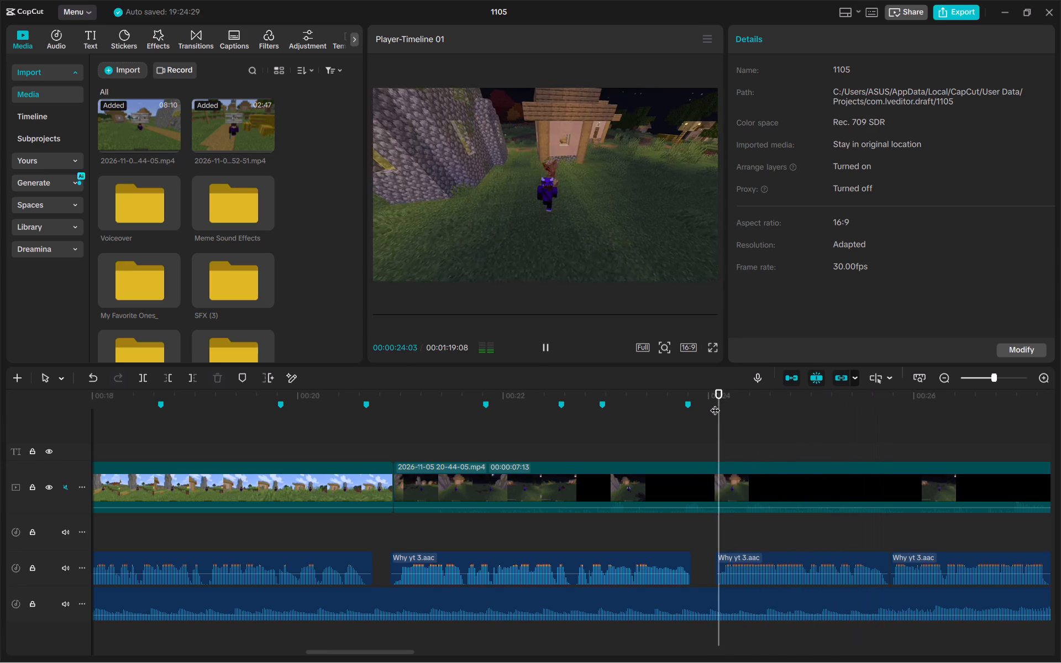
pyautogui.press('space')
pyautogui.write('m')
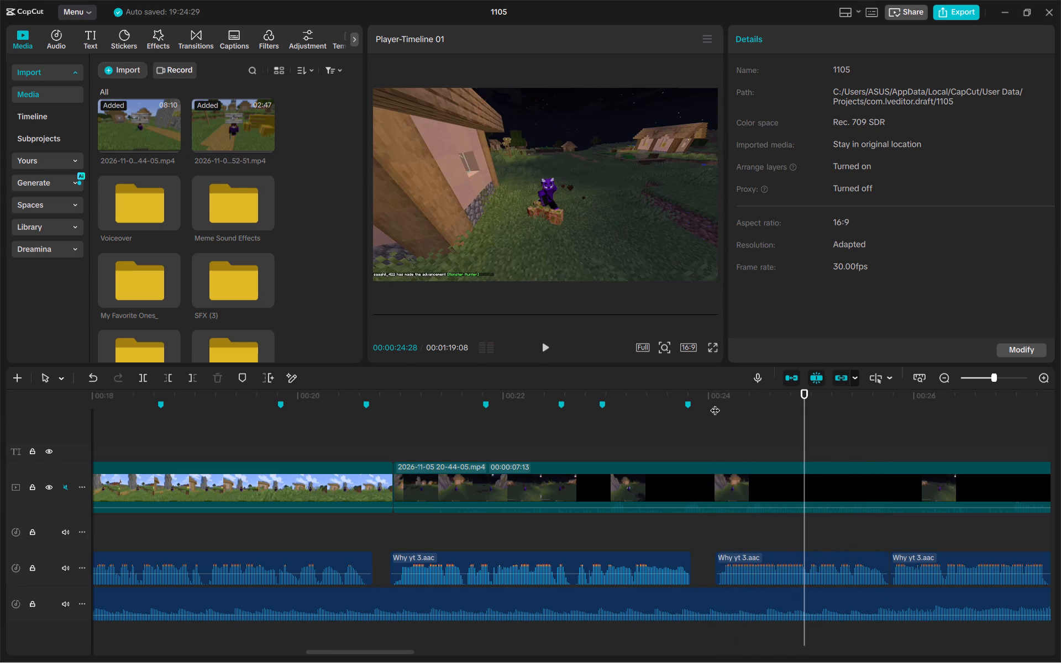
# Play from the start of the fourth Why yt 3 clip to its first phrase end and add a timeline marker at 00:00:26:19.
pyautogui.press('space')
pyautogui.press('space')
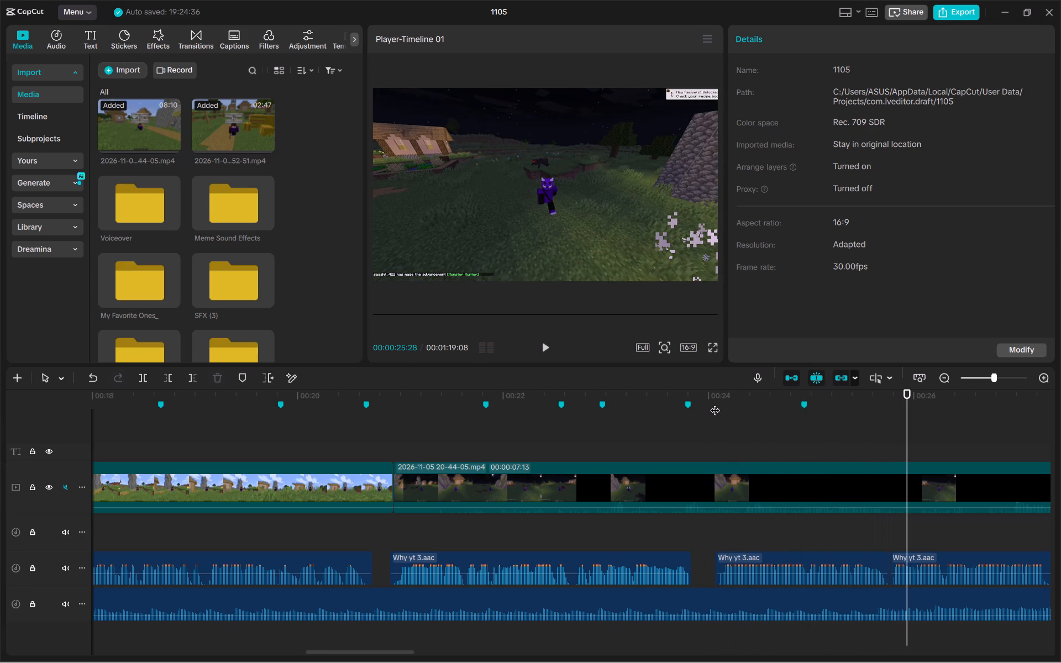
pyautogui.press('space')
pyautogui.press('space')
pyautogui.hscroll(-1, 844, 418)
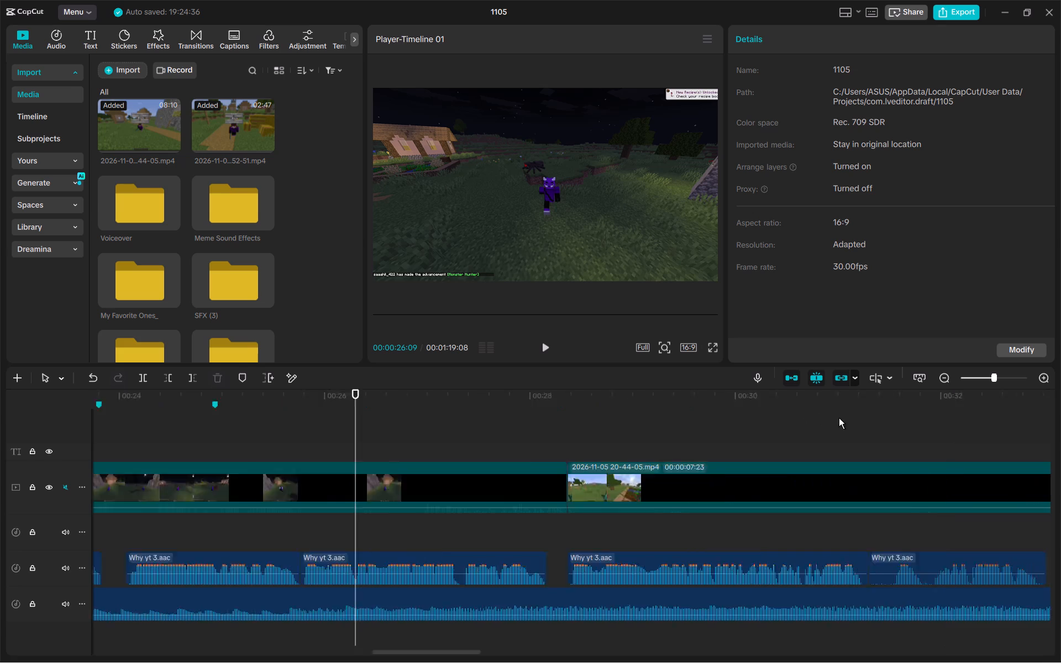
pyautogui.hscroll(-1, 839, 418)
pyautogui.hscroll(1, 211, 447)
pyautogui.click(199, 437)
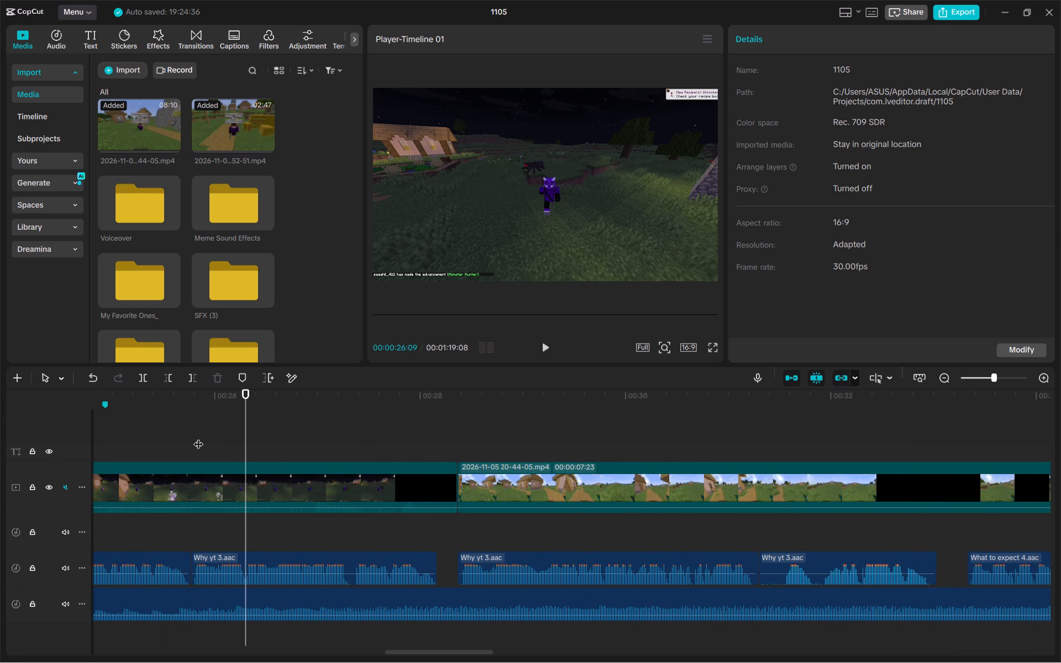
pyautogui.moveTo(198, 437); pyautogui.dragTo(193, 436)
pyautogui.press('space')
pyautogui.press('space')
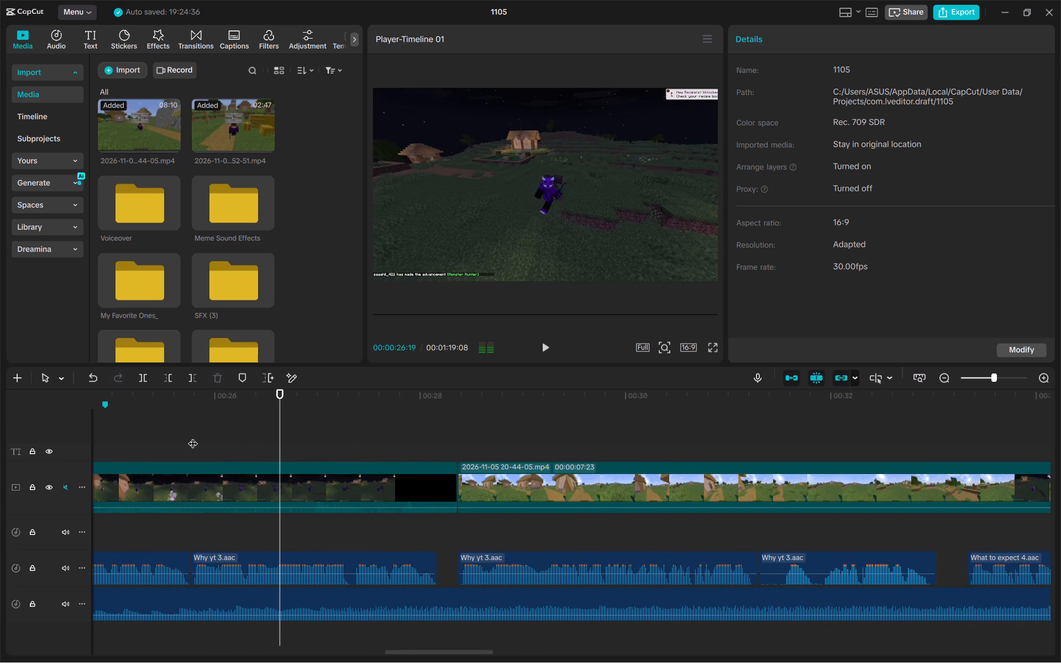
pyautogui.write('m')
# Mark the remaining phrase ends of the fourth Why yt 3 clip with timeline markers at about 00:00:27:09 and 00:00:28:05.
pyautogui.press('space')
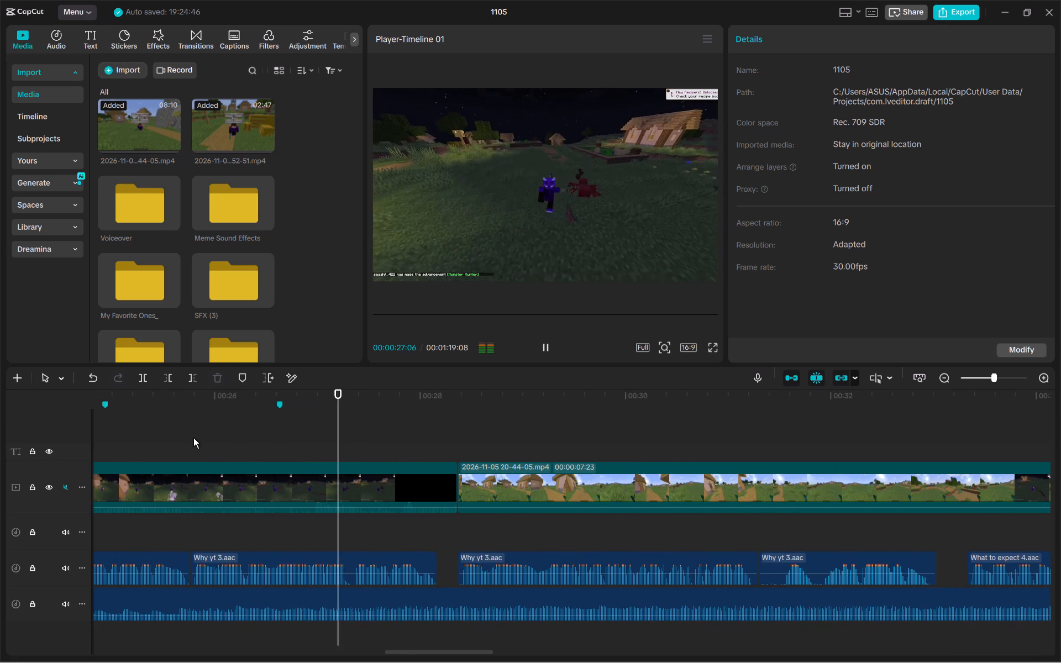
pyautogui.press('space')
pyautogui.click(355, 427)
pyautogui.moveTo(355, 427); pyautogui.dragTo(349, 427)
pyautogui.write('m')
pyautogui.press('space')
pyautogui.press('space')
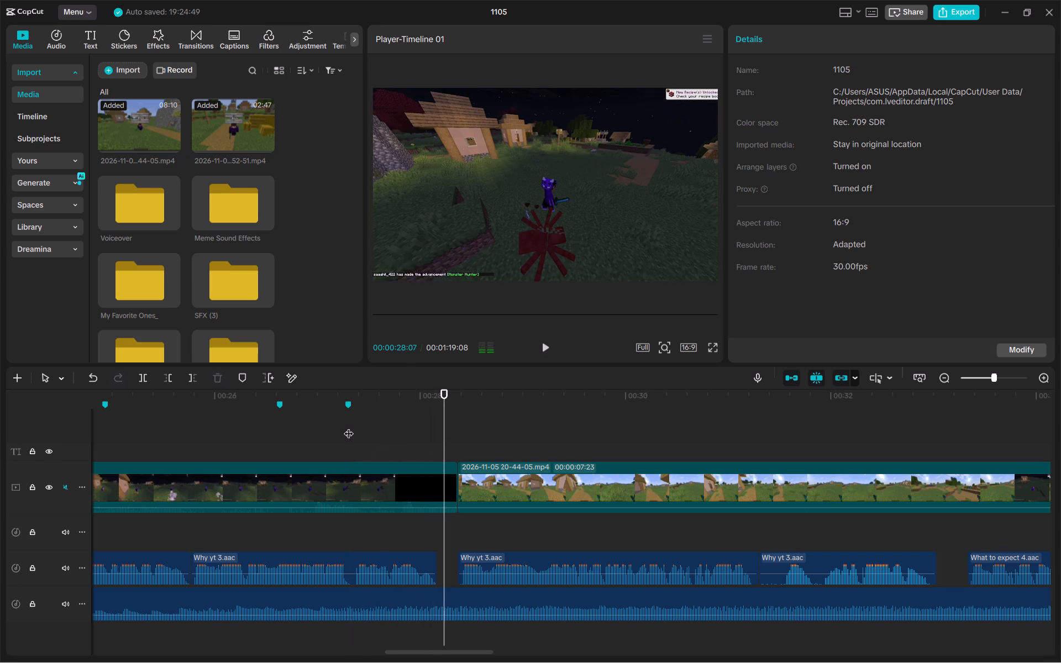
pyautogui.click(426, 418)
pyautogui.moveTo(427, 417); pyautogui.dragTo(434, 417)
pyautogui.press('m')
# Play the opening of the fifth Why yt 3 clip and add a timeline marker at 00:00:29:03.
pyautogui.press('space')
pyautogui.press('space')
pyautogui.press('space')
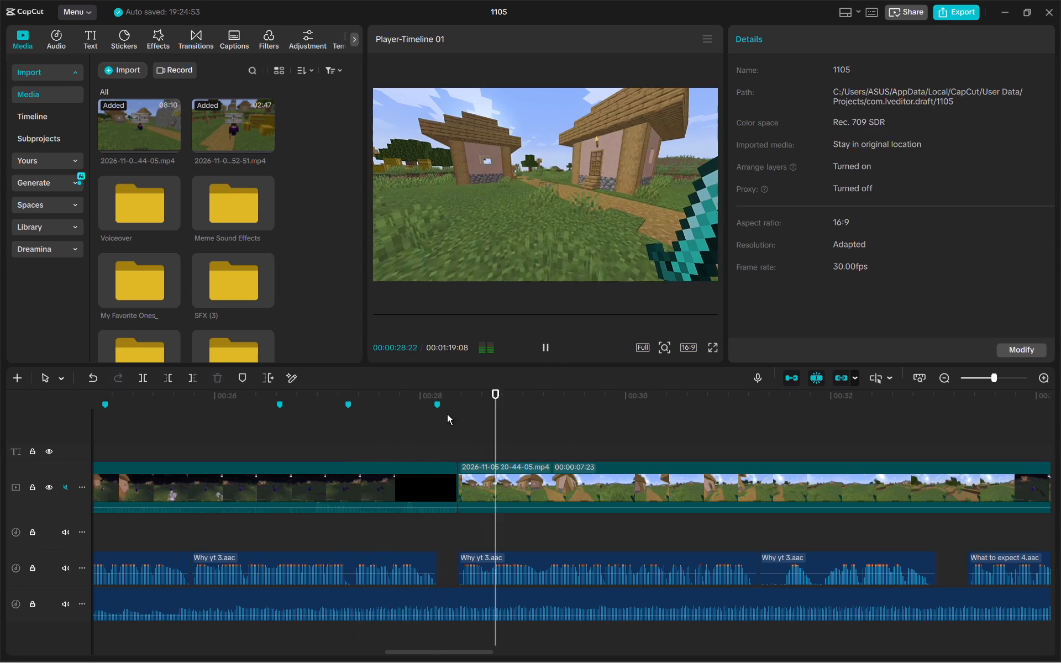
pyautogui.click(447, 414)
pyautogui.press('space')
pyautogui.click(454, 410)
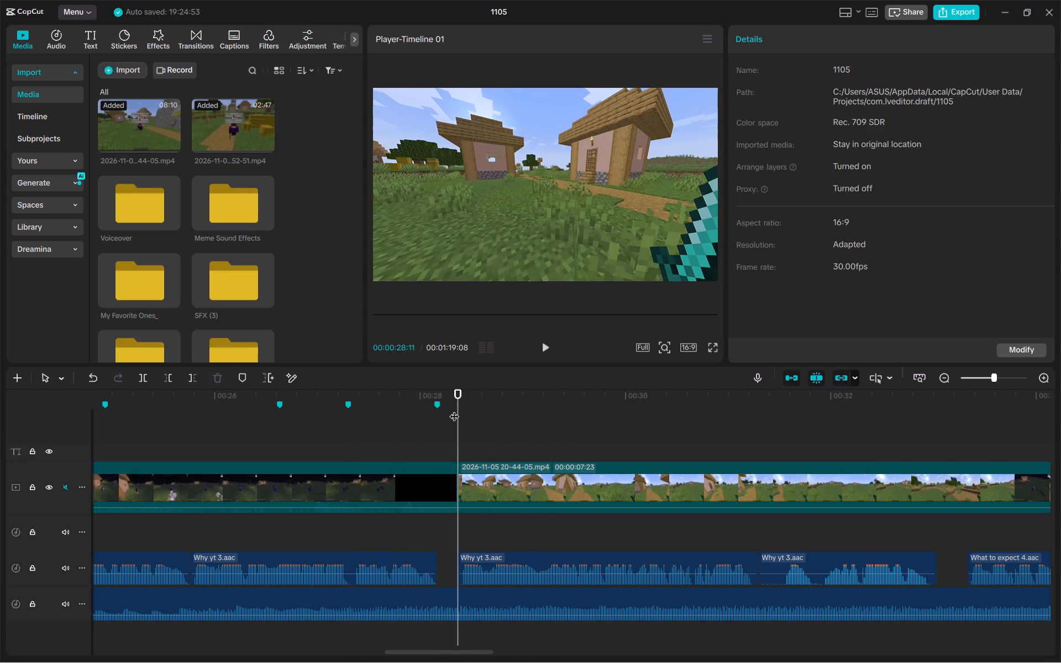
pyautogui.press('space')
pyautogui.press('space')
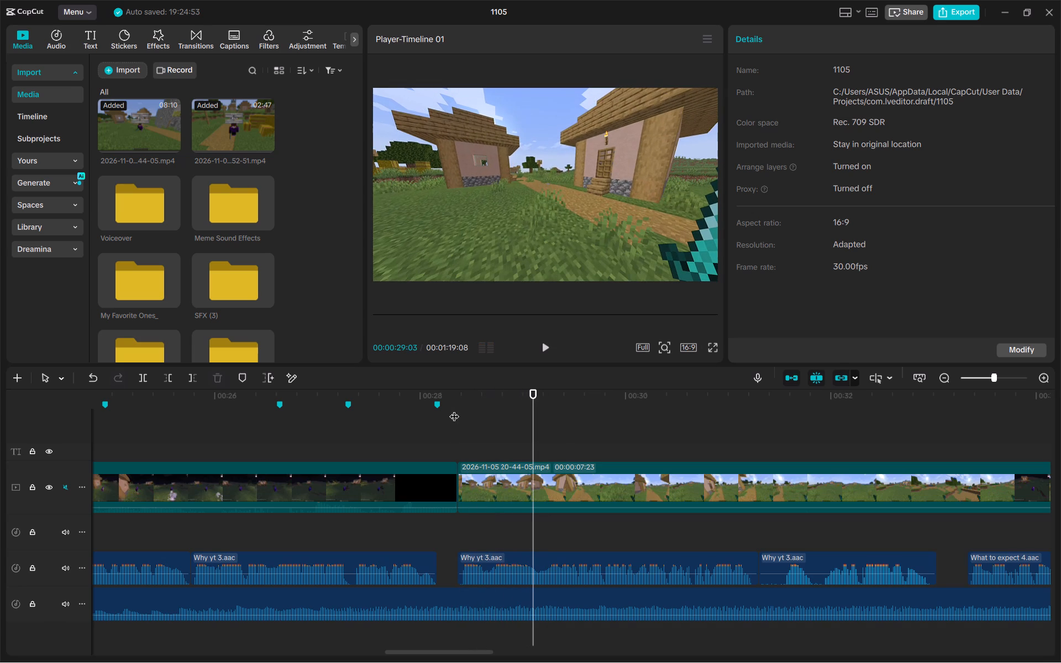
pyautogui.write('m')
# Replay the voiceover after the 00:00:29:03 marker to find the phrase end and add a timeline marker at 00:00:30:03.
pyautogui.press('space')
pyautogui.press('space')
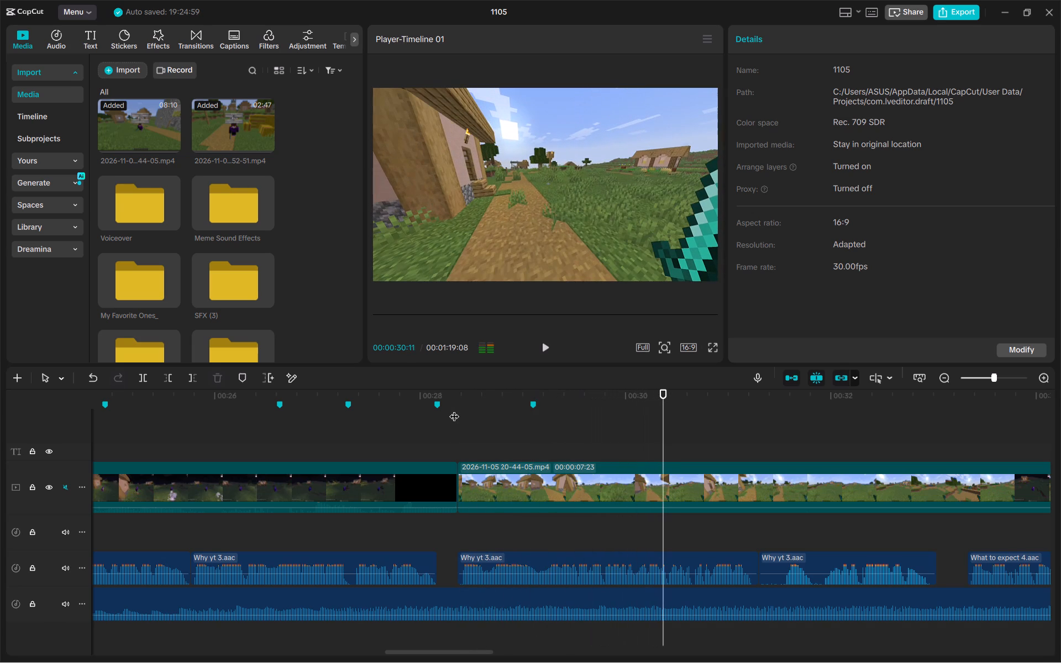
pyautogui.click(530, 405)
pyautogui.press('space')
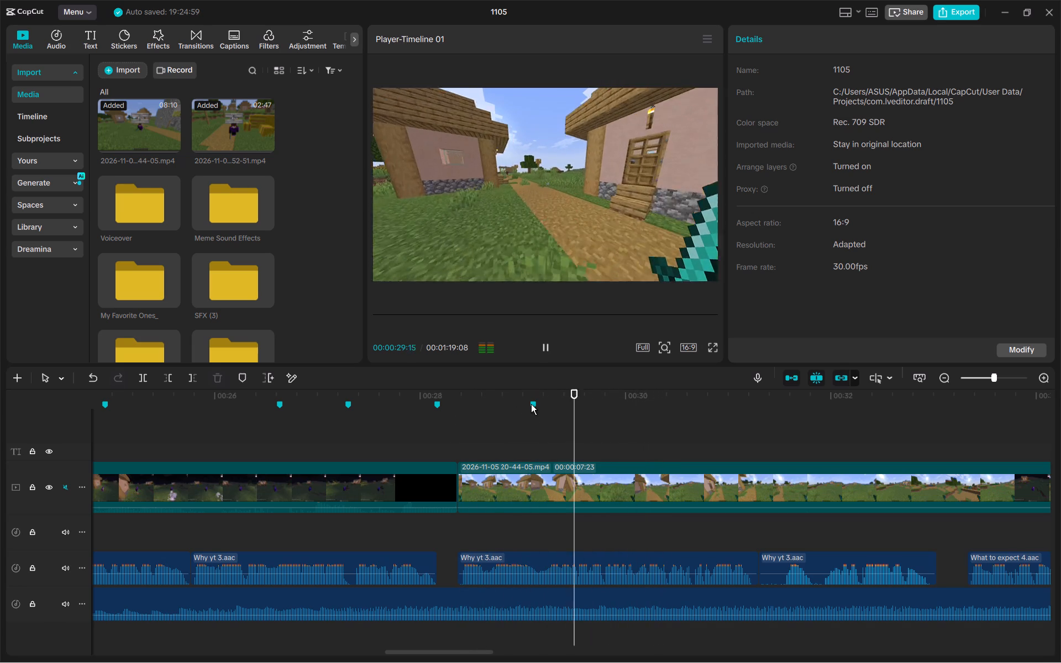
pyautogui.press('space')
pyautogui.click(636, 408)
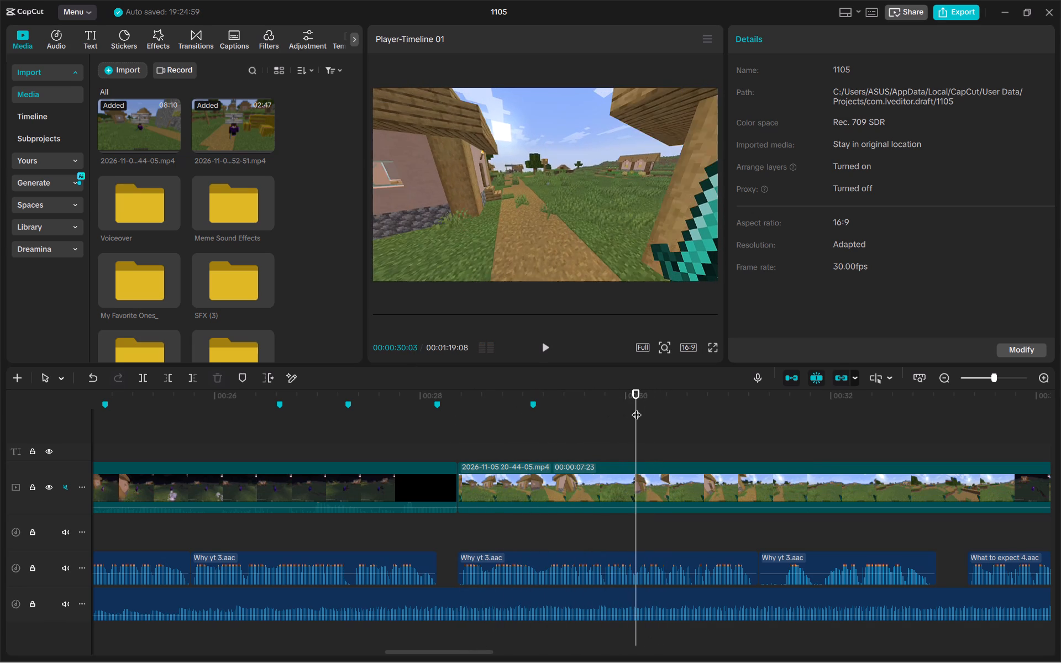
pyautogui.press('space')
pyautogui.click(637, 408)
pyautogui.write('m')
# Replay the rest of the fifth Why yt 3 clip and add timeline markers at about 00:00:30:17 and 00:00:31:07.
pyautogui.press('space')
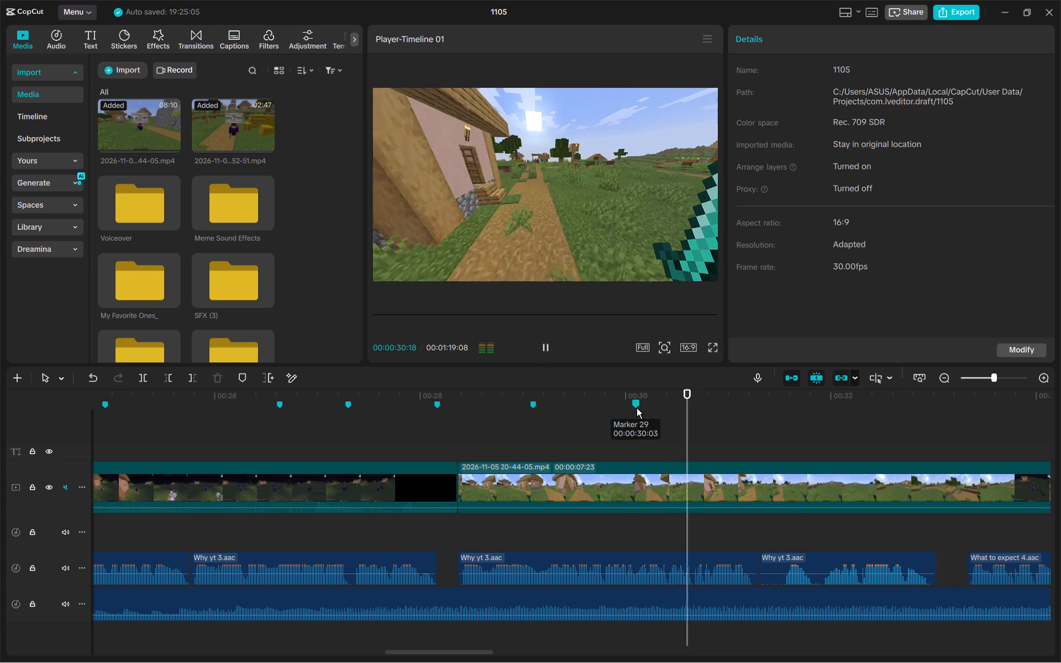
pyautogui.press('space')
pyautogui.click(633, 407)
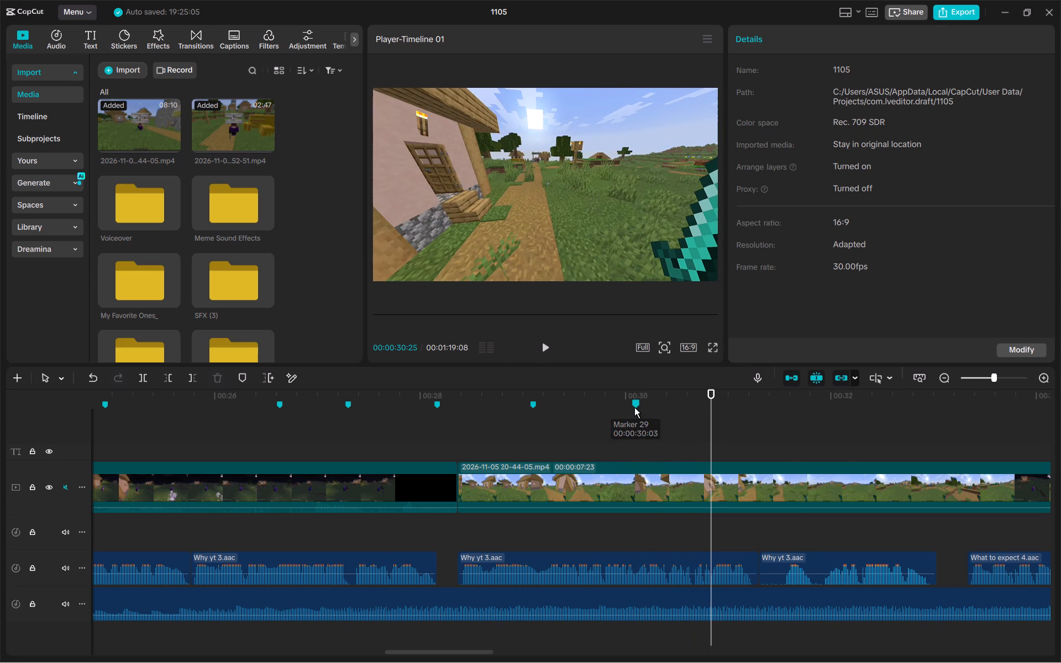
pyautogui.press('space')
pyautogui.press('space')
pyautogui.moveTo(694, 417); pyautogui.dragTo(692, 417)
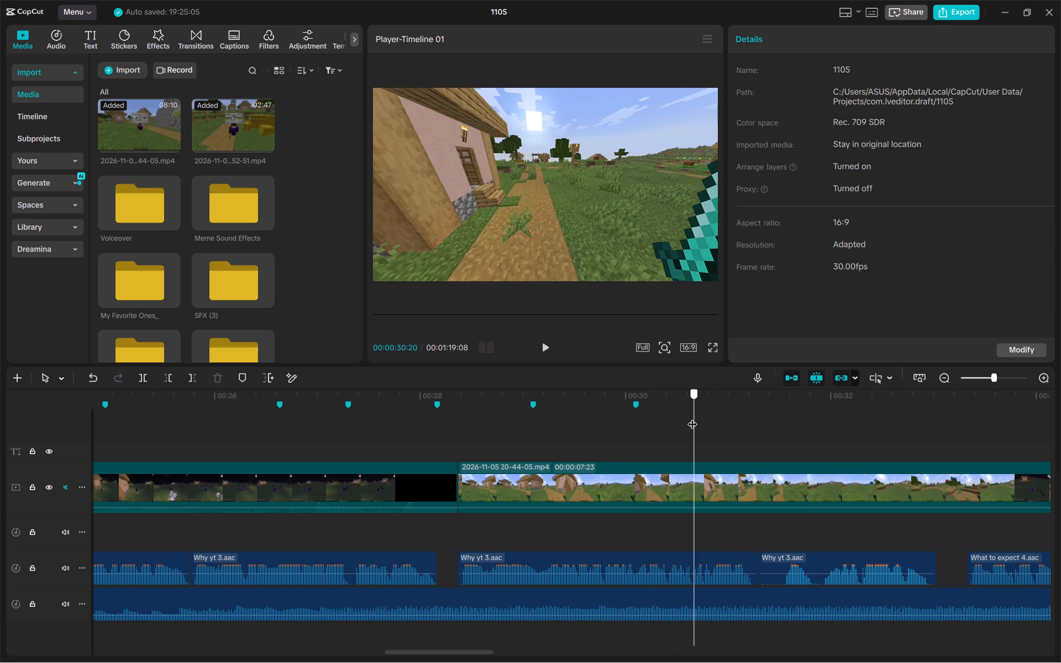
pyautogui.moveTo(692, 417); pyautogui.dragTo(684, 416)
pyautogui.press('space')
pyautogui.click(684, 416)
pyautogui.write('m m')
# Pin down the first phrase end of the last Why yt 3 clip with short replays and add a timeline marker at 00:00:31:27.
pyautogui.press('space')
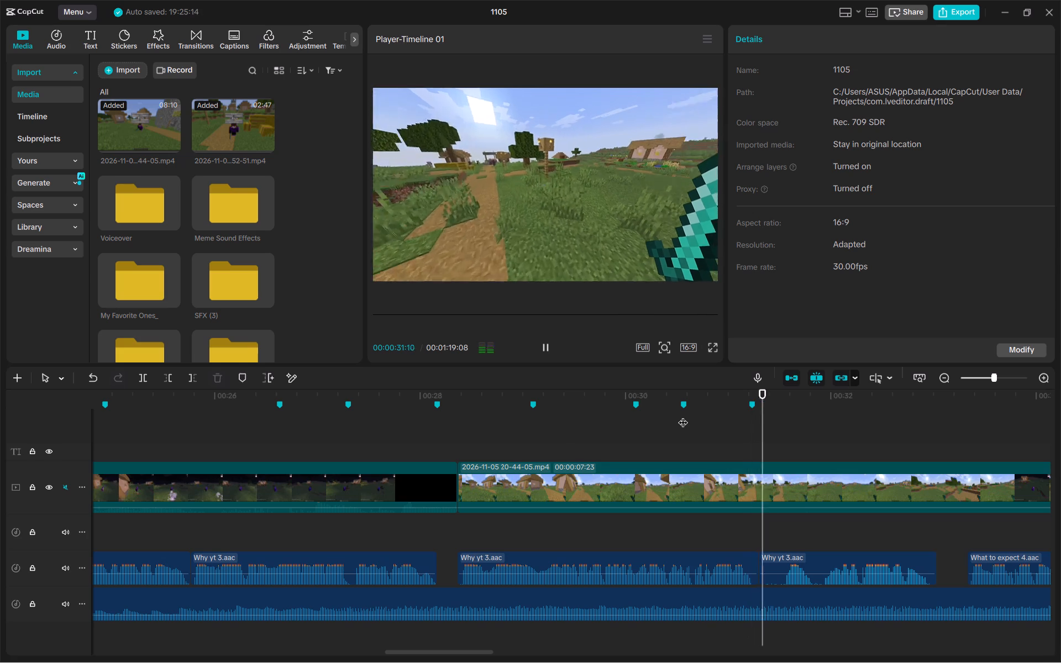
pyautogui.click(780, 431)
pyautogui.click(781, 430)
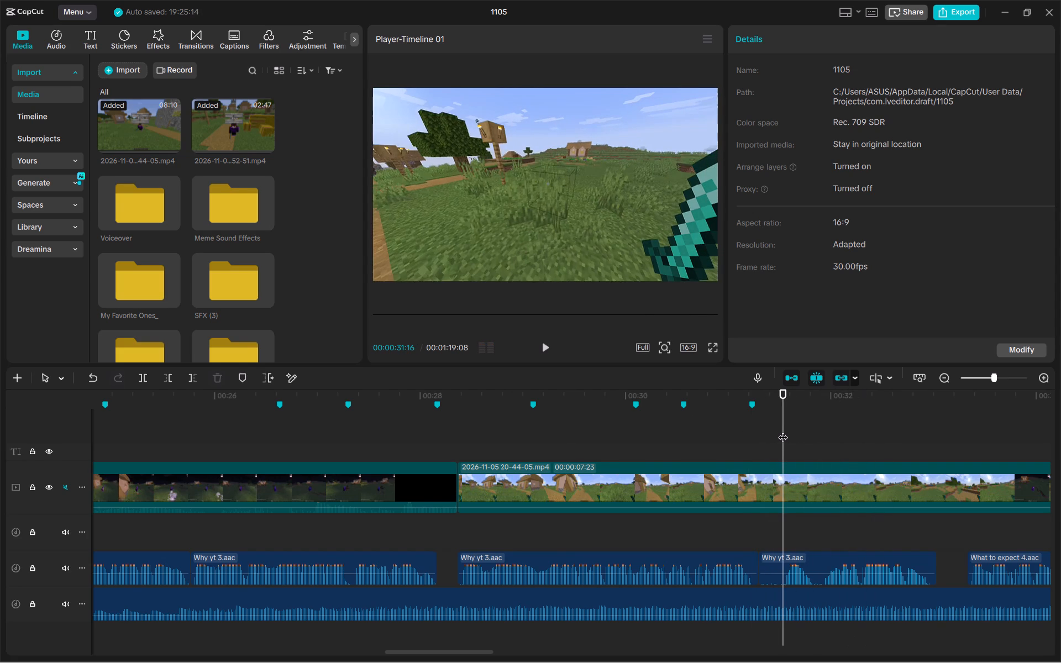
pyautogui.press('space')
pyautogui.press('space')
pyautogui.click(778, 428)
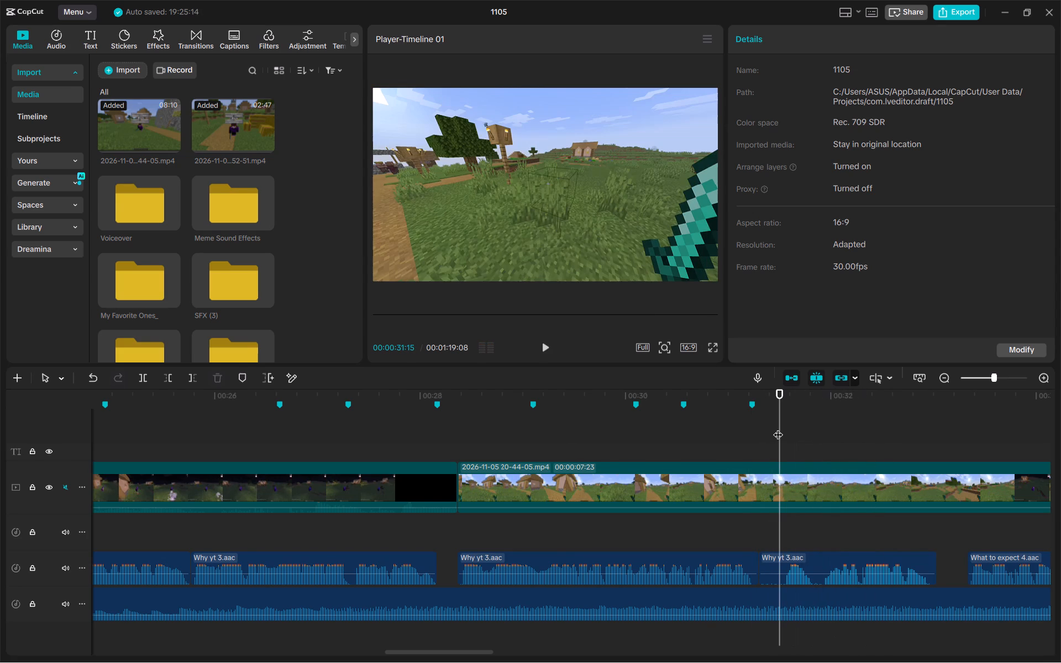
pyautogui.moveTo(778, 428); pyautogui.dragTo(785, 428)
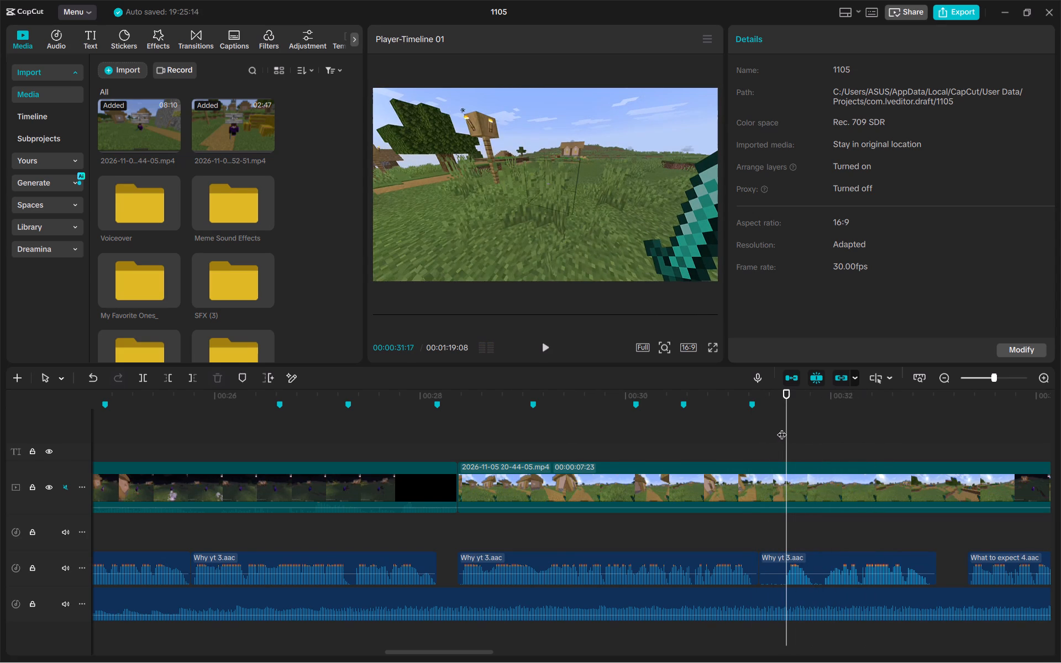
pyautogui.press('space')
pyautogui.press('space')
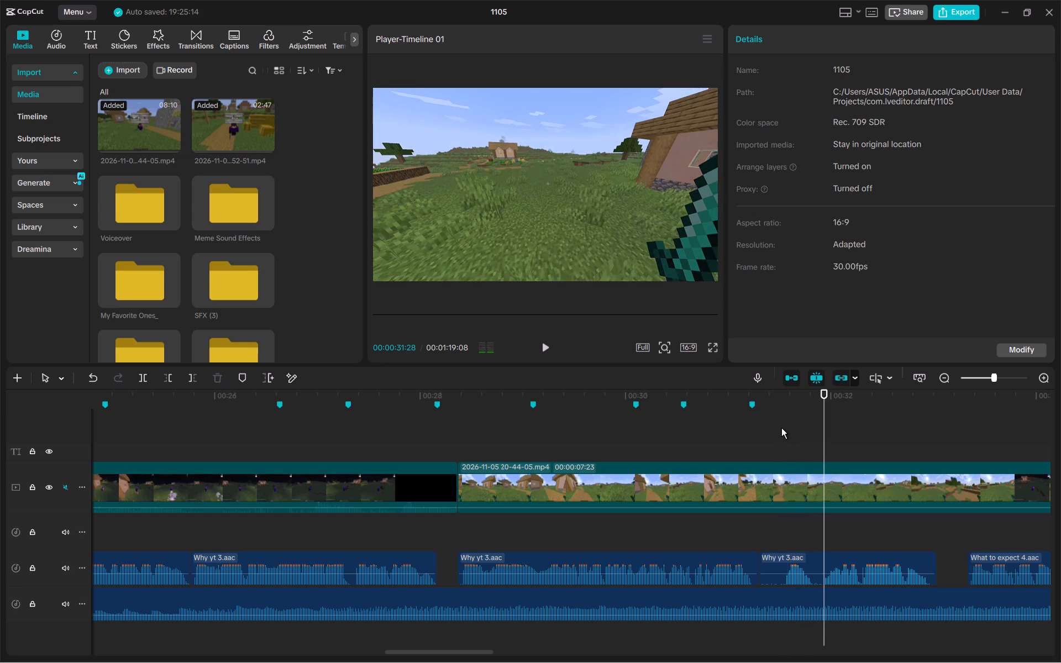
pyautogui.click(779, 428)
pyautogui.press('space')
pyautogui.press('space')
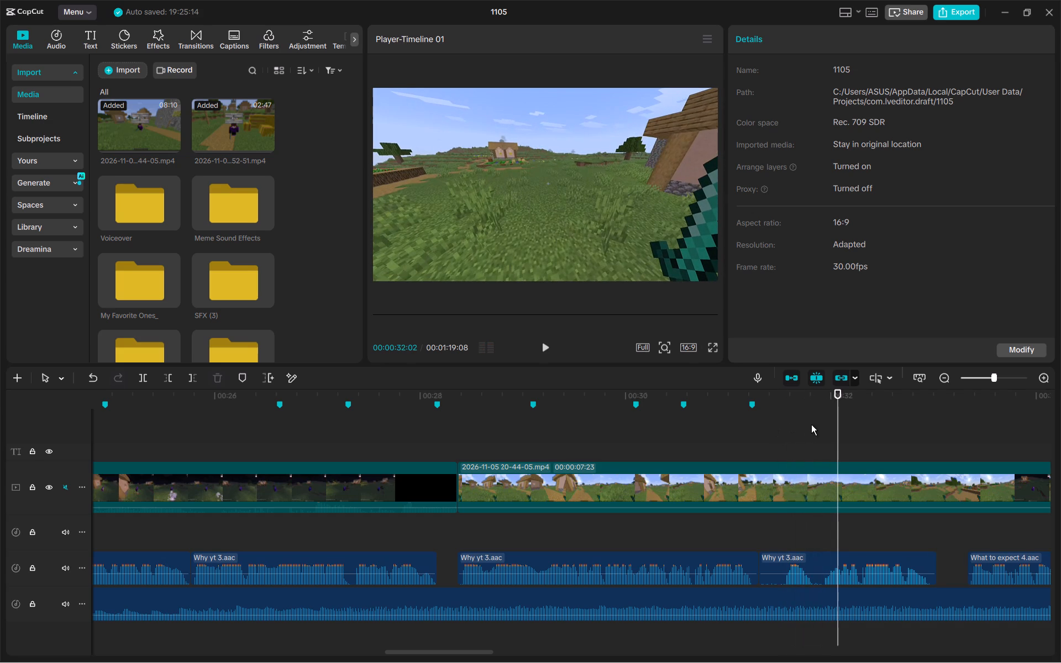
pyautogui.click(818, 424)
pyautogui.click(818, 423)
pyautogui.press('m')
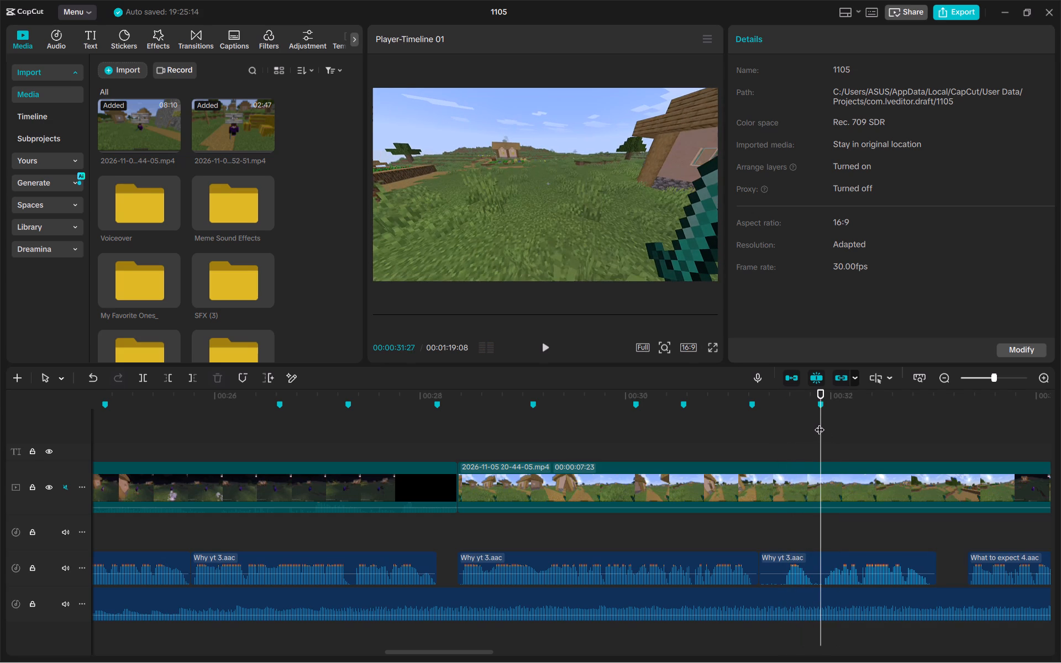
# Play to the end of the last Why yt 3 clip and add a timeline marker at 00:00:32:29.
pyautogui.press('space')
pyautogui.press('space')
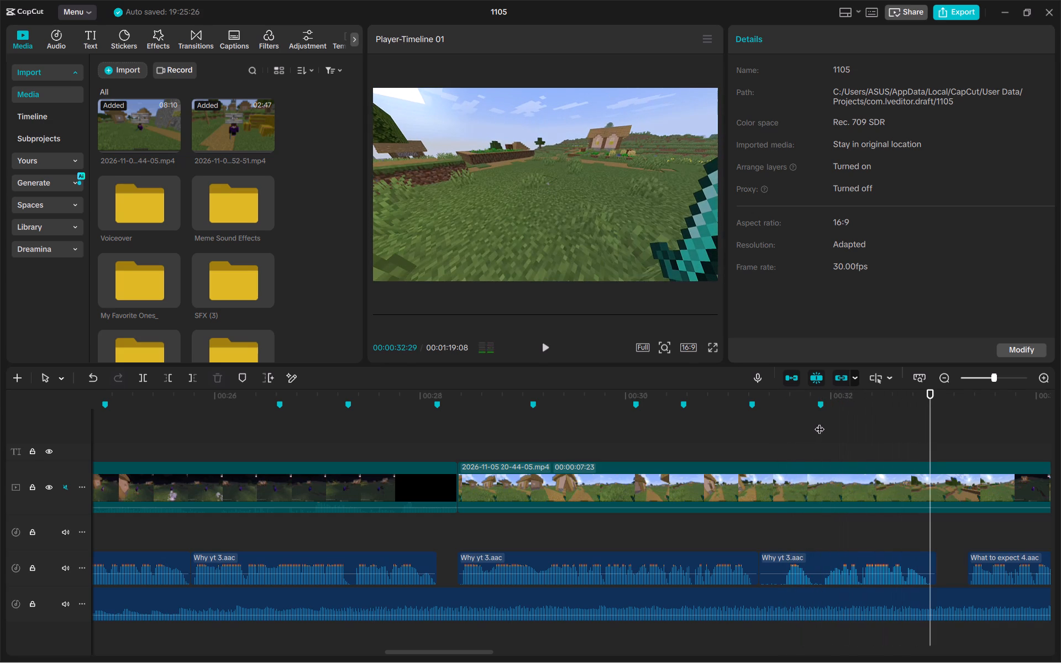
pyautogui.write('m')
# Play the end of the timeline from about 00:01:17:18 to check how the background music finishes after the last video clip.
pyautogui.hscroll(-2, 465, 471)
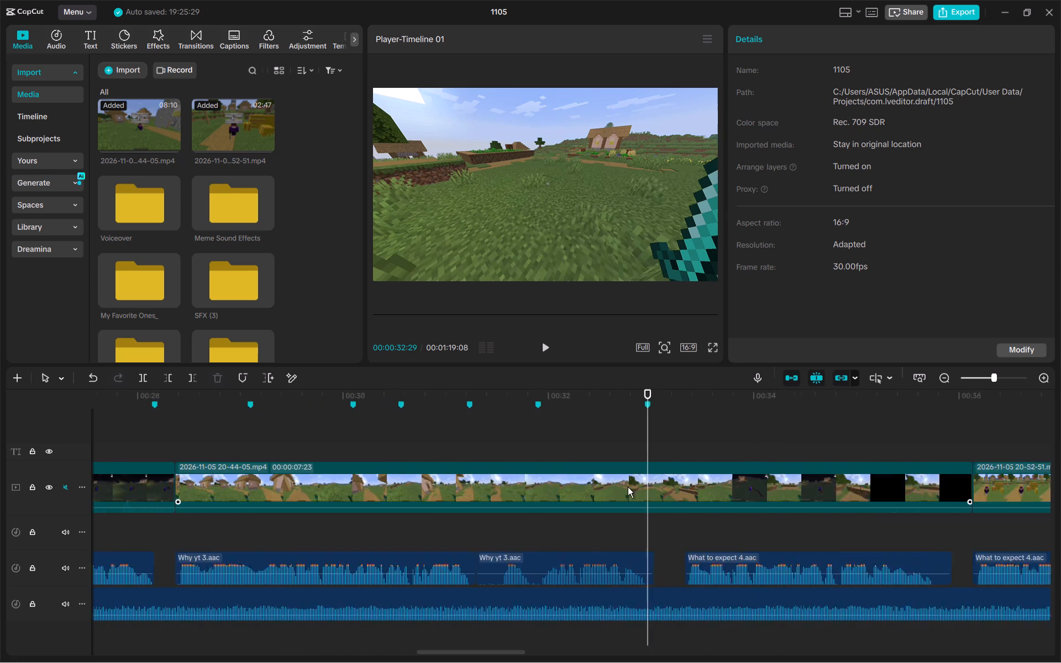
pyautogui.hscroll(-1, 628, 487)
pyautogui.hscroll(-4, 243, 507)
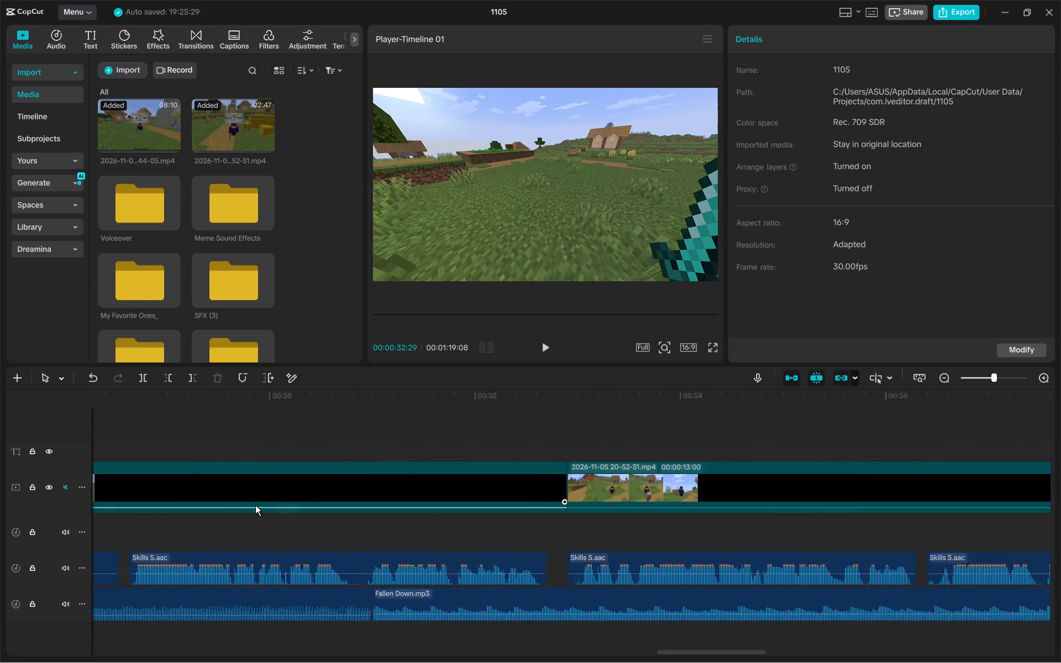
pyautogui.scroll(1, 255, 505)
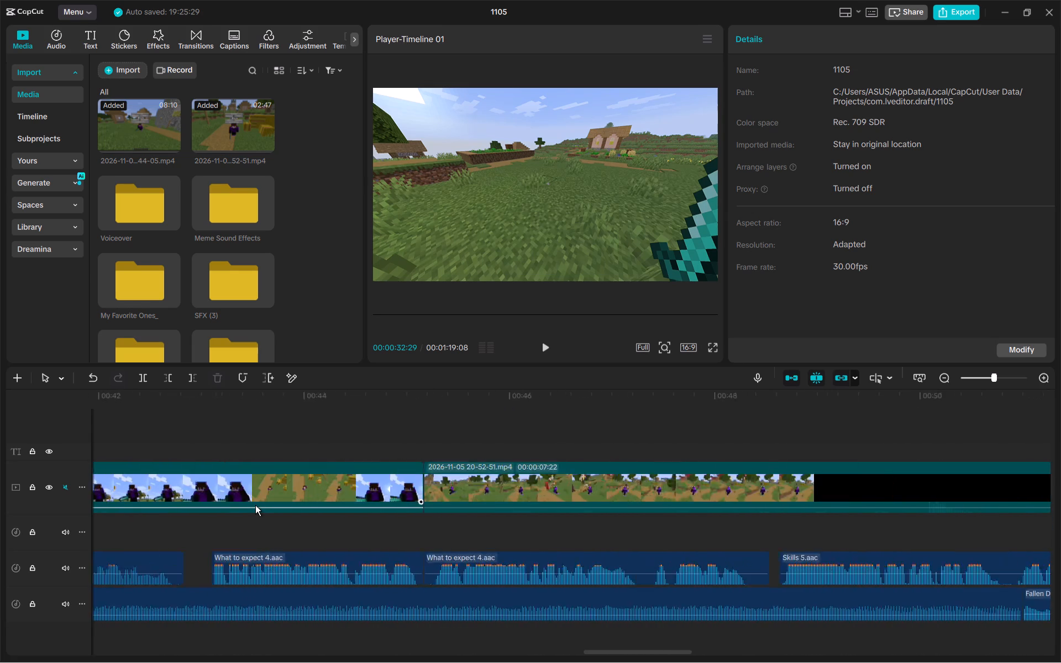
pyautogui.hscroll(-2, 255, 505)
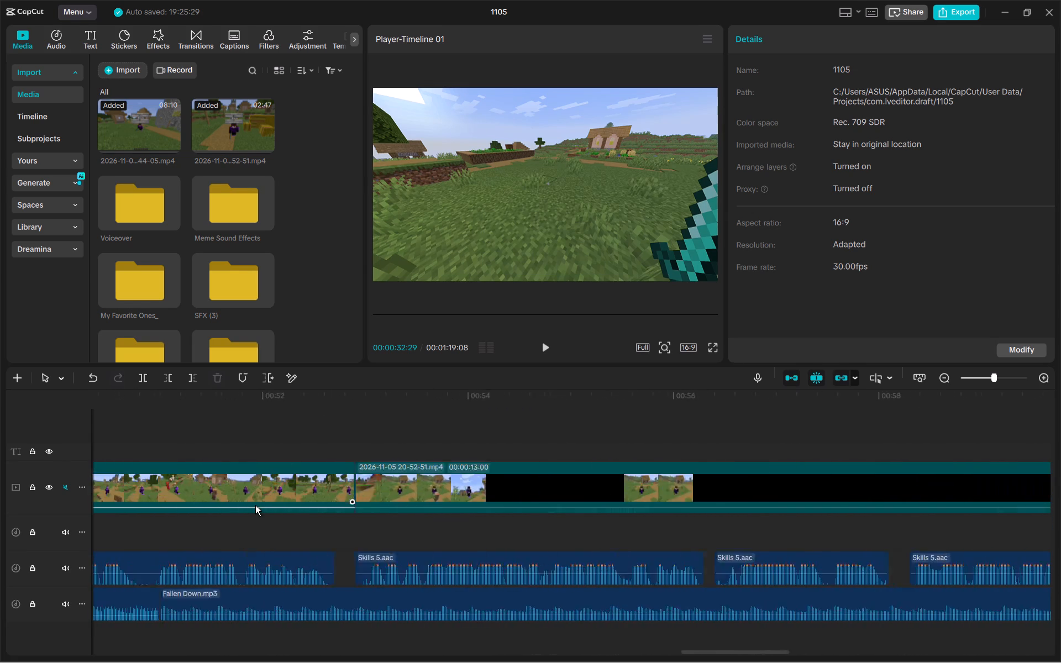
pyautogui.hscroll(-3, 255, 505)
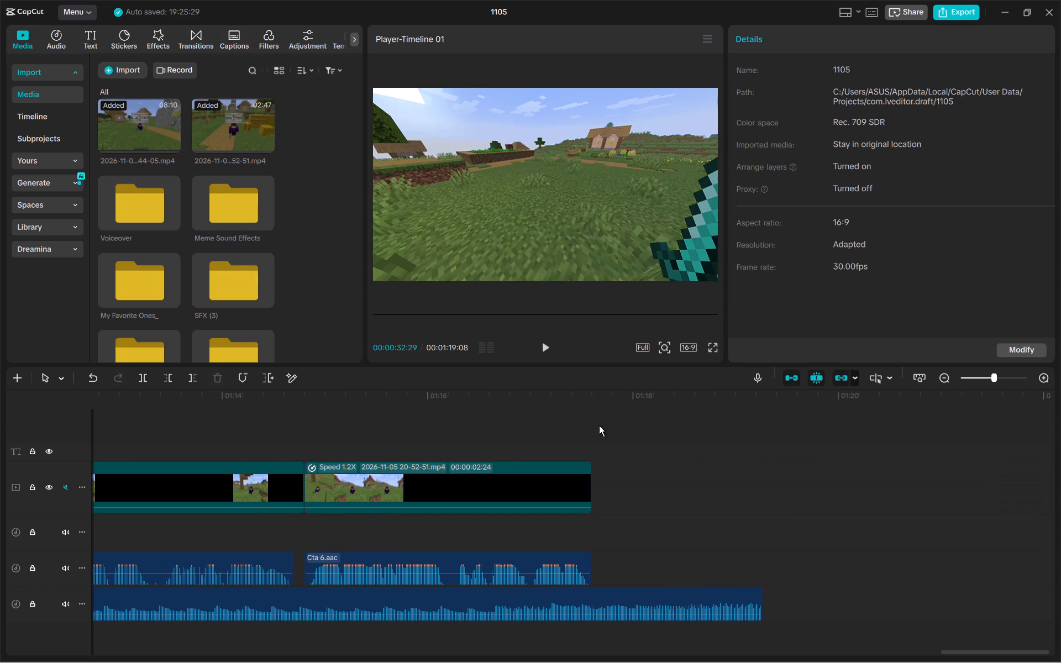
pyautogui.click(595, 425)
pyautogui.press('space')
pyautogui.press('space')
pyautogui.press('space')
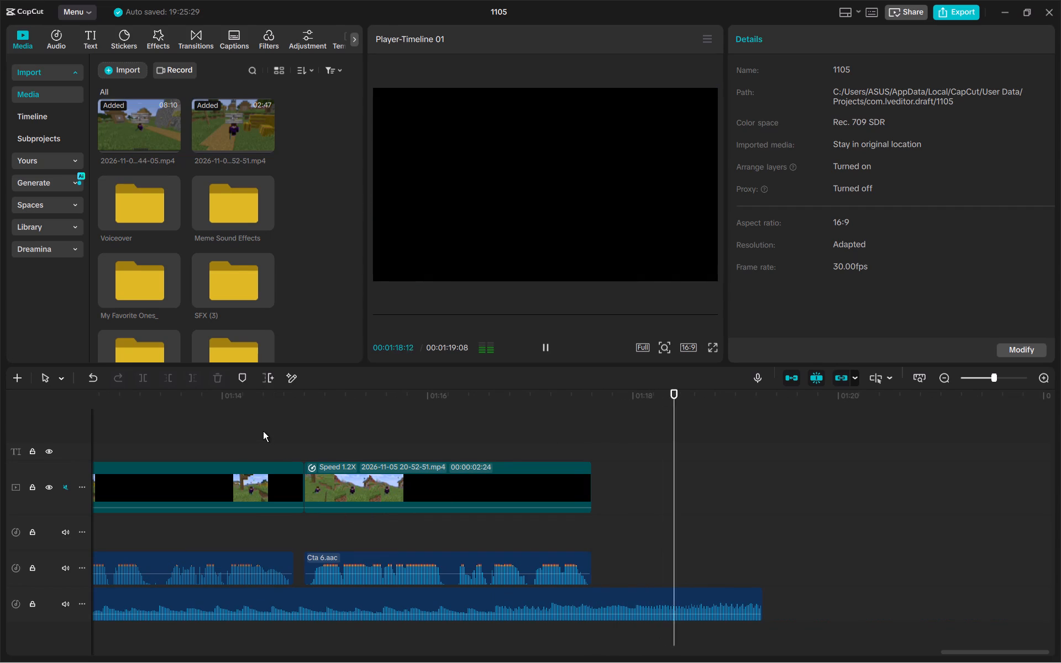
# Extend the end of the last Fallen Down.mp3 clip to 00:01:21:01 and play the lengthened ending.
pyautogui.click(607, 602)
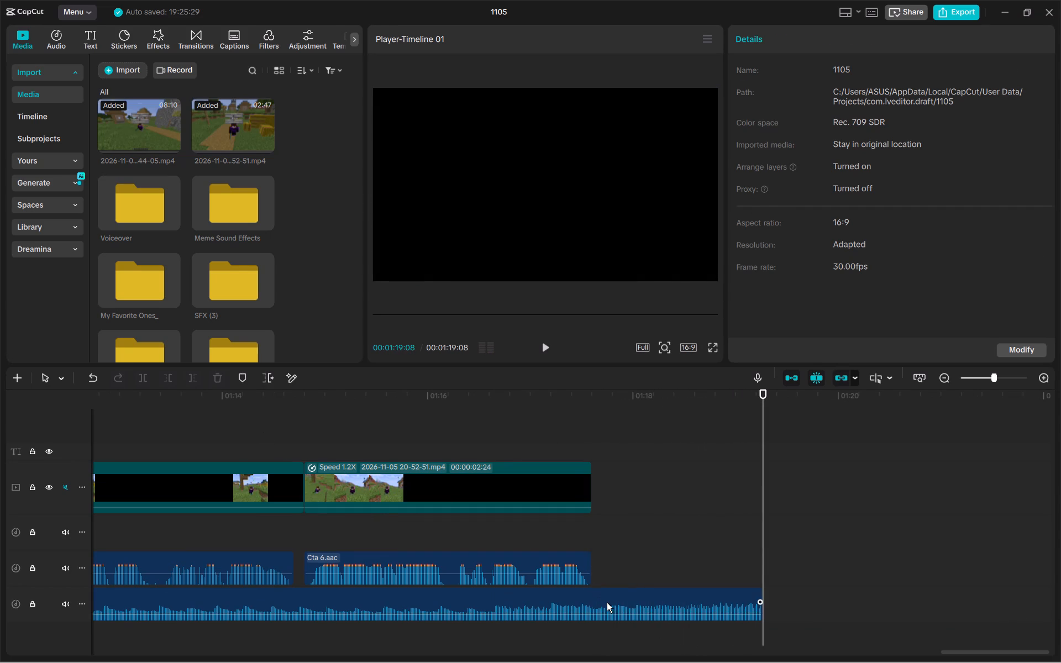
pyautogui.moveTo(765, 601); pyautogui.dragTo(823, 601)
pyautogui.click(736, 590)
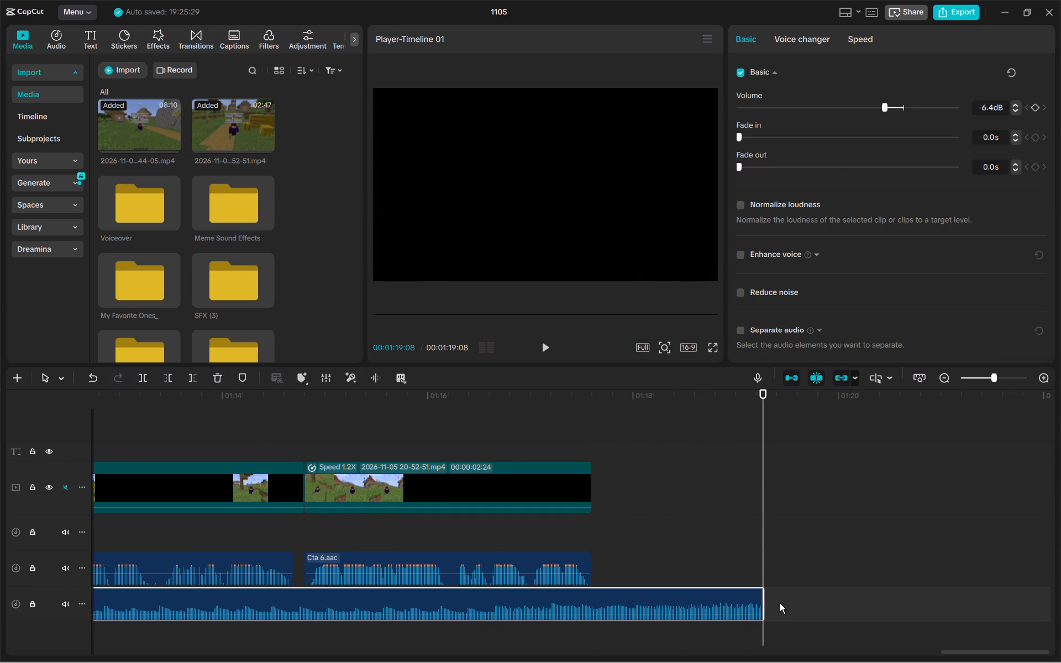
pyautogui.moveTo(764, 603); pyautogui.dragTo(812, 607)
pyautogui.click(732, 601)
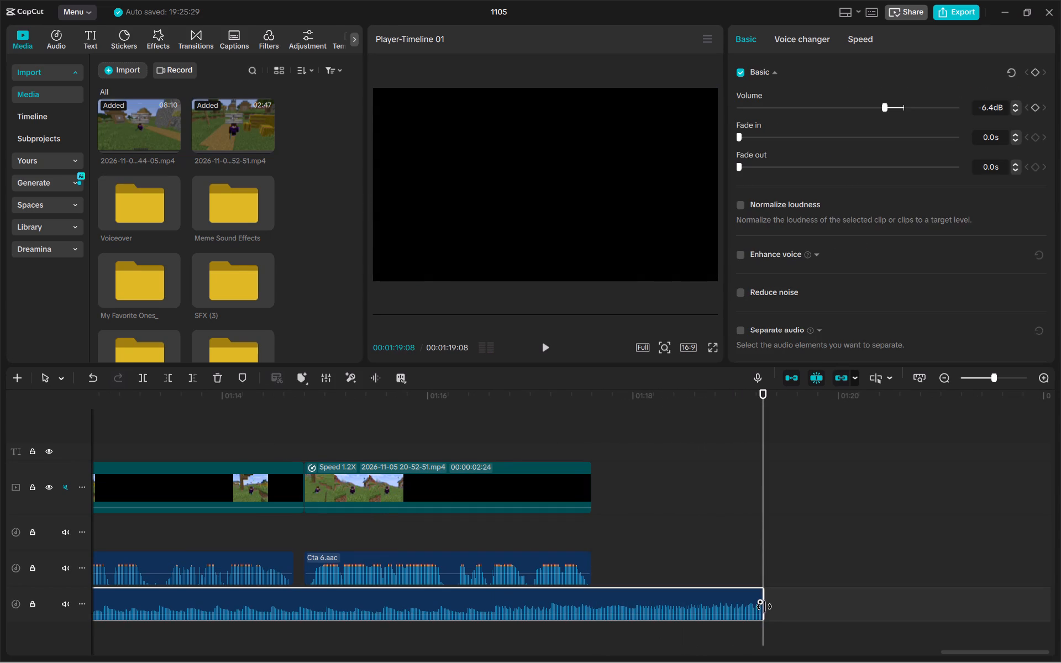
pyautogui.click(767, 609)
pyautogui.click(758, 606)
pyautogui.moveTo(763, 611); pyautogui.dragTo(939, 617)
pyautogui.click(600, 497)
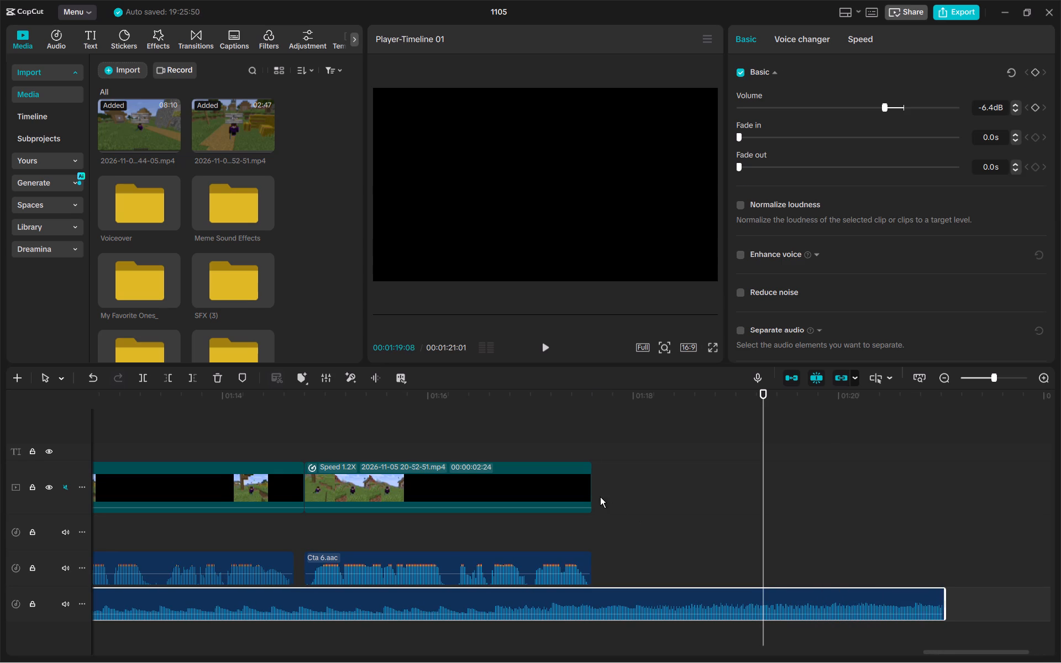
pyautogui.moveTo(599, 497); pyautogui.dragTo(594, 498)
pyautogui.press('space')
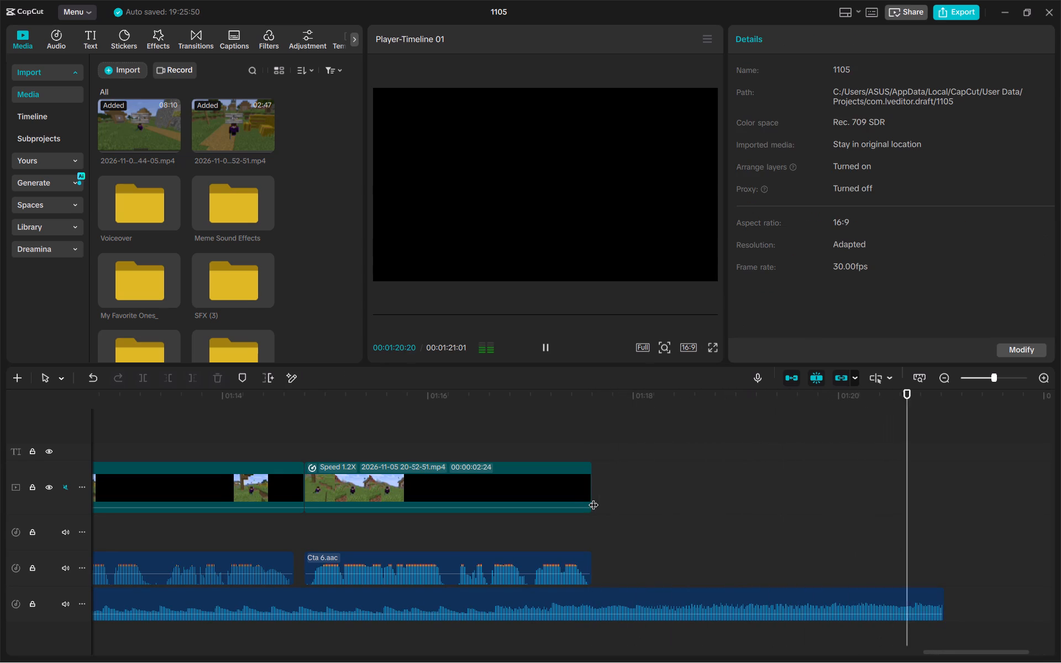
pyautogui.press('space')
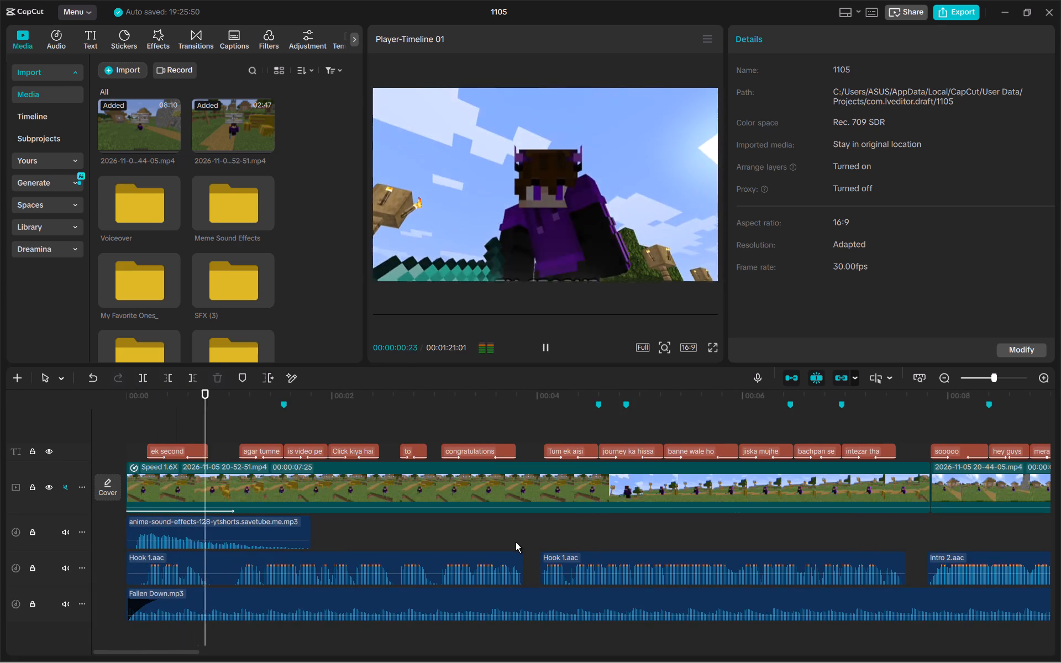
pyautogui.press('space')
# Extend the end of the last Fallen Down.mp3 clip to 00:01:48:26 so it includes the song's closing fade.
pyautogui.hscroll(-11, 515, 542)
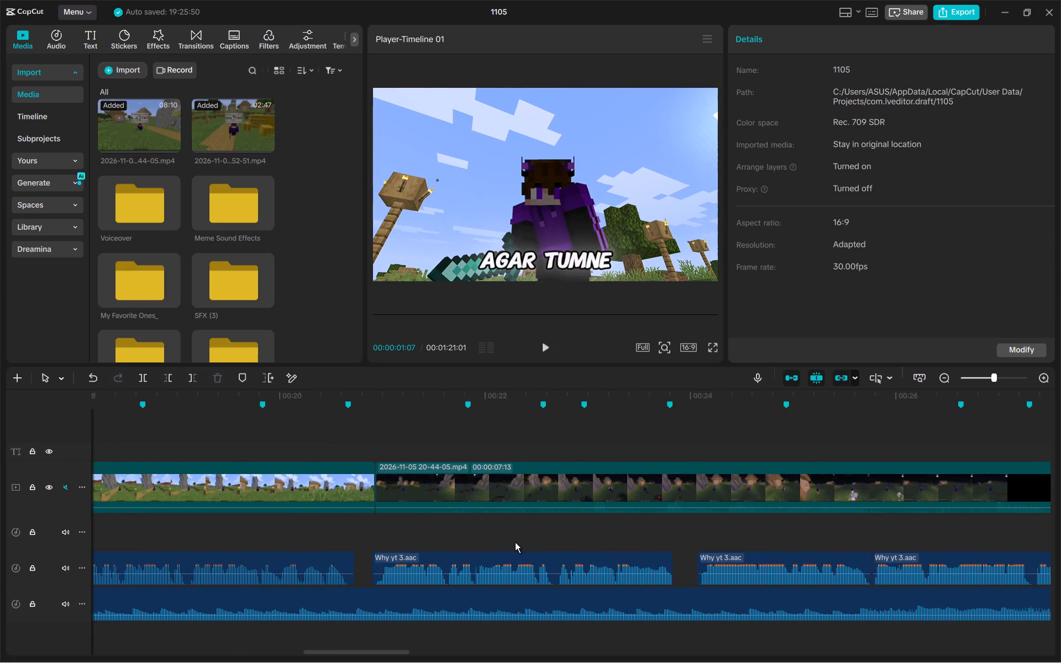
pyautogui.keyDown('ctrl'); pyautogui.scroll(-17, 508, 544); pyautogui.keyUp('ctrl')
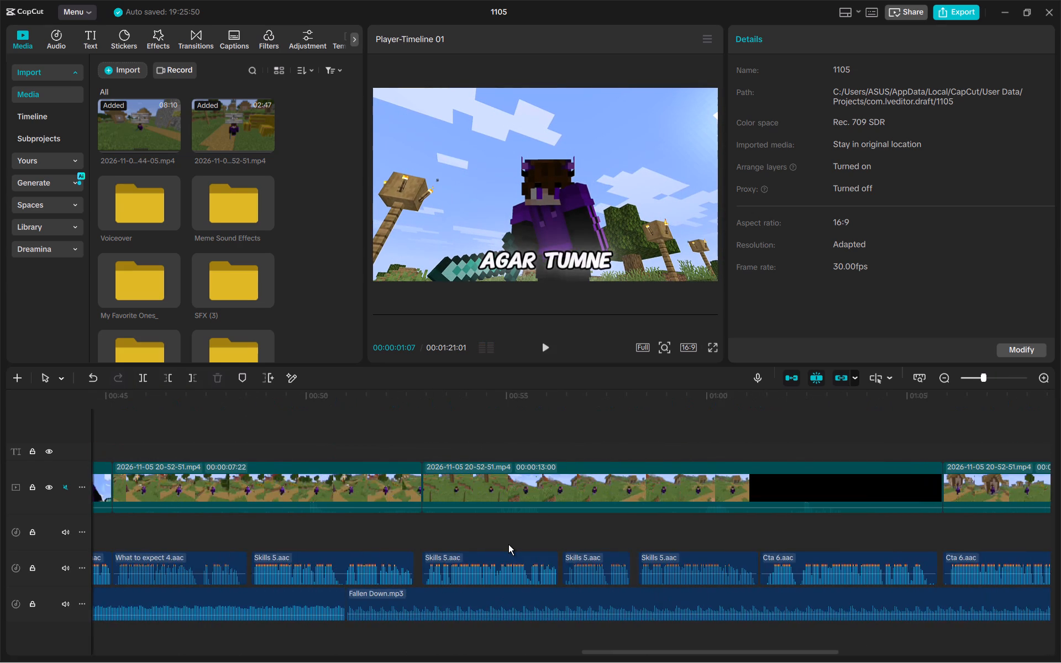
pyautogui.keyDown('ctrl'); pyautogui.scroll(-8, 508, 544); pyautogui.keyUp('ctrl')
pyautogui.hscroll(1, 440, 594)
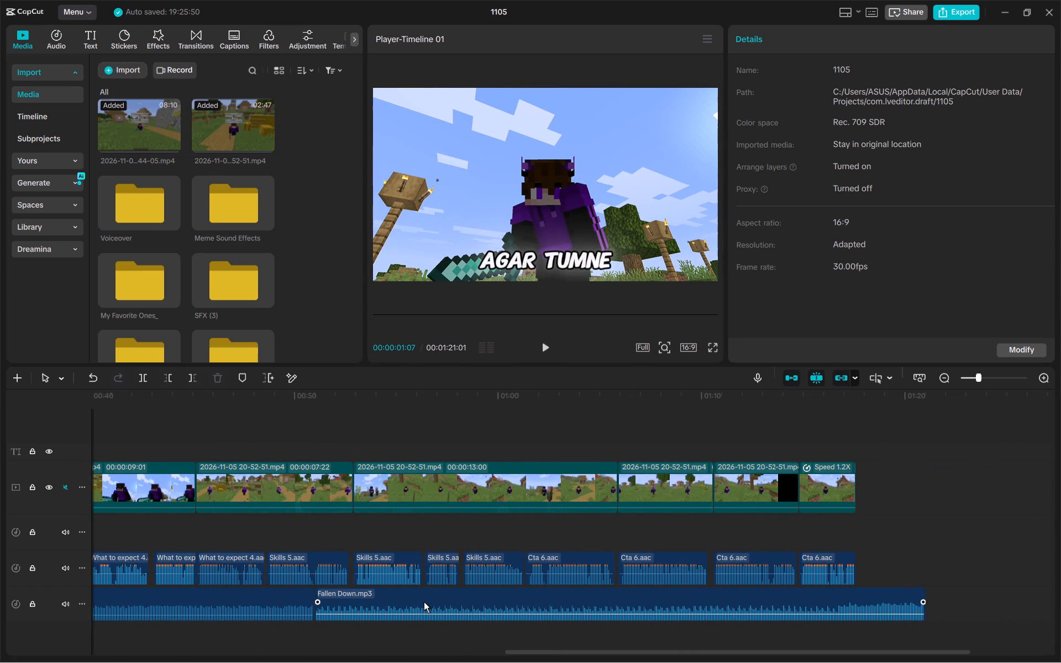
pyautogui.click(424, 602)
pyautogui.moveTo(926, 611); pyautogui.dragTo(1060, 636)
# Split the last Fallen Down.mp3 clip at 00:01:28:10 and delete the portion before the cut.
pyautogui.click(518, 548)
pyautogui.moveTo(516, 548); pyautogui.dragTo(471, 548)
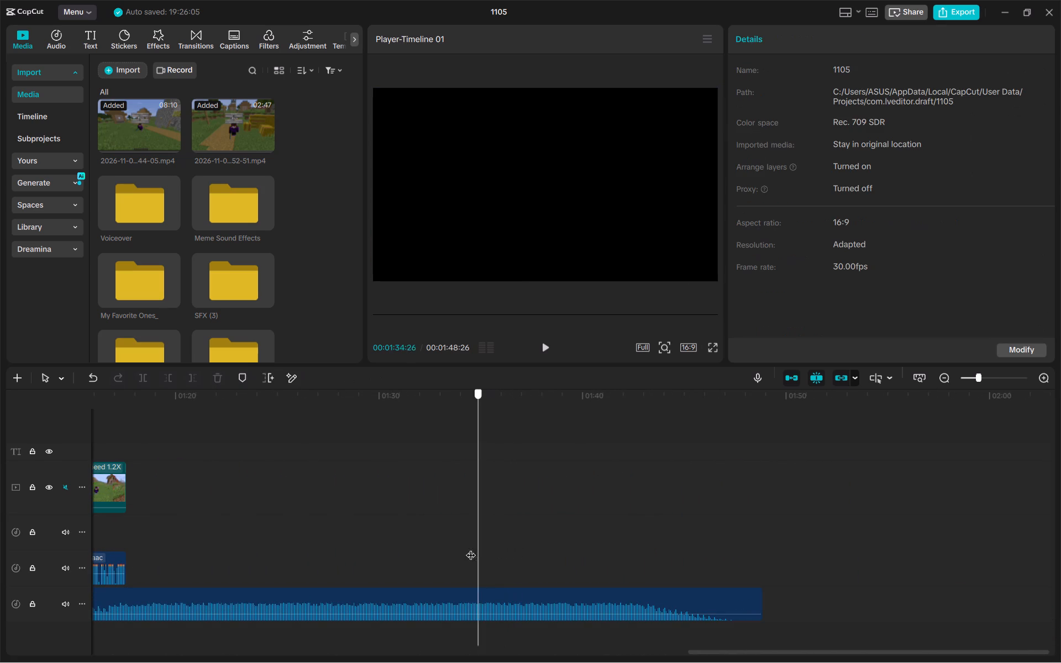
pyautogui.moveTo(471, 548); pyautogui.dragTo(345, 571)
pyautogui.hscroll(3, 345, 571)
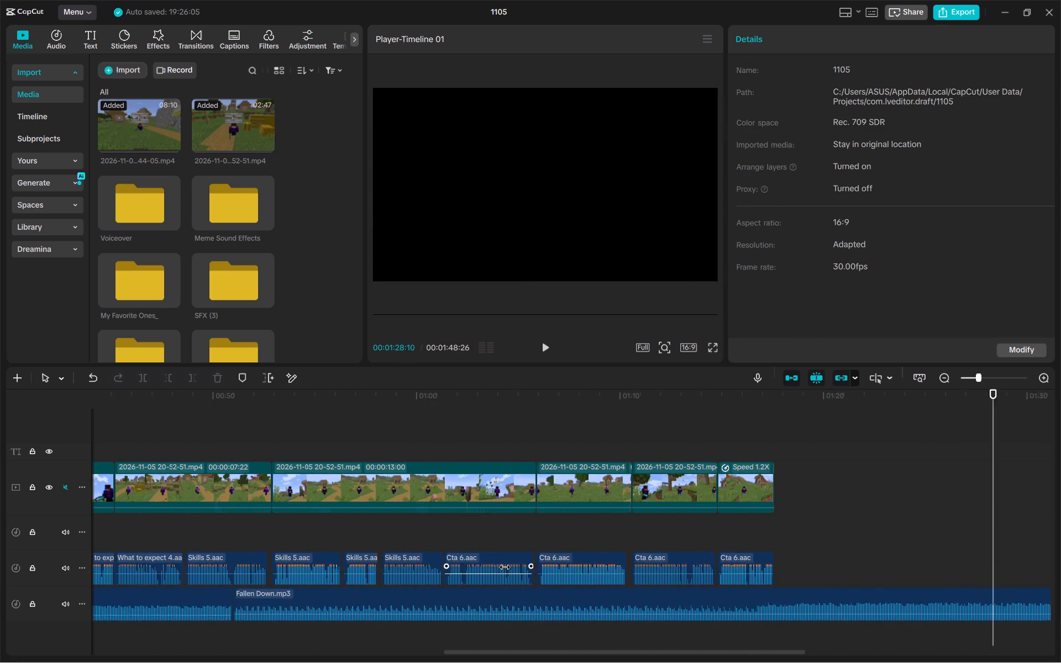
pyautogui.hscroll(1, 505, 567)
pyautogui.press('b')
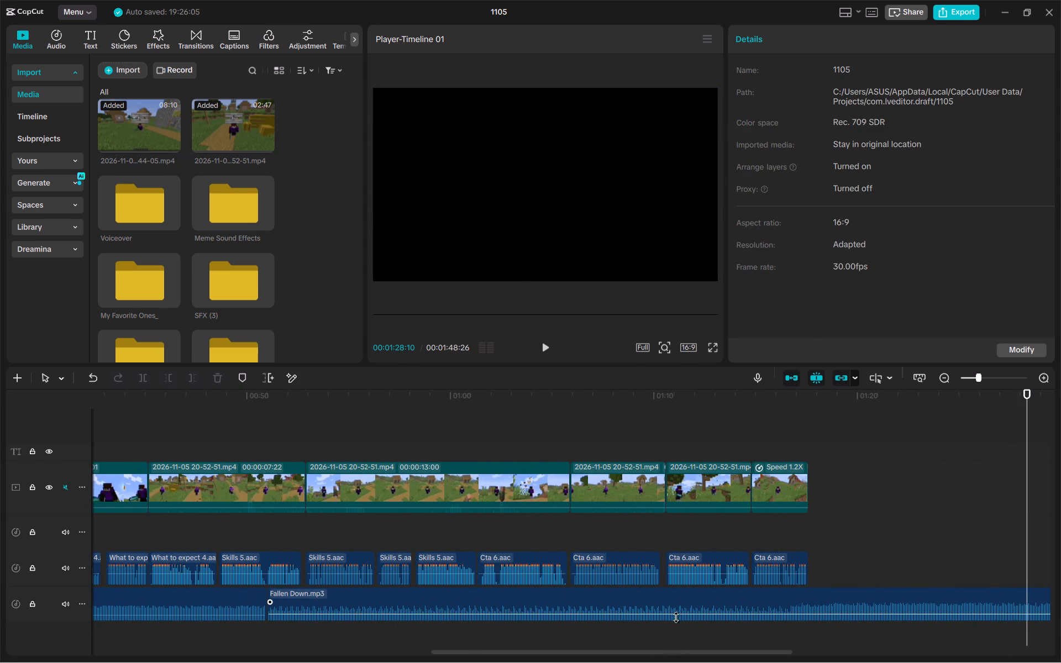
pyautogui.hscroll(-1, 649, 602)
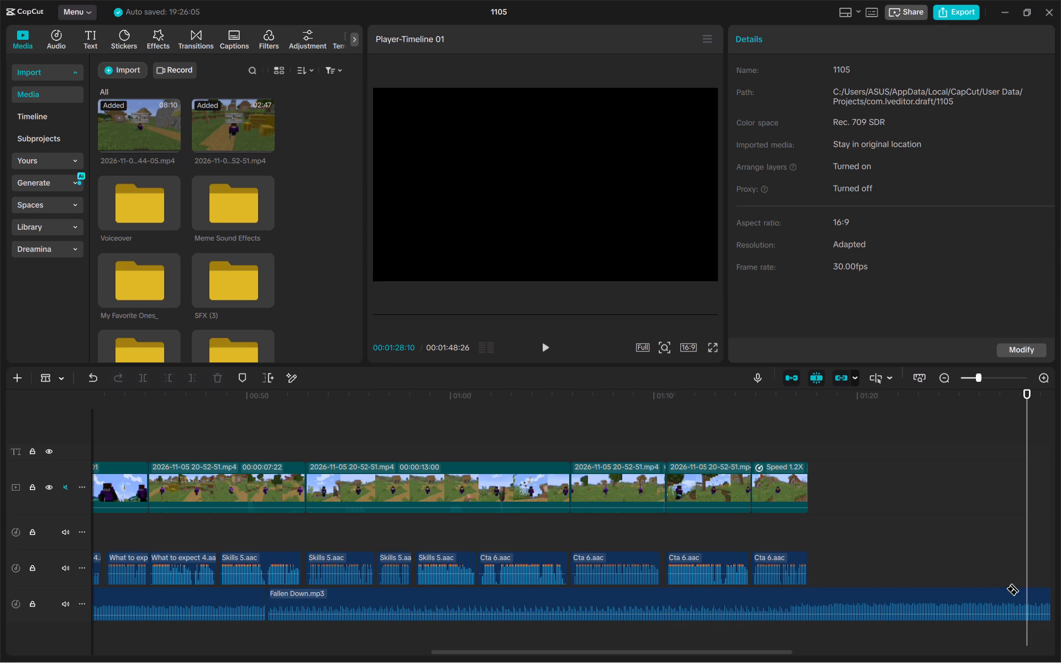
pyautogui.click(1025, 597)
pyautogui.press('a')
pyautogui.click(811, 615)
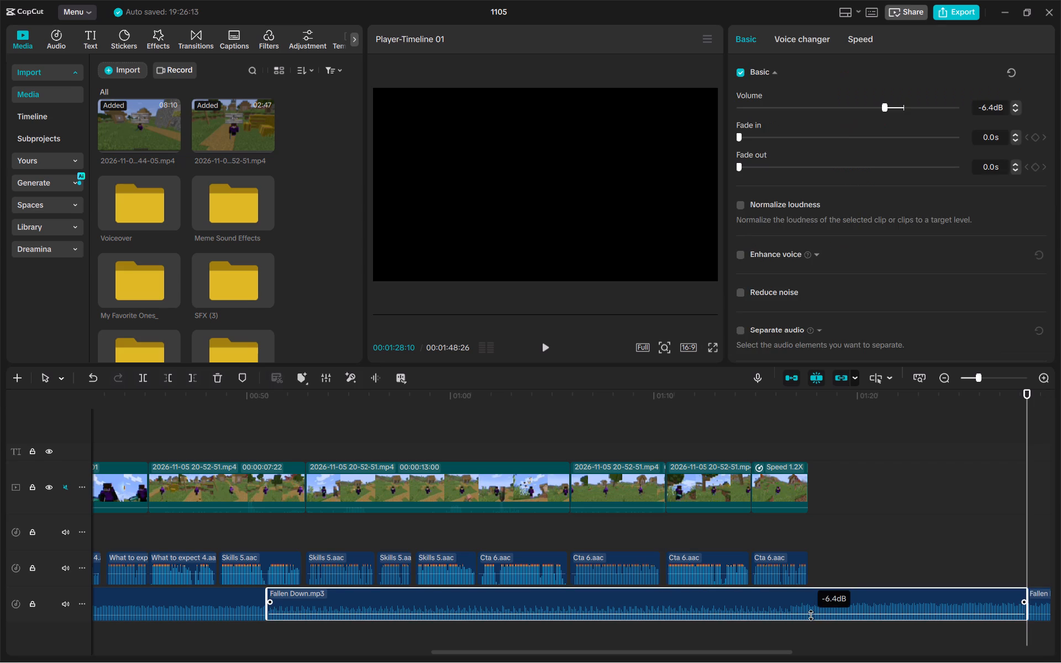
pyautogui.press('Delete')
# Move the remaining Fallen Down.mp3 piece to end at 00:01:26:13 and extend its start back to the preceding music clip.
pyautogui.moveTo(1041, 608); pyautogui.dragTo(284, 613)
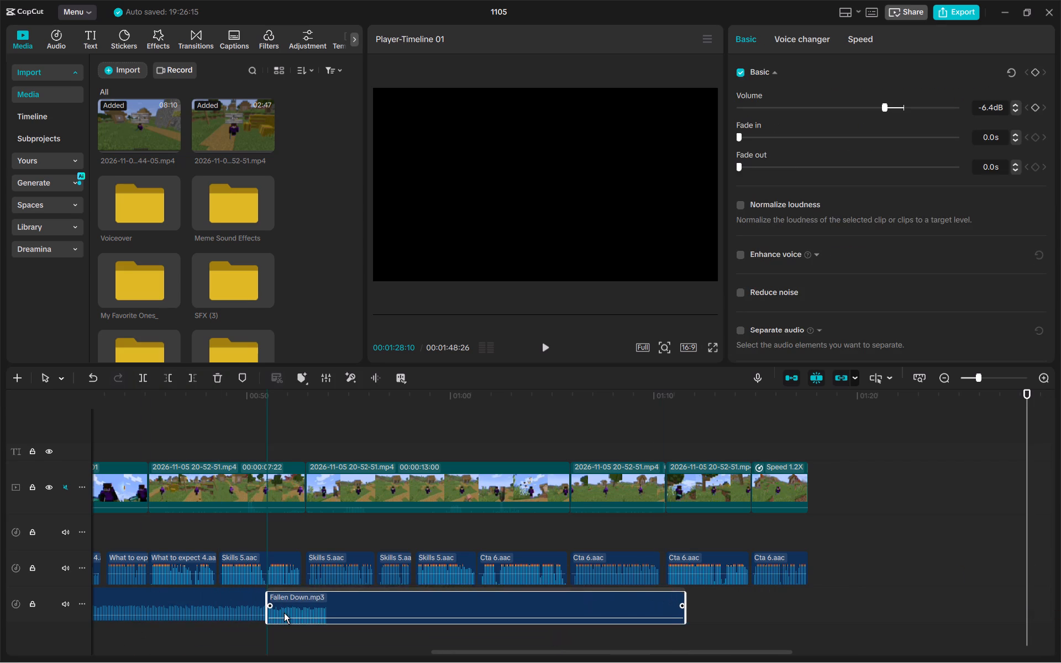
pyautogui.moveTo(284, 613); pyautogui.dragTo(284, 611)
pyautogui.moveTo(311, 602); pyautogui.dragTo(492, 606)
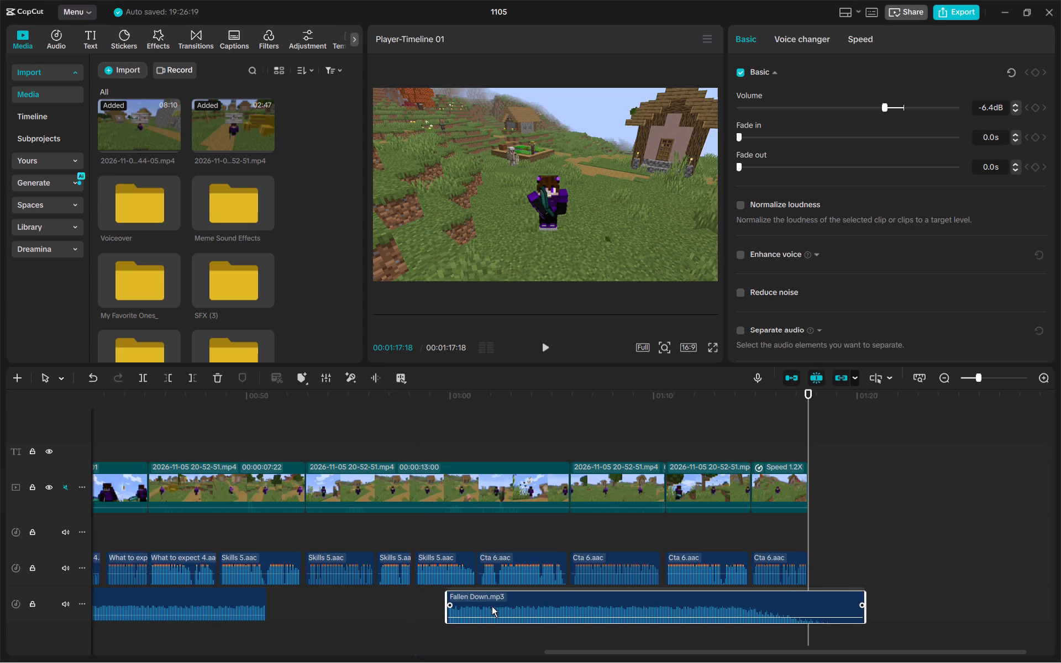
pyautogui.moveTo(492, 606); pyautogui.dragTo(612, 607)
pyautogui.moveTo(569, 609); pyautogui.dragTo(261, 607)
# Play across the music join near 00:00:51 and set the last Fallen Down.mp3 clip's volume to -9.7 dB.
pyautogui.click(197, 435)
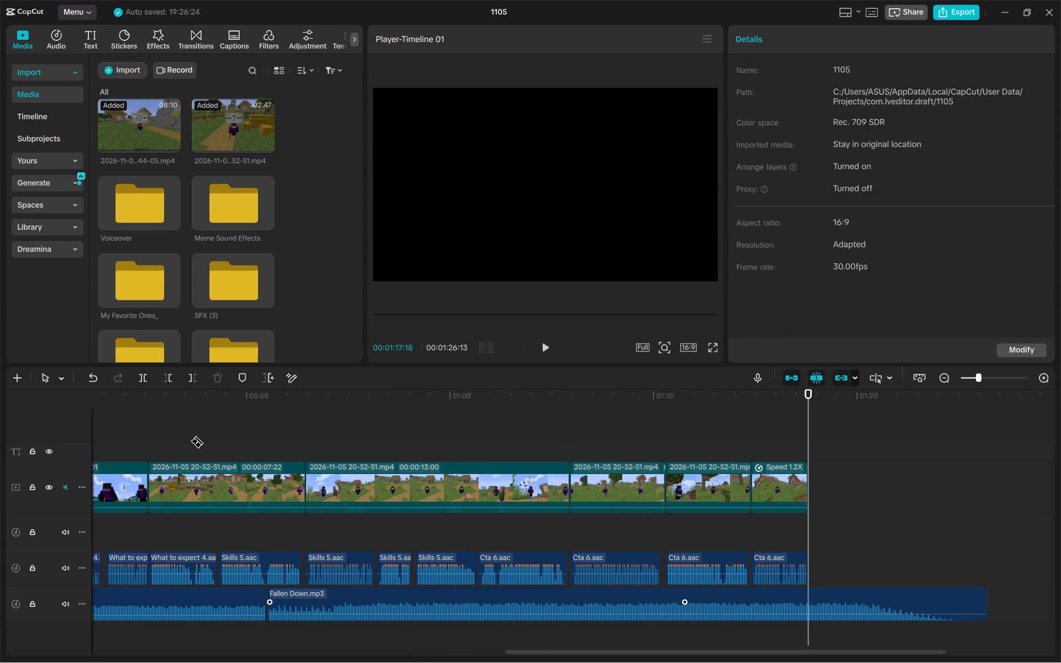
pyautogui.press('space')
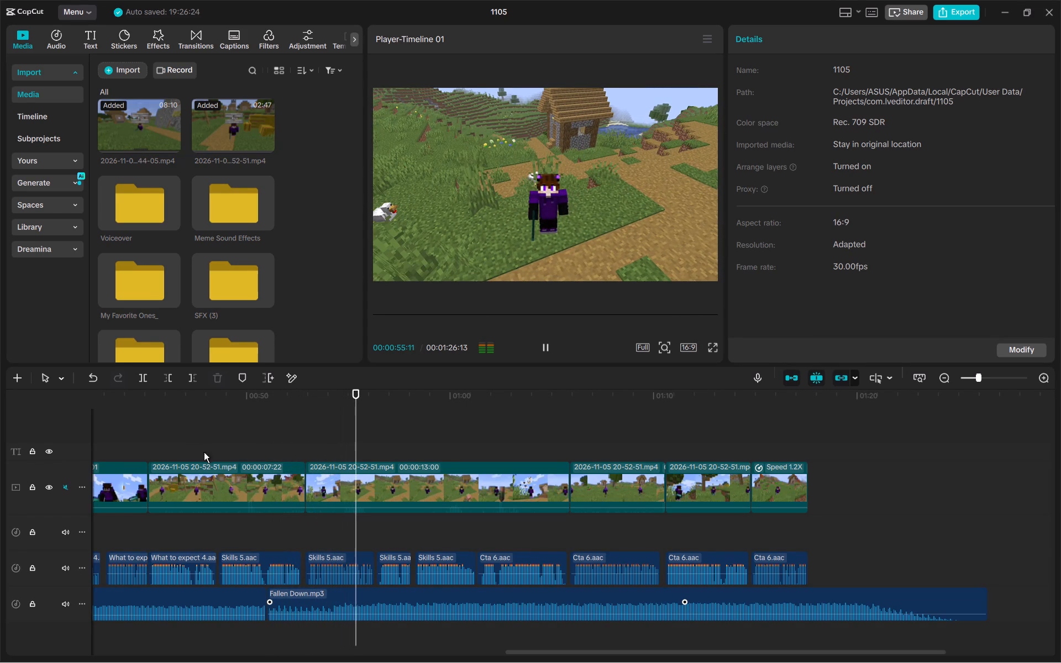
pyautogui.click(412, 602)
pyautogui.press('space')
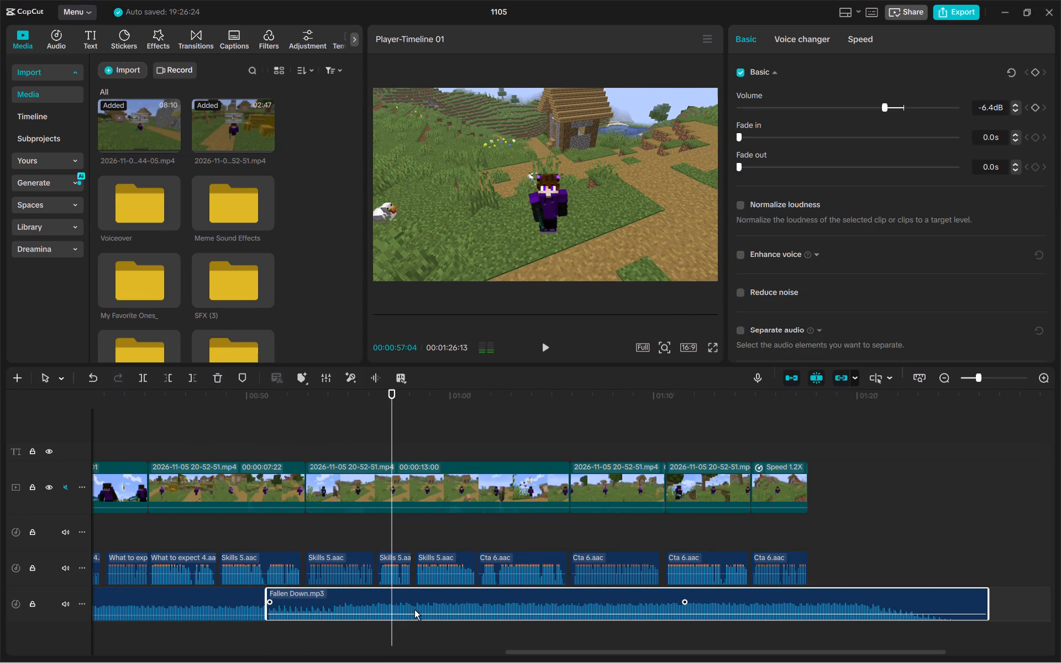
pyautogui.click(159, 576)
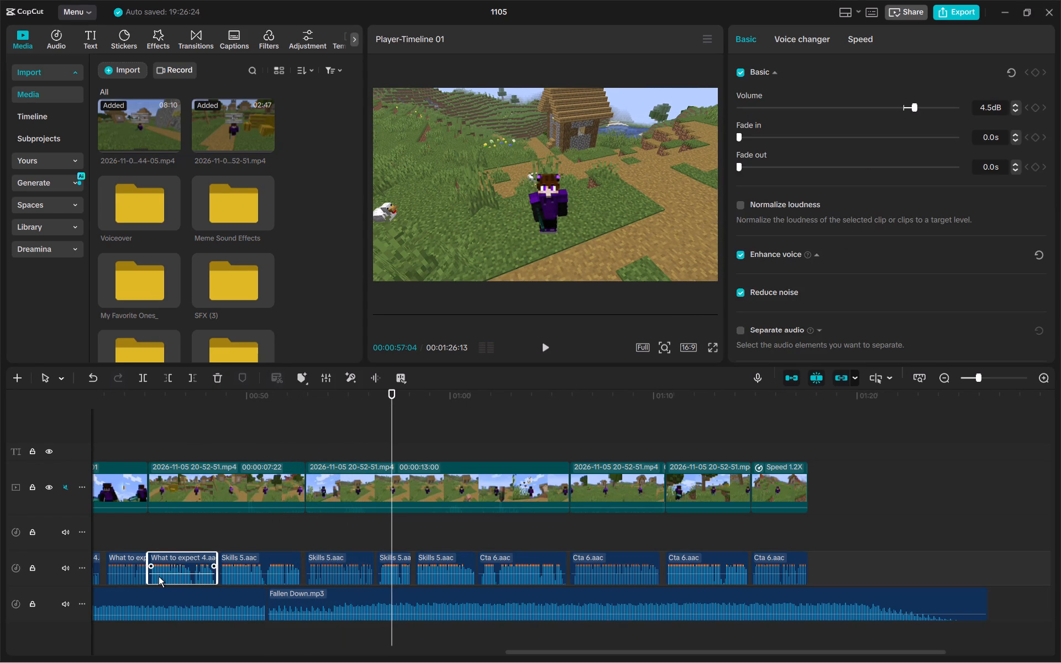
pyautogui.click(226, 596)
pyautogui.click(344, 611)
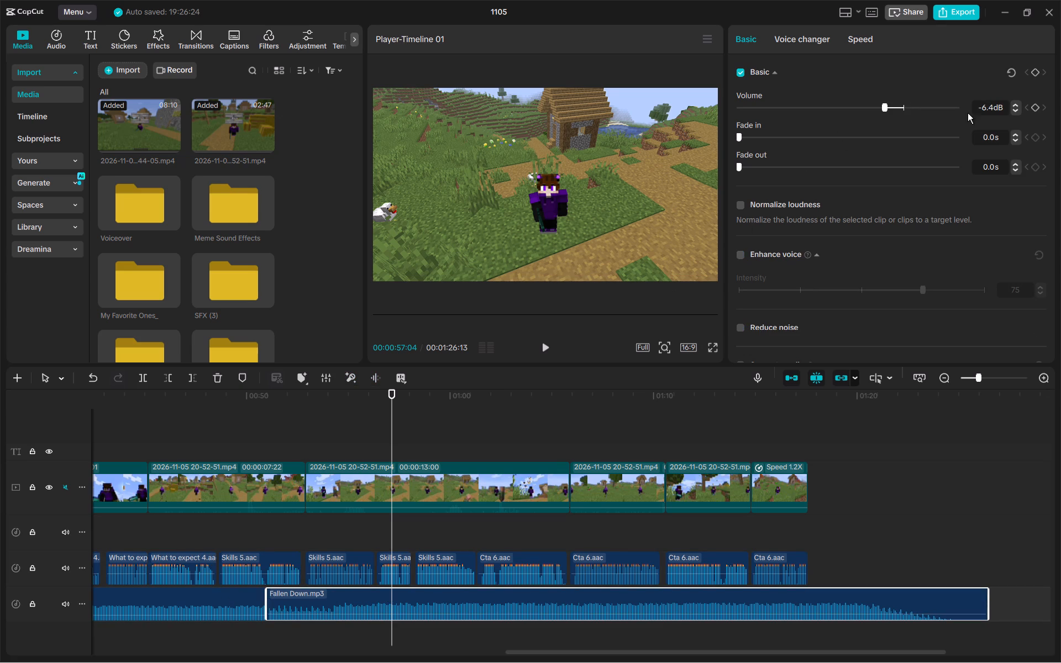
pyautogui.moveTo(983, 108); pyautogui.dragTo(993, 109)
pyautogui.write('9.7')
pyautogui.press('Return')
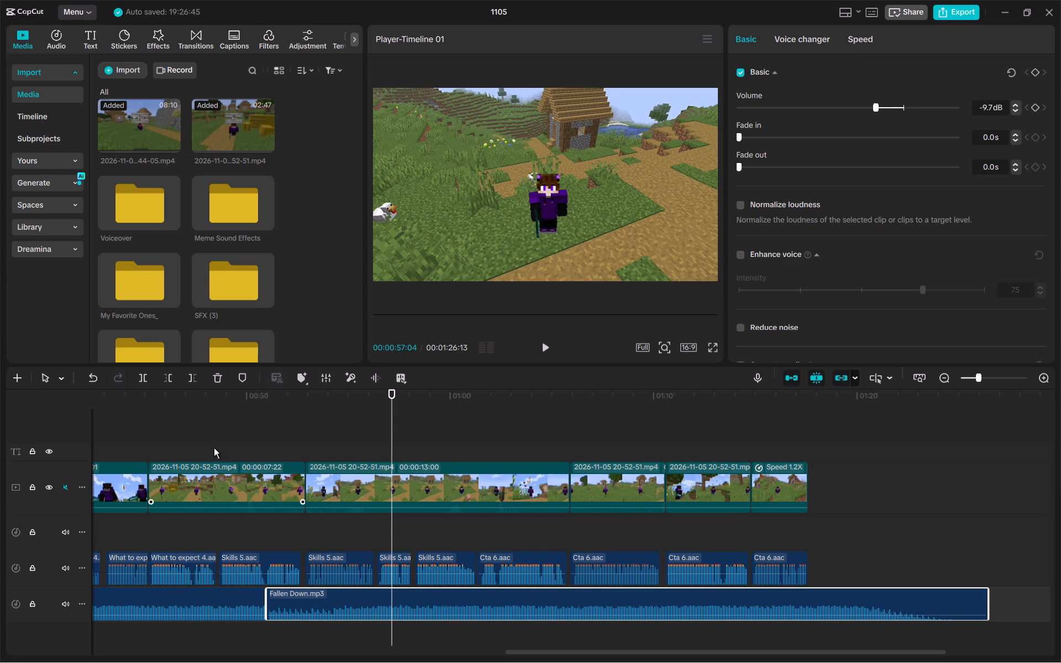
# Play from shortly before the music join to about 00:01:22:10 to check the music level and song ending.
pyautogui.click(214, 448)
pyautogui.press('space')
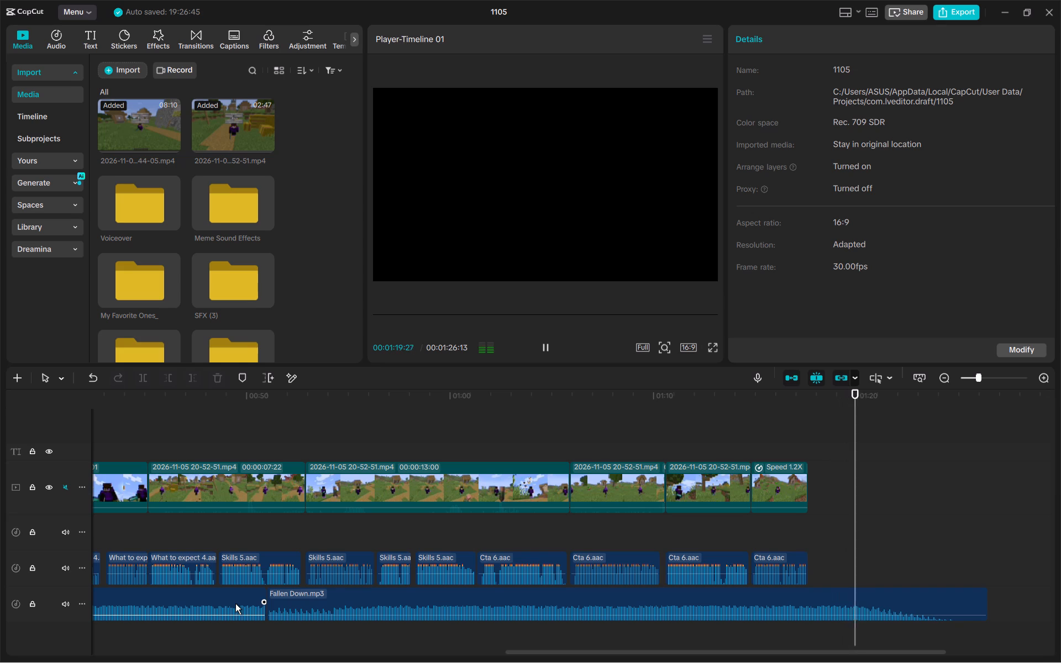
pyautogui.click(286, 604)
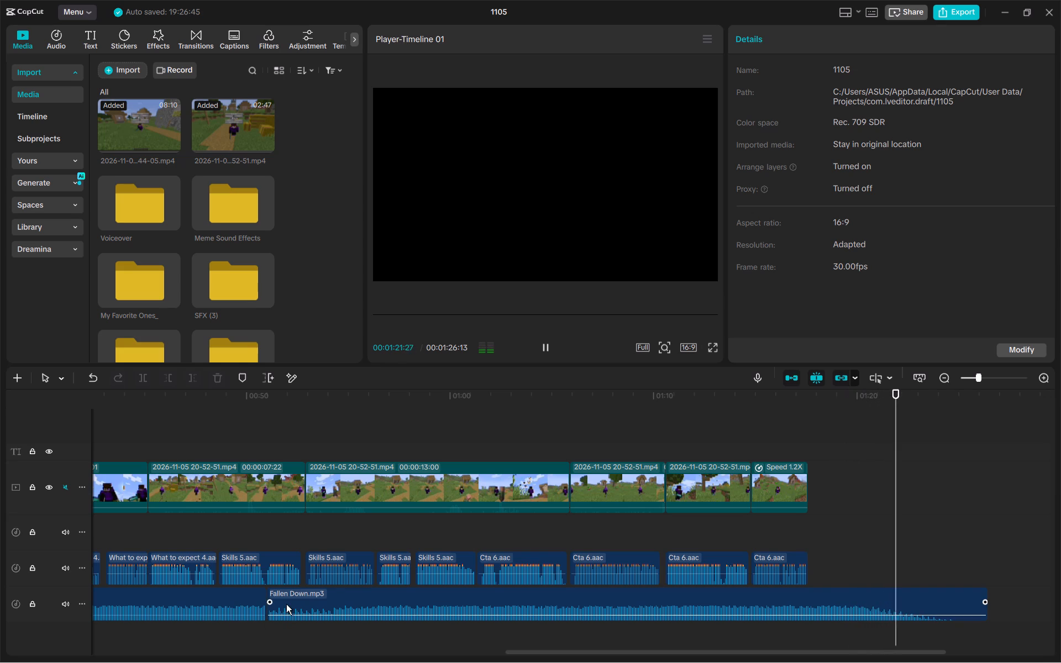
pyautogui.press('space')
# Trim about 2 seconds off the last Fallen Down.mp3 clip's start, shift it to end at 00:01:24:09 on a new track, and replay the join.
pyautogui.moveTo(267, 607); pyautogui.dragTo(266, 609)
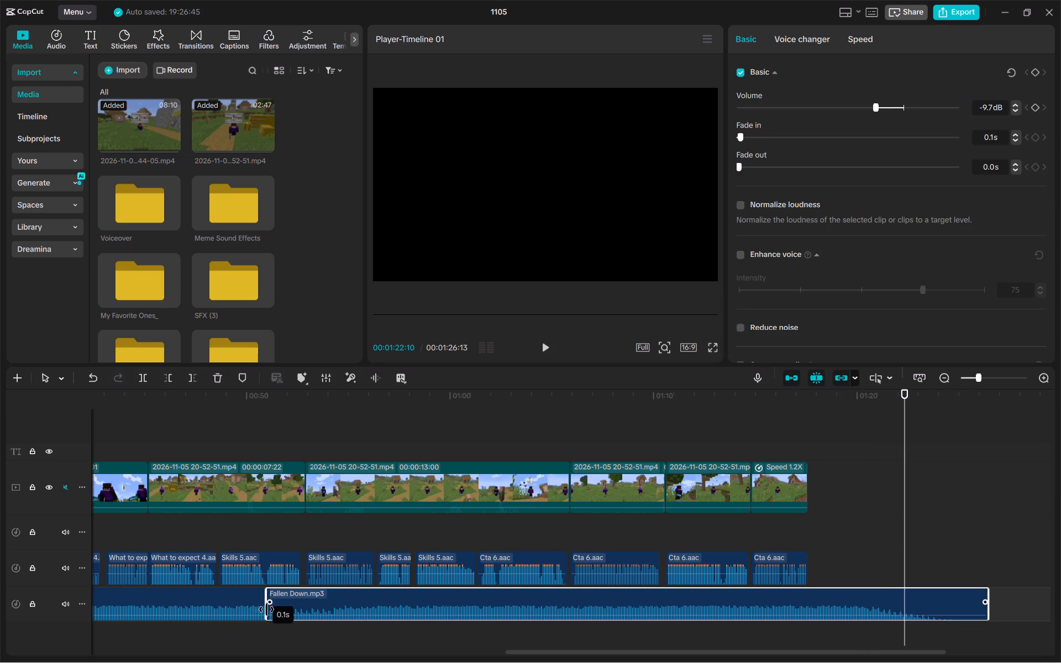
pyautogui.moveTo(266, 609); pyautogui.dragTo(262, 609)
pyautogui.moveTo(266, 611); pyautogui.dragTo(272, 612)
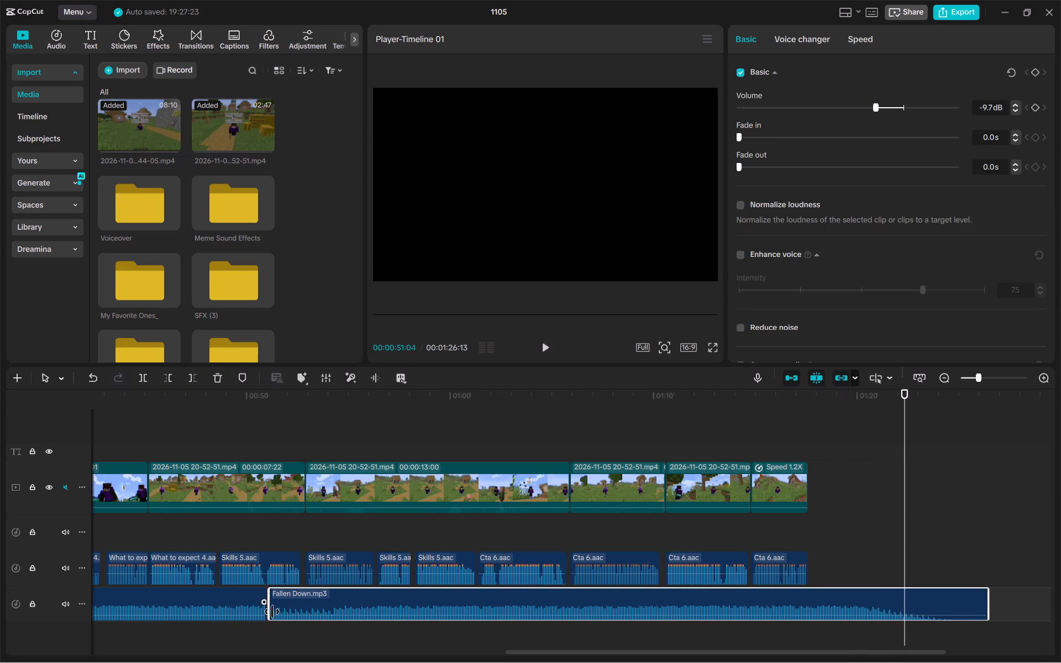
pyautogui.moveTo(272, 612); pyautogui.dragTo(311, 619)
pyautogui.moveTo(348, 600); pyautogui.dragTo(308, 603)
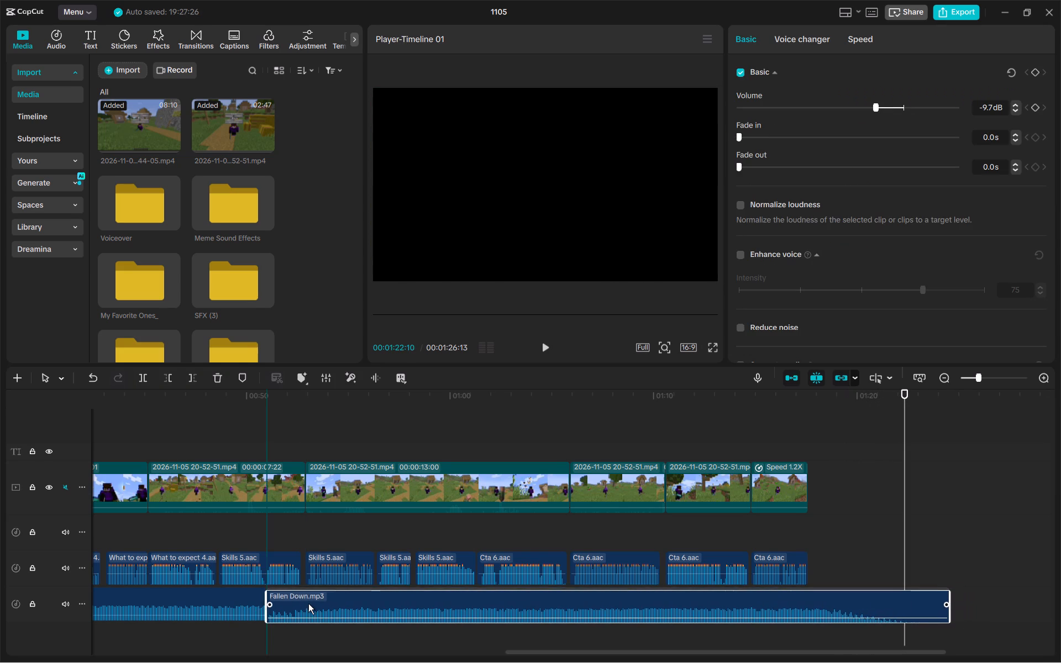
pyautogui.moveTo(308, 603); pyautogui.dragTo(306, 603)
pyautogui.moveTo(225, 464); pyautogui.dragTo(221, 457)
pyautogui.click(216, 448)
pyautogui.press('space')
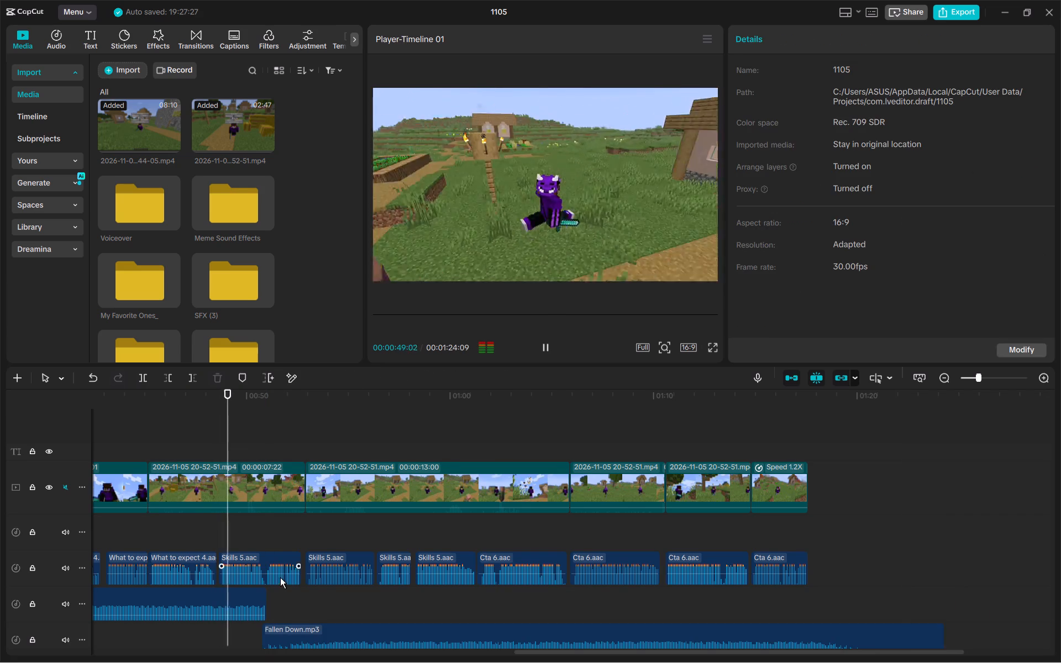
# Move the last Fallen Down.mp3 clip onto the main music track, directly after the preceding music clip, and play across the join.
pyautogui.moveTo(281, 629); pyautogui.dragTo(285, 596)
pyautogui.press('space')
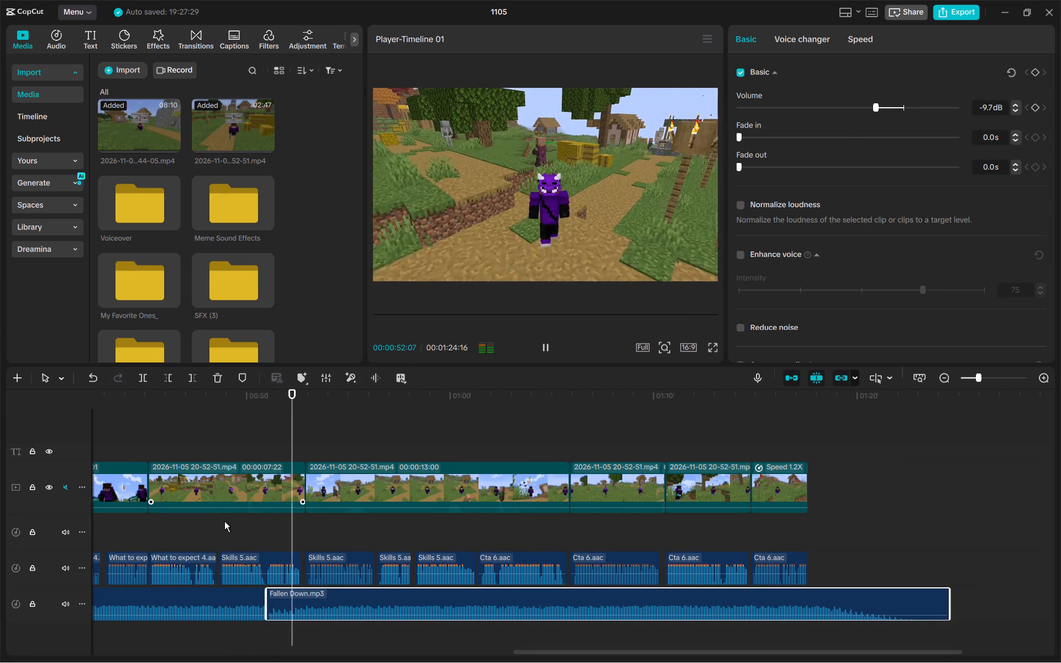
pyautogui.press('space')
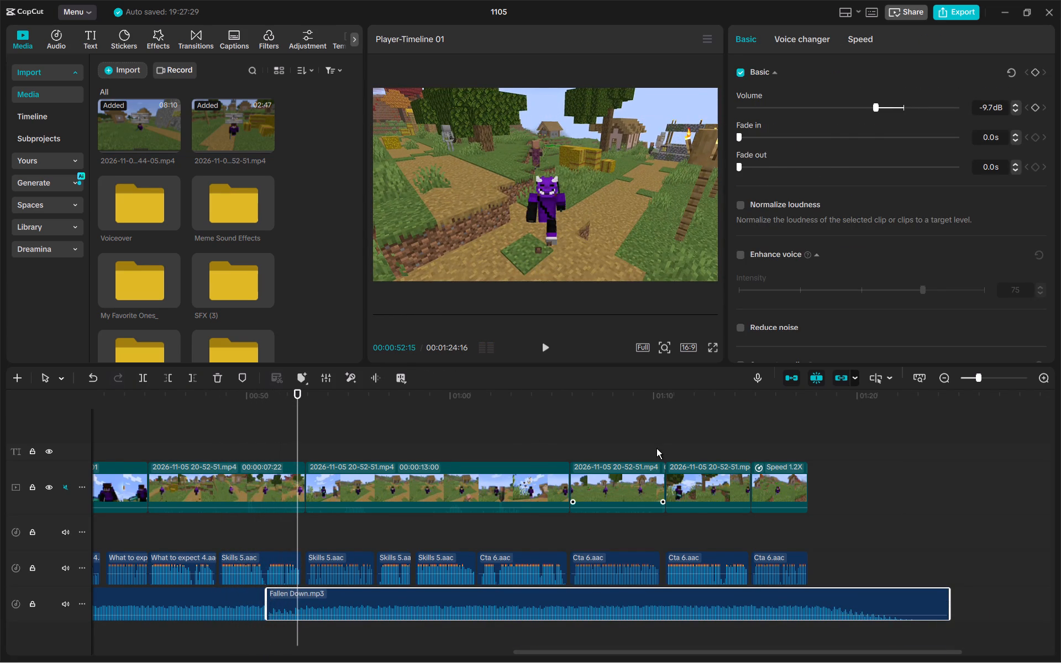
# Trim the end of the last Fallen Down.mp3 clip back to 00:01:22:15 and play through the closing section.
pyautogui.click(656, 448)
pyautogui.click(694, 432)
pyautogui.press('space')
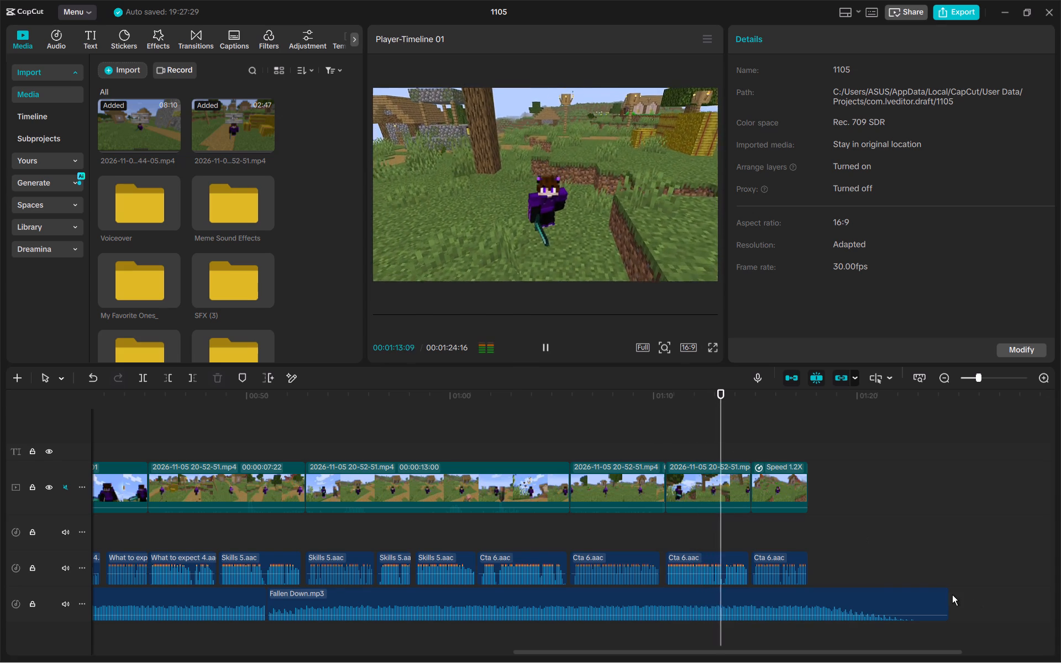
pyautogui.click(952, 594)
pyautogui.click(948, 596)
pyautogui.moveTo(948, 596); pyautogui.dragTo(906, 609)
pyautogui.click(722, 427)
pyautogui.press('space')
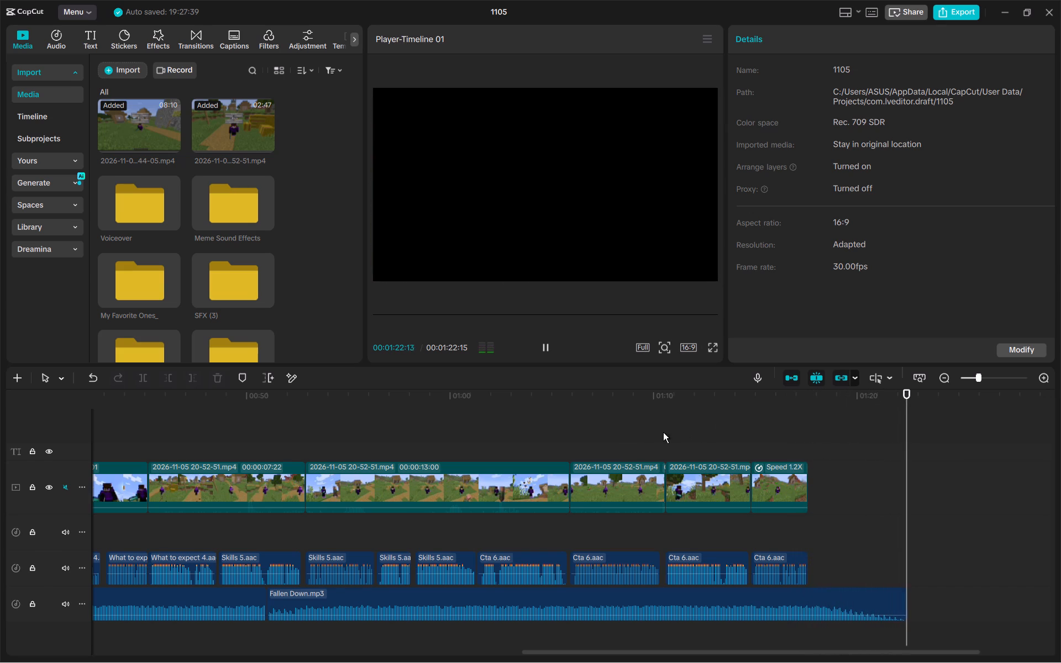
# Return to the opening of the timeline and review the existing captions up to 00:00:12:22.
pyautogui.click(513, 435)
pyautogui.moveTo(513, 435); pyautogui.dragTo(0, 444)
pyautogui.press('space')
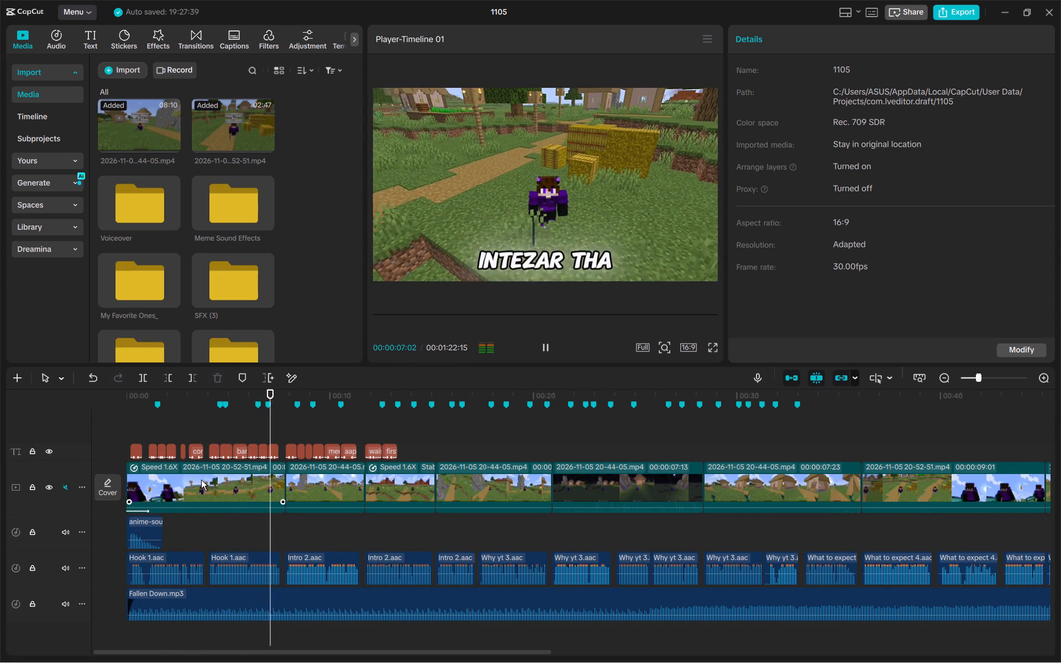
pyautogui.keyDown('ctrl'); pyautogui.scroll(15, 201, 480); pyautogui.keyUp('ctrl')
pyautogui.press('space')
pyautogui.click(245, 426)
pyautogui.moveTo(245, 426); pyautogui.dragTo(235, 429)
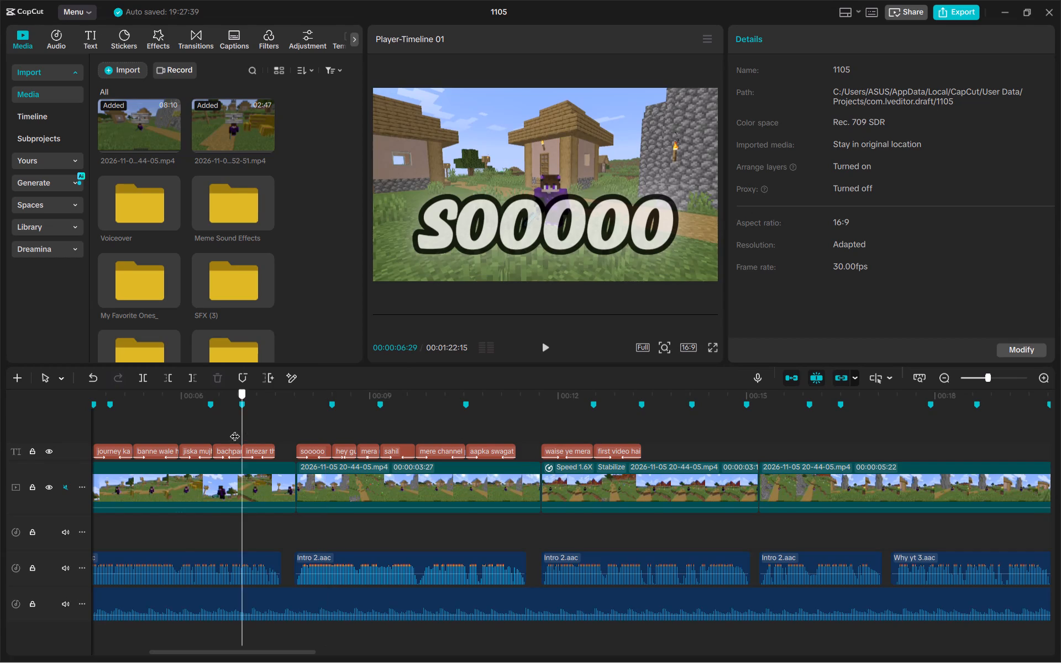
pyautogui.moveTo(235, 429); pyautogui.dragTo(926, 436)
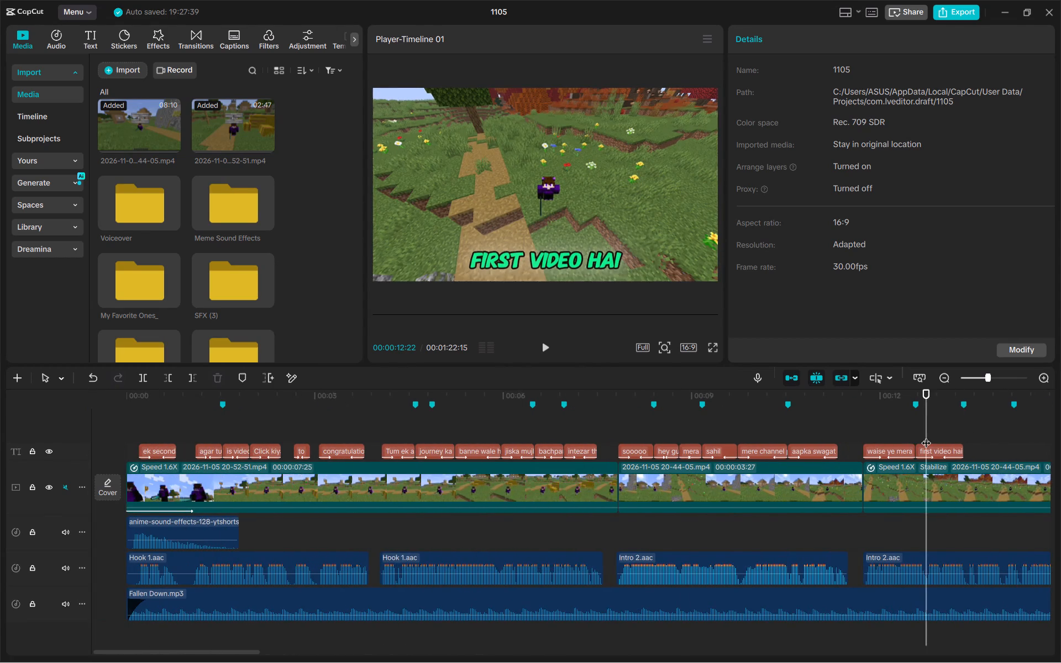
# Play the start of the first What to expect 4.aac clip and add a phrase marker at 00:00:34:03.
pyautogui.hscroll(-2, 926, 436)
pyautogui.hscroll(-4, 334, 435)
pyautogui.hscroll(1, 408, 449)
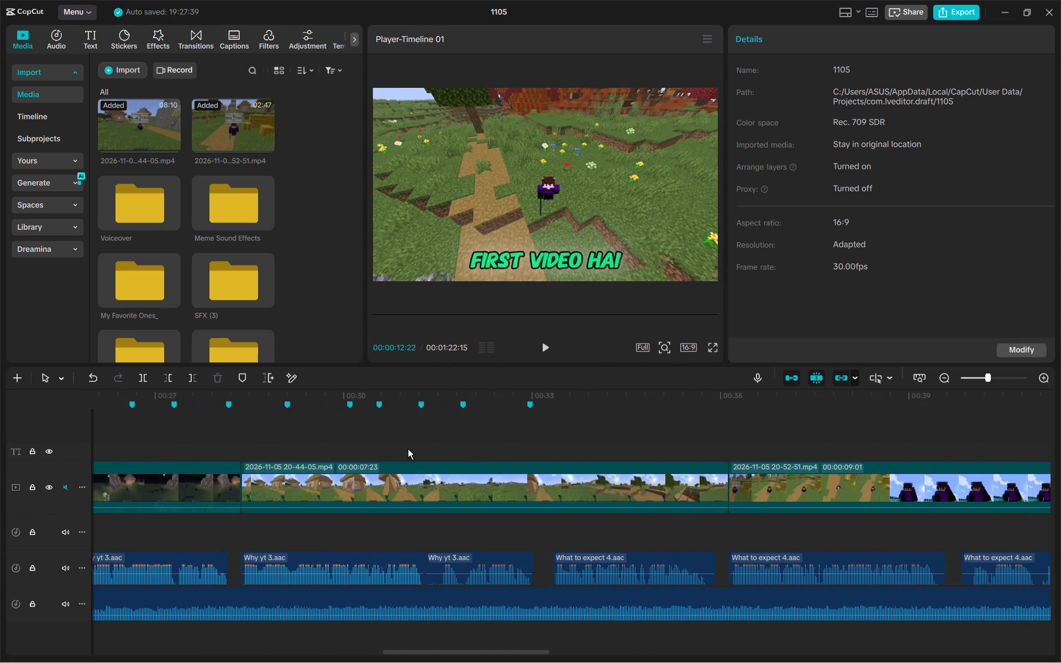
pyautogui.hscroll(1, 408, 449)
pyautogui.click(523, 424)
pyautogui.press('space')
pyautogui.press('space')
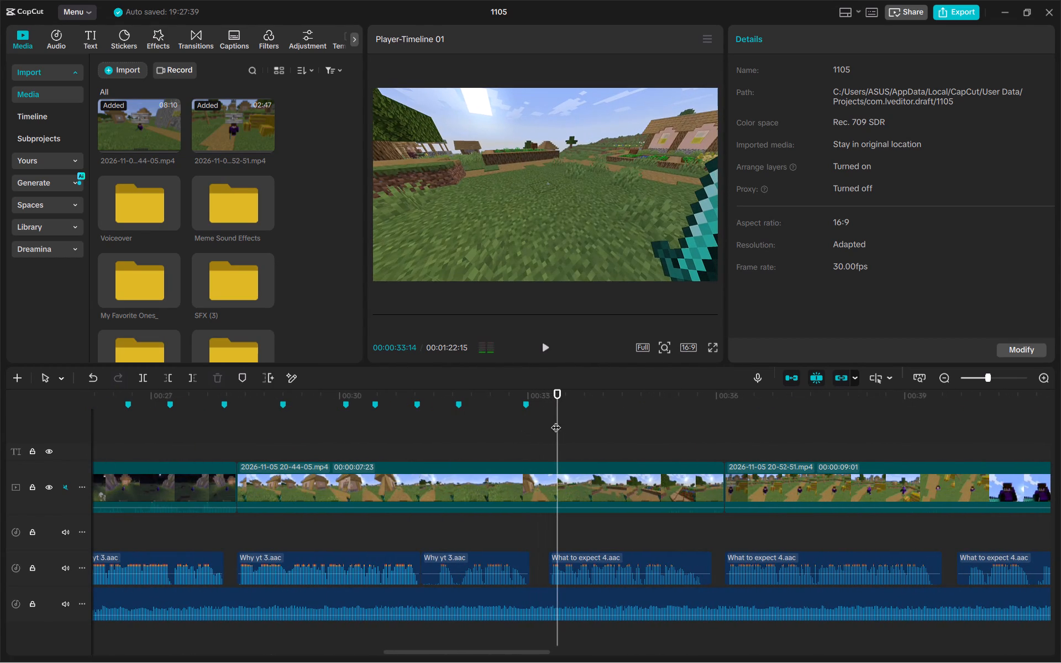
pyautogui.click(551, 418)
pyautogui.scroll(-1, 551, 418)
pyautogui.keyDown('ctrl'); pyautogui.scroll(5, 551, 418); pyautogui.keyUp('ctrl')
pyautogui.press('space')
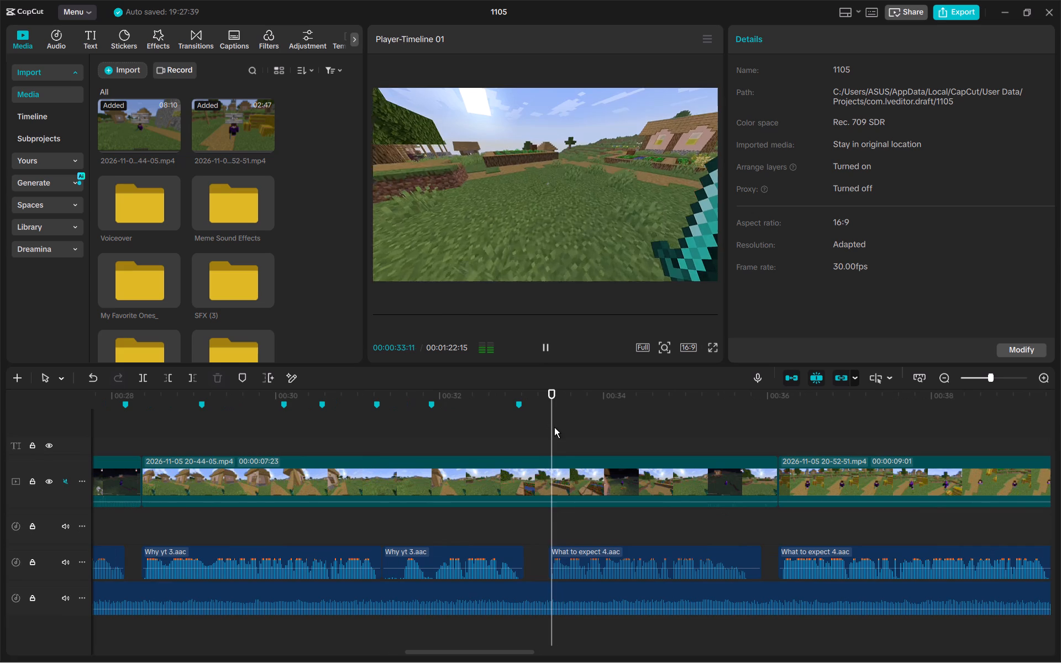
pyautogui.press('space')
pyautogui.click(554, 427)
pyautogui.press('space')
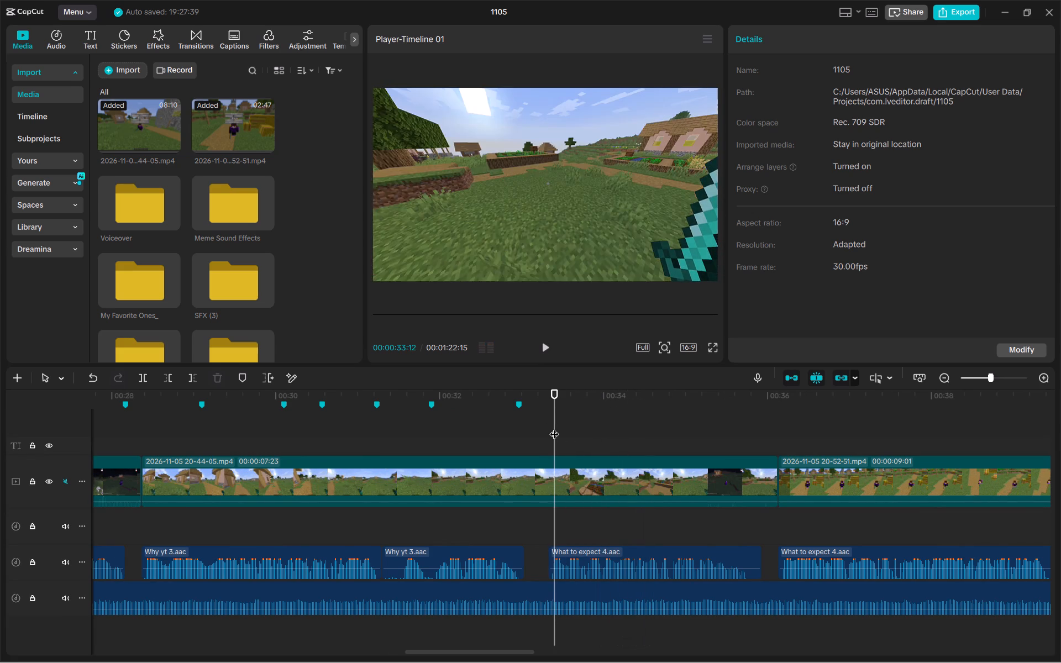
pyautogui.press('space')
pyautogui.press('space')
pyautogui.press('space')
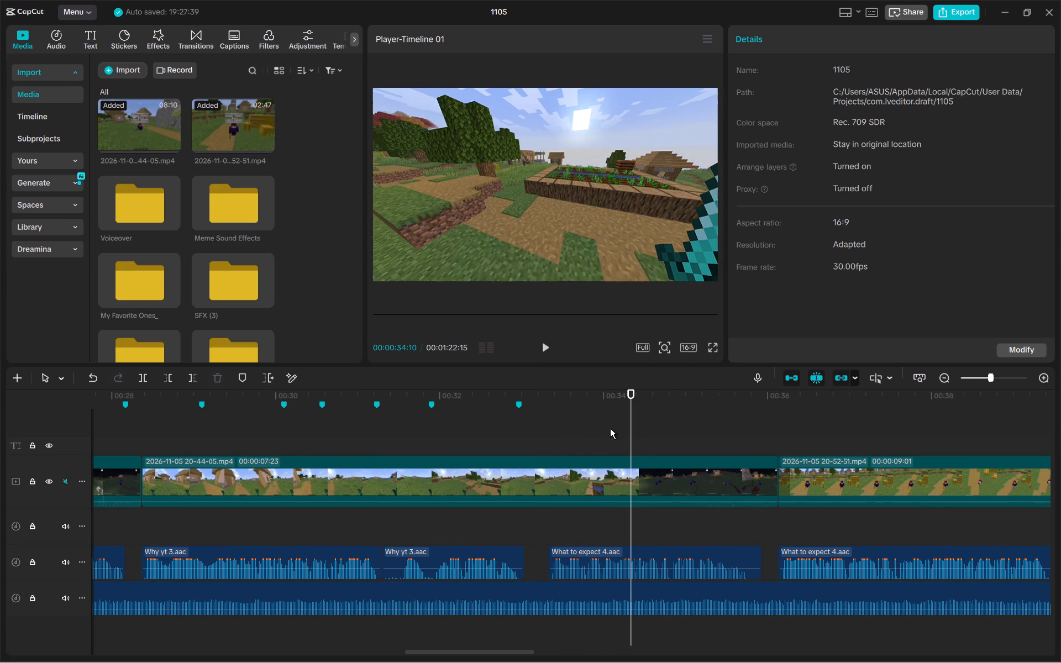
pyautogui.click(611, 428)
pyautogui.press('space')
pyautogui.click(611, 428)
pyautogui.write('m')
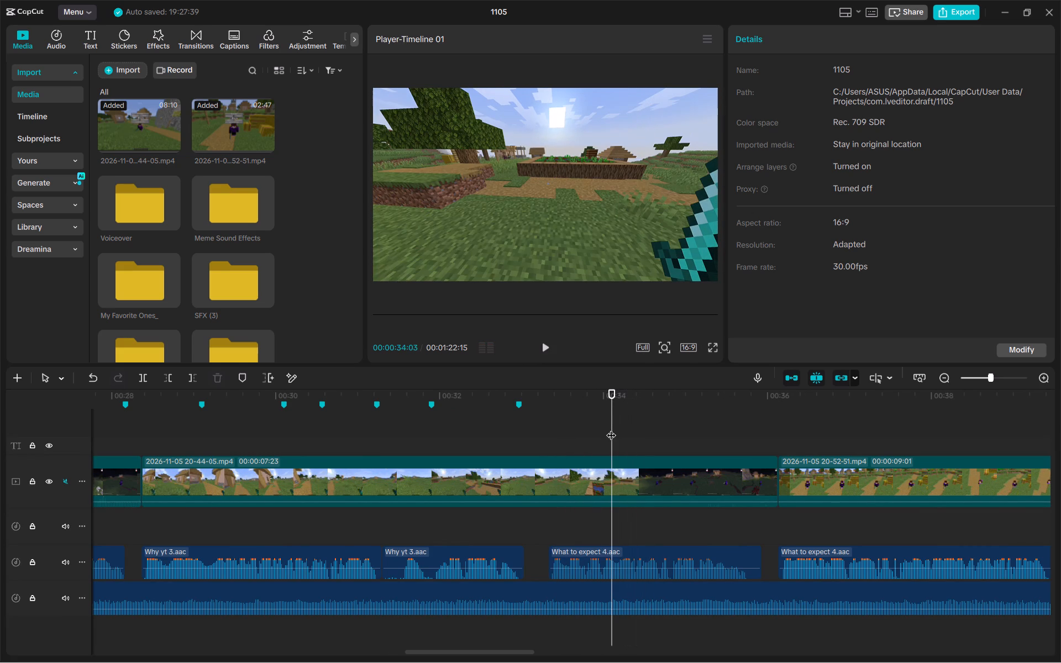
# Play on through the first What to expect 4.aac clip and add phrase markers at 00:00:34:25 and about 00:00:35:23.
pyautogui.press('space')
pyautogui.press('space')
pyautogui.write('m')
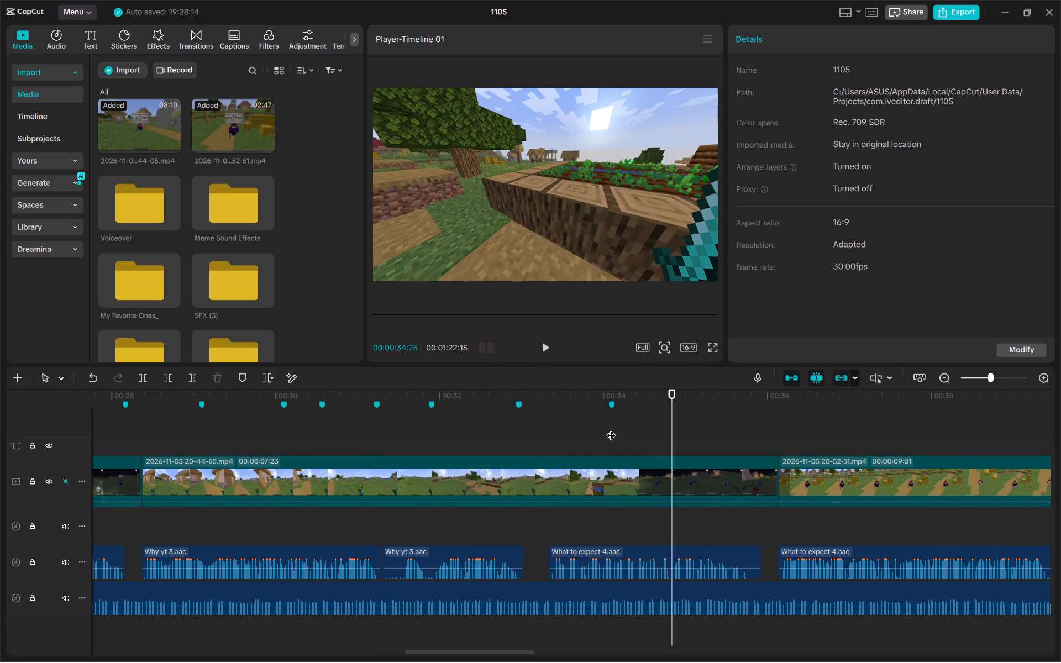
pyautogui.press('space')
pyautogui.press('space')
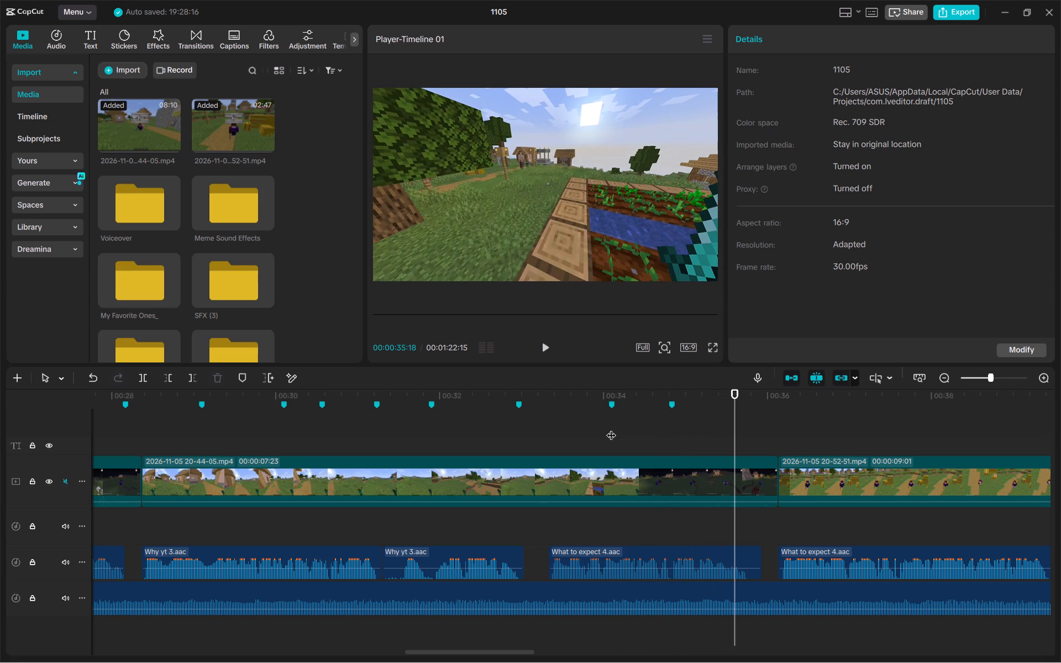
pyautogui.press('space')
pyautogui.write('m')
# Play the second What to expect 4.aac clip from its start and add a phrase marker at 00:00:36:27.
pyautogui.press('space')
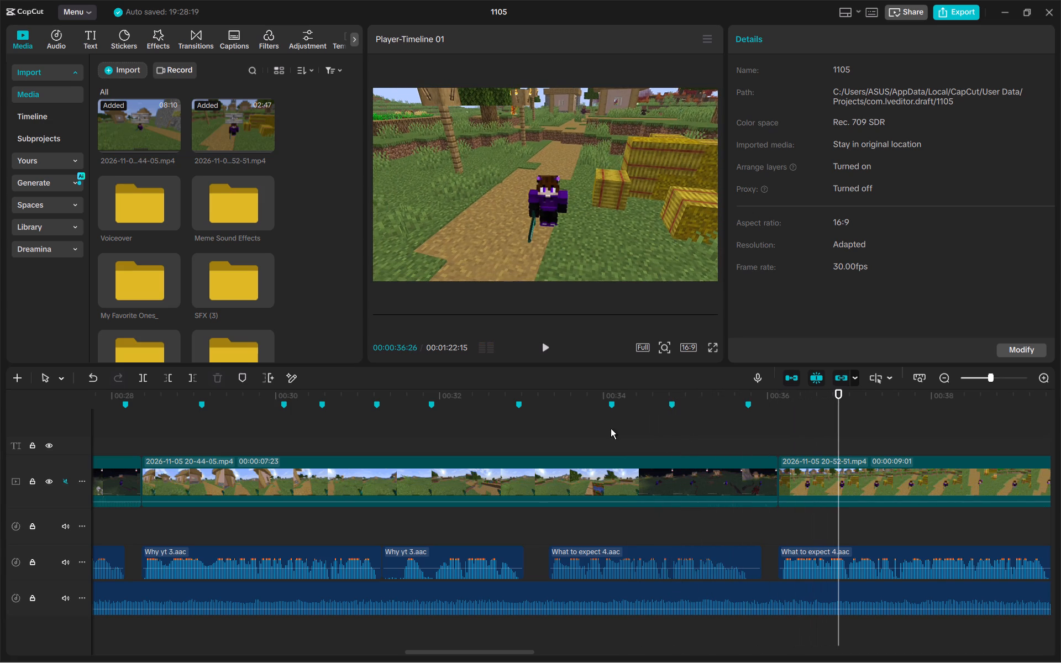
pyautogui.click(780, 448)
pyautogui.press('space')
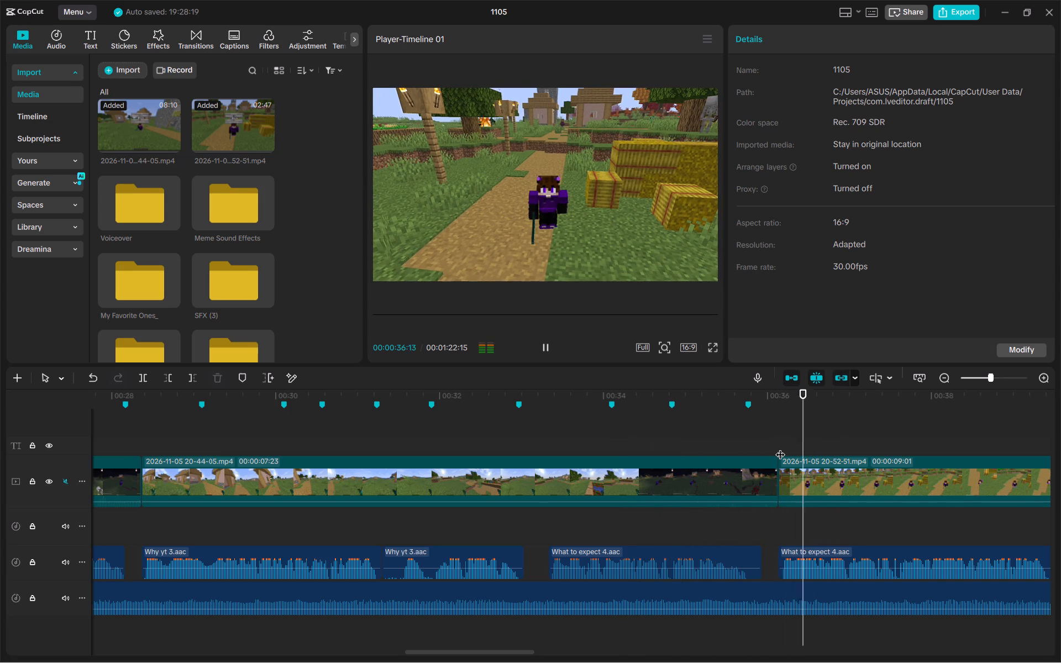
pyautogui.press('space')
pyautogui.write('m')
# Replay the voiceover after the 00:00:36:27 marker to find the phrase break and add a marker at 00:00:37:20.
pyautogui.press('space')
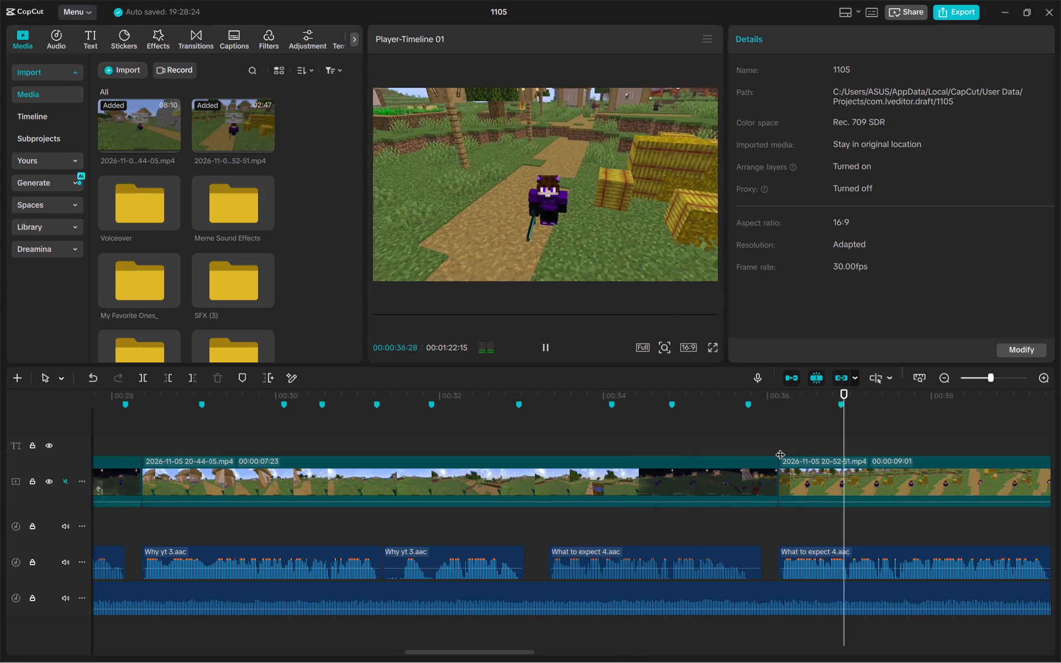
pyautogui.press('space')
pyautogui.hscroll(-1, 780, 448)
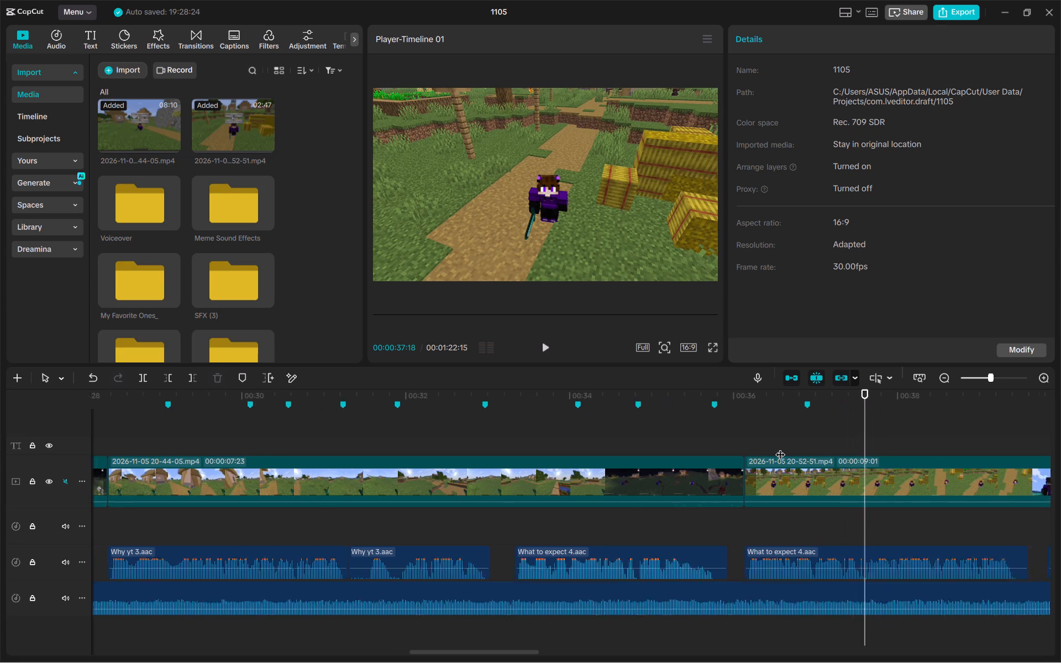
pyautogui.hscroll(-1, 780, 448)
pyautogui.click(566, 421)
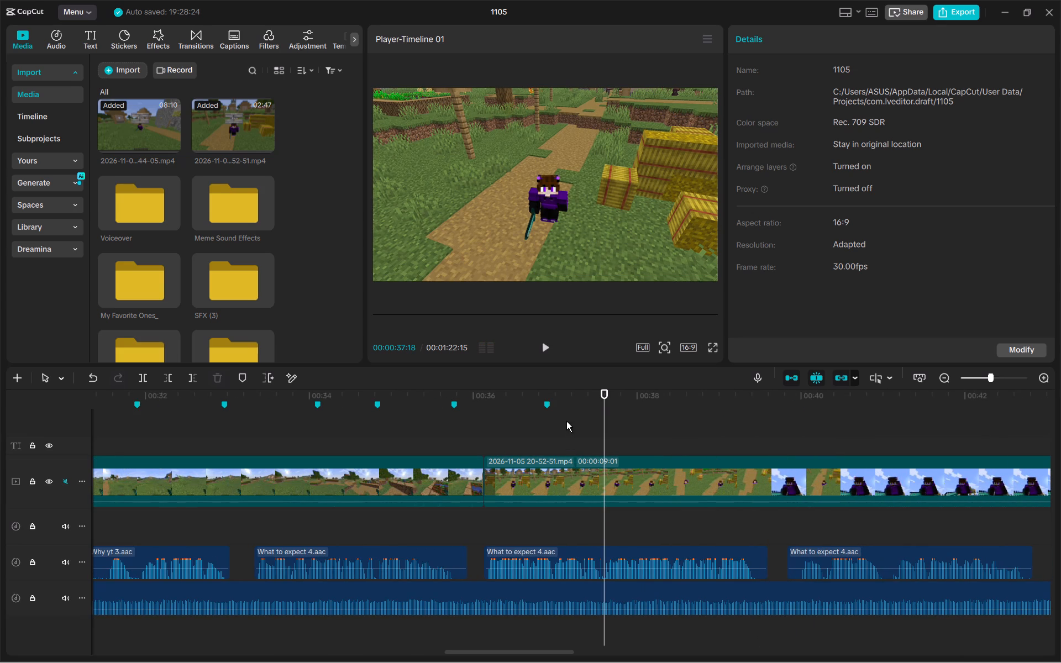
pyautogui.click(550, 403)
pyautogui.press('space')
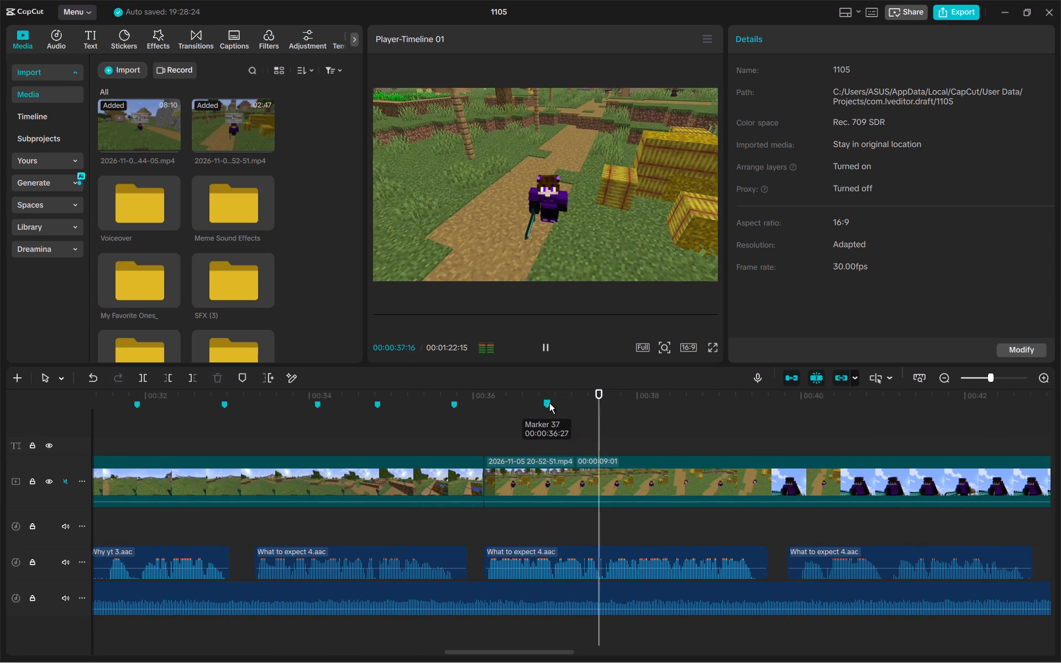
pyautogui.press('space')
pyautogui.press('space')
pyautogui.press('space')
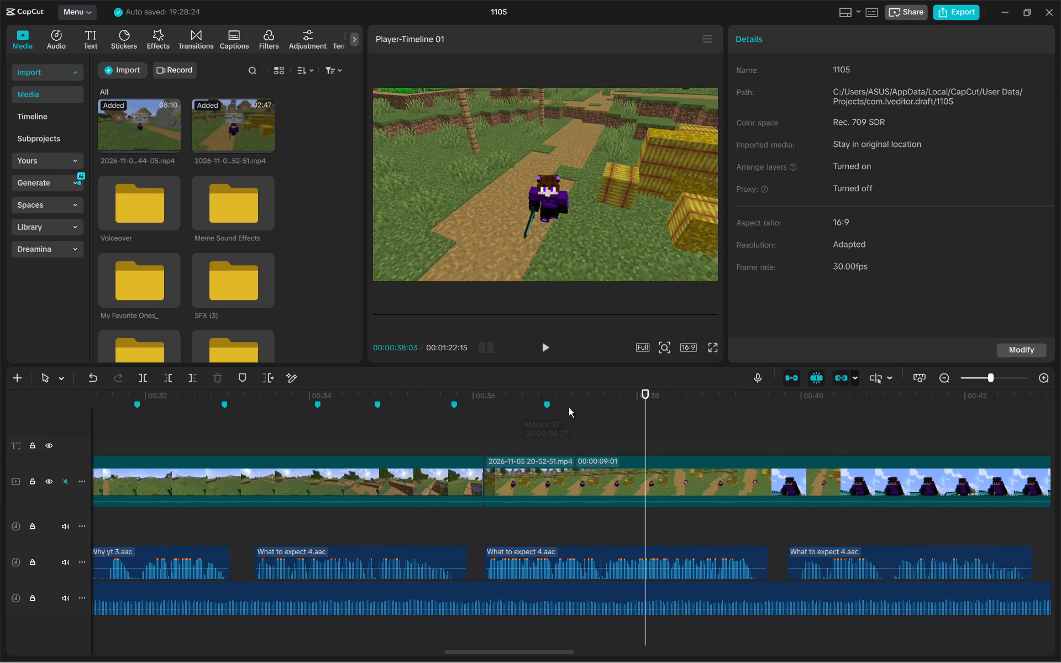
pyautogui.click(540, 399)
pyautogui.click(548, 402)
pyautogui.press('space')
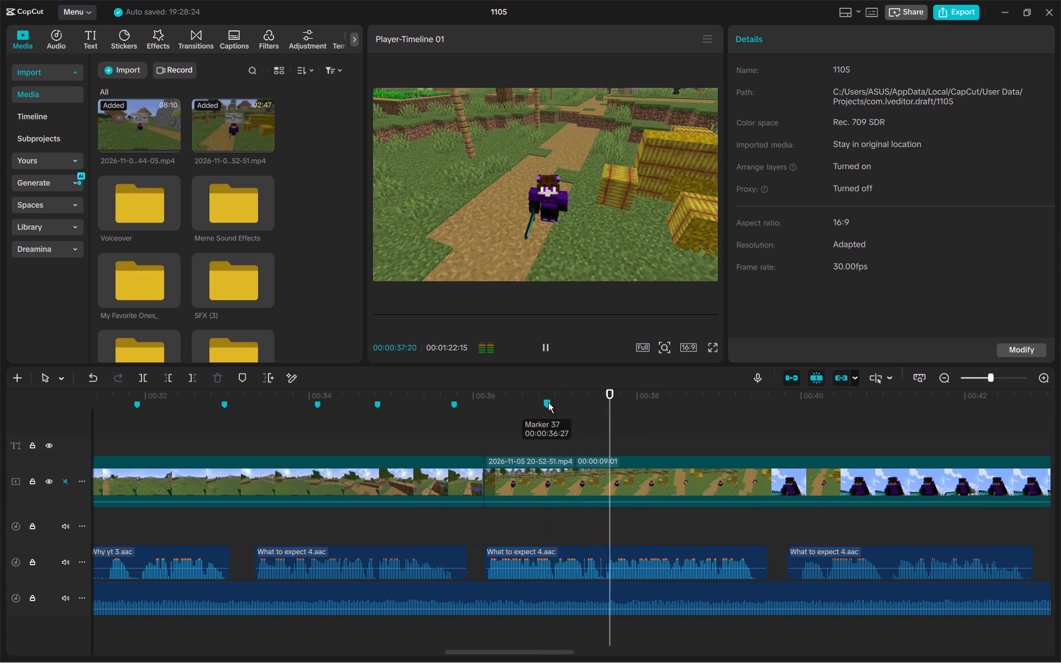
pyautogui.press('space')
pyautogui.click(606, 461)
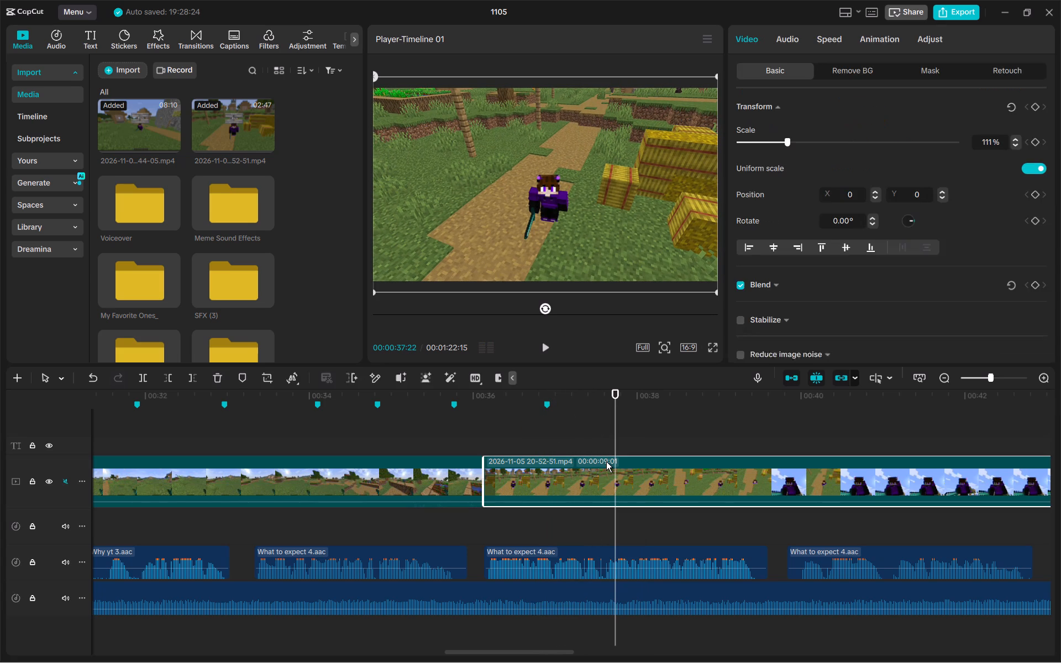
pyautogui.click(607, 443)
pyautogui.press('space')
pyautogui.click(607, 443)
pyautogui.click(607, 443)
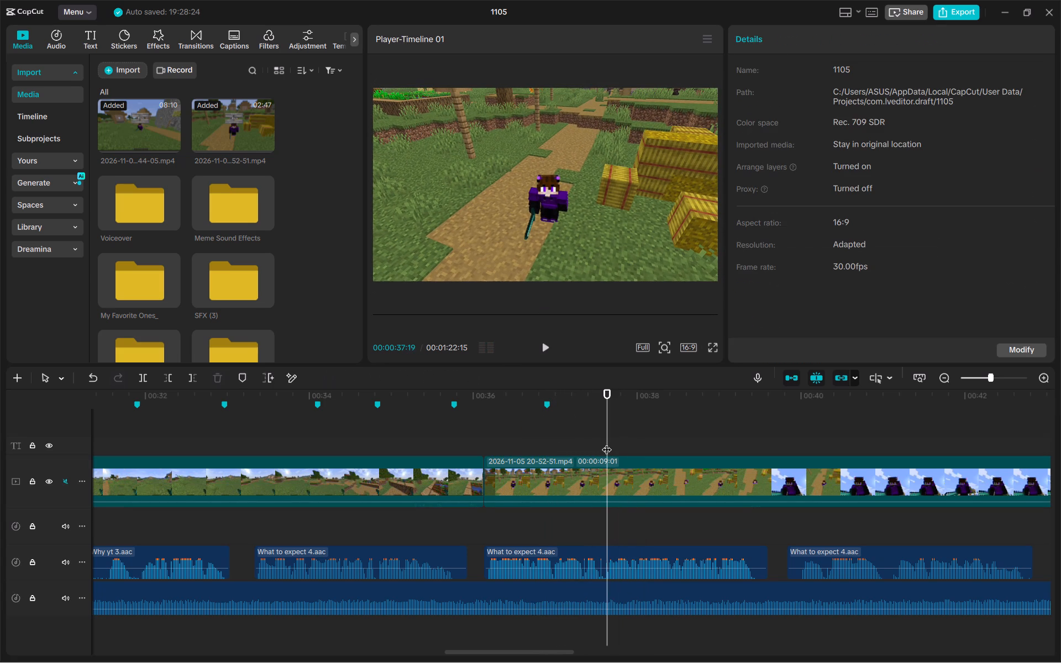
pyautogui.press('space')
pyautogui.click(602, 441)
pyautogui.click(602, 441)
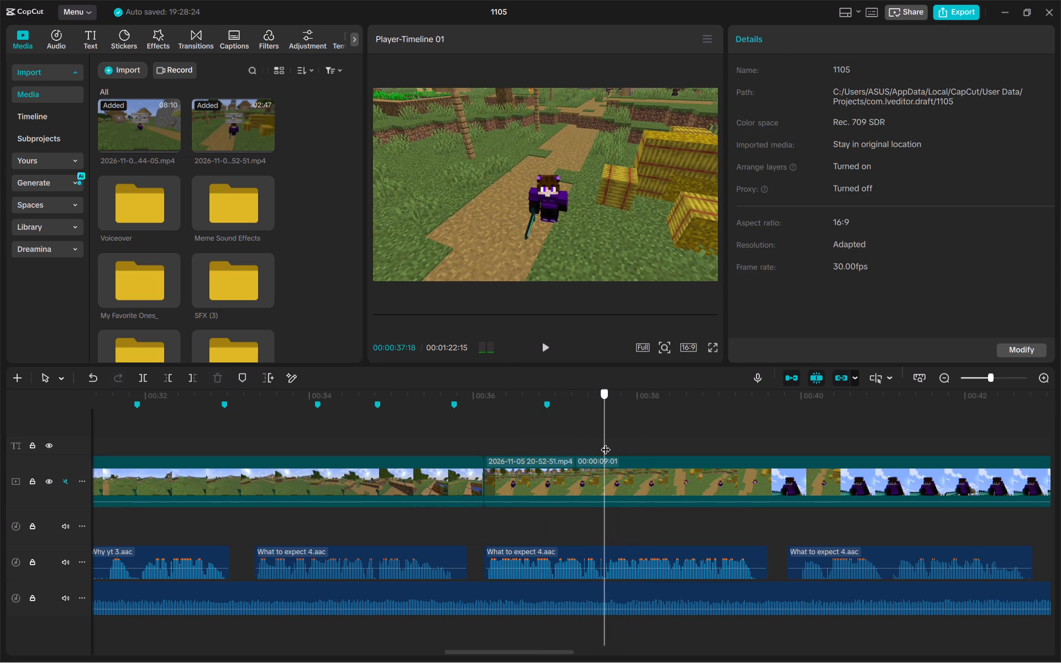
pyautogui.press('space')
pyautogui.press('space')
pyautogui.doubleClick(606, 443)
pyautogui.press('space')
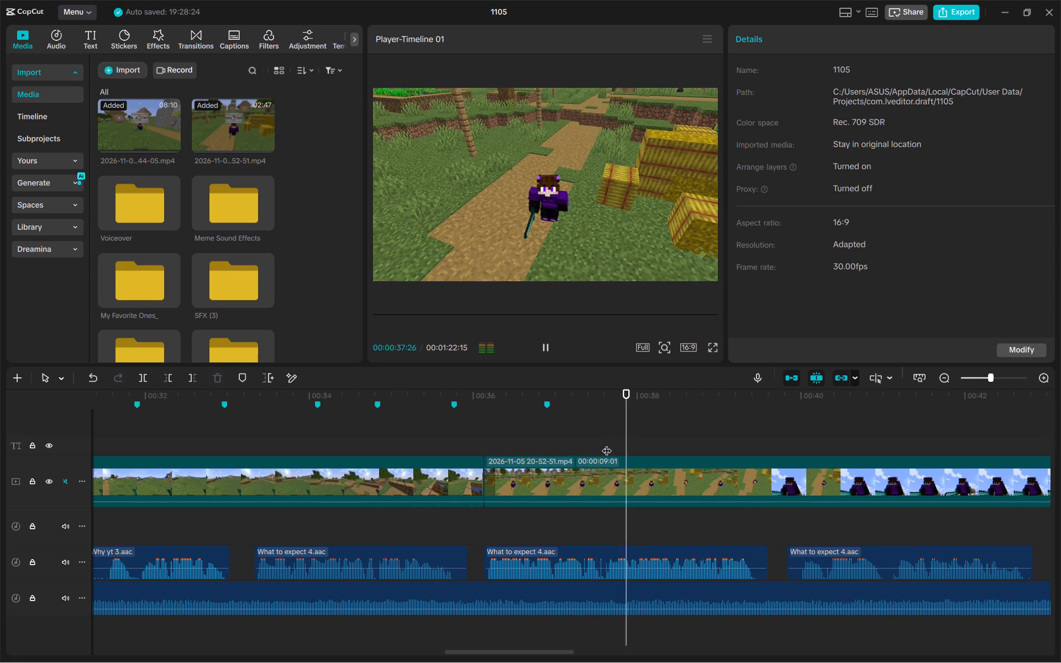
pyautogui.click(607, 444)
pyautogui.click(607, 444)
pyautogui.press('space')
pyautogui.click(610, 445)
pyautogui.write('m')
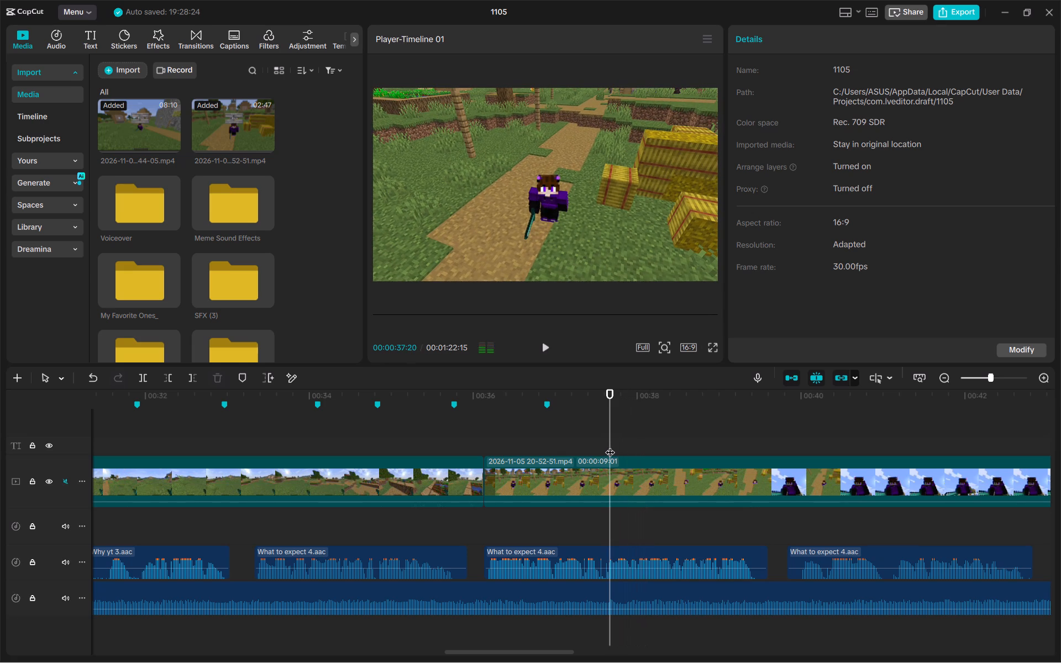
# Play the rest of the second What to expect 4.aac clip and add phrase markers at about 00:00:38:22 and 00:00:39:15.
pyautogui.press('space')
pyautogui.press('space')
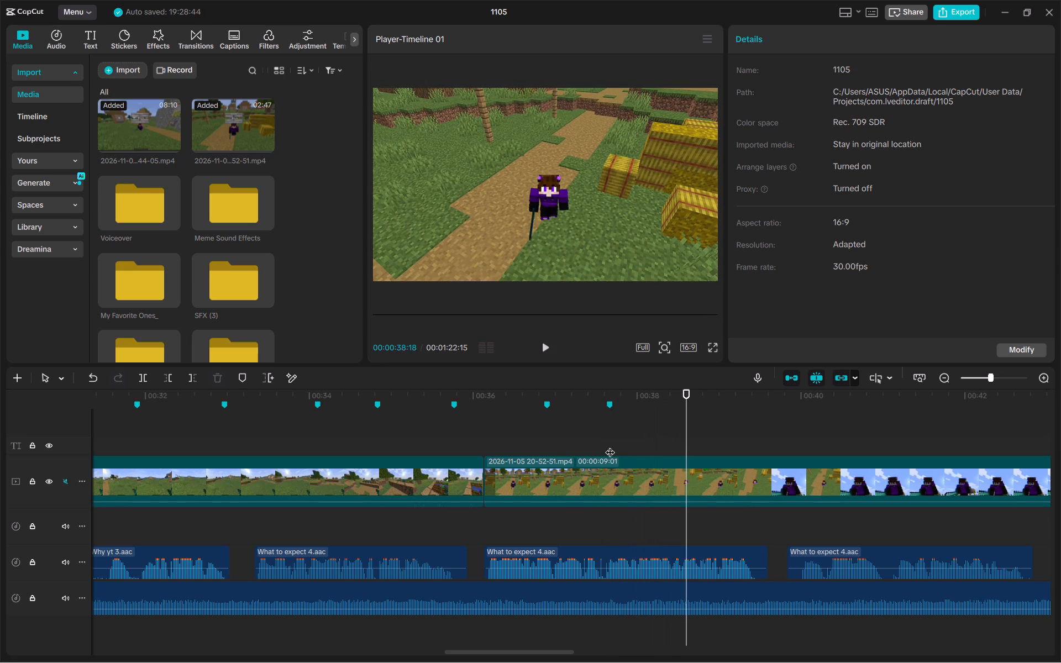
pyautogui.press('space')
pyautogui.click(690, 424)
pyautogui.moveTo(690, 424); pyautogui.dragTo(698, 425)
pyautogui.press('space')
pyautogui.click(698, 425)
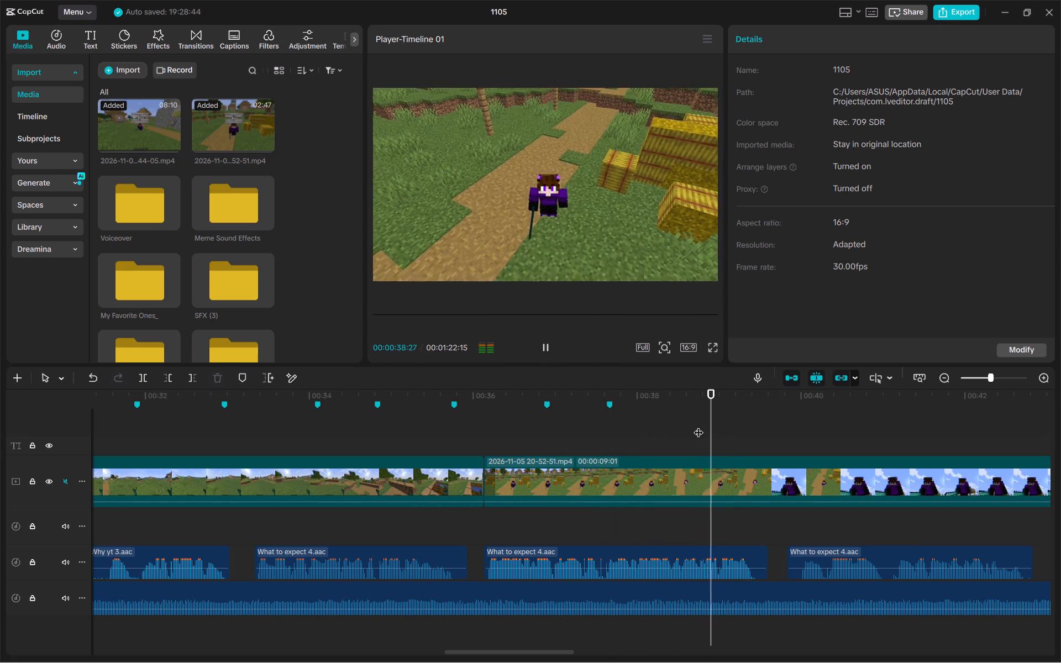
pyautogui.write('m')
pyautogui.press('space')
pyautogui.press('space')
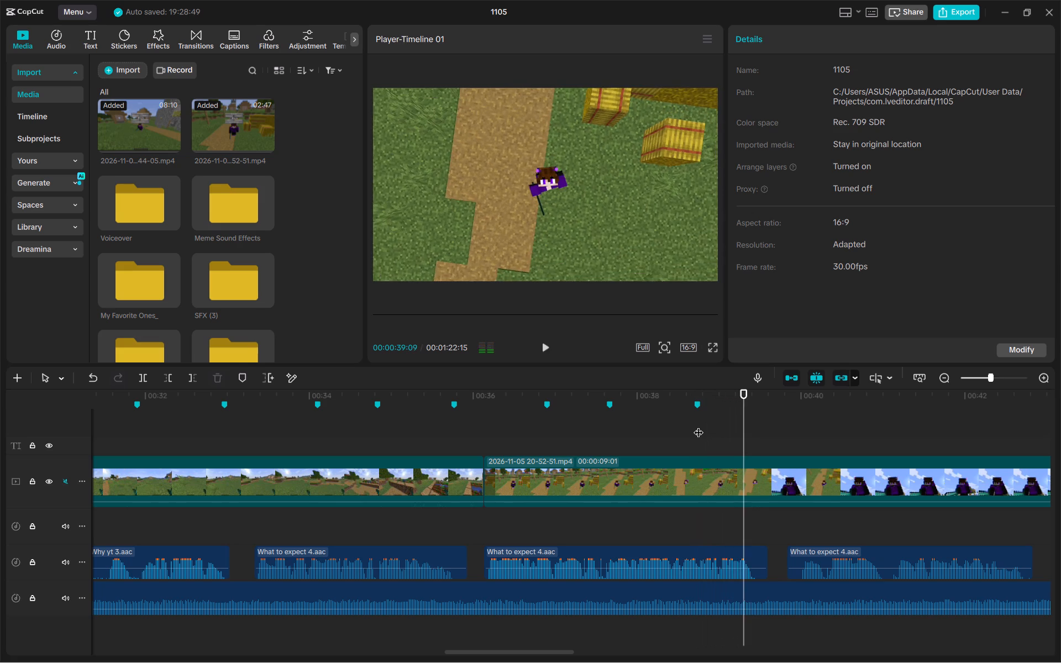
pyautogui.press('space')
pyautogui.press('space')
pyautogui.press('m')
# Play the third What to expect 4.aac clip from its start and add a phrase marker at 00:00:41:02.
pyautogui.click(779, 415)
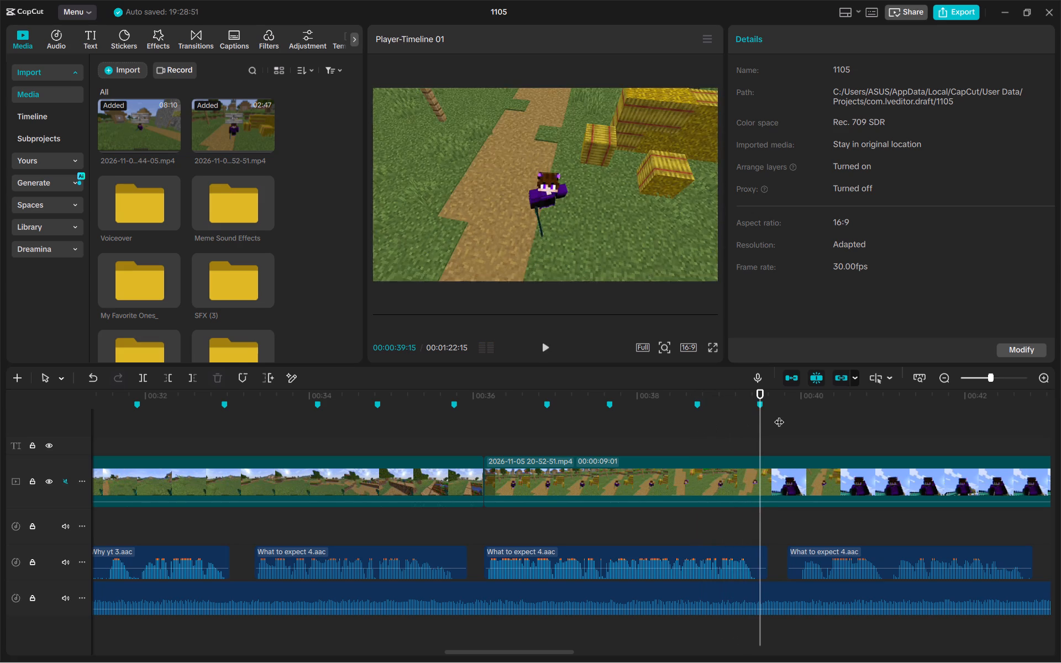
pyautogui.moveTo(780, 415); pyautogui.dragTo(801, 422)
pyautogui.press('space')
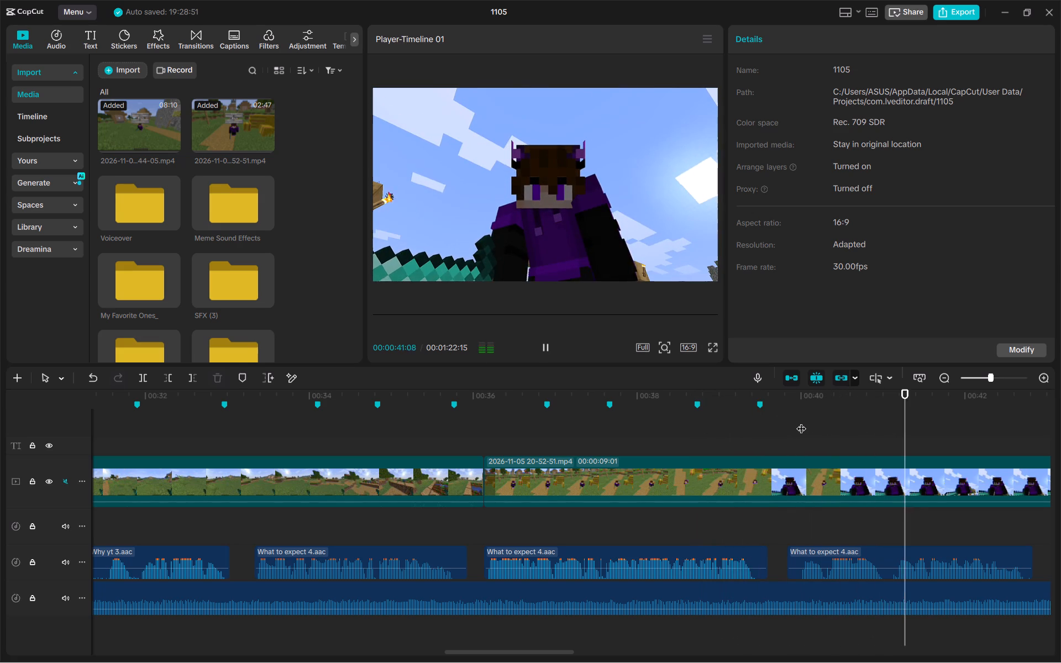
pyautogui.click(801, 422)
pyautogui.moveTo(801, 422); pyautogui.dragTo(773, 418)
pyautogui.press('space')
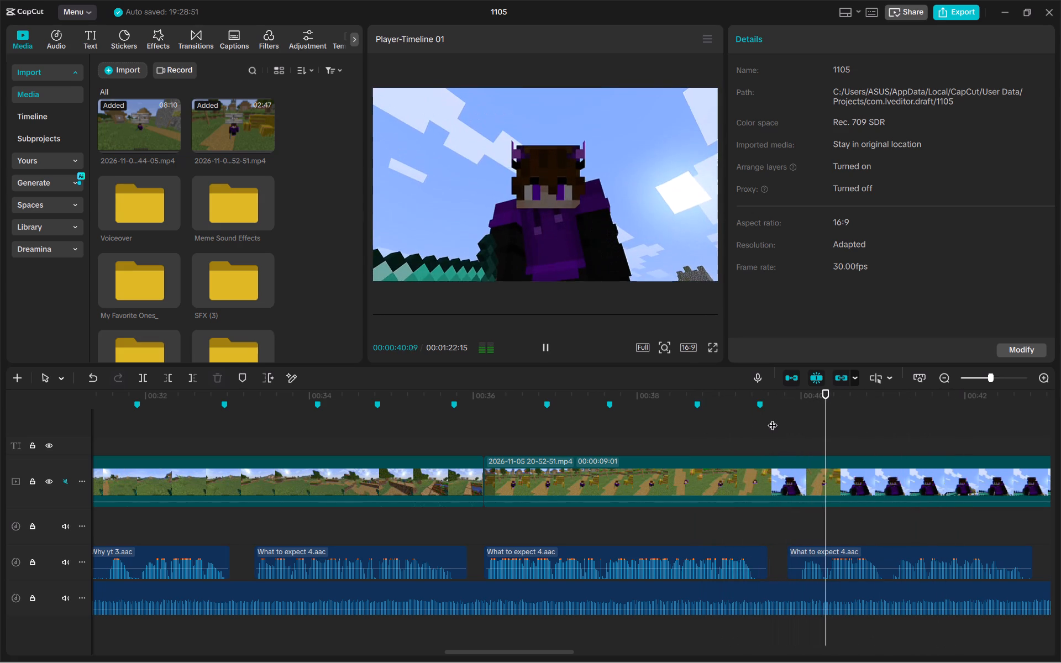
pyautogui.press('space')
pyautogui.click(773, 418)
pyautogui.moveTo(773, 418); pyautogui.dragTo(854, 434)
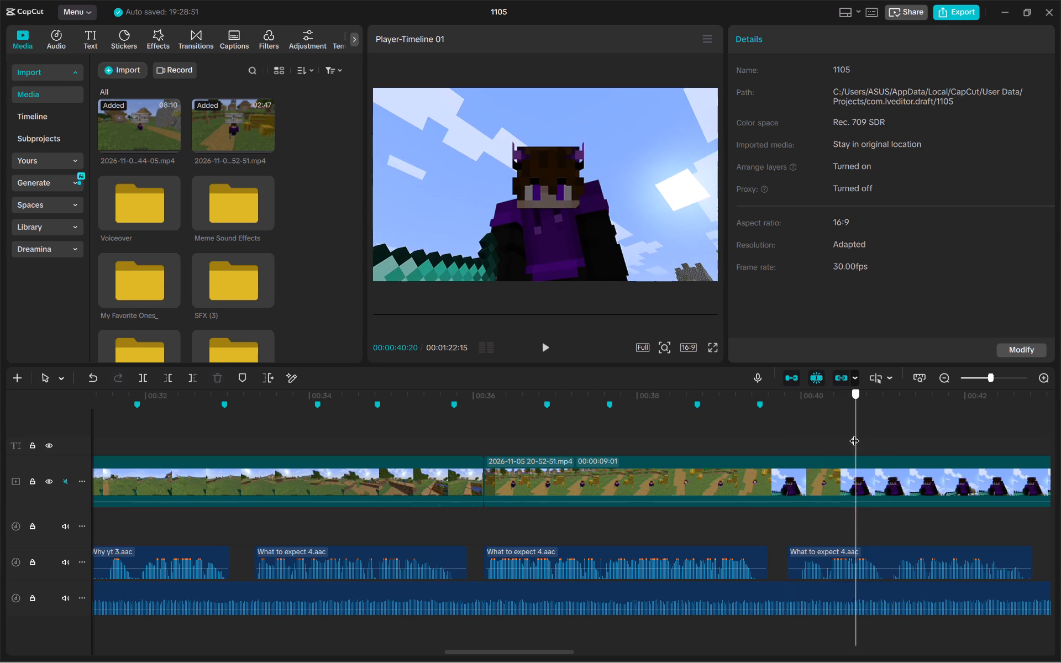
pyautogui.moveTo(854, 434); pyautogui.dragTo(801, 408)
pyautogui.press('space')
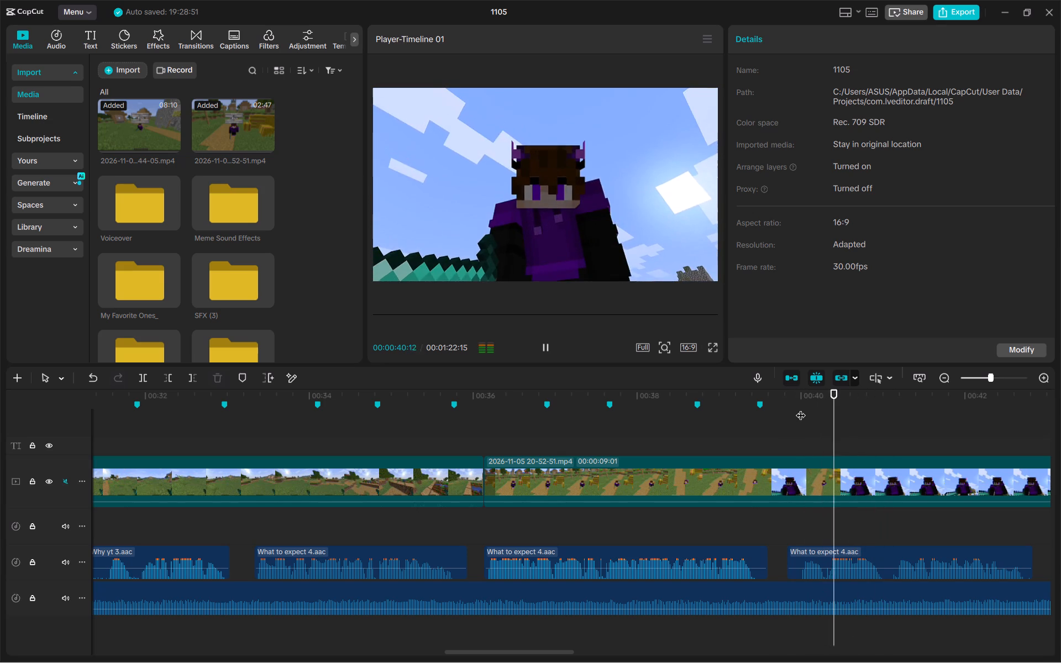
pyautogui.press('space')
pyautogui.write('m')
# Replay the voiceover after the 00:00:41:02 marker to find the phrase break and add a marker at 00:00:41:27.
pyautogui.hscroll(-1, 801, 408)
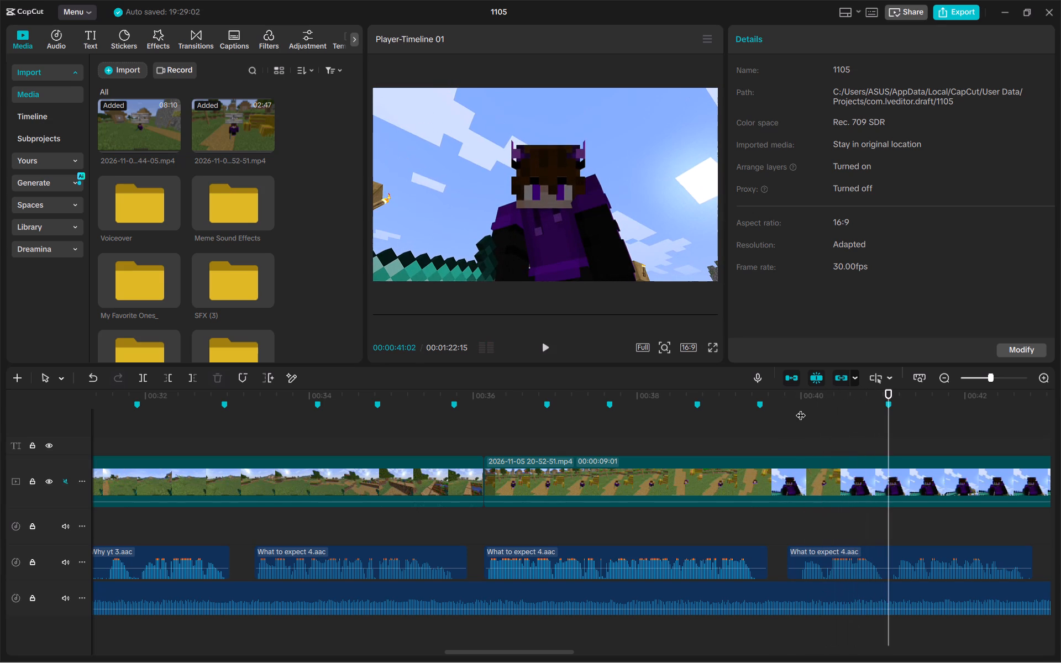
pyautogui.hscroll(-2, 801, 408)
pyautogui.press('space')
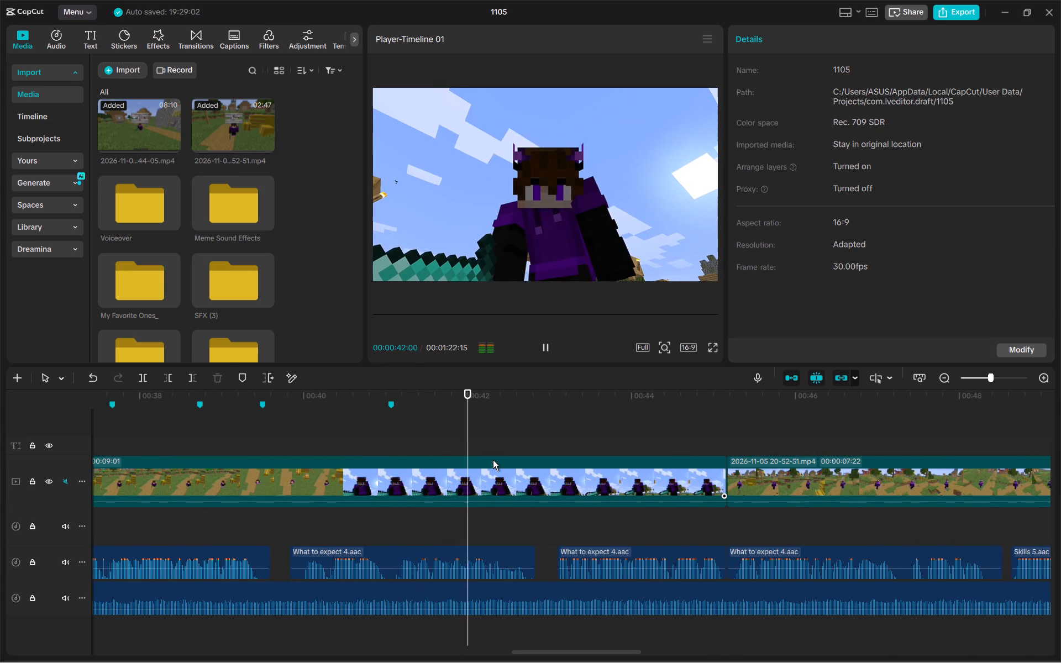
pyautogui.press('space')
pyautogui.click(403, 425)
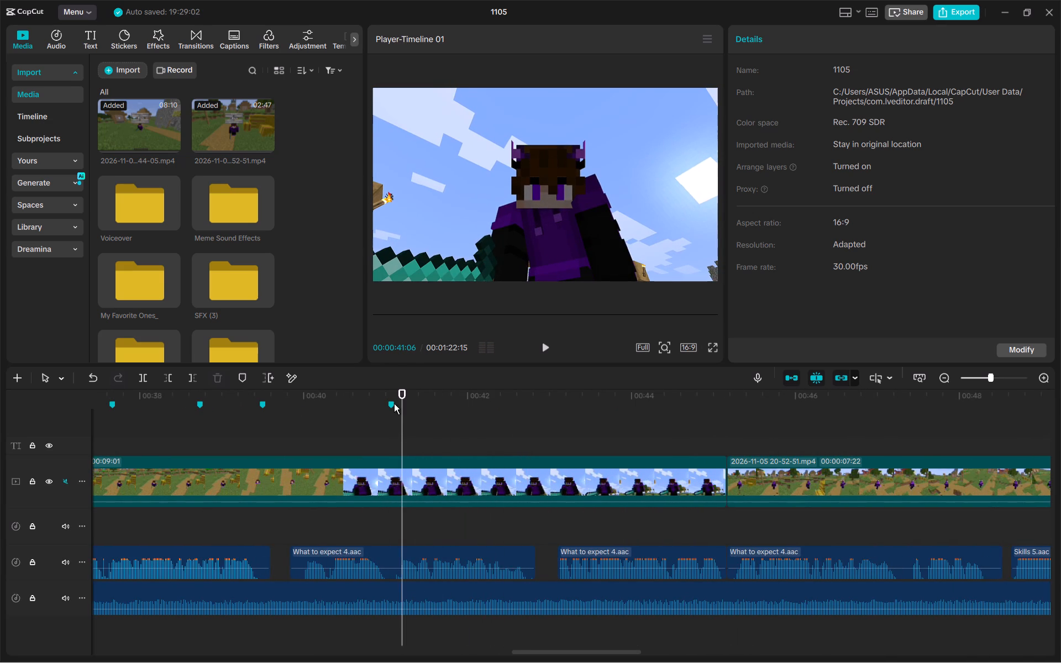
pyautogui.click(394, 403)
pyautogui.press('space')
pyautogui.press('space')
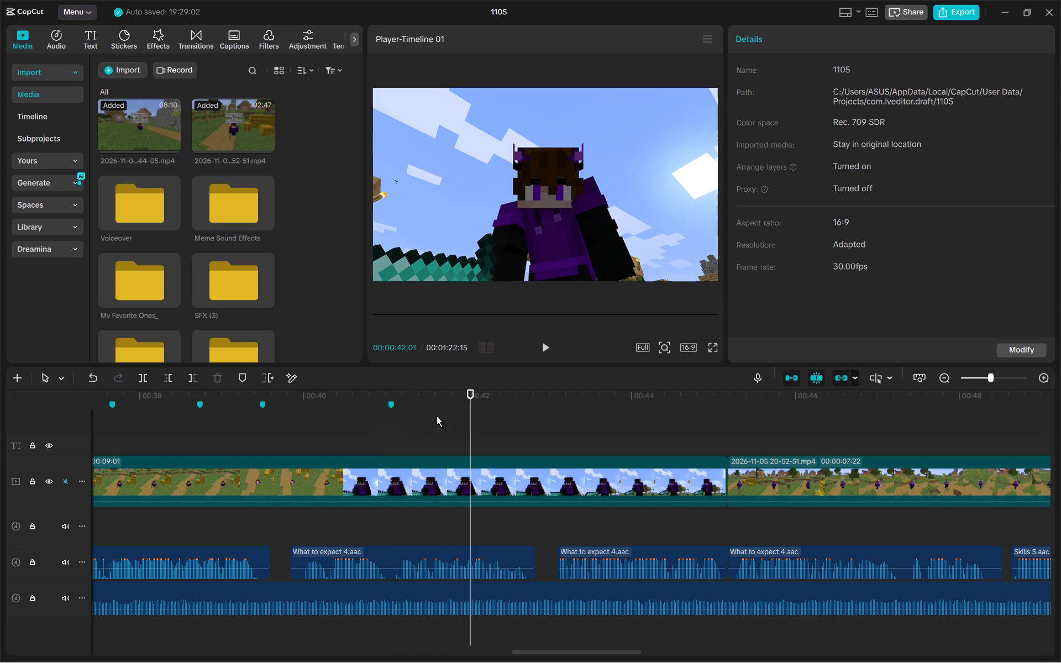
pyautogui.click(469, 411)
pyautogui.moveTo(469, 411); pyautogui.dragTo(462, 412)
pyautogui.press('space')
pyautogui.click(462, 412)
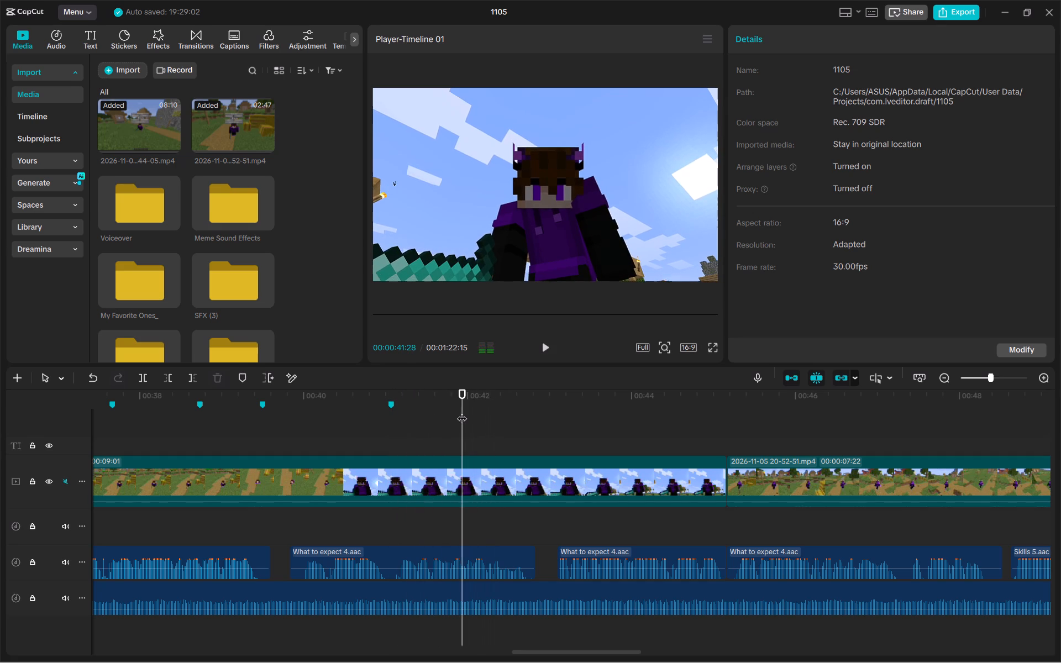
pyautogui.click(462, 412)
pyautogui.press('space')
pyautogui.click(459, 412)
pyautogui.write('m')
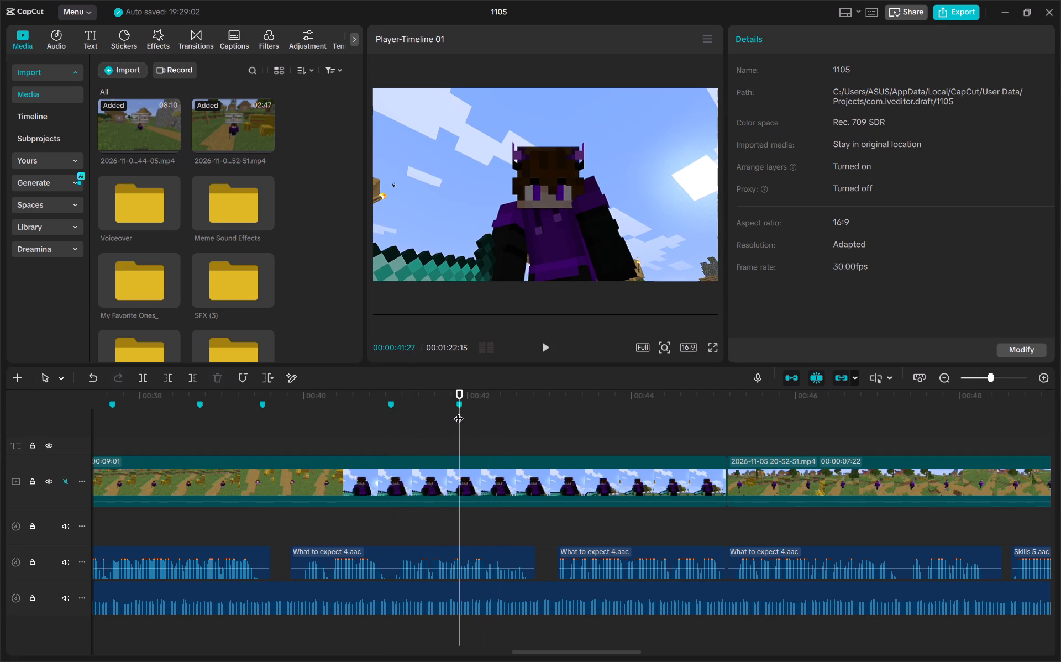
# Play on into the fourth What to expect 4.aac clip, find its phrase break and add a marker at 00:00:43:25.
pyautogui.press('space')
pyautogui.press('space')
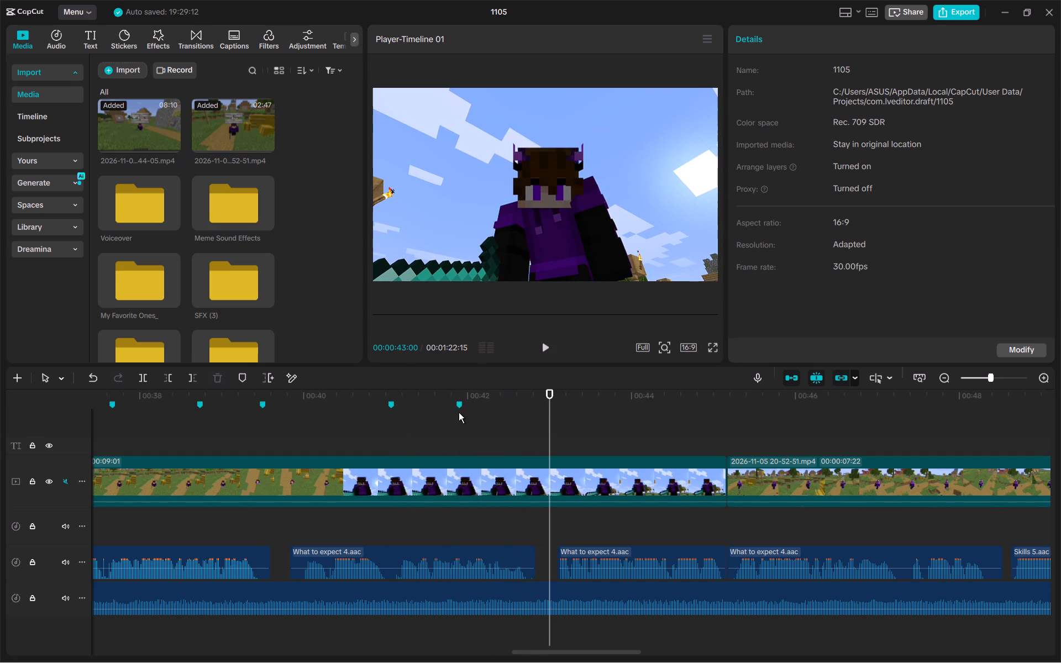
pyautogui.press('space')
pyautogui.click(569, 416)
pyautogui.moveTo(569, 415); pyautogui.dragTo(565, 415)
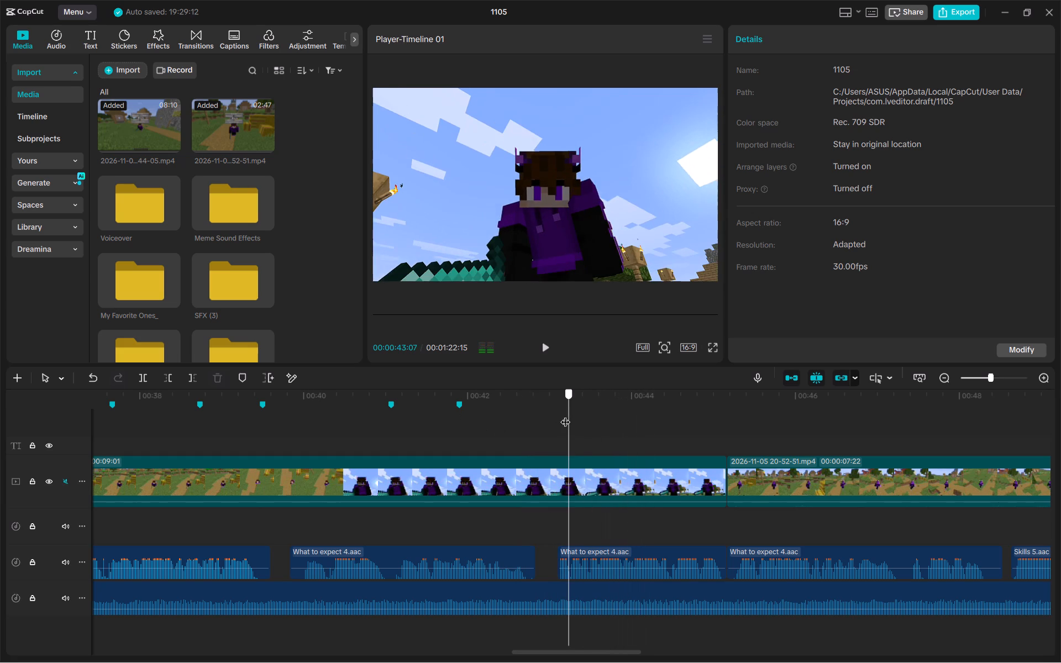
pyautogui.moveTo(565, 415); pyautogui.dragTo(559, 413)
pyautogui.press('space')
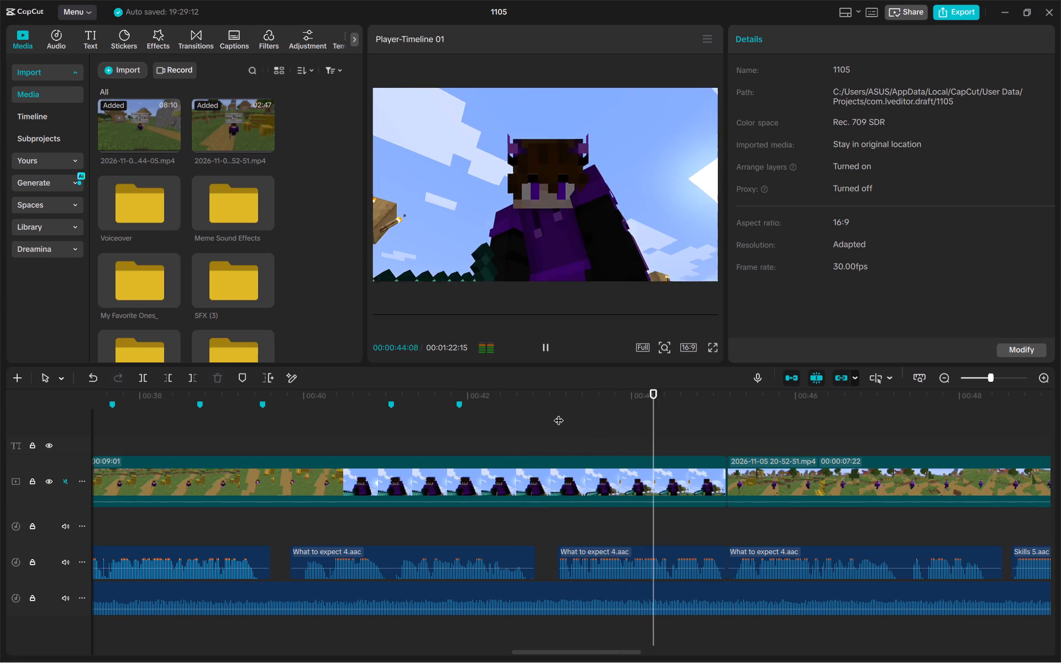
pyautogui.press('space')
pyautogui.click(559, 413)
pyautogui.press('space')
pyautogui.press('space')
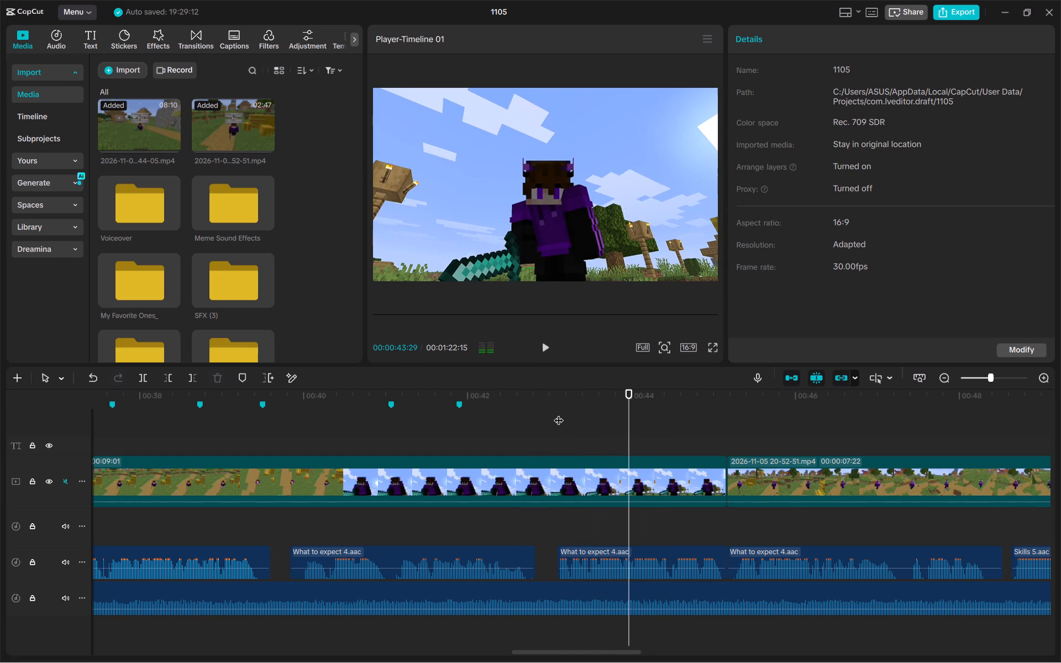
pyautogui.doubleClick(617, 428)
pyautogui.press('space')
pyautogui.click(617, 428)
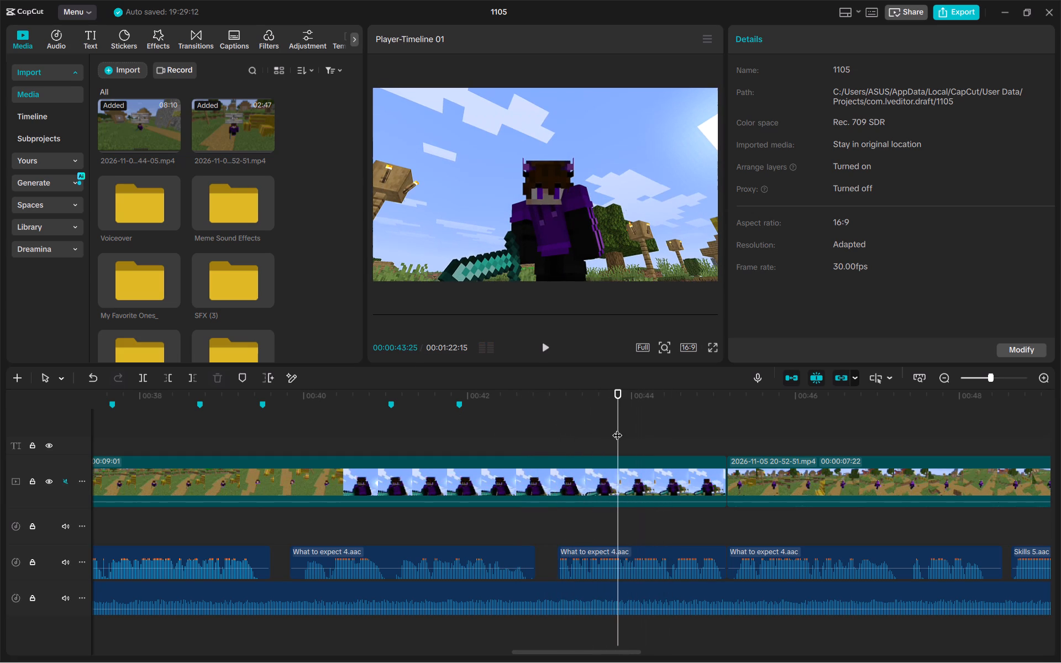
pyautogui.write('m')
# Play on into the fifth What to expect 4.aac clip, replay around its first phrase break and add a marker at 00:00:46:04.
pyautogui.press('space')
pyautogui.press('space')
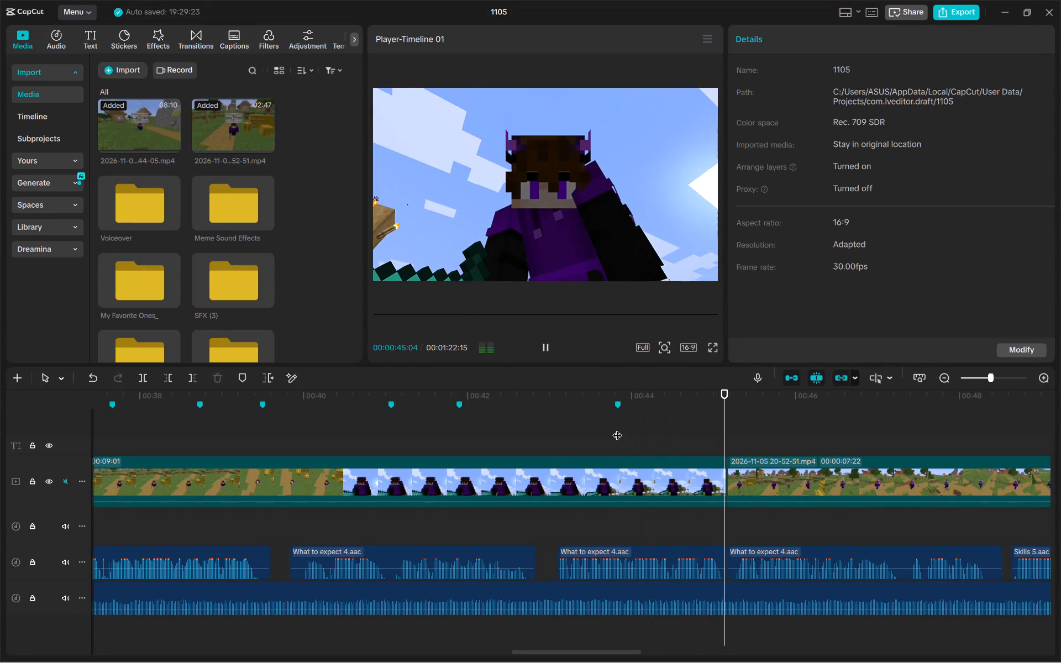
pyautogui.moveTo(722, 424); pyautogui.dragTo(732, 425)
pyautogui.press('space')
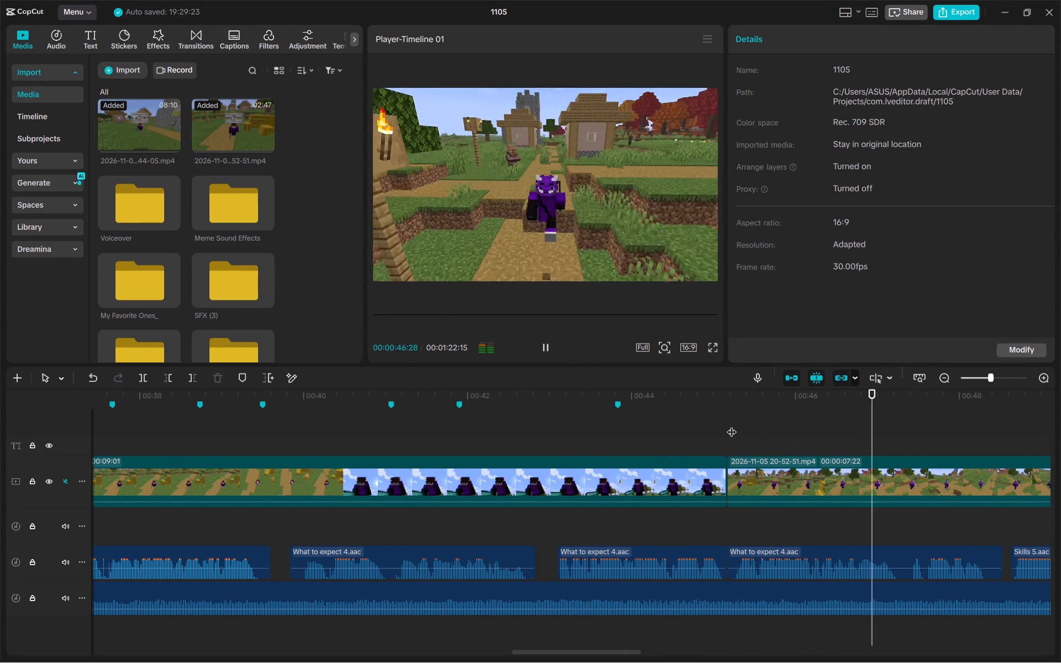
pyautogui.press('space')
pyautogui.click(732, 425)
pyautogui.press('space')
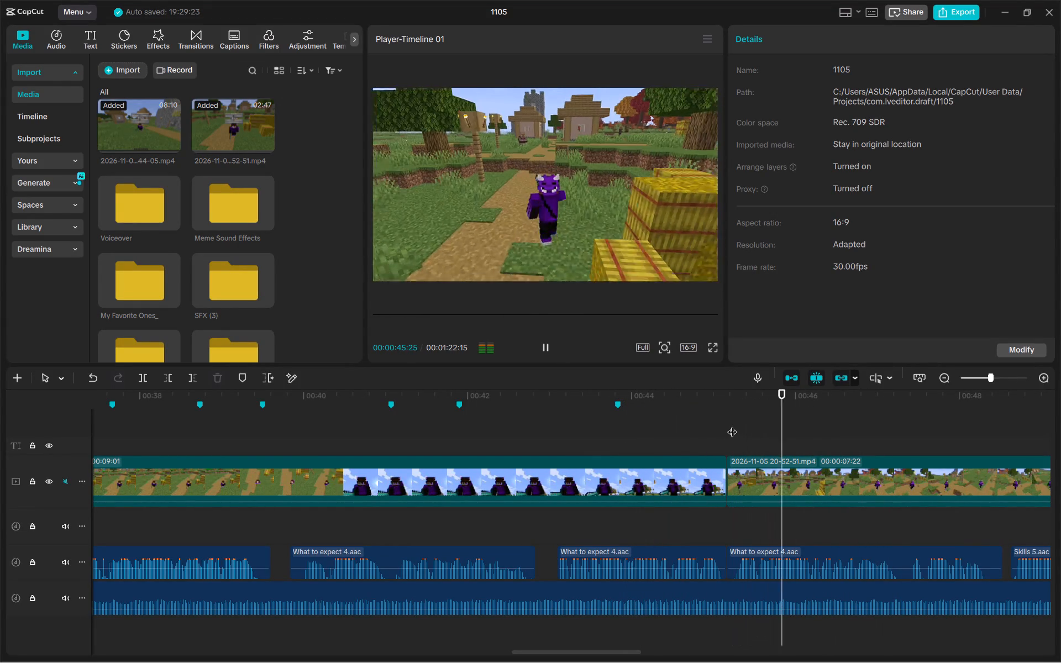
pyautogui.press('space')
pyautogui.click(803, 415)
pyautogui.press('space')
pyautogui.click(803, 416)
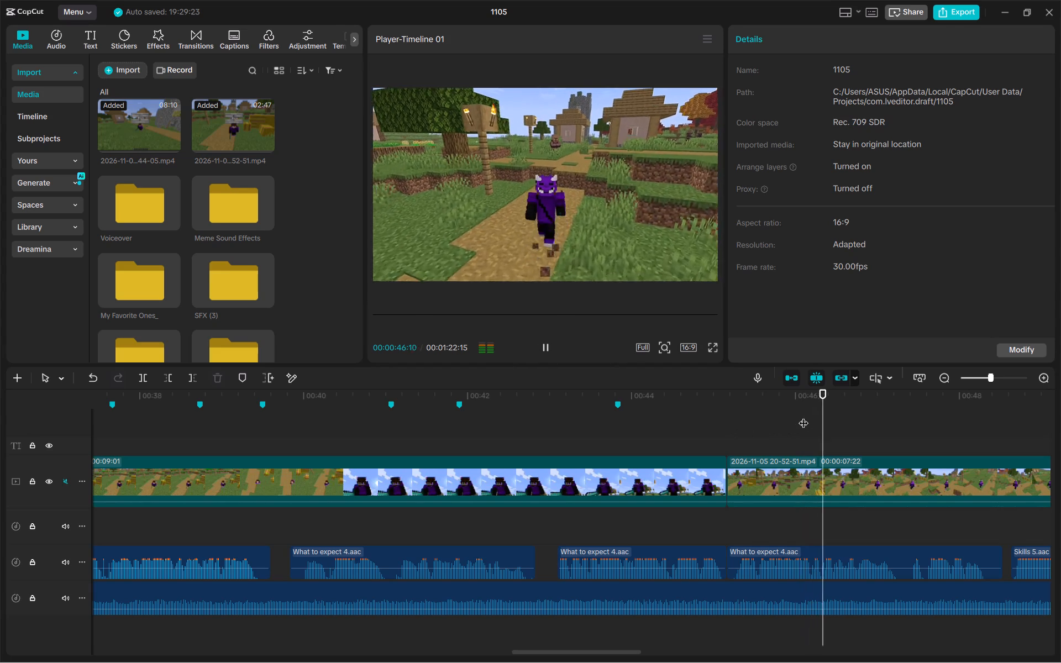
pyautogui.moveTo(803, 416); pyautogui.dragTo(791, 415)
pyautogui.press('space')
pyautogui.click(791, 415)
pyautogui.moveTo(791, 415); pyautogui.dragTo(800, 417)
pyautogui.press('space')
pyautogui.click(800, 417)
pyautogui.click(800, 417)
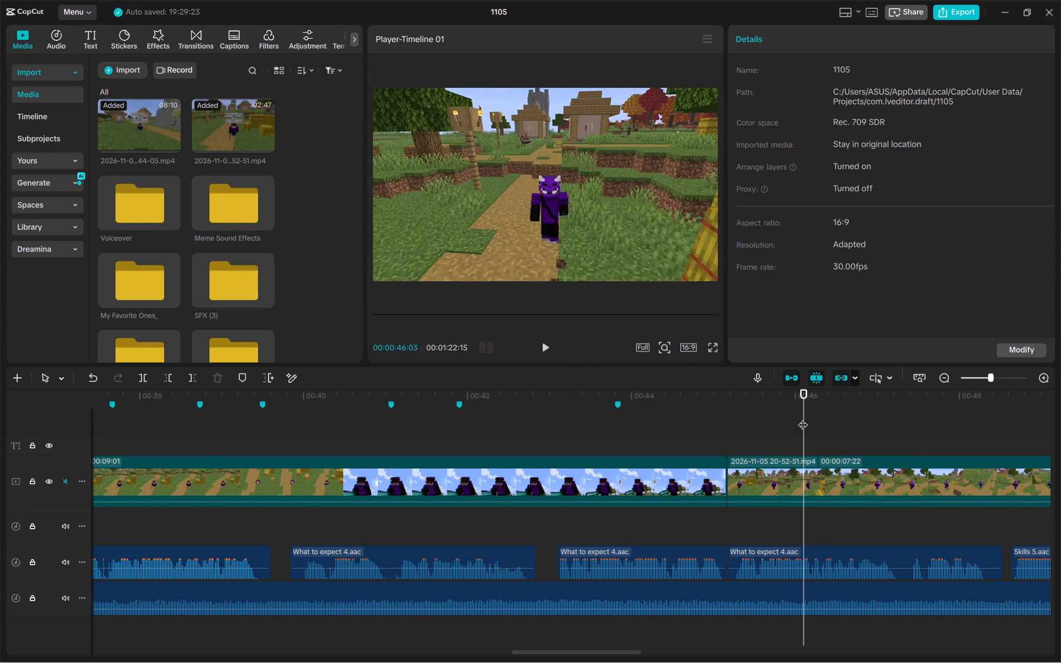
pyautogui.press('space')
pyautogui.doubleClick(803, 418)
pyautogui.press('space')
pyautogui.click(807, 419)
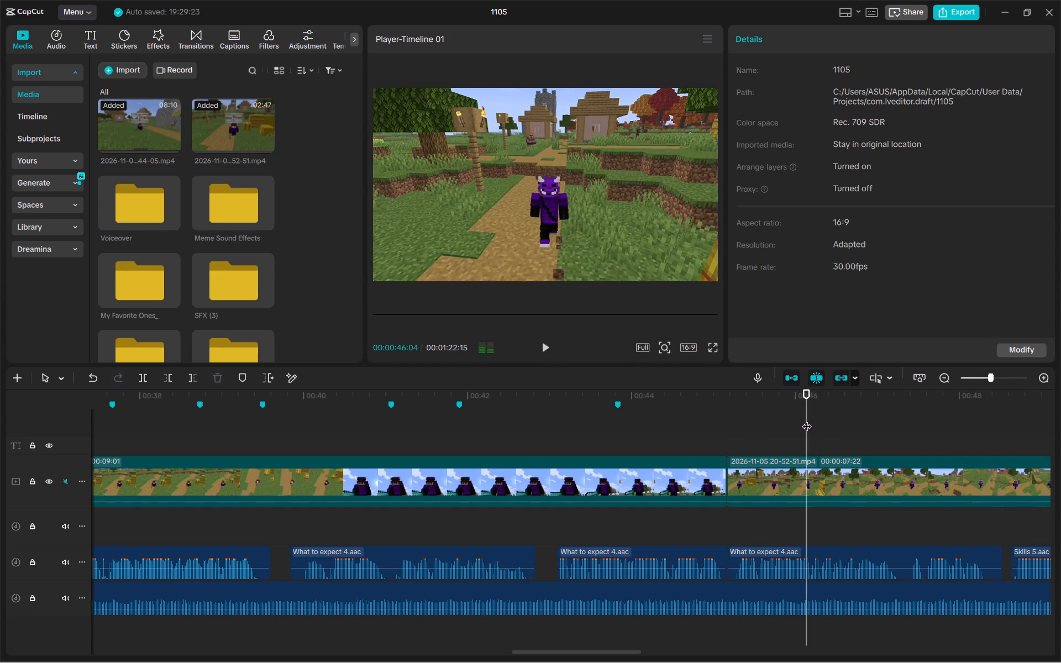
pyautogui.write('m')
# Play the rest of the fifth What to expect 4.aac clip and add a marker at 00:00:47:13, where its last phrase starts.
pyautogui.press('space')
pyautogui.press('space')
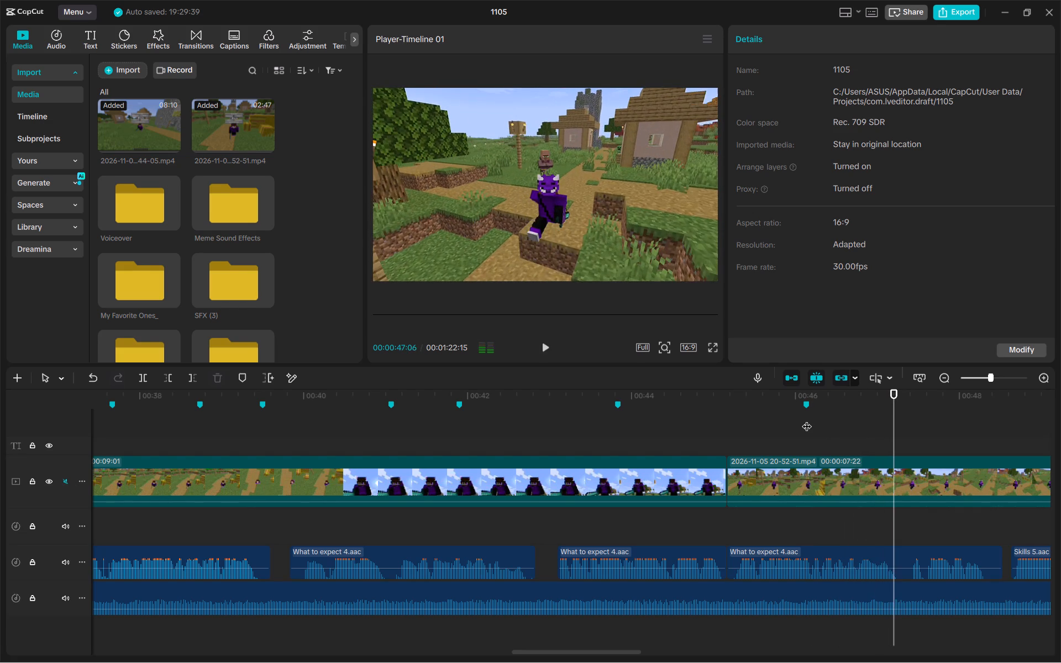
pyautogui.press('space')
pyautogui.press('space')
pyautogui.click(889, 426)
pyautogui.moveTo(889, 426); pyautogui.dragTo(901, 430)
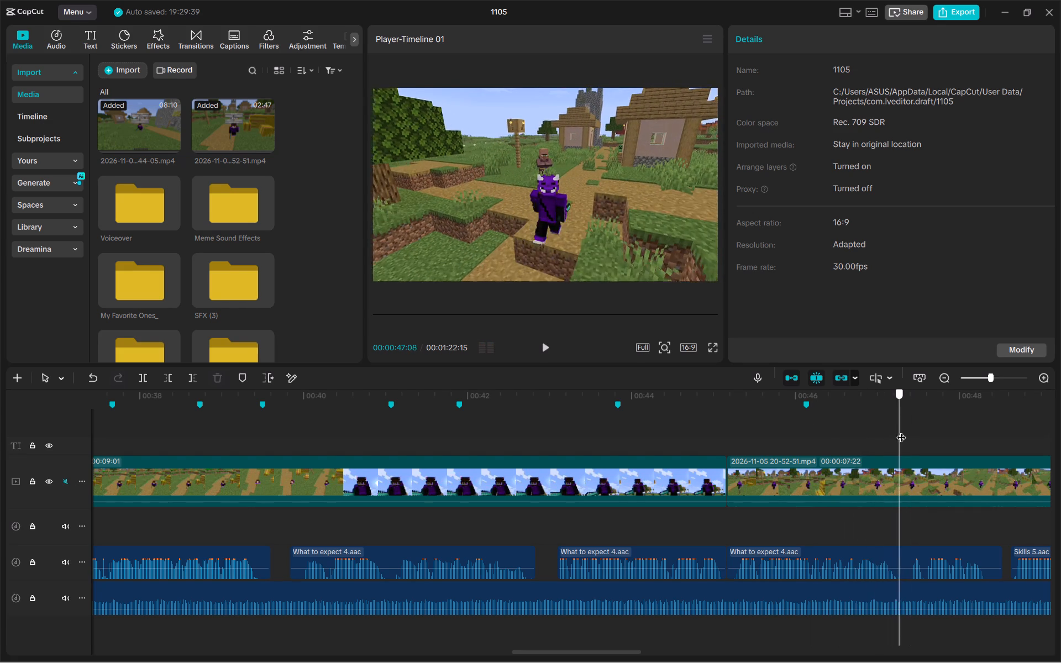
pyautogui.moveTo(901, 430); pyautogui.dragTo(913, 432)
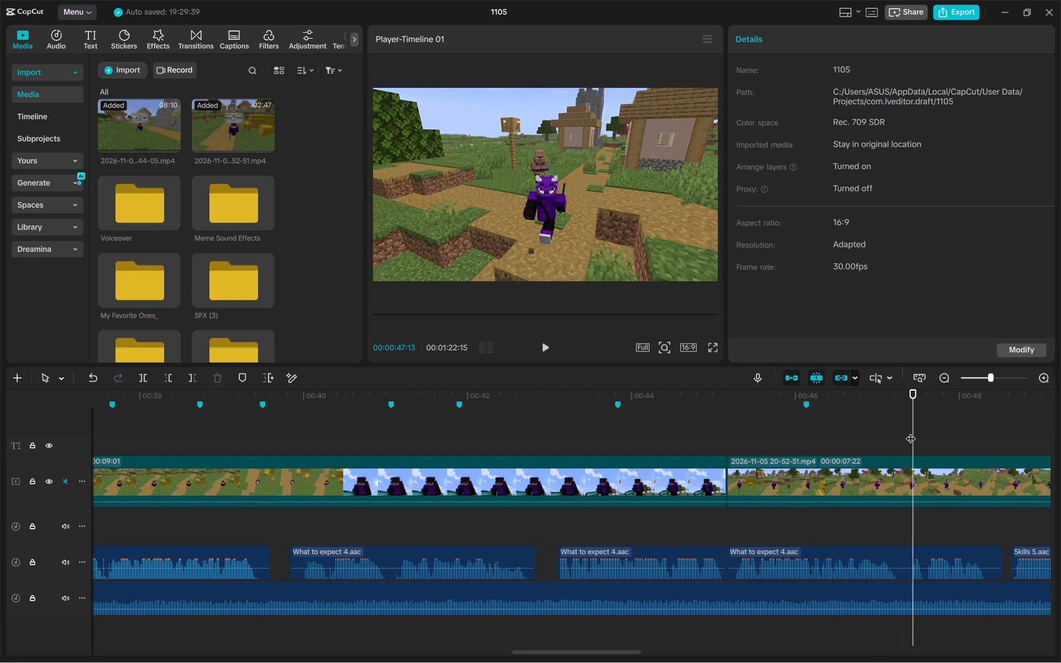
pyautogui.press('space')
pyautogui.press('space')
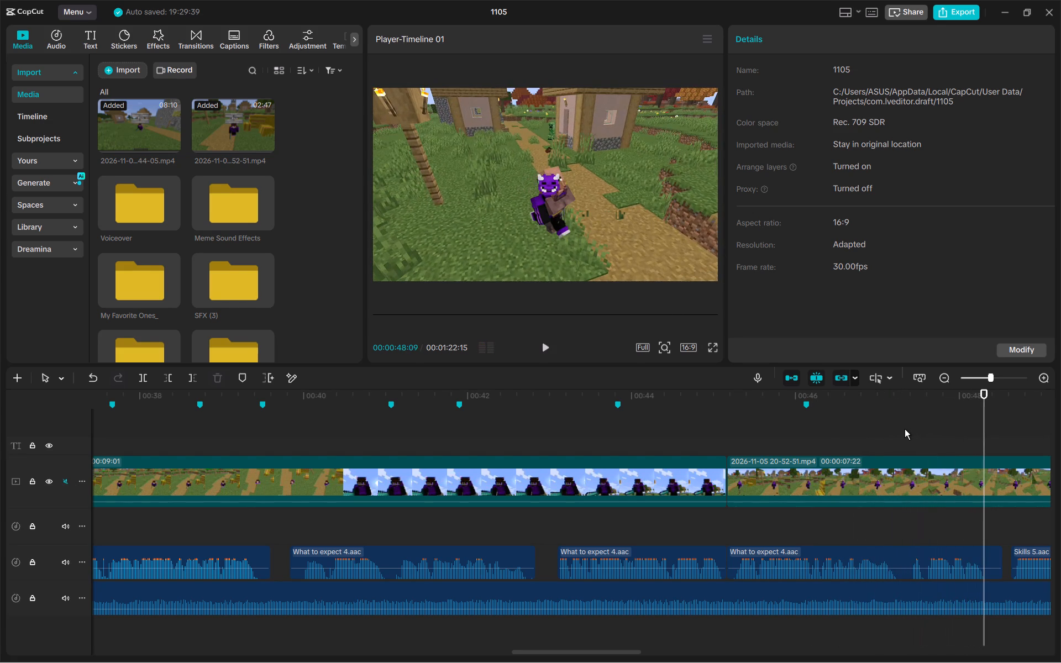
pyautogui.click(884, 416)
pyautogui.press('space')
pyautogui.press('space')
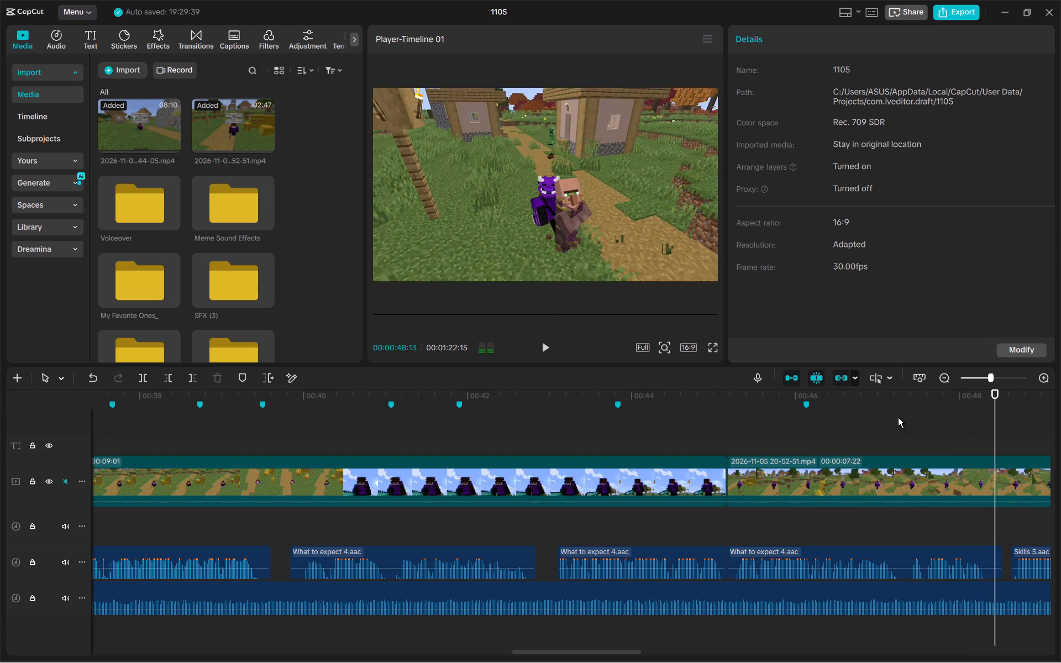
pyautogui.click(902, 419)
pyautogui.moveTo(902, 419); pyautogui.dragTo(913, 422)
pyautogui.write('m')
# Play the first Skills 5.aac clip from its start and add a phrase marker at 00:00:49:08.
pyautogui.press('space')
pyautogui.press('space')
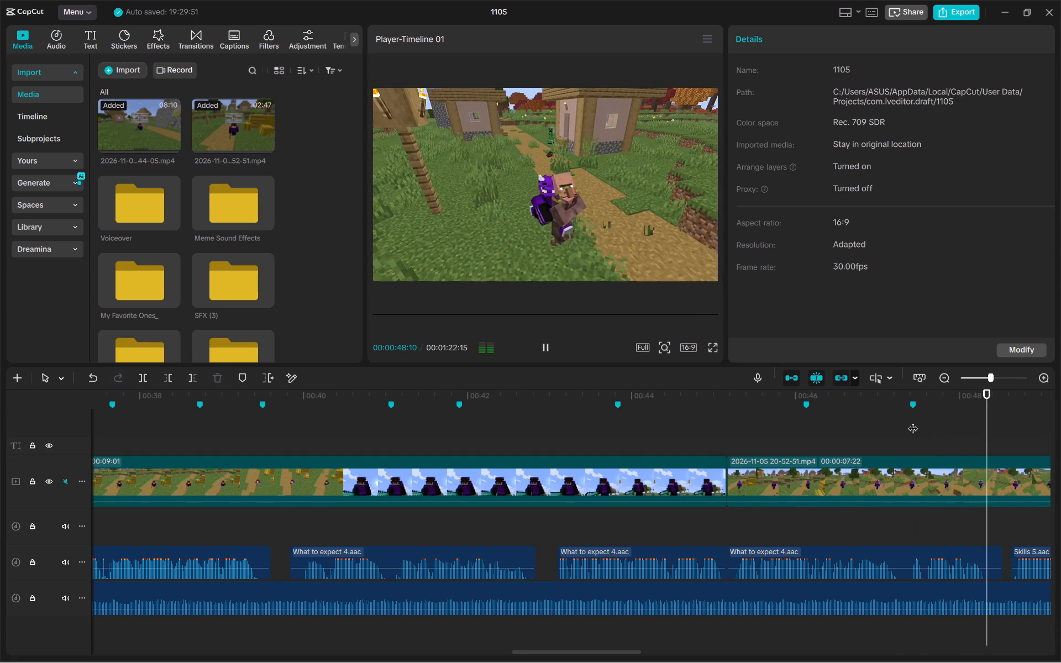
pyautogui.hscroll(-2, 867, 431)
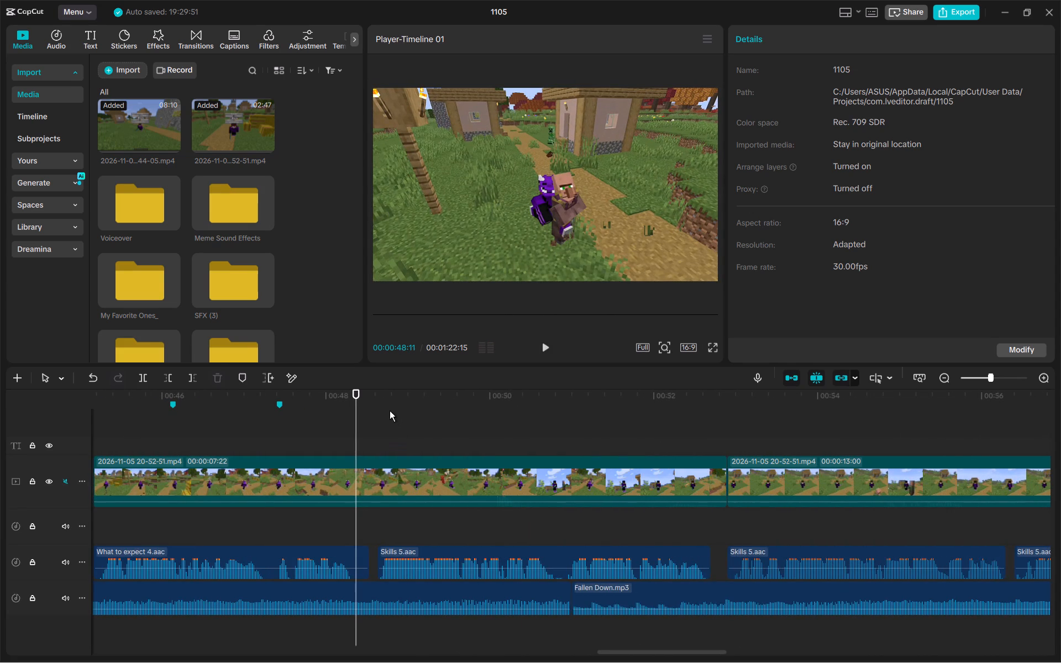
pyautogui.click(382, 405)
pyautogui.press('space')
pyautogui.click(370, 402)
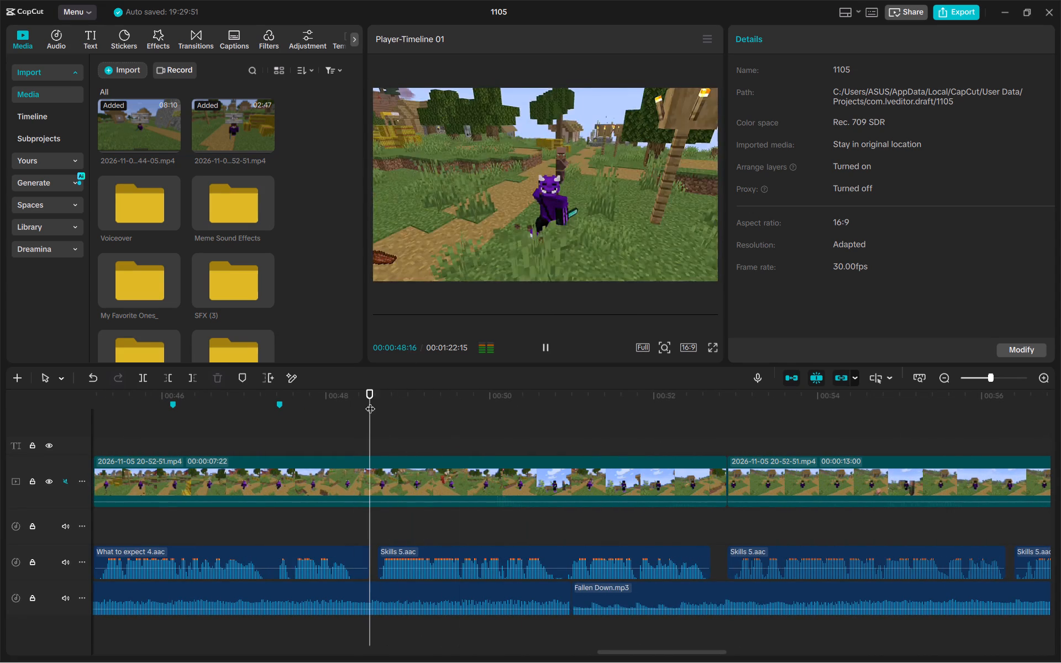
pyautogui.press('space')
pyautogui.doubleClick(386, 406)
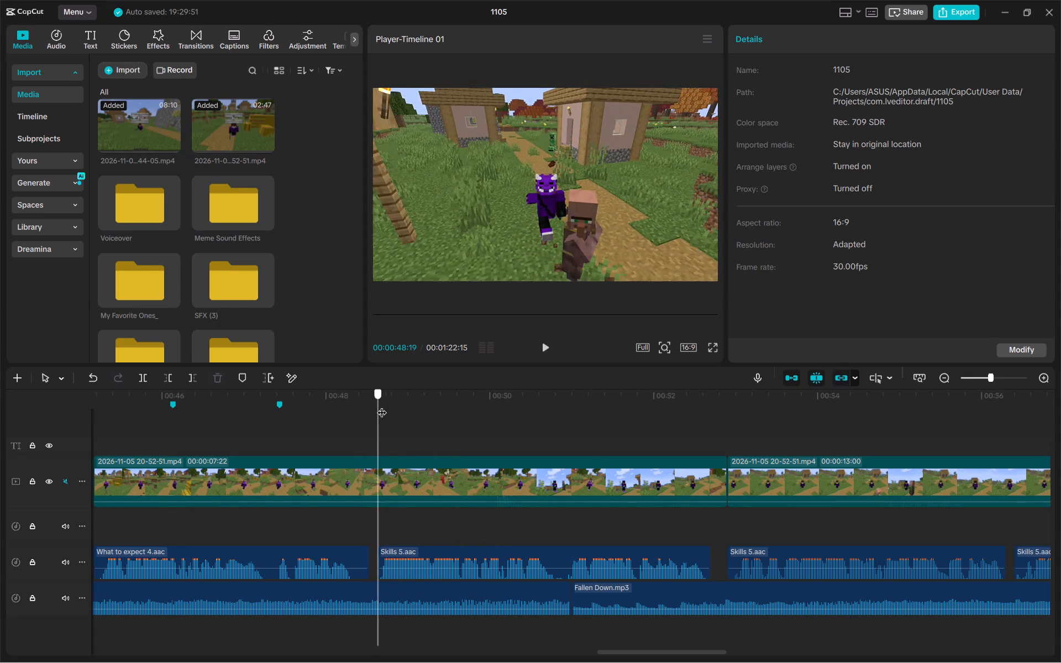
pyautogui.press('space')
pyautogui.press('space')
pyautogui.press('space')
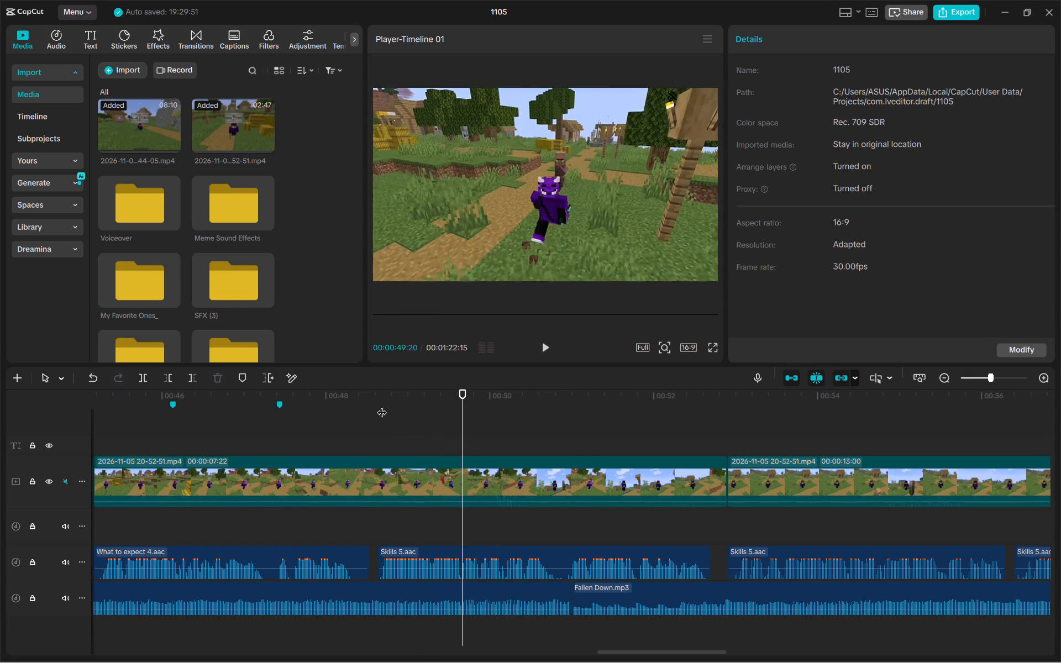
pyautogui.press('space')
pyautogui.click(376, 411)
pyautogui.press('space')
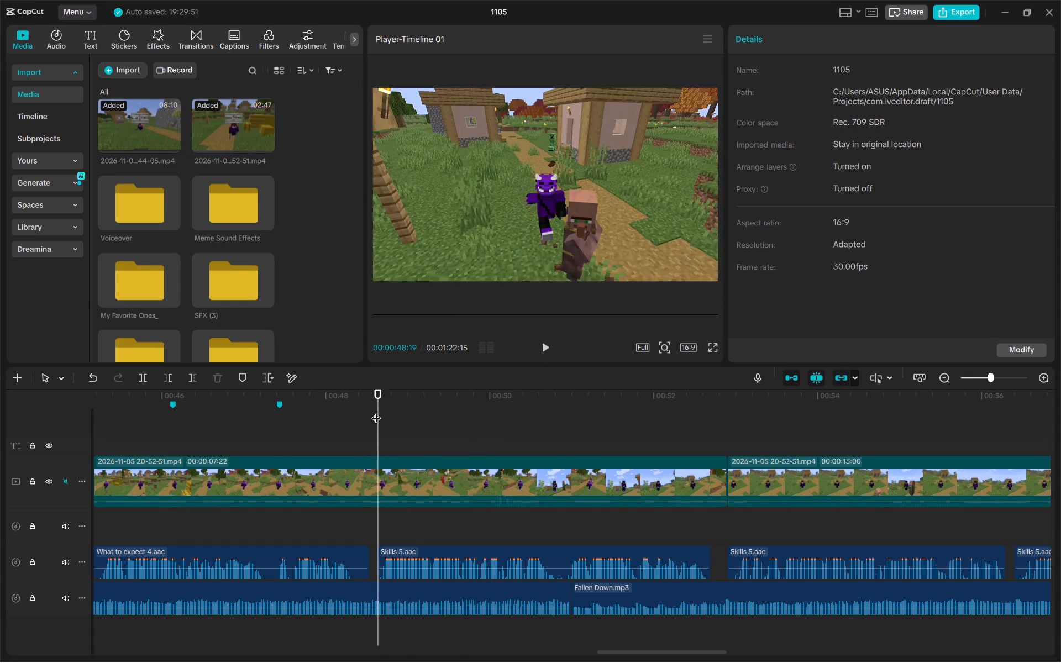
pyautogui.press('space')
pyautogui.write('m')
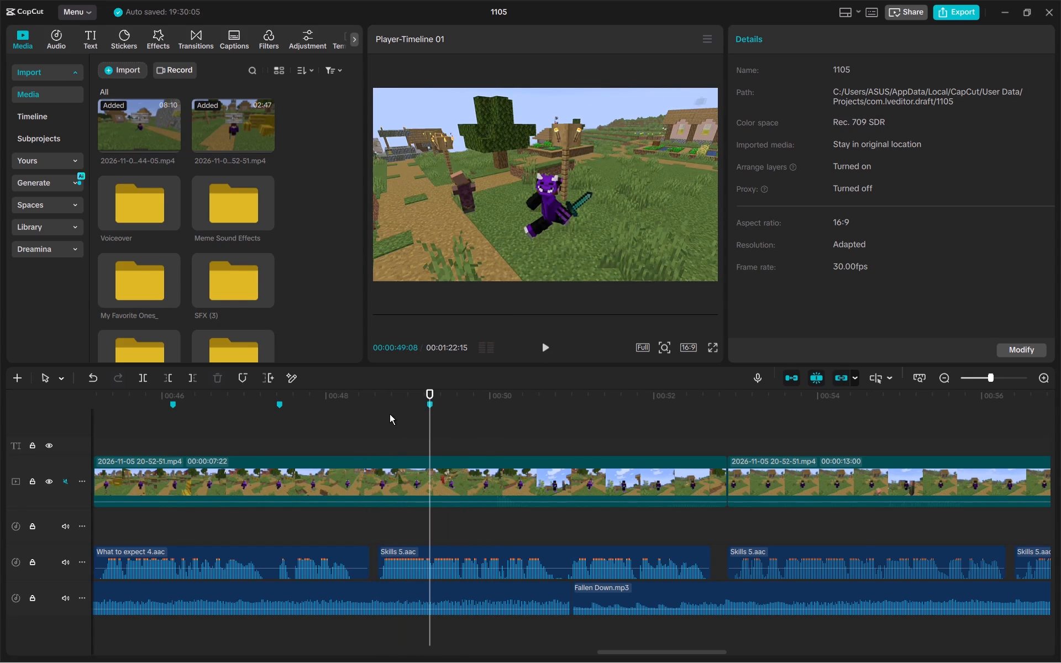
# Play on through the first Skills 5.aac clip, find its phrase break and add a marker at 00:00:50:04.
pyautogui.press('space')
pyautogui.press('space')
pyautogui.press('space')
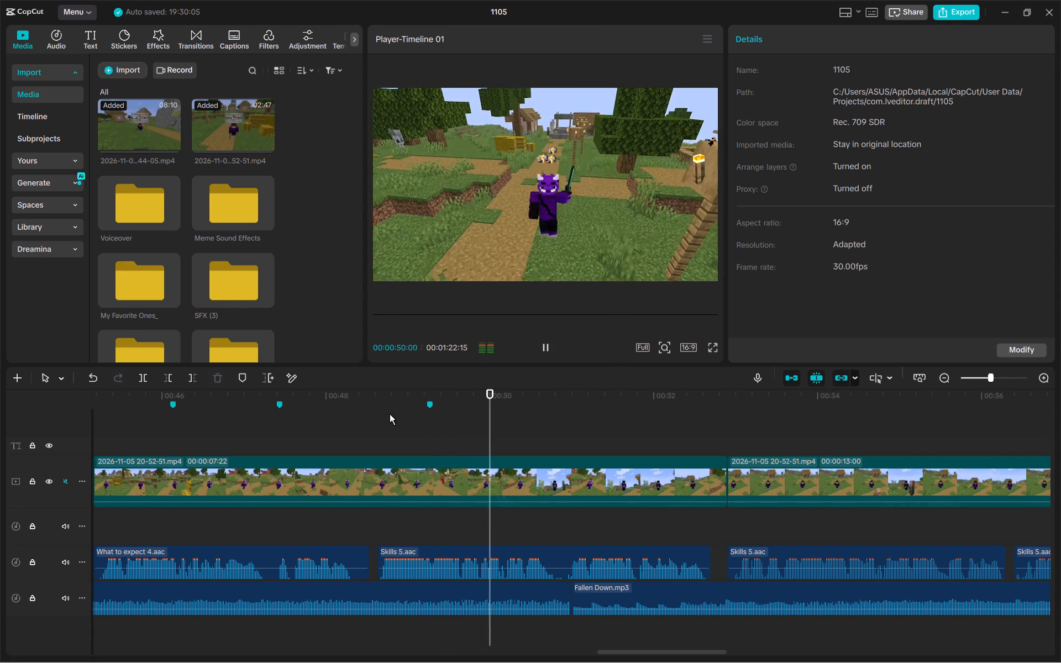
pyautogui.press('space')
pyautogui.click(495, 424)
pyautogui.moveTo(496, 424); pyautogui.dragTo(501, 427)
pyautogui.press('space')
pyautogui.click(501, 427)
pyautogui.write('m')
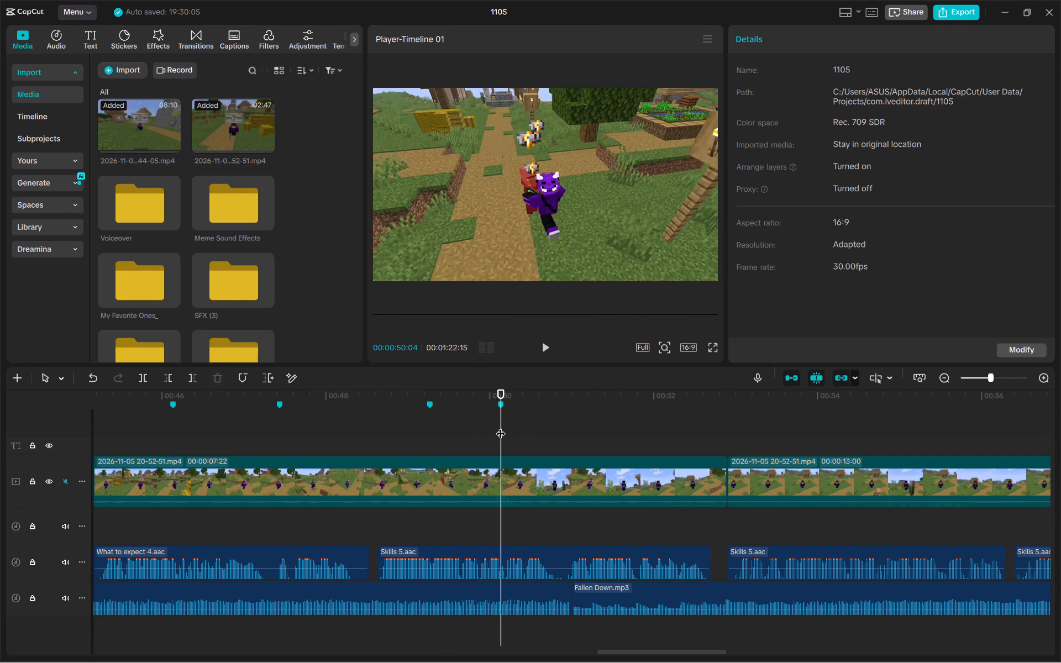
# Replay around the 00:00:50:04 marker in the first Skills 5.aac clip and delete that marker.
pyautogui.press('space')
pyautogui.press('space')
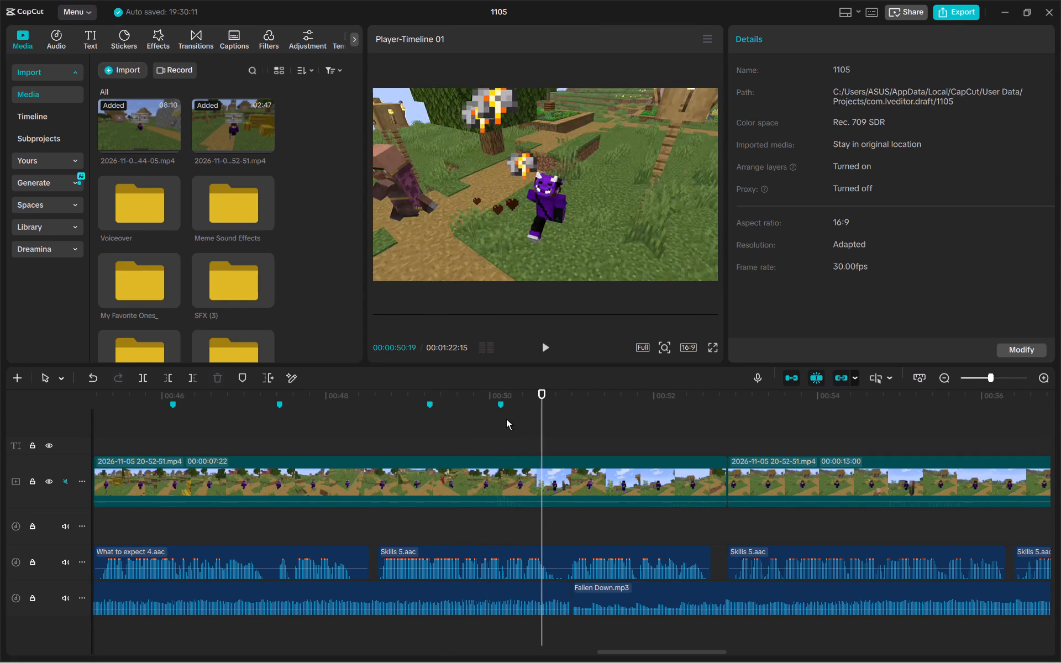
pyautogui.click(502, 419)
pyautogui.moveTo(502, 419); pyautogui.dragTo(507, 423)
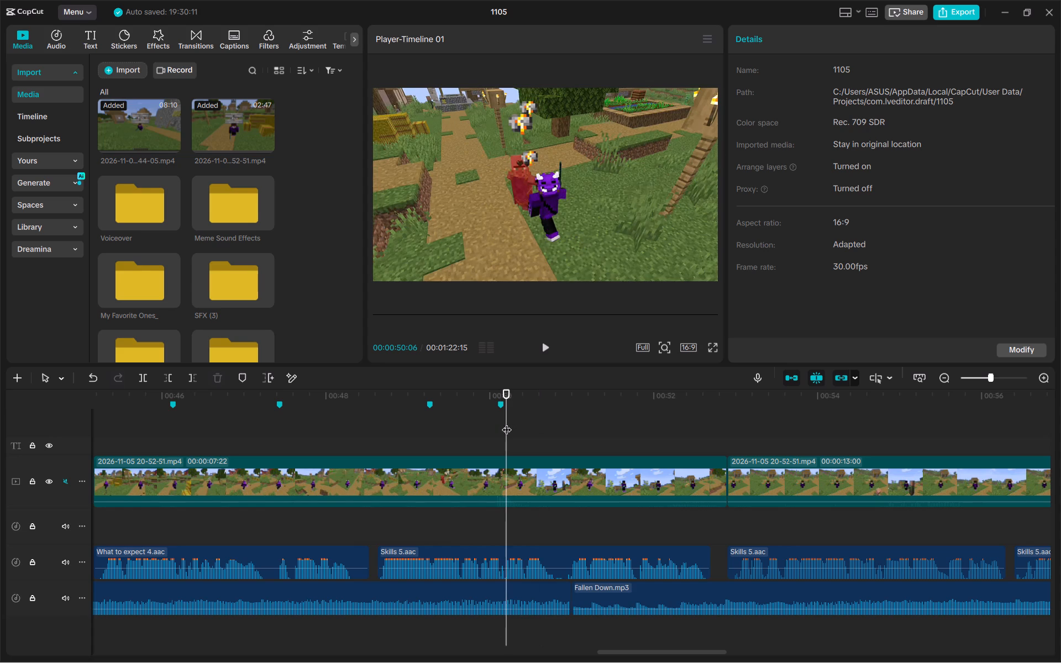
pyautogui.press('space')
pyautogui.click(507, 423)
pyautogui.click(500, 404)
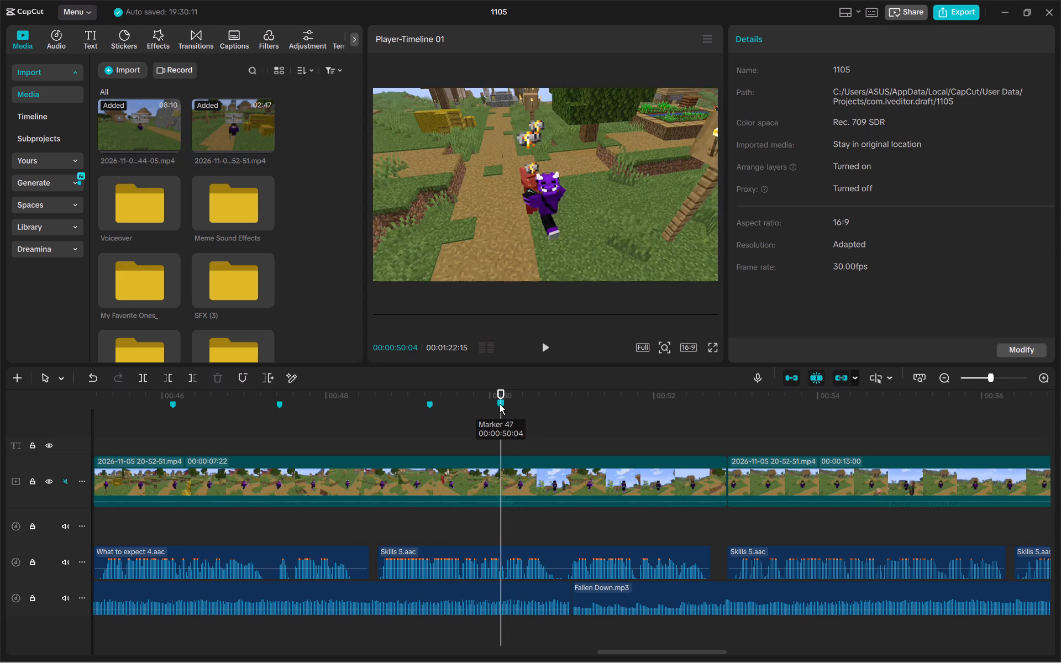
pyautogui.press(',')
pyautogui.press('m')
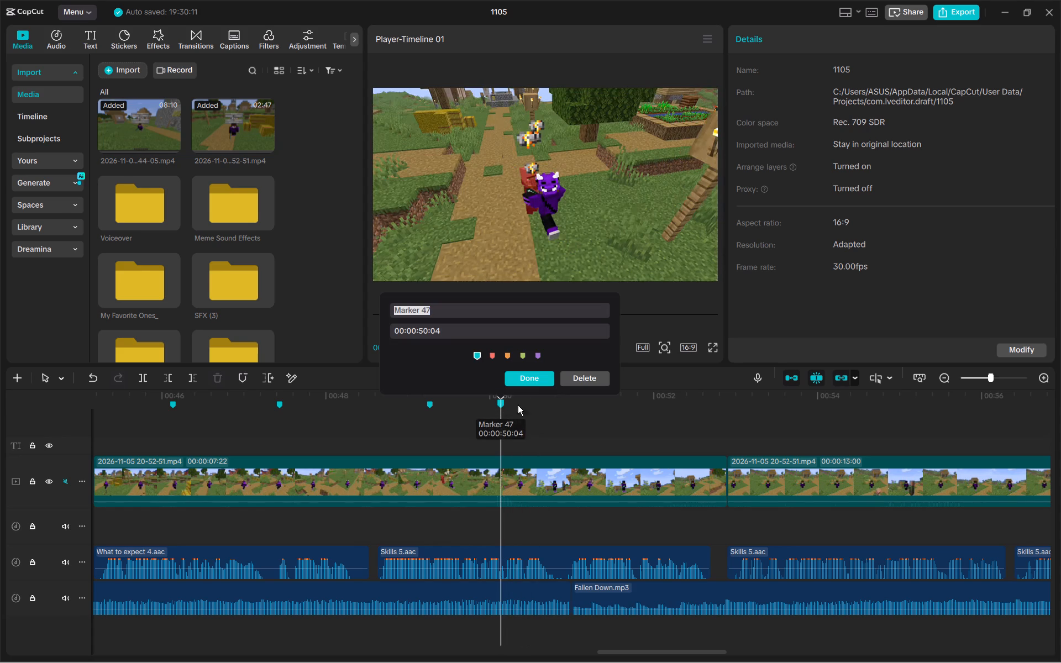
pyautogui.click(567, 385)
# Replay the phrase break from just before it and add a marker at 00:00:50:04.
pyautogui.click(496, 440)
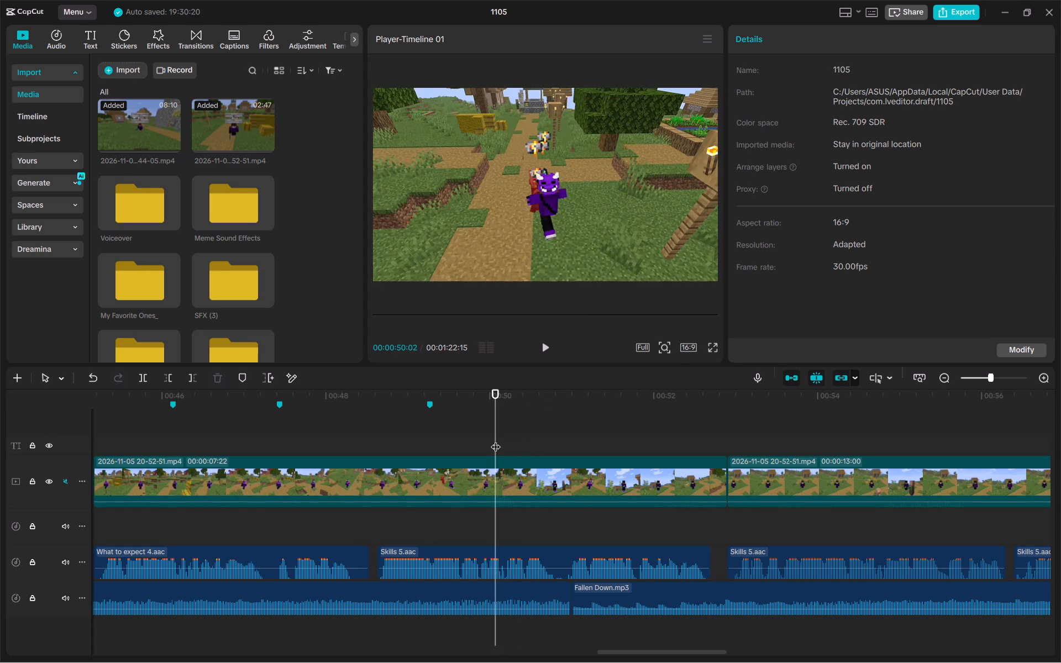
pyautogui.press('space')
pyautogui.doubleClick(496, 440)
pyautogui.press('space')
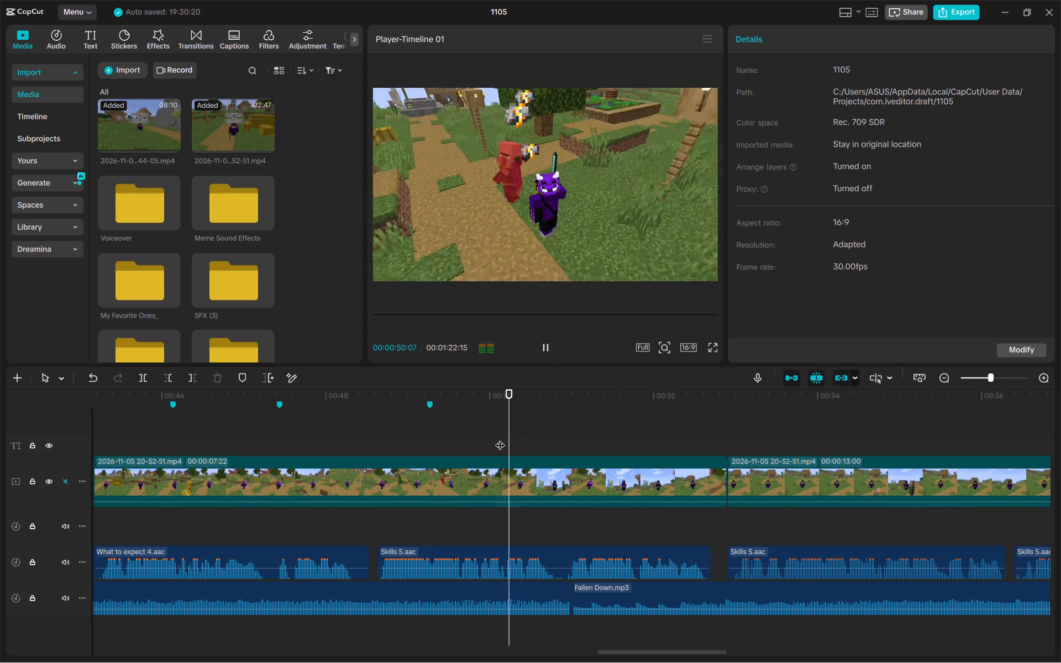
pyautogui.click(500, 438)
pyautogui.press('m')
pyautogui.click(500, 438)
# Play on in the first Skills 5.aac clip, add a marker at the speech pause and move it to 00:00:50:28.
pyautogui.press('space')
pyautogui.press('space')
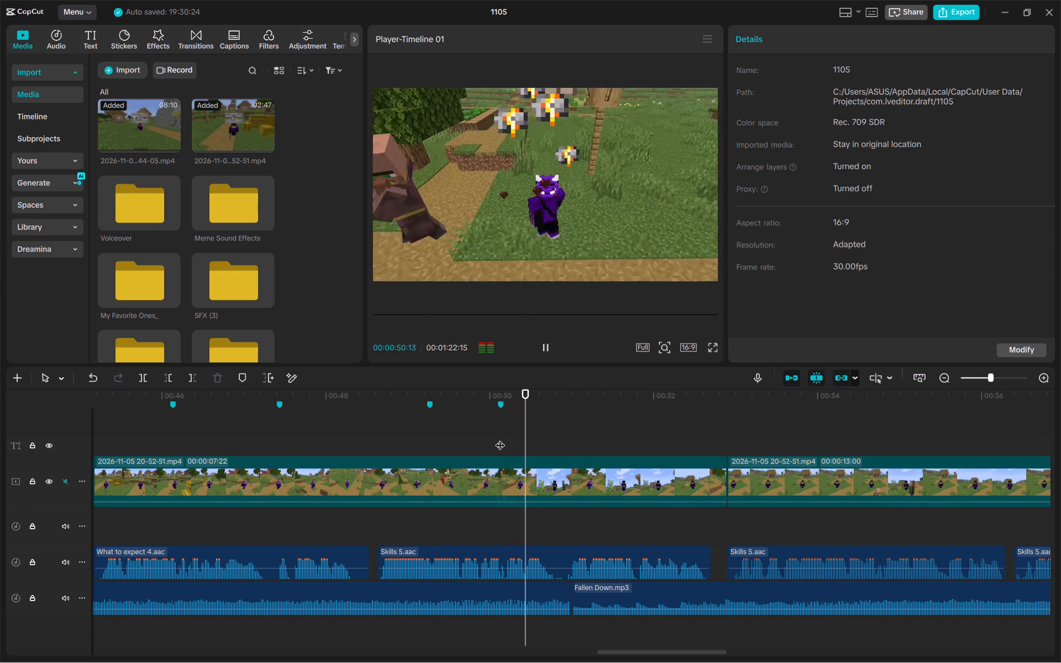
pyautogui.press('space')
pyautogui.press('m')
pyautogui.press('space')
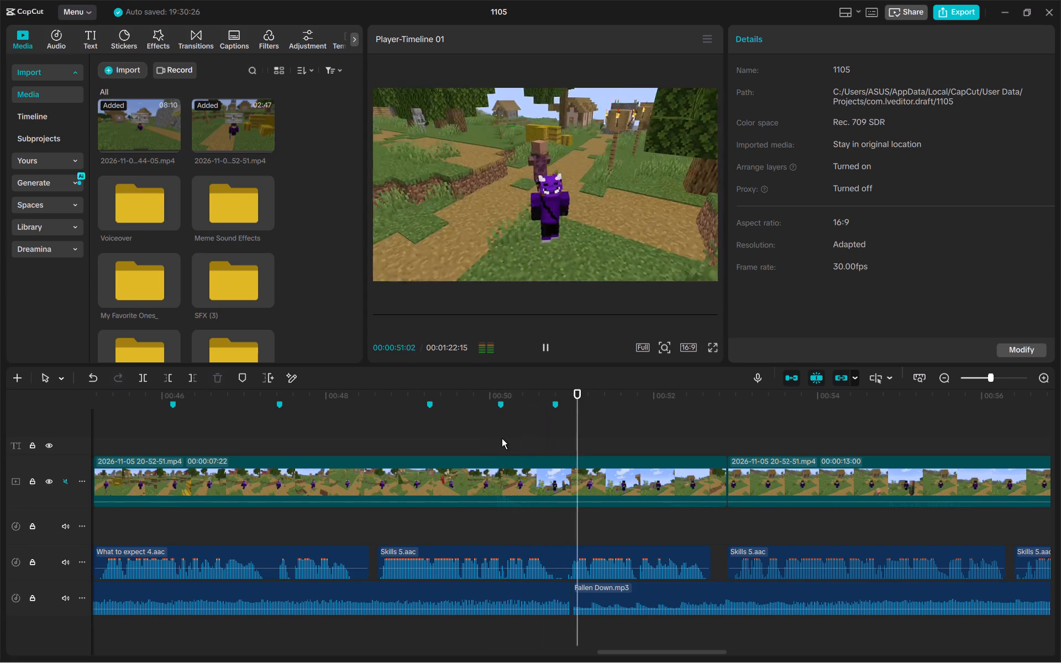
pyautogui.doubleClick(565, 429)
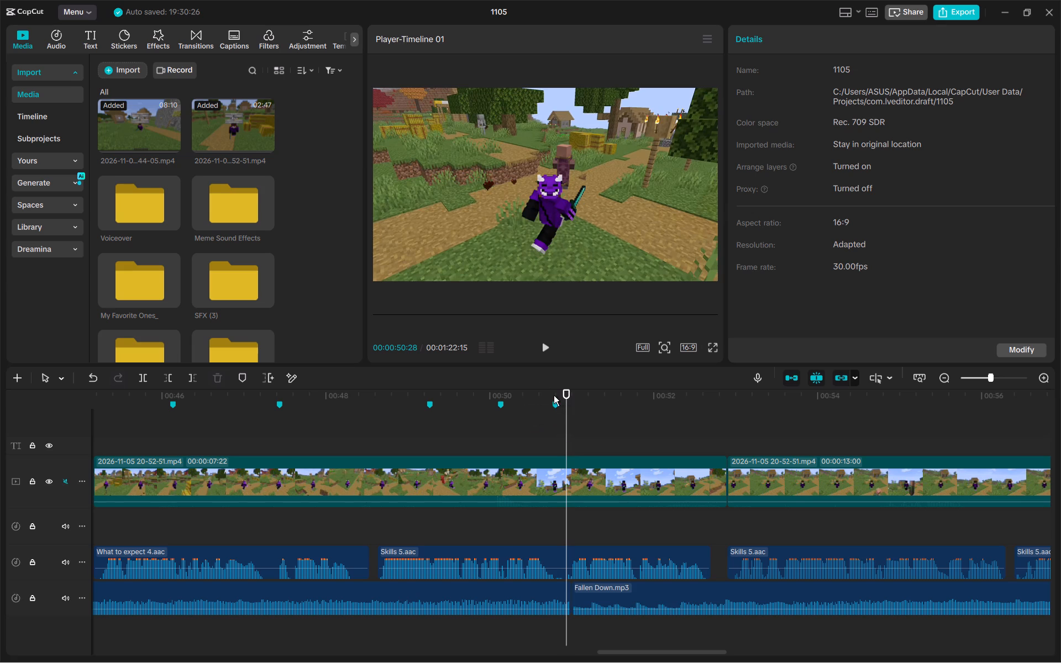
pyautogui.moveTo(555, 401); pyautogui.dragTo(566, 403)
# Play and replay the last part of the first Skills 5.aac clip and add a phrase marker at 00:00:51:27.
pyautogui.press('space')
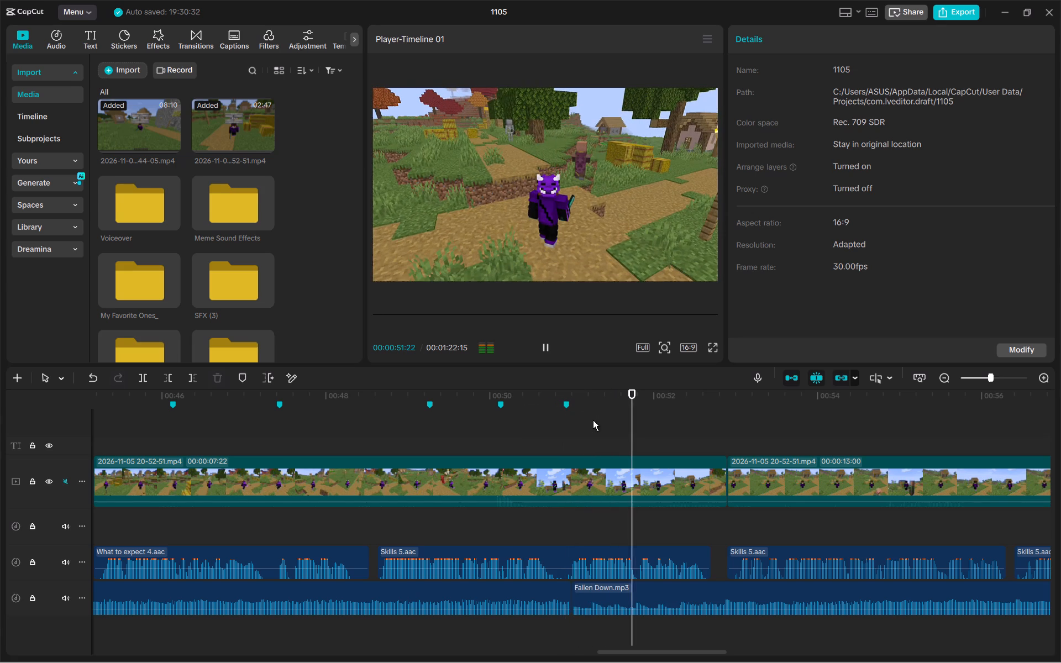
pyautogui.press('space')
pyautogui.press('space')
pyautogui.press('space')
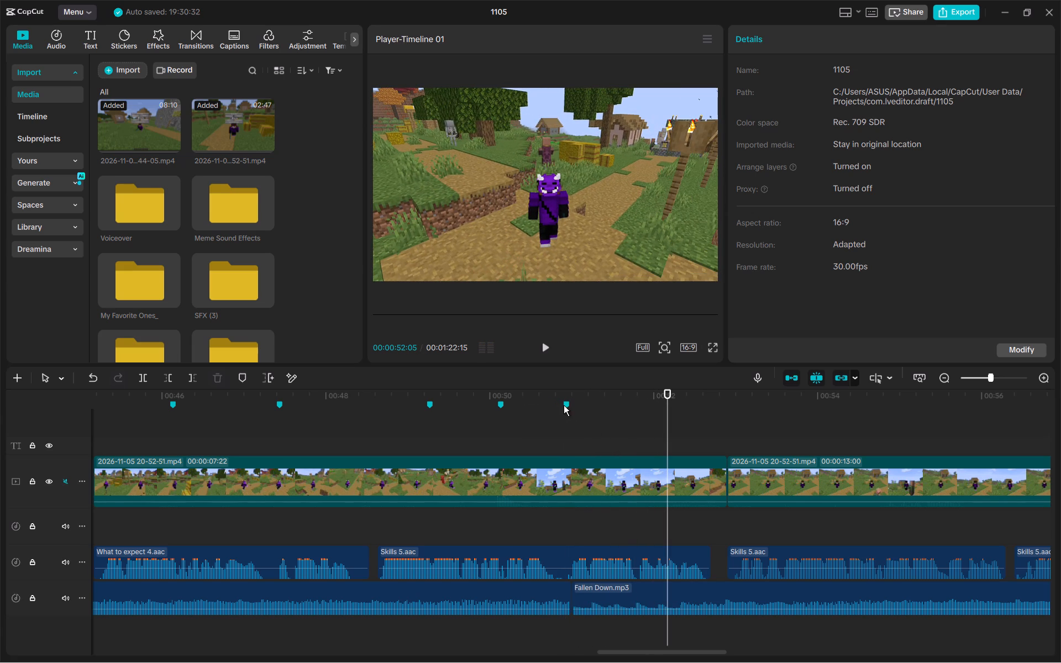
pyautogui.click(564, 404)
pyautogui.press('space')
pyautogui.press('space')
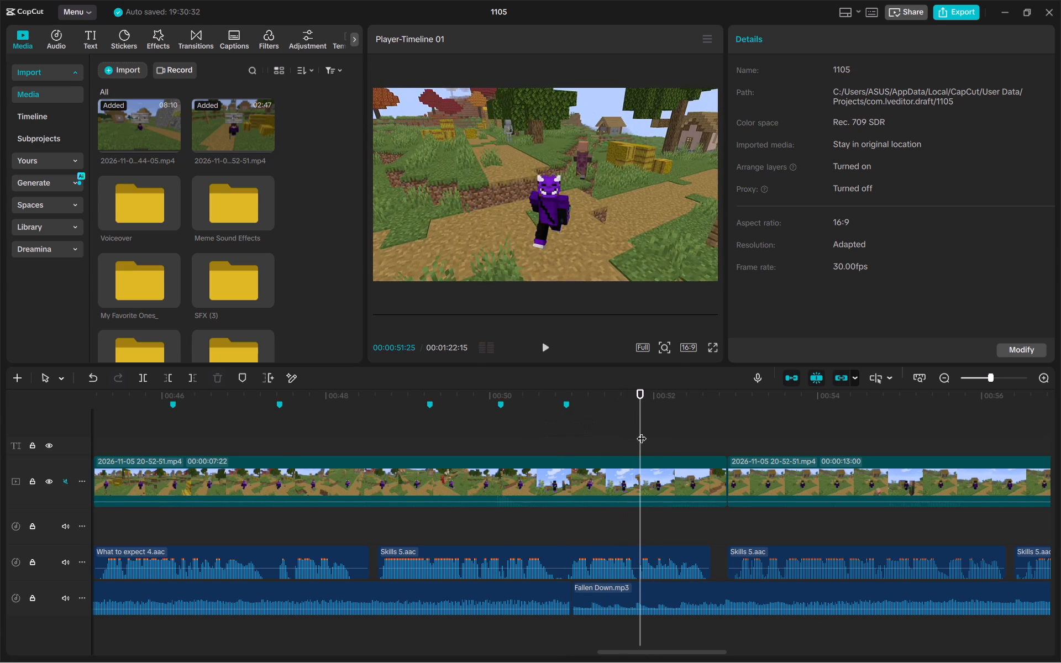
pyautogui.press('space')
pyautogui.click(640, 439)
pyautogui.press('space')
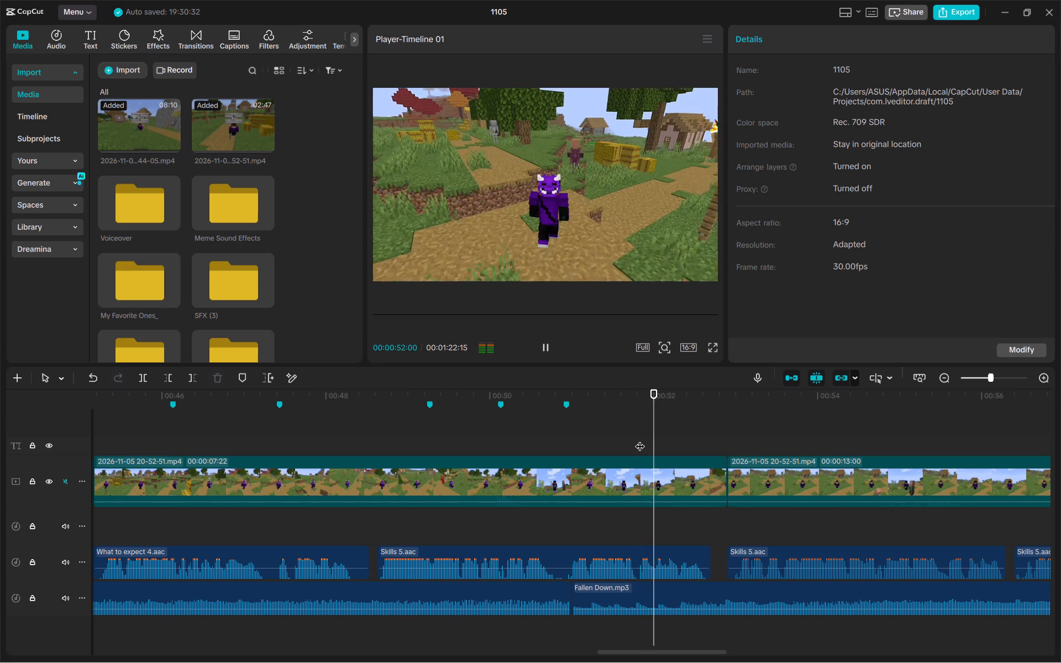
pyautogui.click(640, 439)
pyautogui.click(640, 439)
pyautogui.press('space')
pyautogui.click(643, 440)
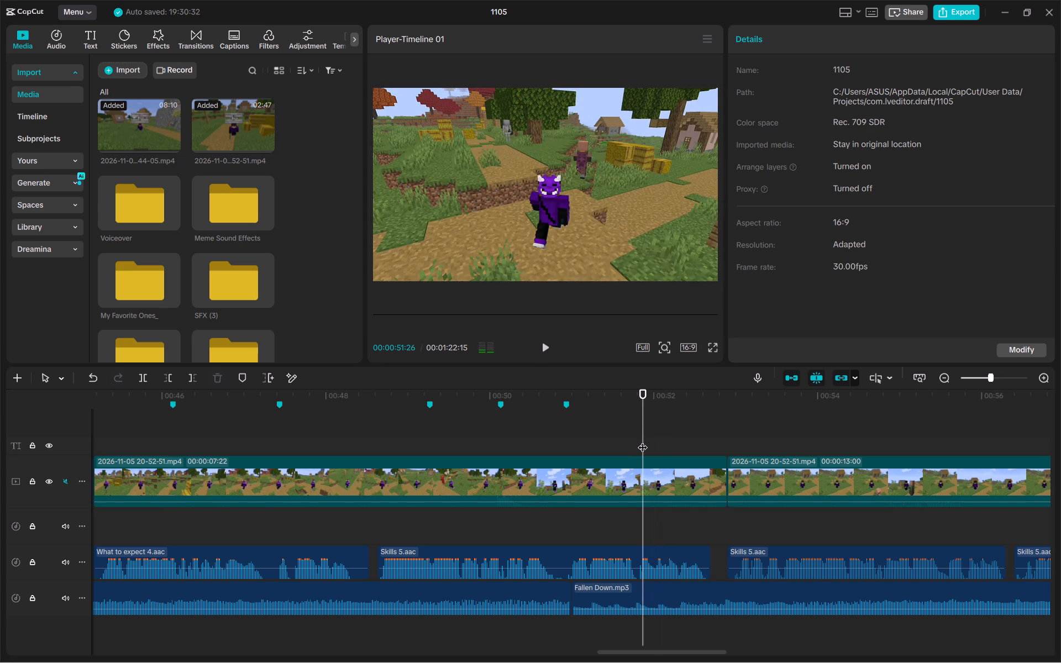
pyautogui.click(643, 440)
pyautogui.press('space')
pyautogui.click(644, 441)
pyautogui.press('m')
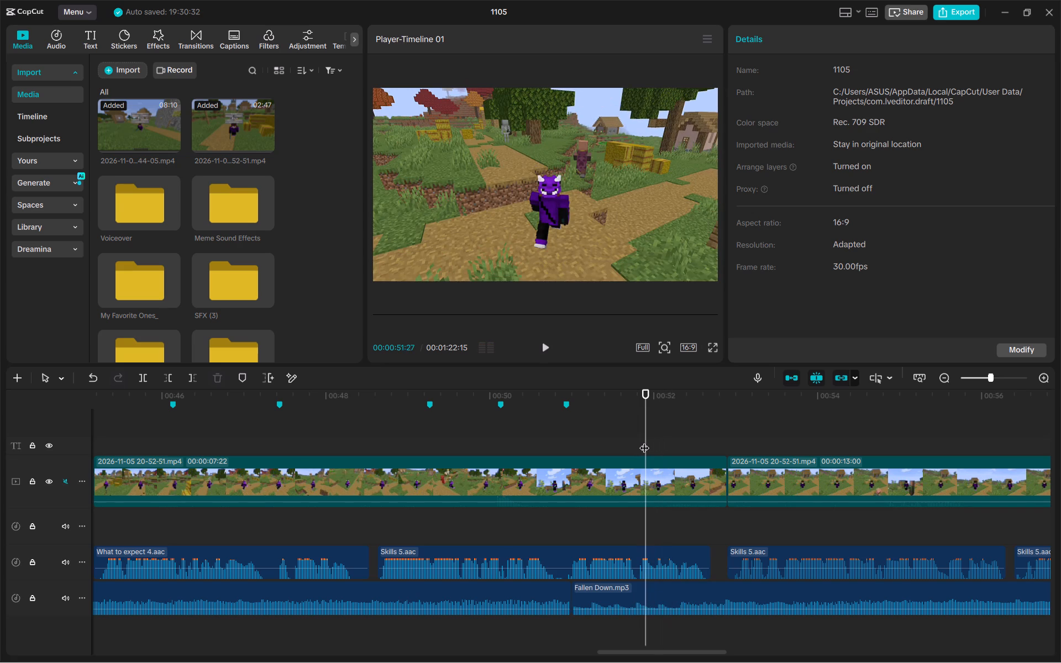
# Play to the end of the first Skills 5.aac clip and add a marker at 00:00:52:20.
pyautogui.press('space')
pyautogui.press('space')
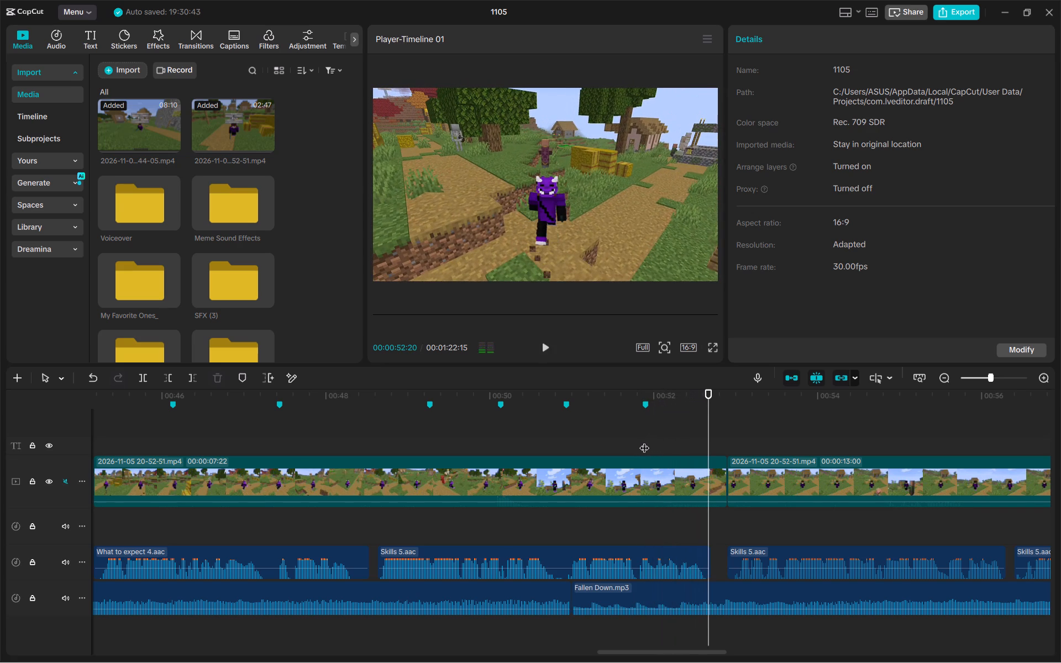
pyautogui.write('m')
# Play the second Skills 5.aac clip, replay around its first phrase break and add a marker at 00:00:53:27.
pyautogui.press('space')
pyautogui.hscroll(-1, 686, 461)
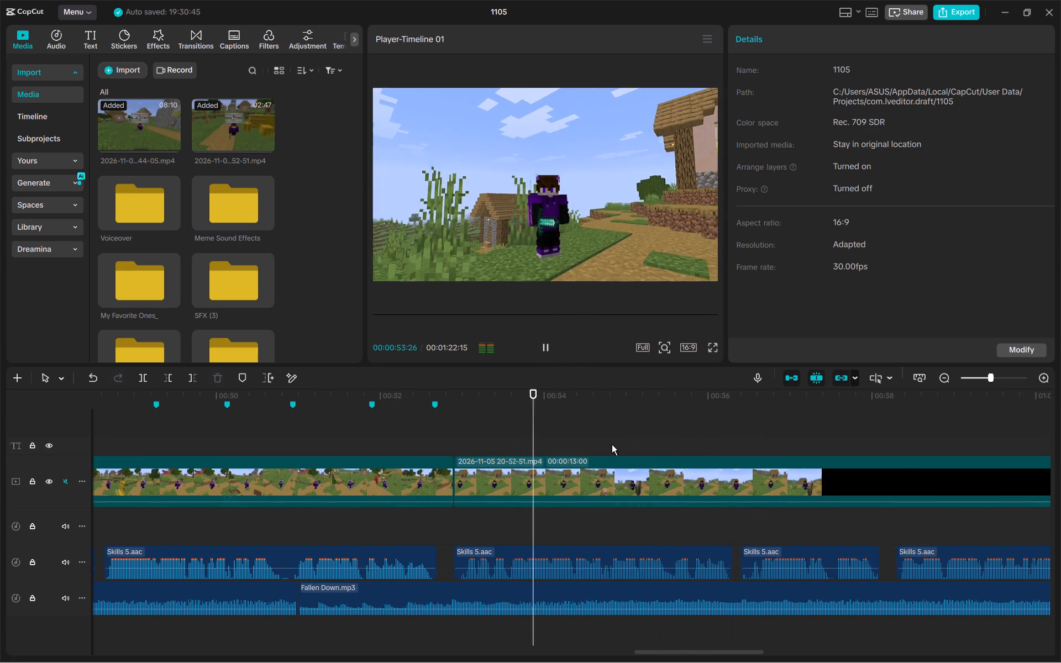
pyautogui.click(466, 414)
pyautogui.click(462, 414)
pyautogui.press('space')
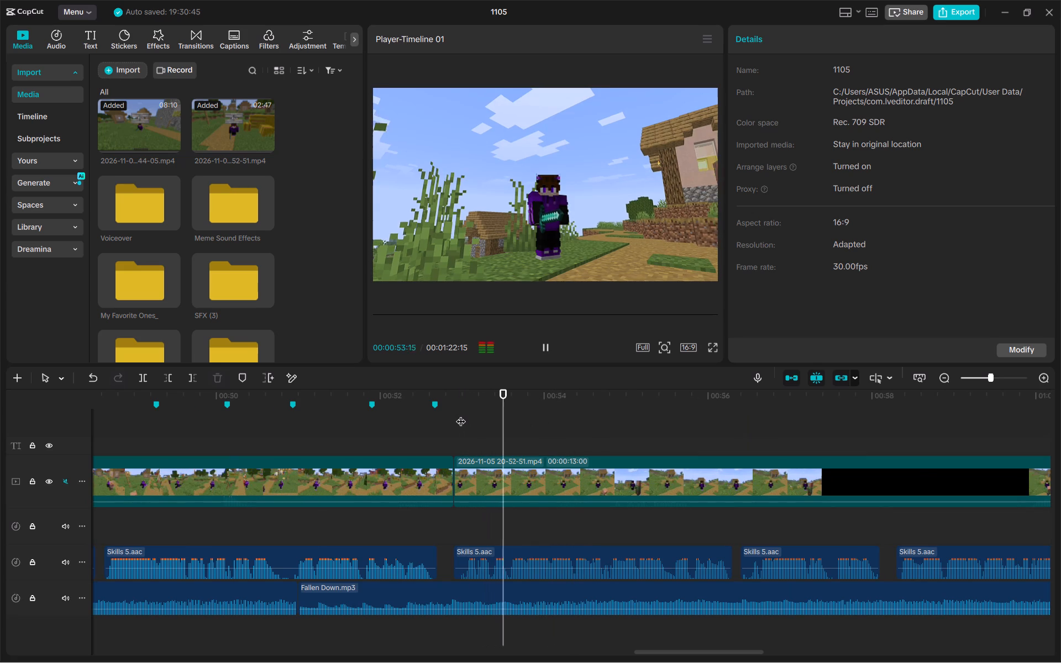
pyautogui.press('space')
pyautogui.click(532, 417)
pyautogui.press('space')
pyautogui.click(532, 417)
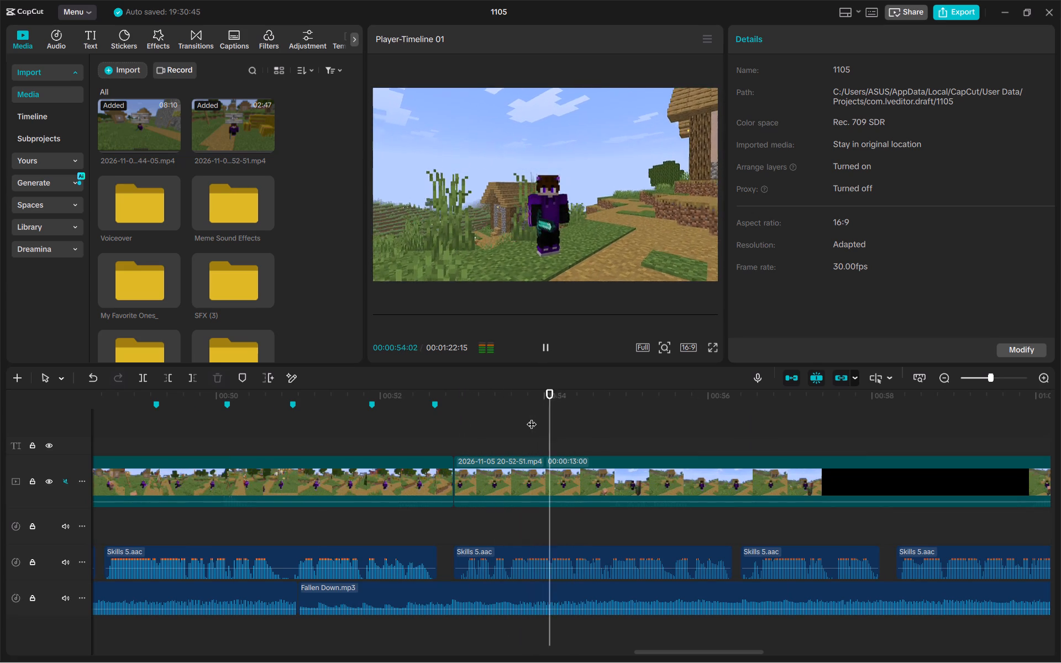
pyautogui.click(532, 417)
pyautogui.press('space')
pyautogui.click(535, 419)
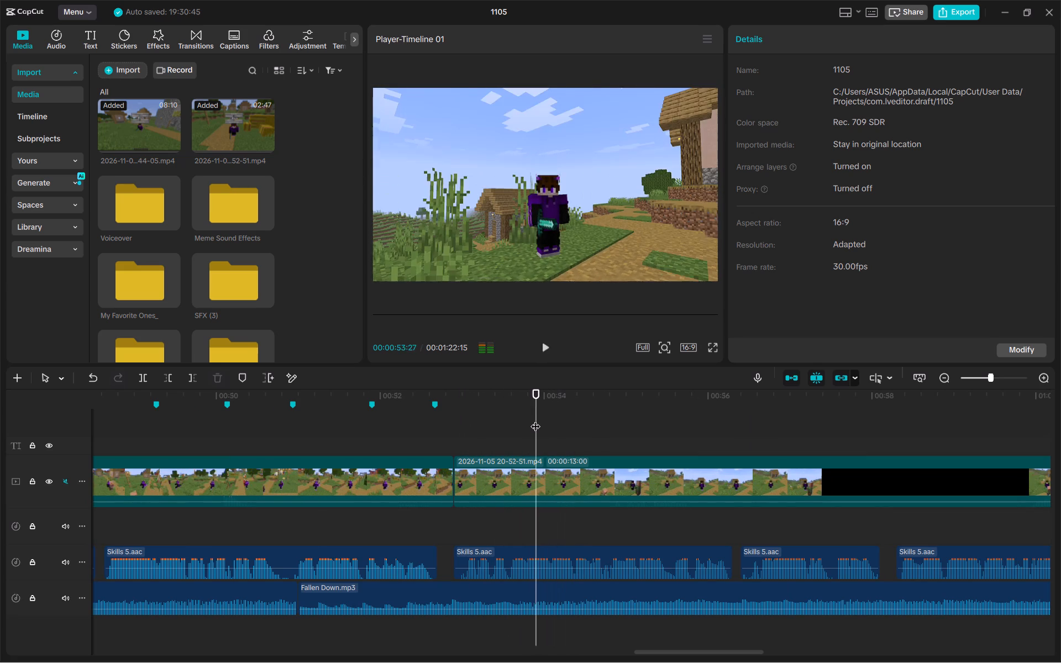
pyautogui.press('space')
pyautogui.click(535, 419)
pyautogui.write('m')
# Play on in the second Skills 5.aac clip, replay short stretches to pinpoint the next phrase start and add a marker at 00:00:54:22.
pyautogui.press('space')
pyautogui.press('space')
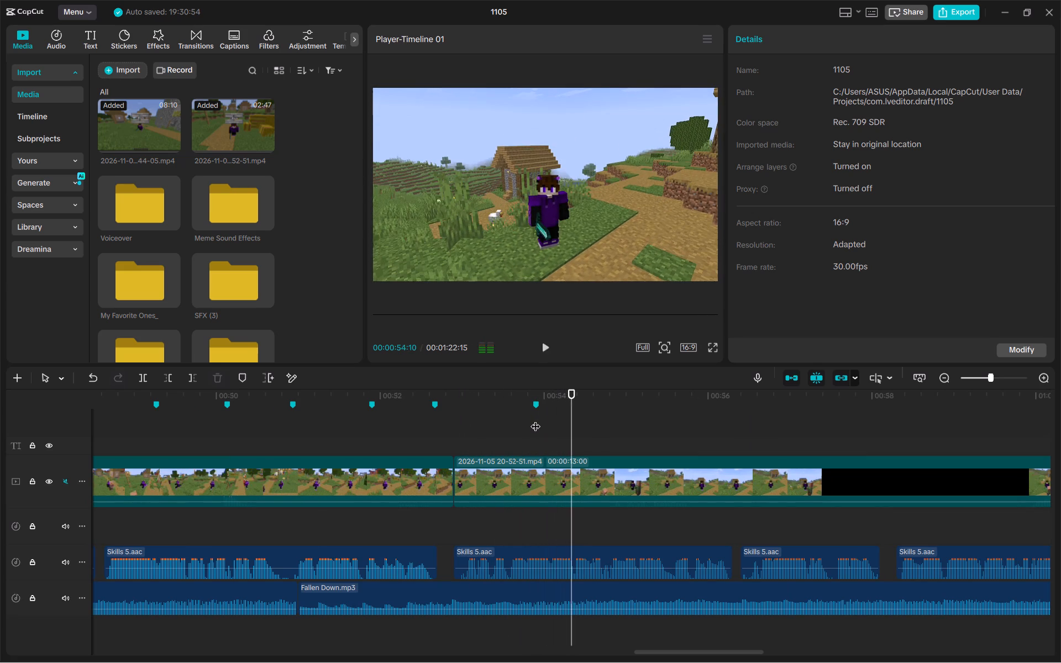
pyautogui.press('space')
pyautogui.press('space')
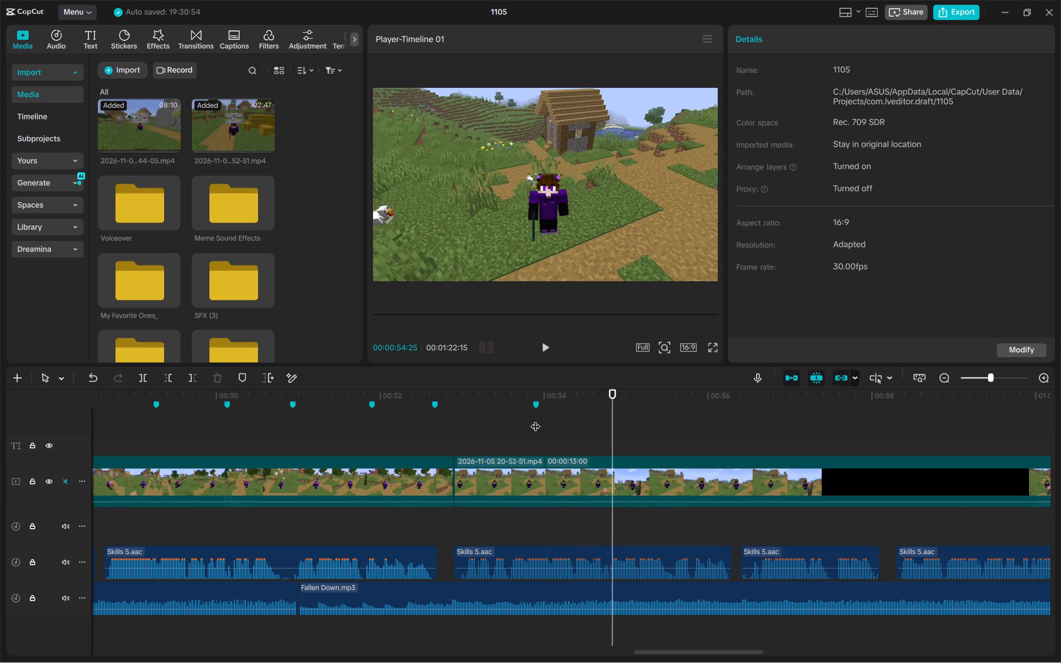
pyautogui.click(593, 417)
pyautogui.click(593, 417)
pyautogui.press('space')
pyautogui.click(593, 417)
pyautogui.moveTo(593, 417); pyautogui.dragTo(585, 417)
pyautogui.press('space')
pyautogui.click(585, 417)
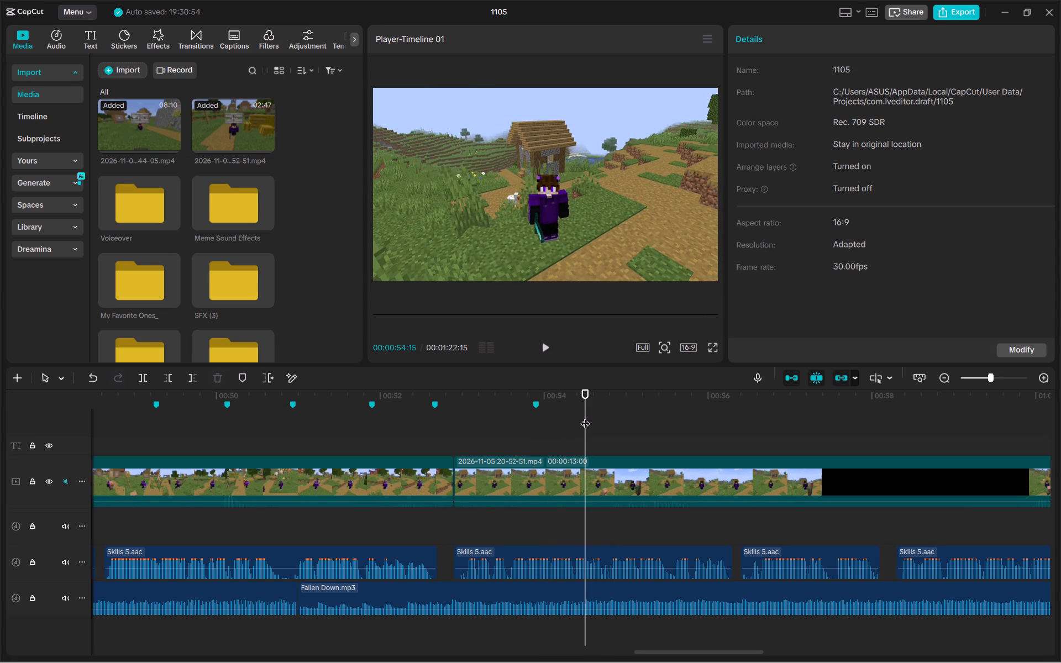
pyautogui.press('space')
pyautogui.click(585, 417)
pyautogui.moveTo(585, 417); pyautogui.dragTo(591, 417)
pyautogui.press('space')
pyautogui.moveTo(591, 417); pyautogui.dragTo(597, 419)
pyautogui.click(597, 417)
pyautogui.press('space')
pyautogui.click(598, 417)
pyautogui.moveTo(598, 417); pyautogui.dragTo(603, 417)
pyautogui.press('space')
pyautogui.click(602, 417)
pyautogui.moveTo(602, 417); pyautogui.dragTo(608, 417)
pyautogui.press('space')
pyautogui.click(608, 417)
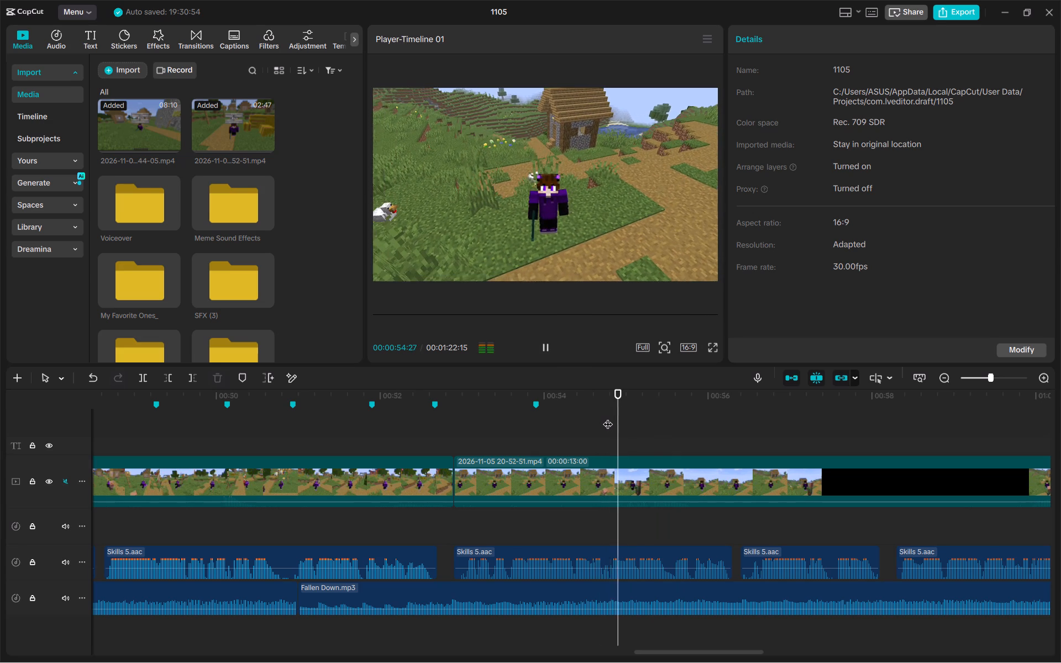
pyautogui.click(608, 417)
pyautogui.press('space')
pyautogui.click(608, 417)
pyautogui.click(608, 417)
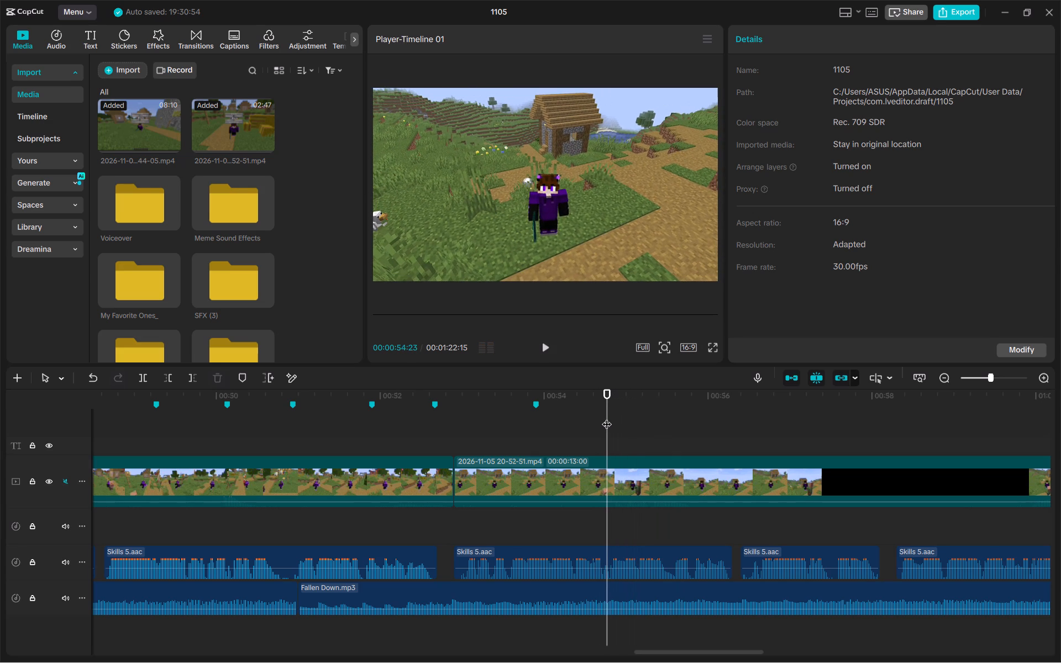
pyautogui.press('space')
pyautogui.click(607, 417)
pyautogui.click(607, 417)
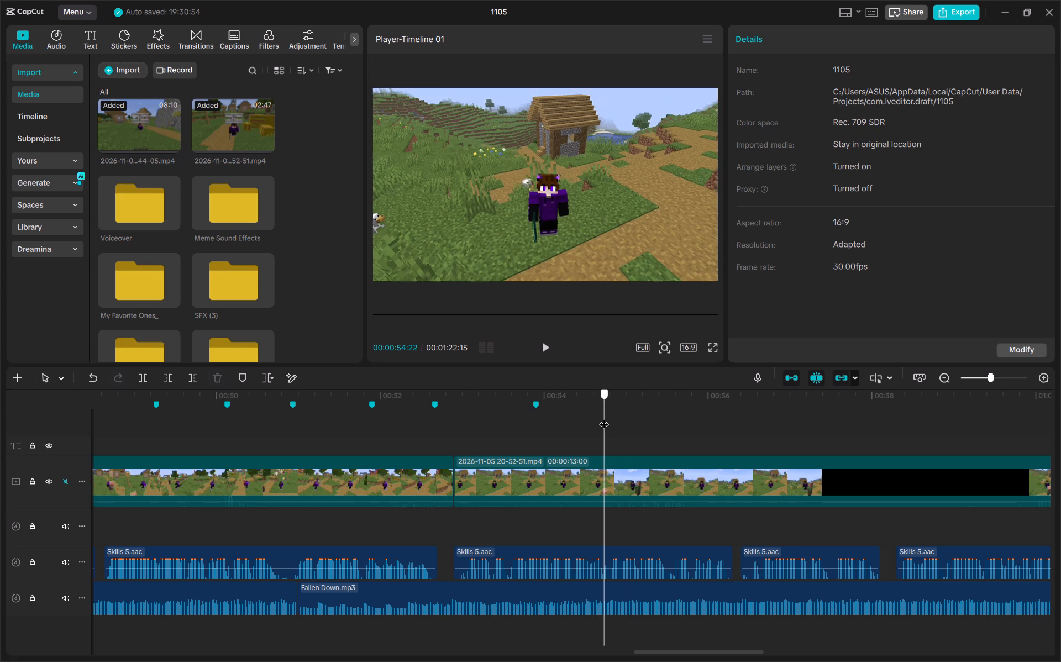
pyautogui.press('space')
pyautogui.click(604, 417)
pyautogui.write('m')
# Play on to the next pause in the second Skills 5.aac clip and add a marker at 00:00:55:18.
pyautogui.press('space')
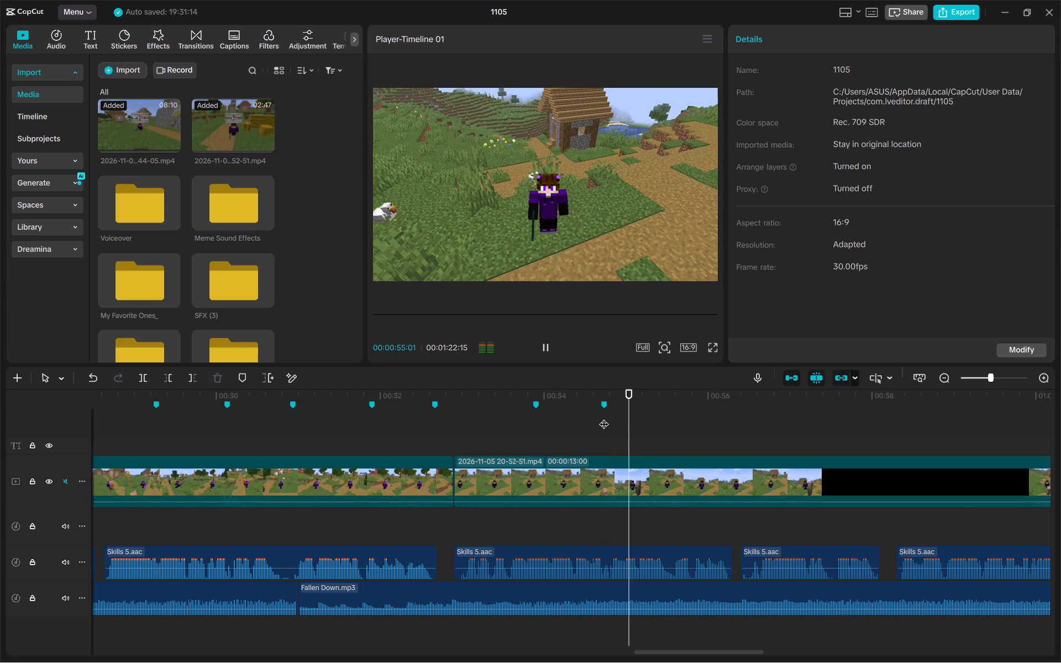
pyautogui.press('space')
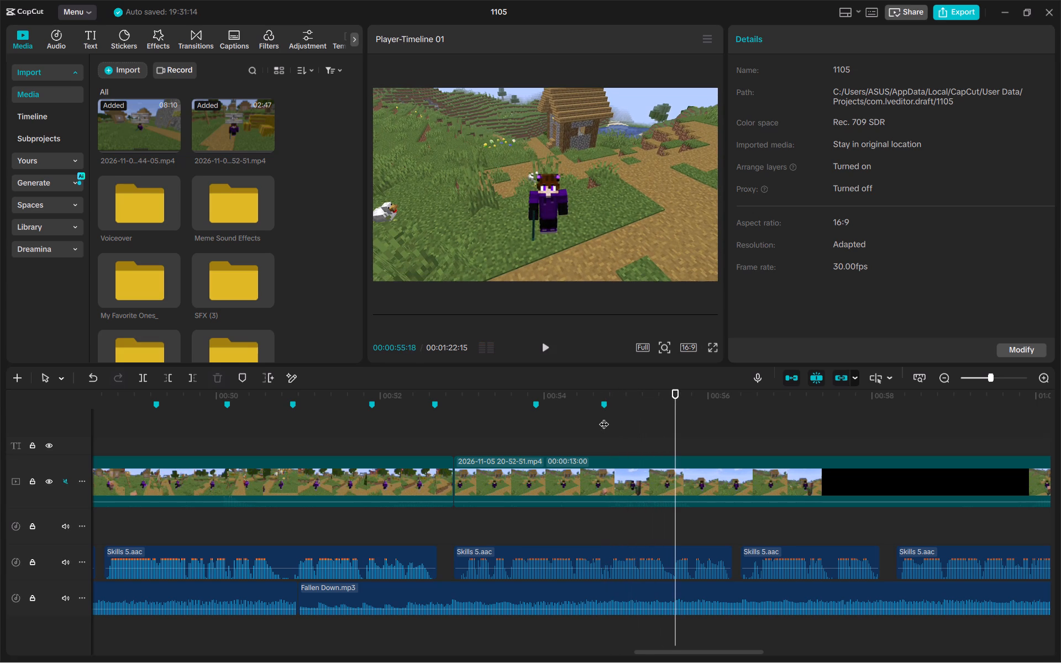
pyautogui.write('m')
# Replay around the newest marker in the second Skills 5.aac clip and move it to about 00:00:55:16.
pyautogui.press('space')
pyautogui.press('space')
pyautogui.click(604, 417)
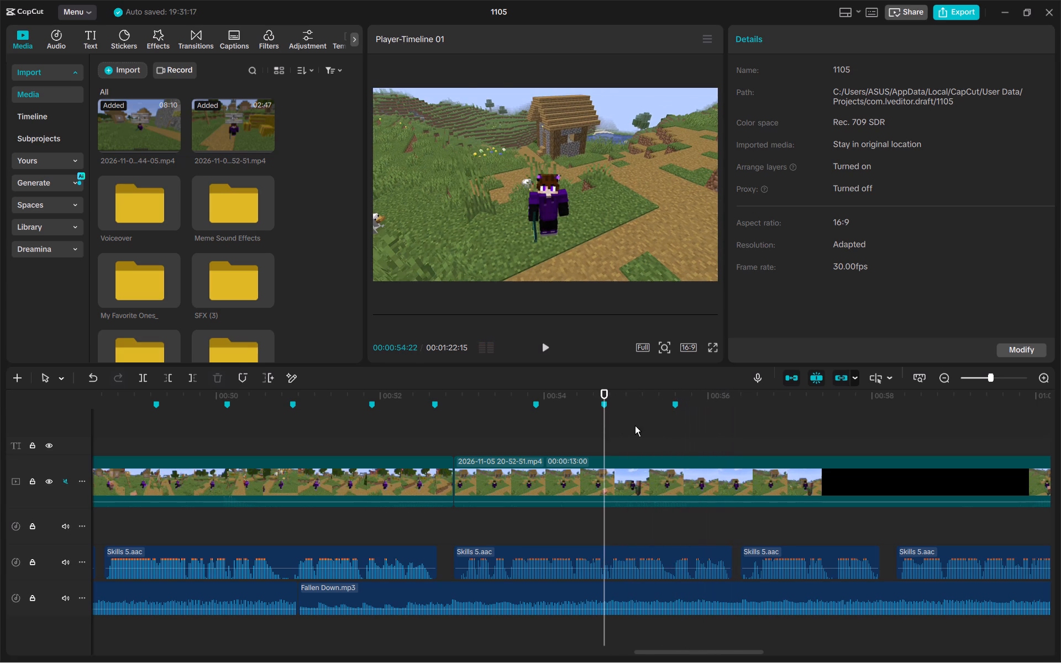
pyautogui.click(662, 434)
pyautogui.press('space')
pyautogui.click(662, 434)
pyautogui.moveTo(659, 438); pyautogui.dragTo(665, 440)
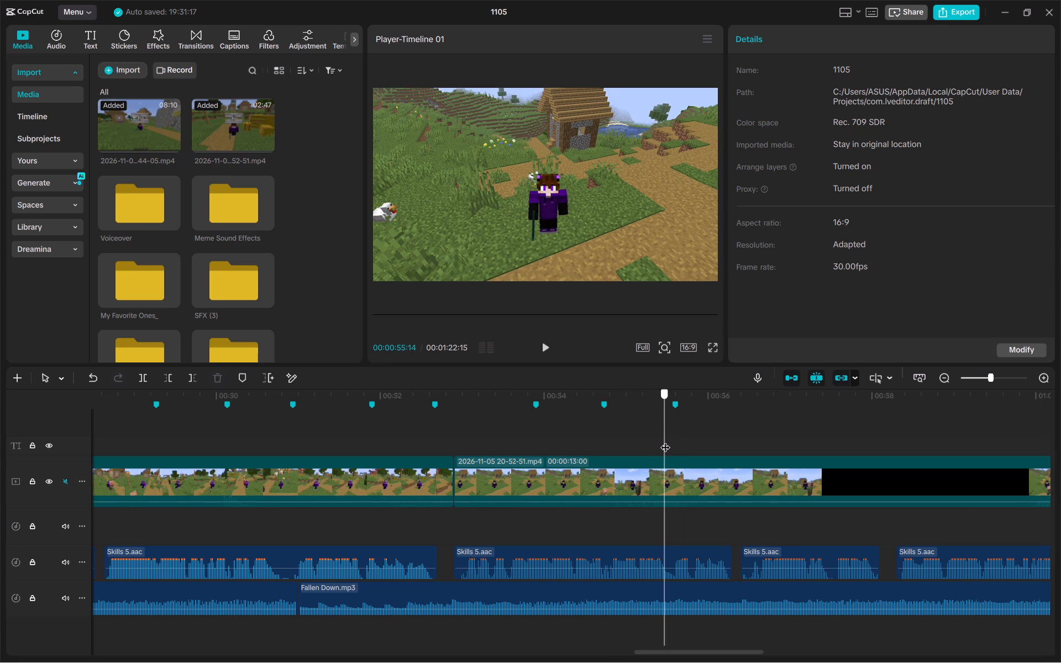
pyautogui.moveTo(665, 440); pyautogui.dragTo(670, 441)
pyautogui.press('space')
pyautogui.click(670, 441)
pyautogui.press('space')
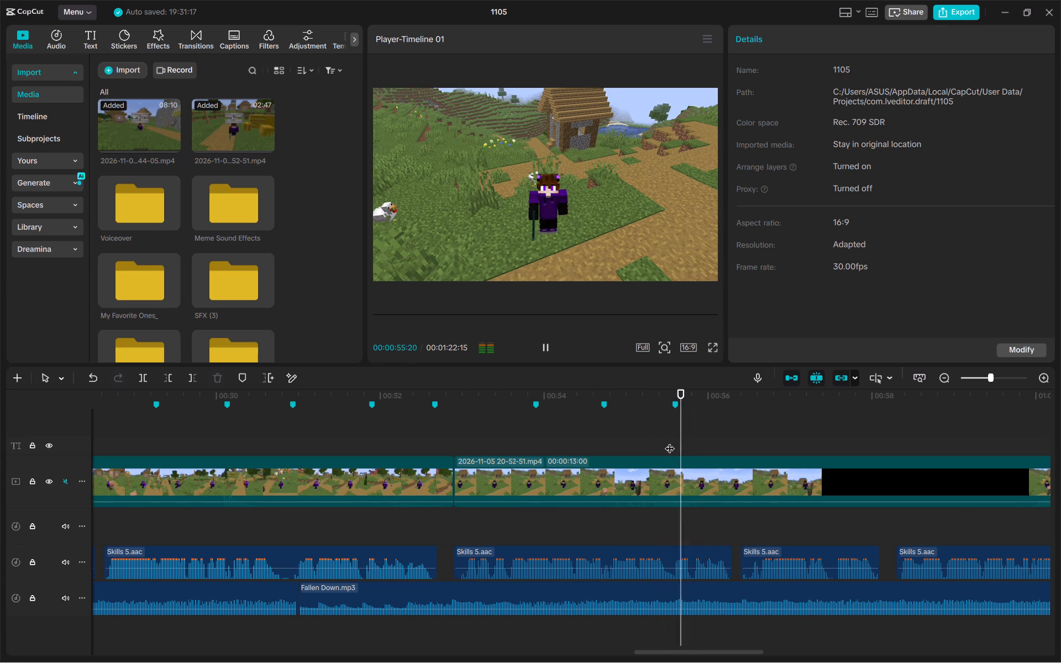
pyautogui.click(670, 441)
pyautogui.moveTo(676, 403); pyautogui.dragTo(670, 402)
# Play on into the third Skills 5.aac clip, replay its opening and add a marker at 00:00:56:12.
pyautogui.press('space')
pyautogui.press('space')
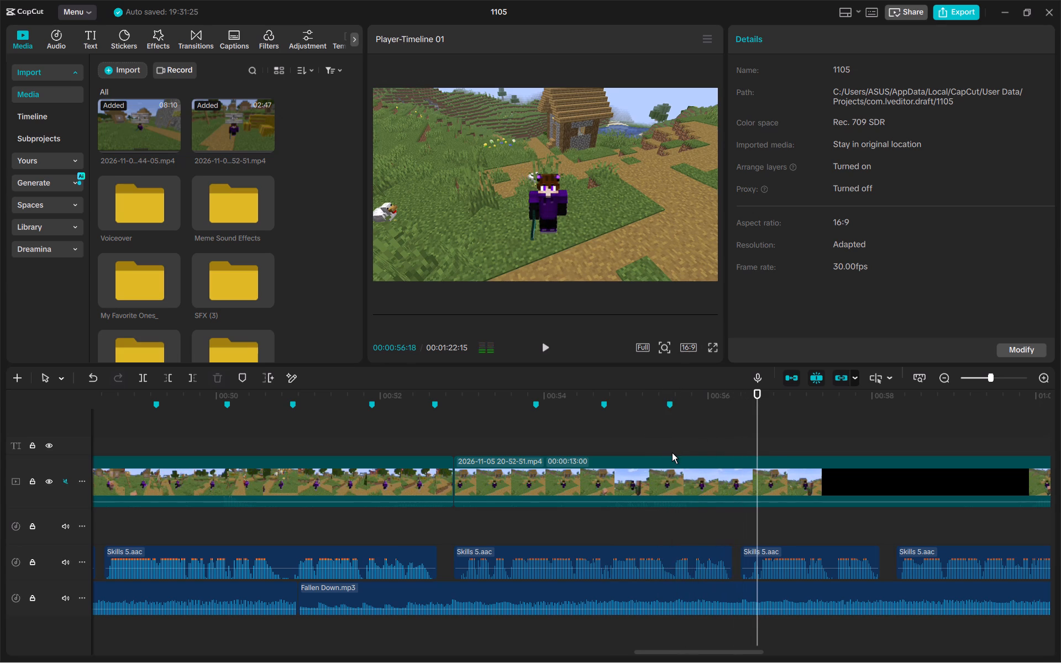
pyautogui.click(746, 423)
pyautogui.press('space')
pyautogui.click(743, 420)
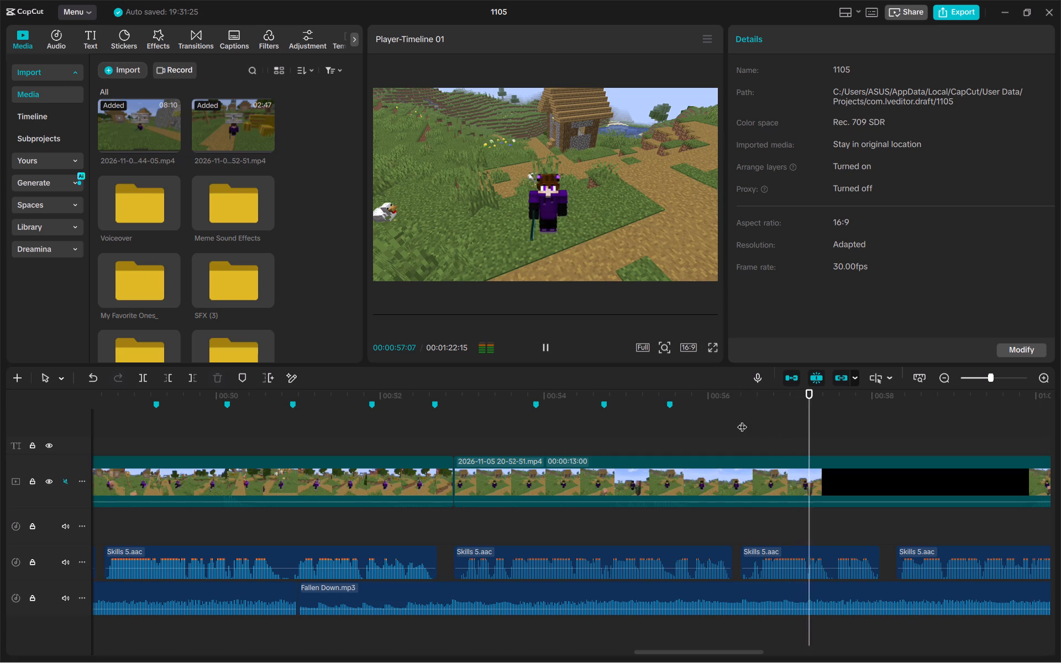
pyautogui.press('space')
pyautogui.click(742, 420)
pyautogui.press('m')
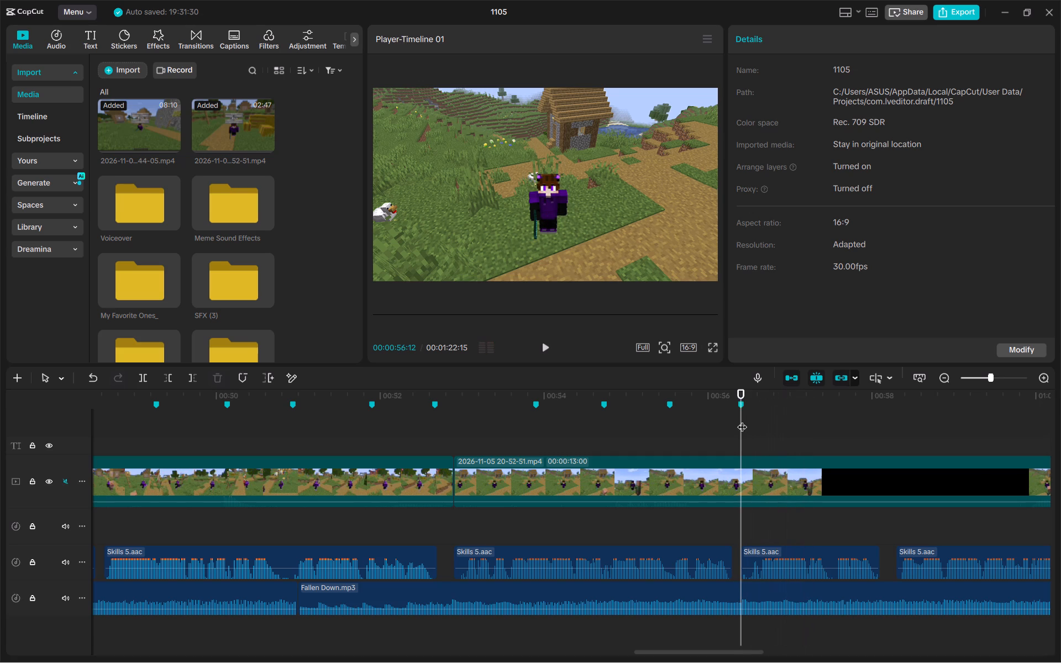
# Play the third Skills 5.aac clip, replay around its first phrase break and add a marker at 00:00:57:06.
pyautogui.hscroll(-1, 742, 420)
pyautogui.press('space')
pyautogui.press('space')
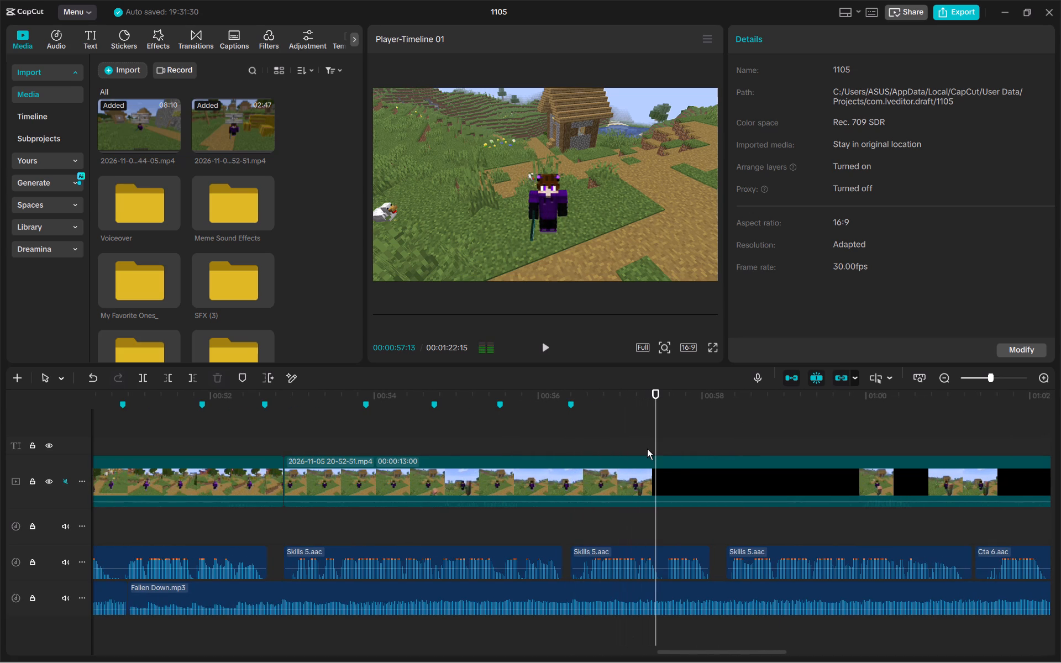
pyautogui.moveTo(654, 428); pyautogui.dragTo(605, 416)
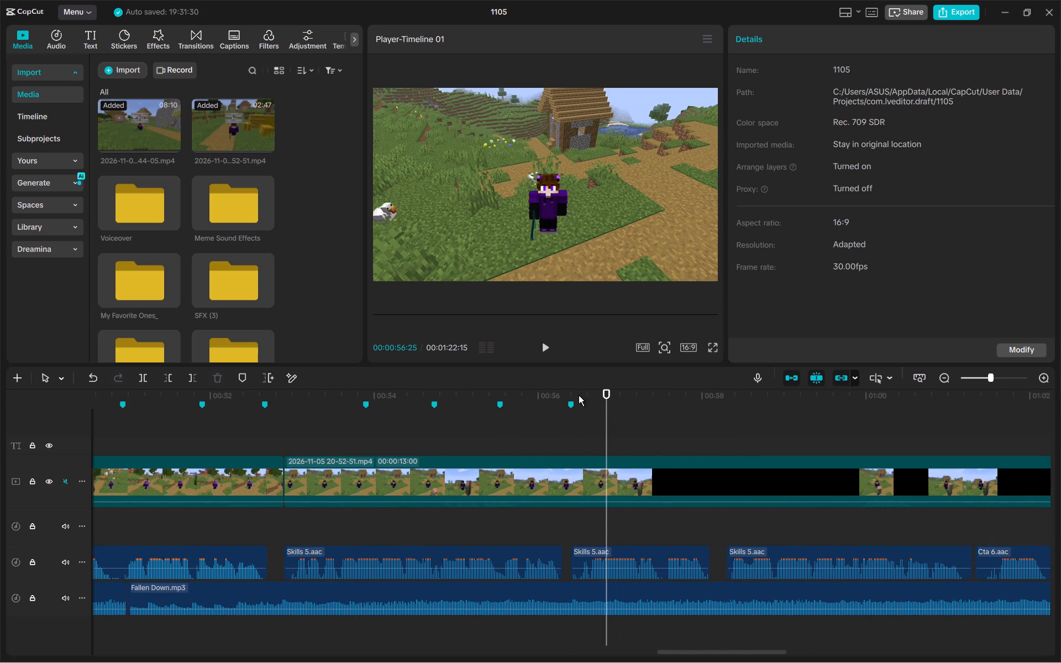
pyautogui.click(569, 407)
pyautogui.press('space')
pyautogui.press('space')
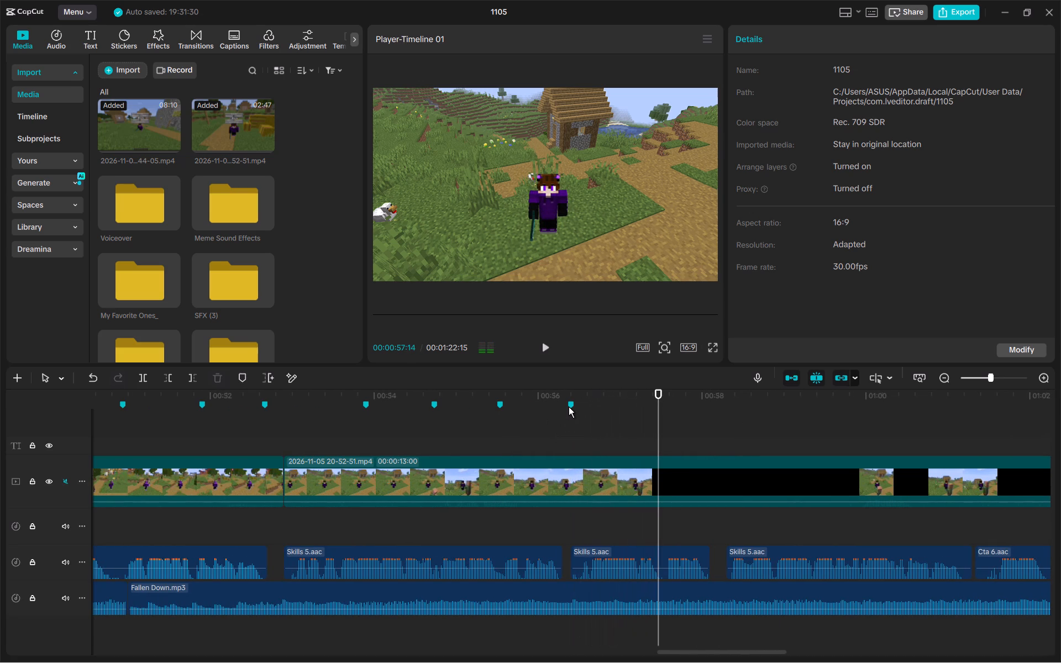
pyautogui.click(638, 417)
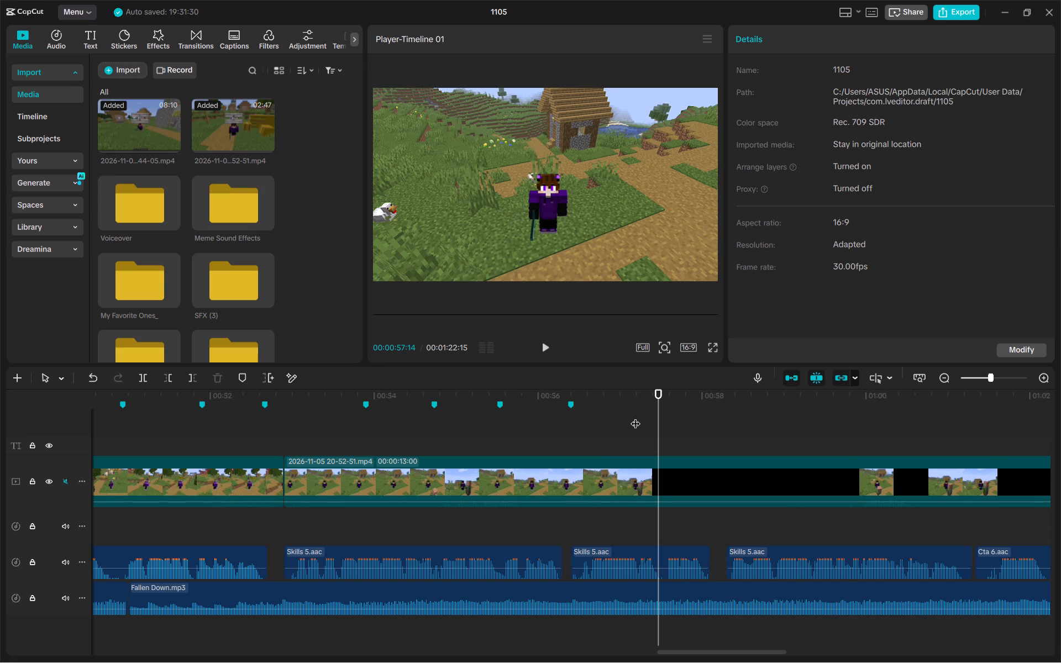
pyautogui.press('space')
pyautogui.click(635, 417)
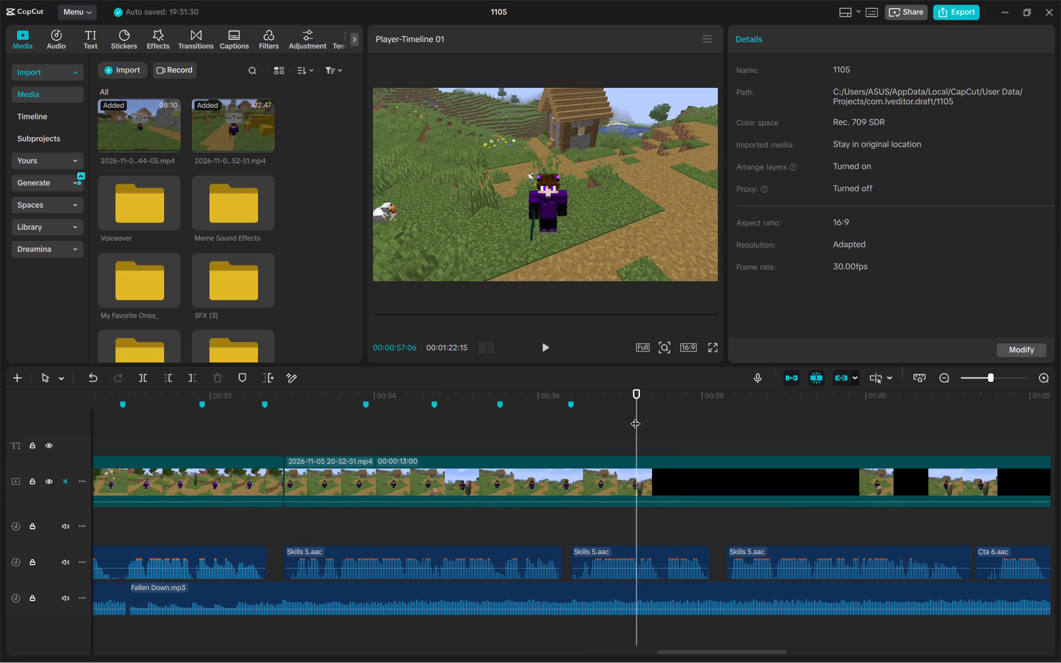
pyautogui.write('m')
# Replay short stretches from the newest marker in the third Skills 5.aac clip to check it against the phrase start.
pyautogui.press('space')
pyautogui.press('space')
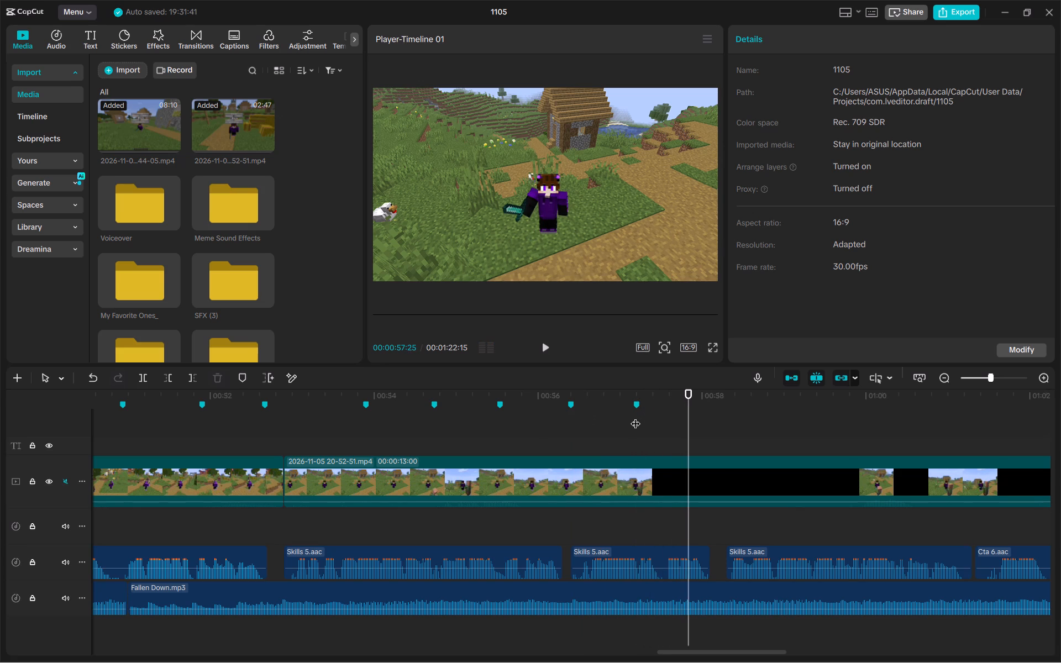
pyautogui.press('space')
pyautogui.press('space')
pyautogui.click(635, 417)
pyautogui.press('space')
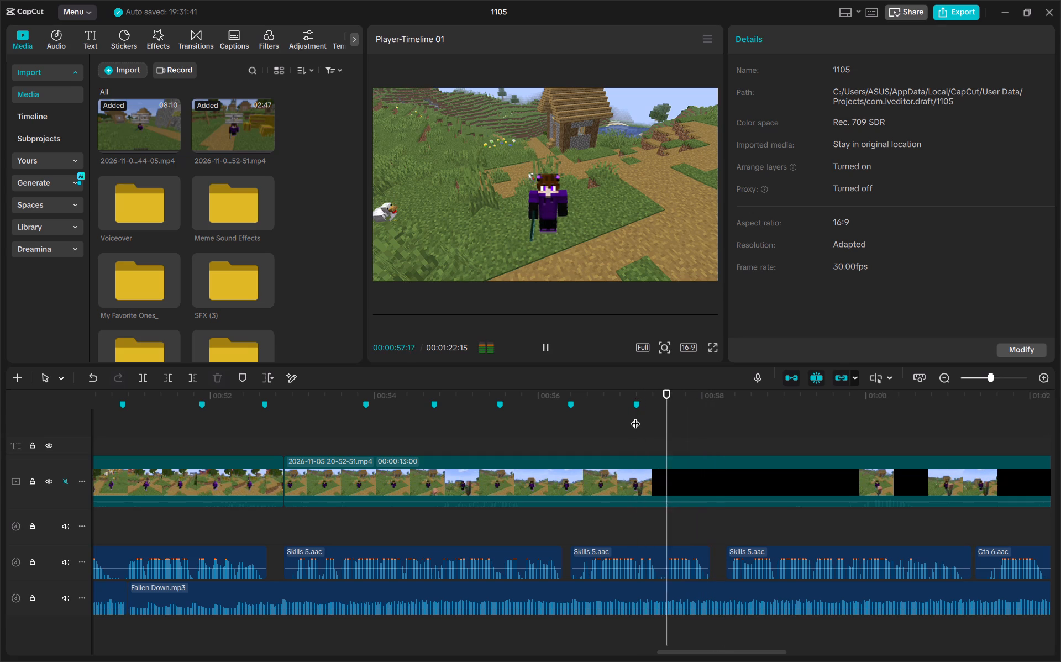
pyautogui.press('space')
pyautogui.click(635, 417)
pyautogui.press('space')
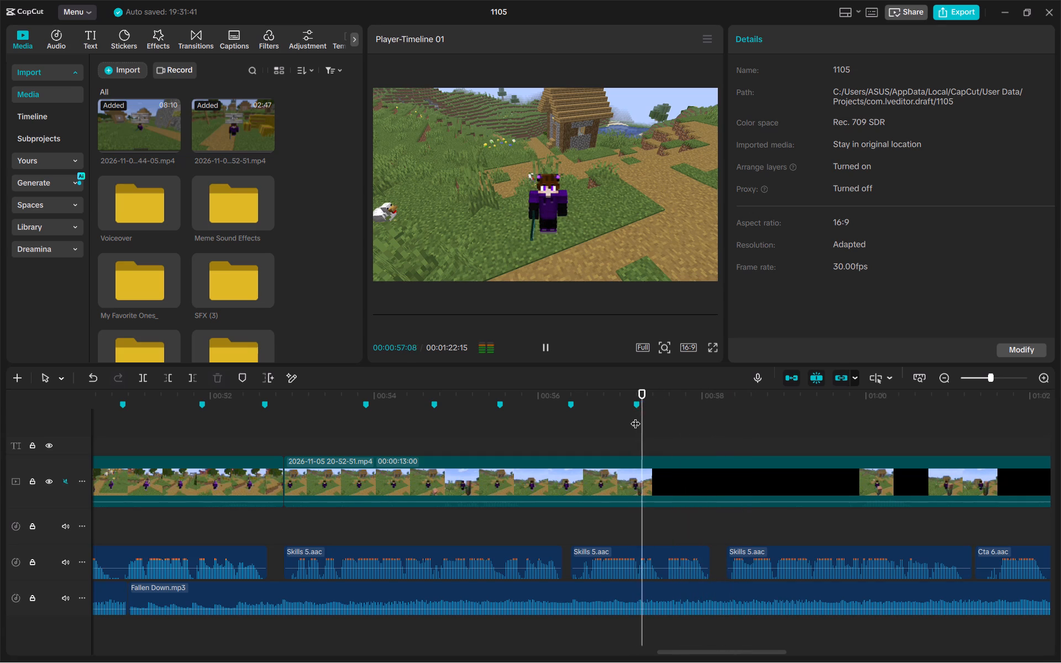
pyautogui.press('space')
pyautogui.click(635, 417)
# Examine the third Skills 5.aac clip's waveform closely around the newest marker, replaying from there and from one frame after it.
pyautogui.keyDown('ctrl'); pyautogui.scroll(11, 647, 461); pyautogui.keyUp('ctrl')
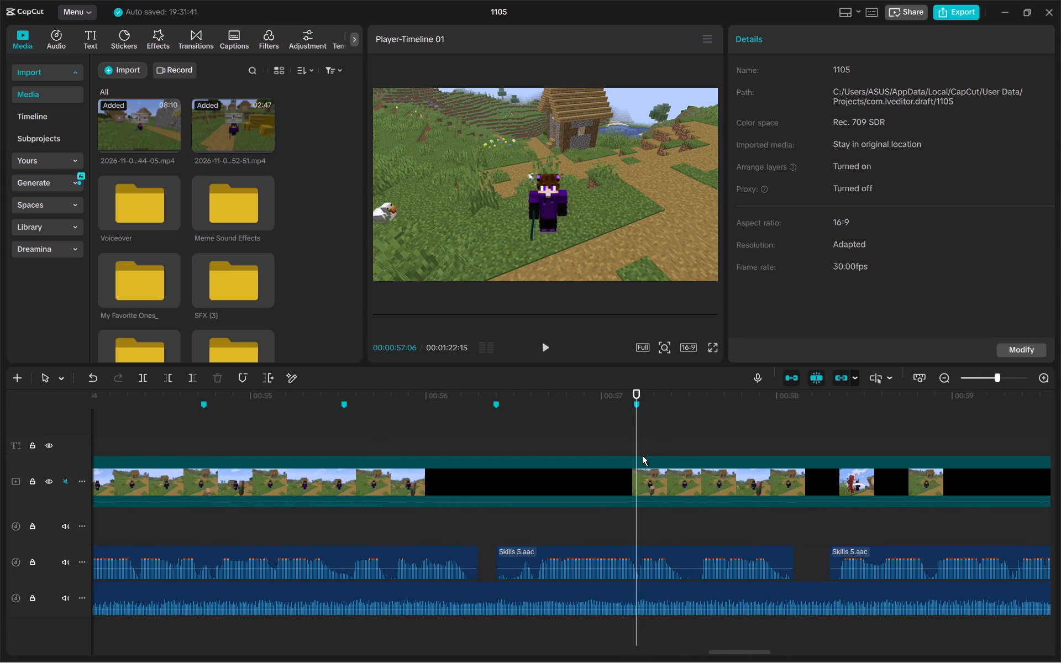
pyautogui.moveTo(637, 449); pyautogui.dragTo(642, 450)
pyautogui.press('space')
pyautogui.click(642, 450)
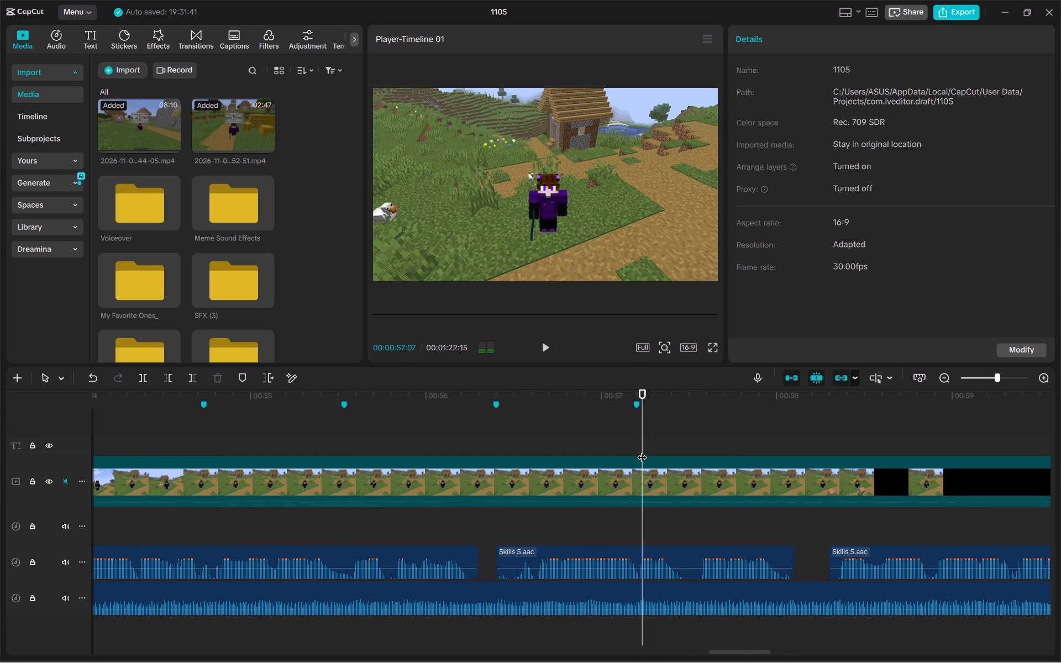
pyautogui.click(642, 450)
pyautogui.keyDown('ctrl'); pyautogui.scroll(8, 639, 450); pyautogui.keyUp('ctrl')
pyautogui.keyDown('ctrl'); pyautogui.scroll(7, 643, 504); pyautogui.keyUp('ctrl')
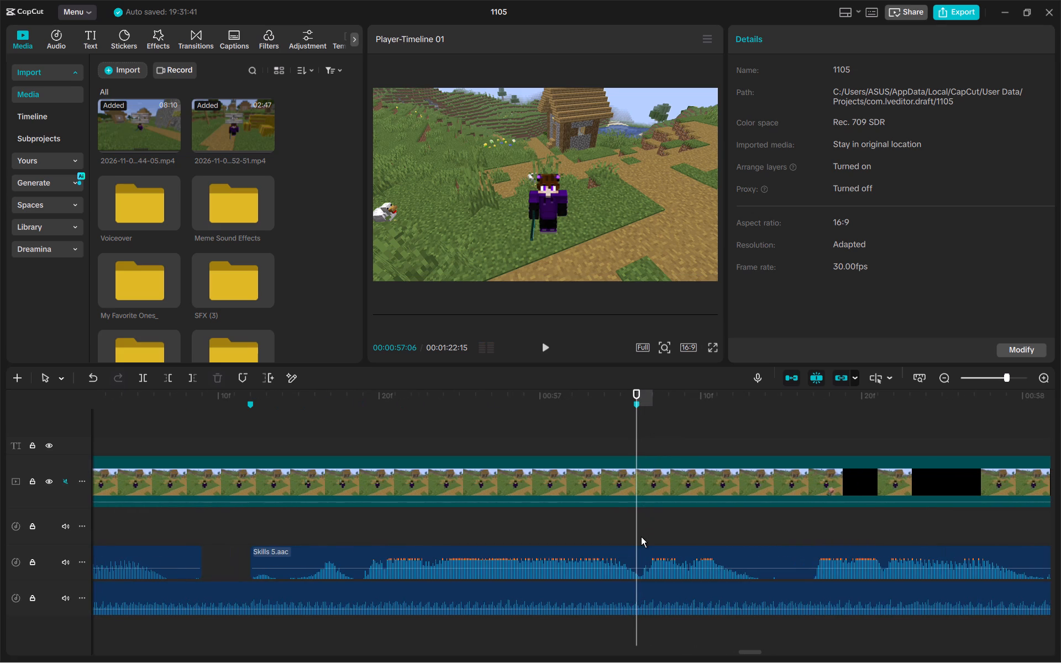
pyautogui.click(641, 536)
pyautogui.click(639, 535)
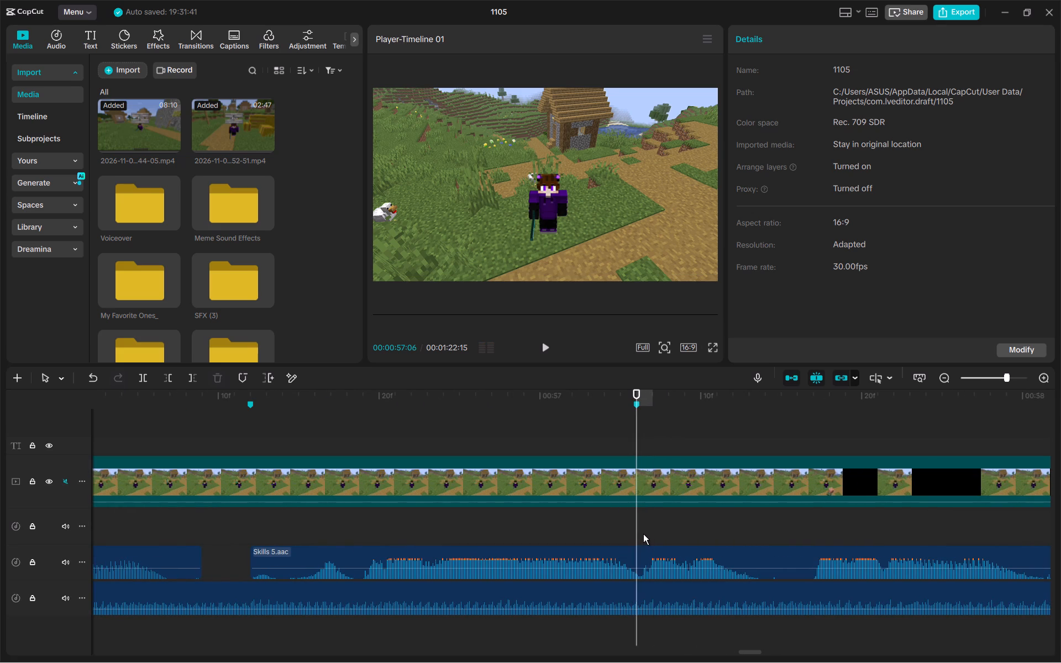
pyautogui.press('space')
pyautogui.click(643, 534)
pyautogui.press('space')
pyautogui.press('space')
pyautogui.click(643, 534)
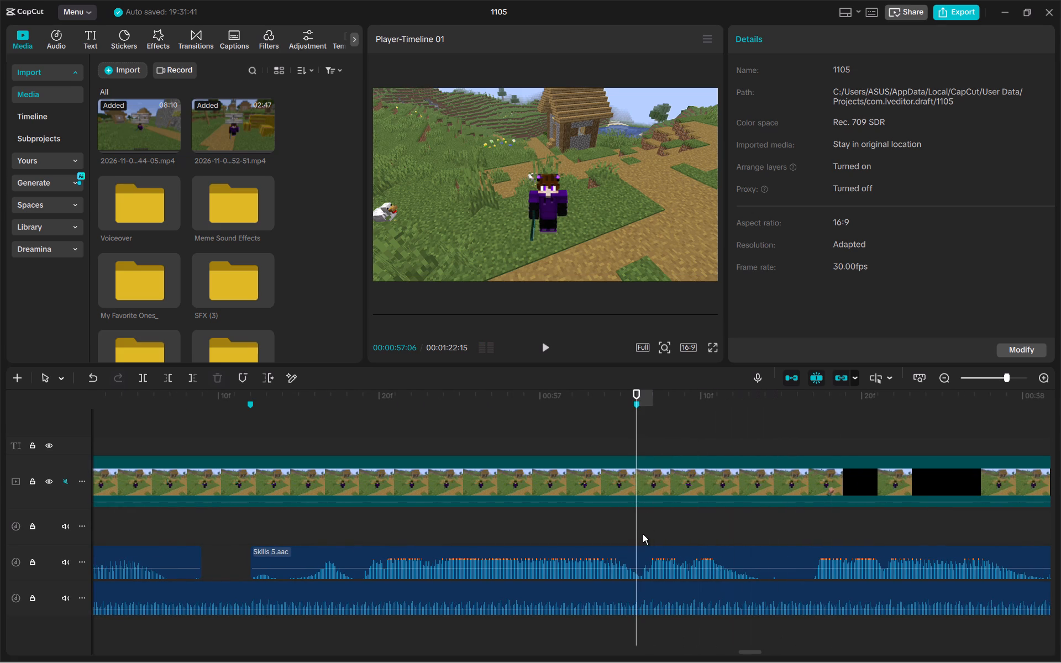
pyautogui.press('space')
pyautogui.click(643, 534)
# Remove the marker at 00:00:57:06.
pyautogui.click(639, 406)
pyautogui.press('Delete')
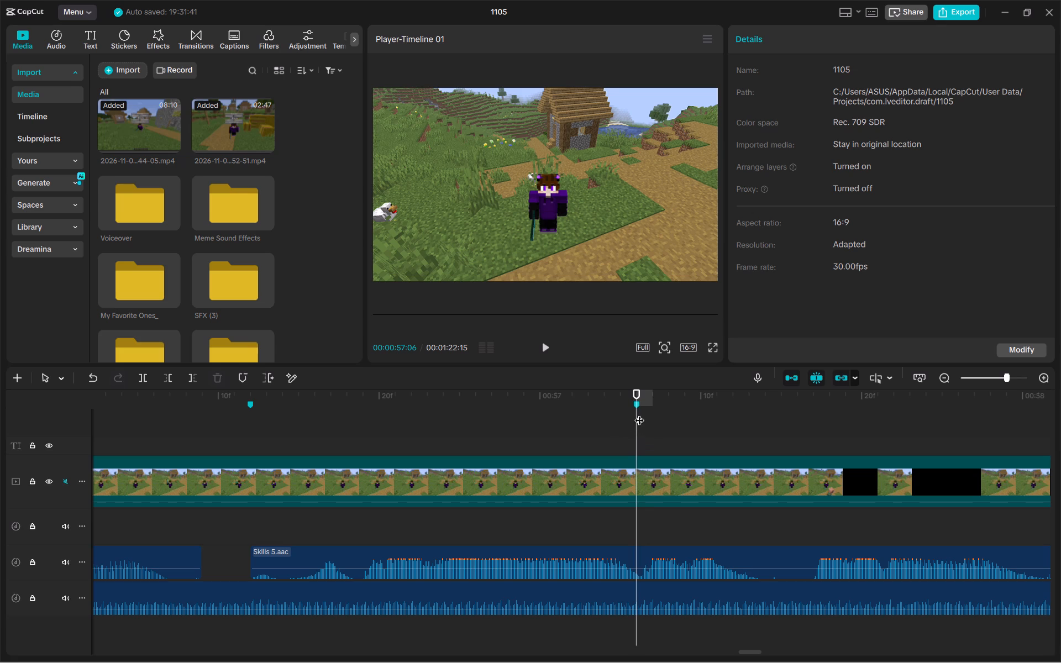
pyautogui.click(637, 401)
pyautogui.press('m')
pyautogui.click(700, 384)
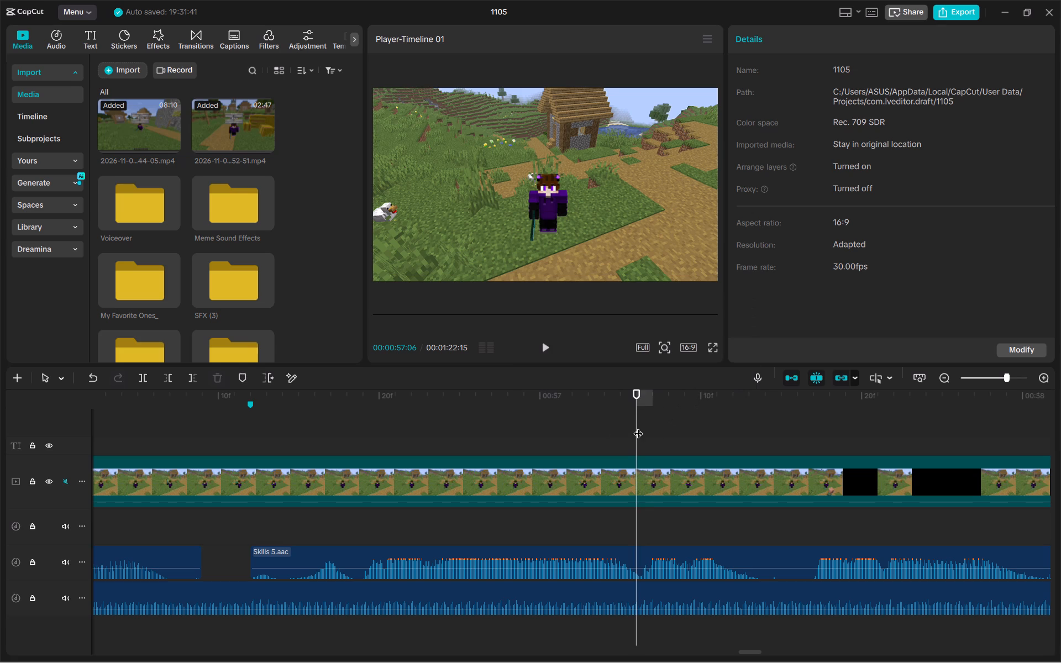
# Replay the phrase start in the third Skills 5.aac clip and add a marker at 00:00:57:07.
pyautogui.moveTo(638, 427); pyautogui.dragTo(647, 430)
pyautogui.press('space')
pyautogui.click(647, 430)
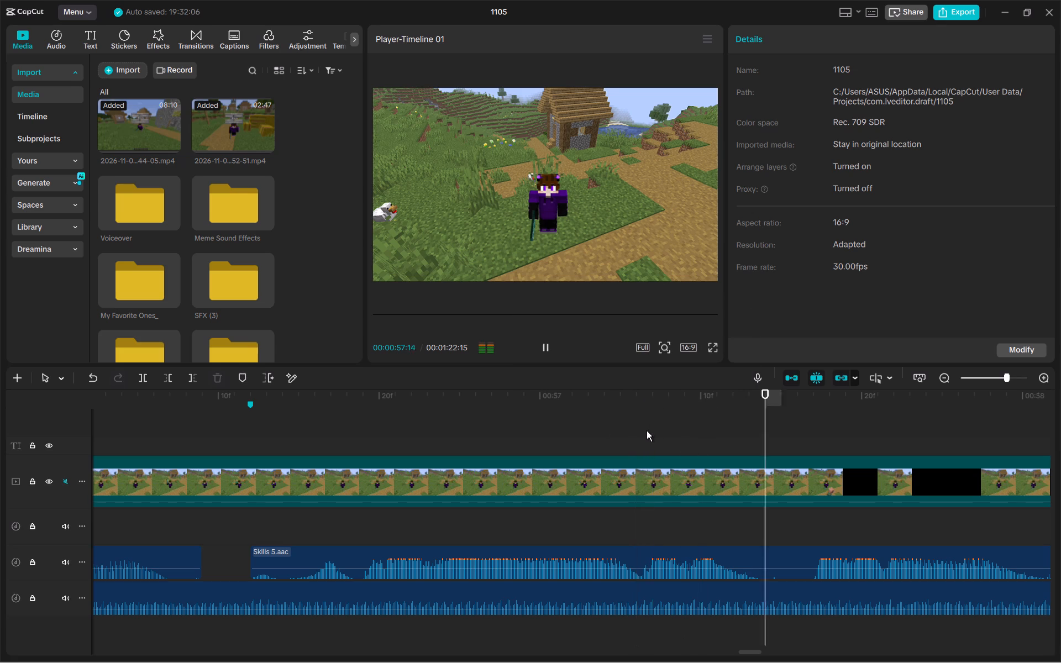
pyautogui.press('space')
pyautogui.click(647, 430)
pyautogui.press('space')
pyautogui.click(647, 430)
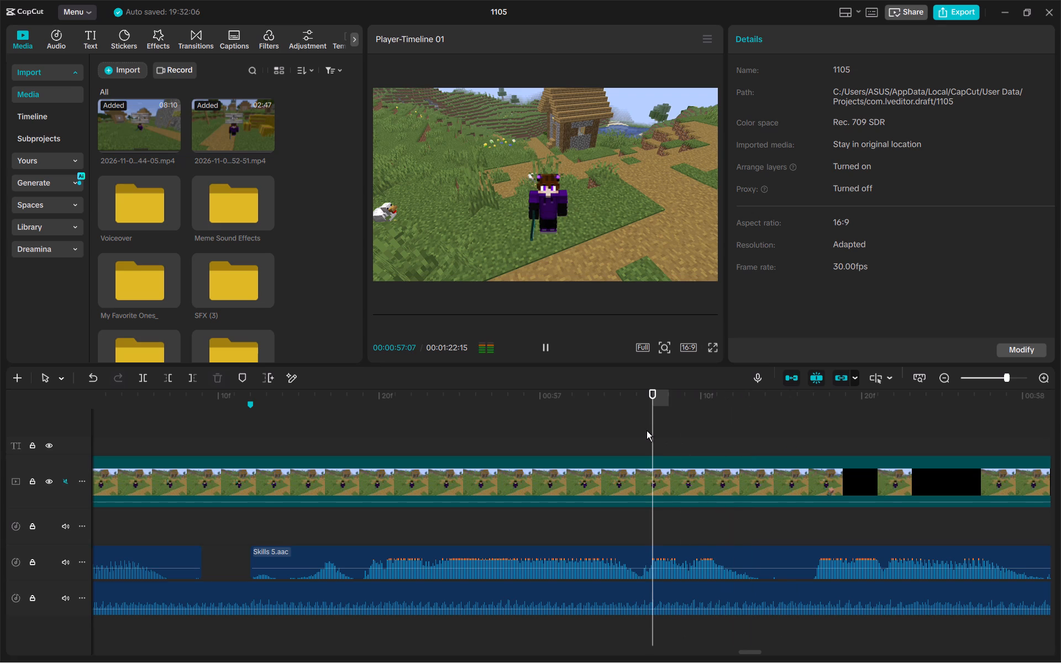
pyautogui.press('b')
pyautogui.press('m')
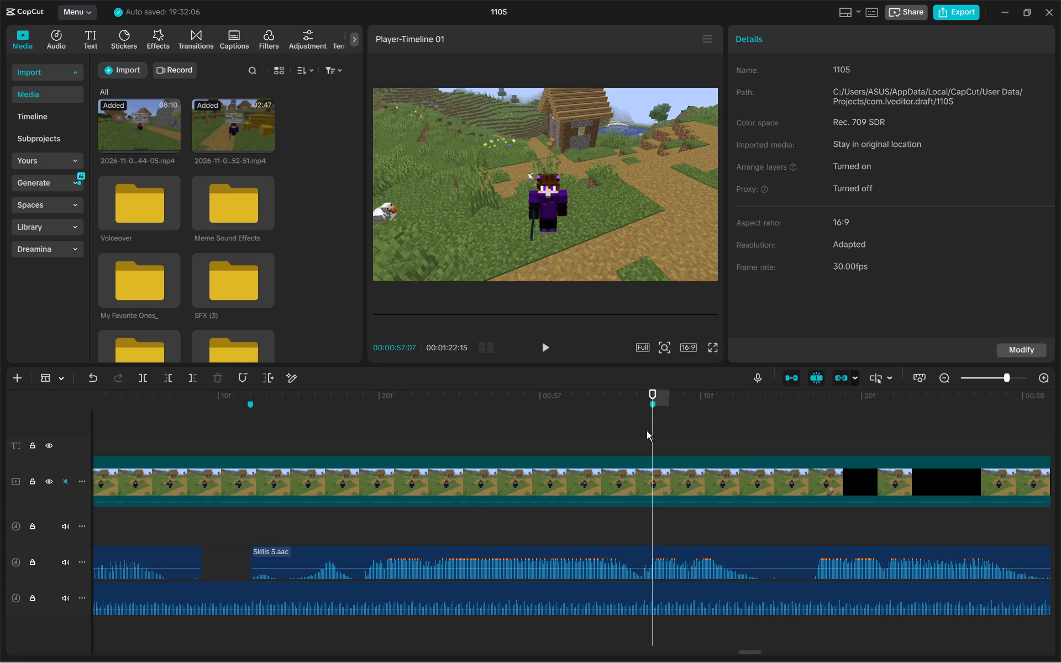
# Play the rest of the third Skills 5.aac clip with the selection tool active, checking its last phrase for another break.
pyautogui.keyDown('ctrl'); pyautogui.scroll(-9, 647, 430); pyautogui.keyUp('ctrl')
pyautogui.keyDown('ctrl'); pyautogui.click(647, 430); pyautogui.keyUp('ctrl')
pyautogui.keyDown('ctrl'); pyautogui.scroll(-5, 647, 430); pyautogui.keyUp('ctrl')
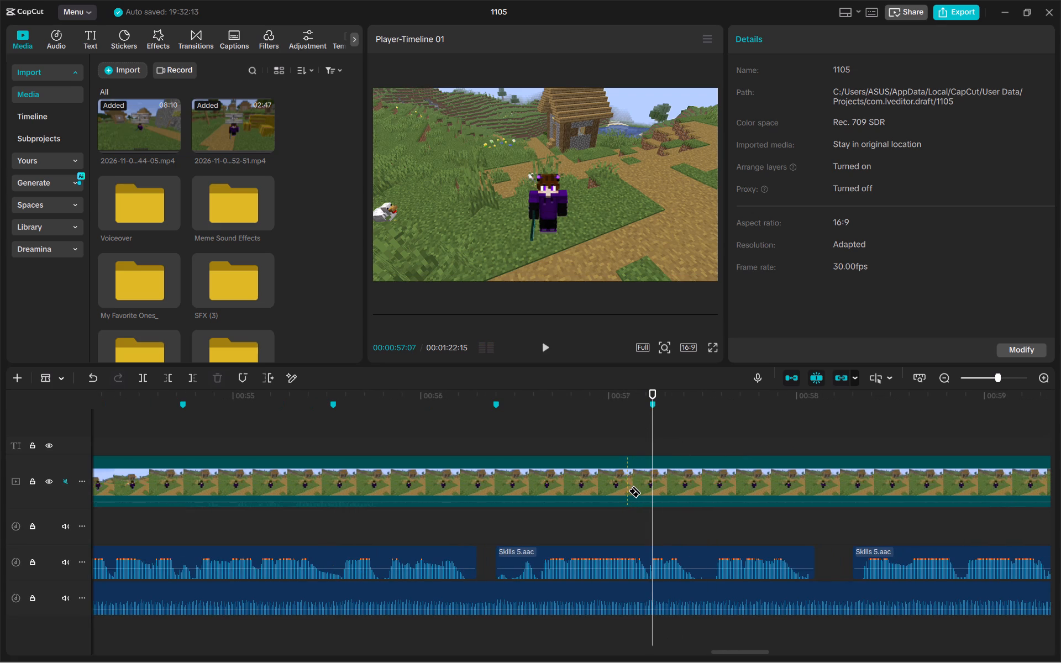
pyautogui.press('a')
pyautogui.press('space')
pyautogui.press('space')
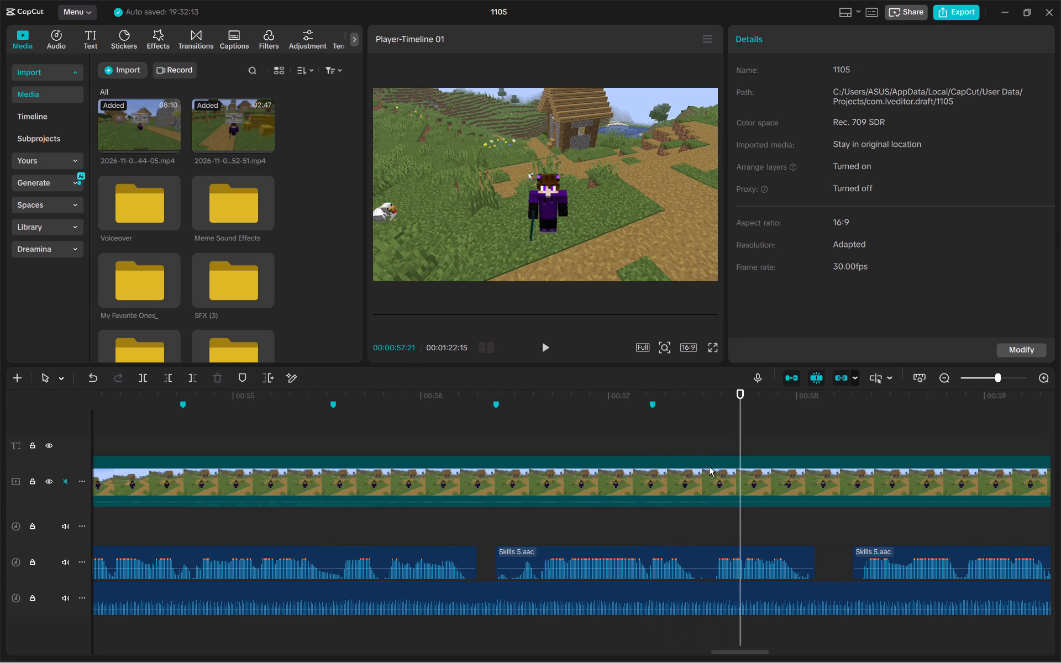
pyautogui.click(702, 429)
pyautogui.moveTo(702, 429); pyautogui.dragTo(716, 432)
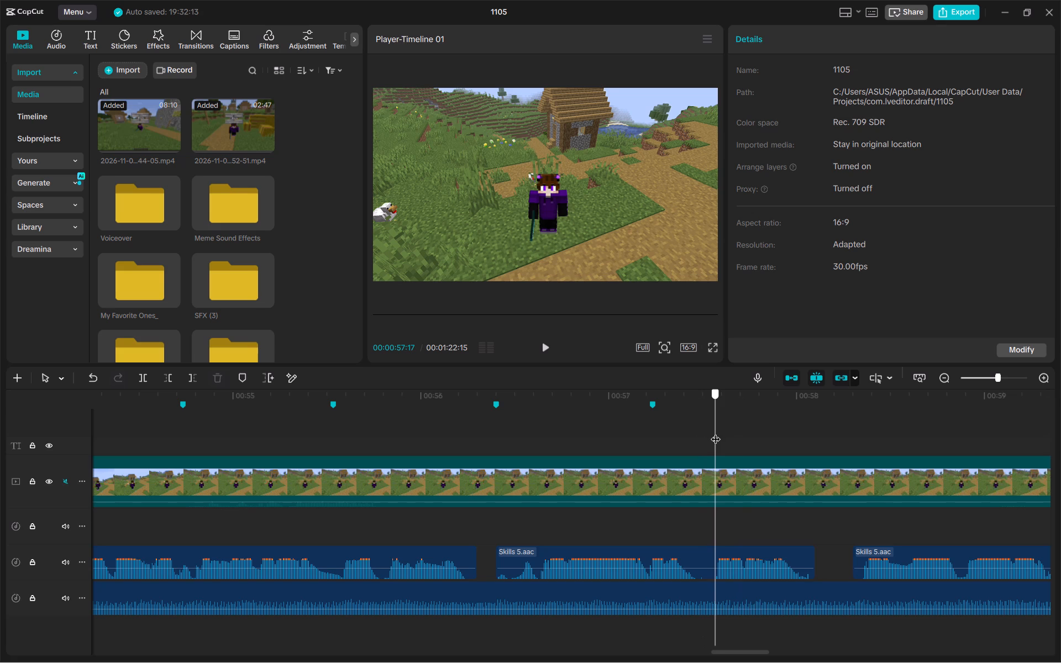
pyautogui.moveTo(716, 432); pyautogui.dragTo(755, 434)
pyautogui.scroll(-5, 755, 434)
pyautogui.press('space')
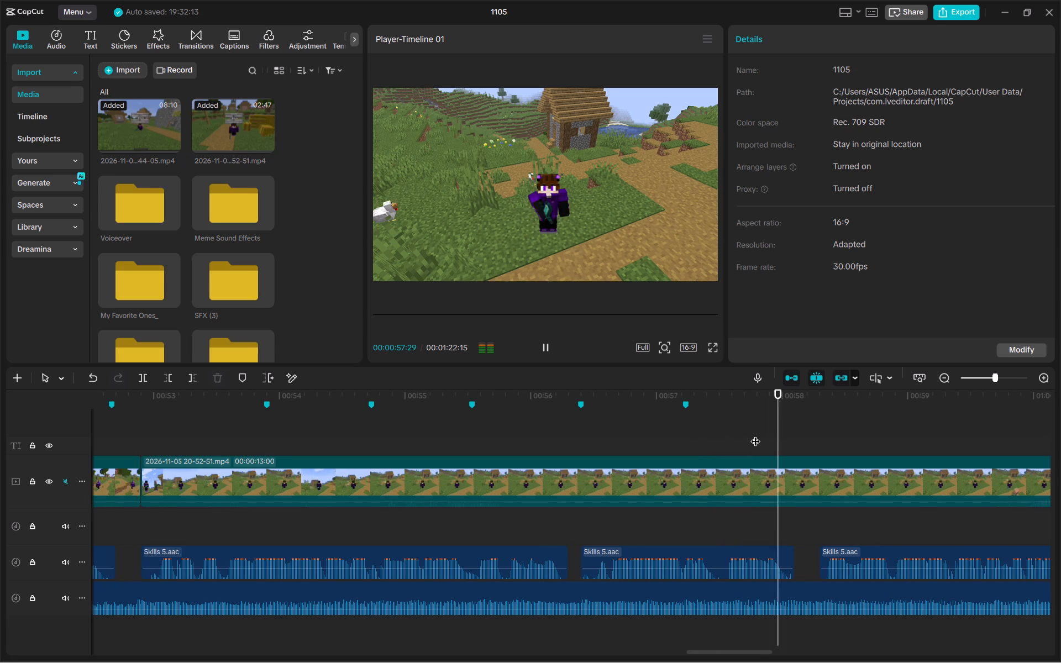
pyautogui.press('space')
# Play into the fourth Skills 5.aac clip, replay short stretches around its first phrase break and add a marker at 00:00:59:01.
pyautogui.hscroll(-2, 755, 434)
pyautogui.press('space')
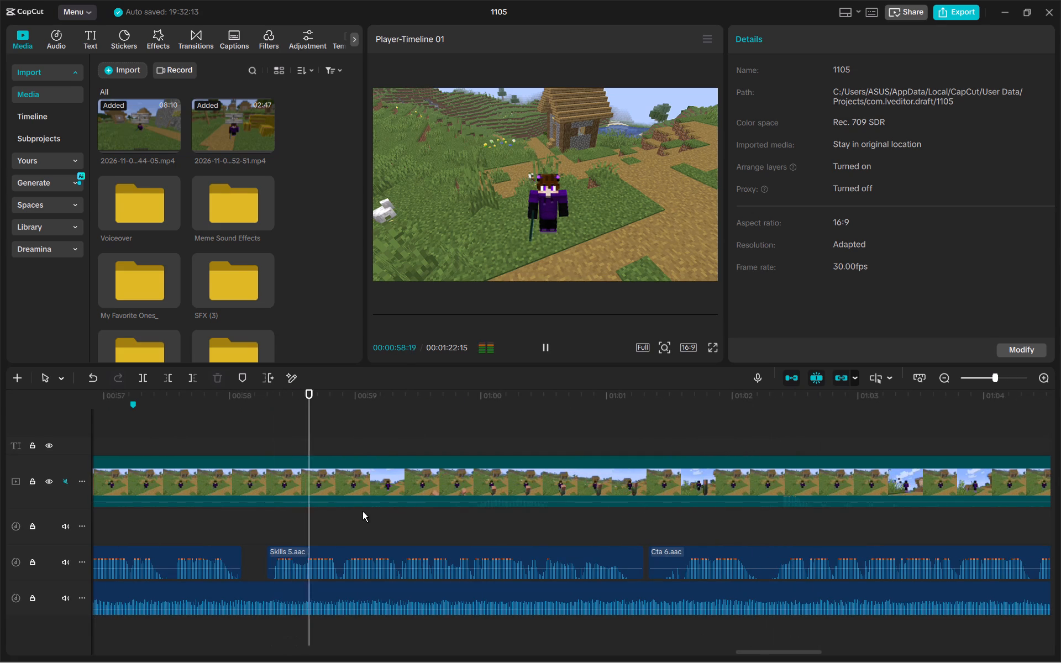
pyautogui.press('space')
pyautogui.click(261, 430)
pyautogui.press('space')
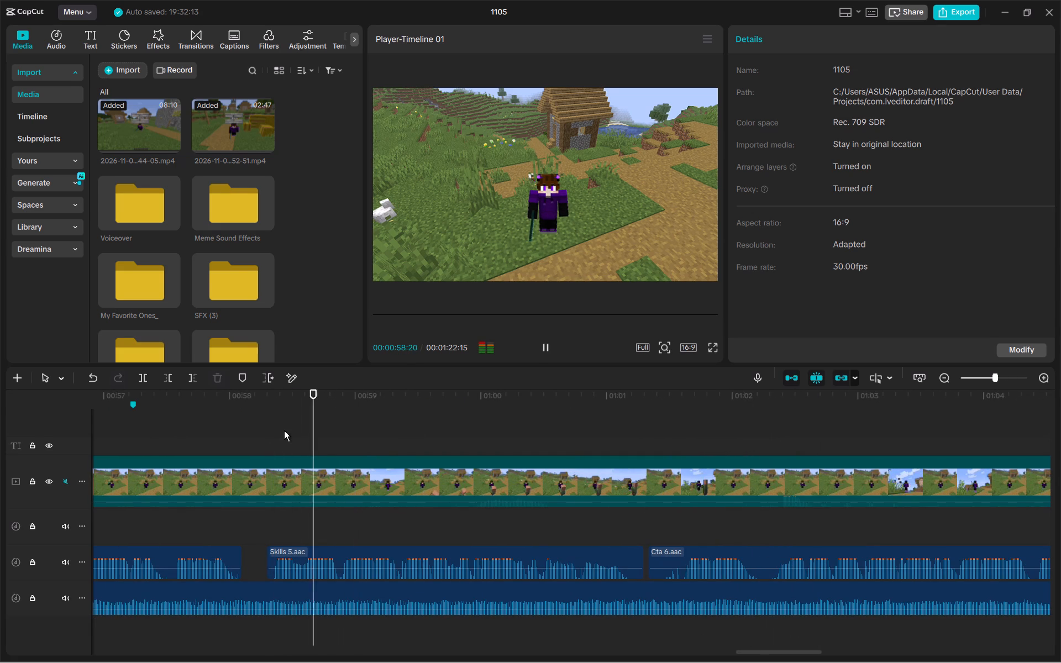
pyautogui.press('space')
pyautogui.click(339, 429)
pyautogui.press('space')
pyautogui.doubleClick(339, 429)
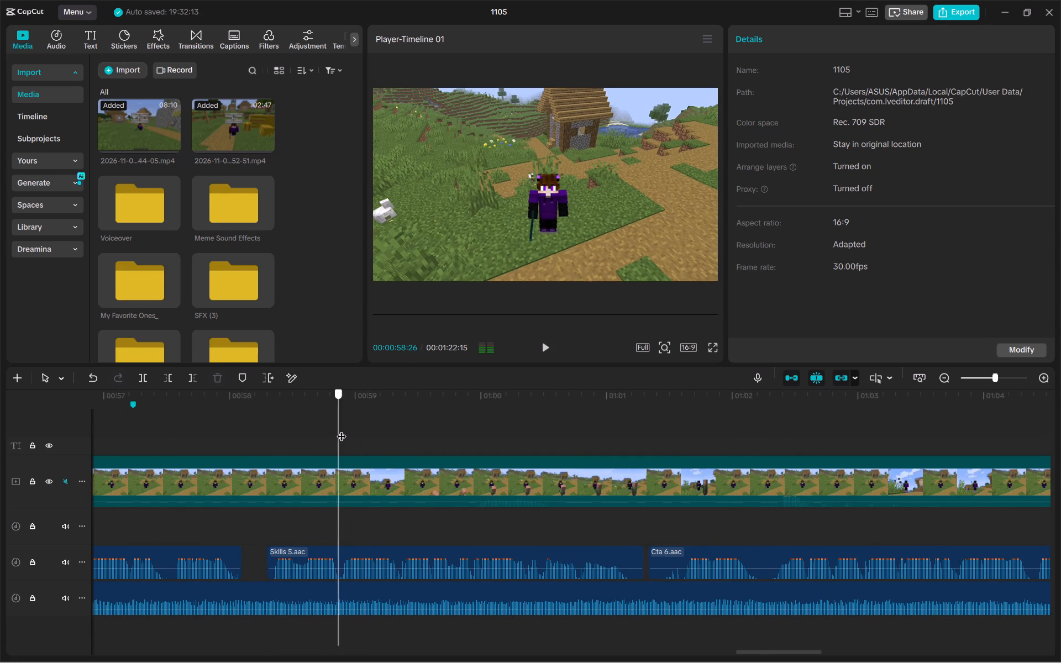
pyautogui.press('space')
pyautogui.click(344, 430)
pyautogui.moveTo(344, 430); pyautogui.dragTo(351, 432)
pyautogui.press('space')
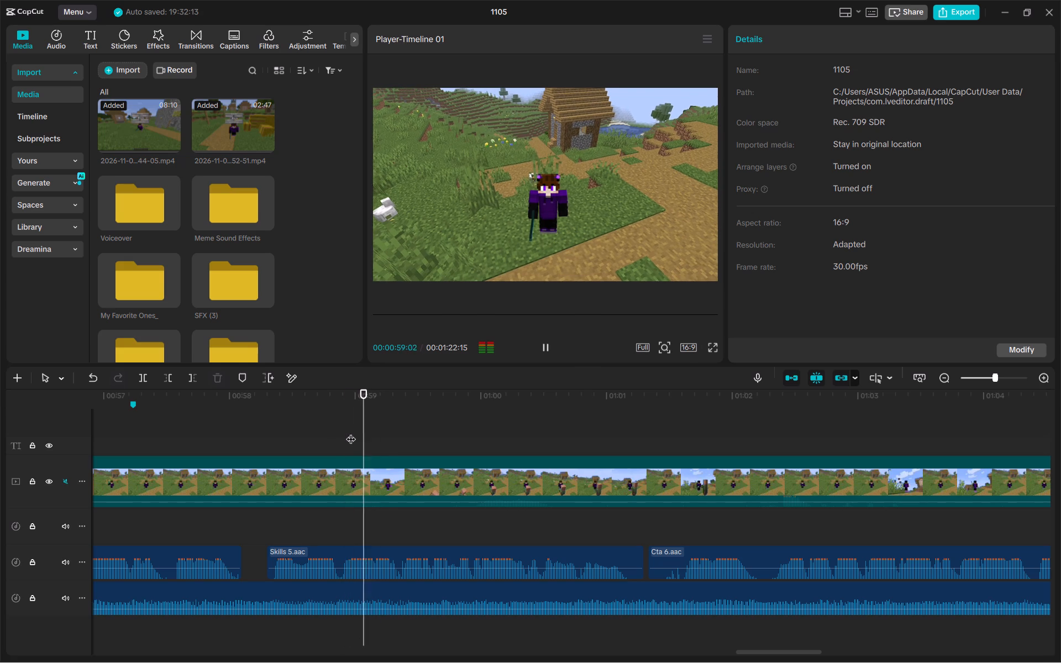
pyautogui.click(351, 432)
pyautogui.moveTo(351, 432); pyautogui.dragTo(358, 432)
pyautogui.press('space')
pyautogui.click(358, 432)
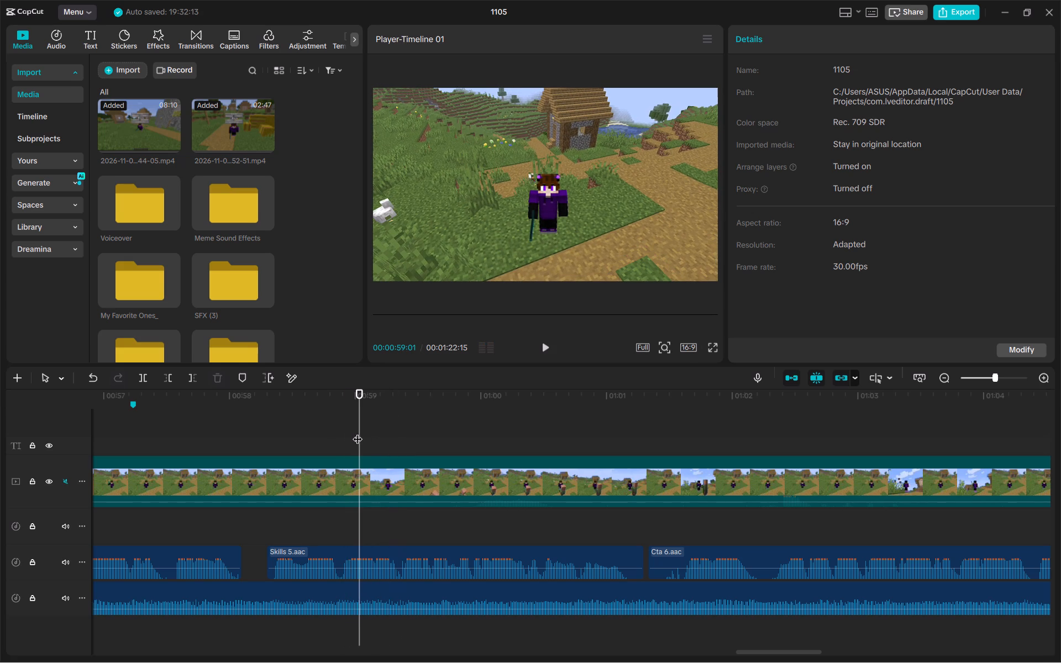
pyautogui.write('m')
# Play on from the newest marker to the next phrase break in the fourth Skills 5.aac clip and add a marker at 00:00:59:24.
pyautogui.press('space')
pyautogui.press('space')
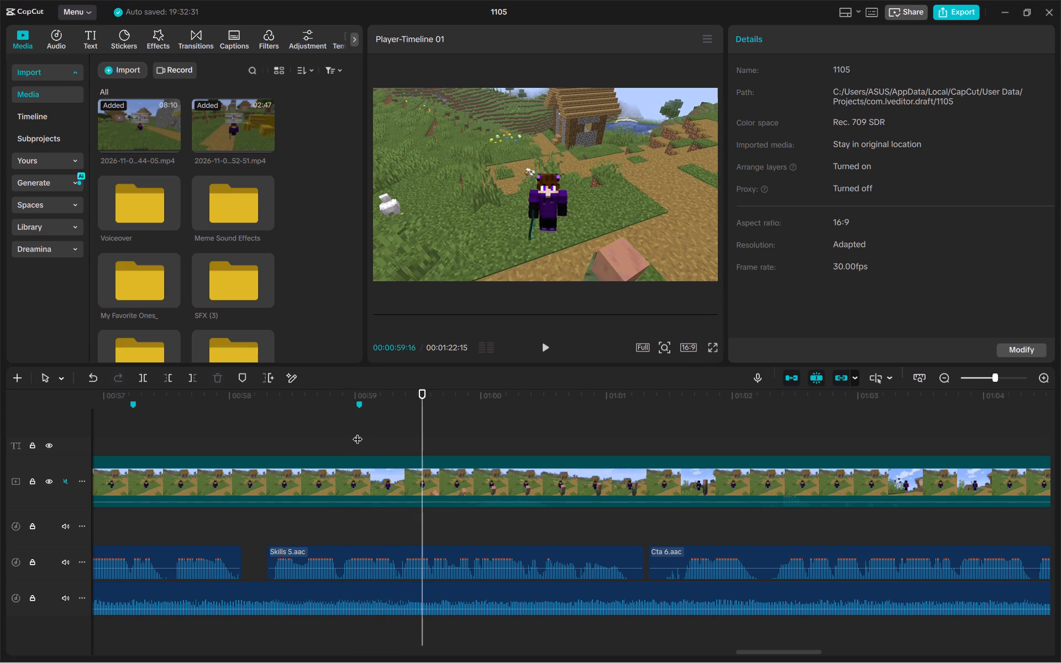
pyautogui.click(358, 432)
pyautogui.press('space')
pyautogui.press('space')
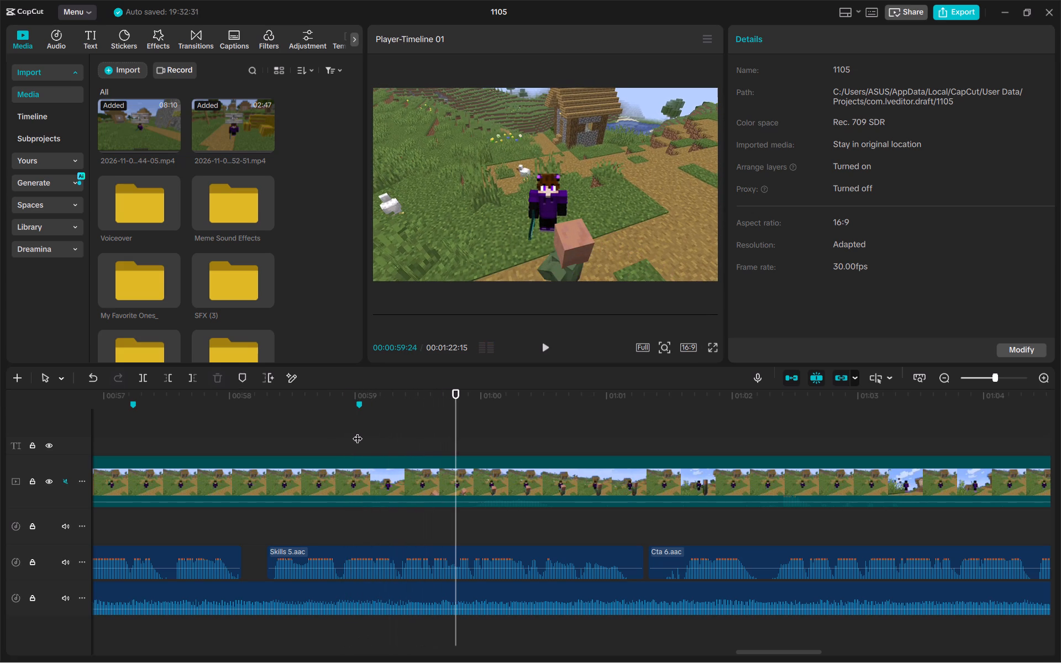
pyautogui.write('m')
# Replay short stretches around the newest marker in the fourth Skills 5.aac clip and move that marker to 00:00:59:22.
pyautogui.press('space')
pyautogui.click(455, 443)
pyautogui.moveTo(455, 443); pyautogui.dragTo(462, 445)
pyautogui.press('space')
pyautogui.doubleClick(462, 445)
pyautogui.press('space')
pyautogui.click(464, 445)
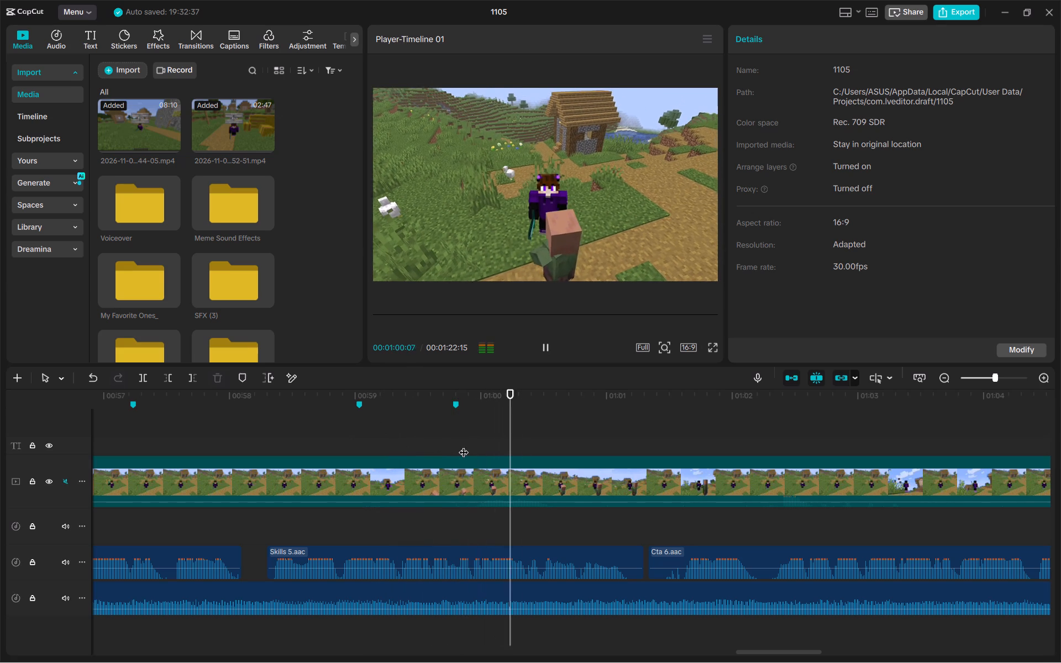
pyautogui.moveTo(464, 445); pyautogui.dragTo(449, 445)
pyautogui.press('space')
pyautogui.click(449, 445)
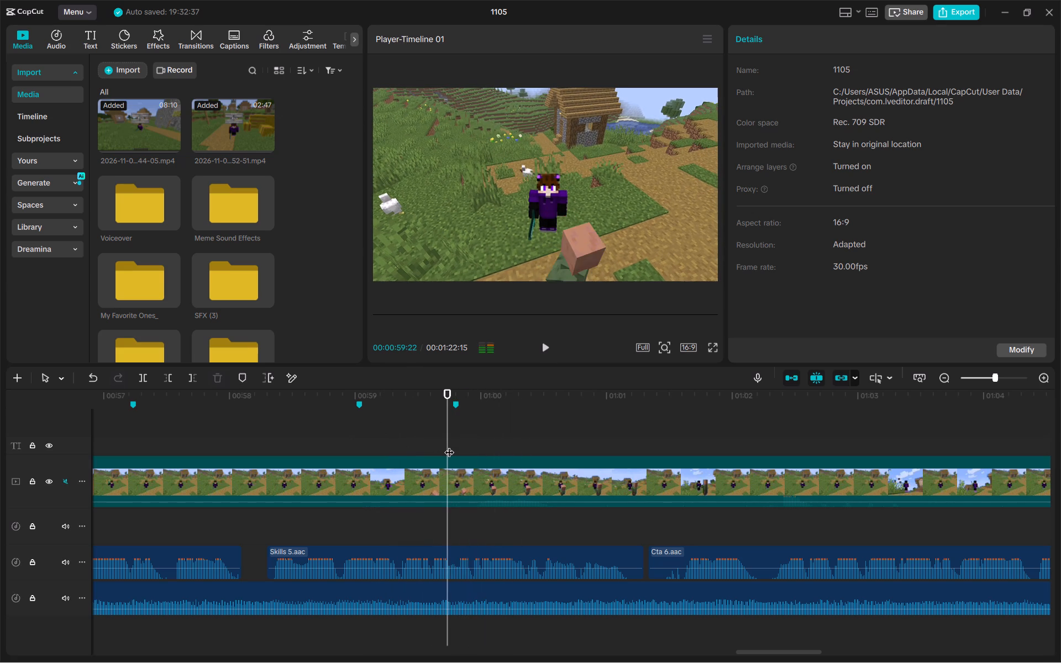
pyautogui.press('space')
pyautogui.click(449, 445)
pyautogui.moveTo(458, 406); pyautogui.dragTo(450, 406)
# Play on from the 00:00:59:22 marker to the next phrase break in Skills 5.aac and add a marker at 00:01:00:12.
pyautogui.press('space')
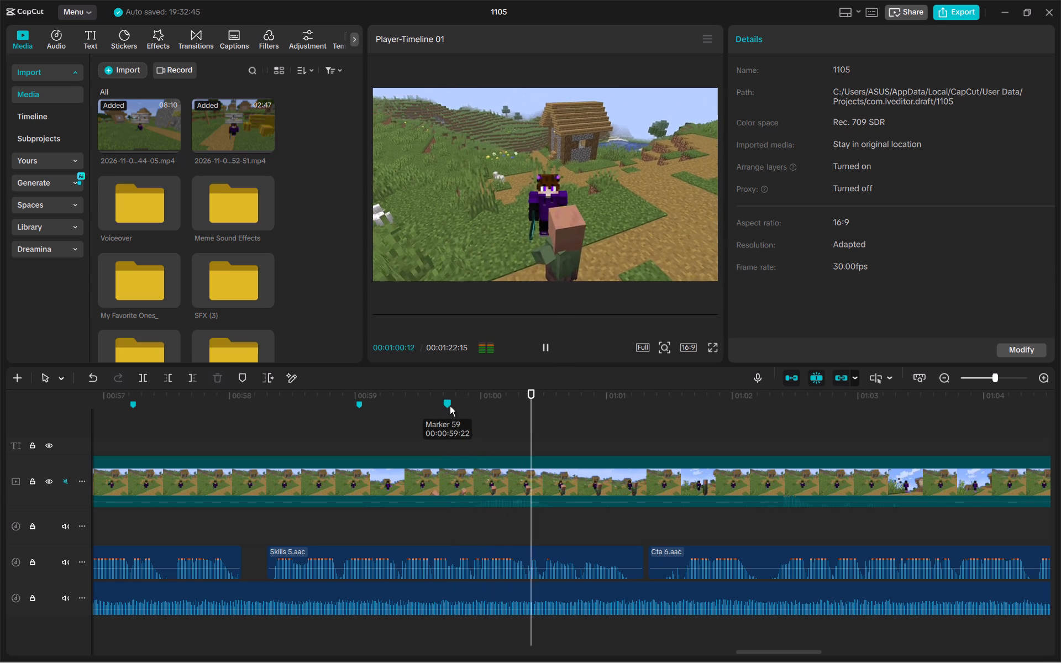
pyautogui.press('space')
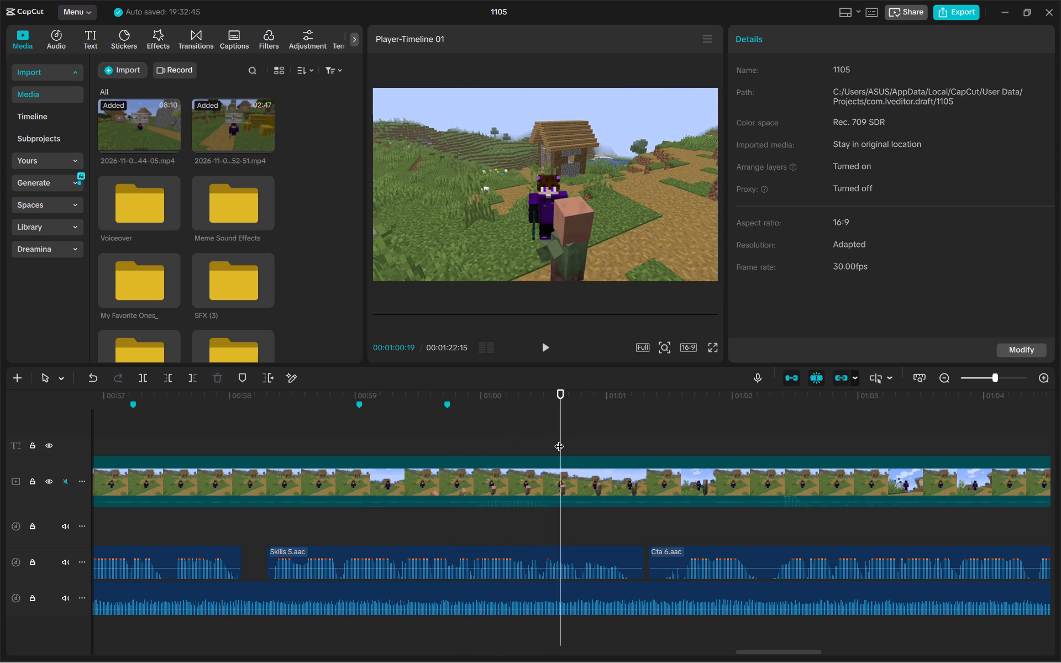
pyautogui.moveTo(559, 439); pyautogui.dragTo(473, 427)
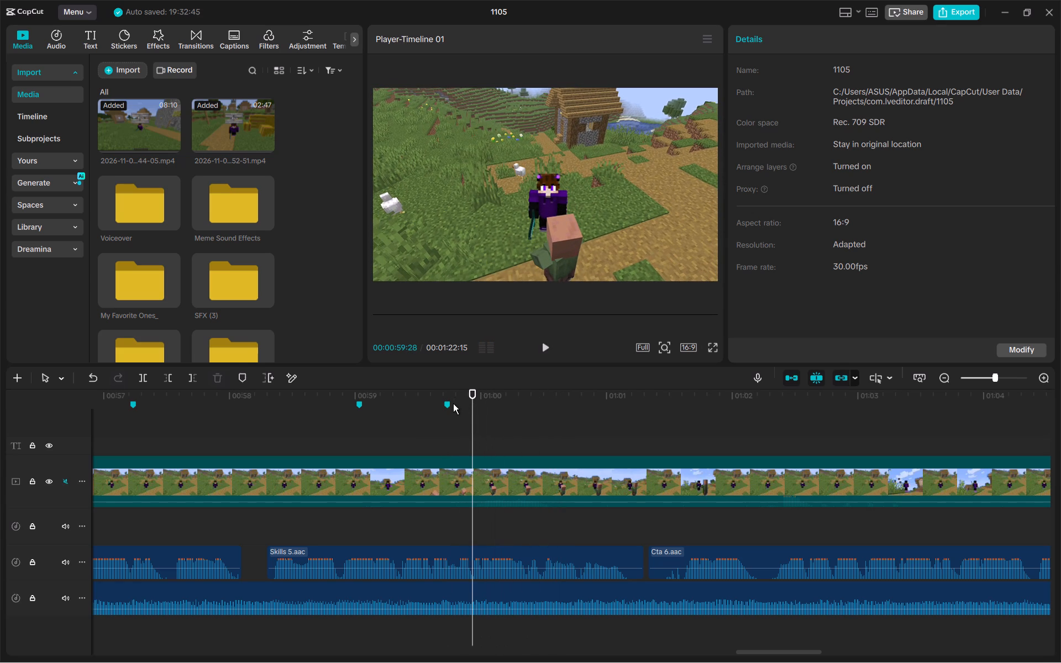
pyautogui.click(450, 404)
pyautogui.press('space')
pyautogui.press('space')
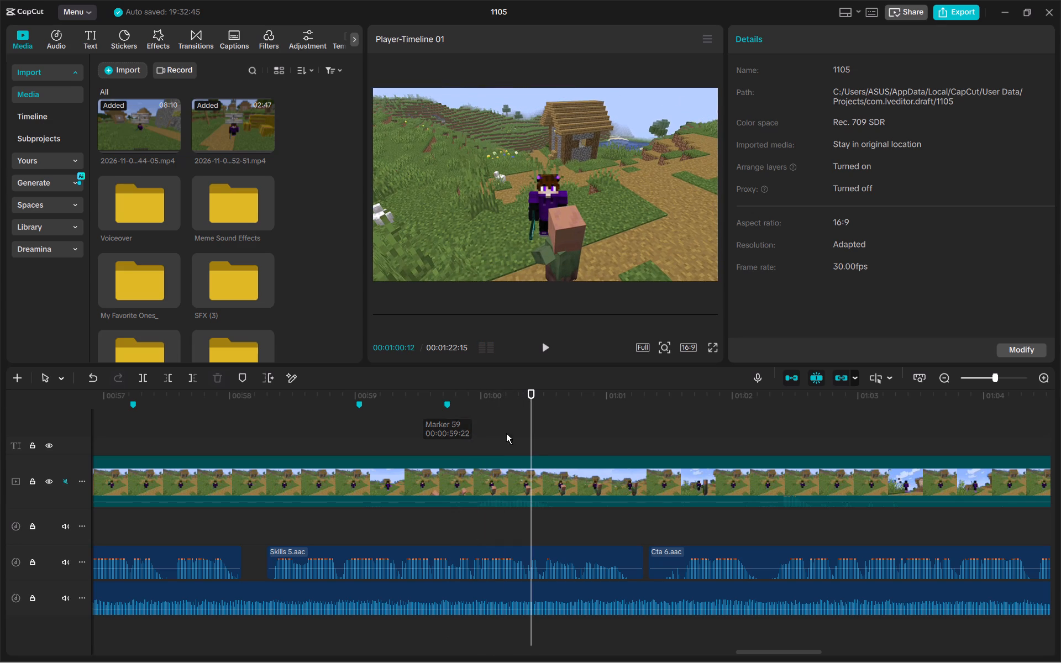
pyautogui.press('m')
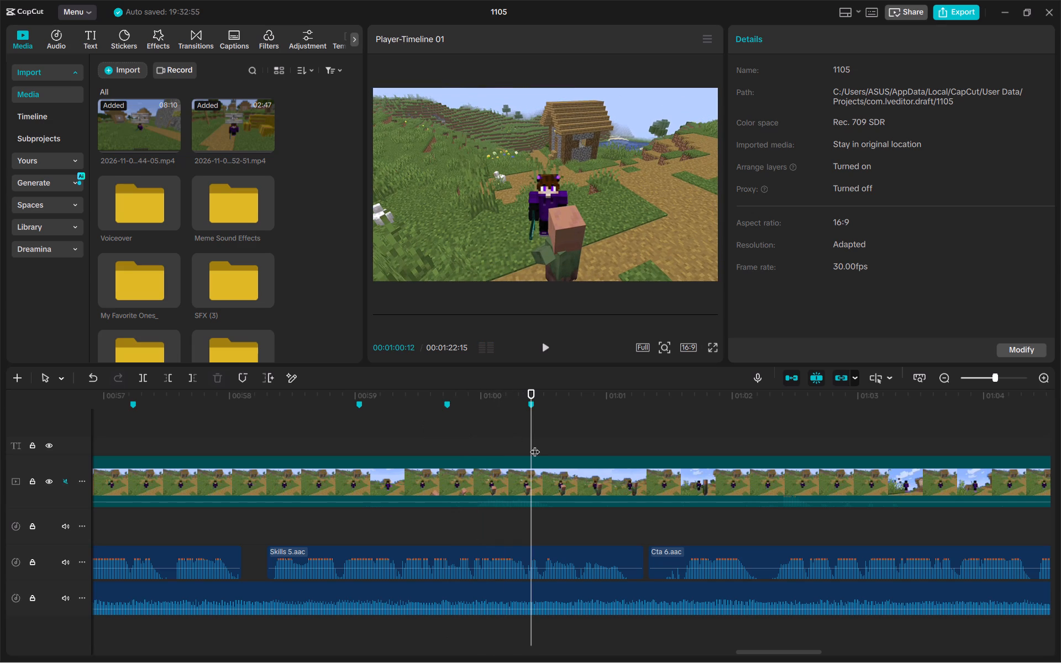
# Replay short stretches around the 00:01:00:12 marker and shift it to the exact phrase start at 00:01:00:14.
pyautogui.press('space')
pyautogui.click(535, 445)
pyautogui.moveTo(535, 445); pyautogui.dragTo(523, 444)
pyautogui.press('space')
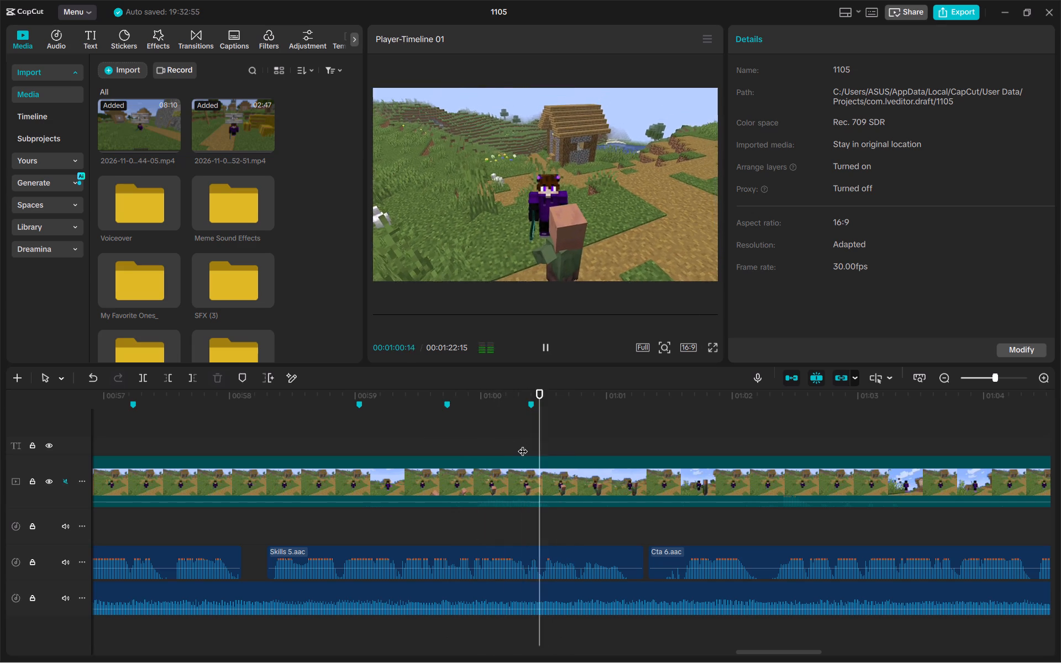
pyautogui.click(523, 444)
pyautogui.moveTo(523, 444); pyautogui.dragTo(529, 444)
pyautogui.press('space')
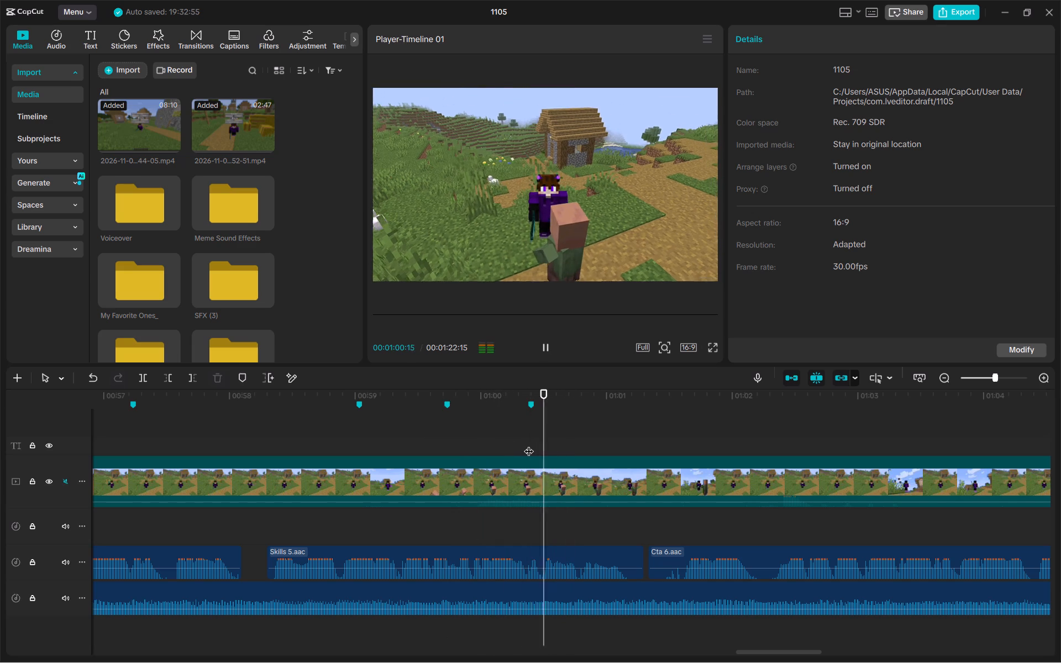
pyautogui.click(529, 444)
pyautogui.press('space')
pyautogui.moveTo(529, 444); pyautogui.dragTo(534, 445)
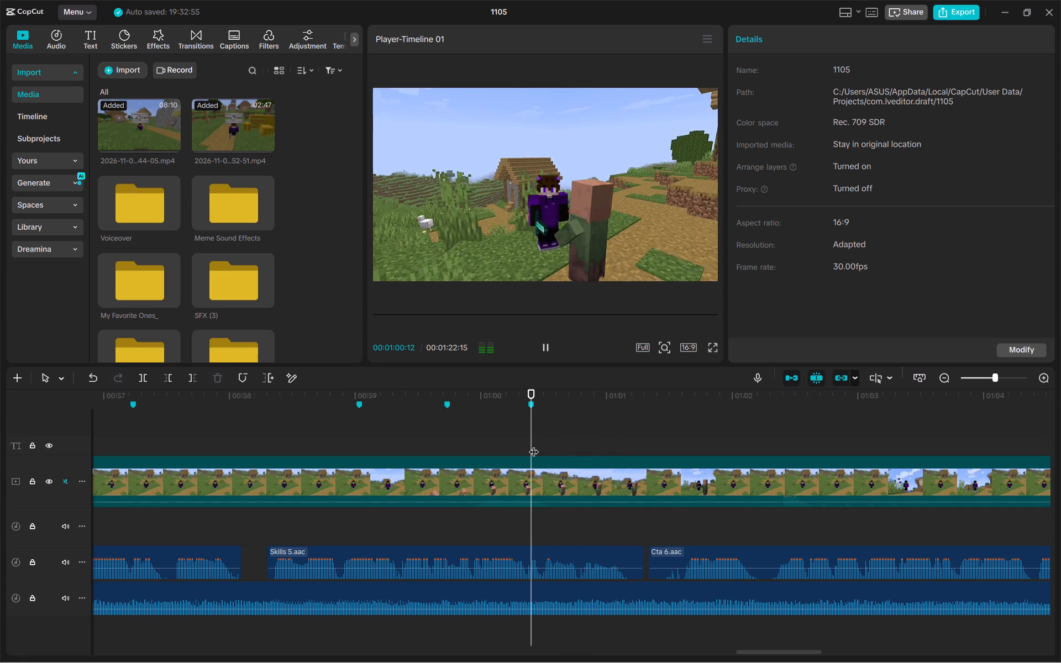
pyautogui.doubleClick(534, 445)
pyautogui.press('space')
pyautogui.click(537, 445)
pyautogui.click(537, 445)
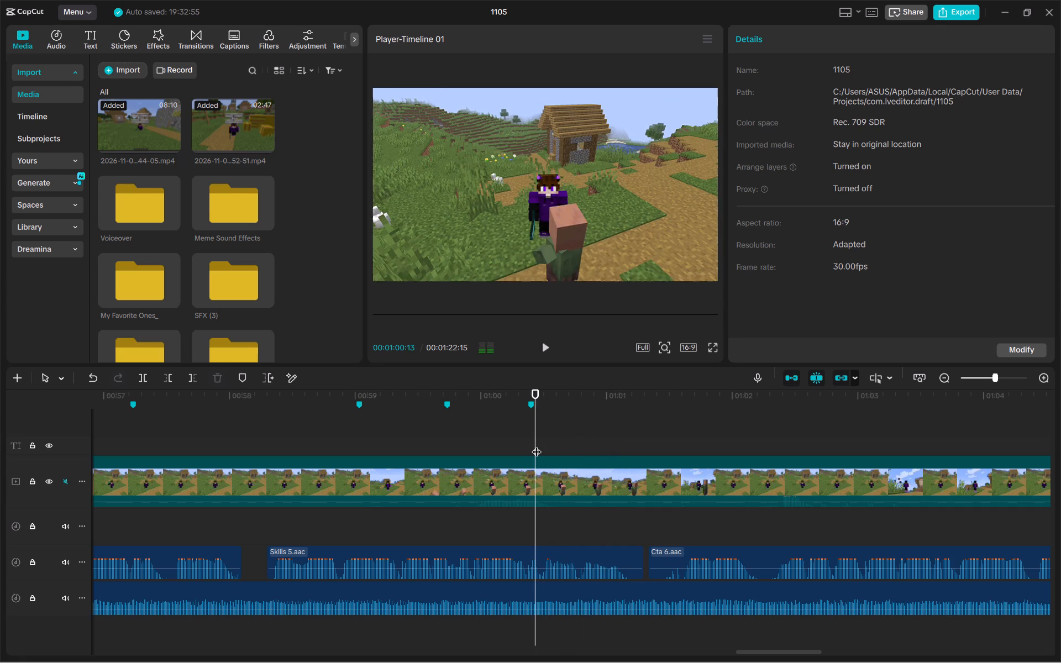
pyautogui.press('space')
pyautogui.click(539, 445)
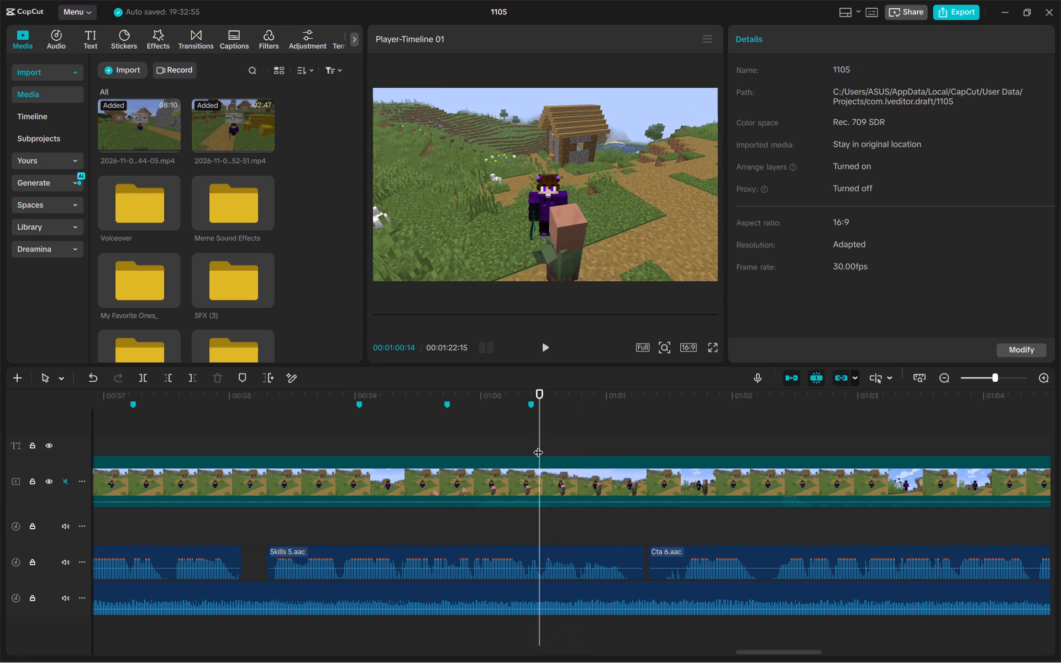
pyautogui.moveTo(528, 409); pyautogui.dragTo(535, 409)
# Play through the end of Skills 5.aac into the first Cta 6.aac clip and add a marker at its phrase break, 00:01:02:09.
pyautogui.press('space')
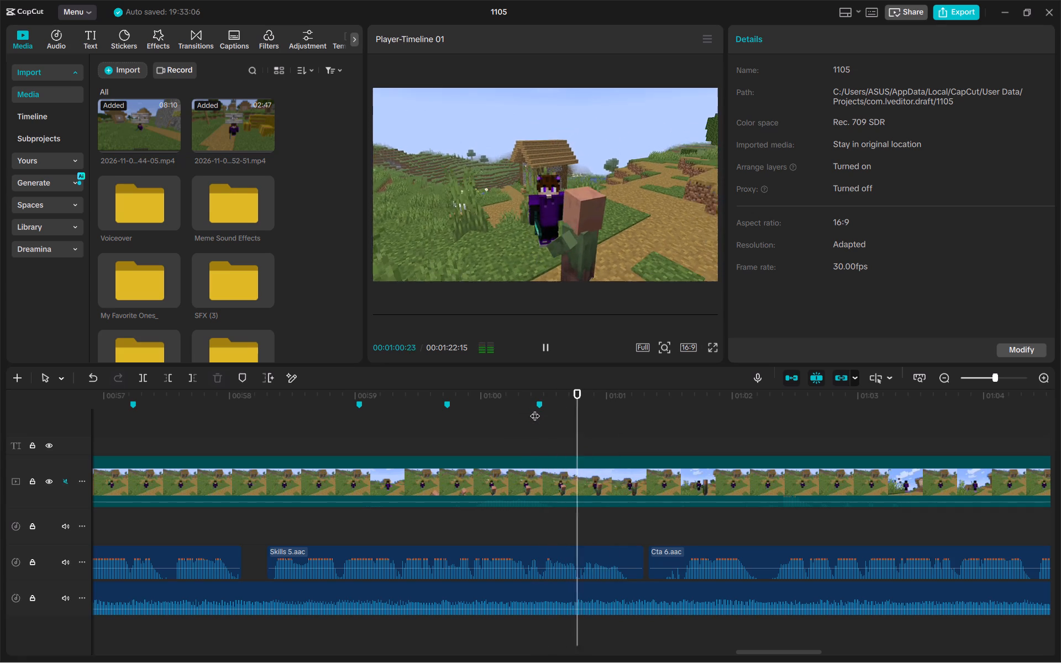
pyautogui.press('space')
pyautogui.press('space')
pyautogui.press('space')
pyautogui.click(666, 413)
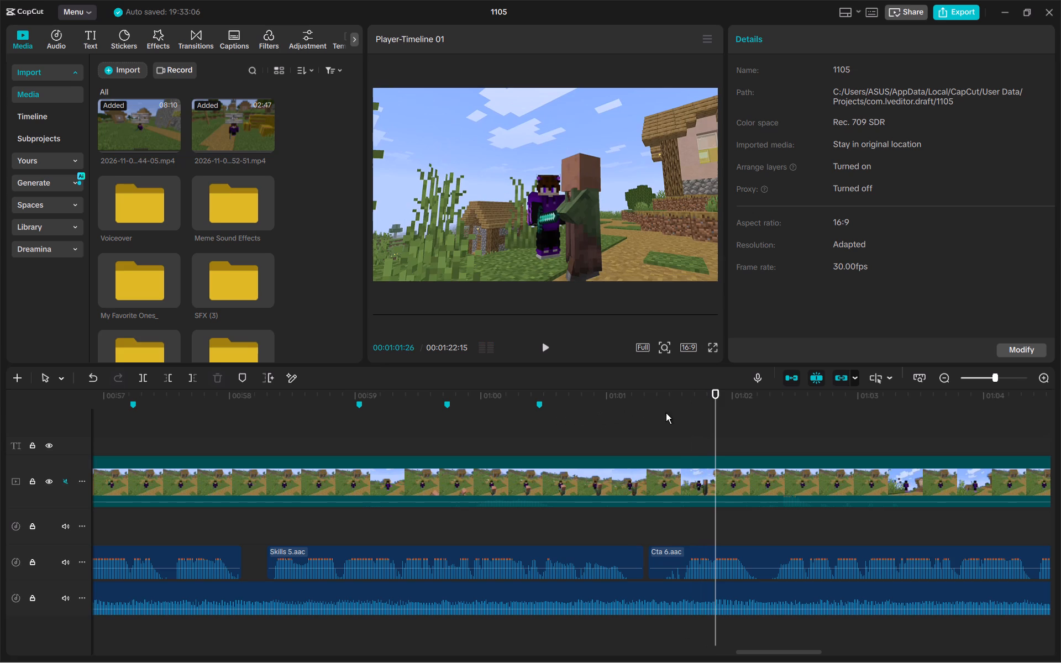
pyautogui.press('space')
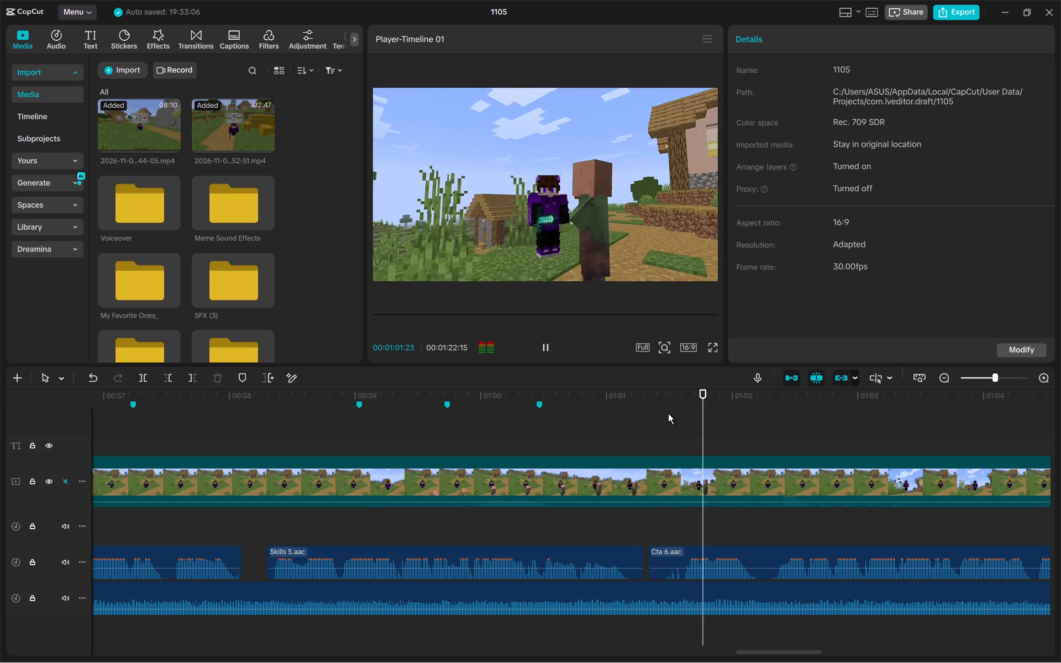
pyautogui.press('space')
pyautogui.press('space')
pyautogui.press('space')
pyautogui.press('m')
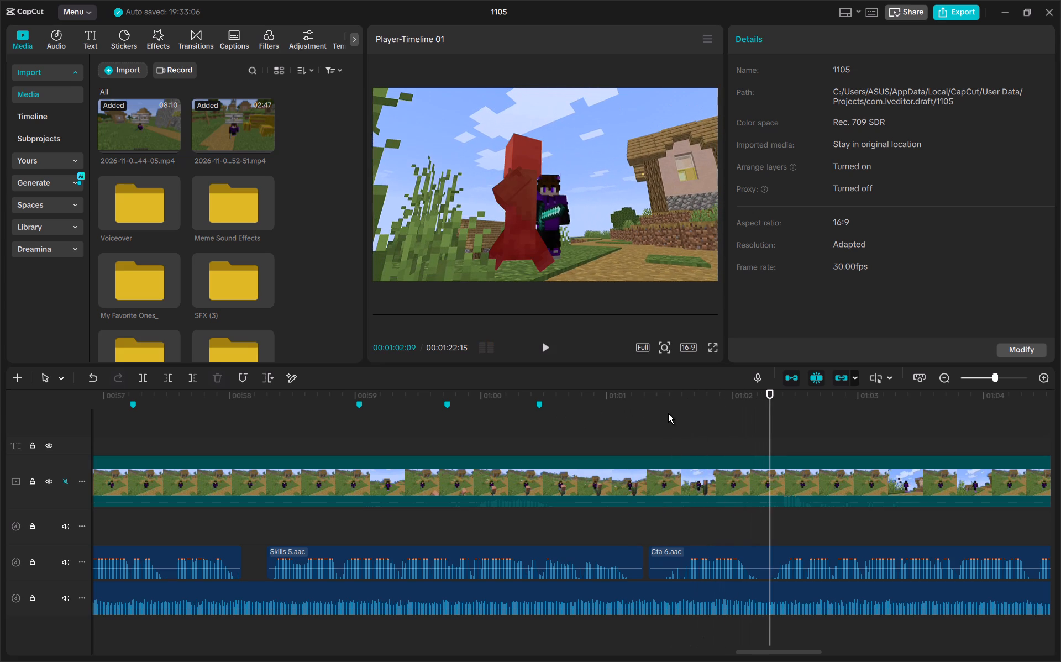
# Play on in the first Cta 6.aac clip, replay from the newest marker and add a marker at 00:01:03:02.
pyautogui.press('space')
pyautogui.press('space')
pyautogui.hscroll(-1, 781, 439)
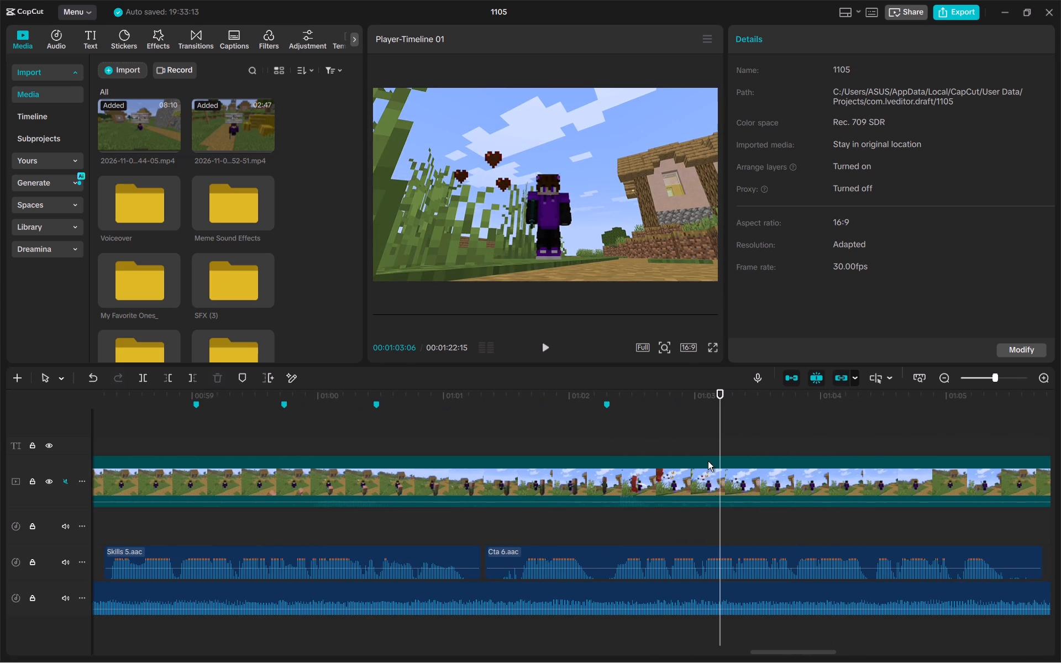
pyautogui.click(604, 404)
pyautogui.press('space')
pyautogui.press('space')
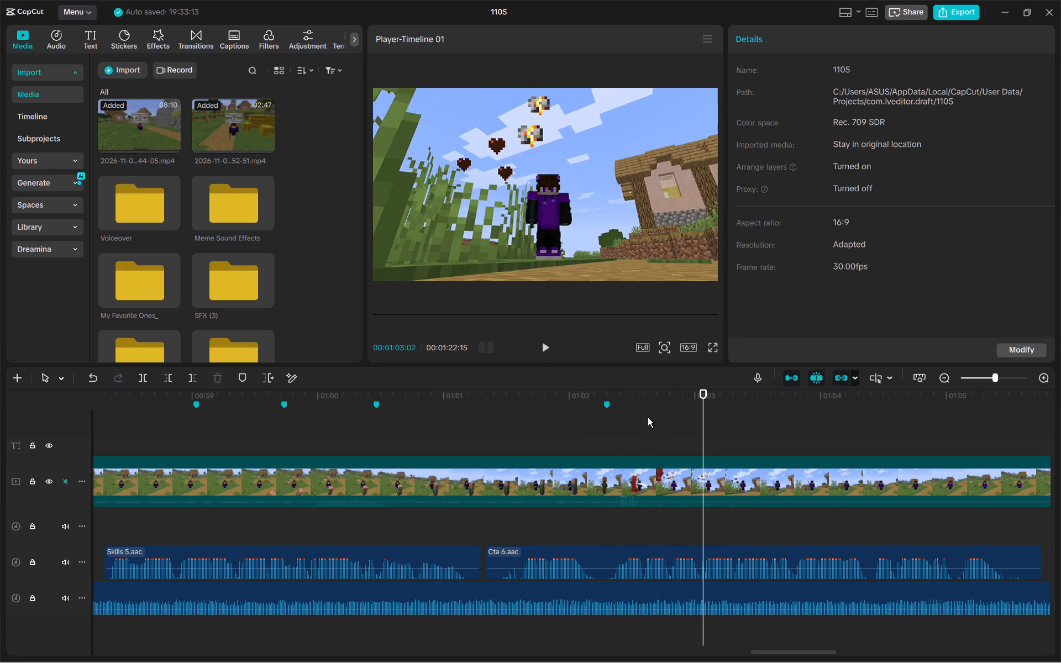
pyautogui.write('m')
# Play on to the next phrase break in the first Cta 6.aac clip and add a marker at about 00:01:03:24.
pyautogui.press('space')
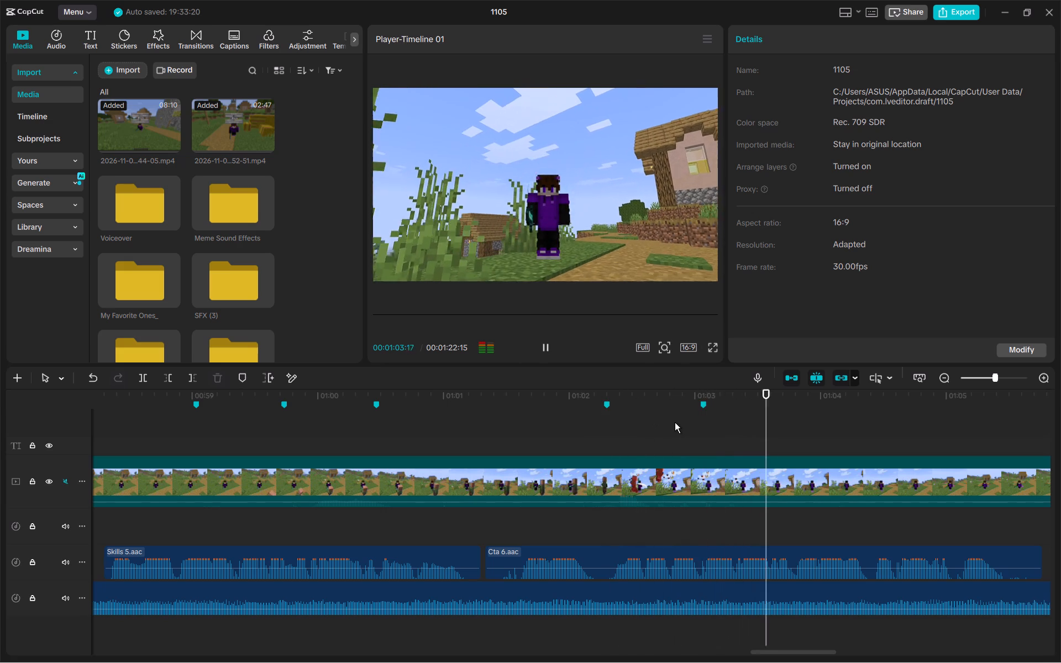
pyautogui.press('space')
pyautogui.moveTo(802, 432); pyautogui.dragTo(795, 432)
pyautogui.press('space')
pyautogui.click(794, 432)
pyautogui.write('m')
# Play to the last phrase start in the first Cta 6.aac clip and add a marker at 00:01:04:12.
pyautogui.press('space')
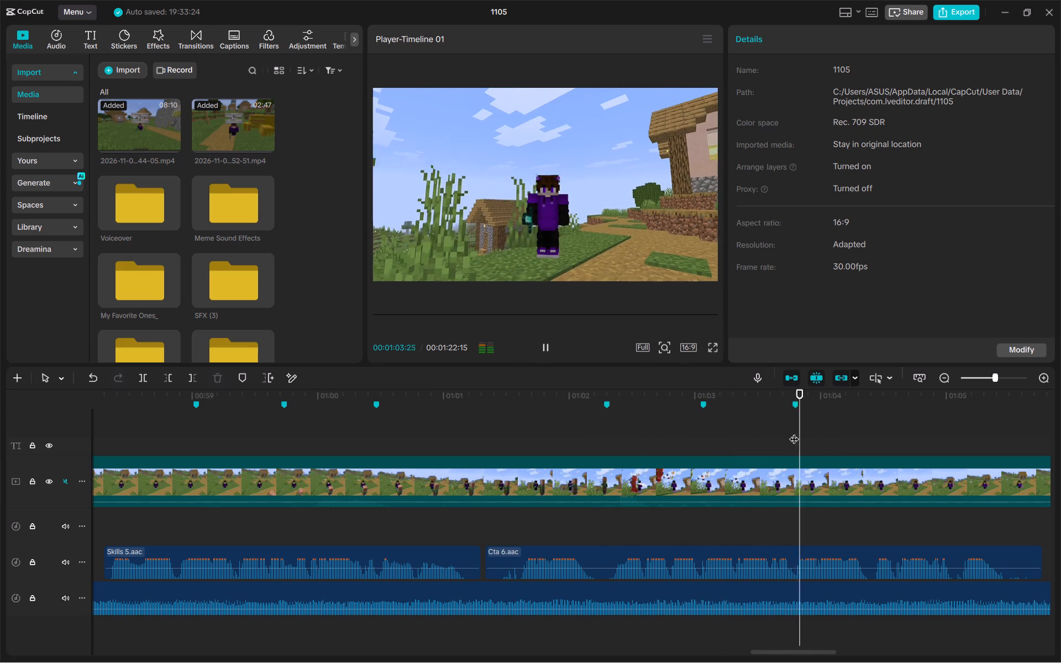
pyautogui.press('space')
pyautogui.click(869, 418)
pyautogui.click(871, 418)
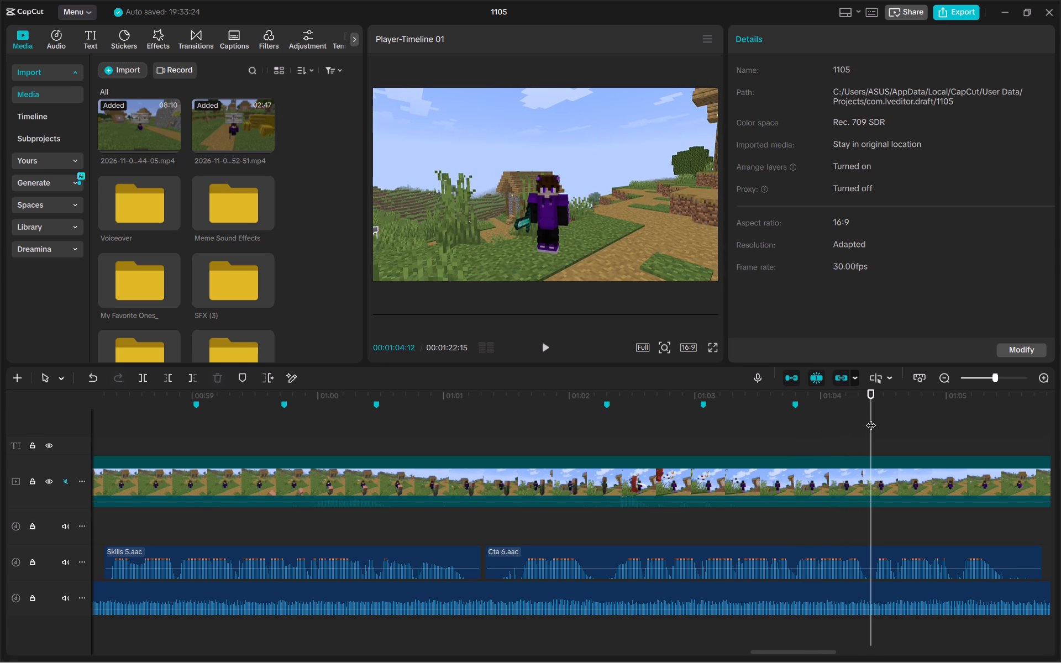
pyautogui.press('m')
# Replay the rest of the first Cta 6.aac clip from the newest marker, checking its last phrase for another break.
pyautogui.press('space')
pyautogui.press('space')
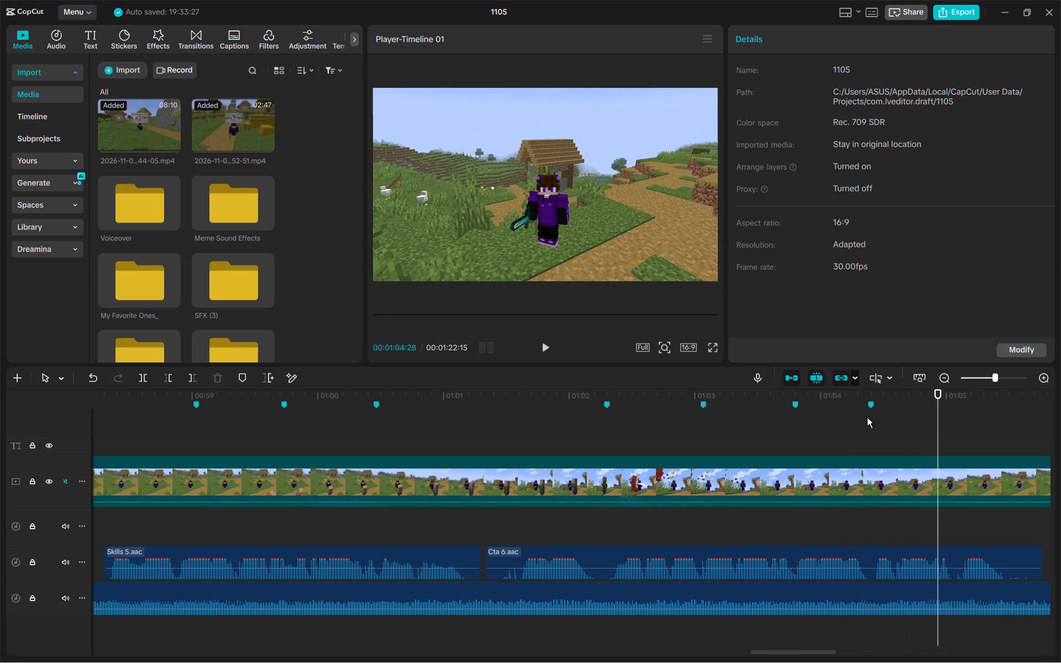
pyautogui.press('space')
pyautogui.click(866, 417)
pyautogui.click(869, 418)
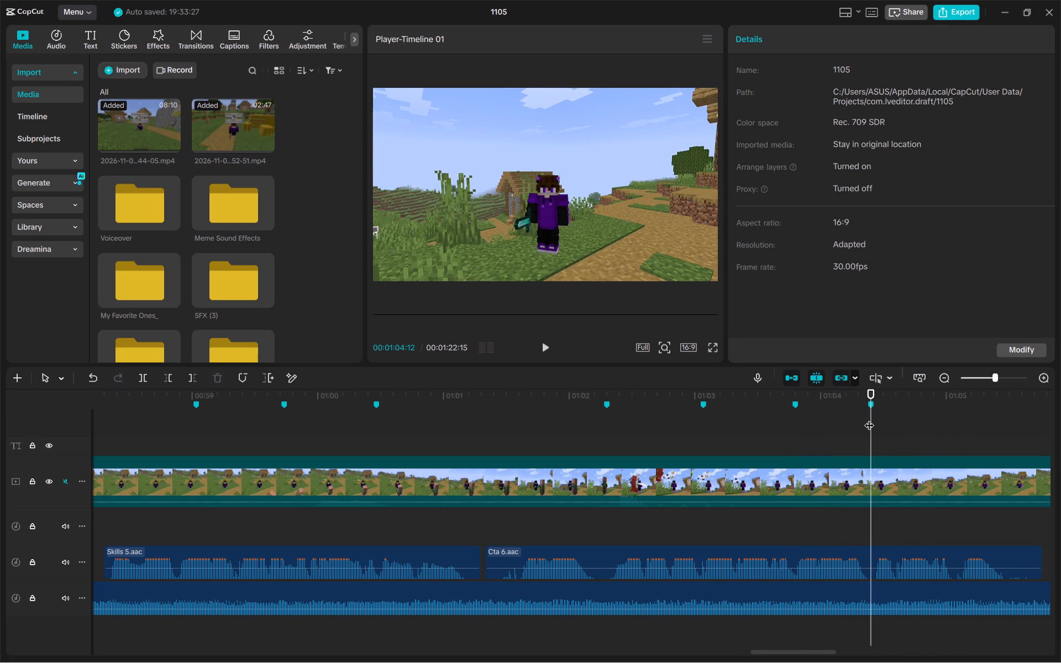
pyautogui.press('space')
pyautogui.press('space')
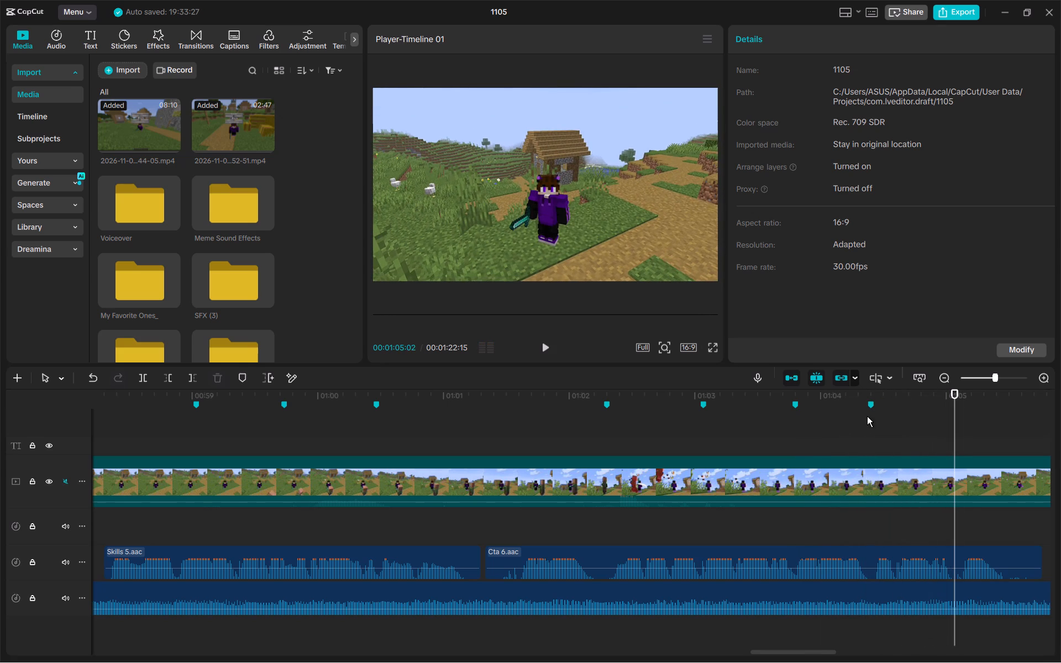
pyautogui.press('space')
pyautogui.press('space')
# Replay the opening of the second Cta 6.aac clip several times, listening for its first phrase break.
pyautogui.hscroll(-1, 862, 424)
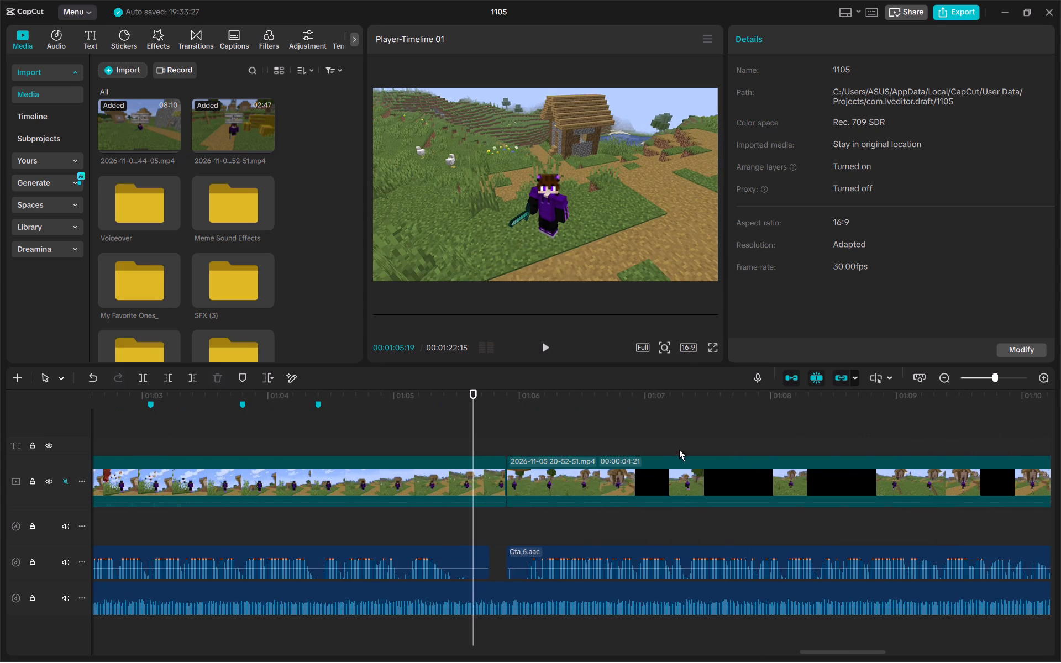
pyautogui.hscroll(-1, 679, 450)
pyautogui.hscroll(-1, 432, 483)
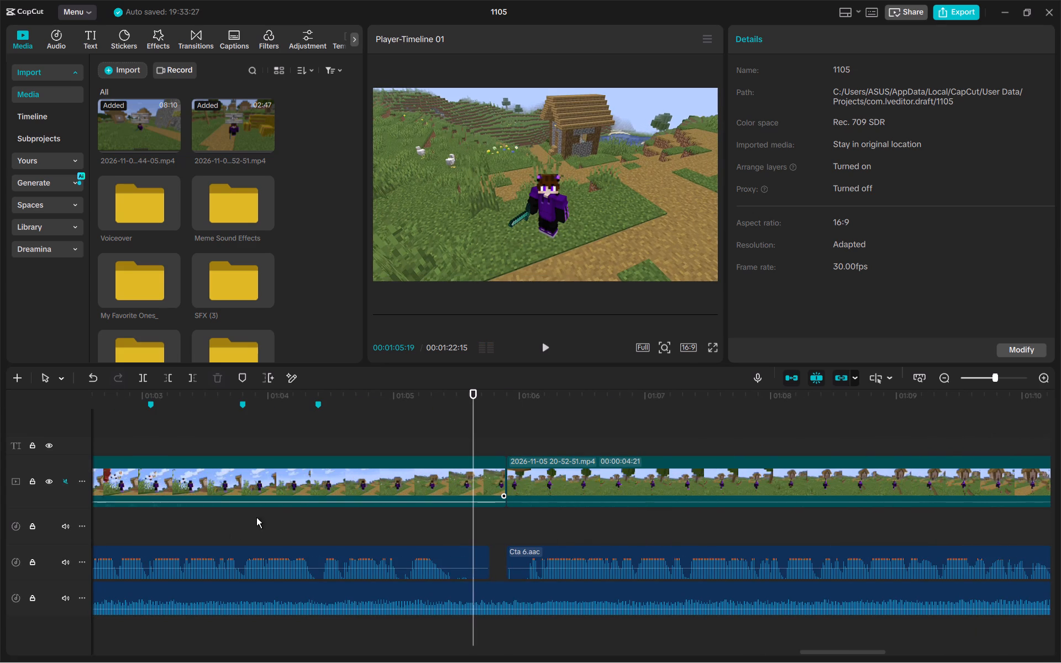
pyautogui.click(518, 417)
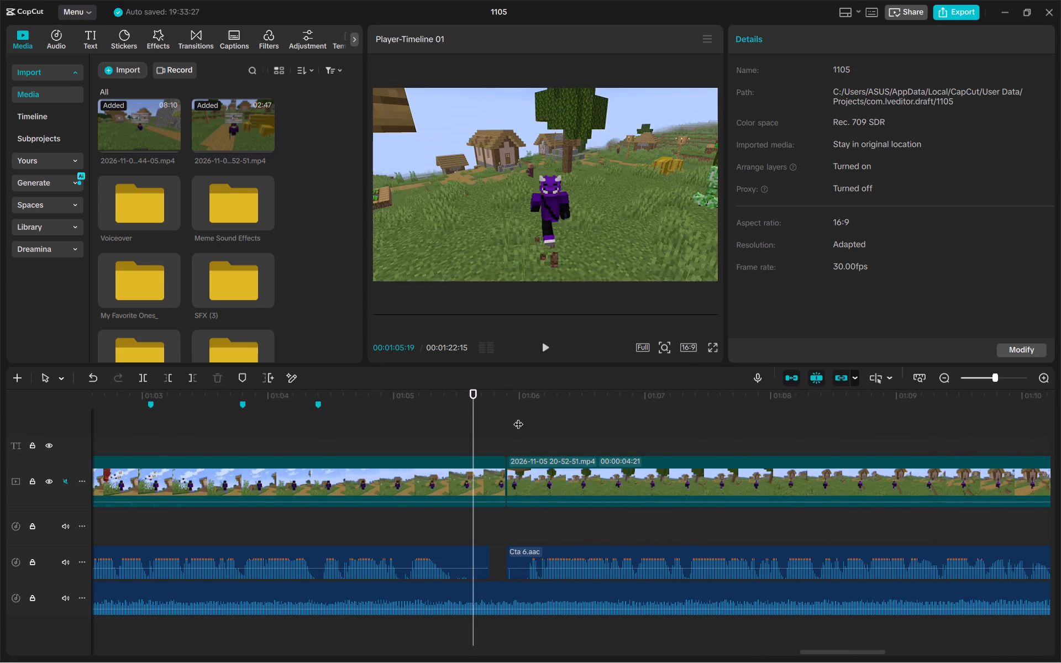
pyautogui.click(518, 417)
pyautogui.moveTo(518, 417); pyautogui.dragTo(499, 413)
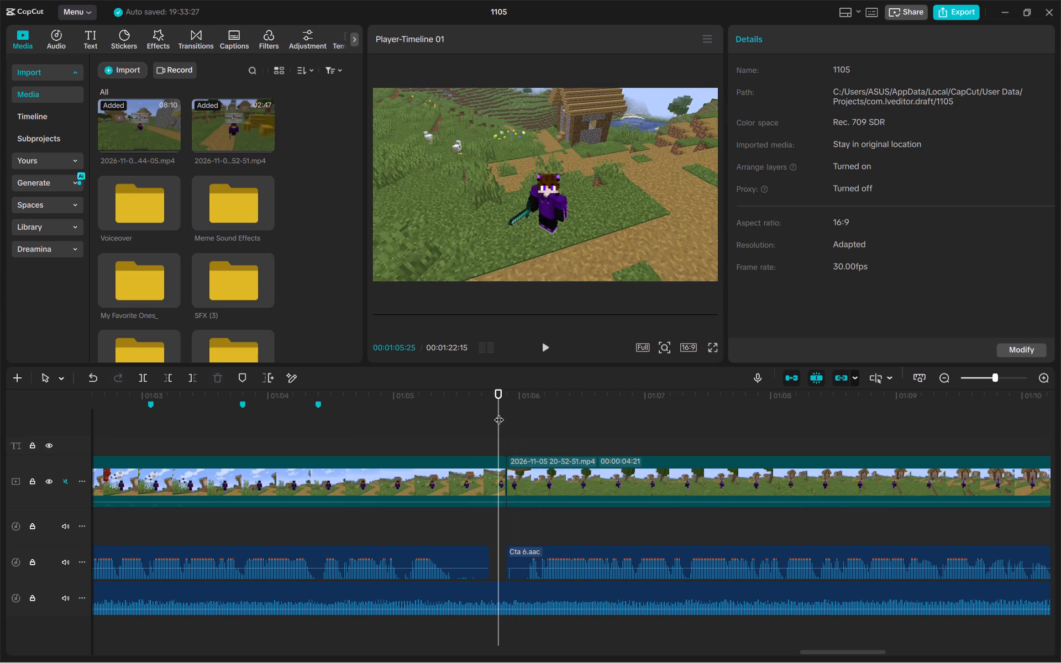
pyautogui.press('space')
pyautogui.press('space')
pyautogui.click(539, 408)
pyautogui.moveTo(538, 407); pyautogui.dragTo(528, 406)
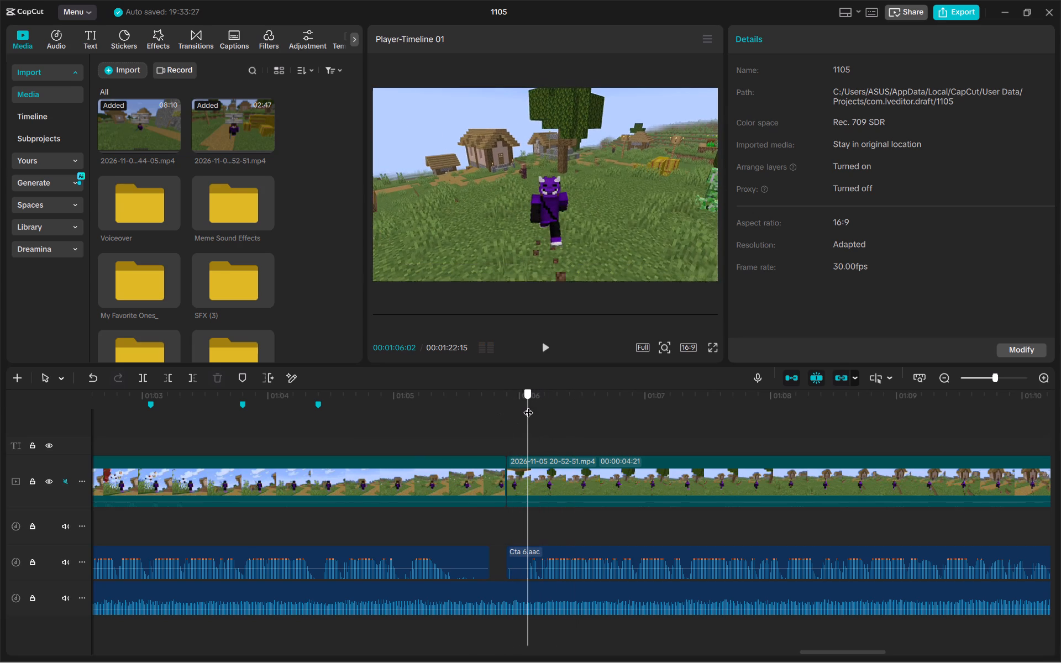
pyautogui.moveTo(528, 406); pyautogui.dragTo(527, 405)
pyautogui.press('space')
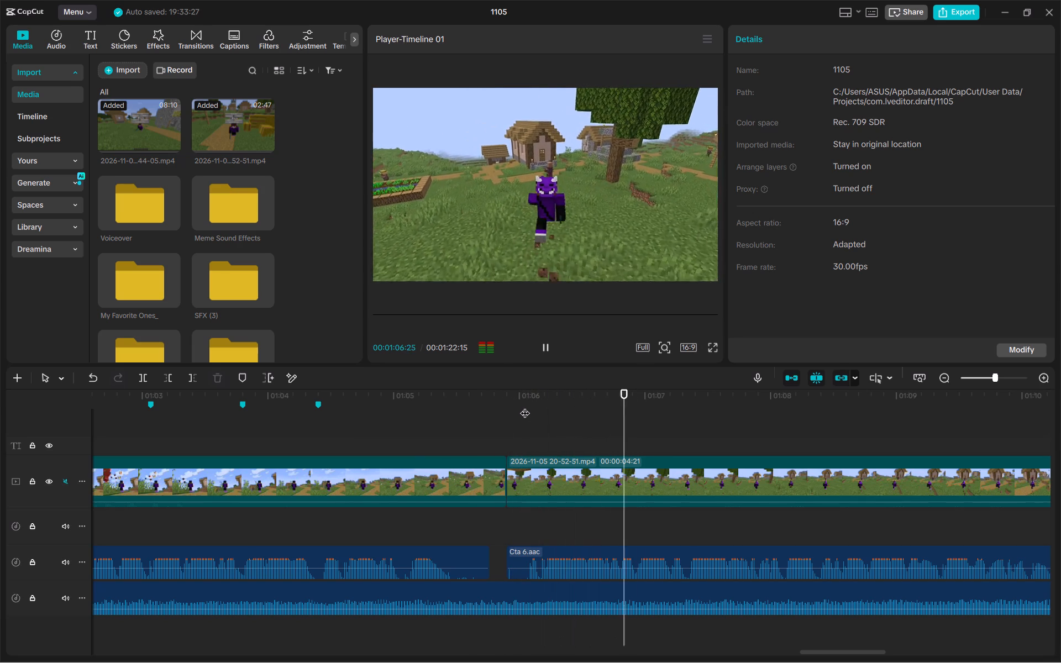
pyautogui.click(525, 406)
pyautogui.moveTo(525, 406); pyautogui.dragTo(506, 406)
pyautogui.press('space')
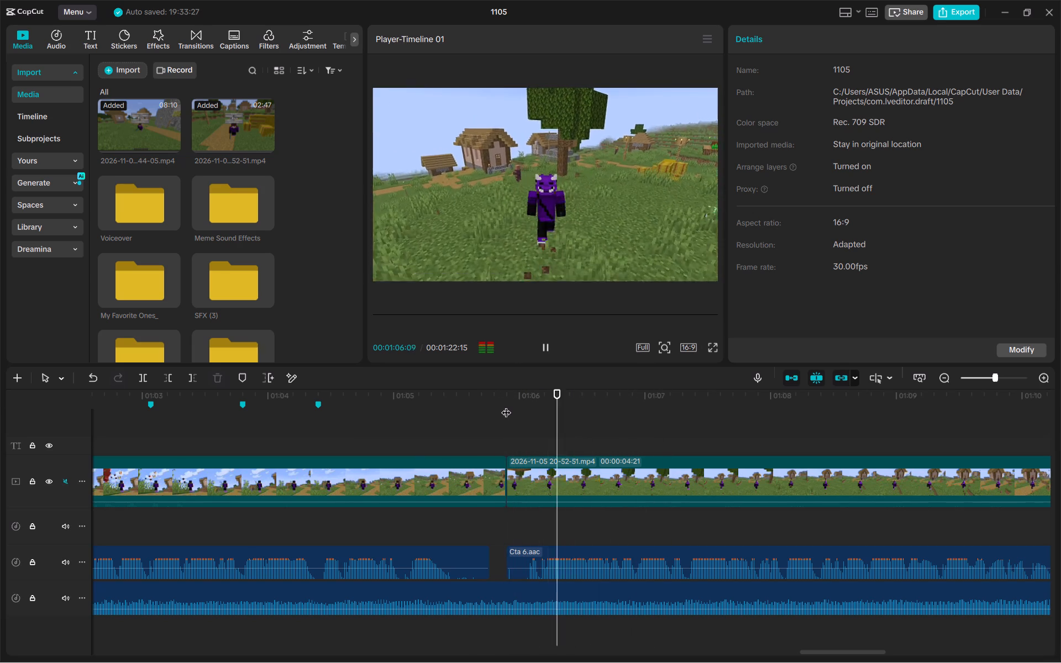
pyautogui.press('space')
# Replay short stretches around the first phrase break in the second Cta 6.aac clip and add a marker at about 00:01:07:04.
pyautogui.click(652, 417)
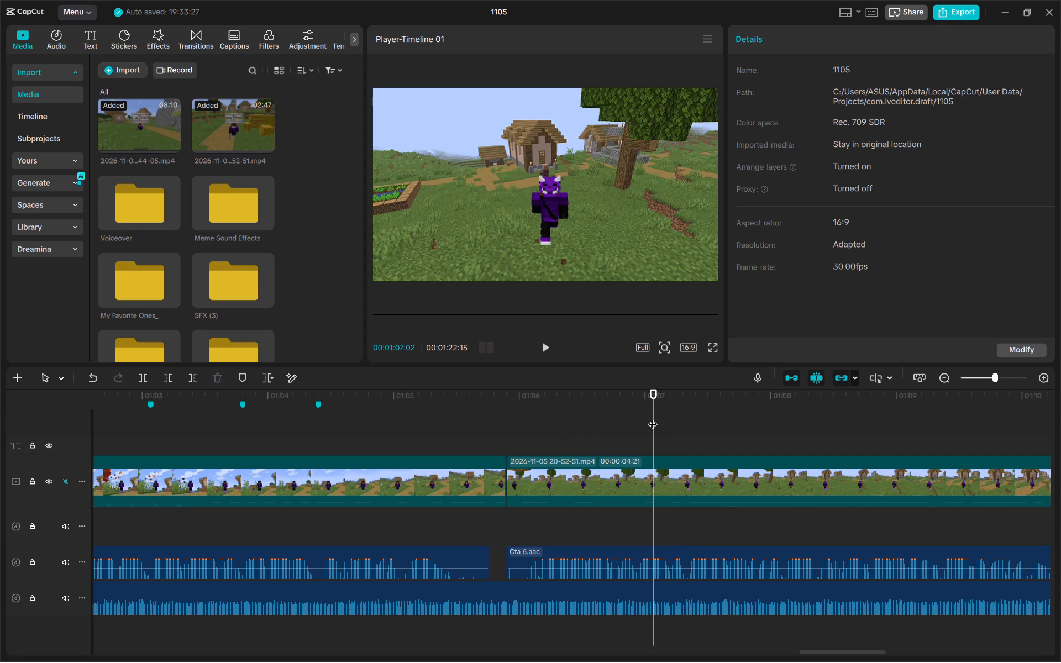
pyautogui.press('space')
pyautogui.click(653, 416)
pyautogui.moveTo(653, 416); pyautogui.dragTo(663, 418)
pyautogui.press('space')
pyautogui.click(663, 418)
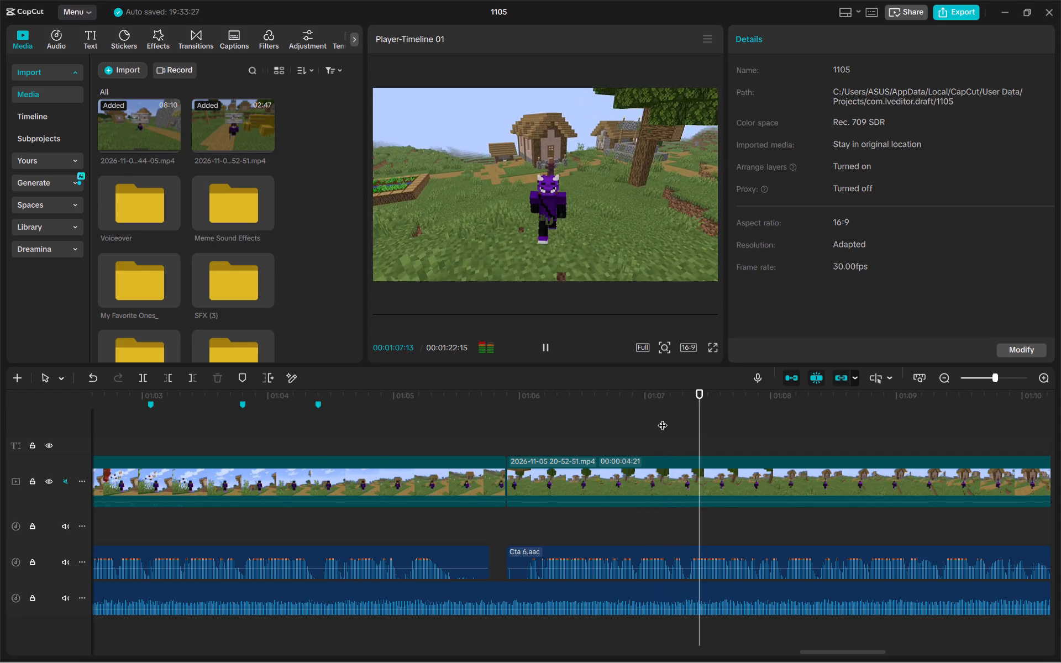
pyautogui.write('m')
# Replay from the newest marker to the next phrase break in the second Cta 6.aac clip and add a marker at 00:01:07:23.
pyautogui.press('space')
pyautogui.press('space')
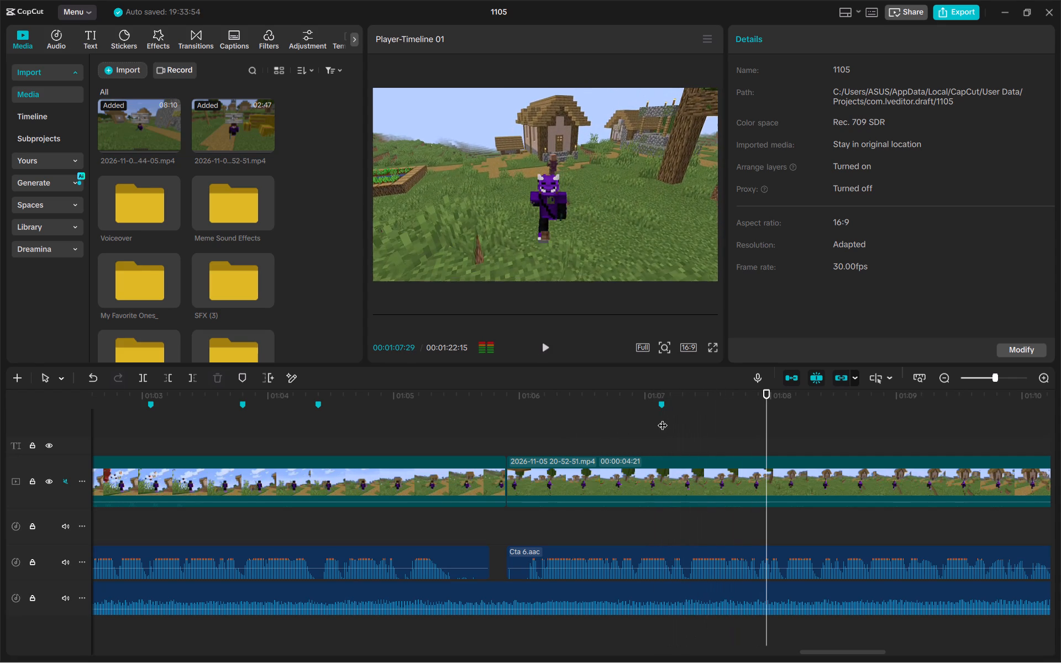
pyautogui.press('space')
pyautogui.click(663, 418)
pyautogui.press('space')
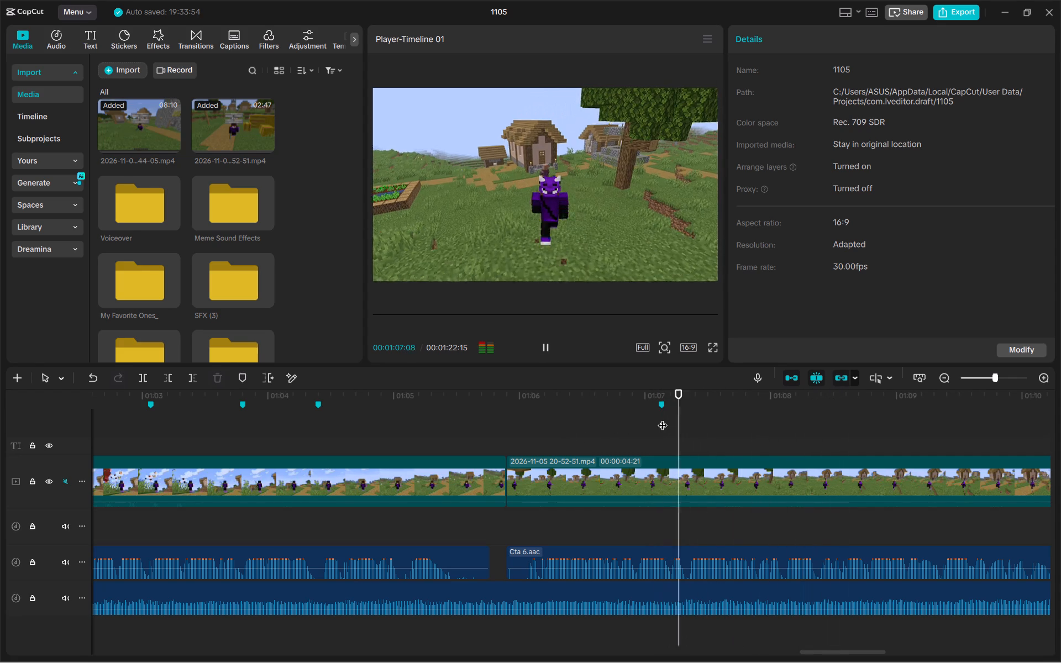
pyautogui.press('space')
pyautogui.click(751, 448)
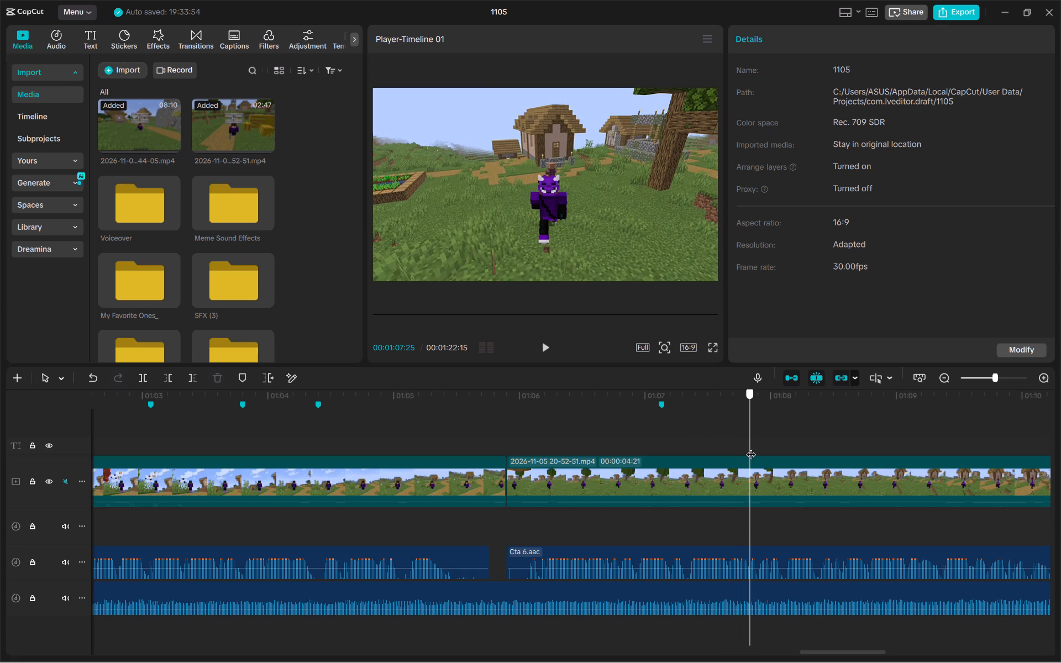
pyautogui.press('space')
pyautogui.click(750, 448)
pyautogui.press('space')
pyautogui.click(750, 448)
pyautogui.moveTo(750, 448); pyautogui.dragTo(748, 448)
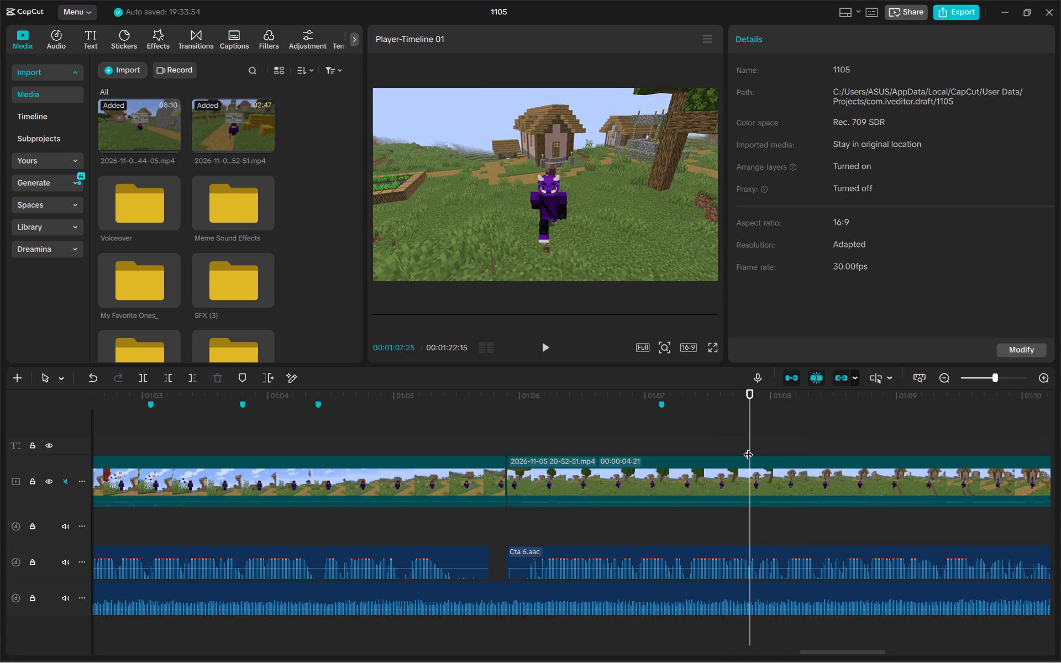
pyautogui.moveTo(748, 448); pyautogui.dragTo(740, 446)
pyautogui.press('space')
pyautogui.click(740, 446)
pyautogui.write('m')
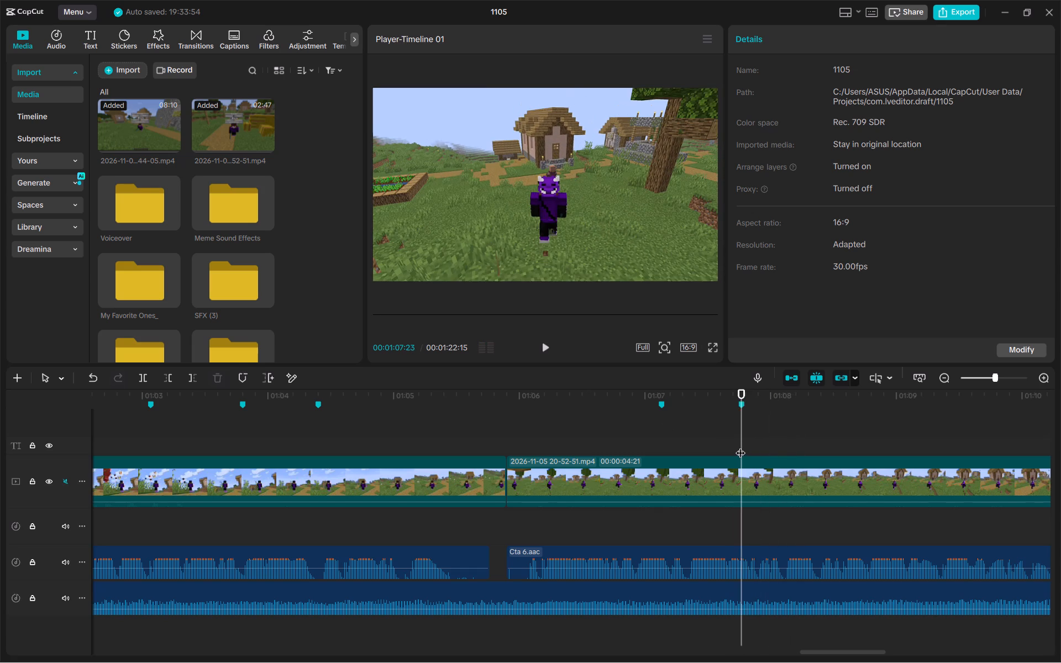
# Play on to the following phrase break in the second Cta 6.aac clip and add a marker at 00:01:08:11.
pyautogui.press('space')
pyautogui.press('space')
pyautogui.press('space')
pyautogui.press('space')
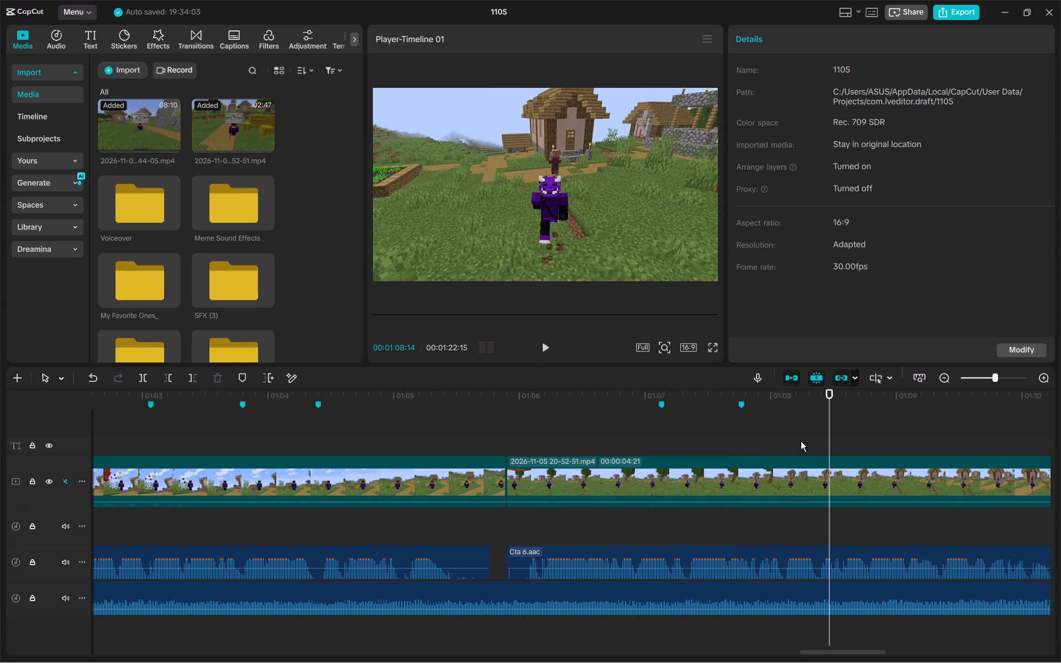
pyautogui.click(818, 434)
pyautogui.press('space')
pyautogui.click(818, 434)
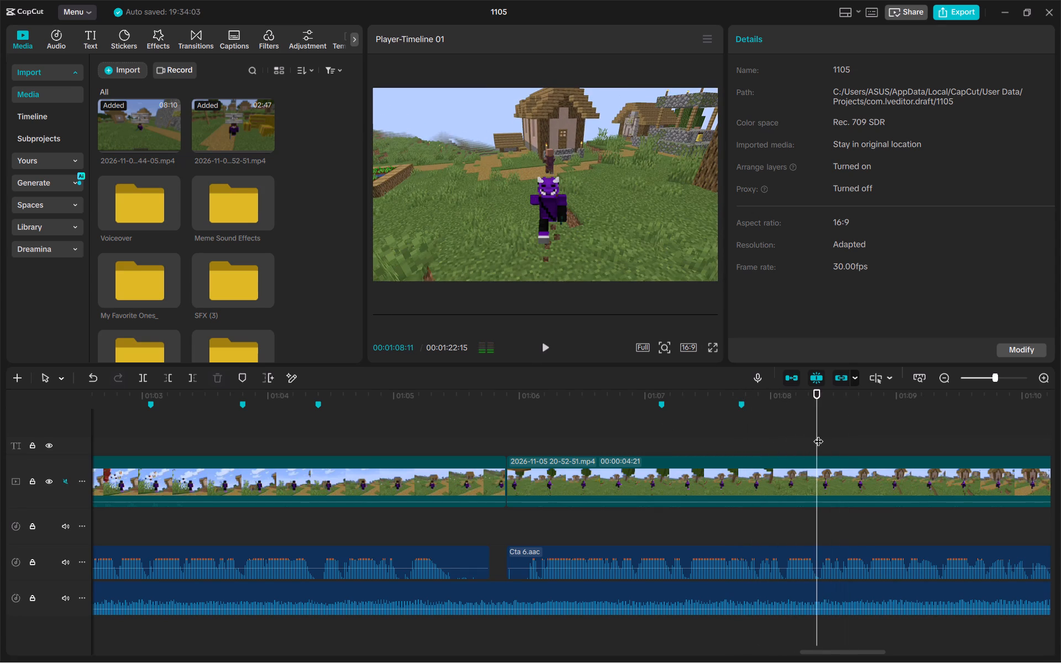
pyautogui.press('m')
# Replay the second Cta 6.aac clip from the 00:01:08:11 marker, listening for its next phrase break.
pyautogui.press('space')
pyautogui.press('space')
pyautogui.press('space')
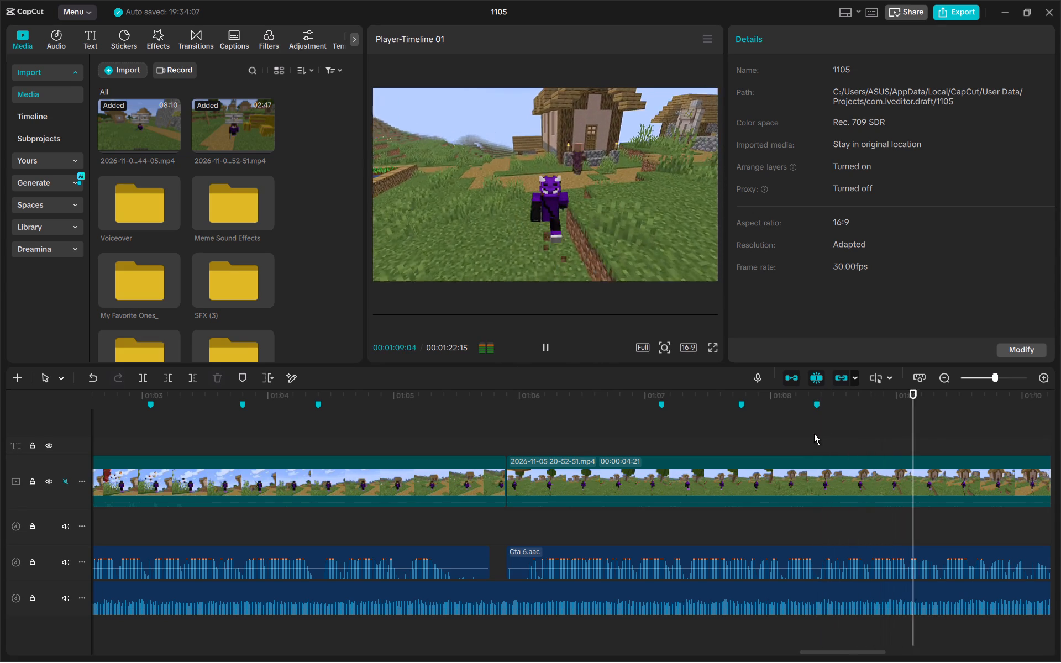
pyautogui.press('space')
pyautogui.hscroll(-1, 814, 434)
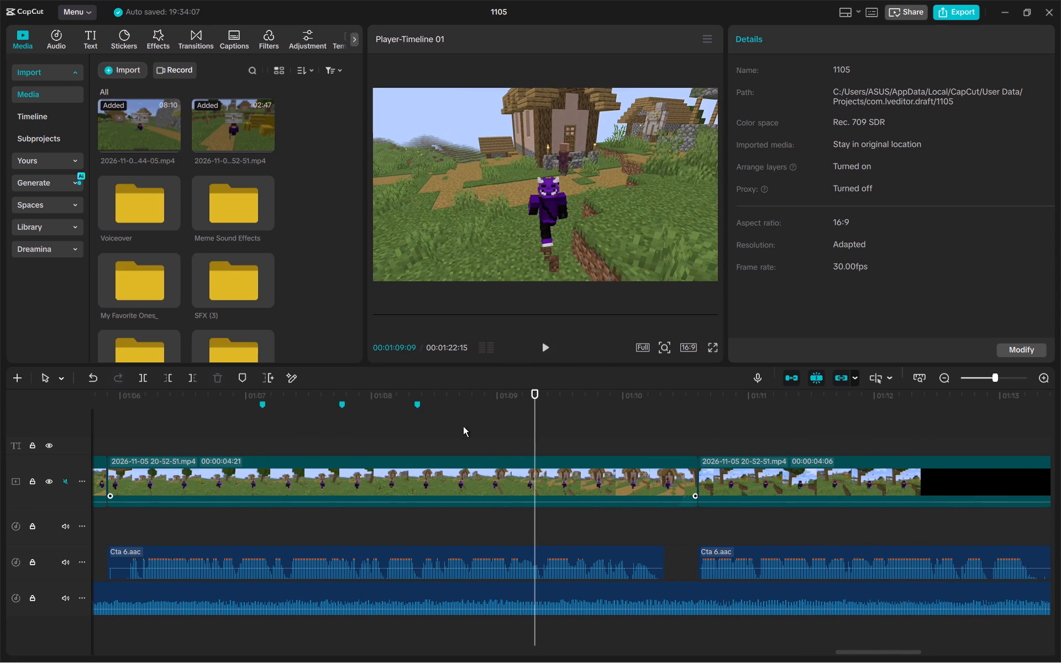
pyautogui.click(418, 405)
pyautogui.press('space')
pyautogui.press('space')
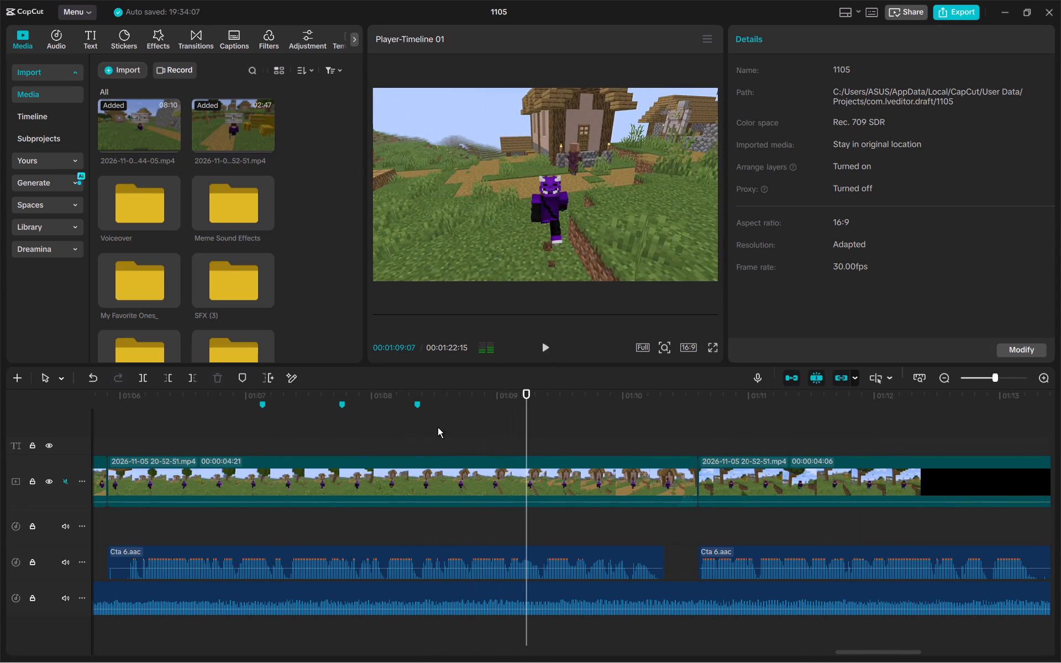
pyautogui.press('space')
pyautogui.press('space')
# Replay short stretches near the last phrase of the second Cta 6.aac clip and add a marker at about 00:01:09:17.
pyautogui.click(538, 436)
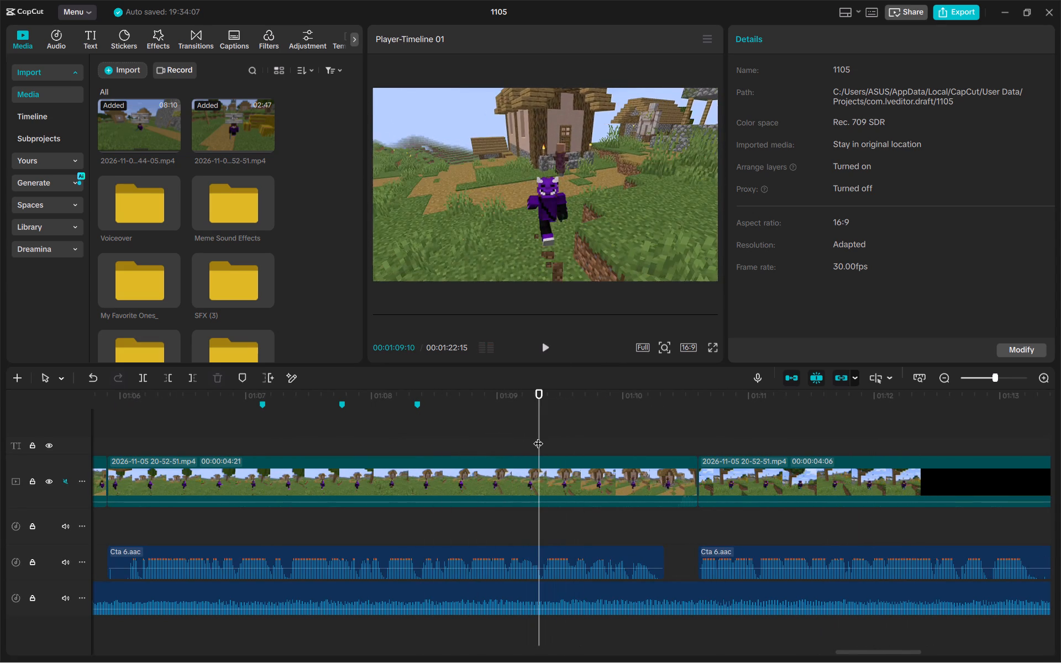
pyautogui.press('space')
pyautogui.click(538, 436)
pyautogui.moveTo(539, 436); pyautogui.dragTo(545, 438)
pyautogui.press('space')
pyautogui.click(545, 438)
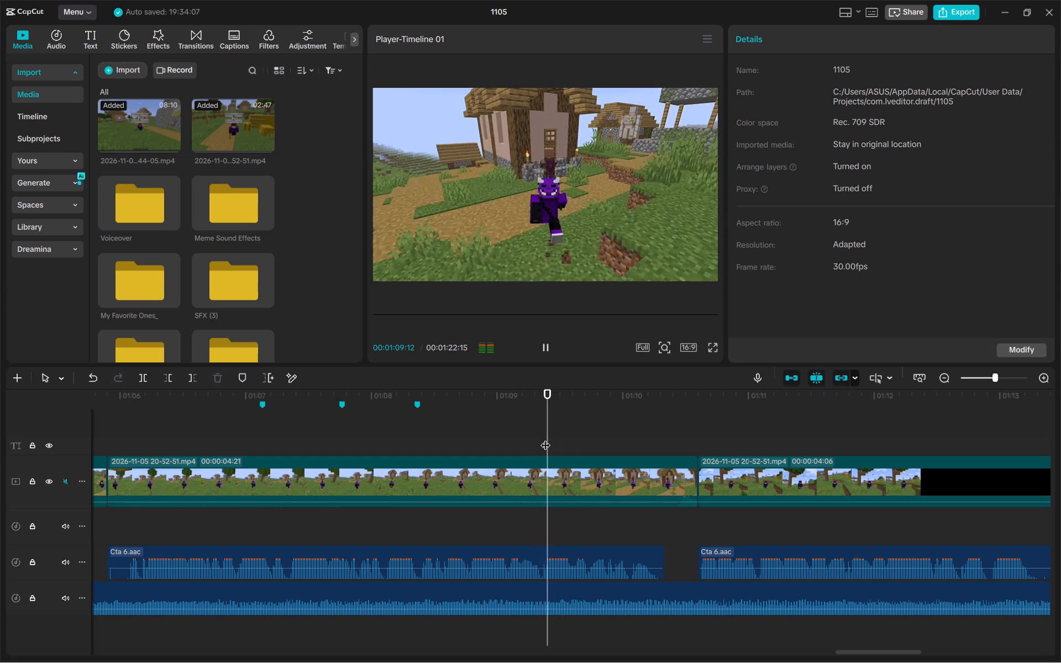
pyautogui.moveTo(545, 438); pyautogui.dragTo(554, 441)
pyautogui.press('space')
pyautogui.click(554, 441)
pyautogui.moveTo(554, 441); pyautogui.dragTo(559, 444)
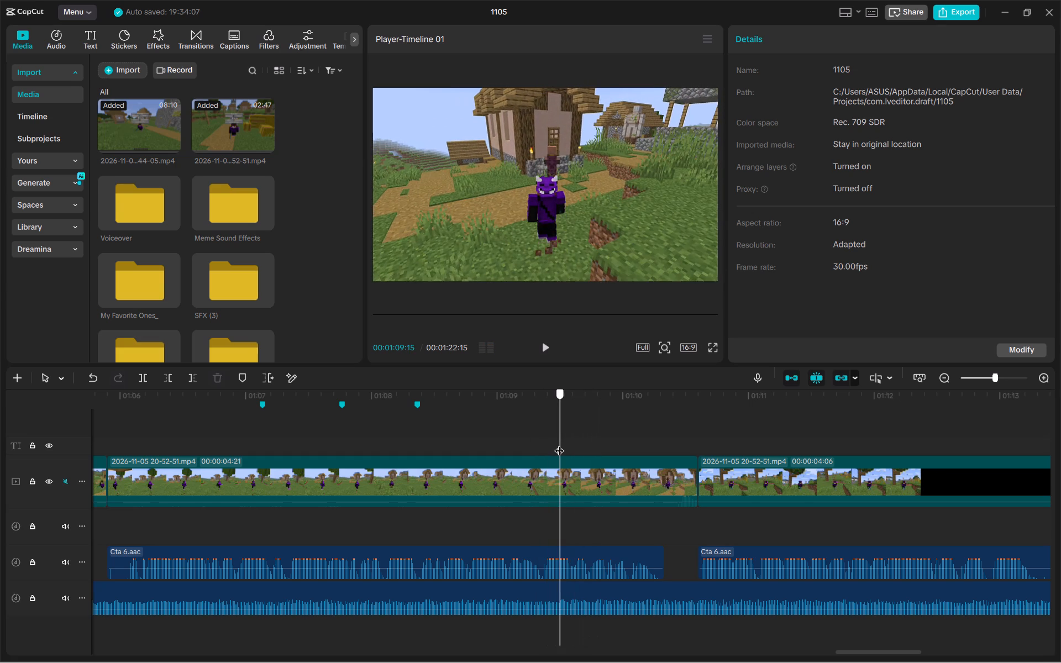
pyautogui.moveTo(559, 444); pyautogui.dragTo(560, 444)
pyautogui.press('space')
pyautogui.doubleClick(560, 444)
pyautogui.press('space')
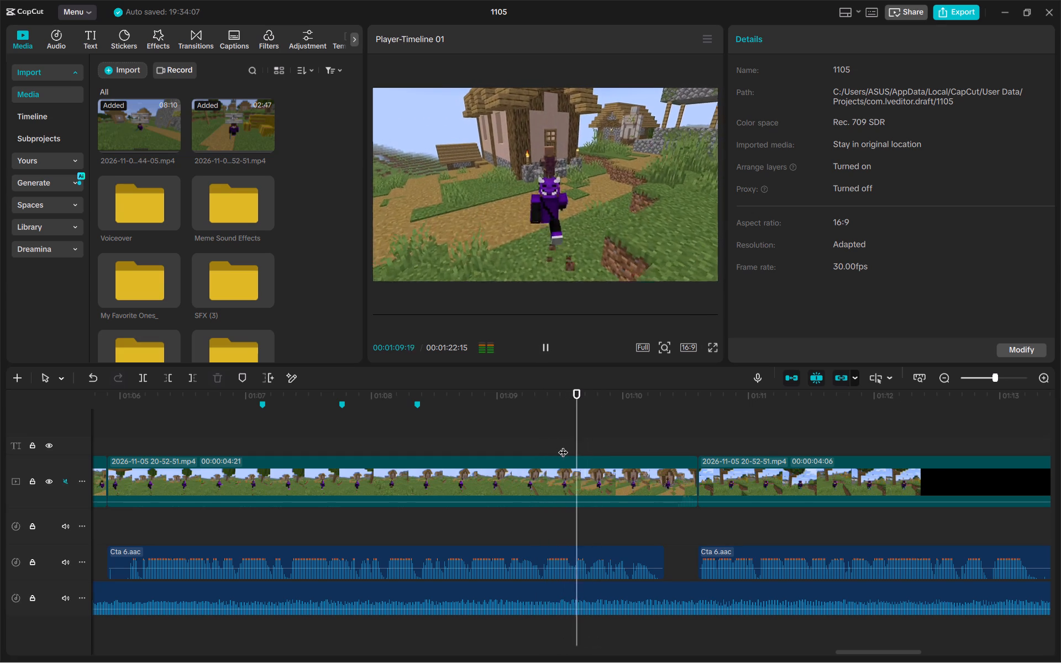
pyautogui.click(563, 445)
pyautogui.click(563, 445)
pyautogui.press('space')
pyautogui.click(567, 448)
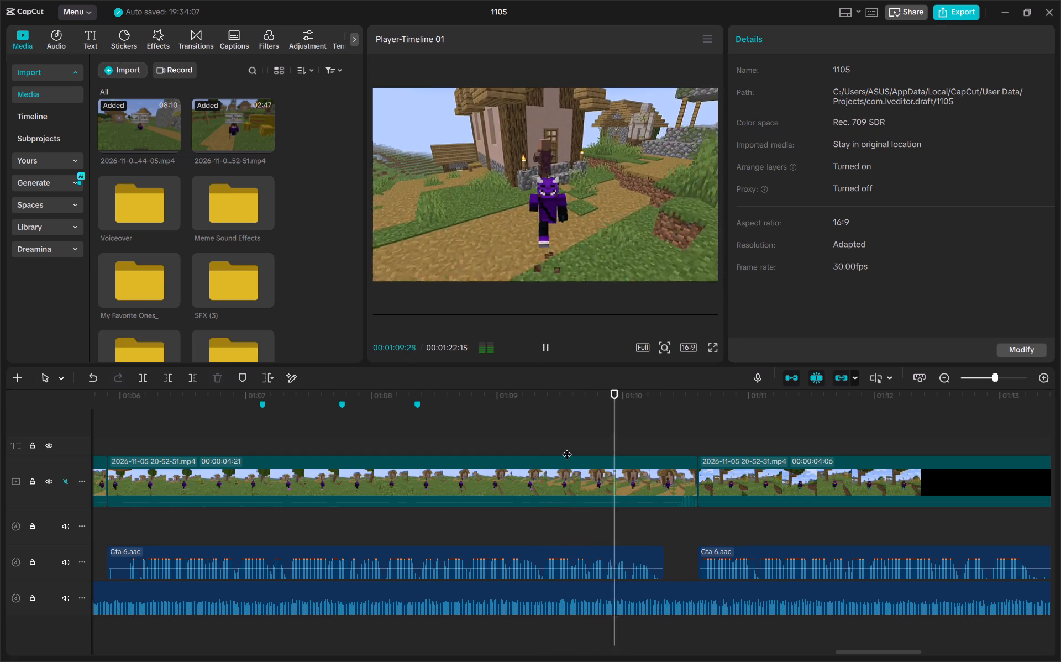
pyautogui.write('m')
# Play through to the third Cta 6.aac clip, find its first phrase break and add a marker at 00:01:11:14.
pyautogui.press('space')
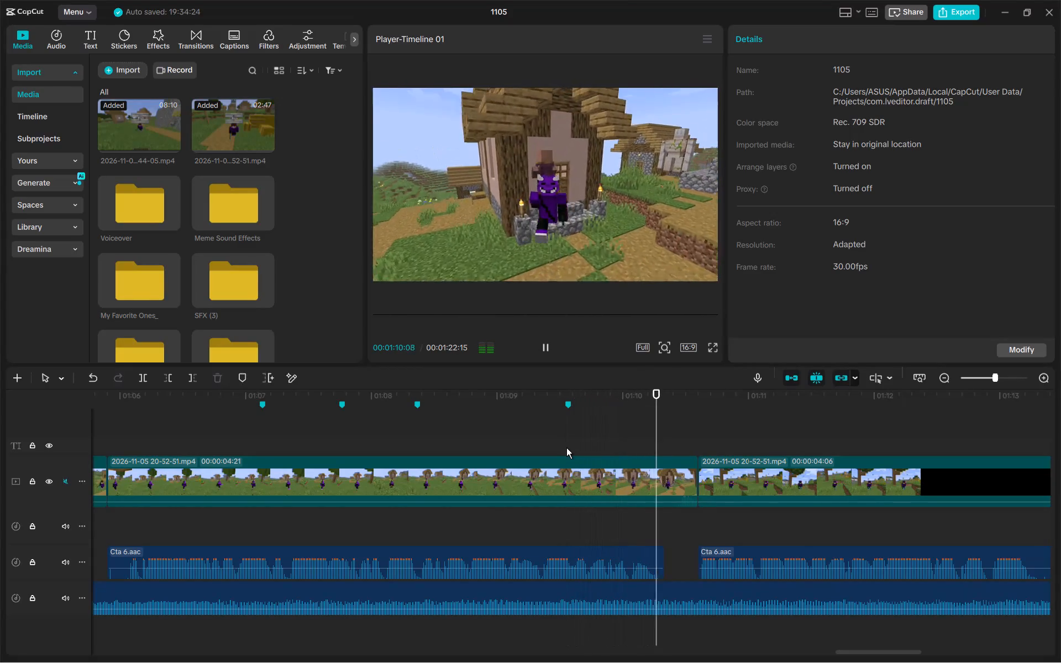
pyautogui.press('space')
pyautogui.click(694, 413)
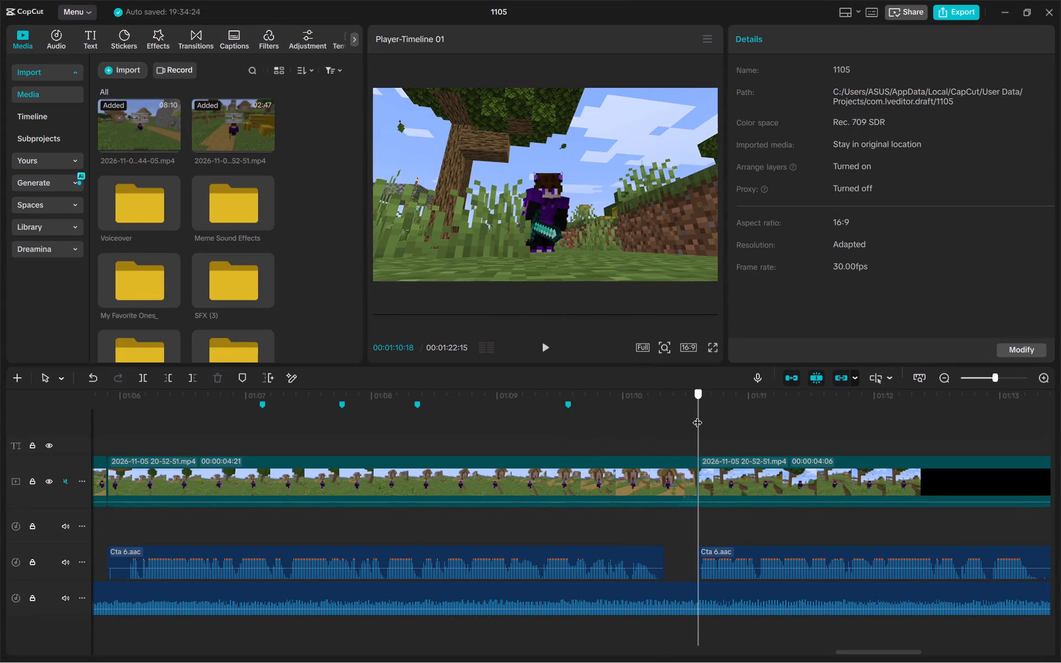
pyautogui.press('space')
pyautogui.press('space')
pyautogui.click(697, 416)
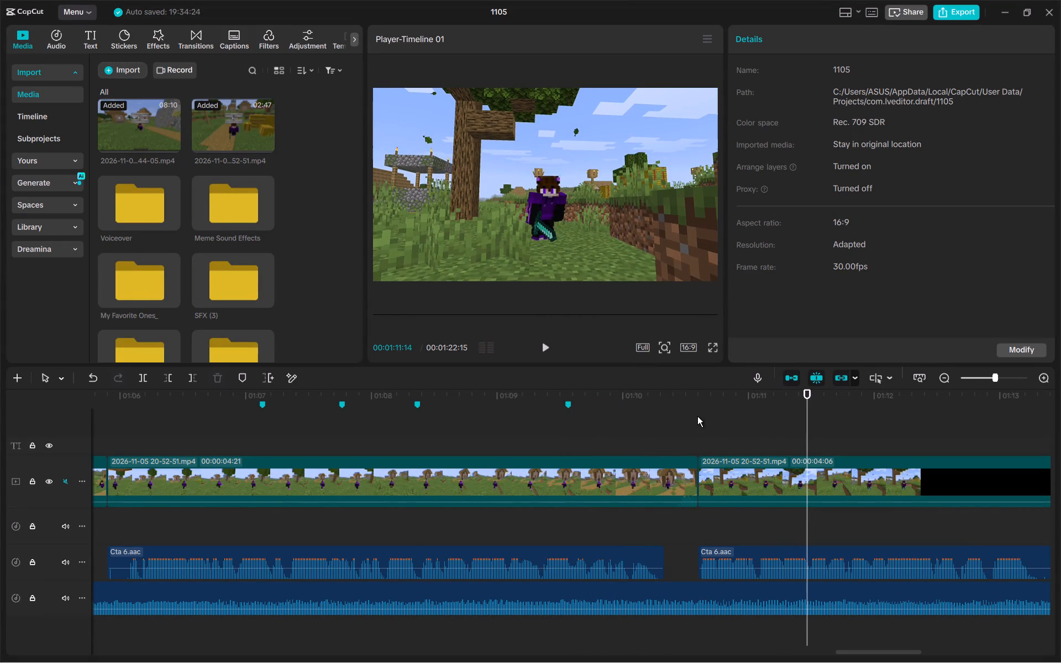
pyautogui.press('space')
pyautogui.press('space')
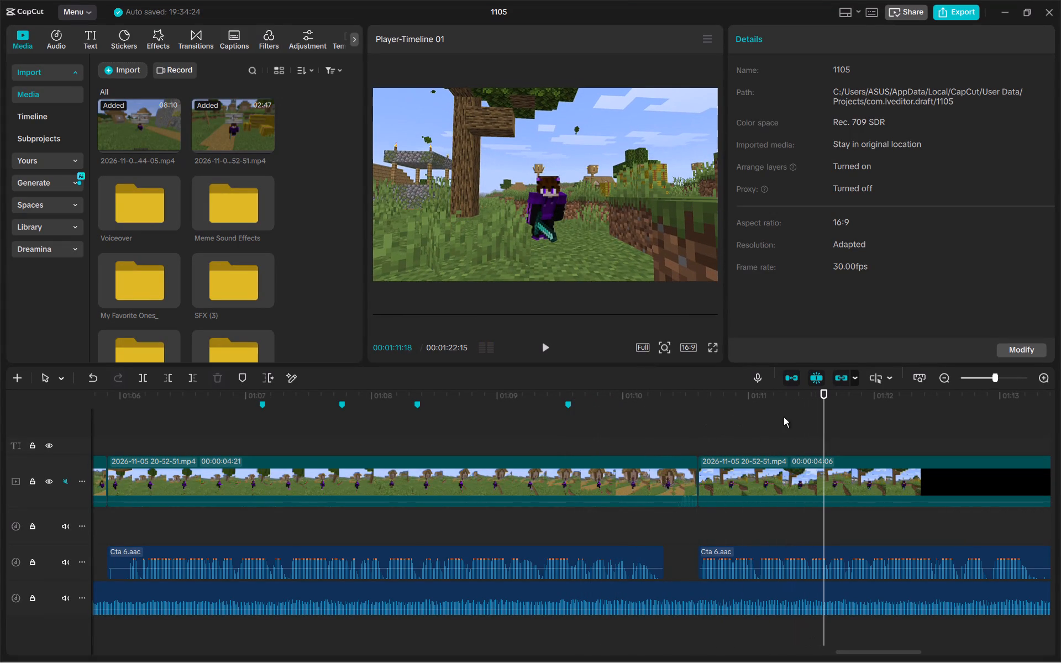
pyautogui.click(805, 419)
pyautogui.press('space')
pyautogui.click(806, 419)
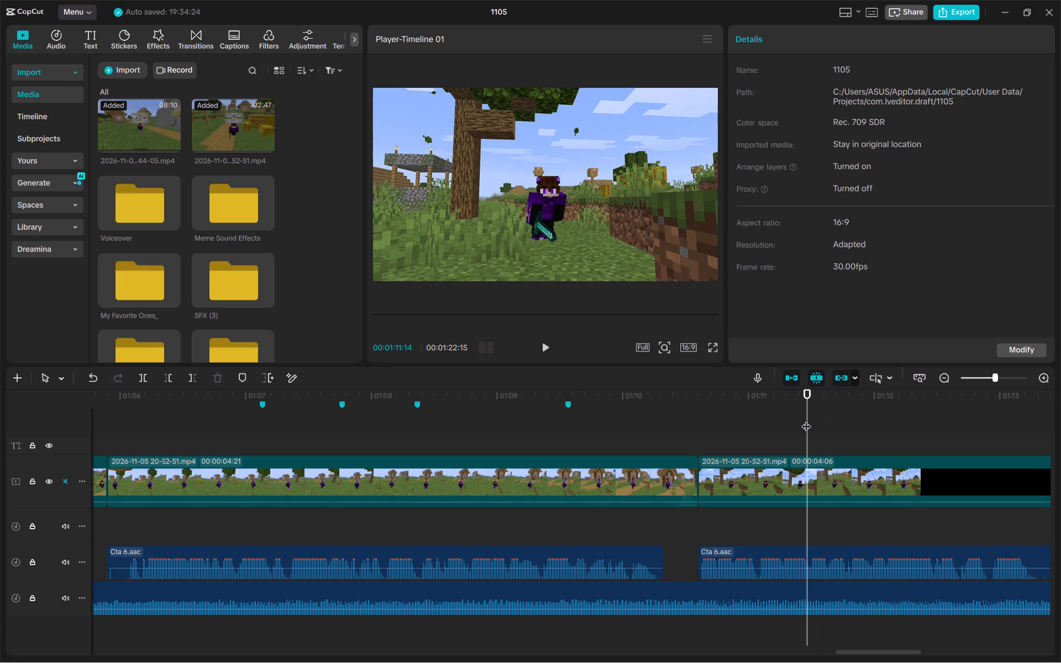
pyautogui.press('m')
# Replay the third Cta 6.aac clip from the 00:01:11:14 marker several times, listening for its next phrase break.
pyautogui.press('space')
pyautogui.press('space')
pyautogui.click(805, 418)
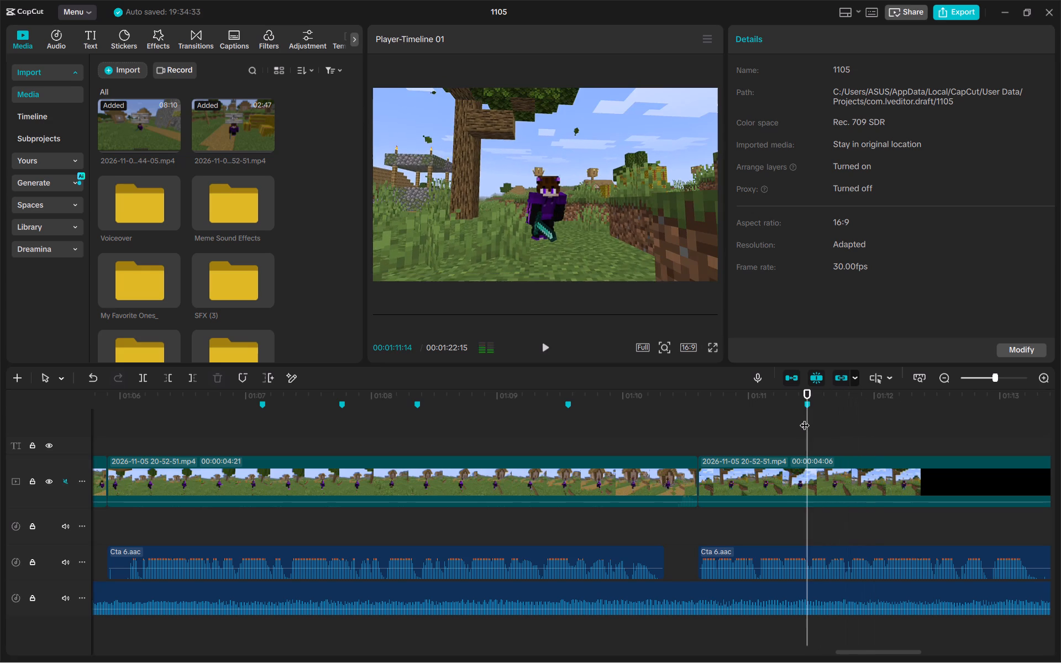
pyautogui.press('space')
pyautogui.click(805, 418)
pyautogui.press('space')
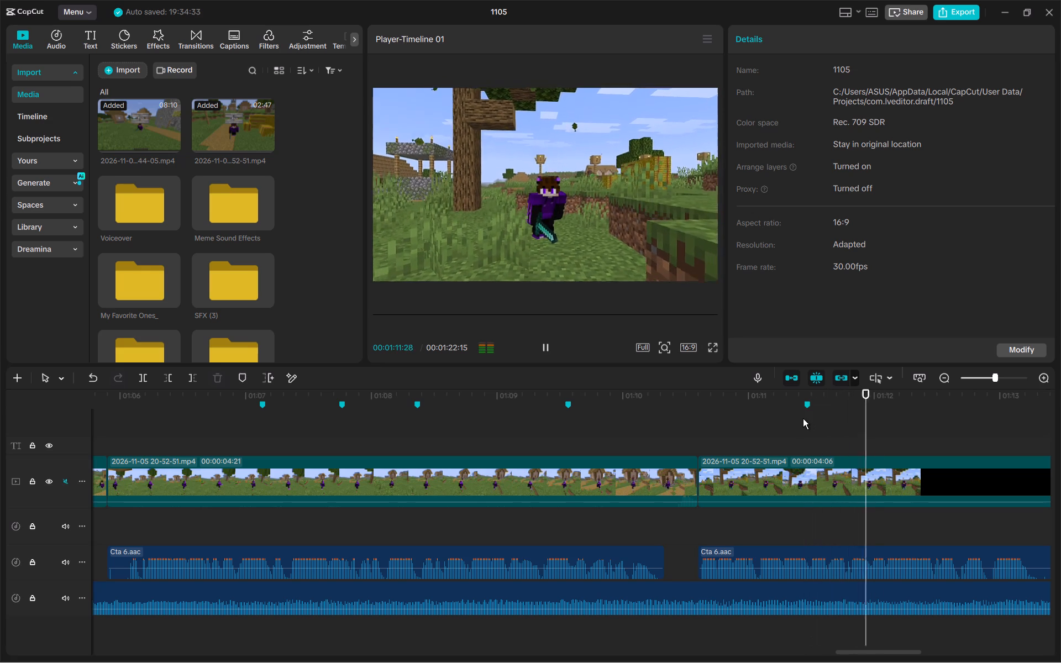
pyautogui.press('space')
pyautogui.hscroll(-1, 803, 418)
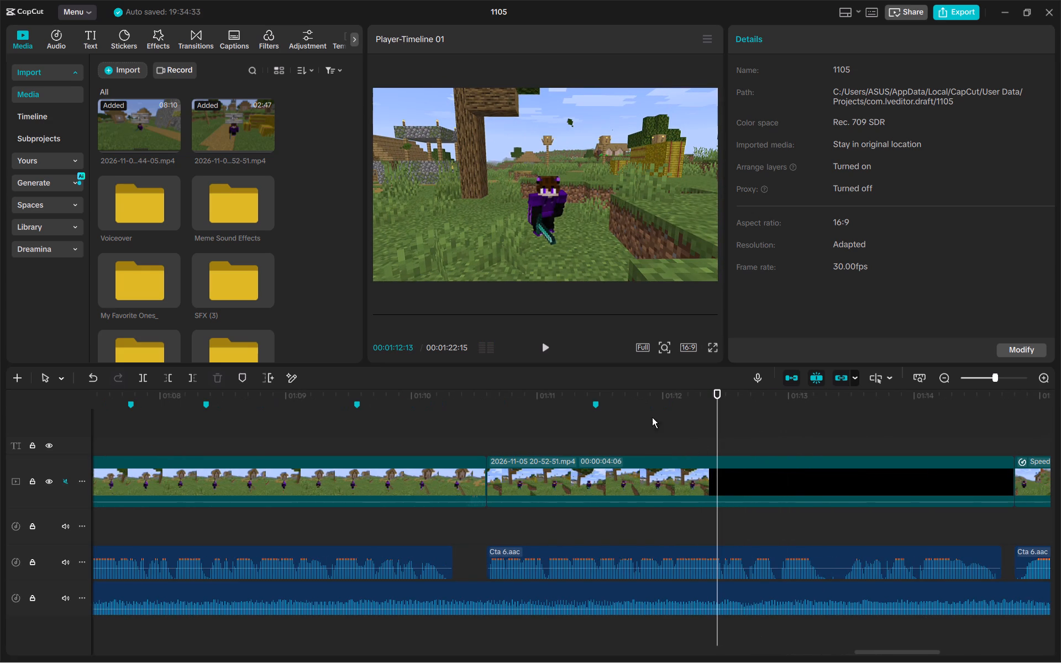
pyautogui.click(597, 403)
pyautogui.press('space')
pyautogui.press('space')
pyautogui.click(597, 403)
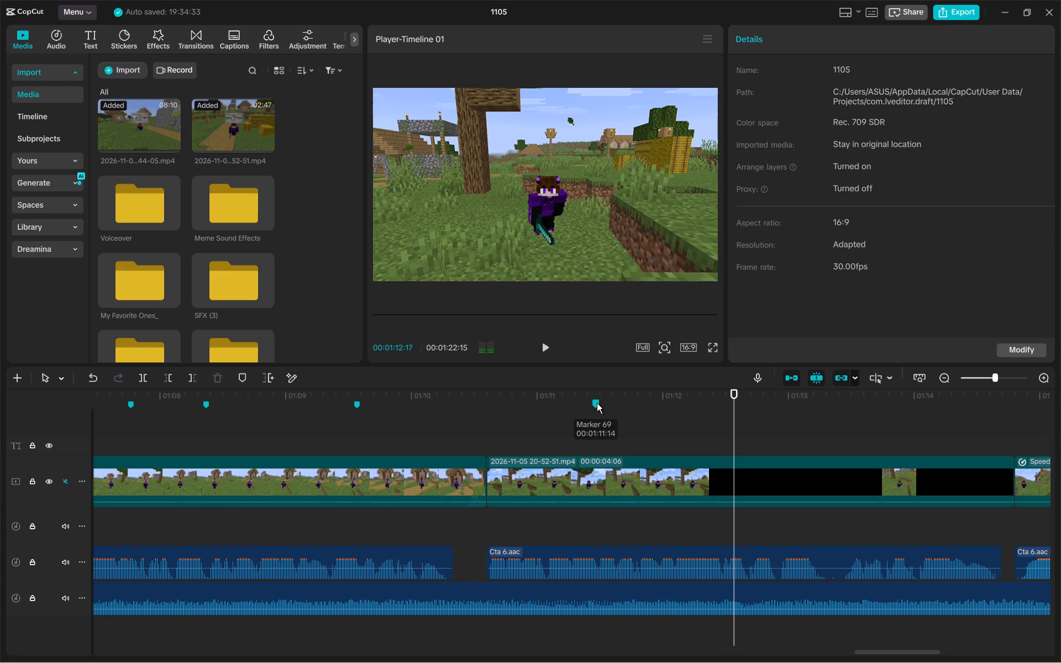
pyautogui.press('space')
pyautogui.press('space')
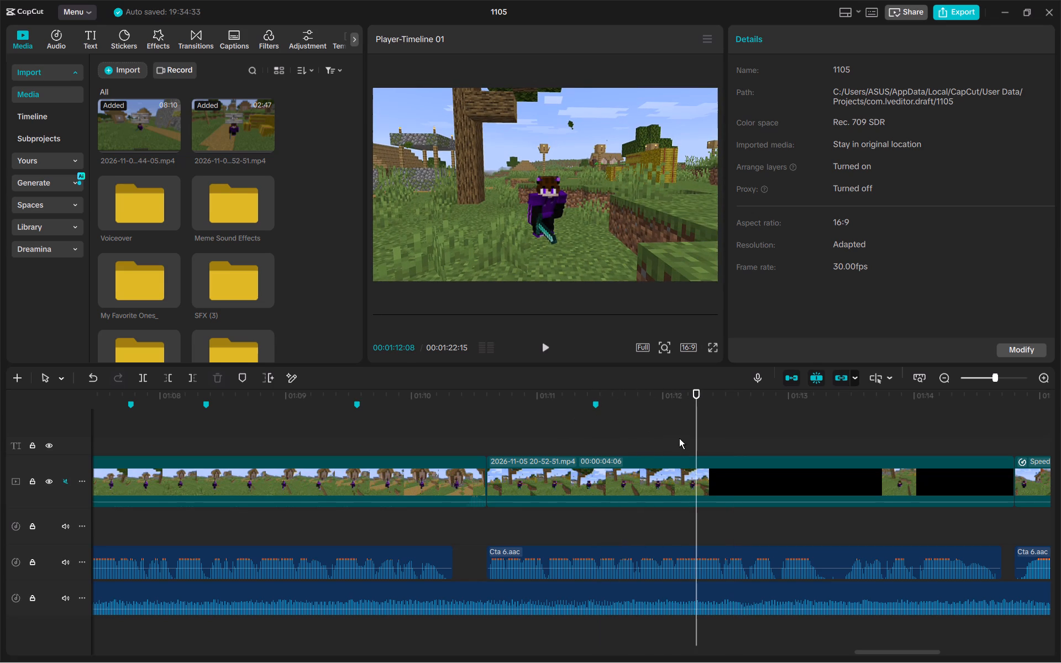
# Replay short stretches around the second phrase break in the third Cta 6.aac clip and add a marker at about 00:01:12:07.
pyautogui.click(686, 433)
pyautogui.press('space')
pyautogui.click(684, 432)
pyautogui.press('space')
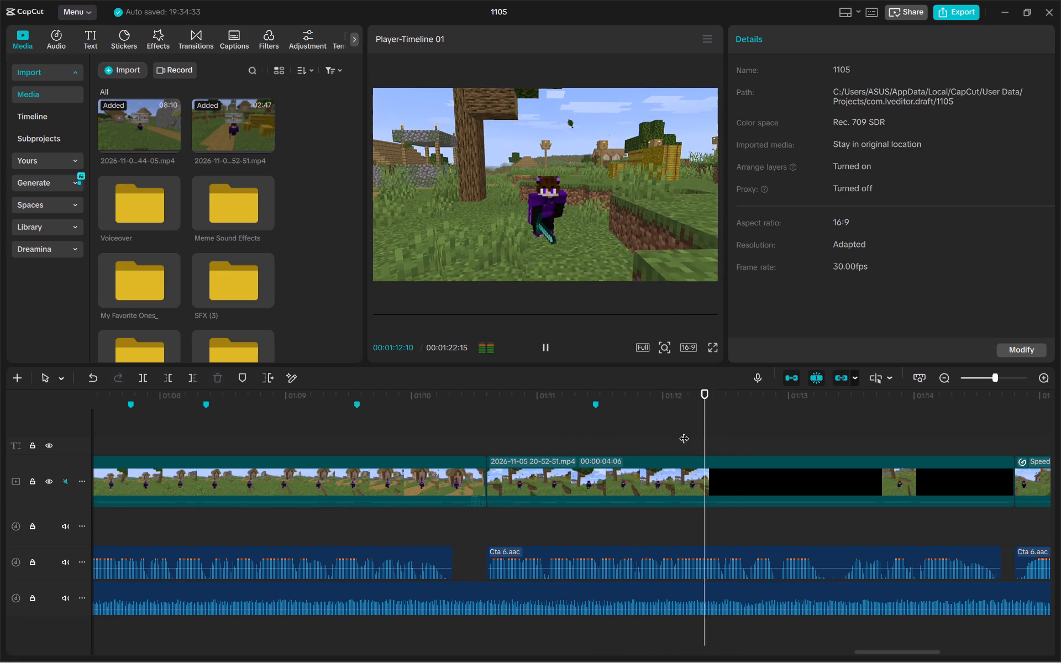
pyautogui.click(684, 432)
pyautogui.click(680, 428)
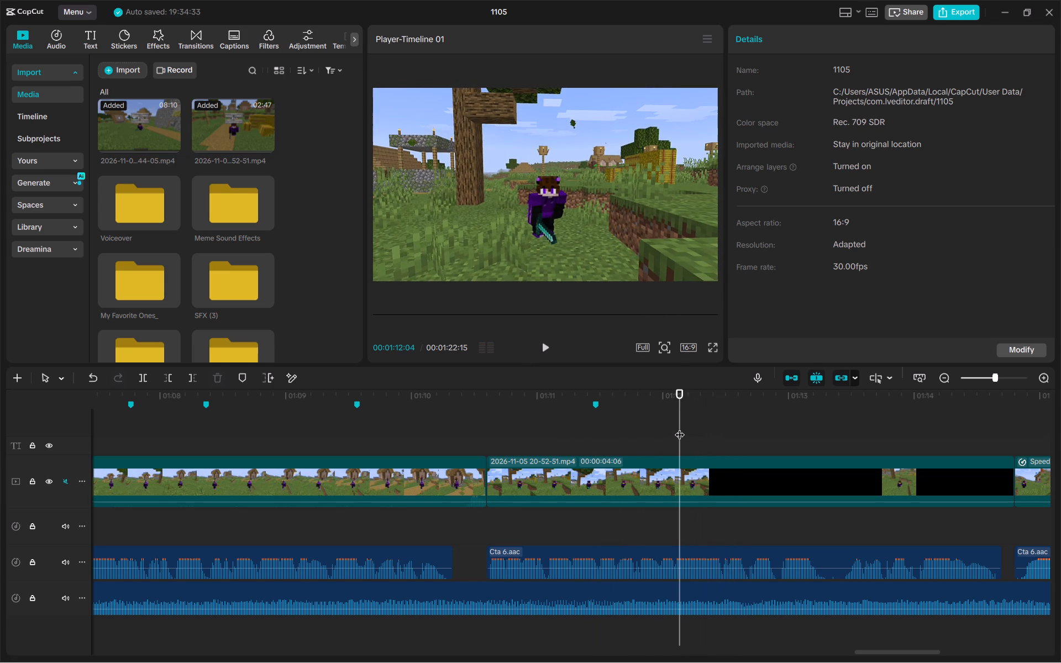
pyautogui.press('space')
pyautogui.doubleClick(680, 428)
pyautogui.press('space')
pyautogui.click(681, 428)
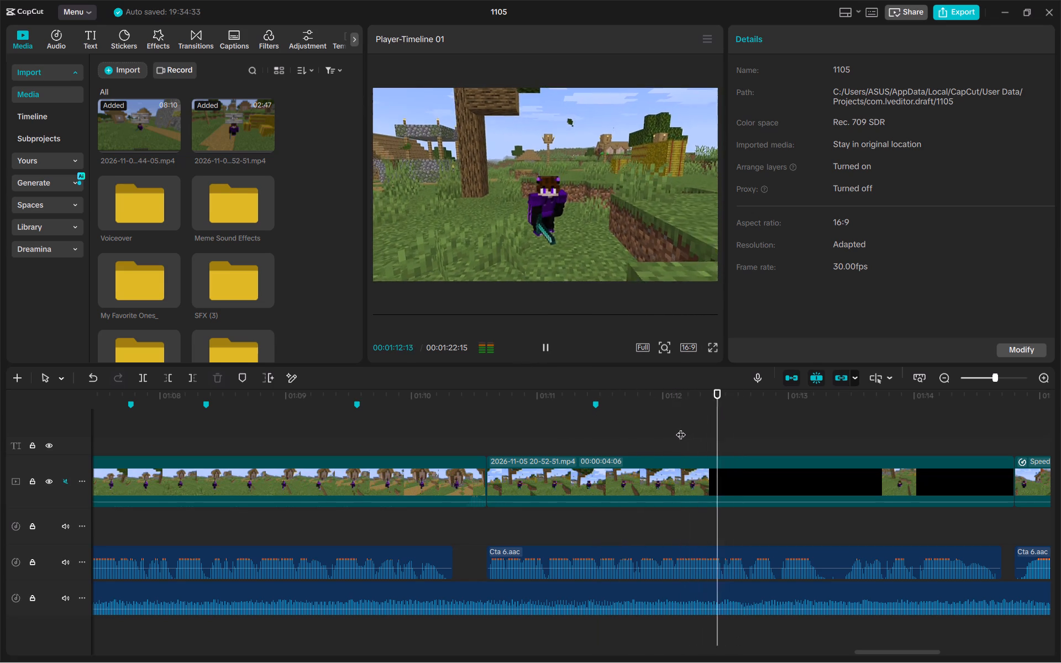
pyautogui.press('space')
pyautogui.click(681, 428)
pyautogui.moveTo(681, 428); pyautogui.dragTo(686, 428)
pyautogui.press('space')
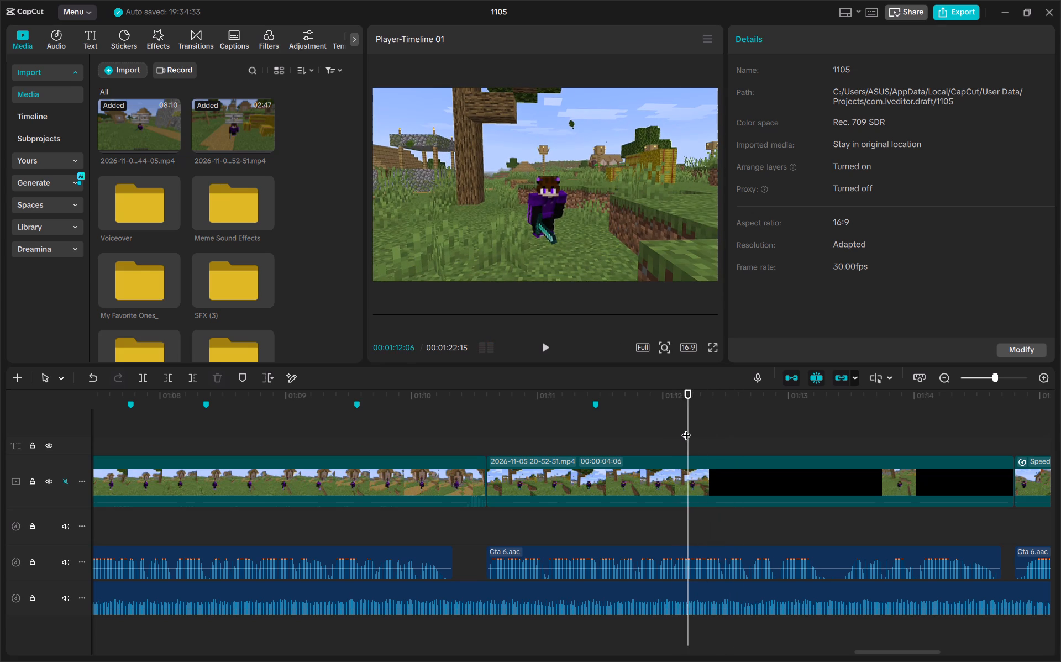
pyautogui.click(686, 428)
pyautogui.moveTo(686, 428); pyautogui.dragTo(692, 430)
pyautogui.press('space')
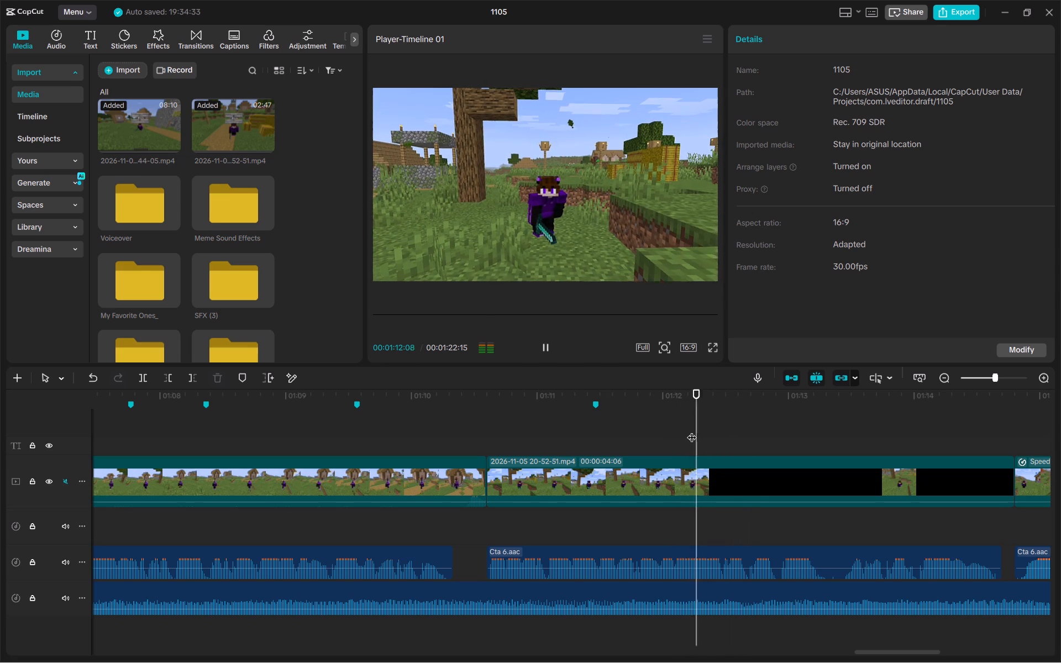
pyautogui.click(692, 430)
pyautogui.write('m')
# Play on to the pause in the third Cta 6.aac clip and add a marker at 00:01:13:11.
pyautogui.press('space')
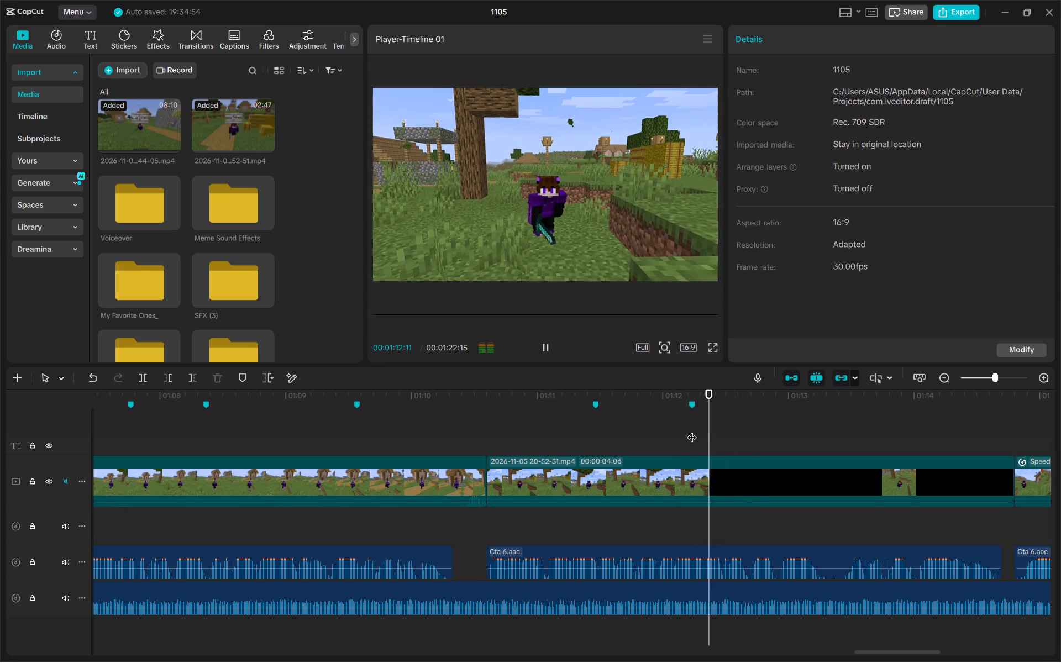
pyautogui.press('space')
pyautogui.press('space')
pyautogui.press('space')
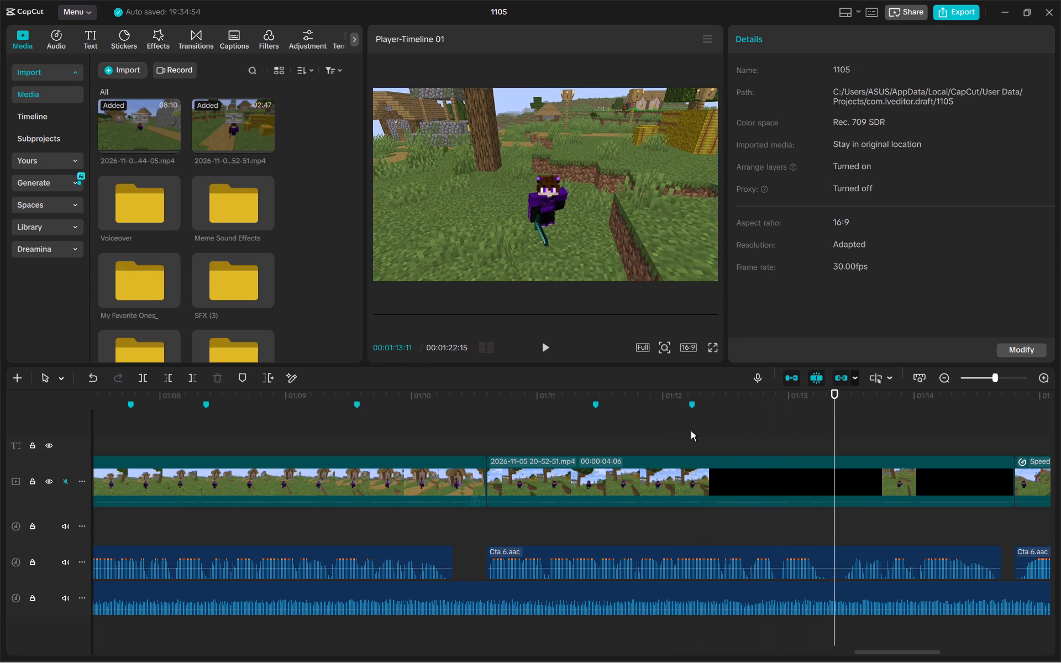
pyautogui.write('m')
# Play on from 00:01:13:11, find the next phrase break in the third Cta 6.aac clip and add a marker at 00:01:14:02.
pyautogui.press('space')
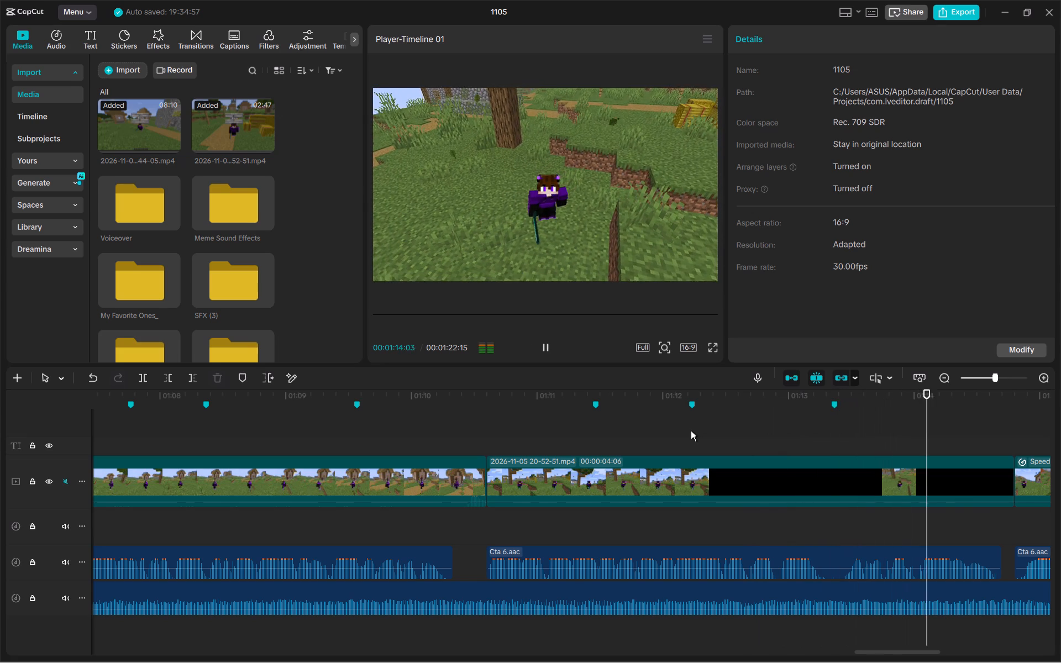
pyautogui.press('space')
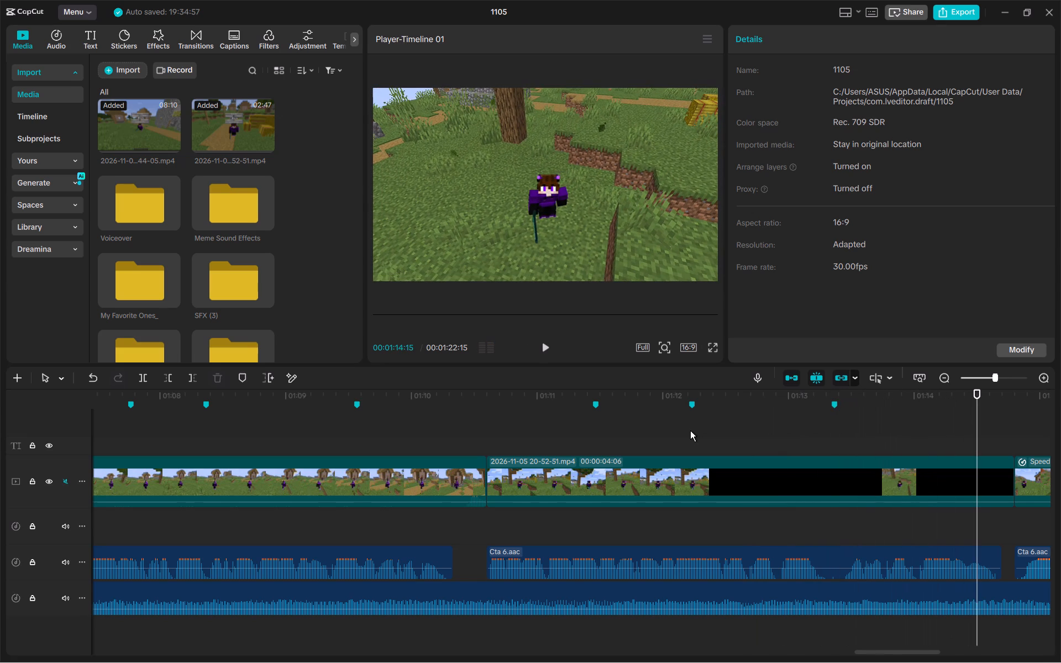
pyautogui.click(843, 416)
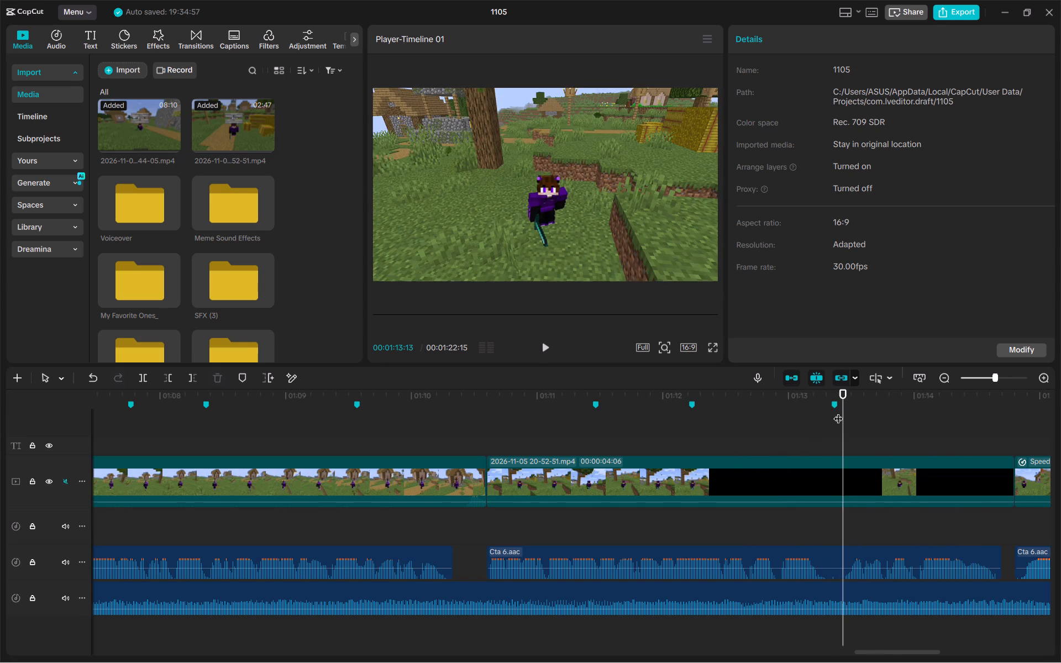
pyautogui.click(838, 412)
pyautogui.press('space')
pyautogui.press('space')
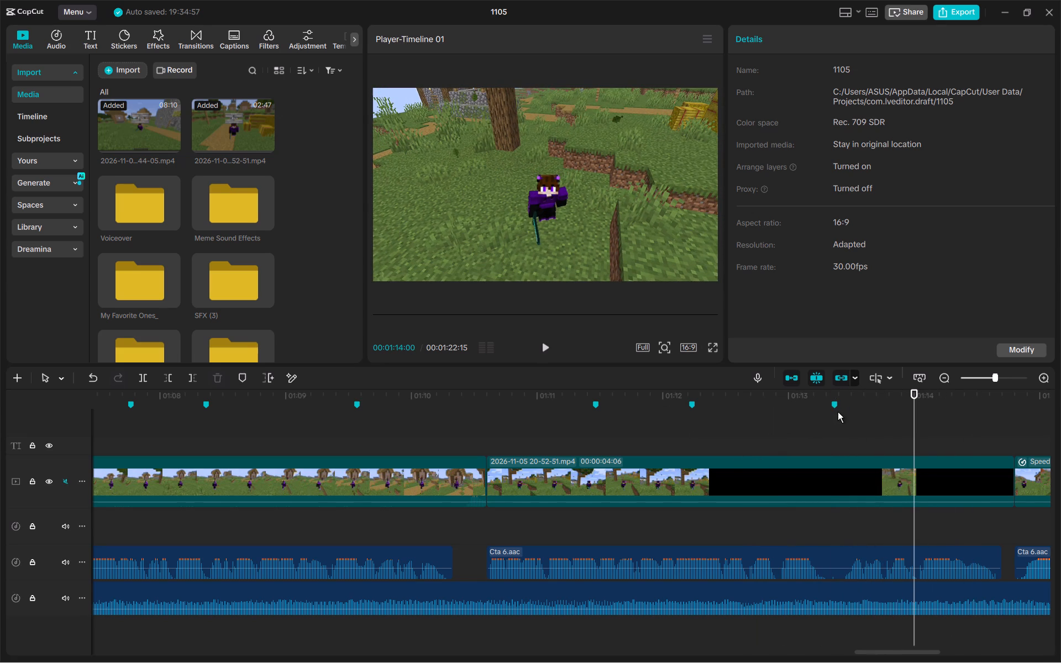
pyautogui.moveTo(917, 425); pyautogui.dragTo(925, 426)
pyautogui.press('space')
pyautogui.doubleClick(925, 426)
pyautogui.press('space')
pyautogui.click(922, 426)
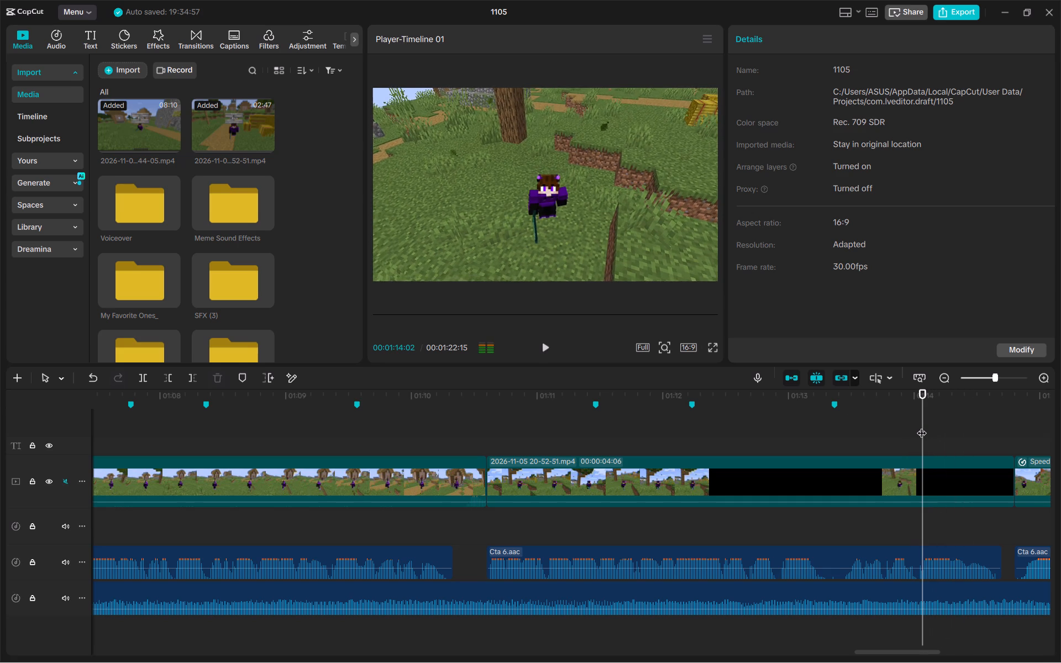
pyautogui.press('m')
# Play the last Cta 6.aac clip from its start to its first pause and add a marker at 00:01:16:06.
pyautogui.press('space')
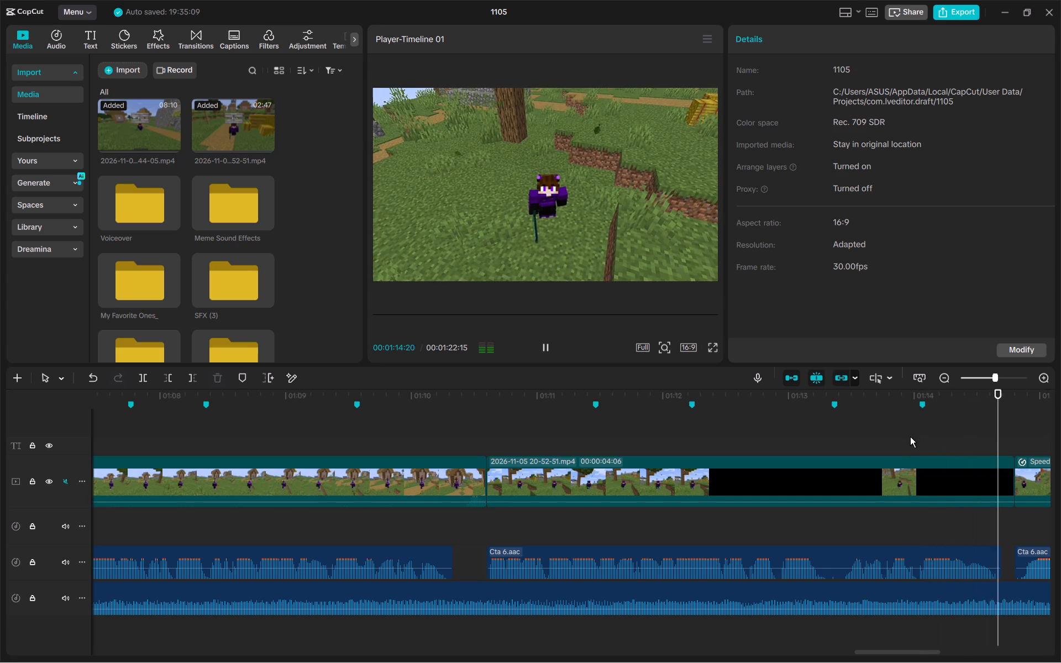
pyautogui.hscroll(-3, 910, 437)
pyautogui.press('space')
pyautogui.click(211, 429)
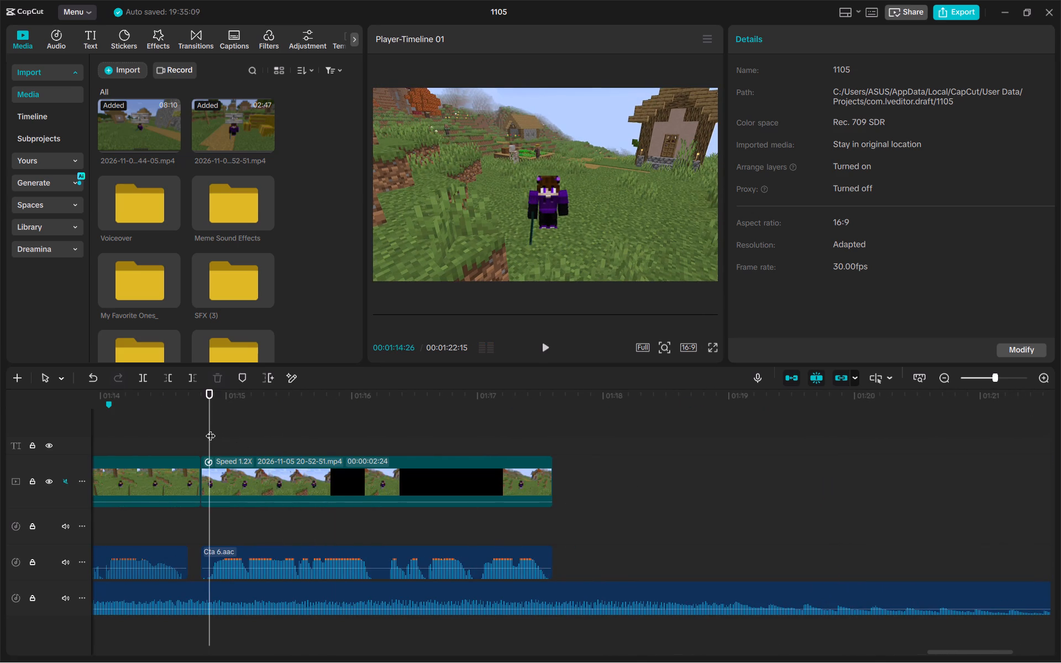
pyautogui.press('space')
pyautogui.click(211, 429)
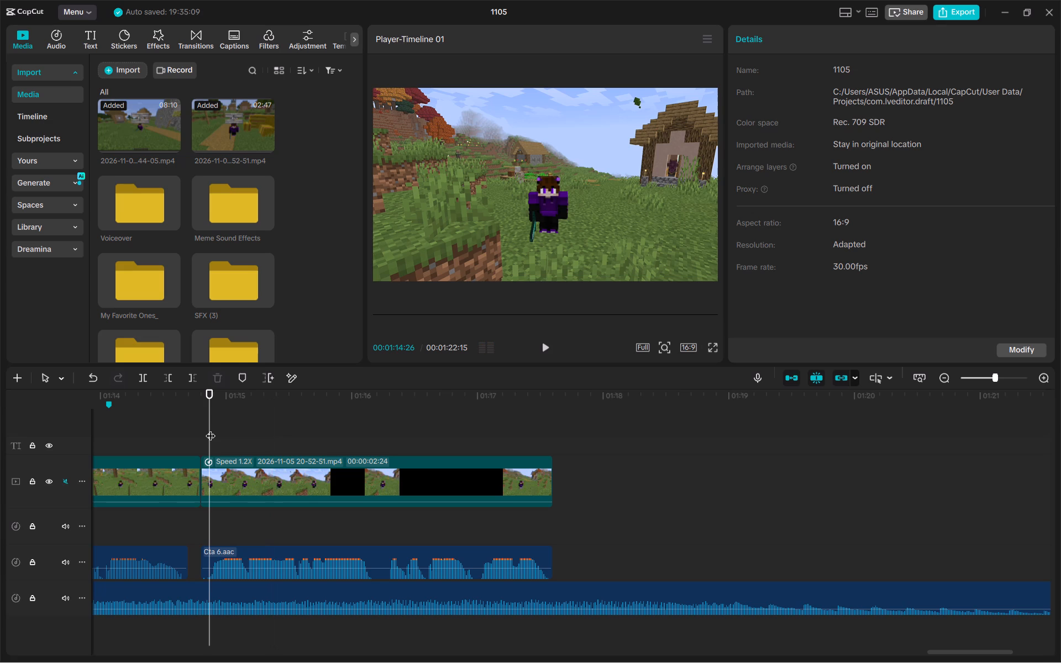
pyautogui.press('space')
pyautogui.press('space')
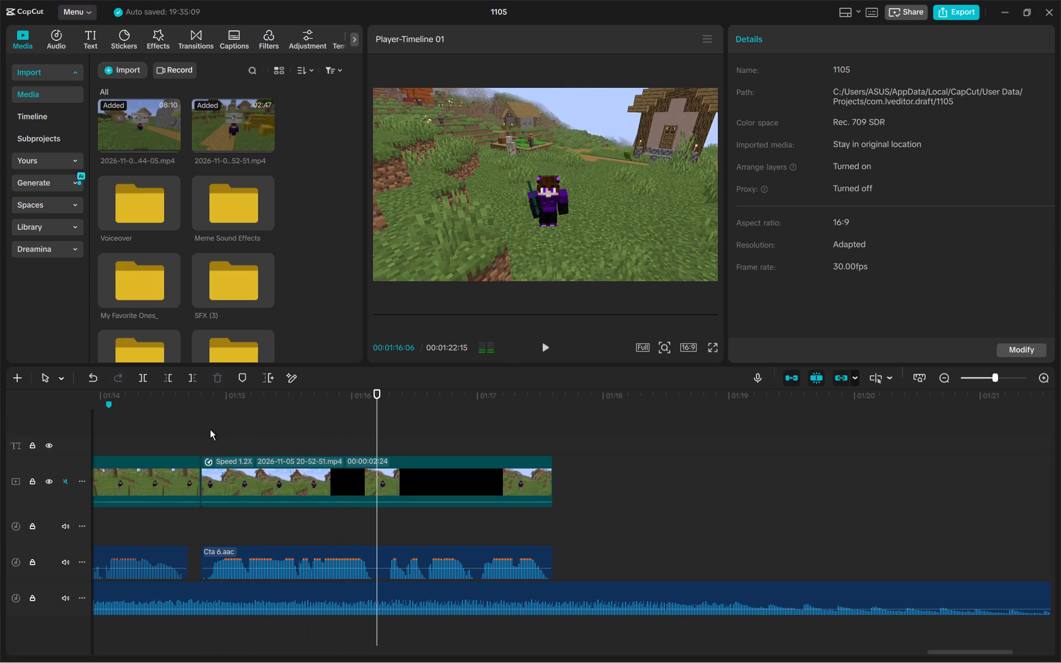
pyautogui.write('m')
# Find the next phrase break in the last Cta 6.aac clip, add a marker at about 00:01:17:00 and play on.
pyautogui.press('space')
pyautogui.press('space')
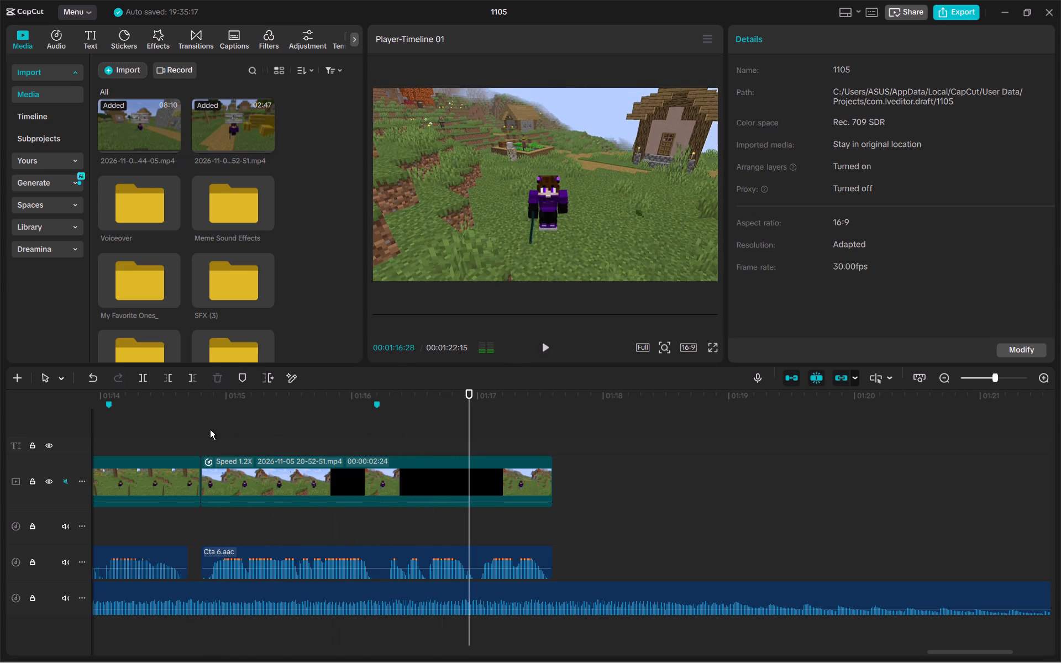
pyautogui.press('space')
pyautogui.press('space')
pyautogui.moveTo(491, 411); pyautogui.dragTo(484, 418)
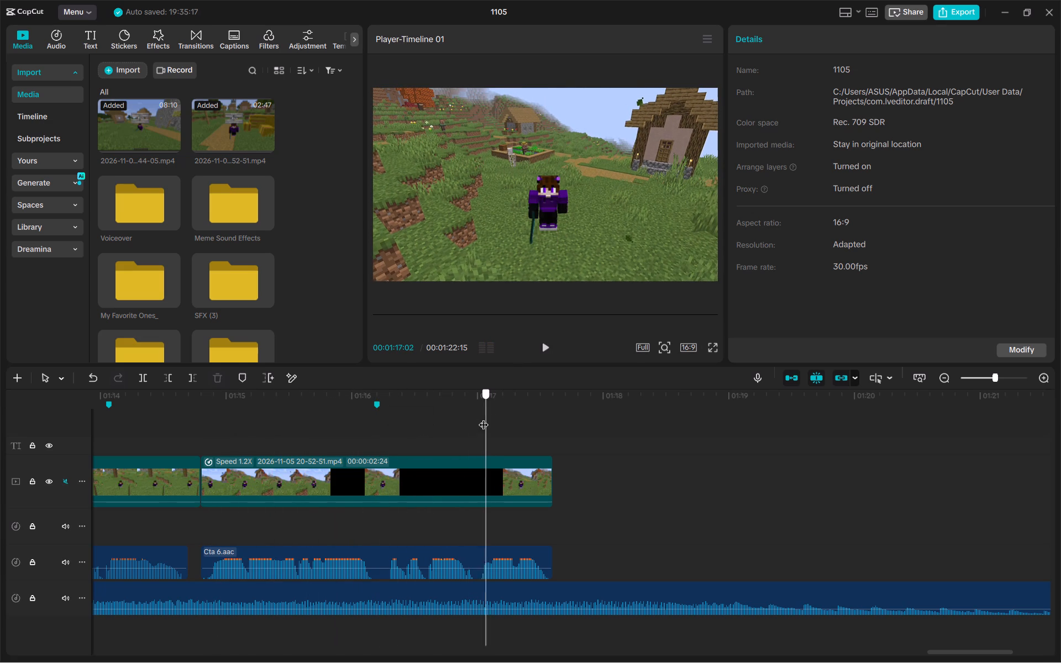
pyautogui.moveTo(484, 418); pyautogui.dragTo(476, 424)
pyautogui.write('m')
pyautogui.press('space')
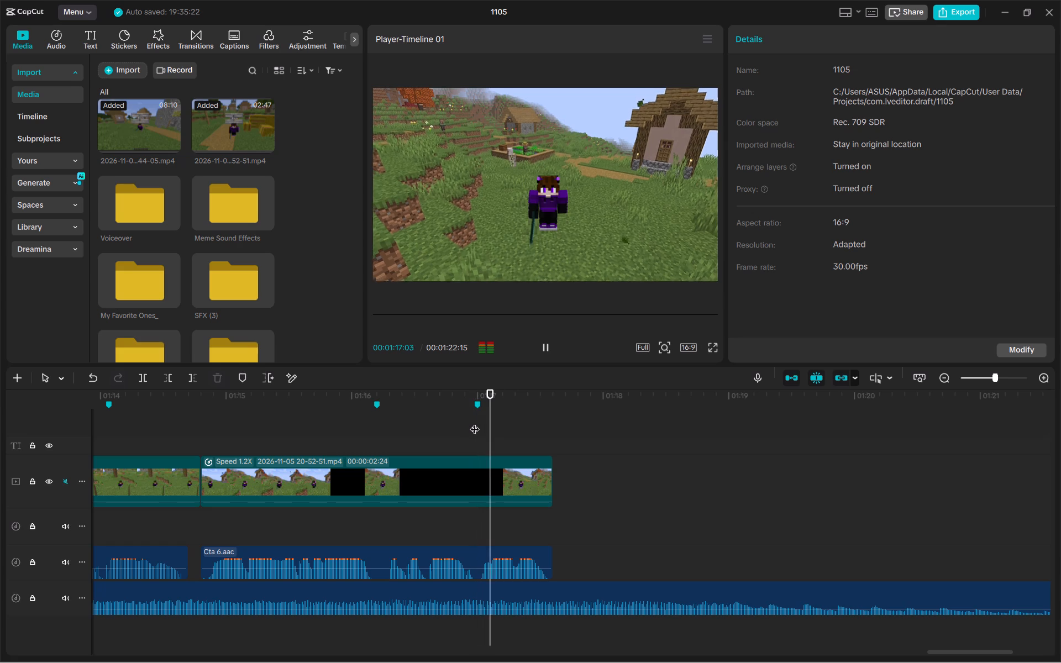
pyautogui.press('space')
# Return to the beginning of the timeline and play back the opening captions over the Hook 1.aac voiceover.
pyautogui.hscroll(17, 468, 432)
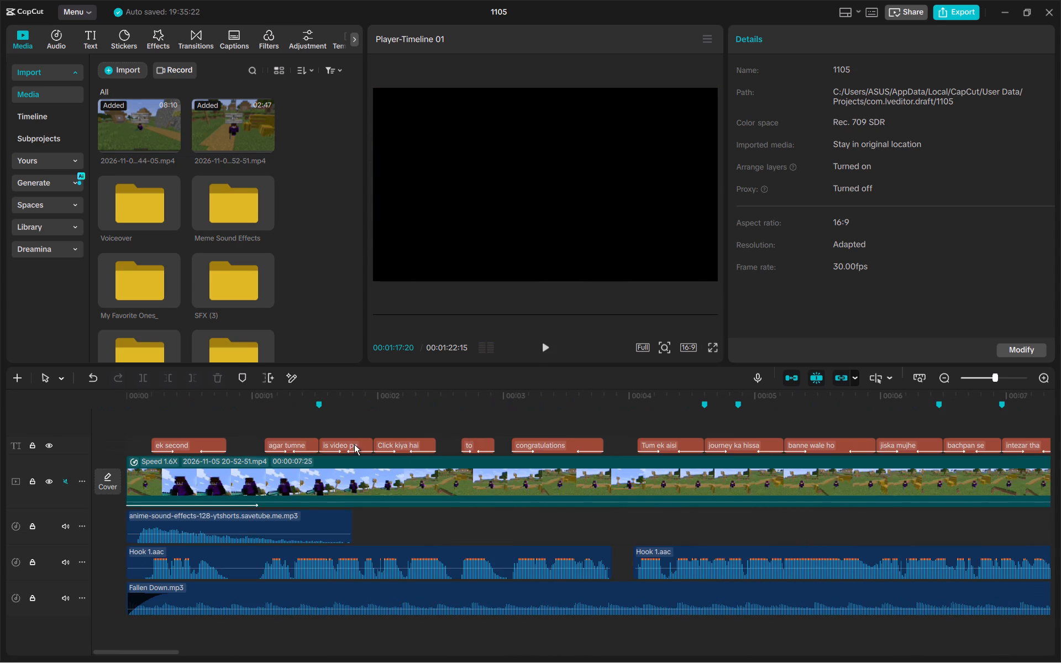
pyautogui.click(135, 420)
pyautogui.moveTo(135, 420); pyautogui.dragTo(129, 423)
pyautogui.press('space')
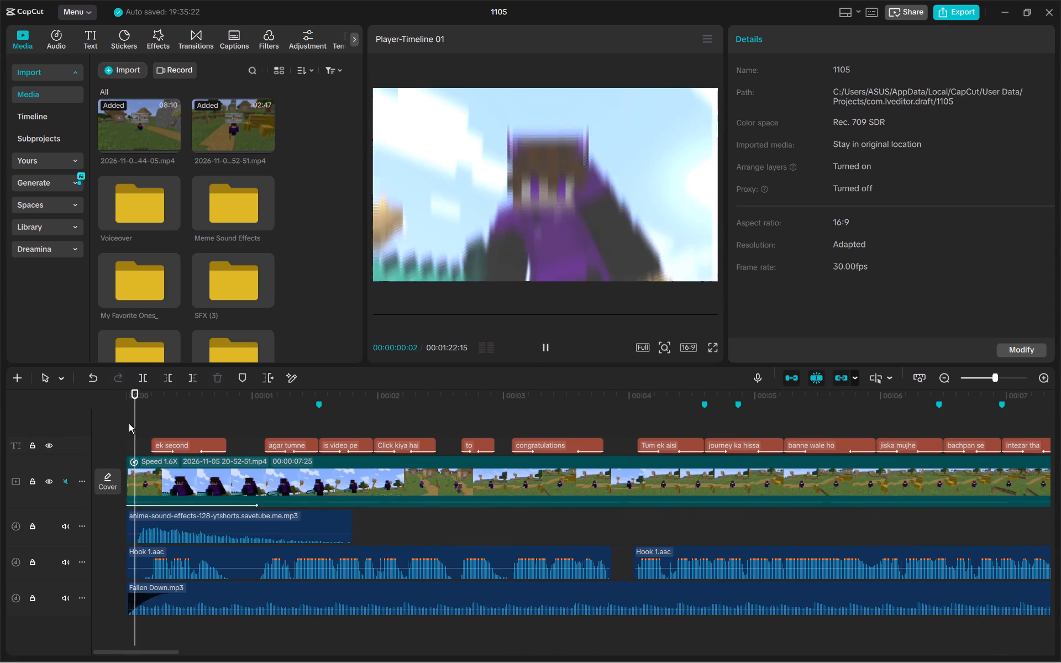
pyautogui.hscroll(-8, 664, 438)
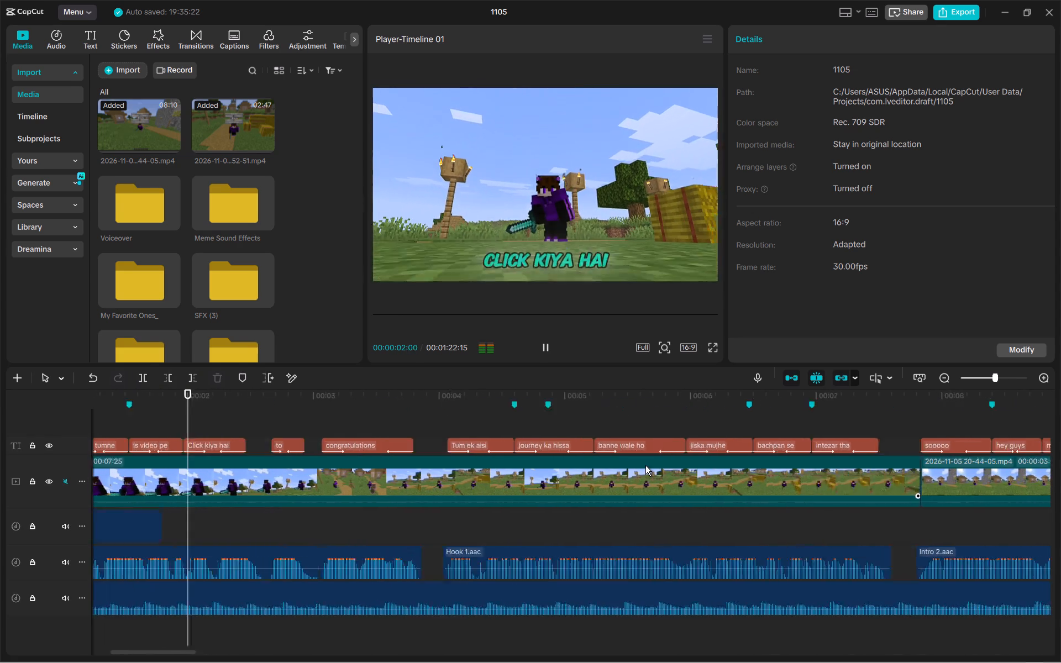
pyautogui.hscroll(-1, 645, 465)
pyautogui.press('space')
# Paste the copied caption at the 00:00:13:10 marker after "first video hai" and change its text to "tho awkward".
pyautogui.hscroll(-4, 645, 466)
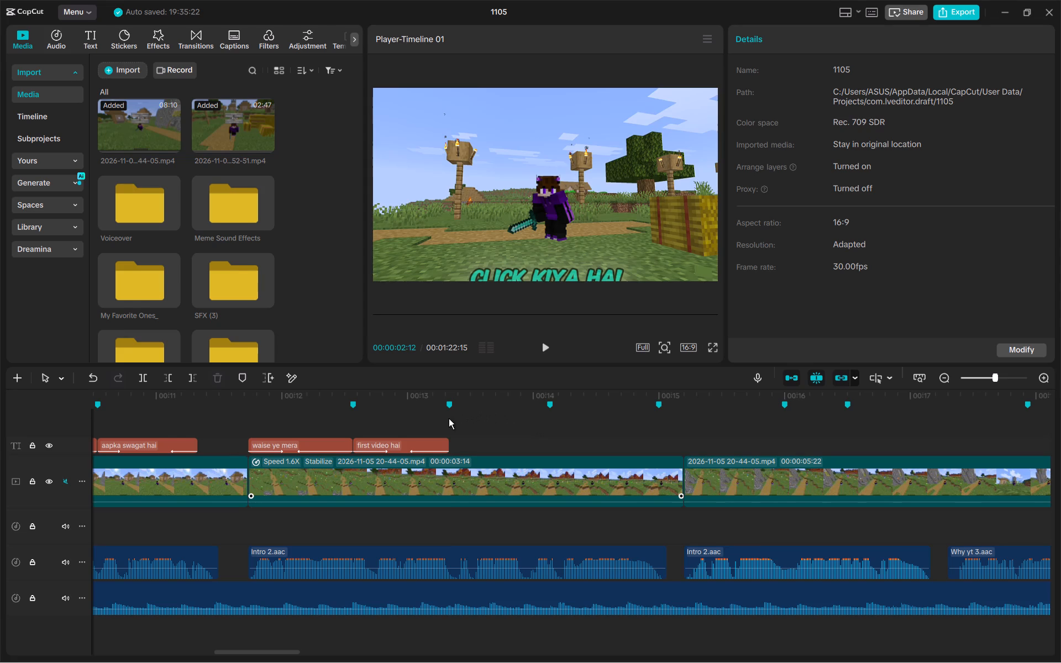
pyautogui.click(448, 419)
pyautogui.press('space')
pyautogui.press('space')
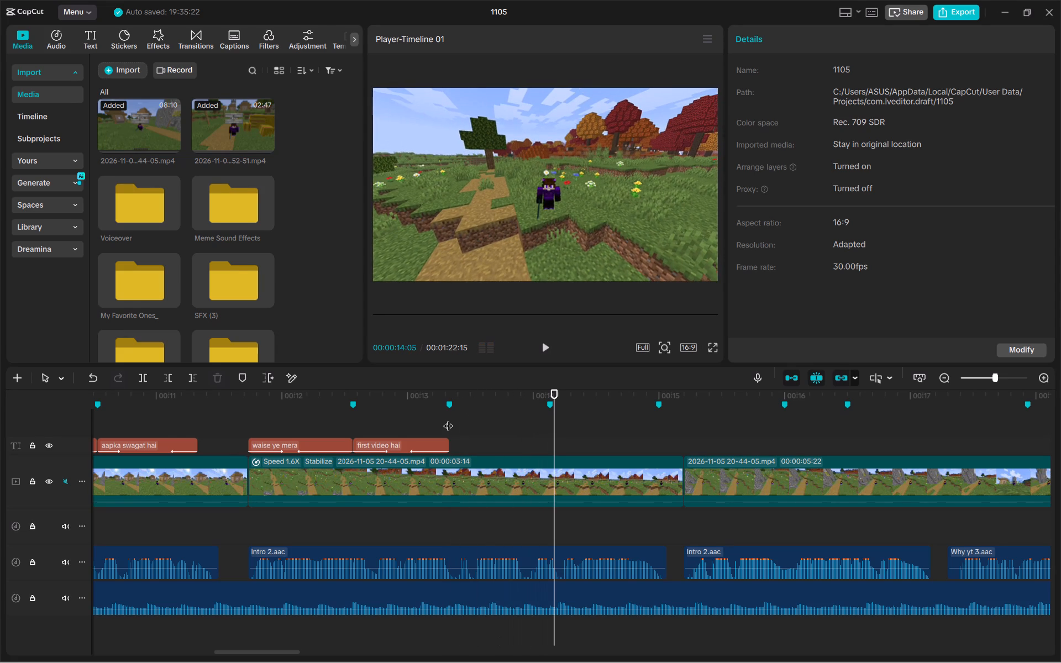
pyautogui.click(448, 419)
pyautogui.hotkey('ctrl', 'v')
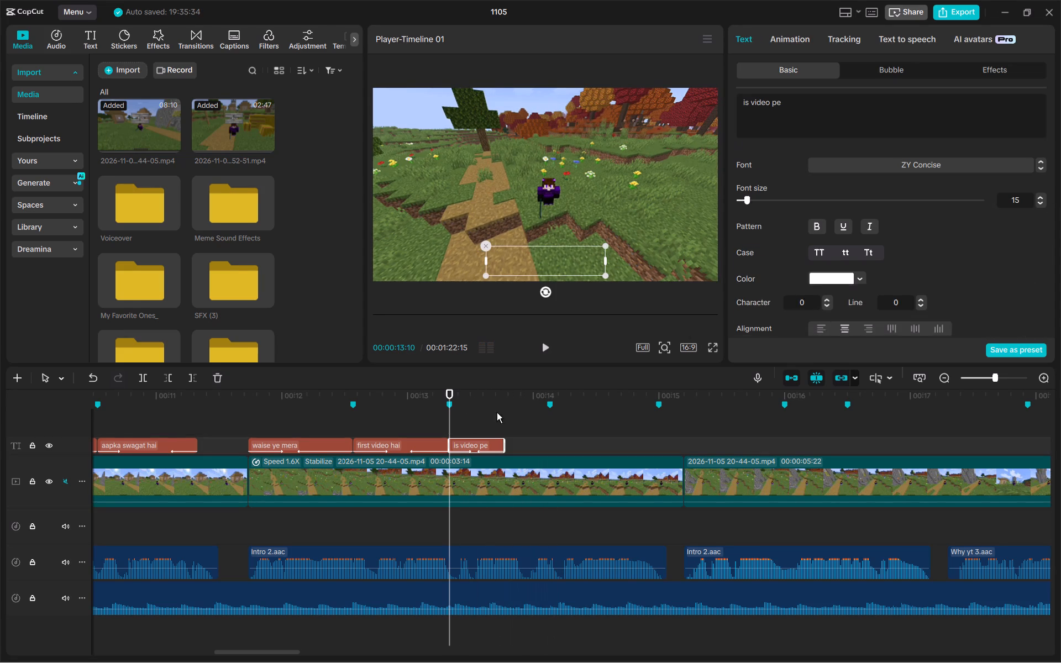
pyautogui.moveTo(815, 96); pyautogui.dragTo(822, 115)
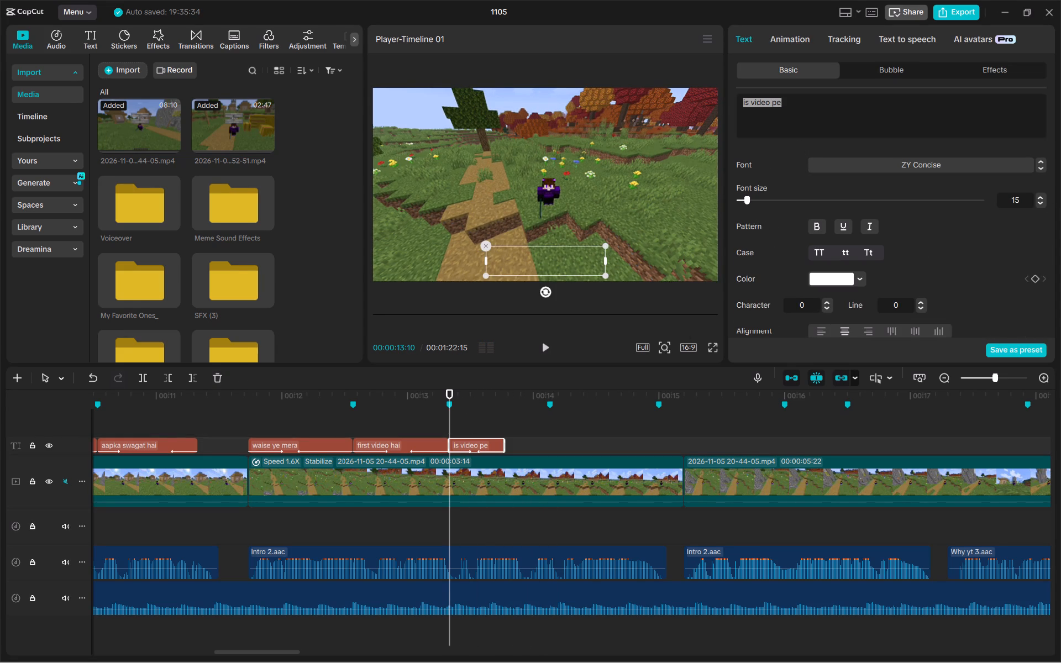
pyautogui.write('tho awk')
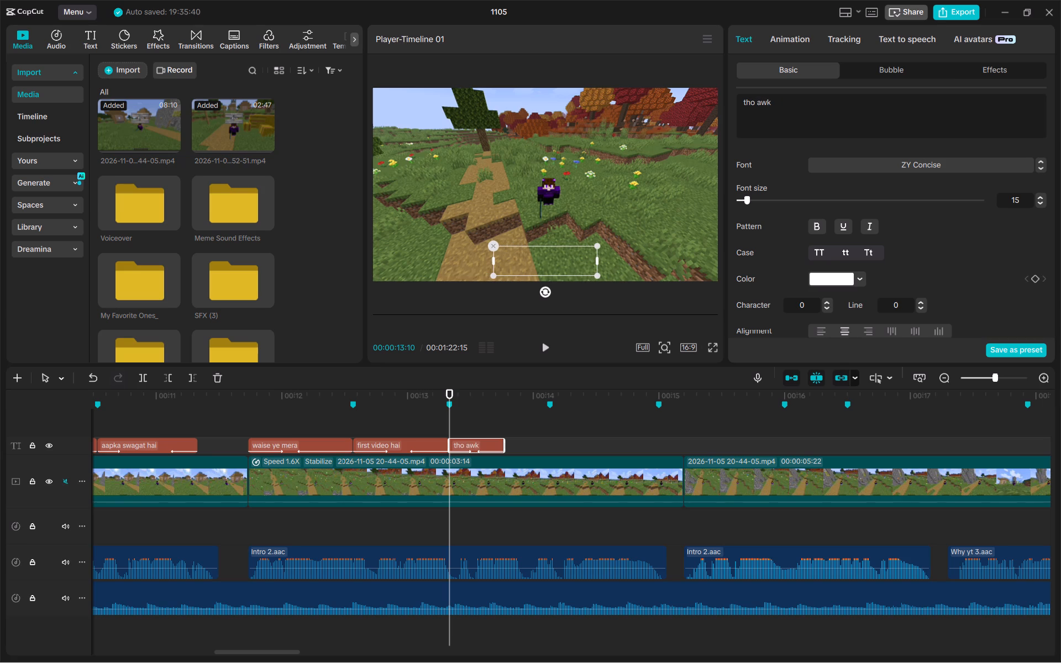
pyautogui.write('wa')
pyautogui.write('rd')
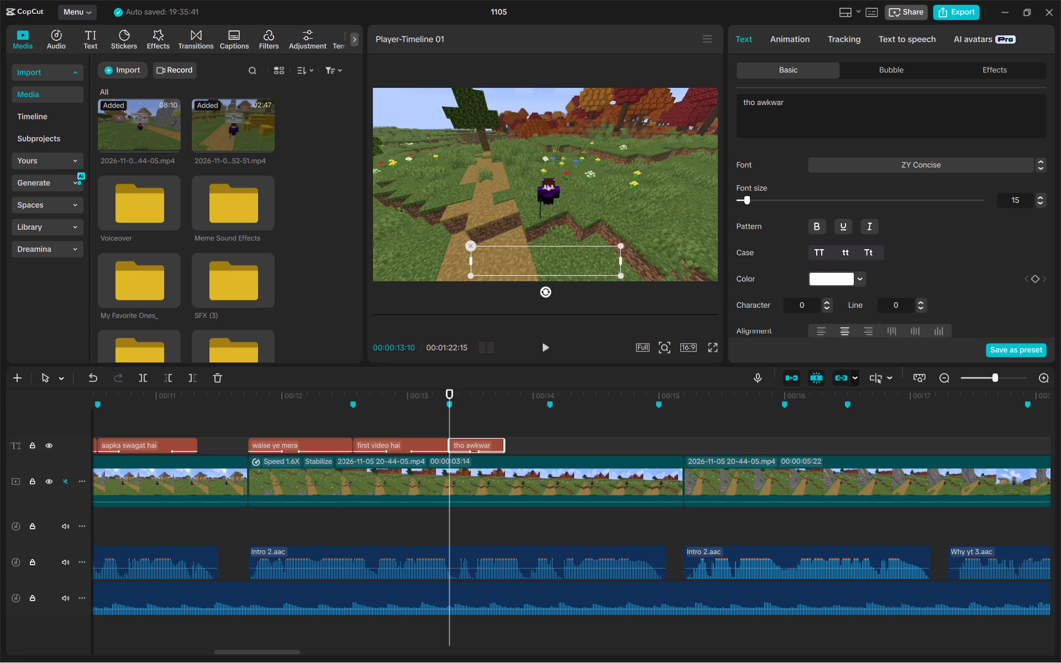
pyautogui.press('space')
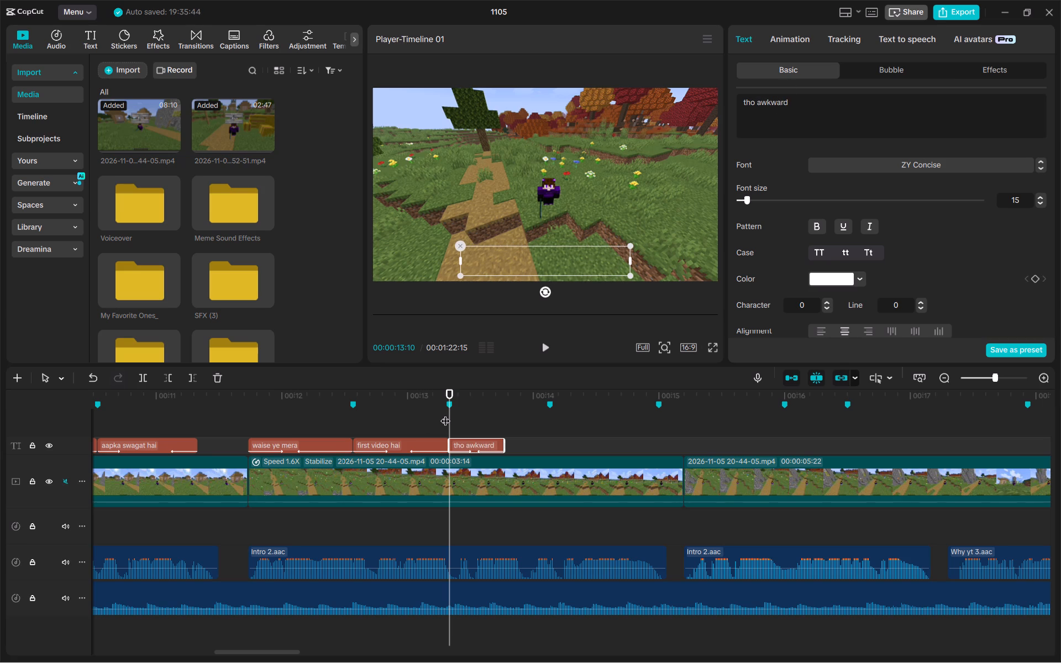
pyautogui.press('BackSpace')
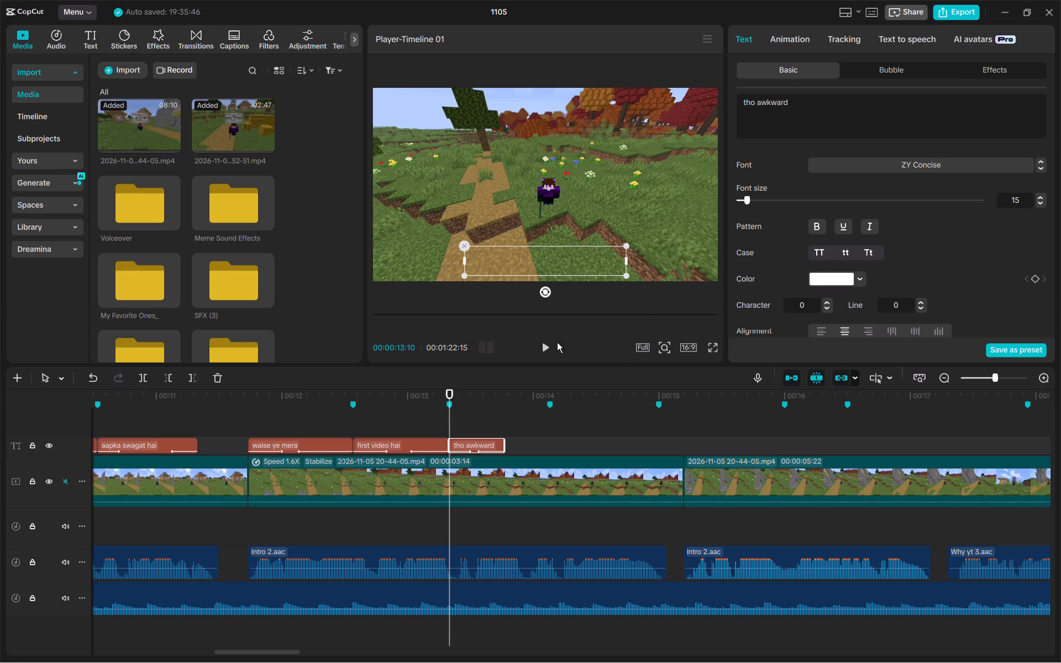
# Check the voiceover timing and extend the "tho awkward" caption to end at the 00:00:14:04 marker.
pyautogui.click(551, 346)
pyautogui.click(551, 346)
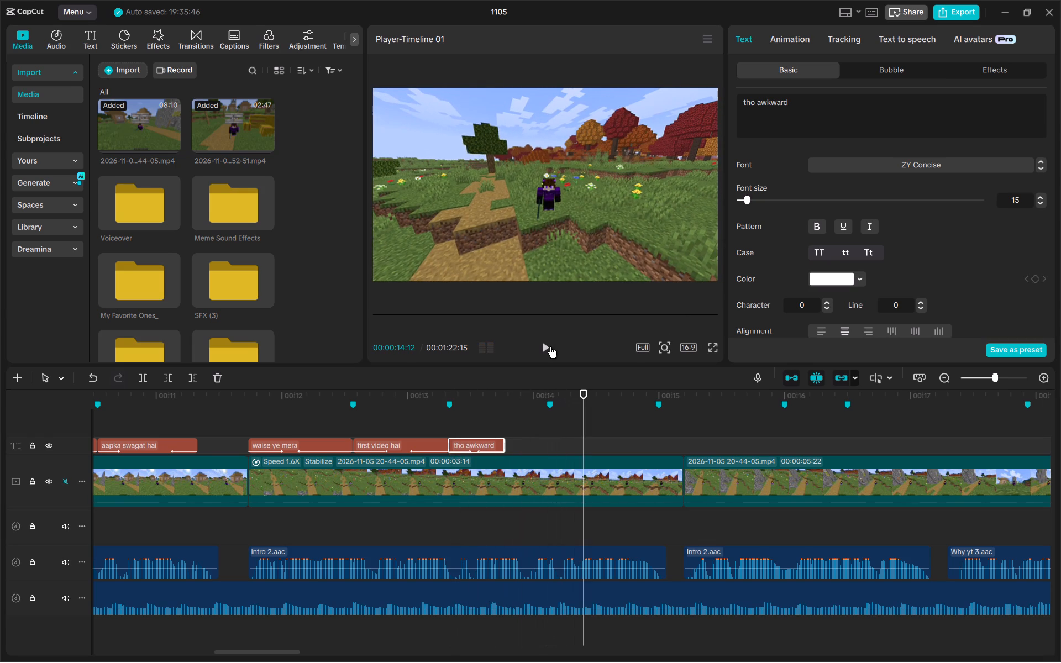
pyautogui.click(548, 409)
pyautogui.click(544, 359)
pyautogui.click(543, 350)
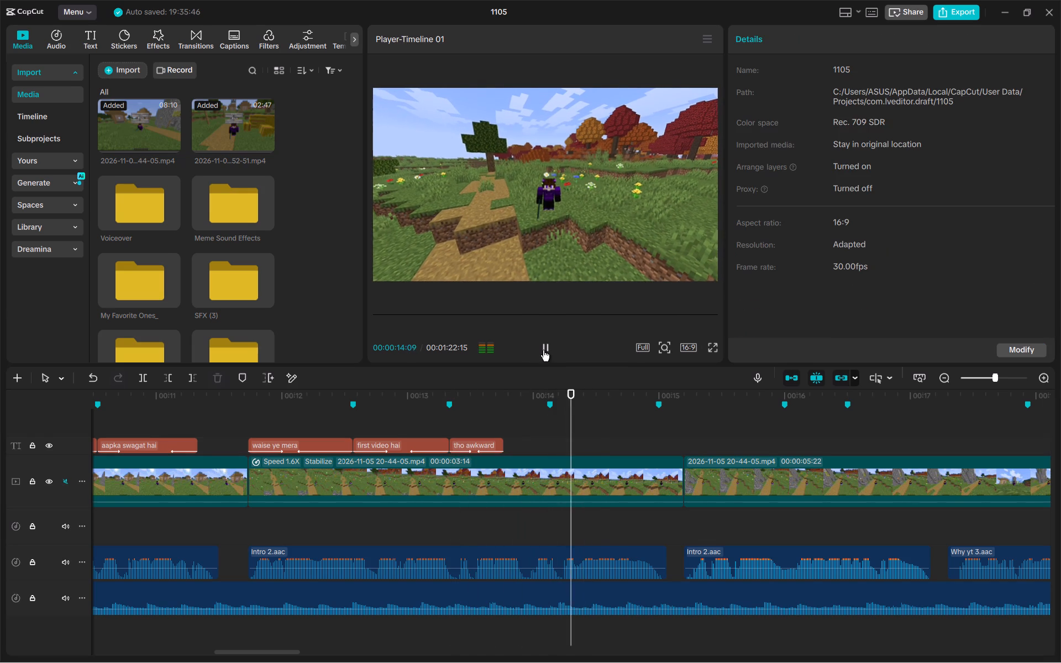
pyautogui.click(543, 350)
pyautogui.click(488, 442)
pyautogui.moveTo(505, 442); pyautogui.dragTo(542, 449)
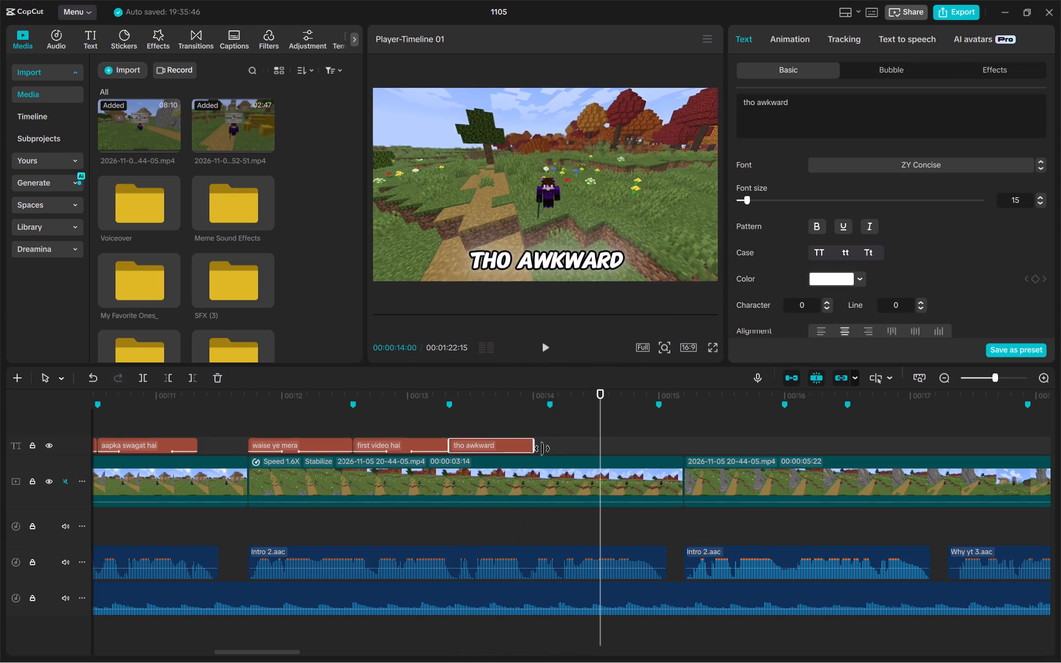
pyautogui.moveTo(542, 449); pyautogui.dragTo(550, 450)
pyautogui.moveTo(555, 445); pyautogui.dragTo(546, 447)
# Paste the copied caption at the 00:00:14:04 marker, listen to its phrase and change the text to "to hone hi wala hai".
pyautogui.click(550, 430)
pyautogui.hotkey('ctrl', 'v')
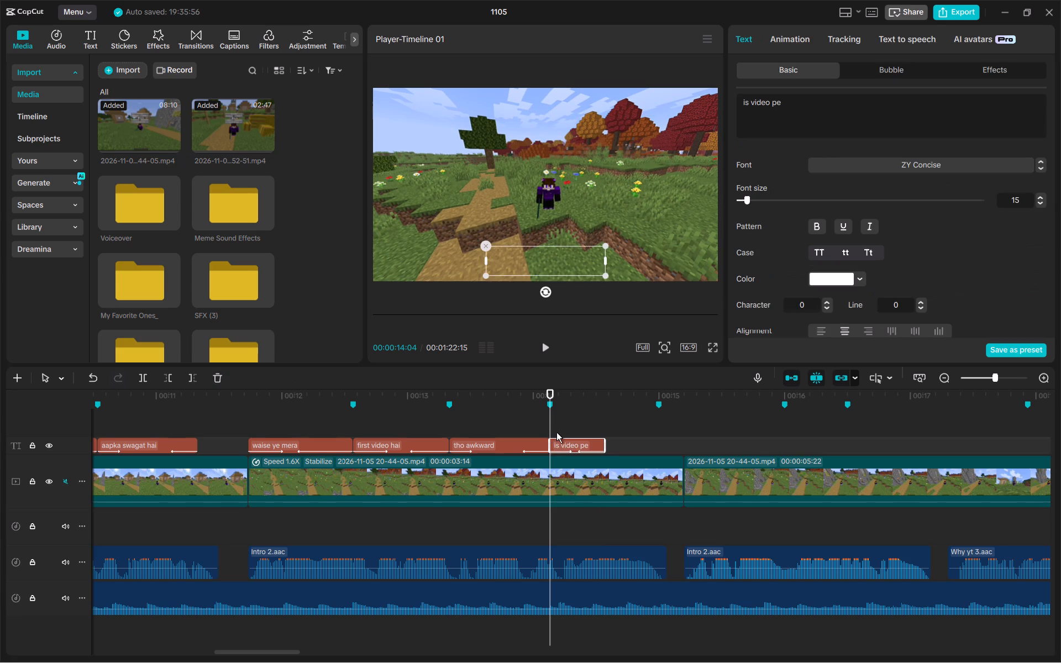
pyautogui.press('space')
pyautogui.press('space')
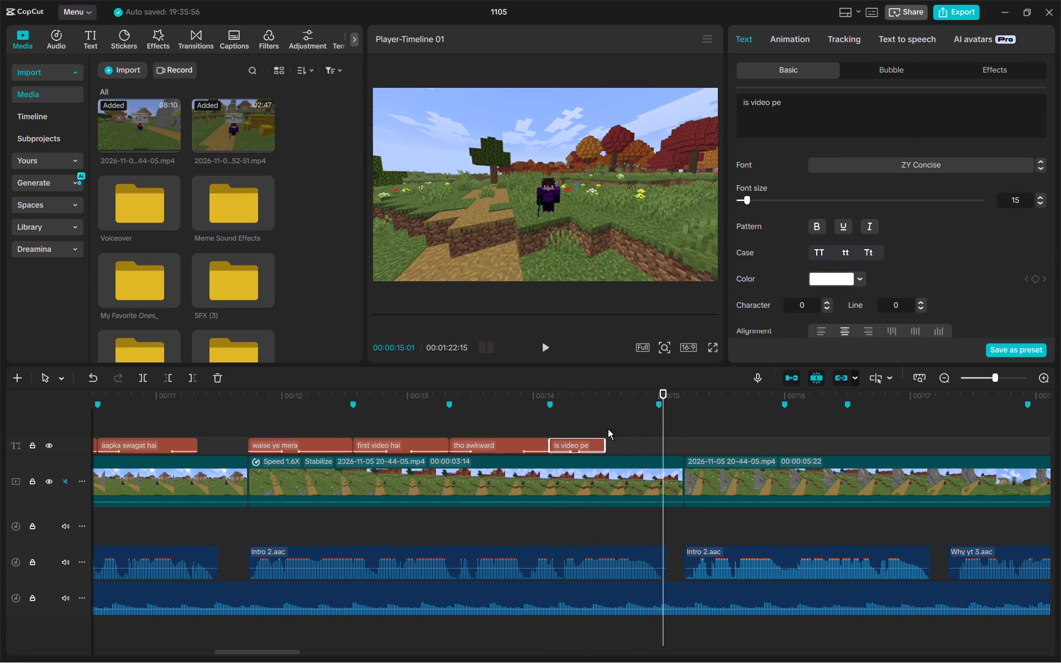
pyautogui.moveTo(804, 101); pyautogui.dragTo(701, 95)
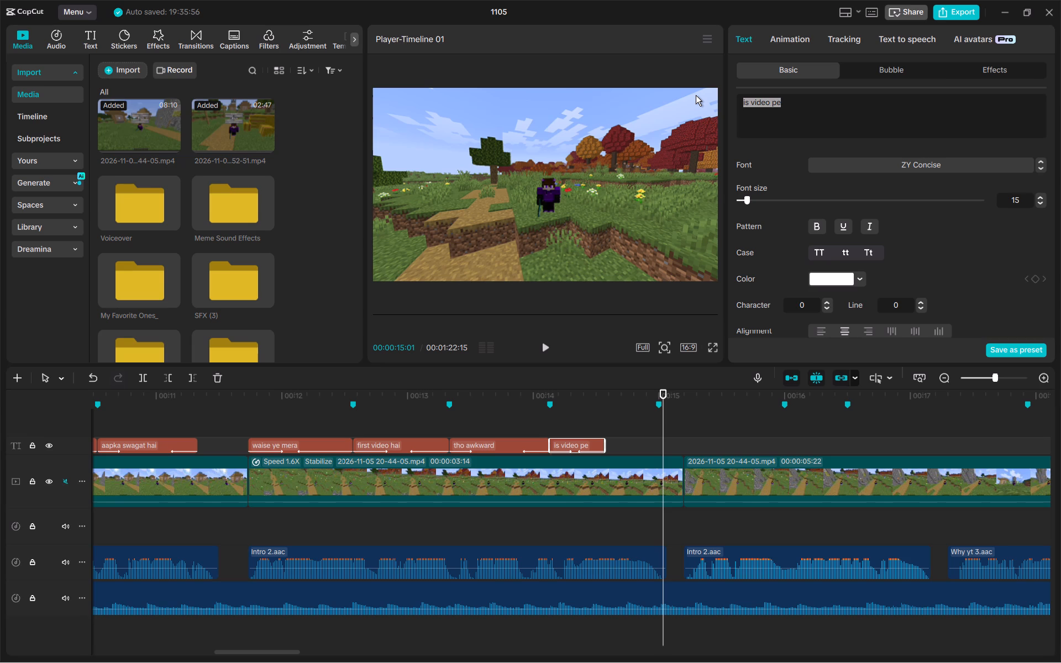
pyautogui.write('to j')
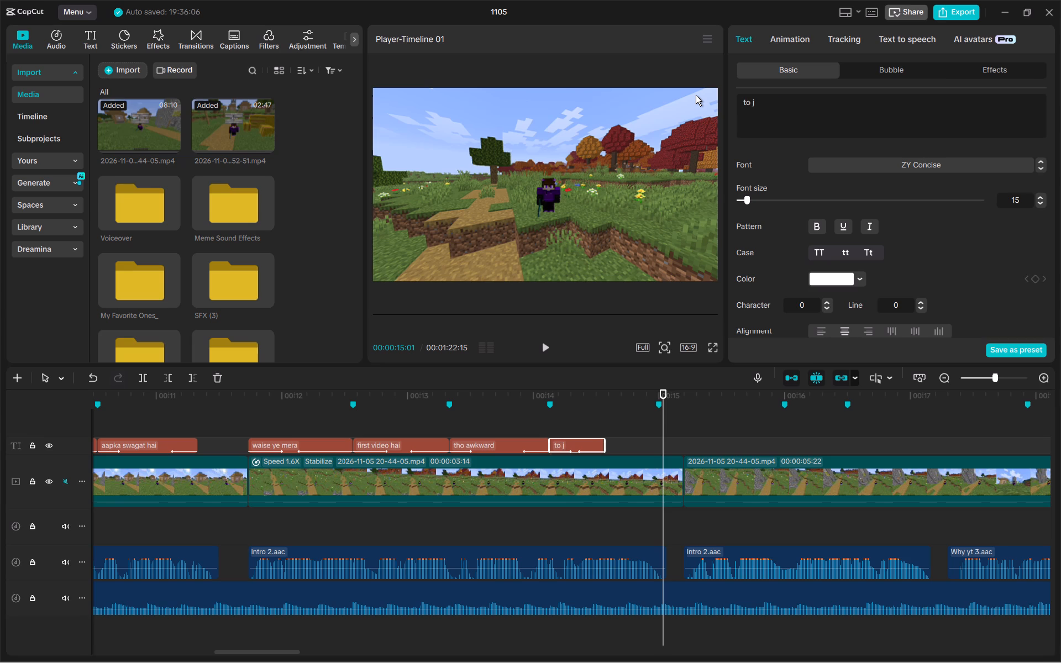
pyautogui.press('BackSpace')
pyautogui.write('hone ho')
pyautogui.press('BackSpace')
pyautogui.write('i wl')
pyautogui.press('BackSpace')
pyautogui.write('ala hai')
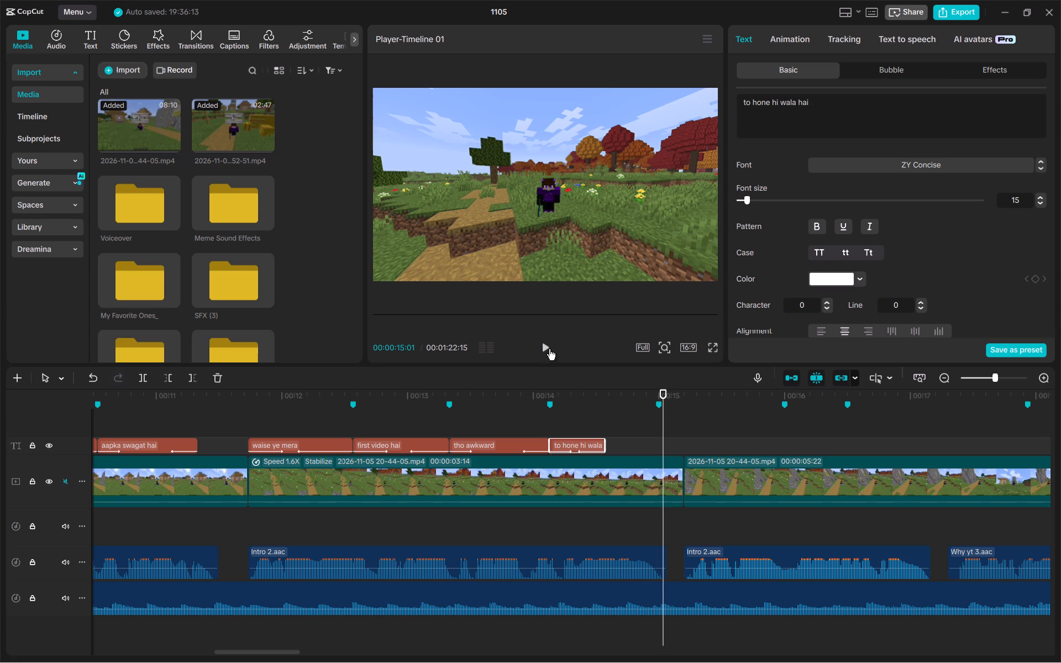
# Extend the "to hone hi wala hai" caption to the marker at about 00:00:15:00 and play back the new captions.
pyautogui.moveTo(605, 446); pyautogui.dragTo(614, 452)
pyautogui.moveTo(614, 452); pyautogui.dragTo(657, 472)
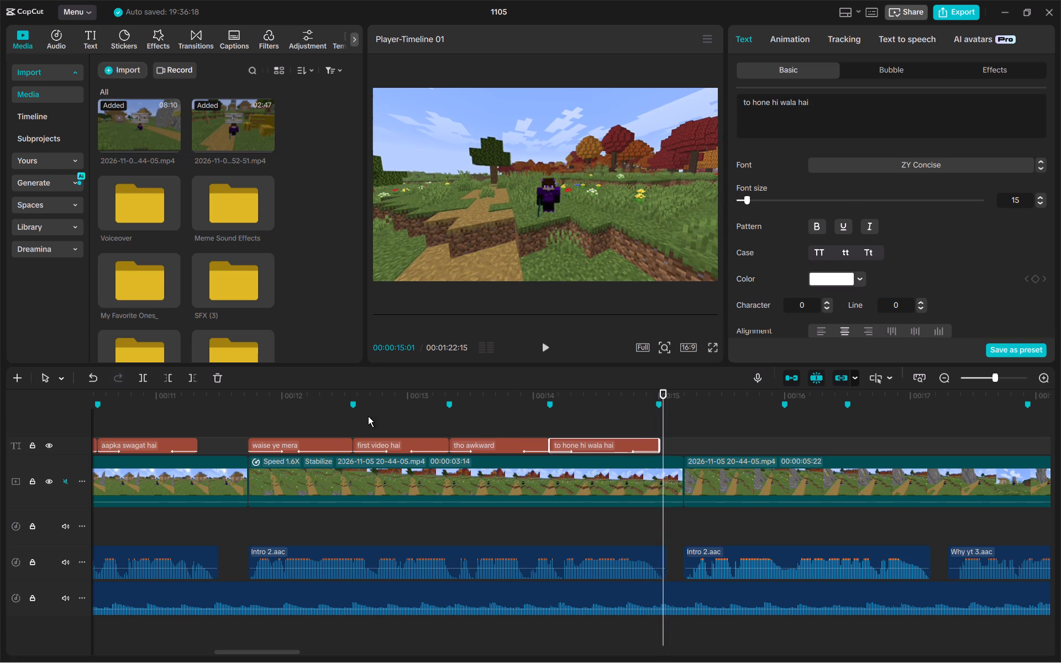
pyautogui.click(358, 419)
pyautogui.press('space')
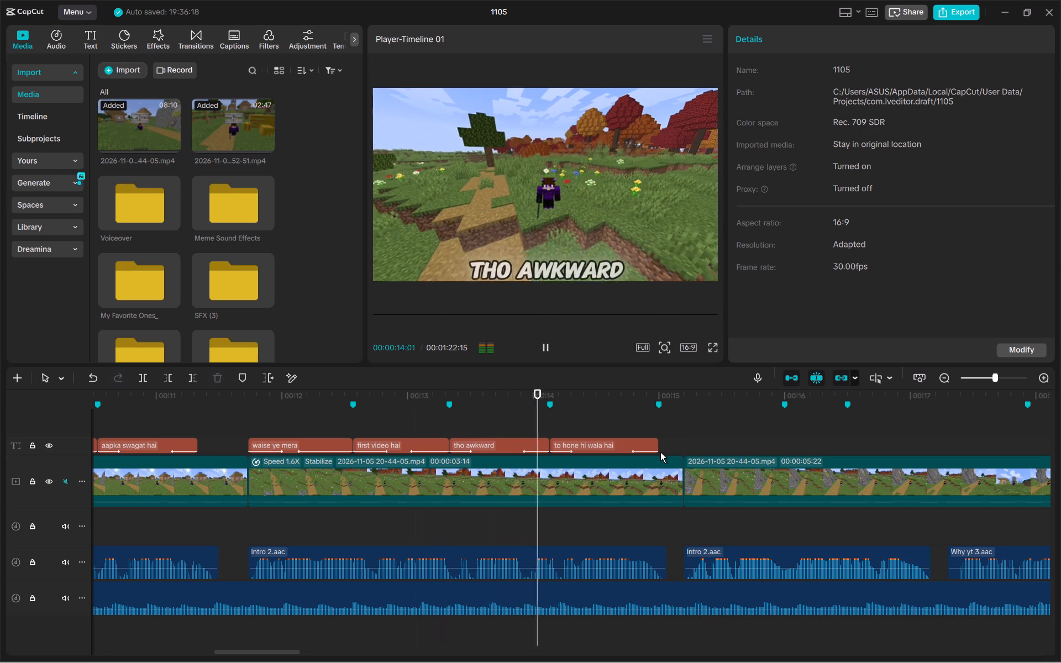
pyautogui.press('space')
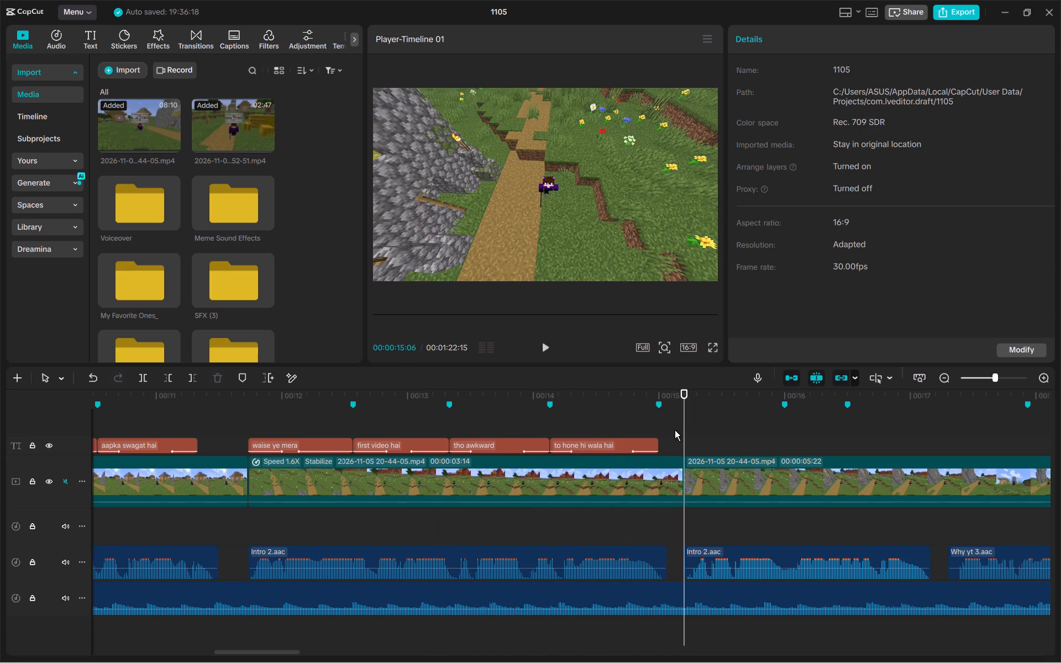
# Listen to the next phrase, paste the copied caption at 00:00:15:07, change its text to "lekin koi na" and extend it to the 00:00:16:00 marker.
pyautogui.click(673, 434)
pyautogui.moveTo(674, 433); pyautogui.dragTo(687, 435)
pyautogui.press('space')
pyautogui.press('space')
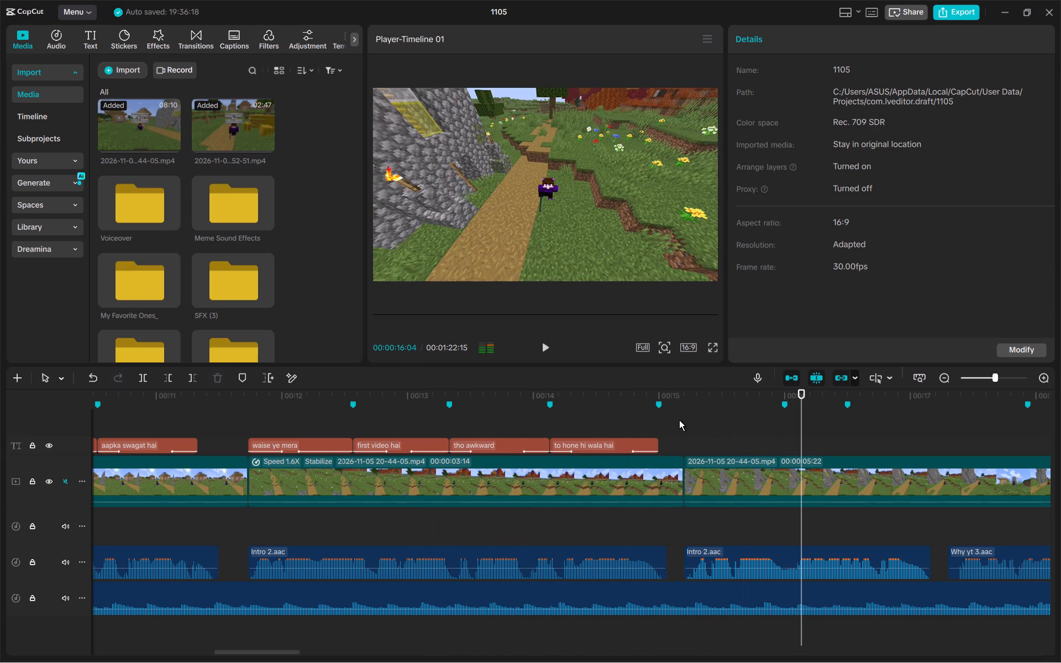
pyautogui.click(692, 433)
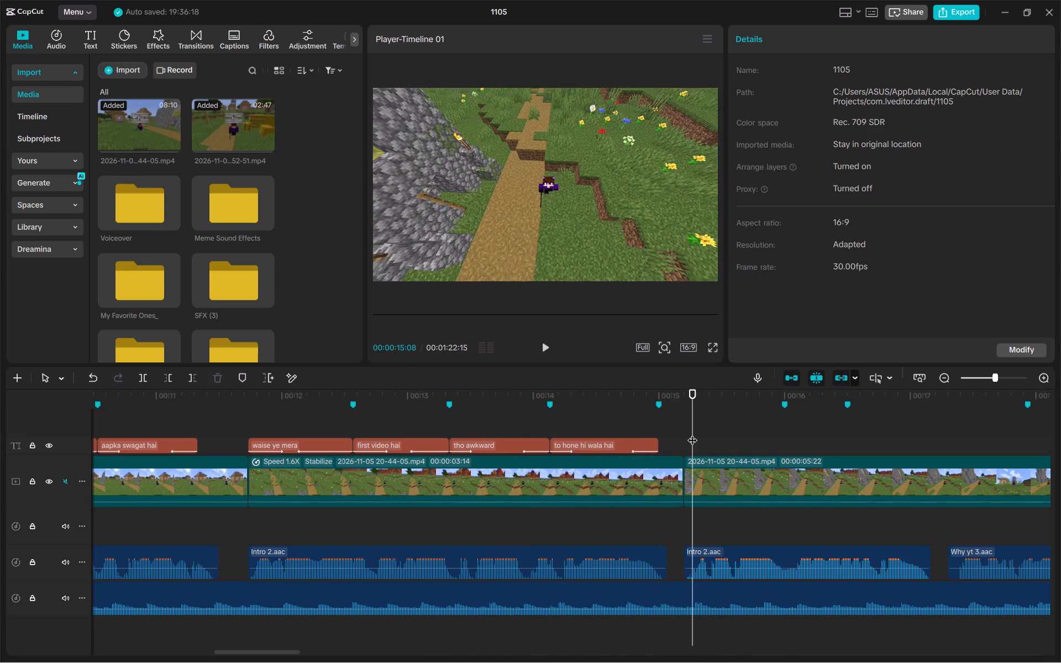
pyautogui.click(692, 433)
pyautogui.hotkey('ctrl', 'v')
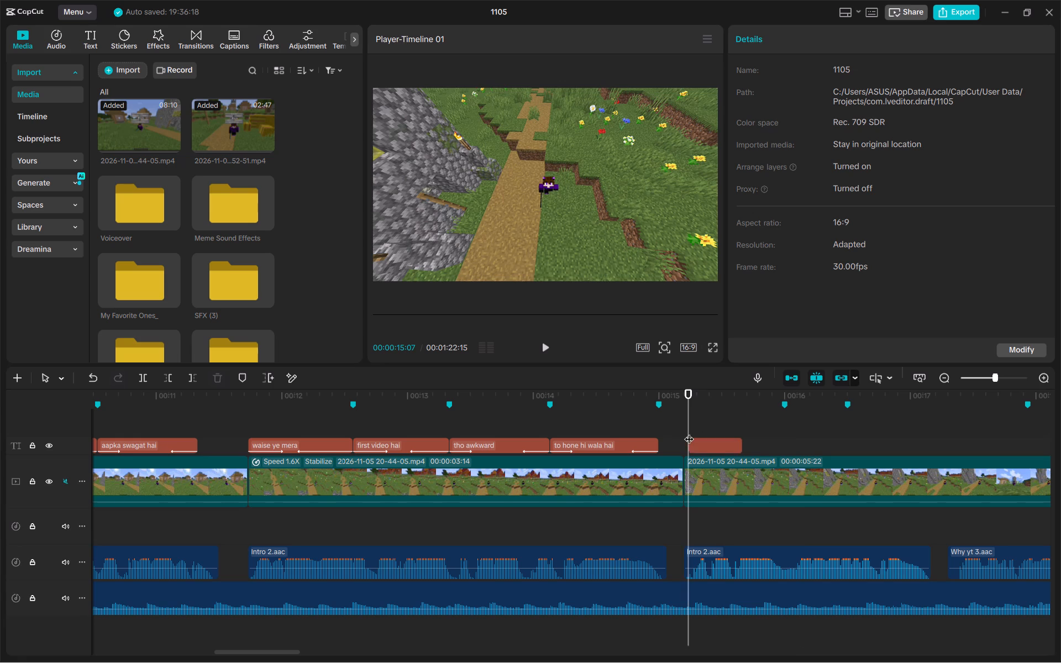
pyautogui.moveTo(818, 104); pyautogui.dragTo(702, 91)
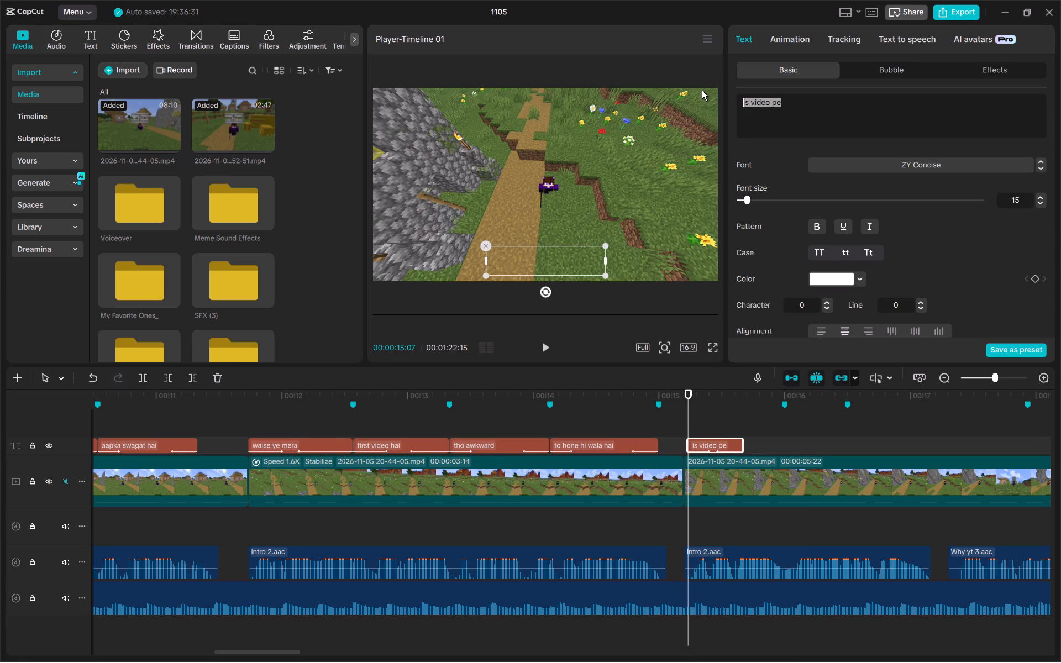
pyautogui.write('lekin')
pyautogui.press('space')
pyautogui.write('koi na')
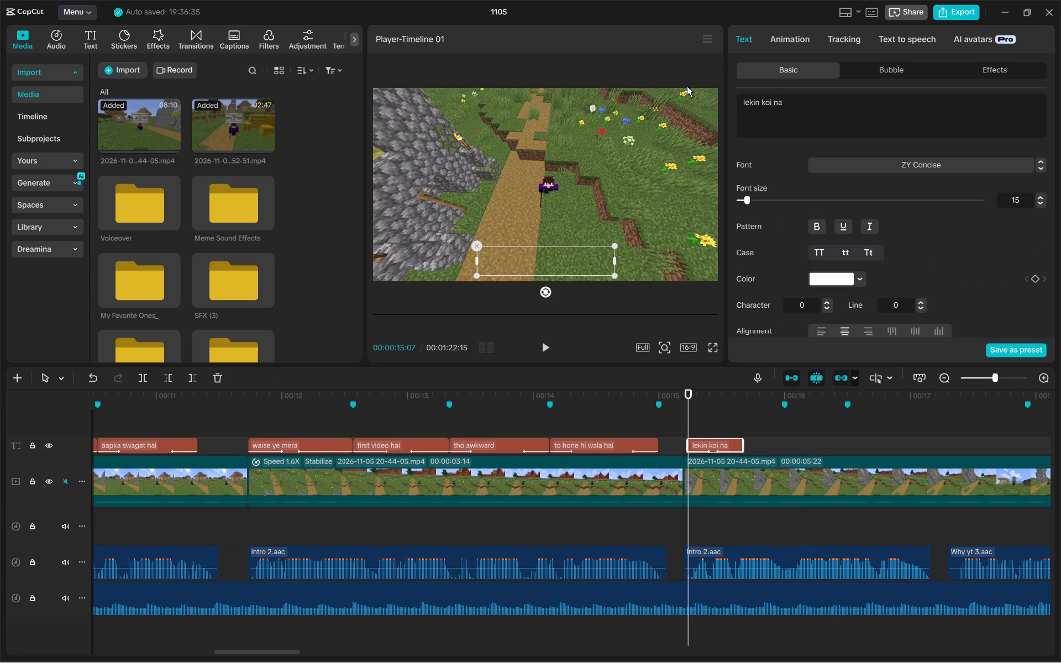
pyautogui.moveTo(742, 446); pyautogui.dragTo(786, 464)
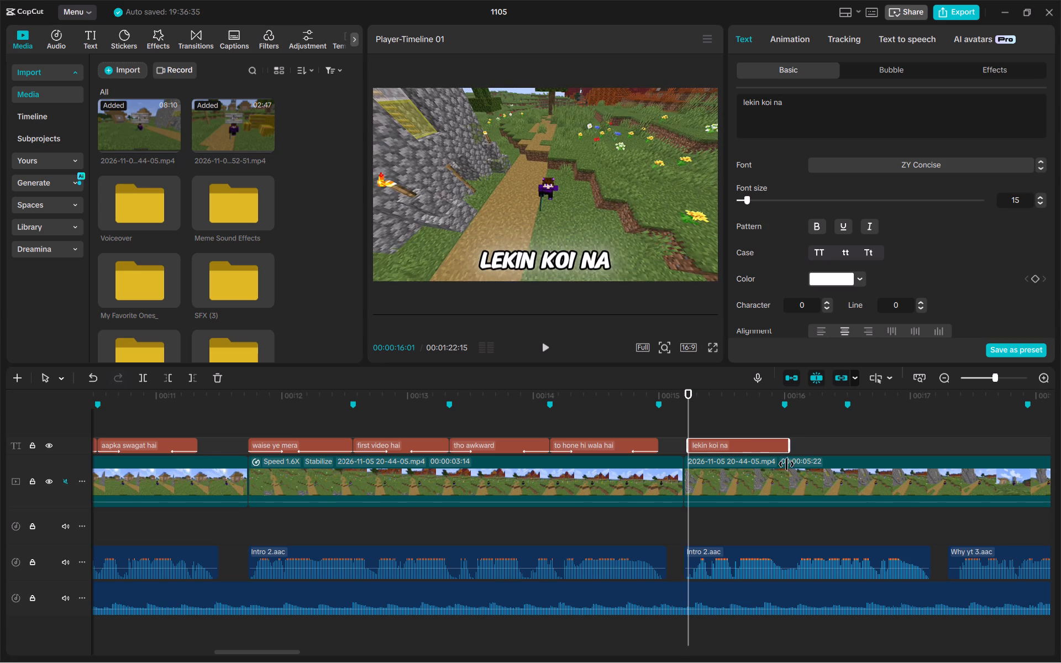
pyautogui.moveTo(786, 464); pyautogui.dragTo(782, 462)
pyautogui.click(787, 429)
# Paste the copied caption at the 00:00:16:00 marker, change its text to "dheere dheere" and extend it to the 00:00:16:15 marker.
pyautogui.press('space')
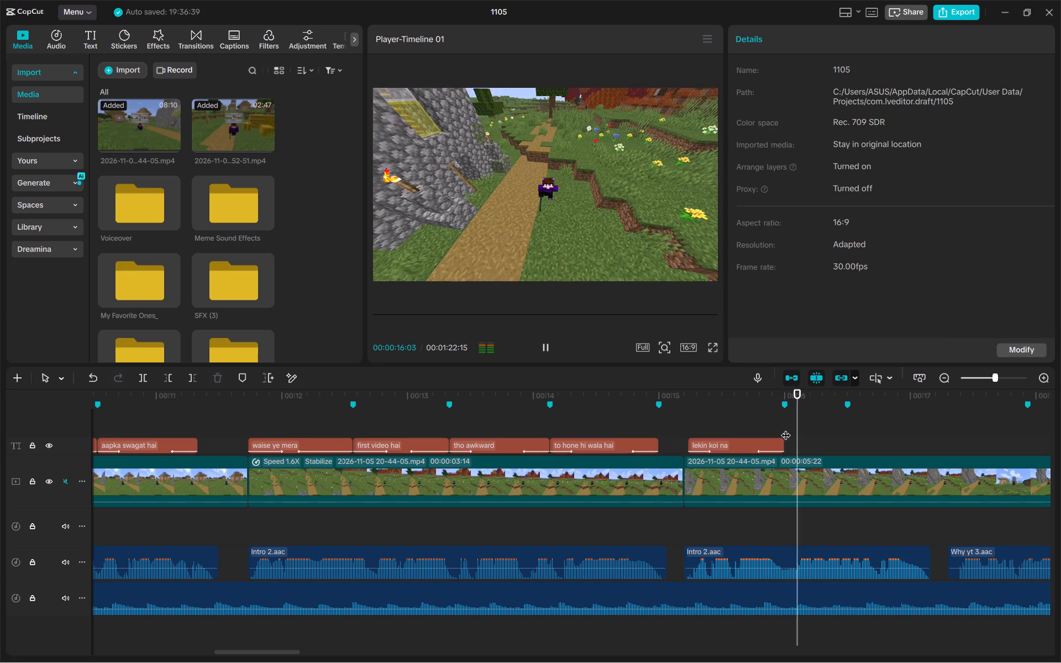
pyautogui.click(786, 428)
pyautogui.hotkey('ctrl', 'v')
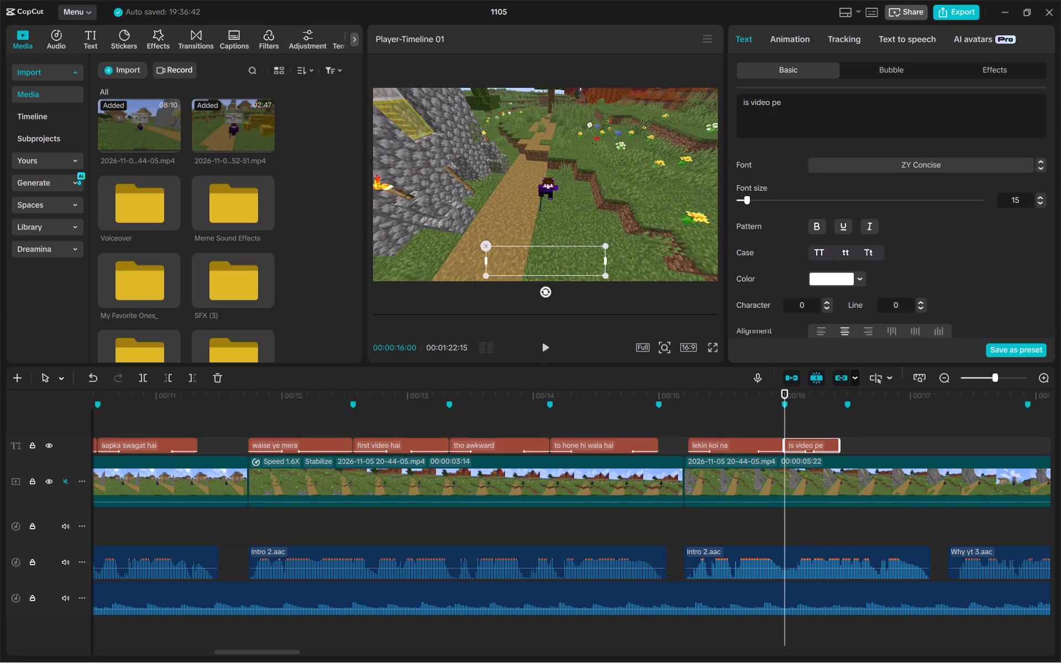
pyautogui.moveTo(873, 106); pyautogui.dragTo(584, 94)
pyautogui.write('dheere')
pyautogui.press('space')
pyautogui.write('dheere')
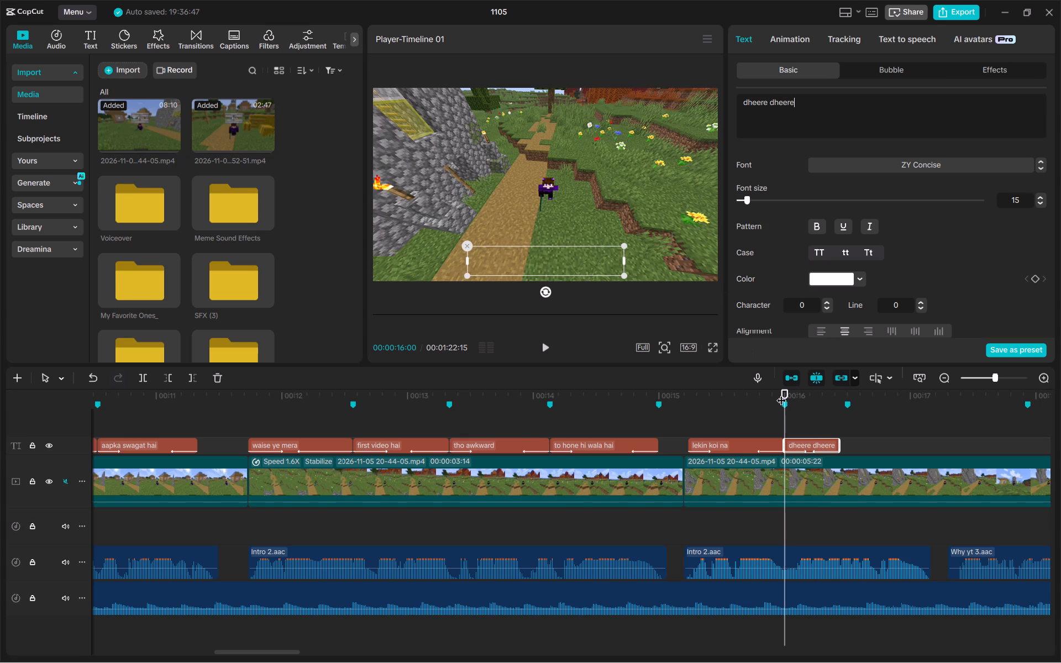
pyautogui.press('space')
pyautogui.press('BackSpace')
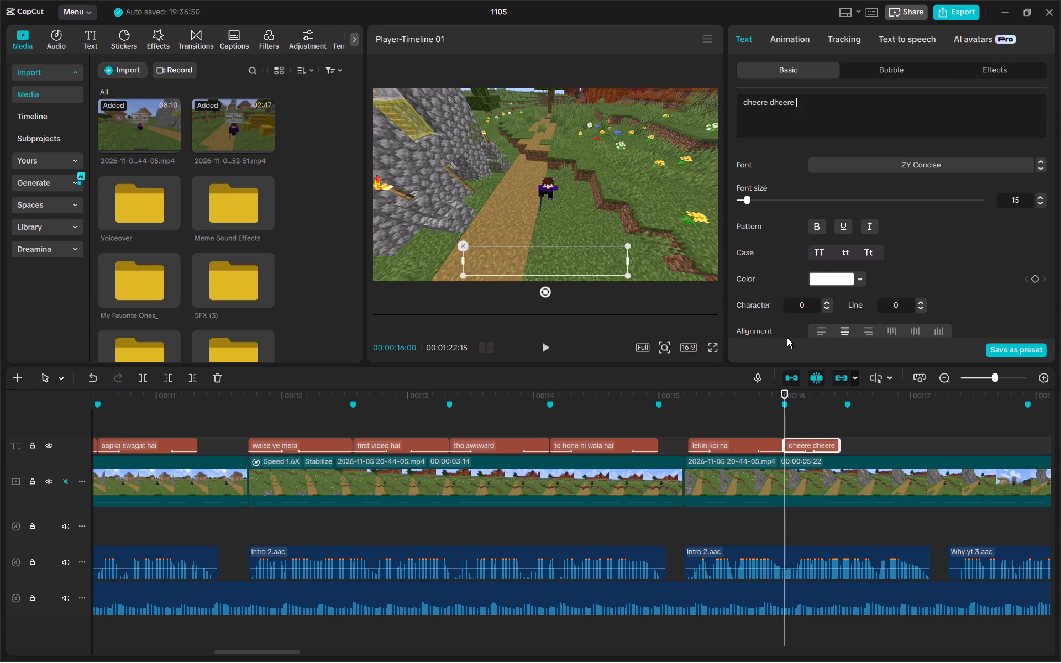
pyautogui.click(554, 347)
pyautogui.click(554, 347)
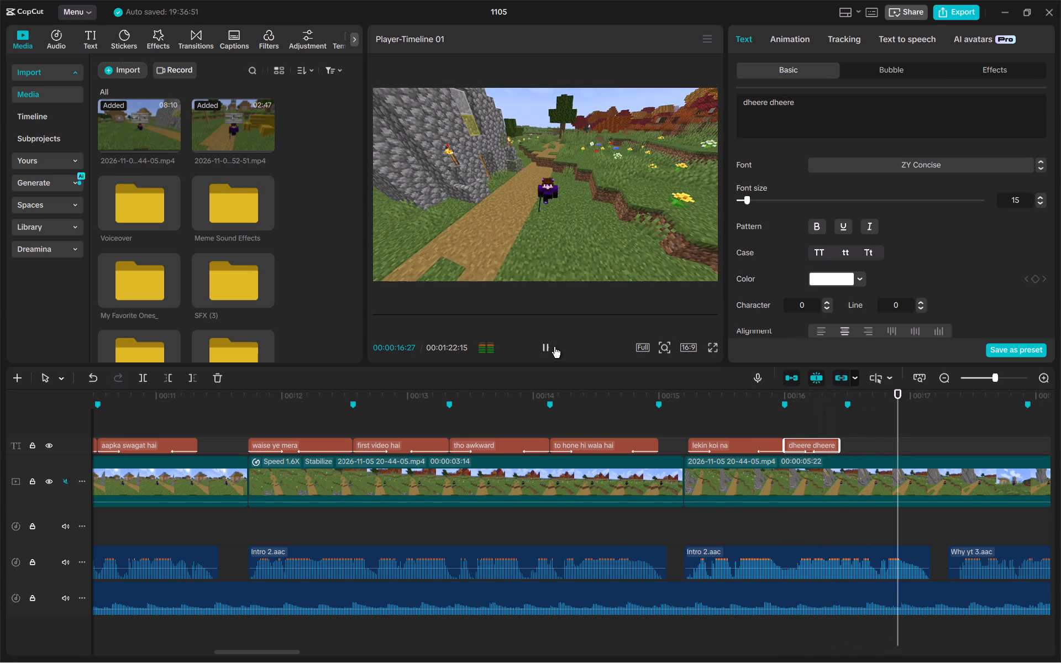
pyautogui.hscroll(-1, 604, 399)
pyautogui.hscroll(-1, 772, 452)
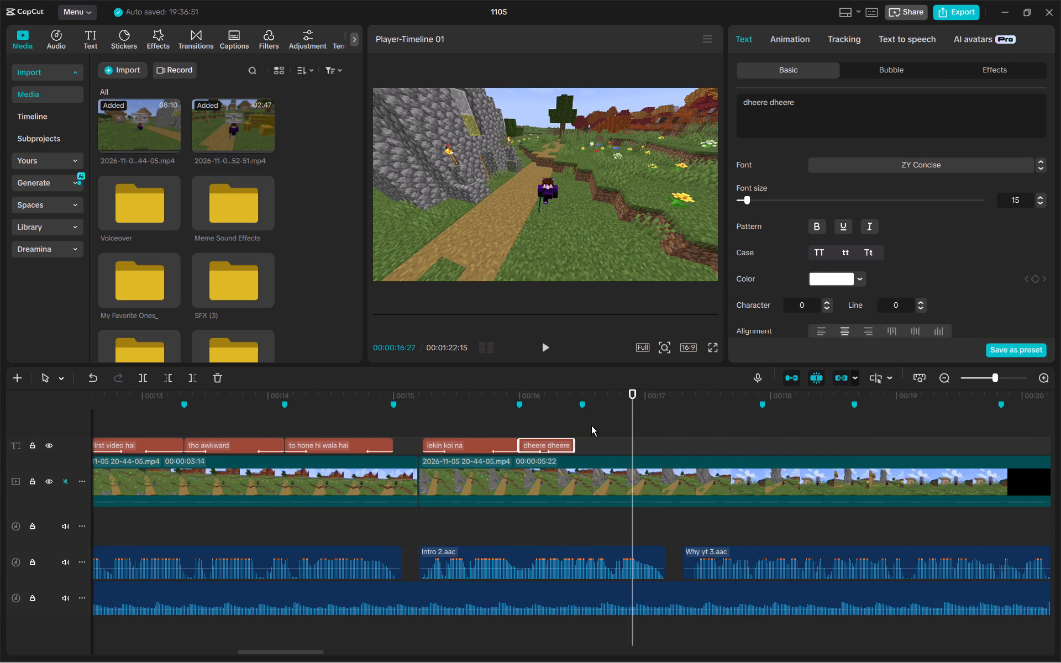
pyautogui.moveTo(572, 449); pyautogui.dragTo(580, 451)
# Paste the copied caption at the 00:00:16:15 marker, change its text to "seekh jayenge" and check it against the voiceover.
pyautogui.click(581, 430)
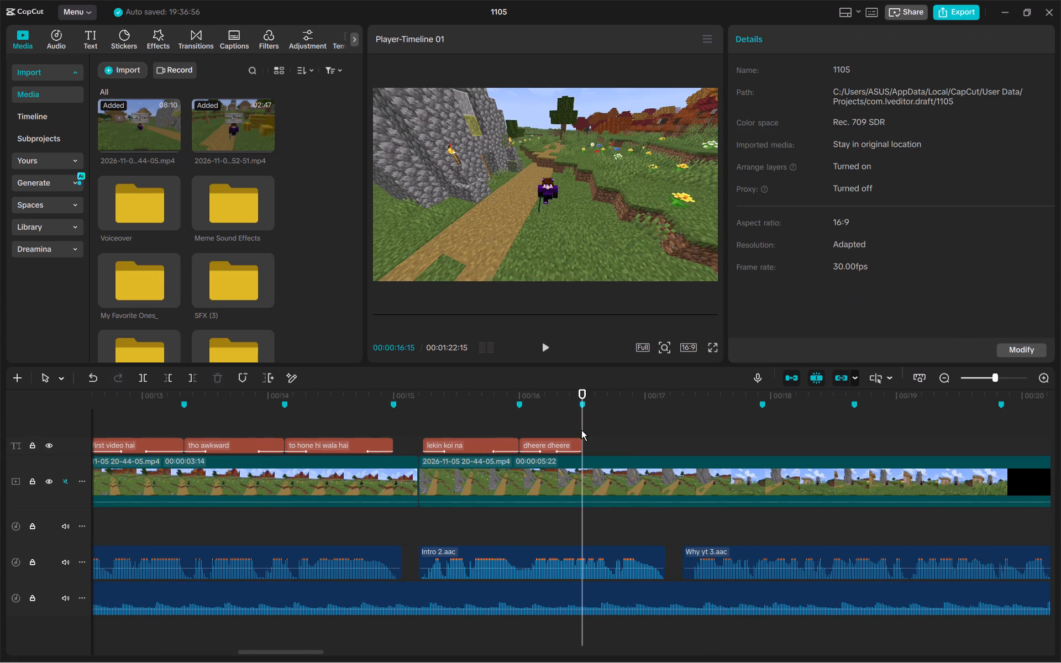
pyautogui.hotkey('ctrl', 'v')
pyautogui.moveTo(804, 102); pyautogui.dragTo(679, 112)
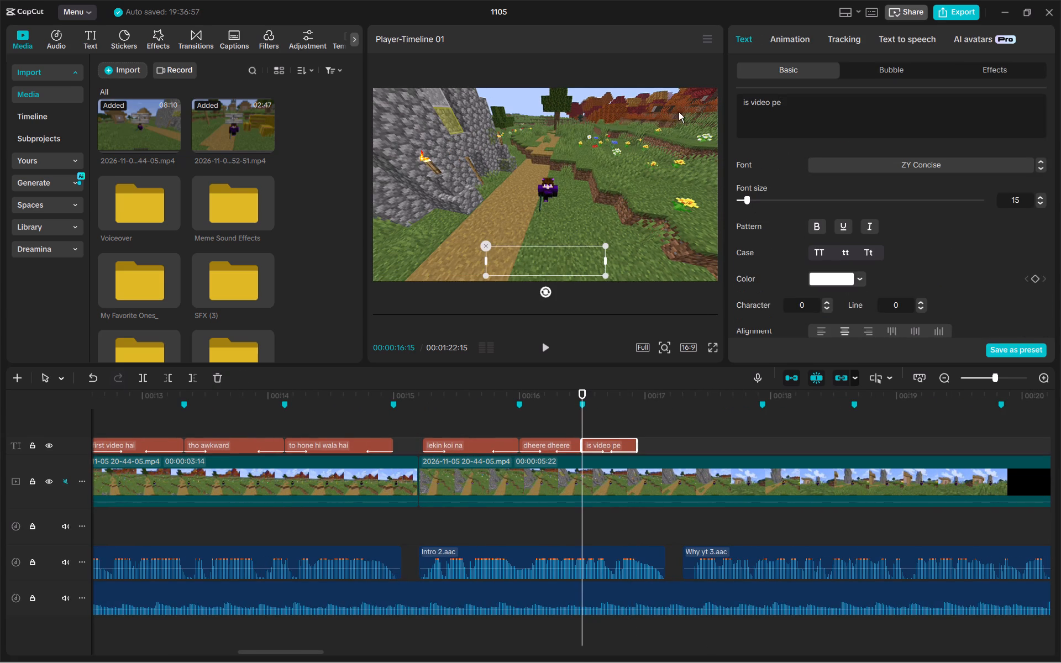
pyautogui.moveTo(679, 112); pyautogui.dragTo(691, 92)
pyautogui.press('s')
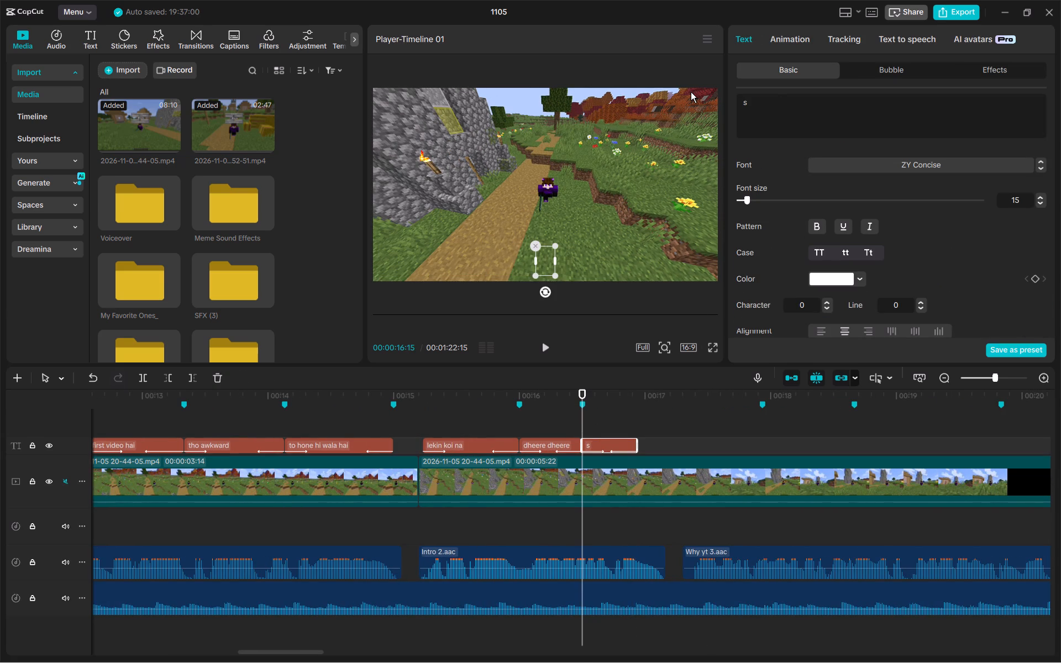
pyautogui.write('eekh')
pyautogui.press('space')
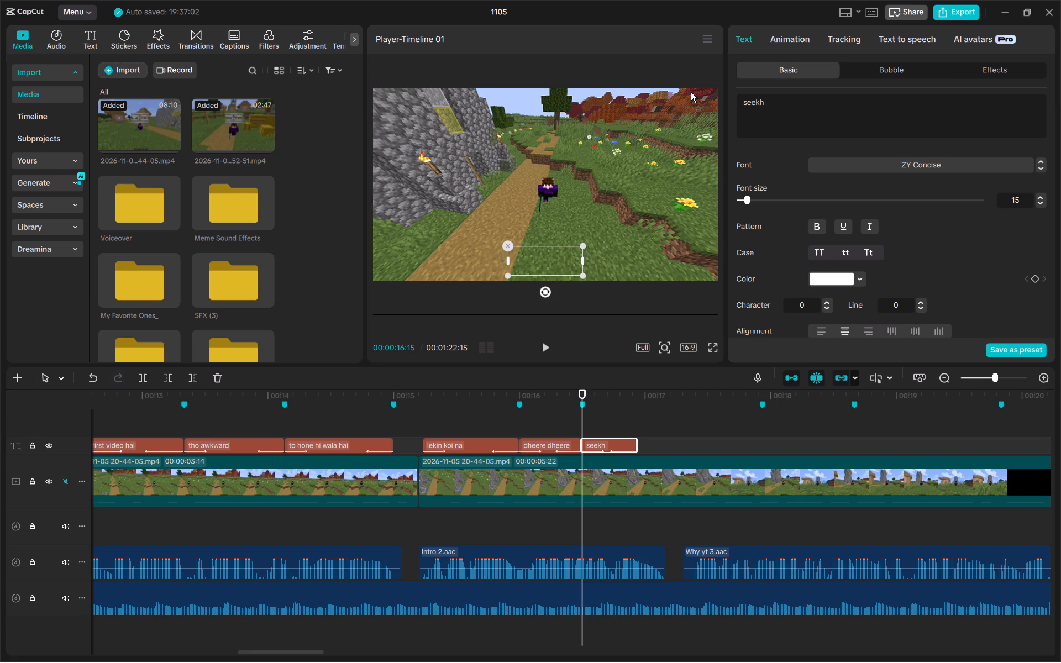
pyautogui.write('jayenge')
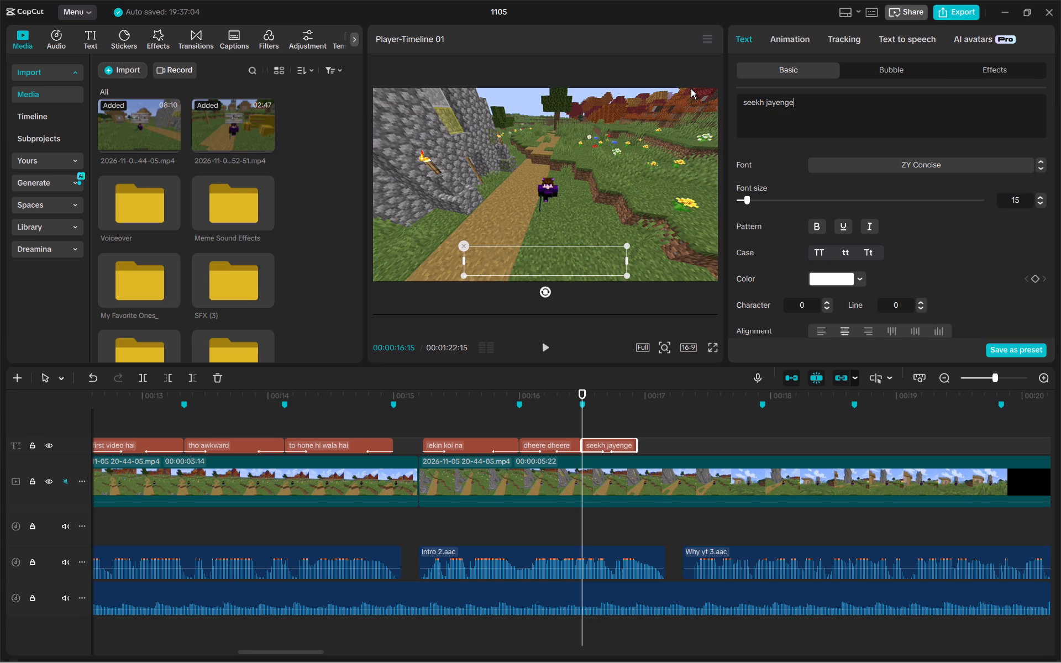
pyautogui.click(540, 349)
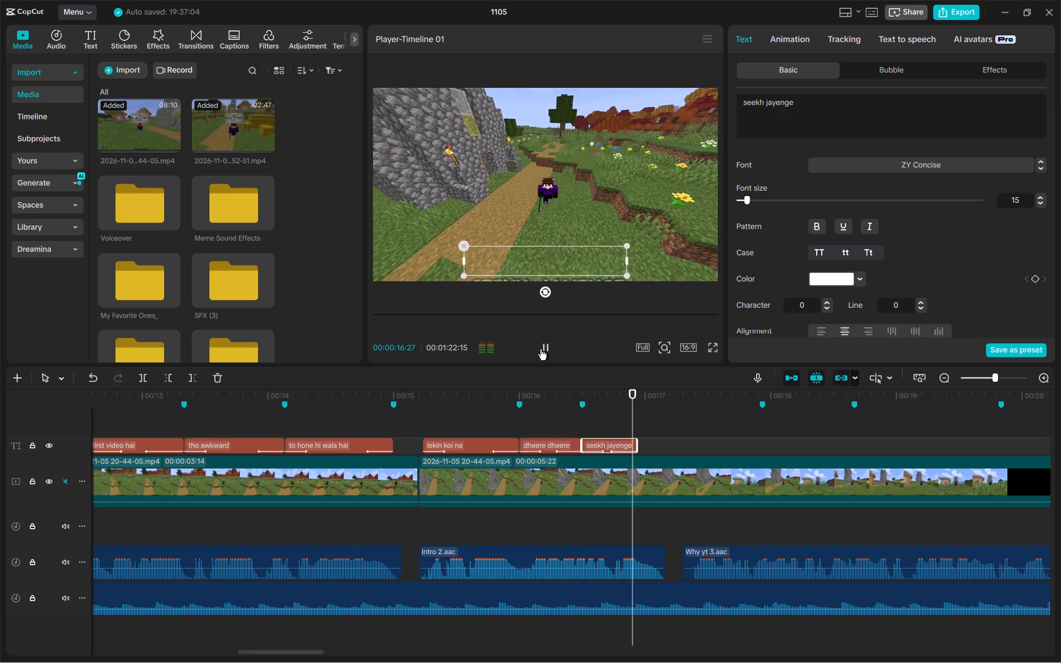
pyautogui.click(540, 349)
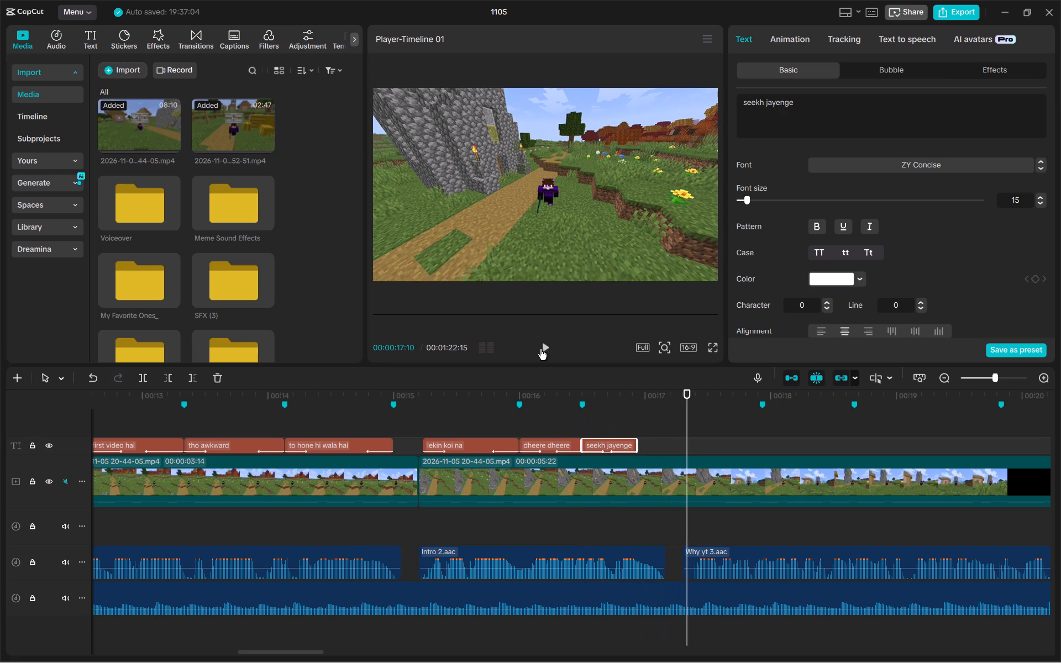
# Listen to the opening phrase of the "Why yt 3" voiceover around the 00:00:17:28 marker to judge its wording and timing.
pyautogui.moveTo(687, 423); pyautogui.dragTo(689, 423)
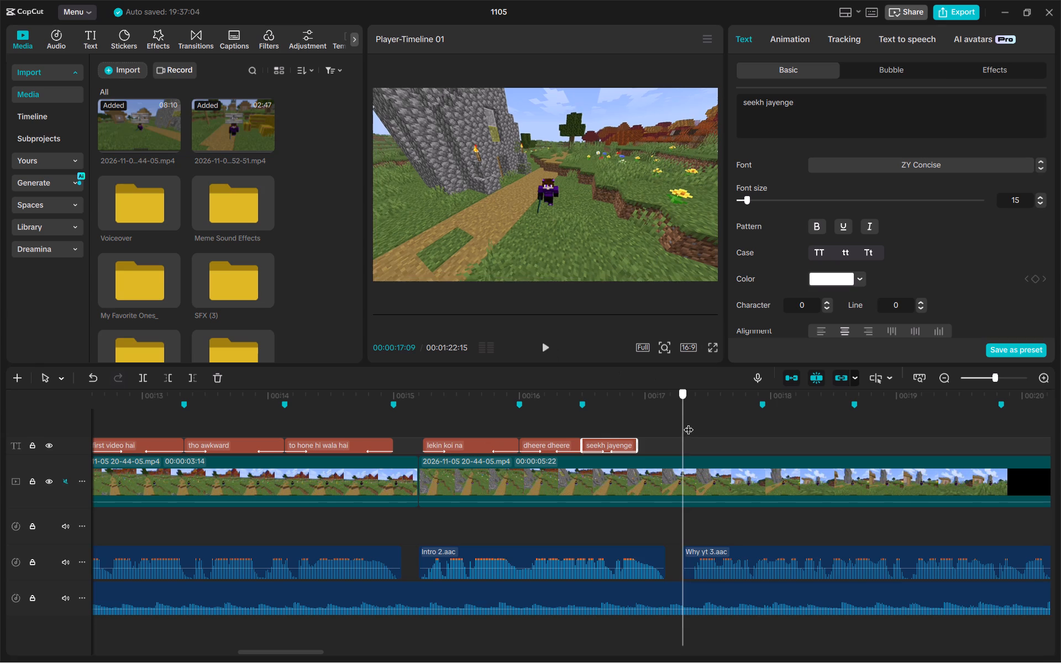
pyautogui.moveTo(689, 423); pyautogui.dragTo(692, 424)
pyautogui.press('space')
pyautogui.click(692, 424)
pyautogui.click(692, 424)
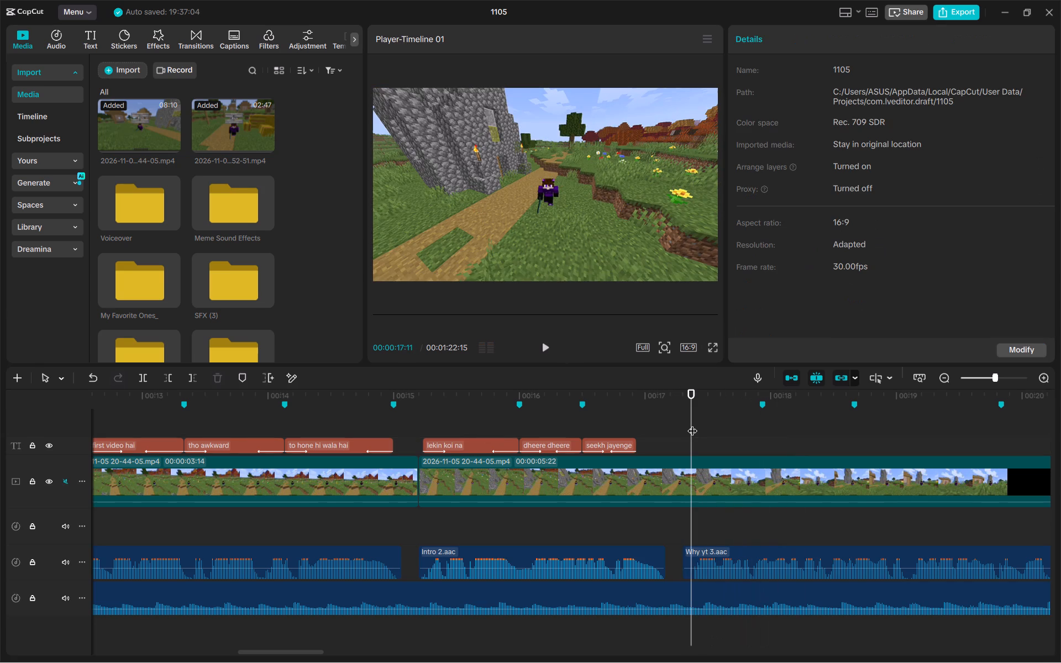
pyautogui.press('space')
pyautogui.click(695, 425)
pyautogui.press('space')
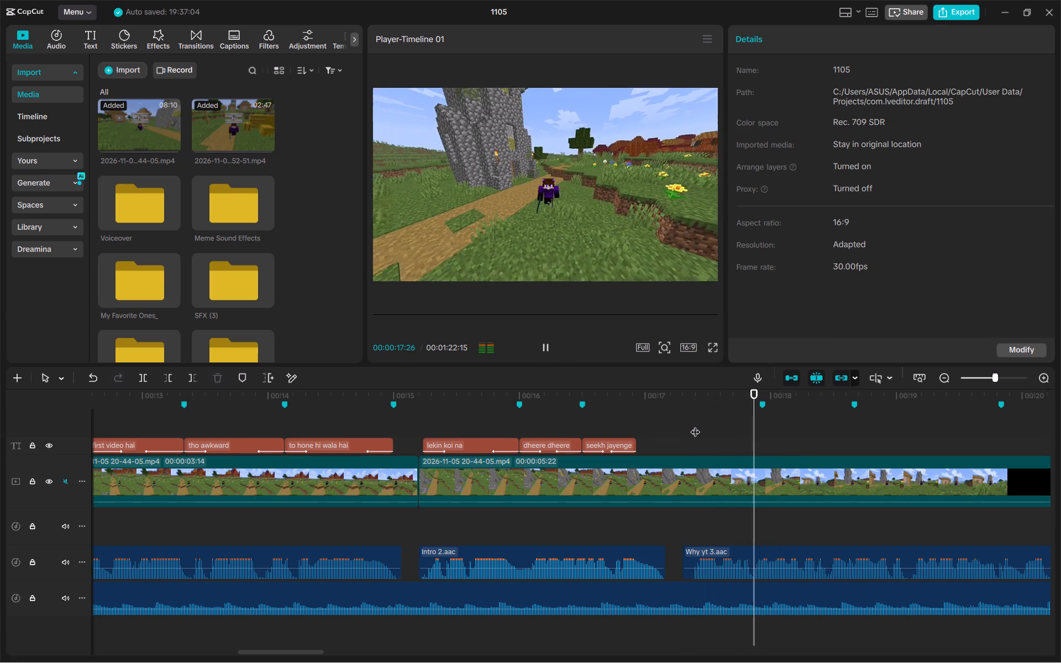
pyautogui.click(695, 425)
pyautogui.doubleClick(769, 417)
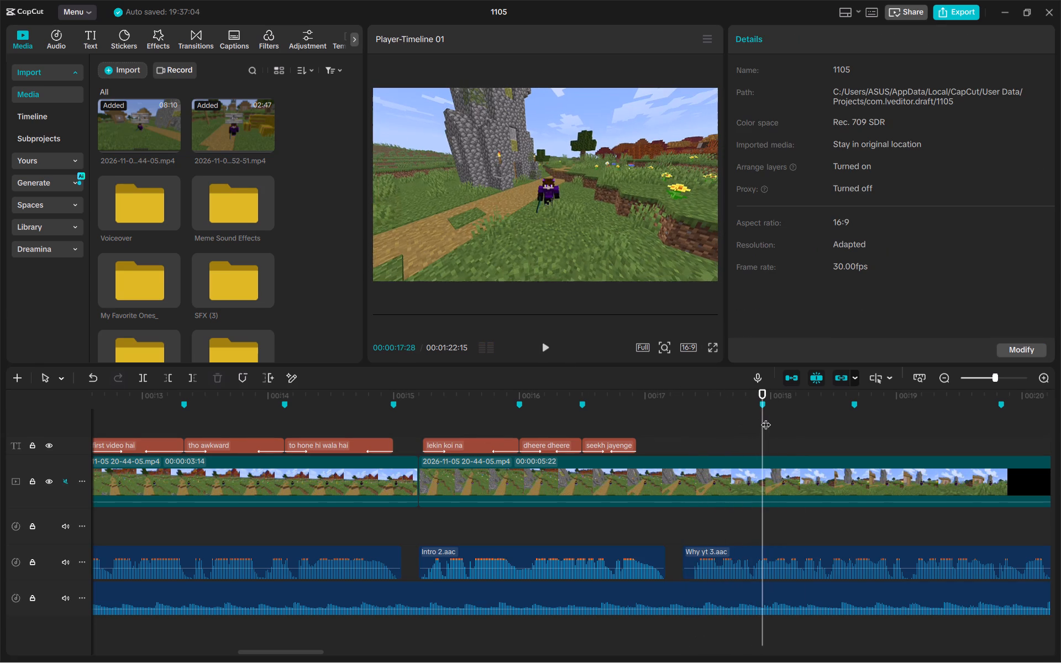
pyautogui.press('space')
pyautogui.click(765, 417)
# Paste the copied caption at 00:00:17:12, change its text to "toh basically" and extend it to the 00:00:17:28 marker.
pyautogui.click(684, 417)
pyautogui.moveTo(684, 417); pyautogui.dragTo(694, 419)
pyautogui.hotkey('ctrl', 'v')
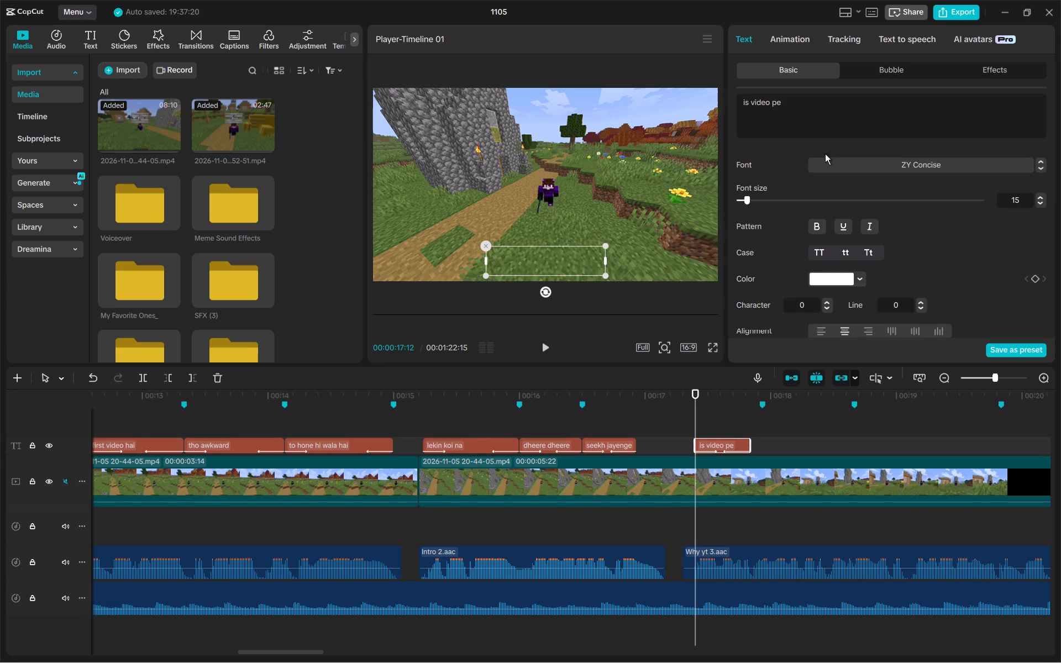
pyautogui.moveTo(827, 128); pyautogui.dragTo(696, 83)
pyautogui.write('toh basically')
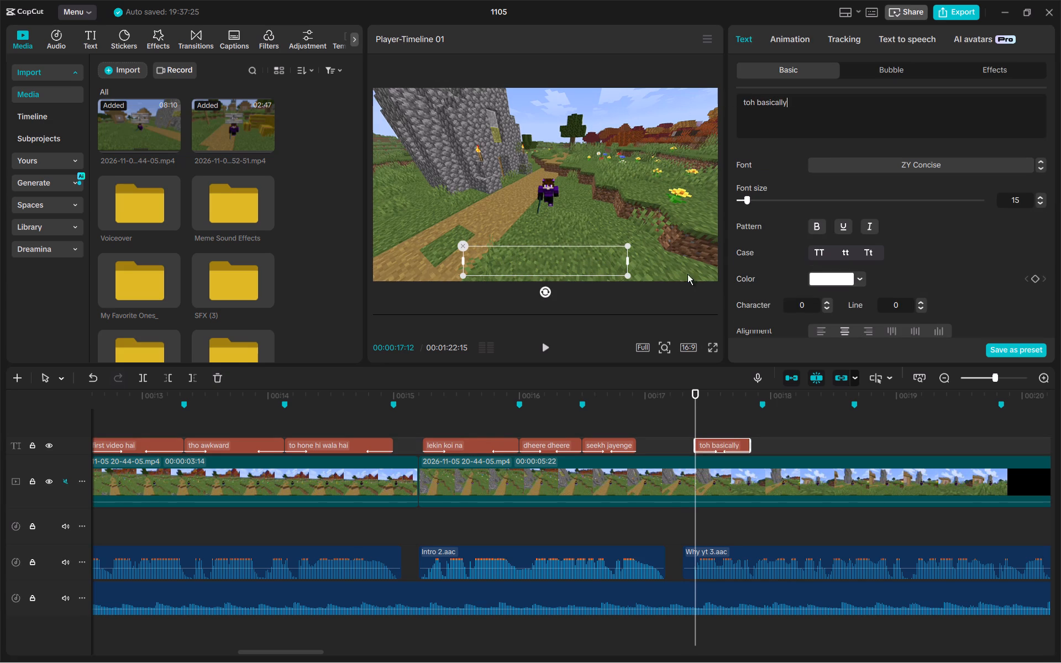
pyautogui.moveTo(752, 448); pyautogui.dragTo(776, 453)
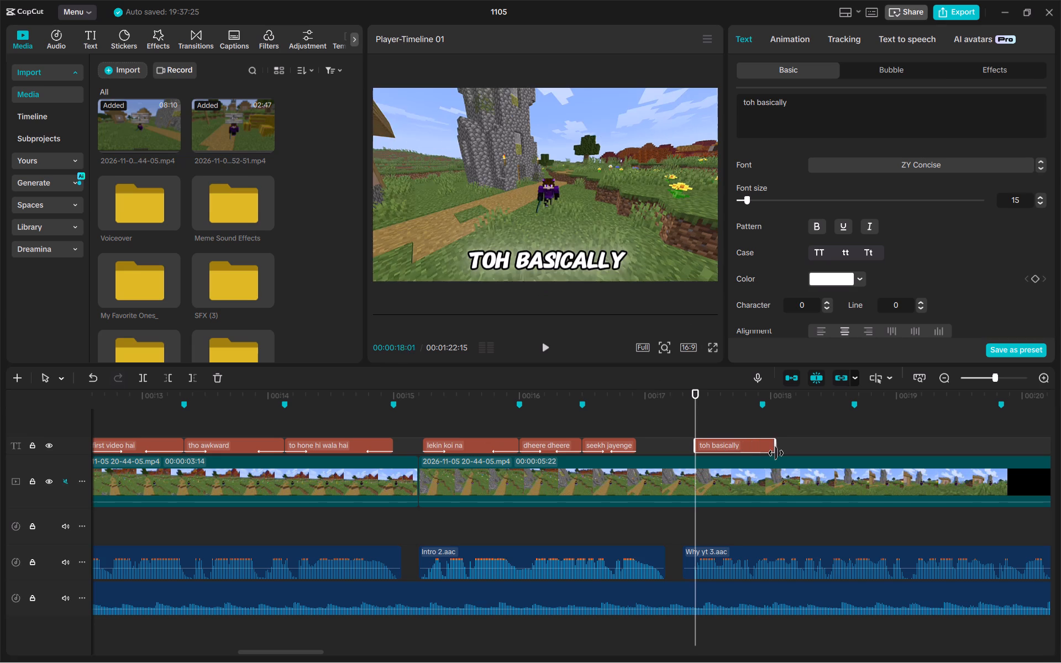
pyautogui.moveTo(776, 453); pyautogui.dragTo(761, 448)
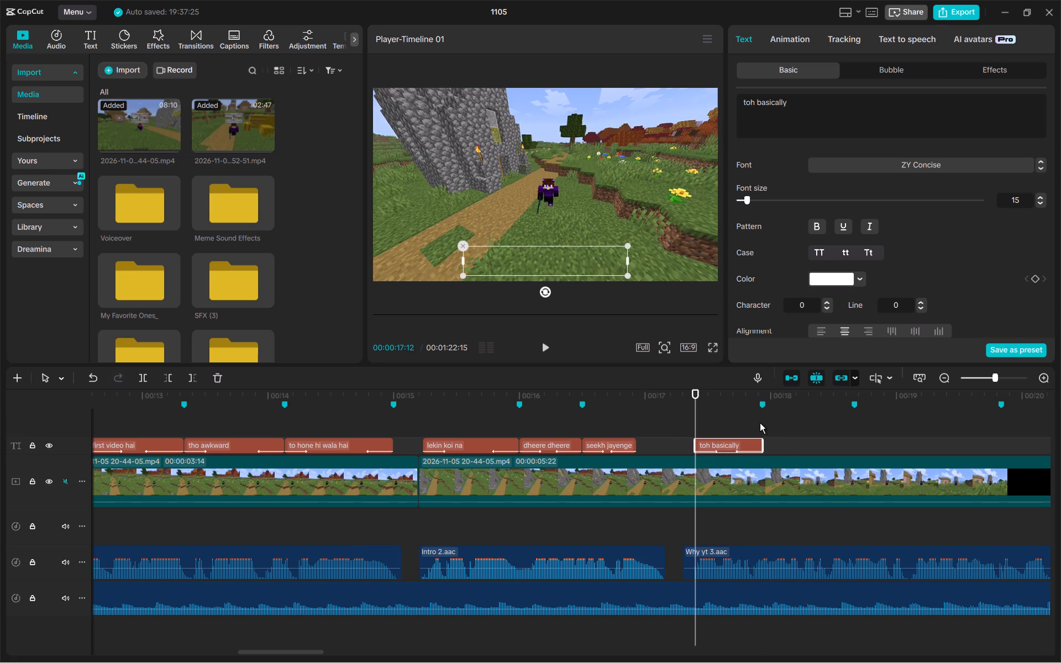
# Listen from the 00:00:17:28 marker, paste the copied caption there and change its text to "mujhe bachpan se hi".
pyautogui.click(760, 420)
pyautogui.click(549, 350)
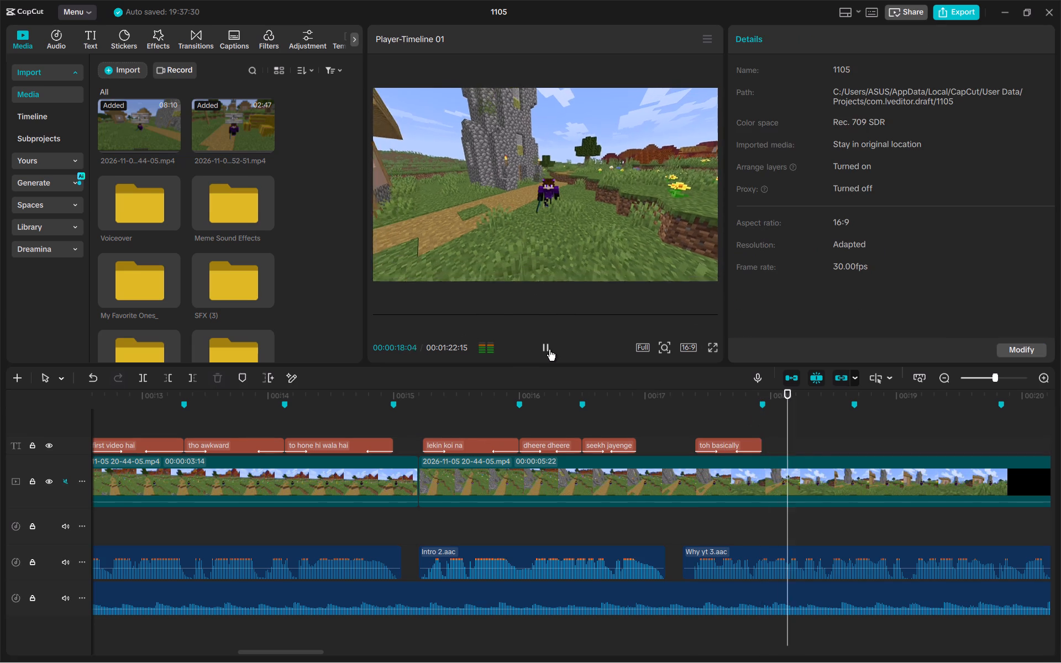
pyautogui.press('space')
pyautogui.click(760, 428)
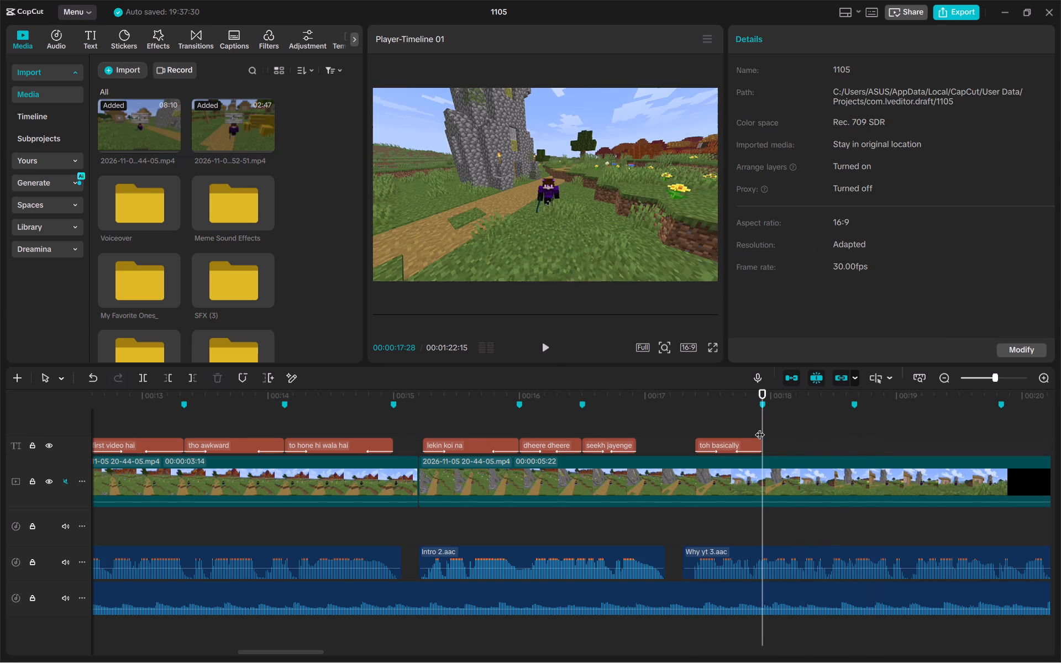
pyautogui.hotkey('ctrl', 'v')
pyautogui.moveTo(798, 131); pyautogui.dragTo(737, 80)
pyautogui.write('mujhe')
pyautogui.press('space')
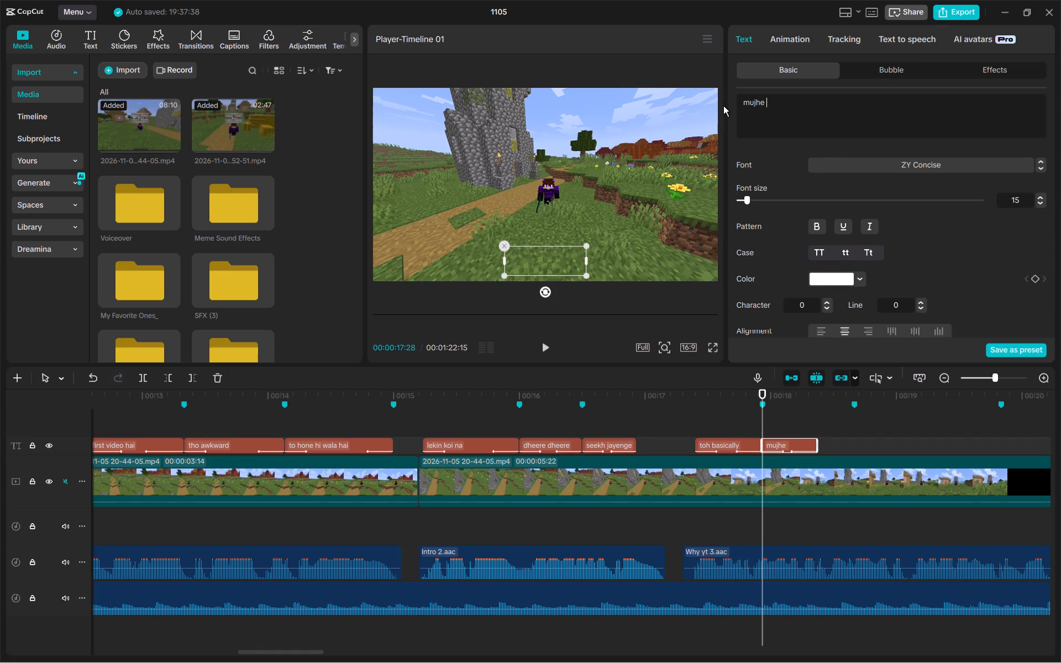
pyautogui.write('bachpan se ho')
pyautogui.press('BackSpace')
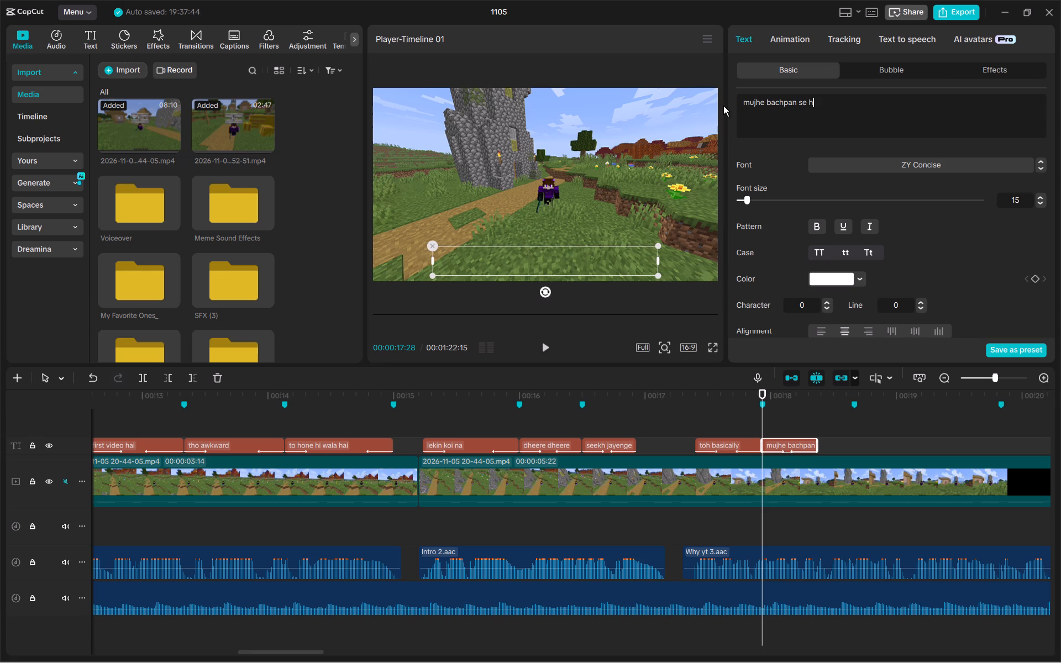
pyautogui.press('i')
# Extend the "mujhe bachpan se hi" caption to the next marker and play on through the following voiceover.
pyautogui.moveTo(820, 446); pyautogui.dragTo(828, 448)
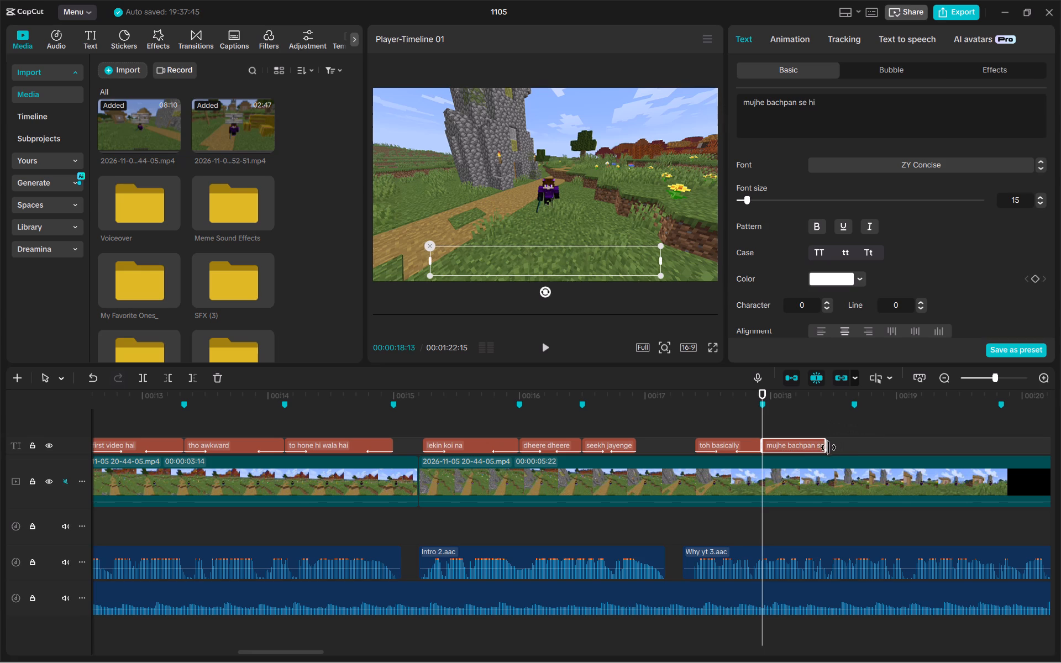
pyautogui.moveTo(828, 448); pyautogui.dragTo(859, 450)
pyautogui.moveTo(860, 444); pyautogui.dragTo(854, 445)
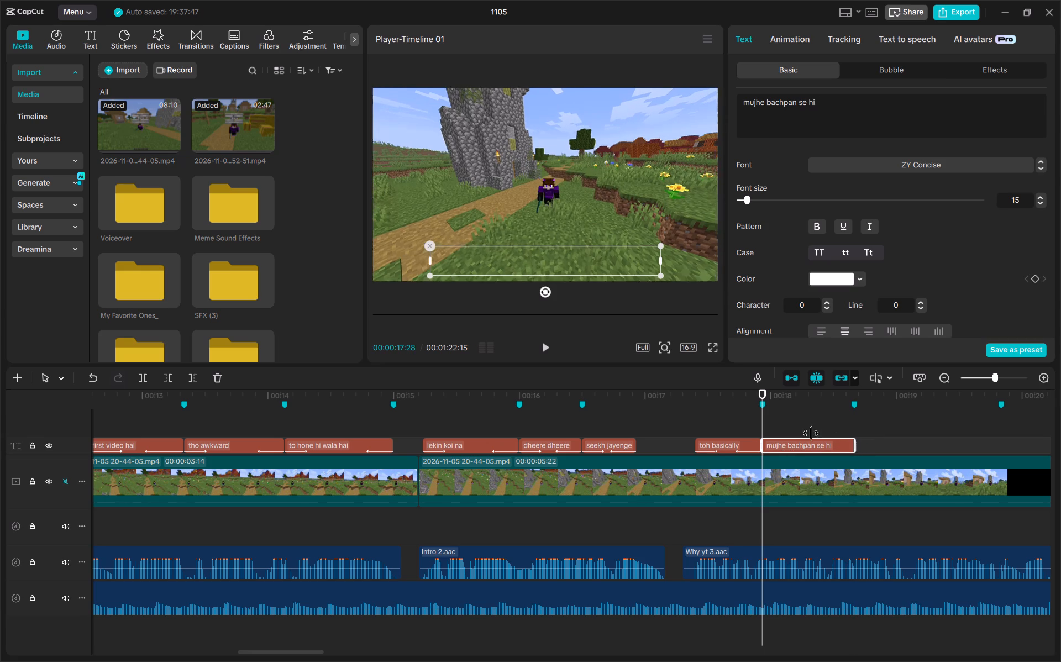
pyautogui.click(546, 346)
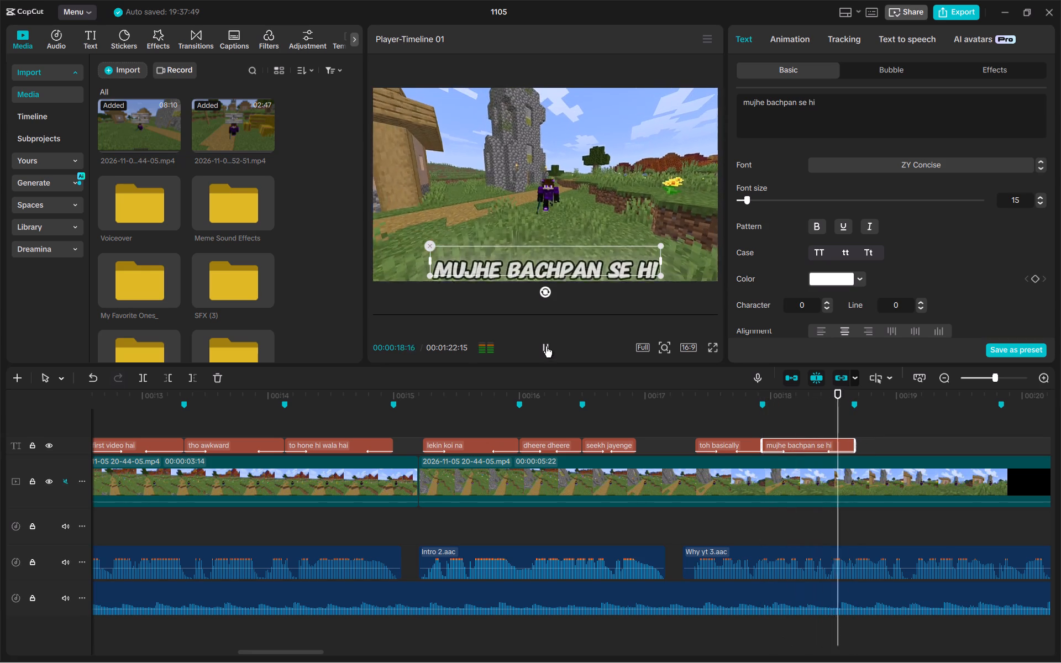
pyautogui.hscroll(-3, 546, 346)
pyautogui.press('space')
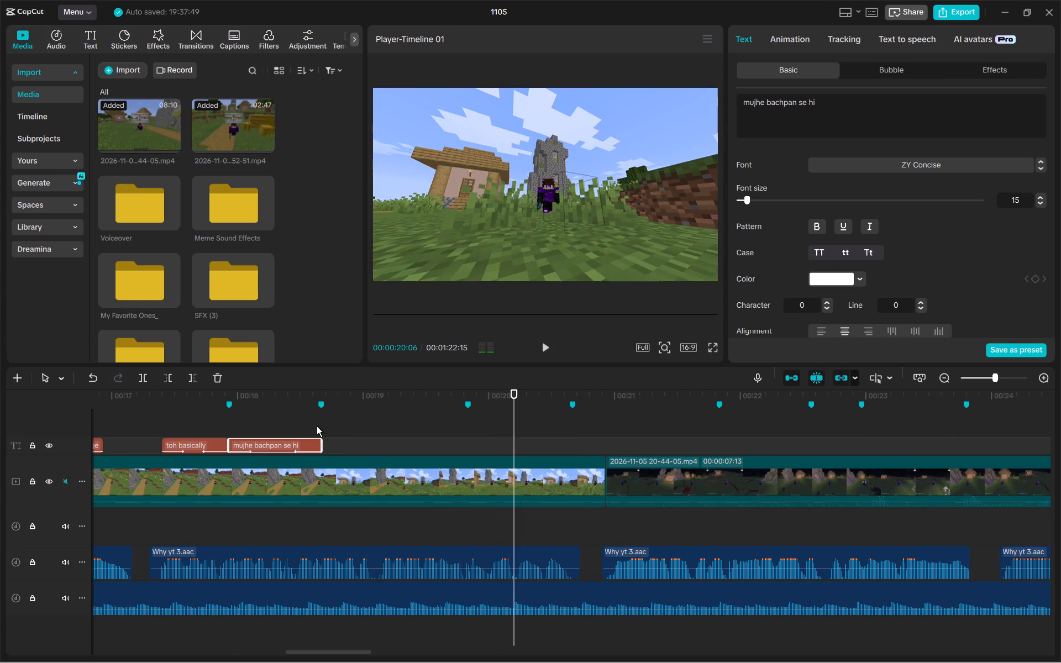
# Listen from the 00:00:18:20 marker, paste the copied caption there and change its text to "youtube".
pyautogui.click(321, 419)
pyautogui.press('space')
pyautogui.press('space')
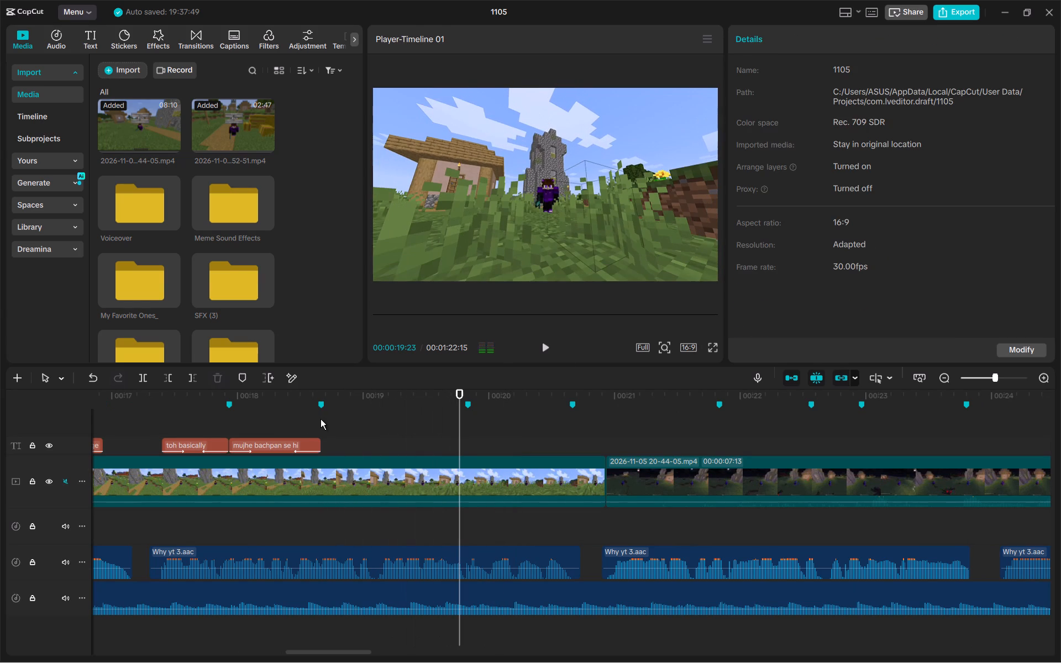
pyautogui.click(322, 427)
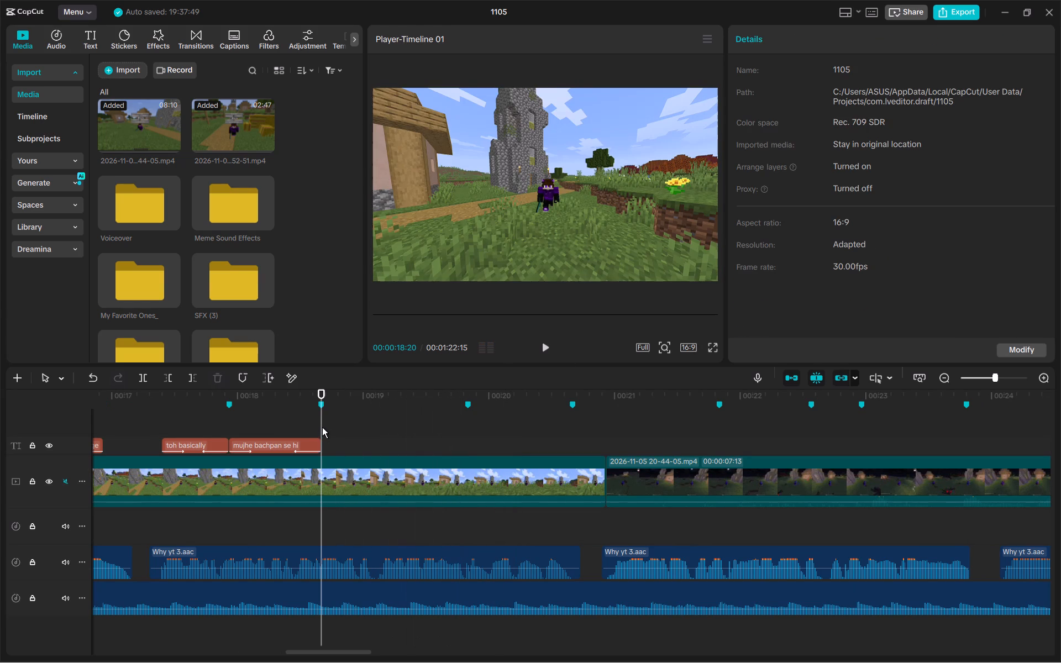
pyautogui.press('space')
pyautogui.press('space')
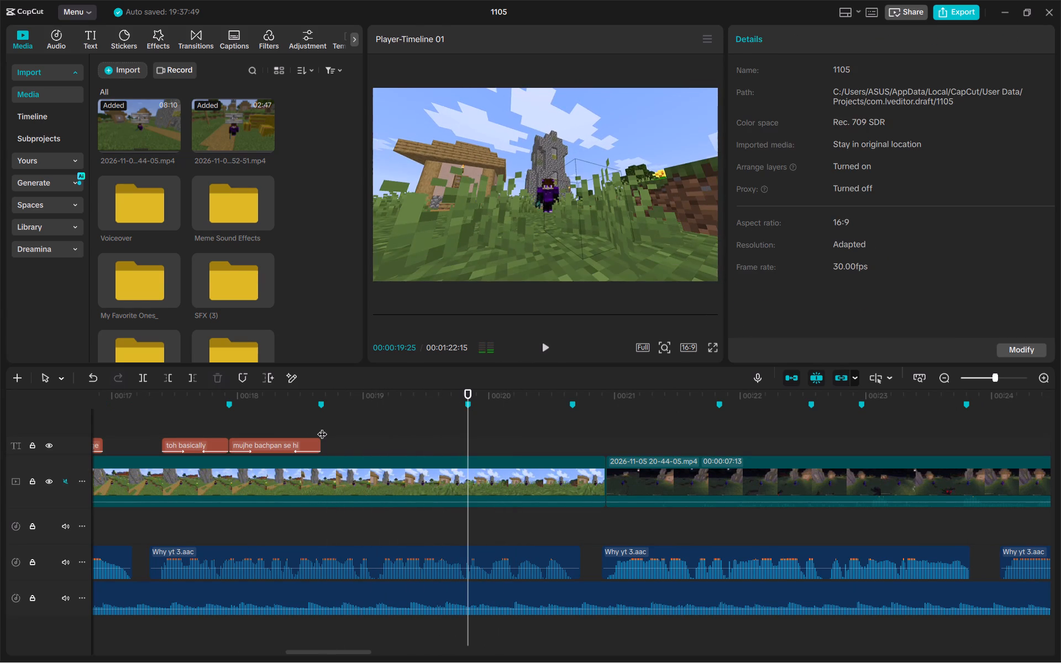
pyautogui.click(322, 427)
pyautogui.hotkey('ctrl', 'v')
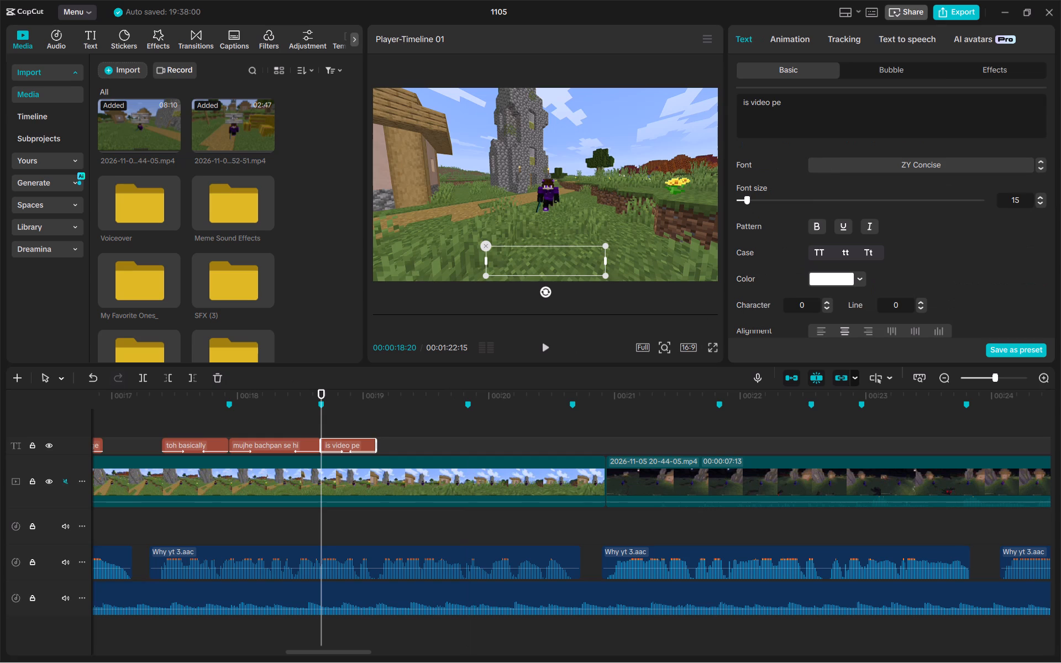
pyautogui.moveTo(834, 127); pyautogui.dragTo(617, 92)
pyautogui.write('youtube')
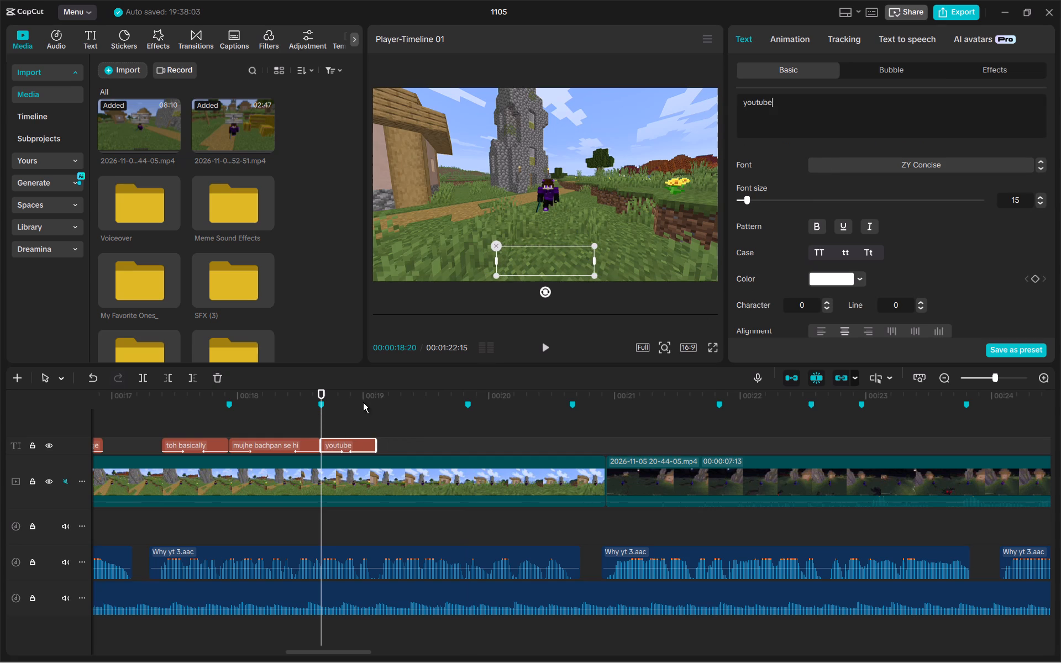
# Find where the spoken word ends and trim the end of the "youtube" caption to 00:00:19:01.
pyautogui.click(541, 349)
pyautogui.click(541, 349)
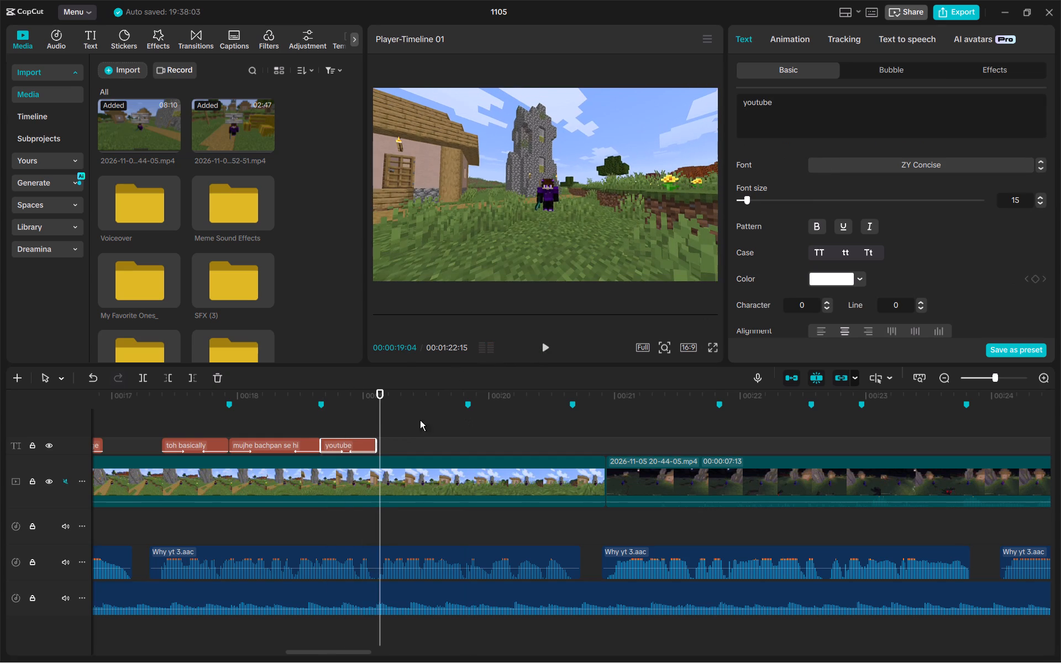
pyautogui.doubleClick(379, 421)
pyautogui.press('space')
pyautogui.click(375, 422)
pyautogui.moveTo(375, 422); pyautogui.dragTo(374, 422)
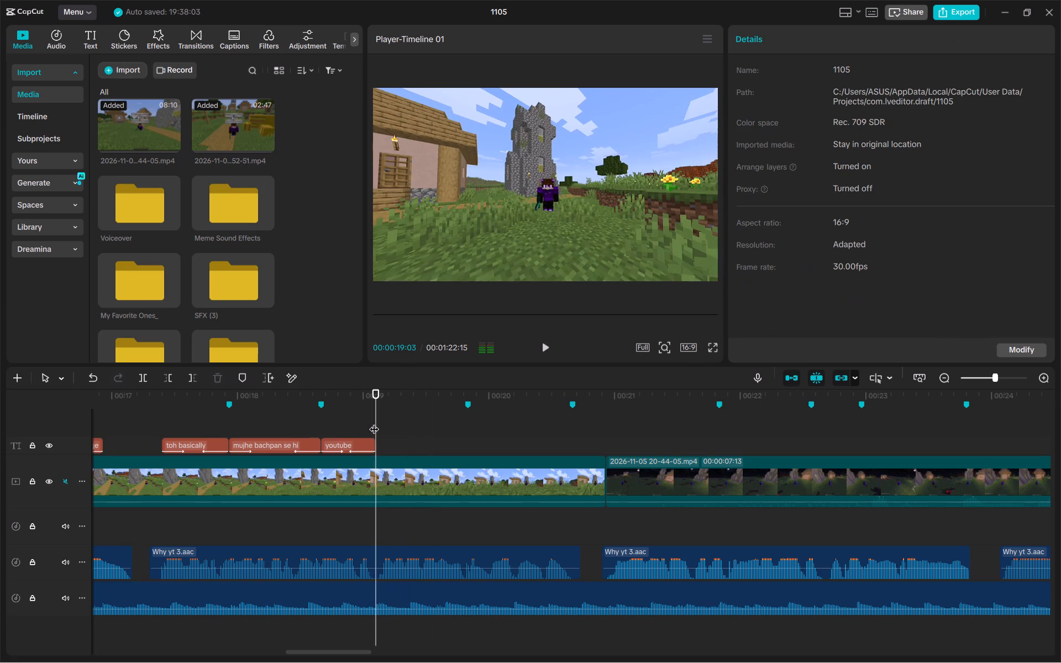
pyautogui.moveTo(374, 422); pyautogui.dragTo(366, 422)
pyautogui.press('space')
pyautogui.doubleClick(366, 422)
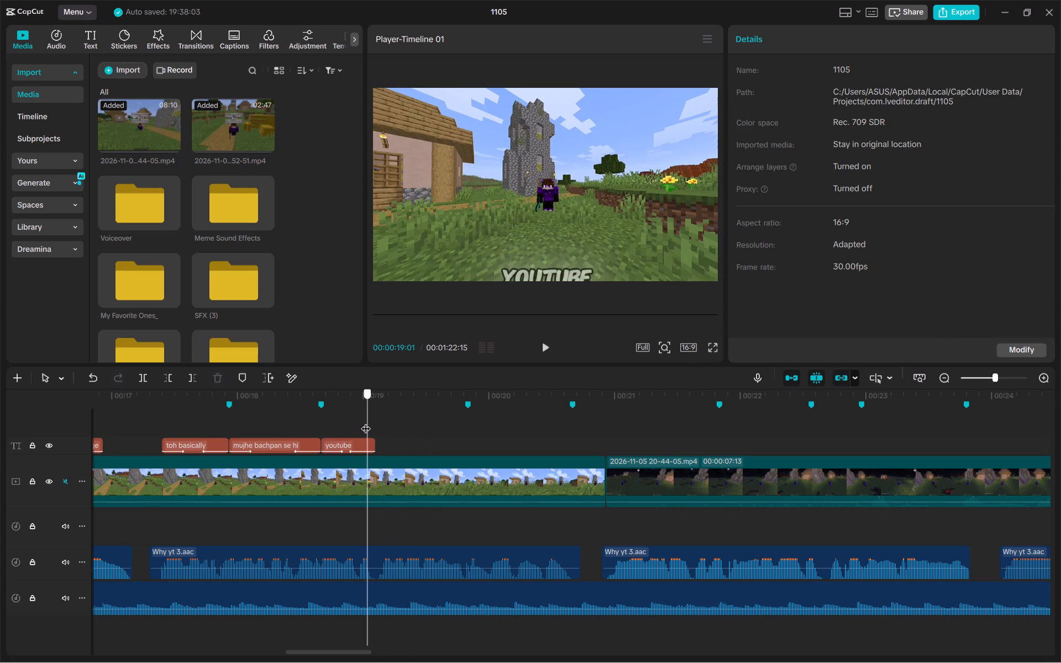
pyautogui.press('space')
pyautogui.click(364, 422)
pyautogui.click(364, 422)
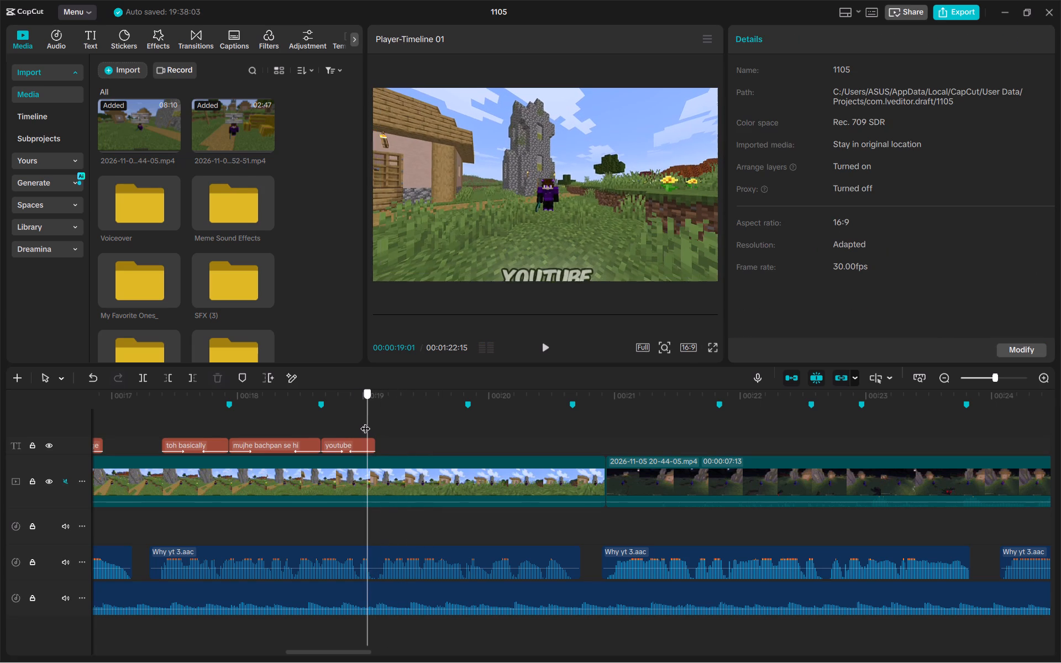
pyautogui.press('space')
pyautogui.click(367, 422)
pyautogui.click(373, 441)
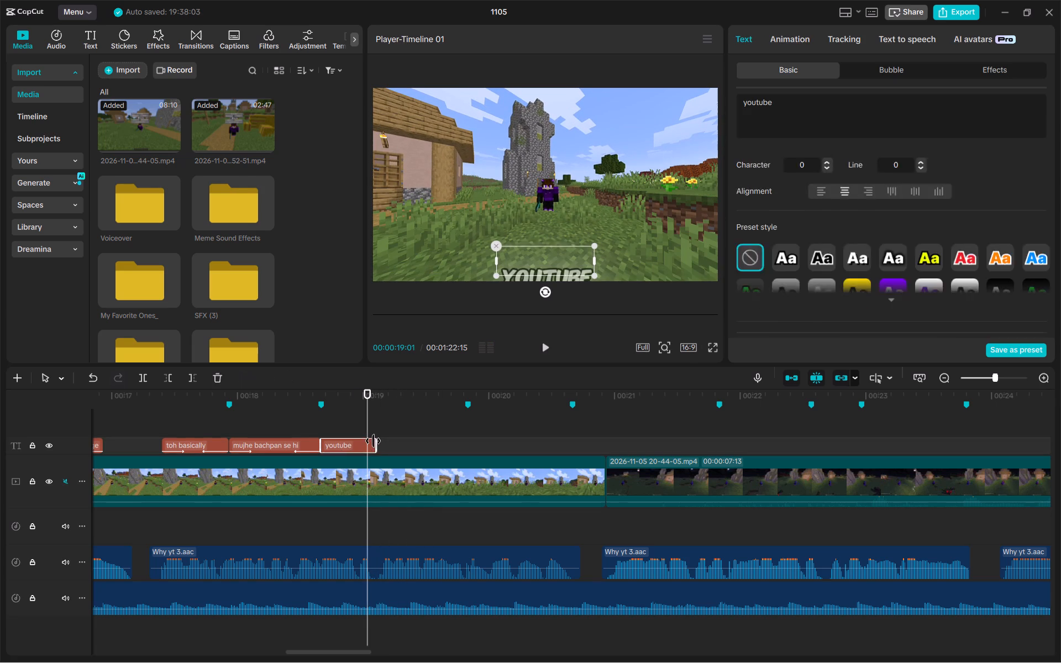
pyautogui.moveTo(375, 441); pyautogui.dragTo(365, 441)
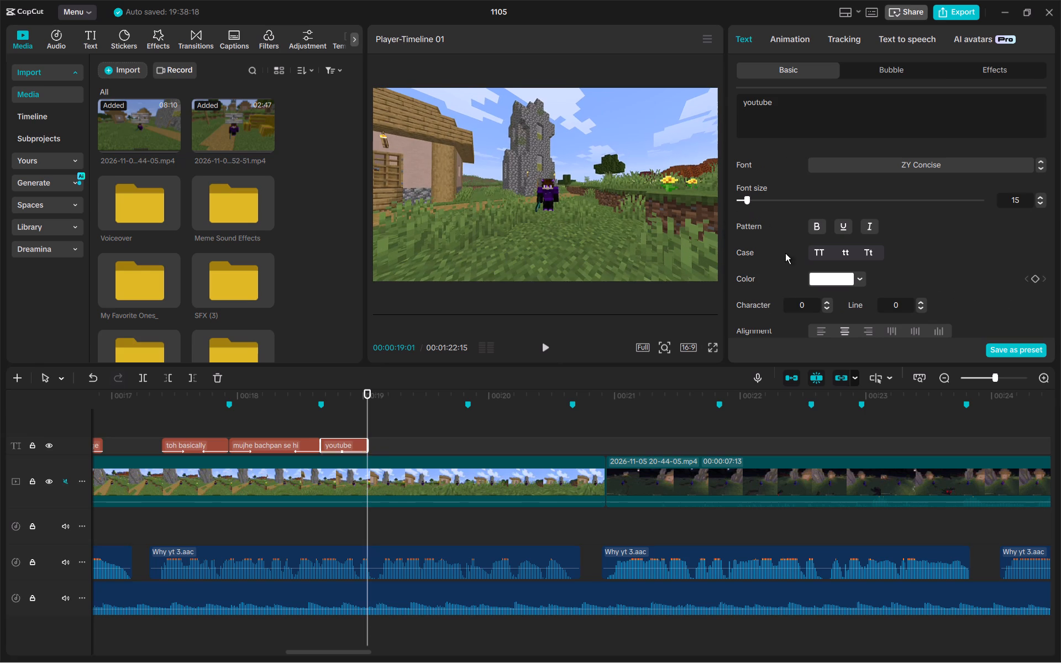
# Set the "youtube" caption's text color to red EC1D1D.
pyautogui.click(863, 279)
pyautogui.moveTo(817, 393); pyautogui.dragTo(773, 394)
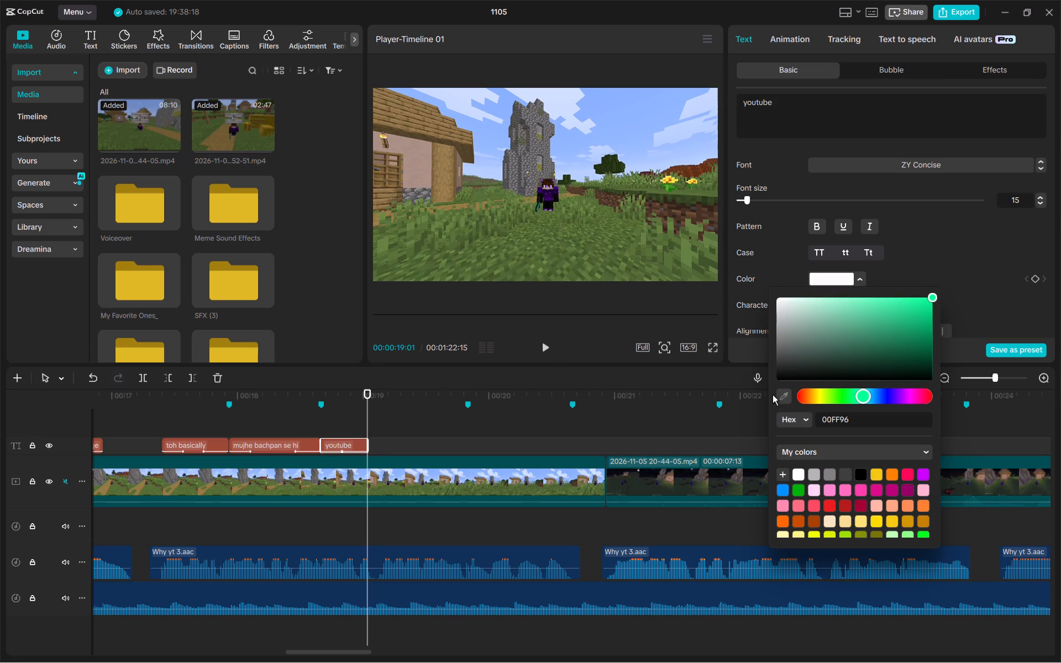
pyautogui.moveTo(773, 394); pyautogui.dragTo(774, 394)
pyautogui.click(834, 502)
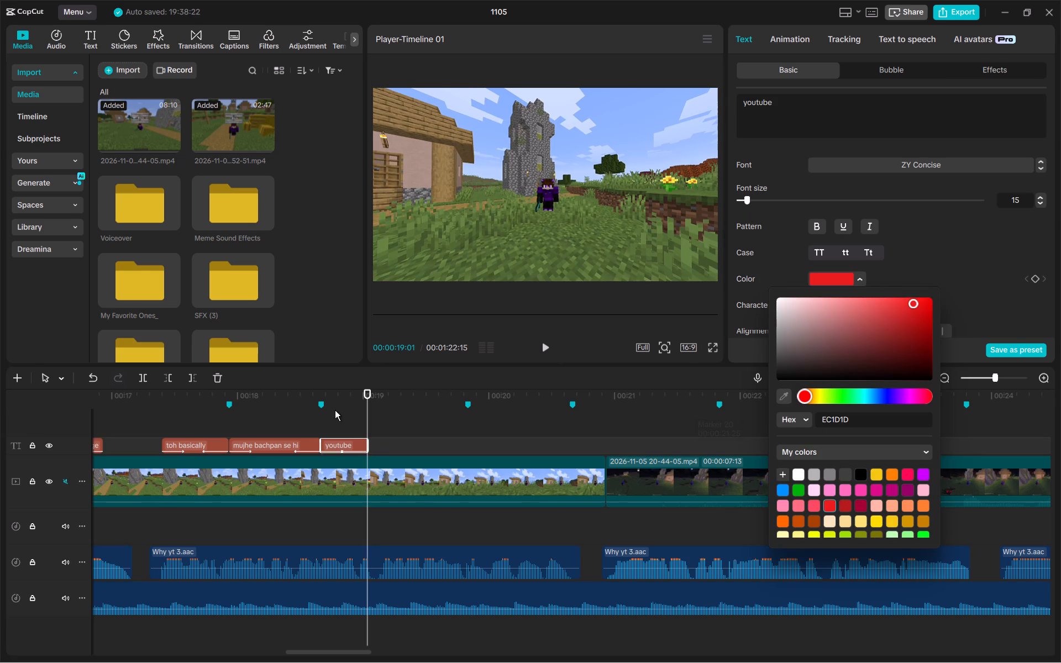
# Replay the "youtube" section, paste the copied caption at 00:00:19:01 and change its text to "pe video".
pyautogui.click(339, 417)
pyautogui.moveTo(334, 418); pyautogui.dragTo(324, 421)
pyautogui.press('space')
pyautogui.press('space')
pyautogui.click(365, 429)
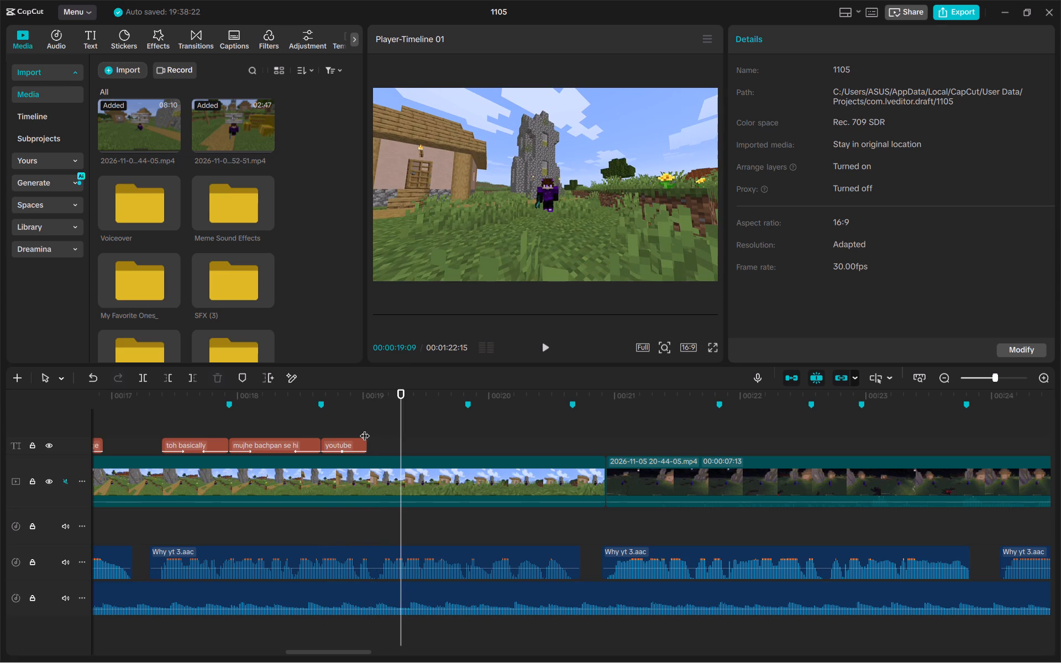
pyautogui.hotkey('ctrl', 'v')
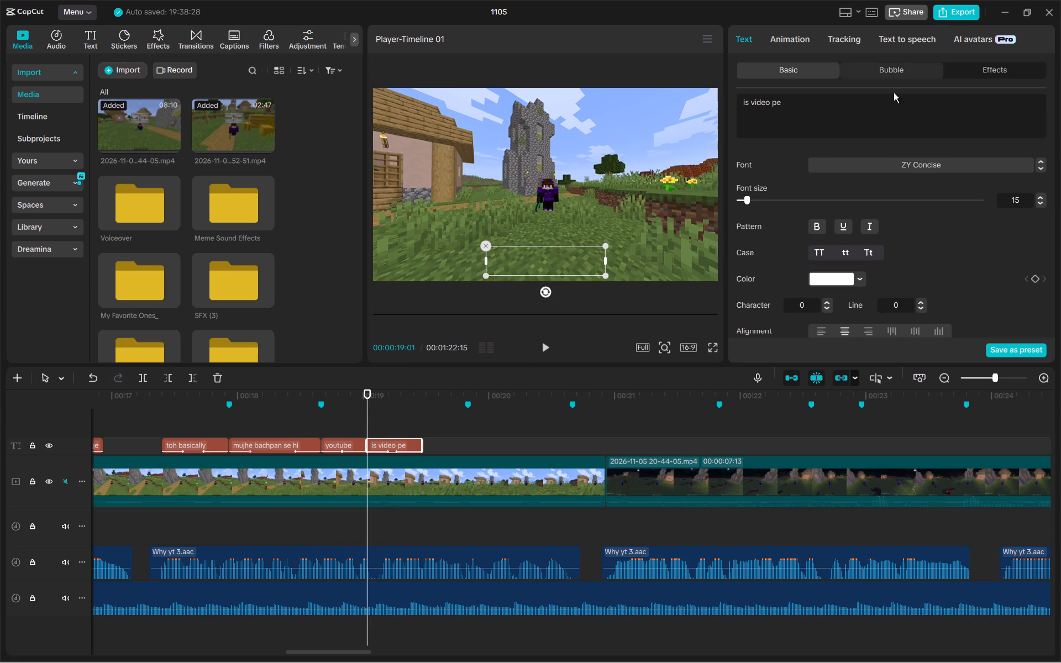
pyautogui.moveTo(873, 106); pyautogui.dragTo(622, 74)
pyautogui.write('pe viddeo')
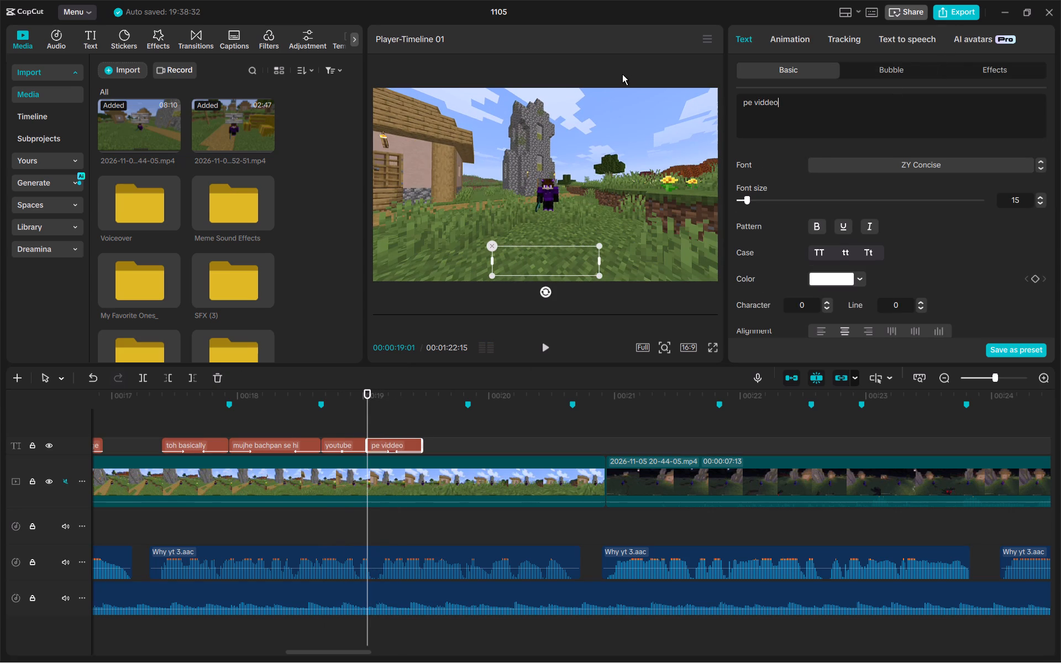
pyautogui.click(766, 106)
pyautogui.press('BackSpace')
# Play back the new captions and extend the "pe video" caption to the 00:00:19:25 marker.
pyautogui.click(366, 419)
pyautogui.moveTo(366, 419); pyautogui.dragTo(301, 410)
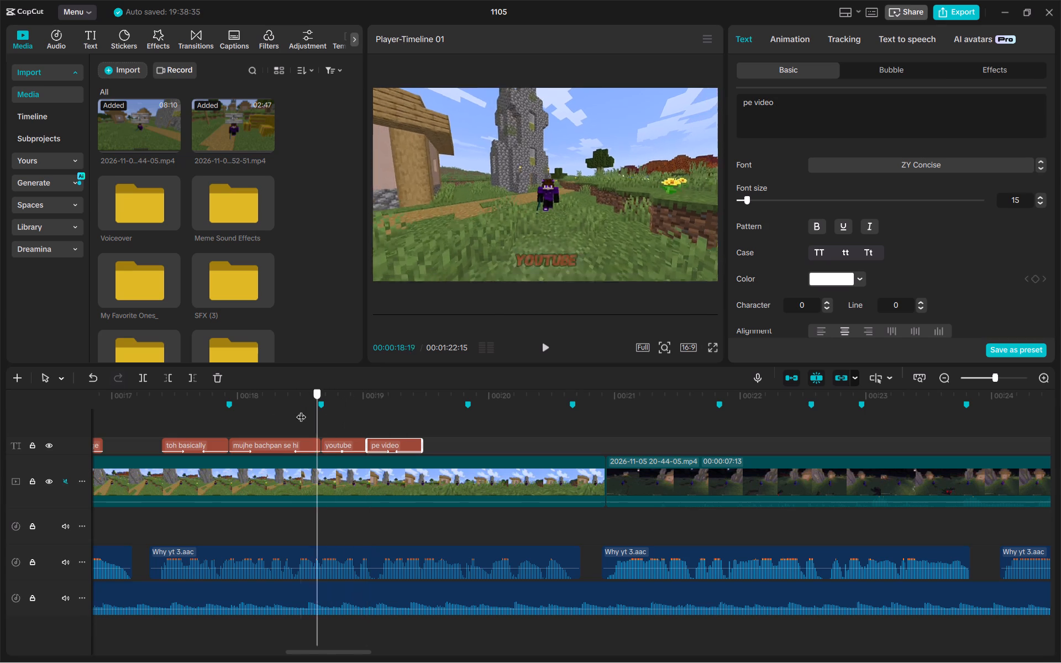
pyautogui.moveTo(301, 410); pyautogui.dragTo(138, 455)
pyautogui.press('space')
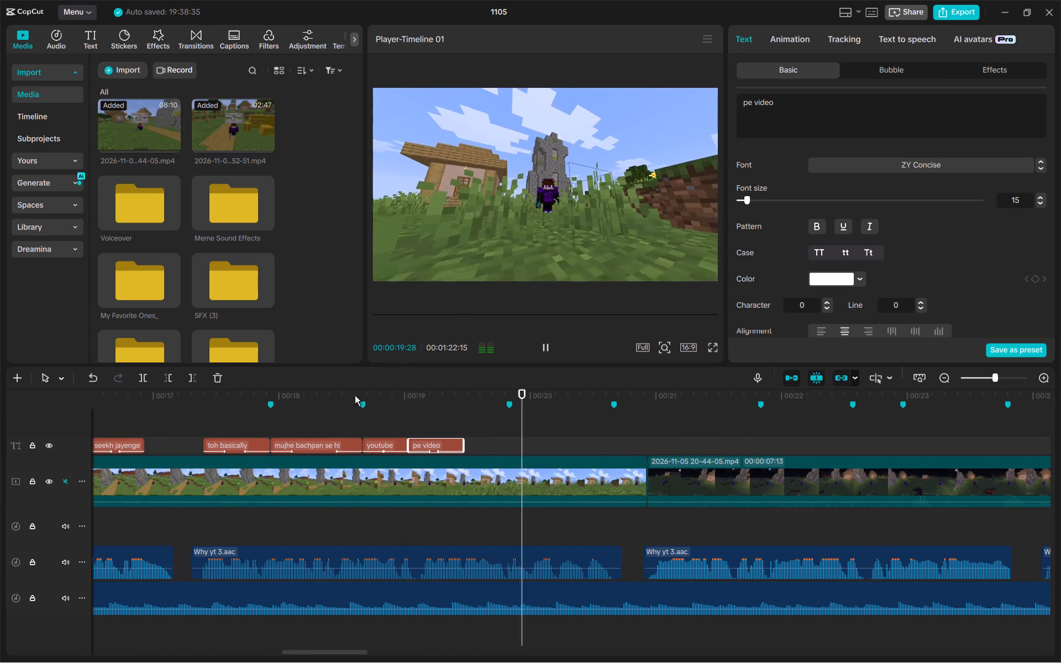
pyautogui.press('space')
pyautogui.moveTo(463, 443); pyautogui.dragTo(505, 455)
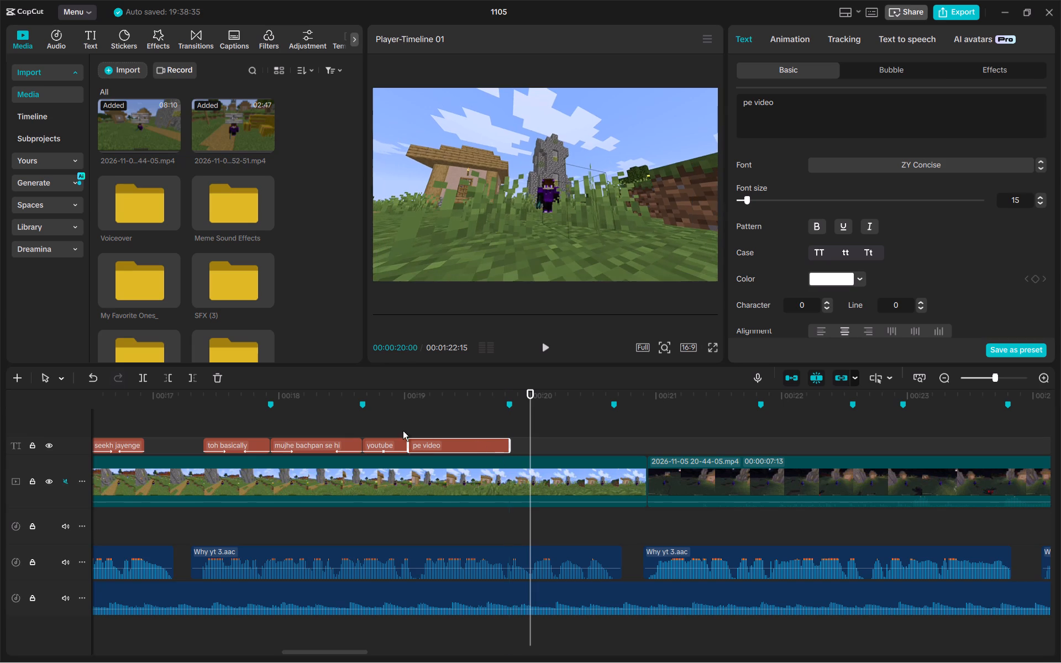
# Replay the voiceover under the "pe video" caption and complete its text as "pe video bananeka".
pyautogui.click(350, 413)
pyautogui.press('space')
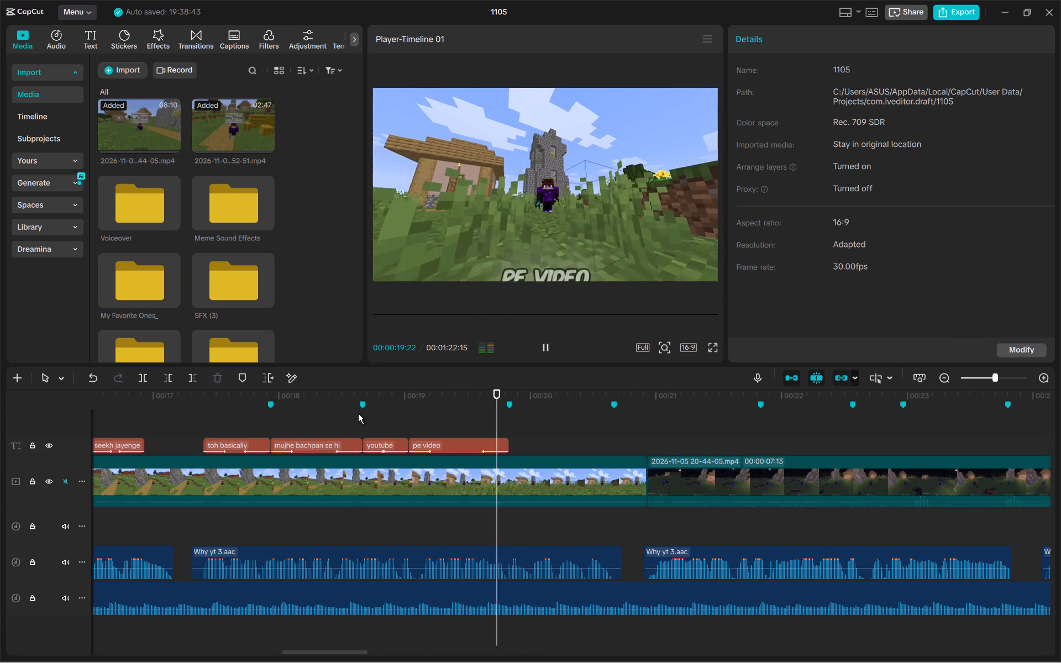
pyautogui.press('space')
pyautogui.click(481, 424)
pyautogui.click(511, 416)
pyautogui.press('space')
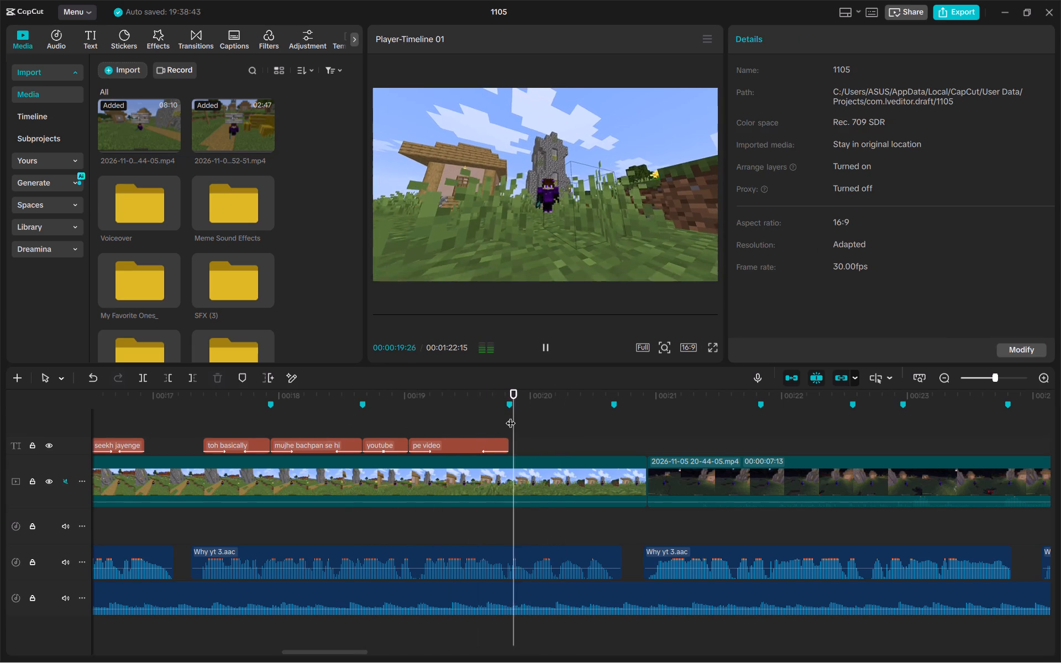
pyautogui.click(511, 416)
pyautogui.click(473, 415)
pyautogui.click(439, 415)
pyautogui.press('space')
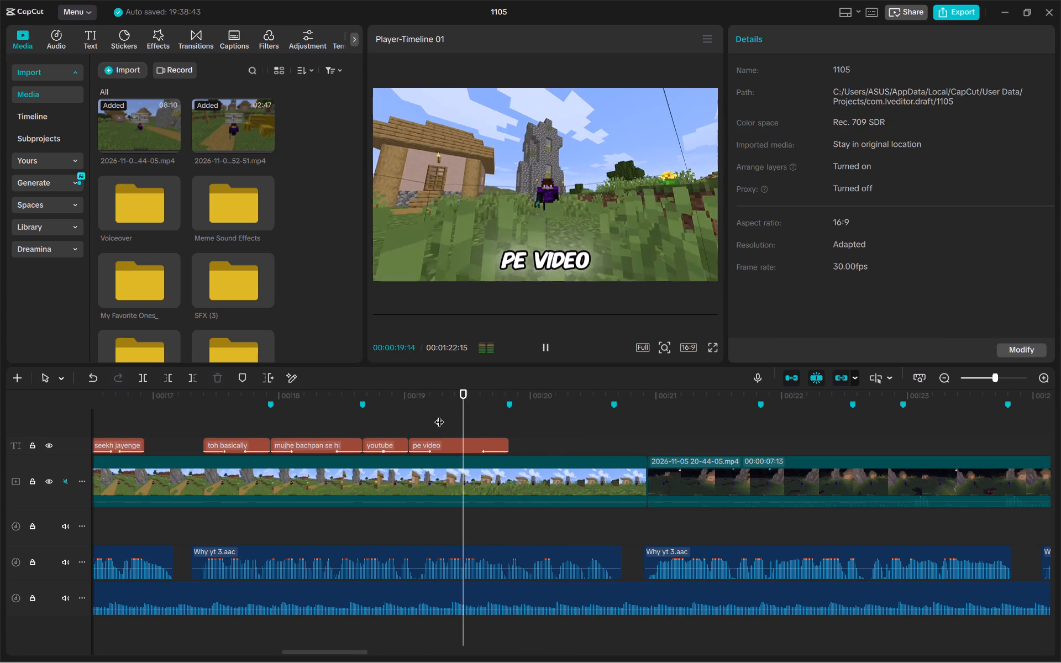
pyautogui.press('space')
pyautogui.click(443, 439)
pyautogui.click(785, 108)
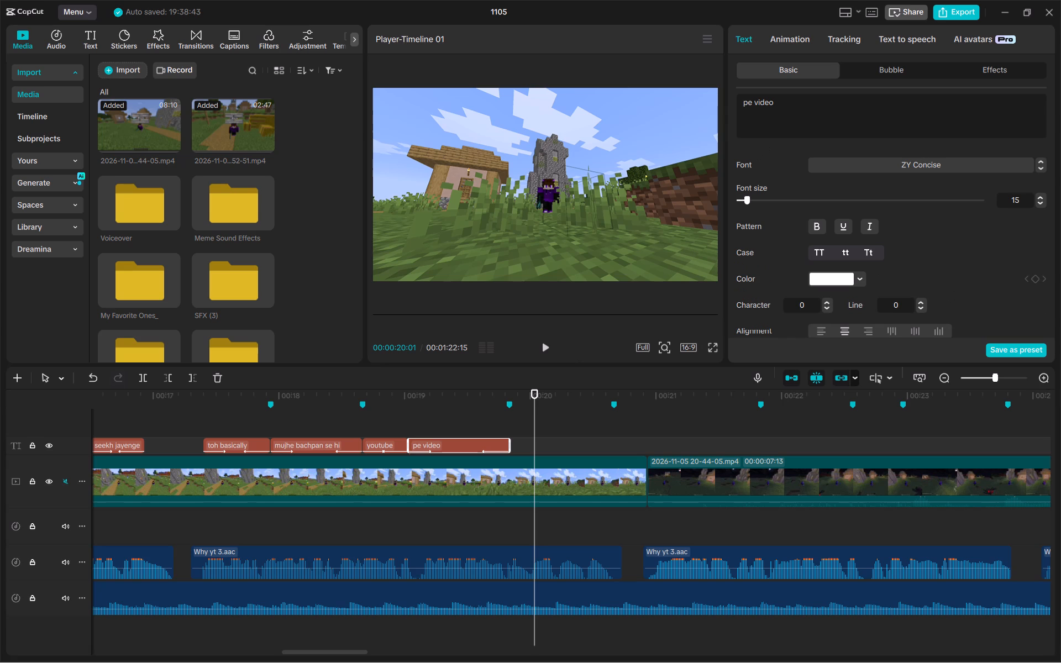
pyautogui.press('space')
pyautogui.write('bananeka')
# Paste the copied caption at the 00:00:19:25 marker, change its text to "bohot man tha" and extend it to the next marker.
pyautogui.click(408, 419)
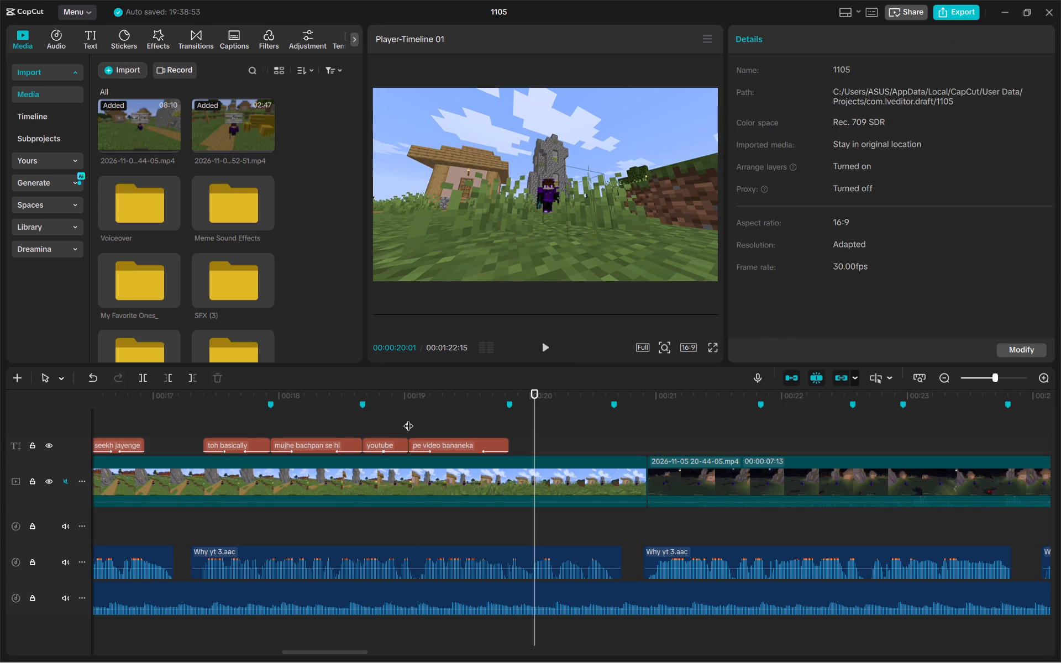
pyautogui.press('space')
pyautogui.press('space')
pyautogui.click(510, 430)
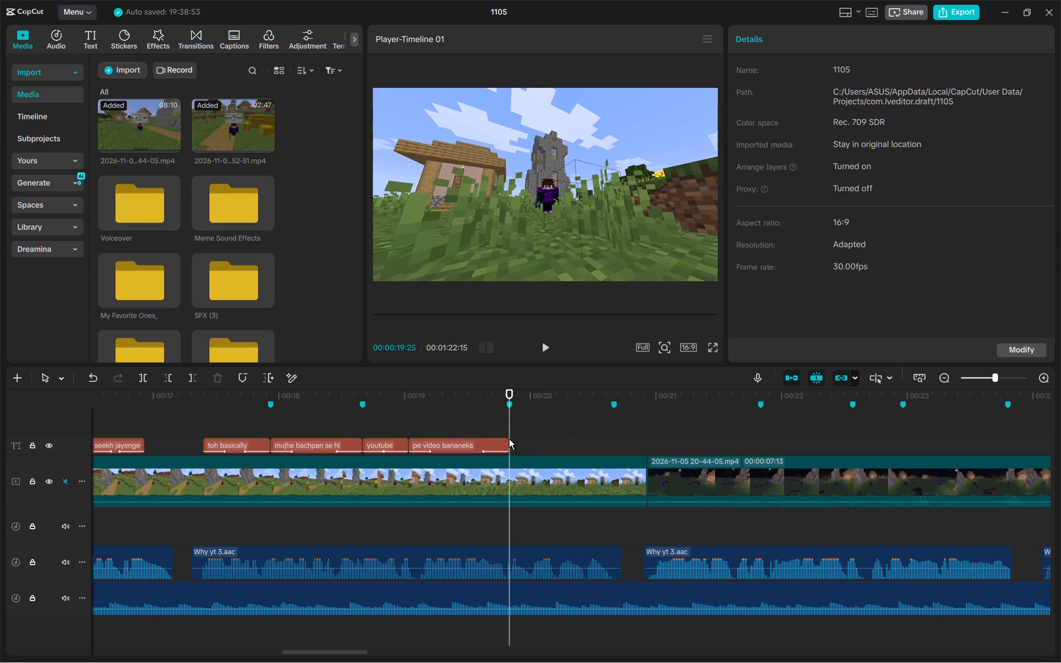
pyautogui.hotkey('ctrl', 'v')
pyautogui.moveTo(928, 96); pyautogui.dragTo(652, 101)
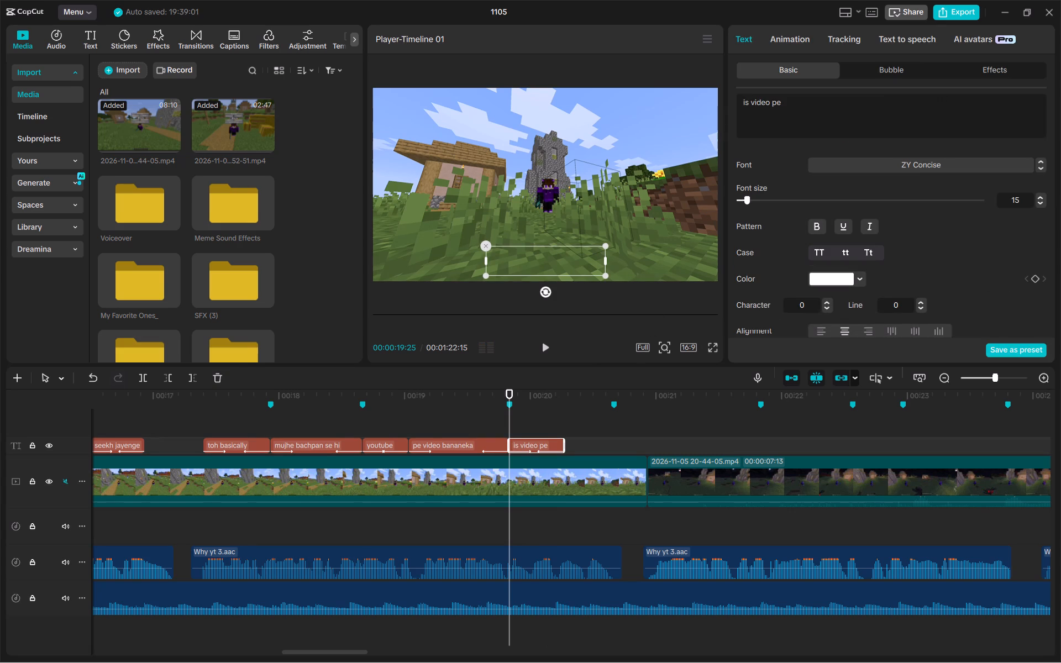
pyautogui.moveTo(800, 101); pyautogui.dragTo(652, 92)
pyautogui.write('bohot man')
pyautogui.press('space')
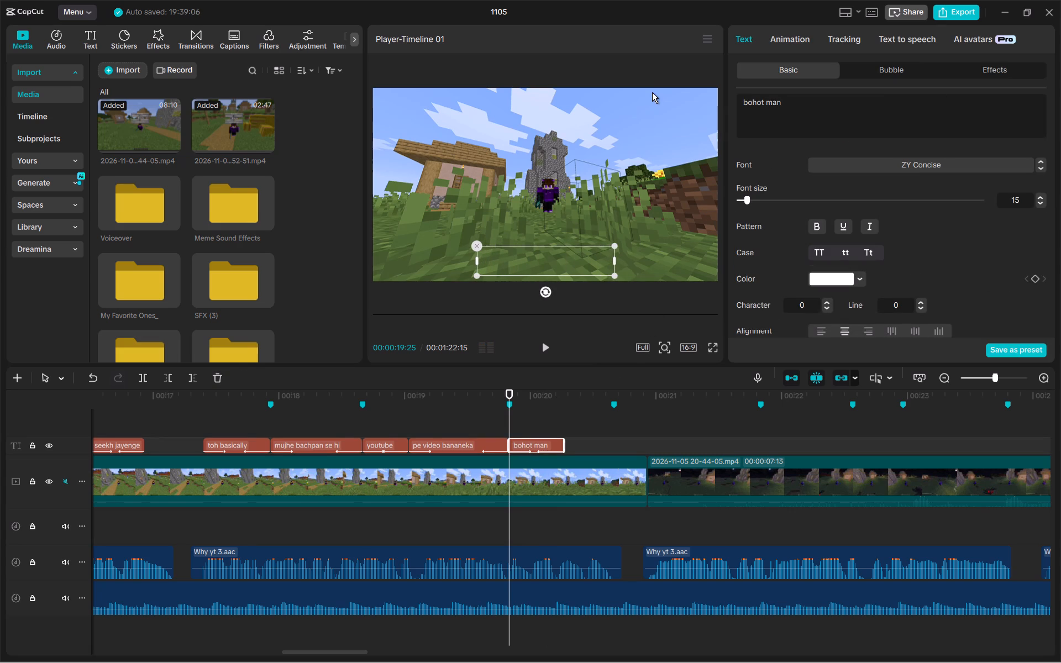
pyautogui.write('tha')
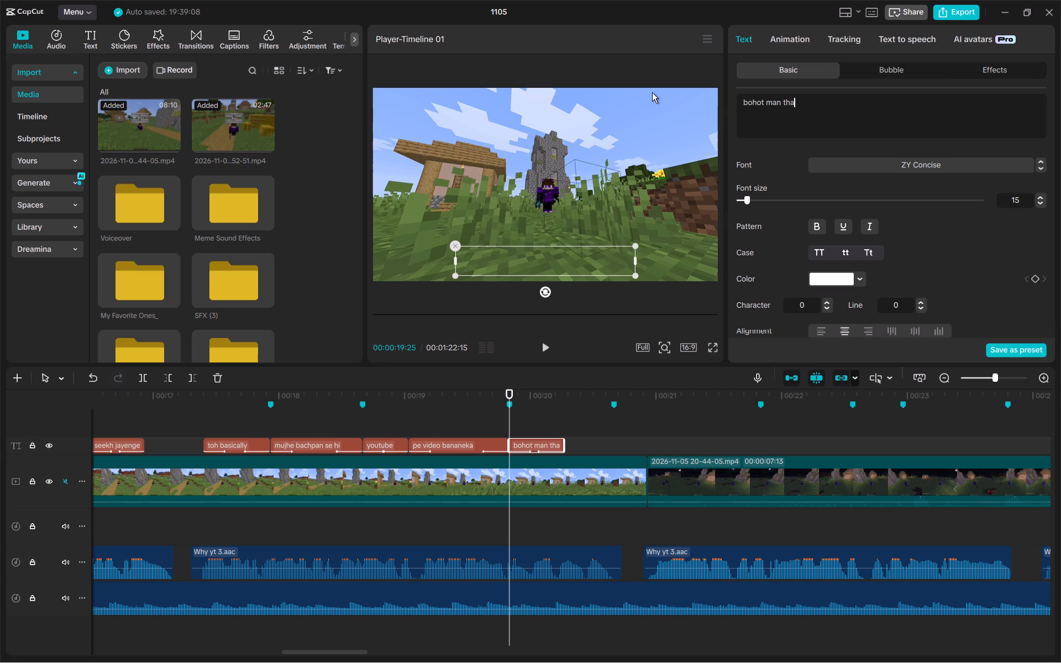
pyautogui.moveTo(561, 448); pyautogui.dragTo(611, 463)
# Play on to the next "Why yt 3" voiceover clip, paste the copied caption at 00:00:20:28 and select its text for replacement.
pyautogui.press('space')
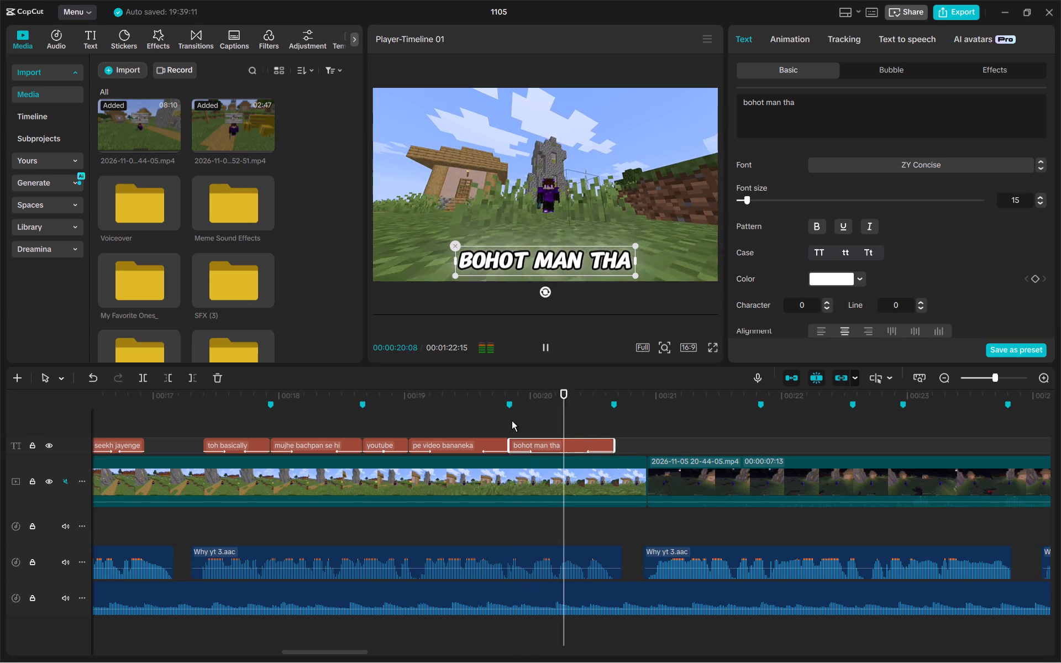
pyautogui.press('space')
pyautogui.press('space')
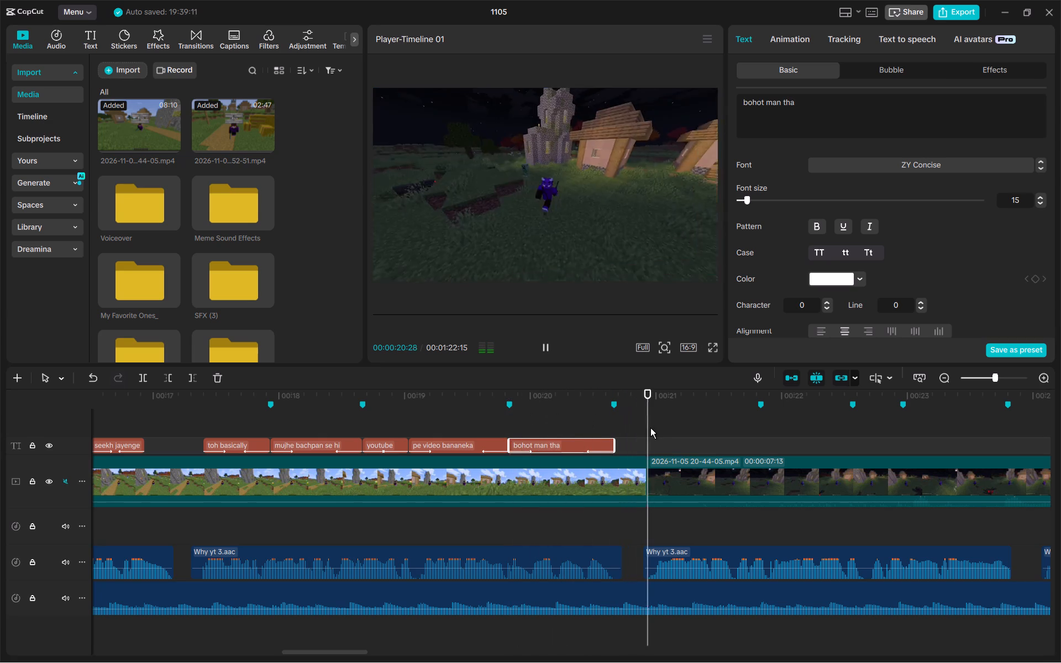
pyautogui.click(649, 425)
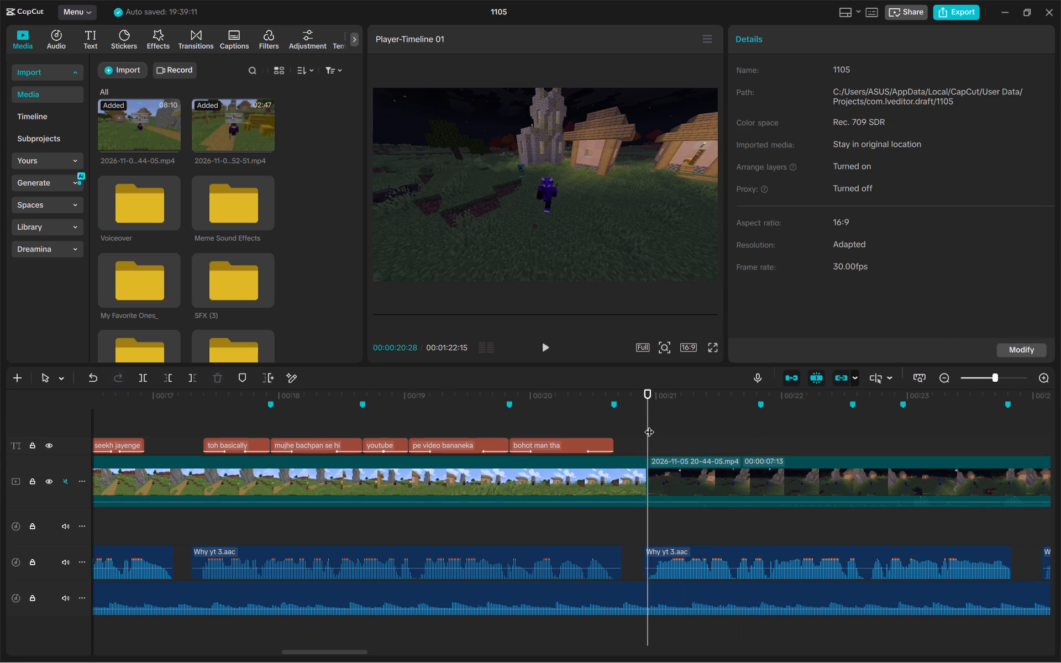
pyautogui.hotkey('ctrl', 'v')
pyautogui.moveTo(808, 118); pyautogui.dragTo(721, 73)
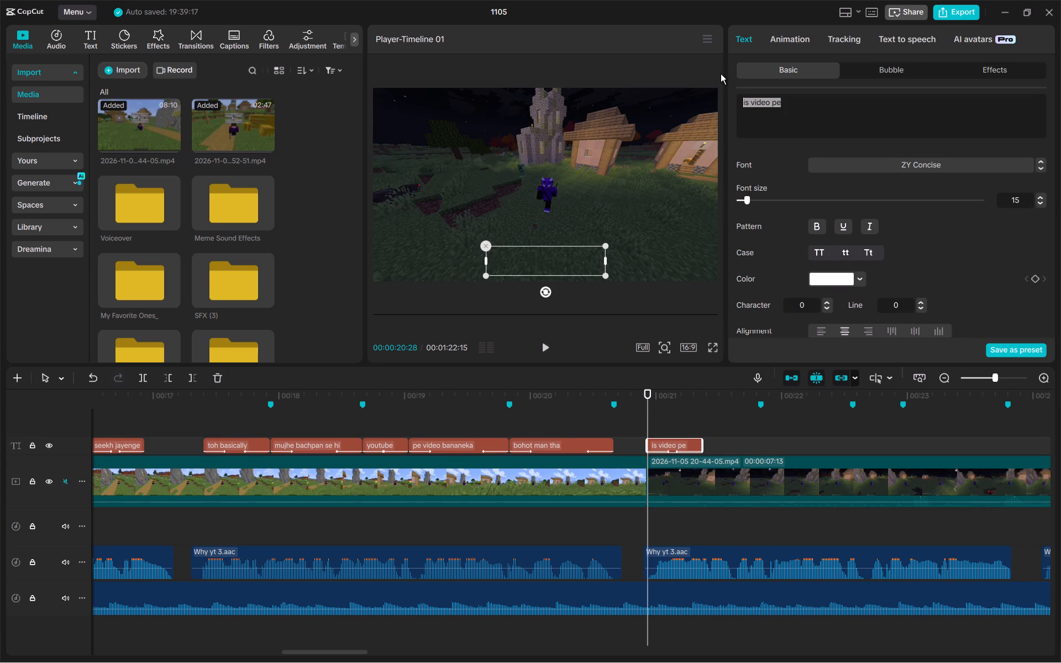
# Replace the text of the caption at 00:00:20:28 with "hamesha sochta tha".
pyautogui.write('hamehsa')
pyautogui.press('space')
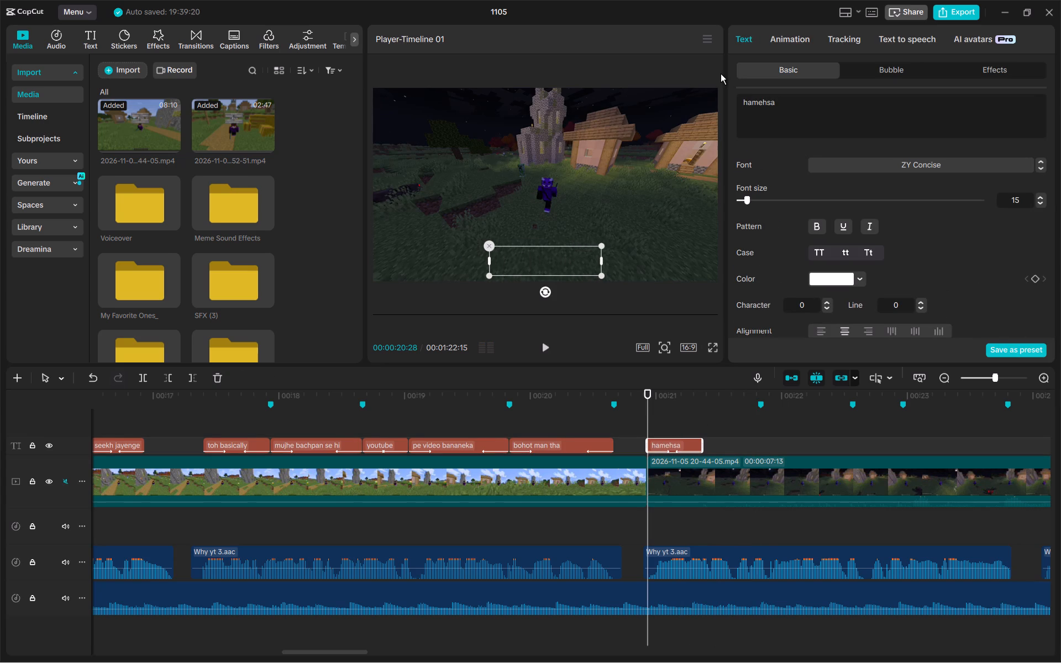
pyautogui.press('BackSpace')
pyautogui.press('BackSpace')
pyautogui.press('BackSpace')
pyautogui.press('BackSpace')
pyautogui.write('shaa')
pyautogui.press('space')
pyautogui.write('soch')
pyautogui.write('ta')
pyautogui.press('space')
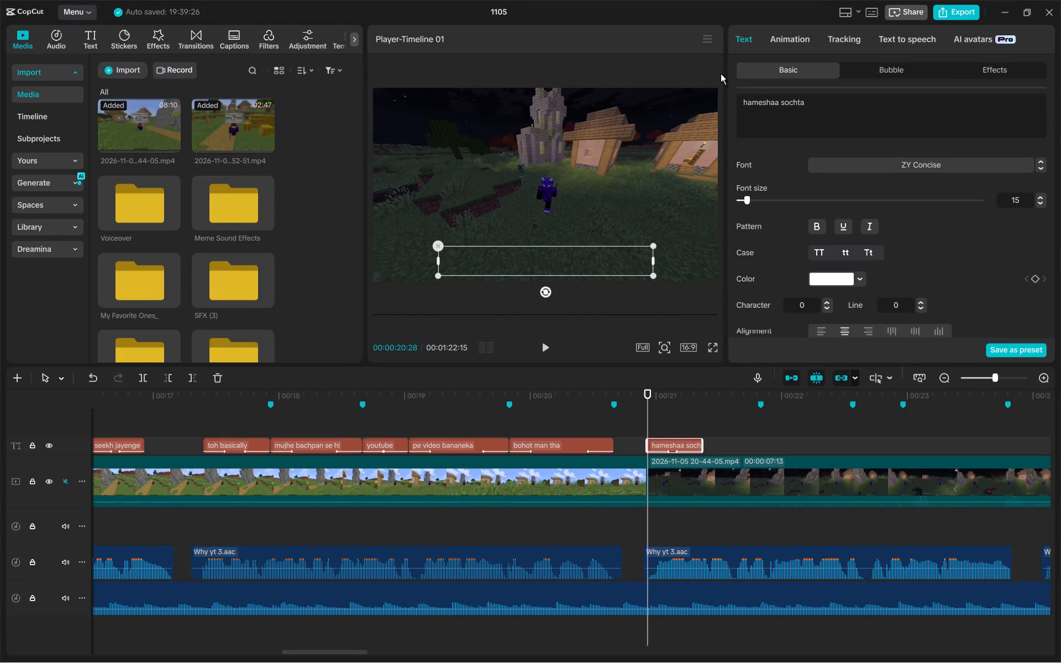
pyautogui.write('tha')
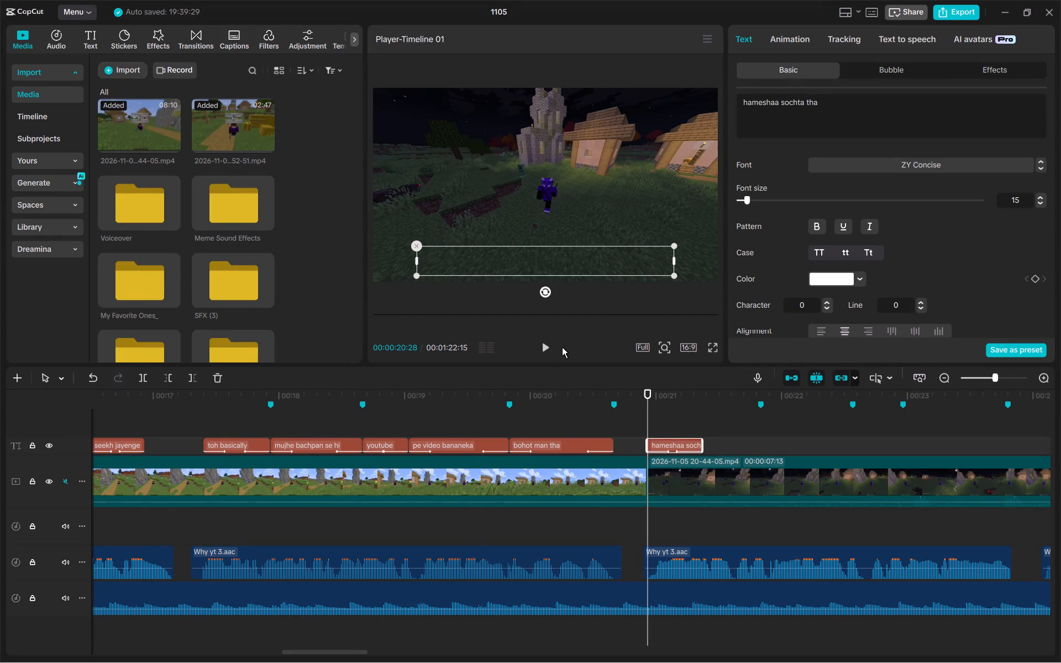
pyautogui.click(554, 345)
pyautogui.click(553, 345)
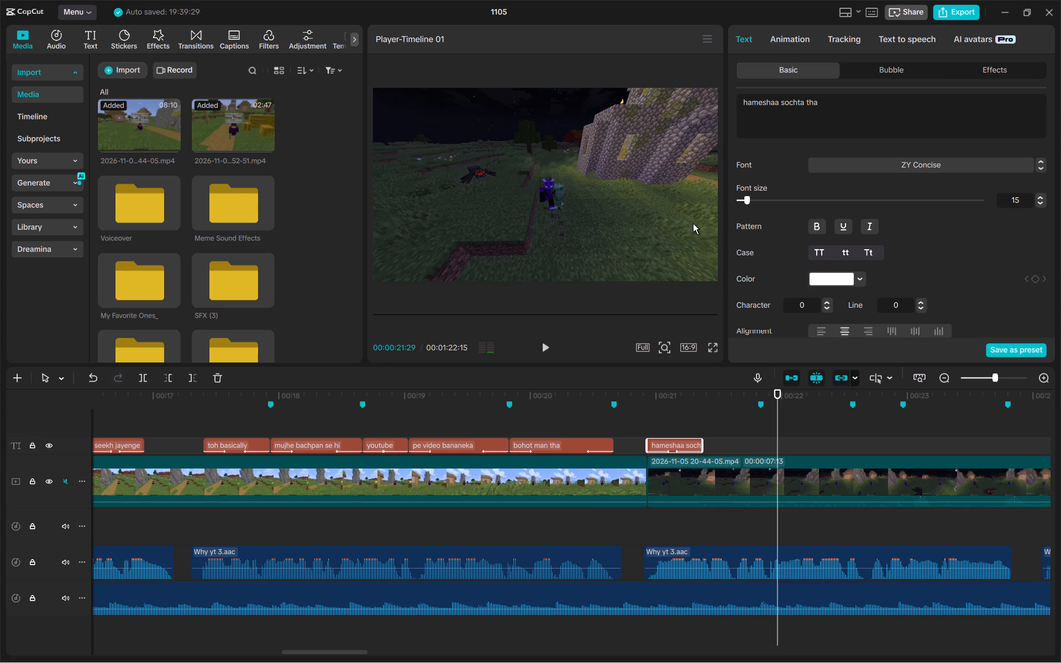
pyautogui.click(778, 102)
pyautogui.press('BackSpace')
# Extend the end of the "hamesha sochta tha" caption to the marker at 00:00:21:25.
pyautogui.moveTo(704, 446); pyautogui.dragTo(769, 452)
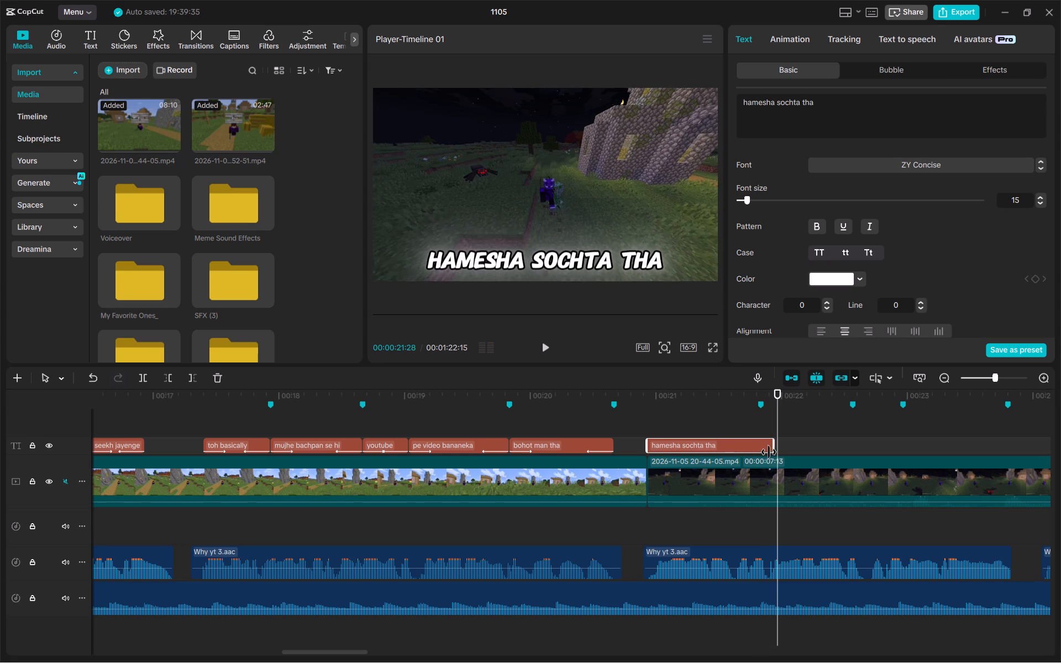
pyautogui.moveTo(769, 452); pyautogui.dragTo(760, 449)
# Paste a caption at 00:00:21:25 reading "ki mera bhi youtube" and extend it to the marker at 00:00:22:17.
pyautogui.click(766, 419)
pyautogui.click(765, 418)
pyautogui.press('space')
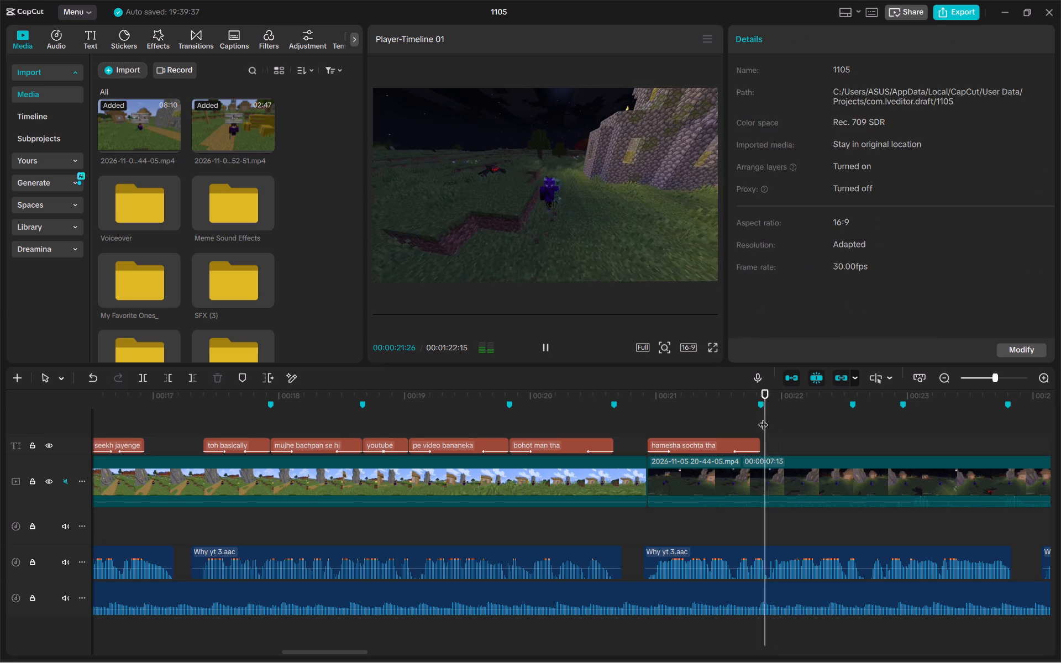
pyautogui.press('space')
pyautogui.click(763, 417)
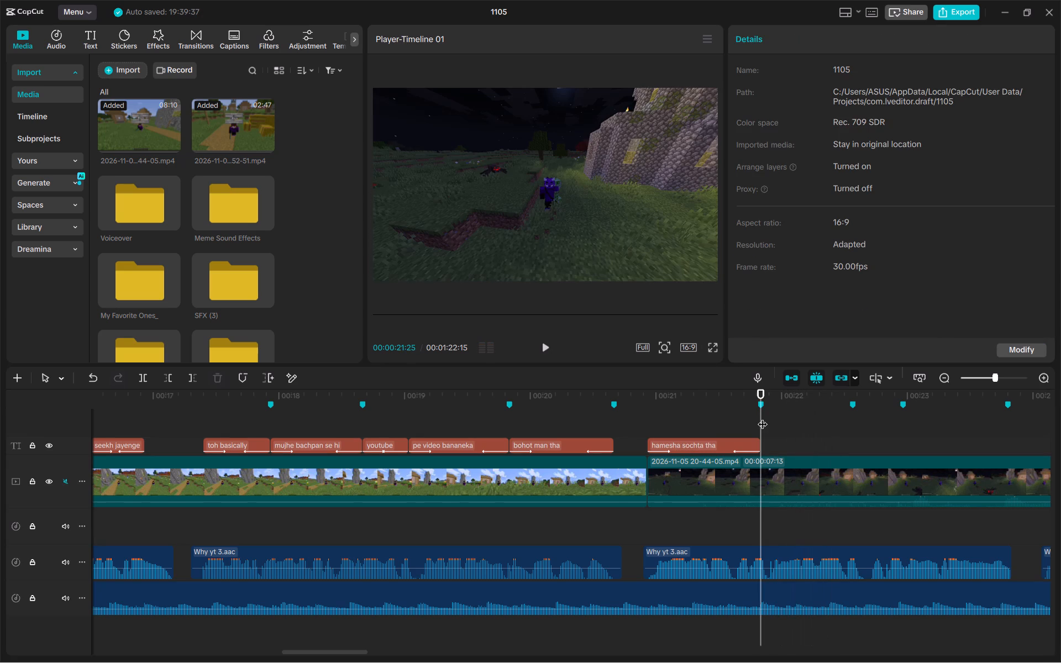
pyautogui.hotkey('ctrl', 'v')
pyautogui.moveTo(824, 130); pyautogui.dragTo(718, 86)
pyautogui.write('ki mera bhi you')
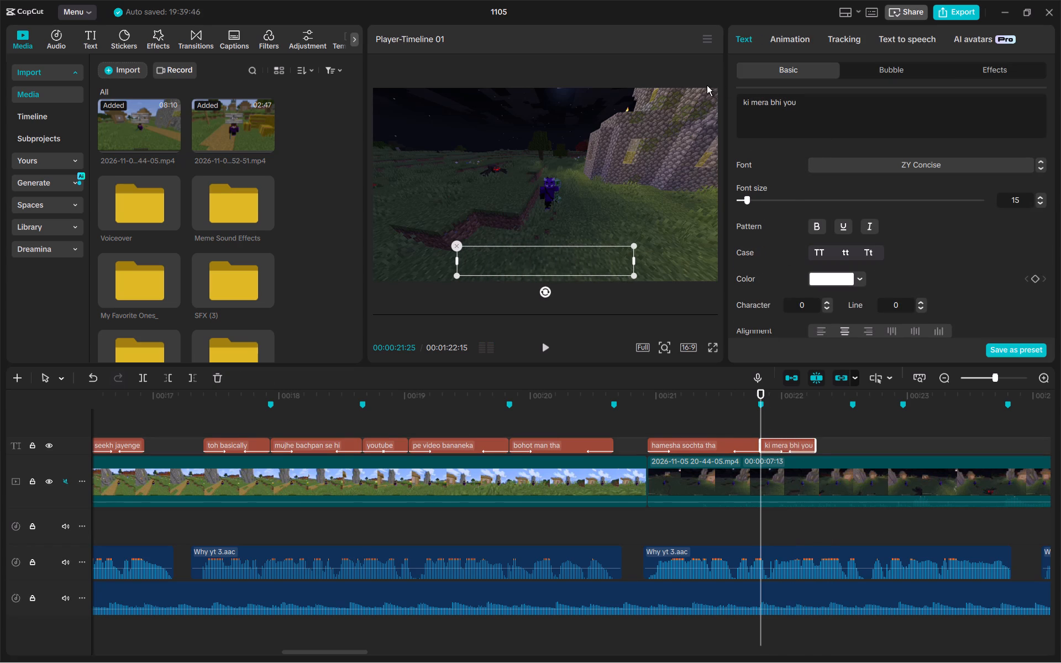
pyautogui.write('tube')
pyautogui.press('space')
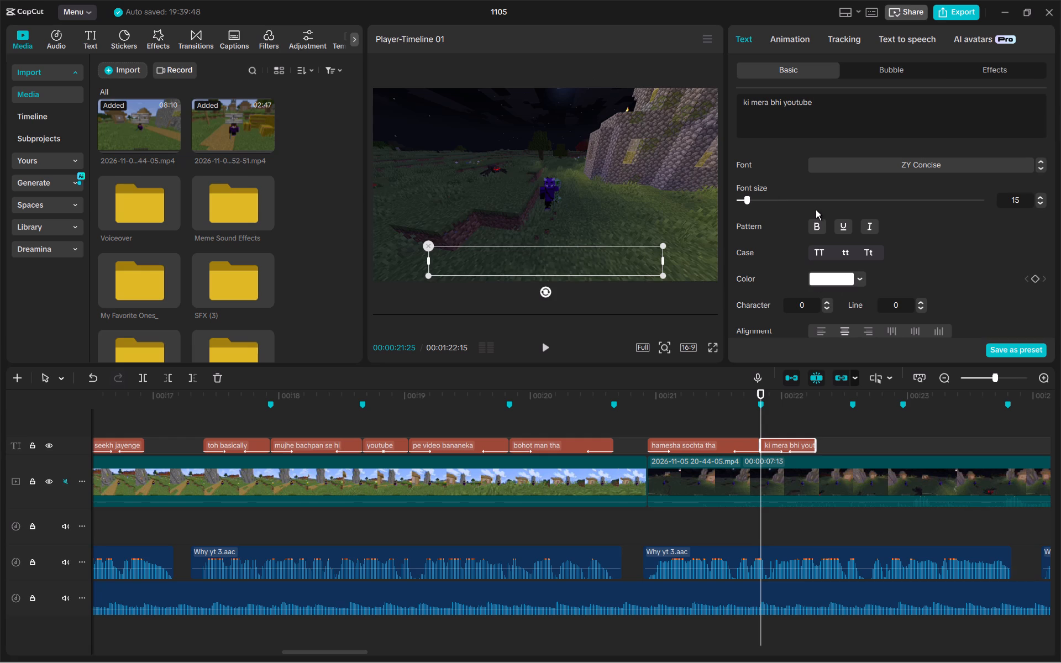
pyautogui.press('BackSpace')
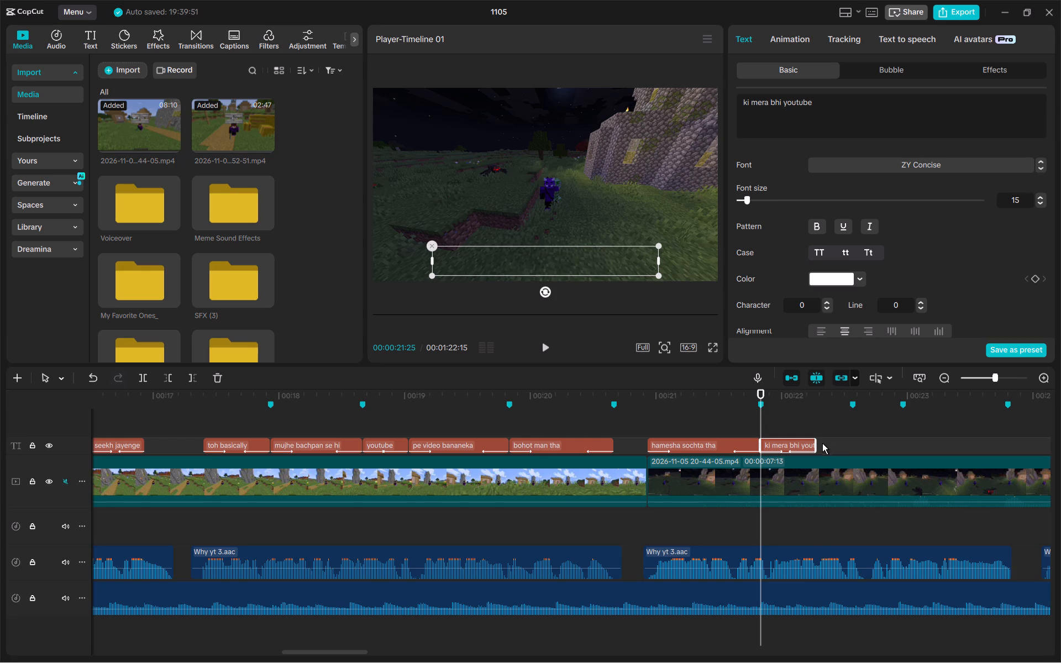
pyautogui.moveTo(815, 445); pyautogui.dragTo(850, 458)
# Paste a caption at the 00:00:22:17 marker reading "pe koi" and trim its end to the marker at 00:00:22:29.
pyautogui.click(654, 420)
pyautogui.press('space')
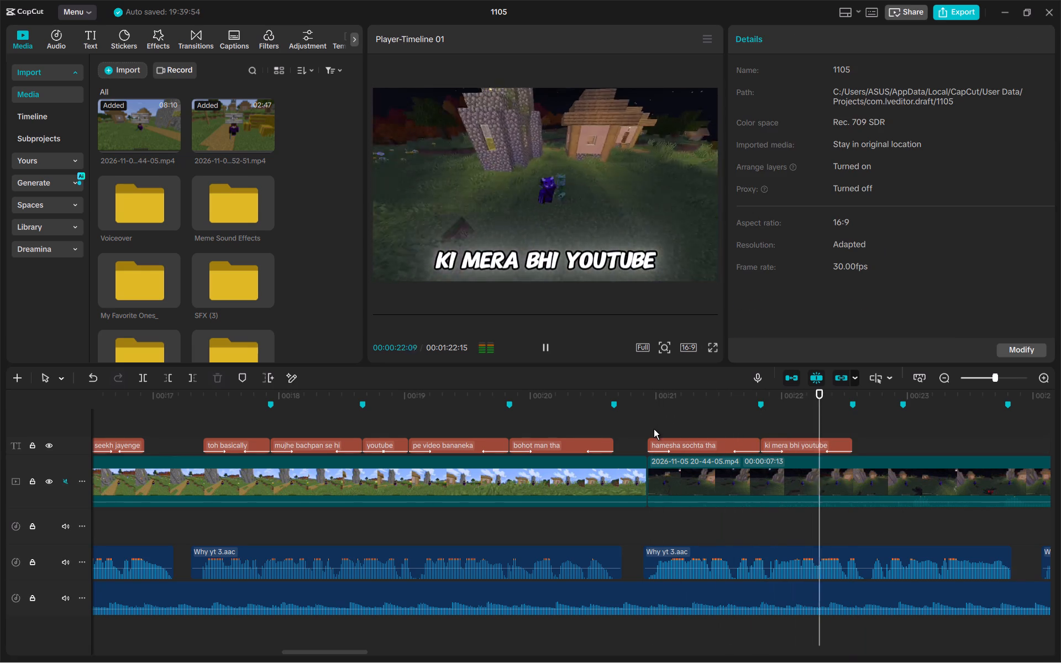
pyautogui.press('space')
pyautogui.hscroll(-1, 769, 484)
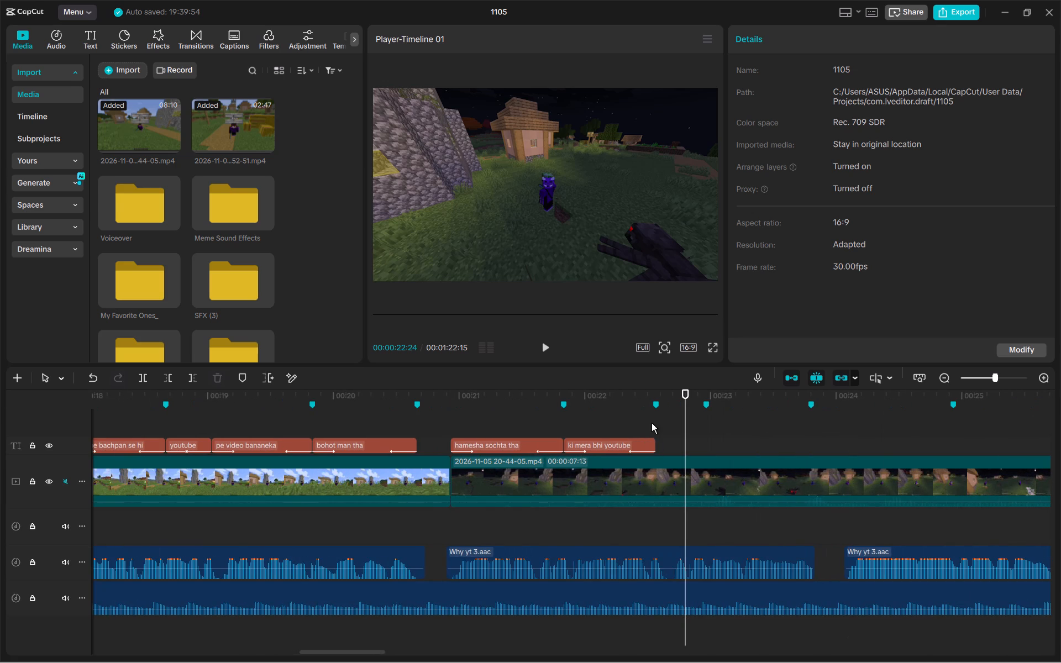
pyautogui.click(652, 423)
pyautogui.click(652, 426)
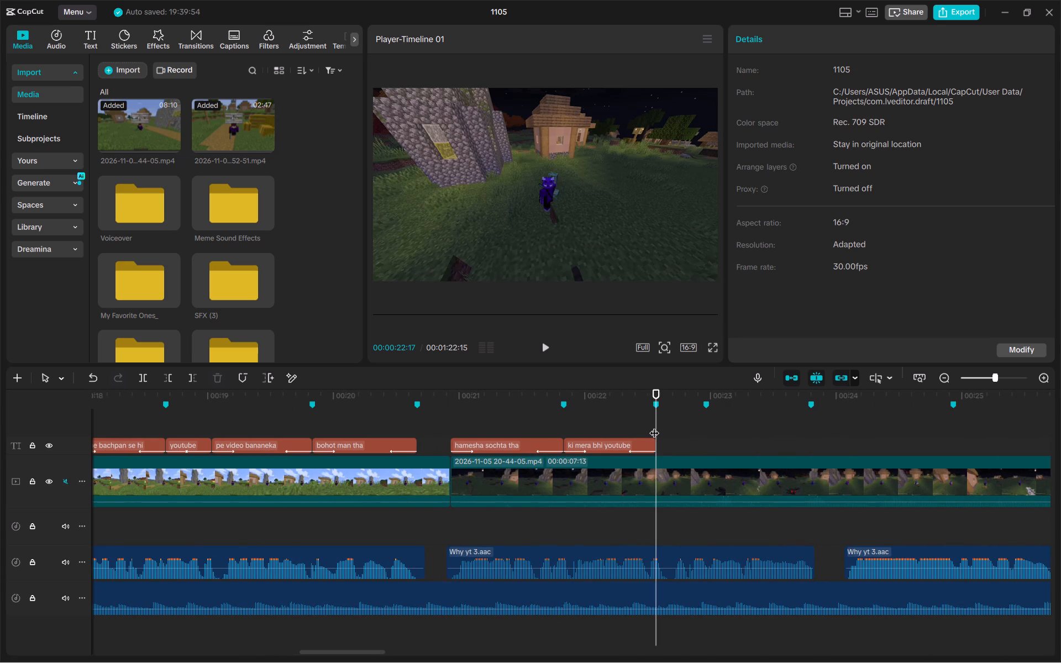
pyautogui.press('space')
pyautogui.click(654, 426)
pyautogui.press('space')
pyautogui.click(654, 426)
pyautogui.hotkey('ctrl', 'v')
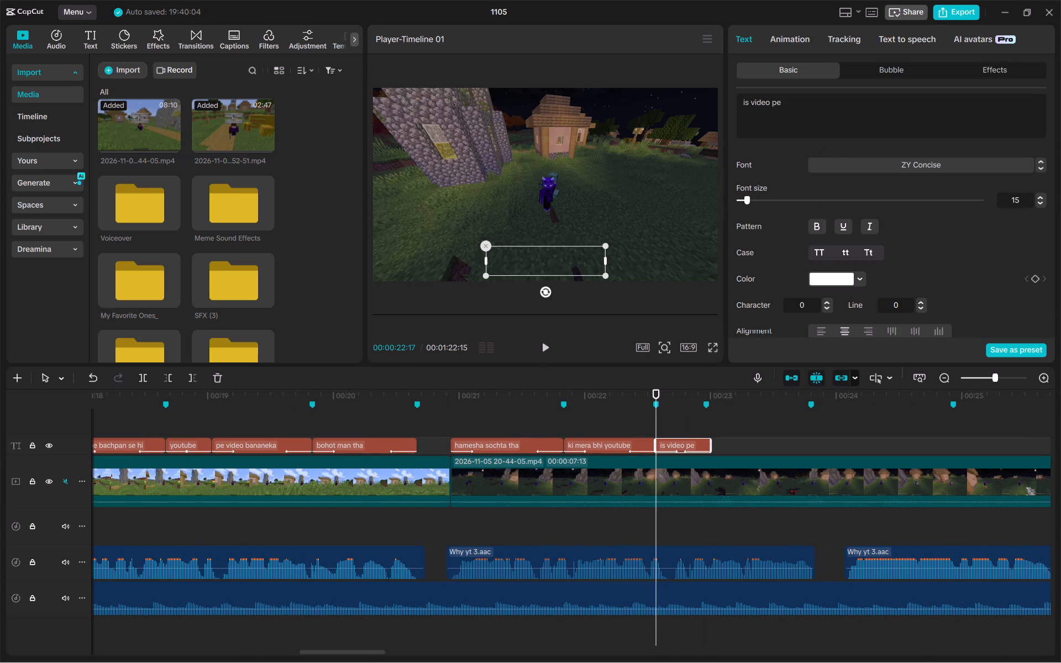
pyautogui.moveTo(821, 119); pyautogui.dragTo(678, 77)
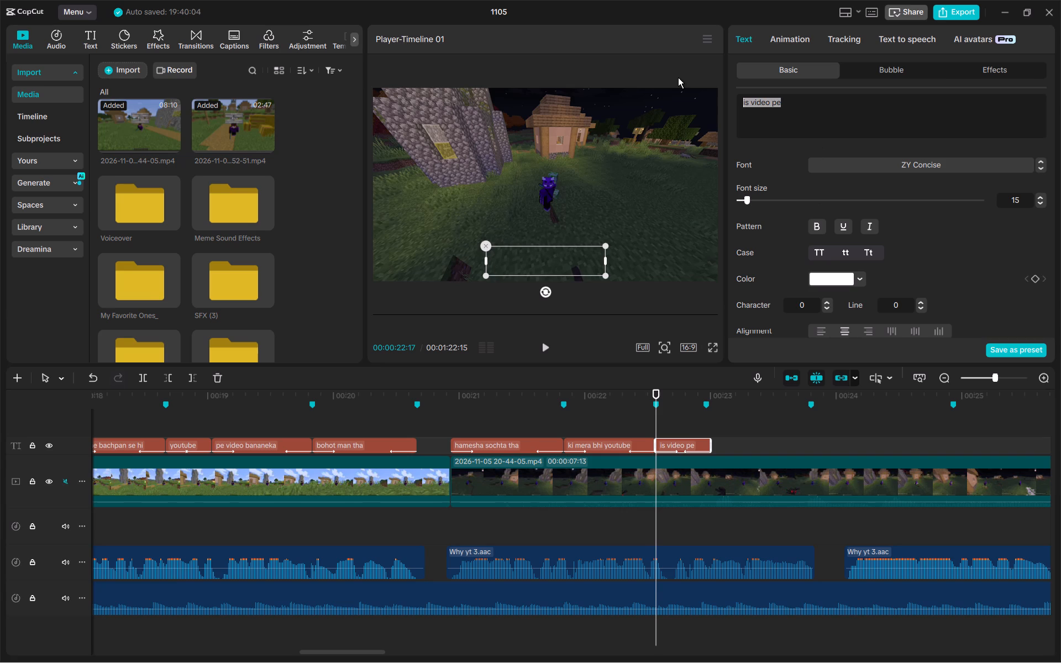
pyautogui.write('pe koi')
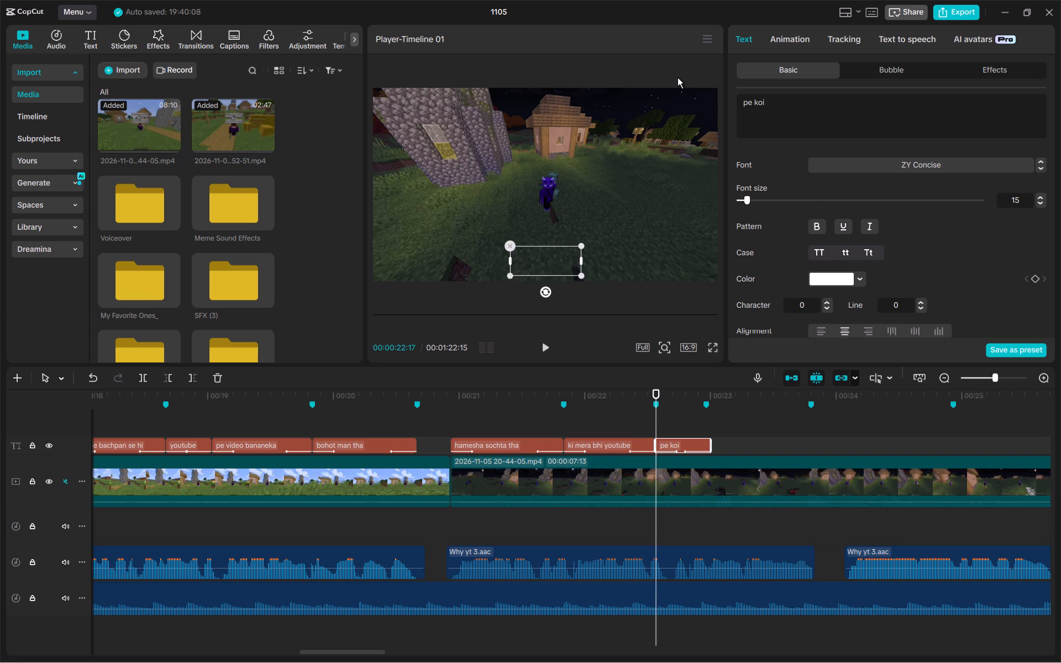
pyautogui.moveTo(709, 444); pyautogui.dragTo(703, 445)
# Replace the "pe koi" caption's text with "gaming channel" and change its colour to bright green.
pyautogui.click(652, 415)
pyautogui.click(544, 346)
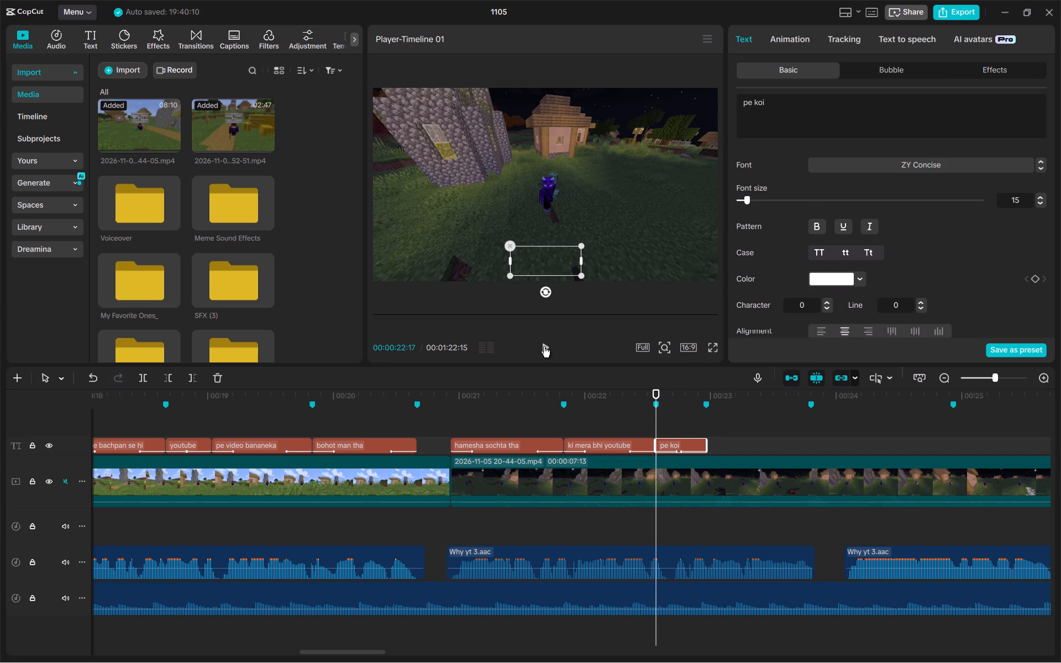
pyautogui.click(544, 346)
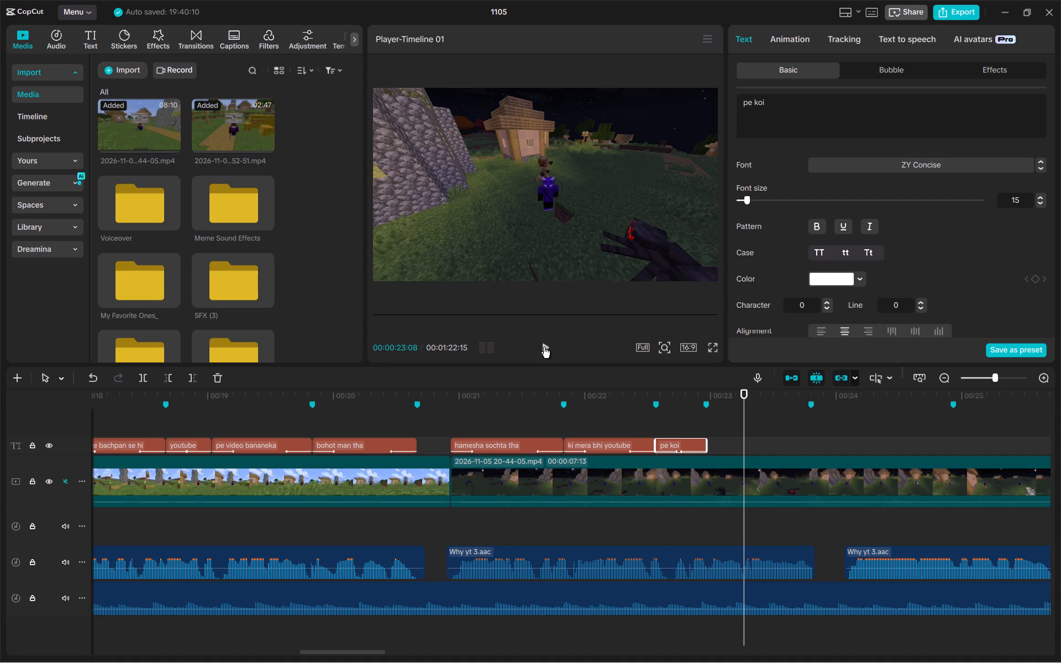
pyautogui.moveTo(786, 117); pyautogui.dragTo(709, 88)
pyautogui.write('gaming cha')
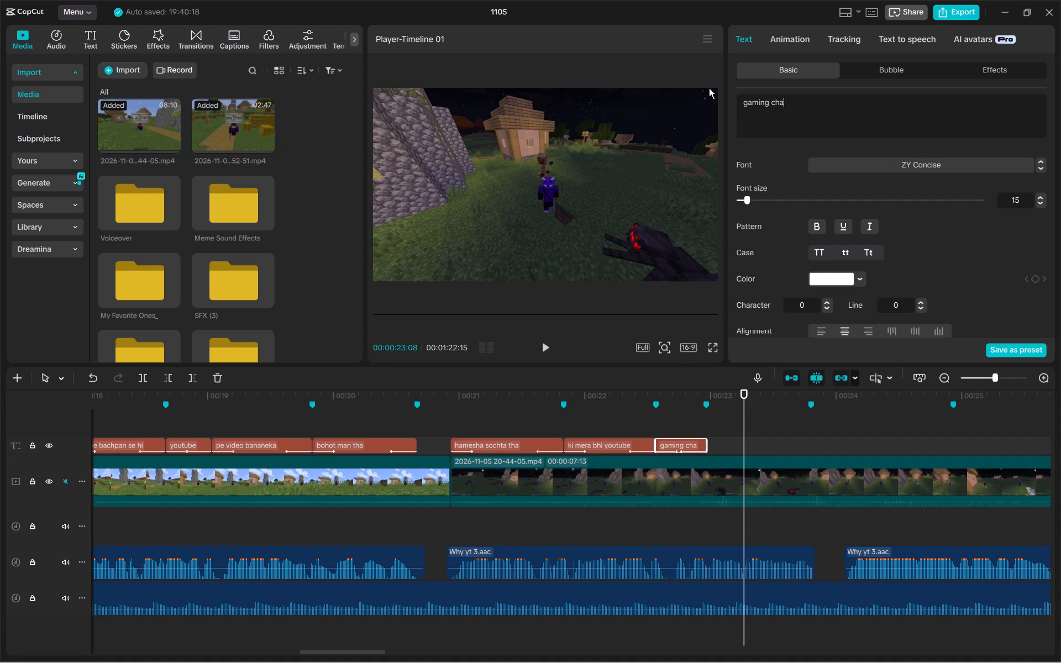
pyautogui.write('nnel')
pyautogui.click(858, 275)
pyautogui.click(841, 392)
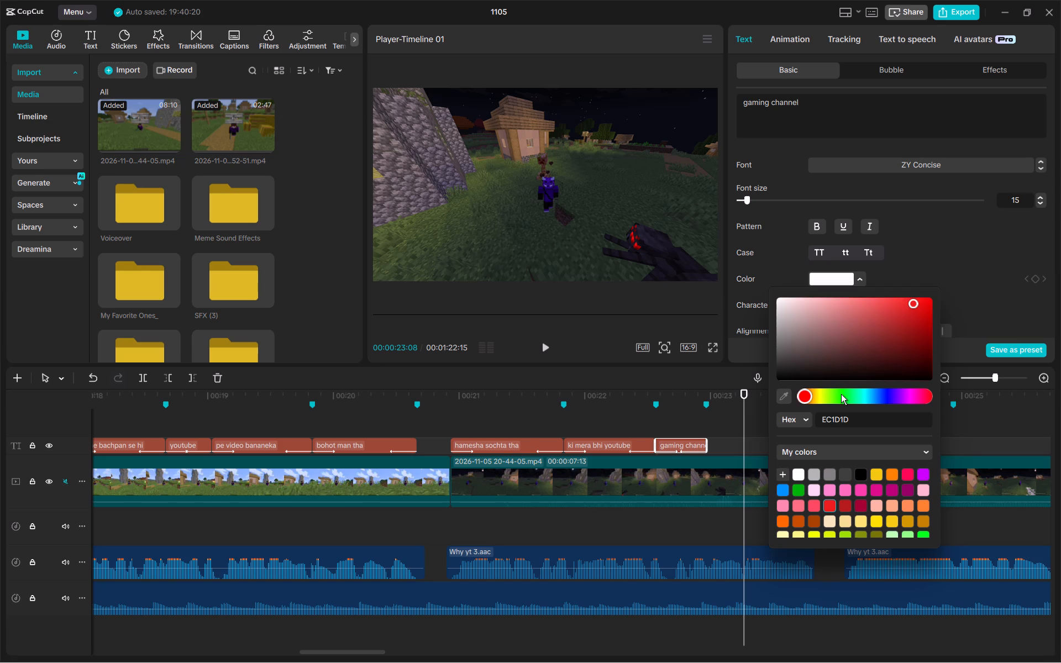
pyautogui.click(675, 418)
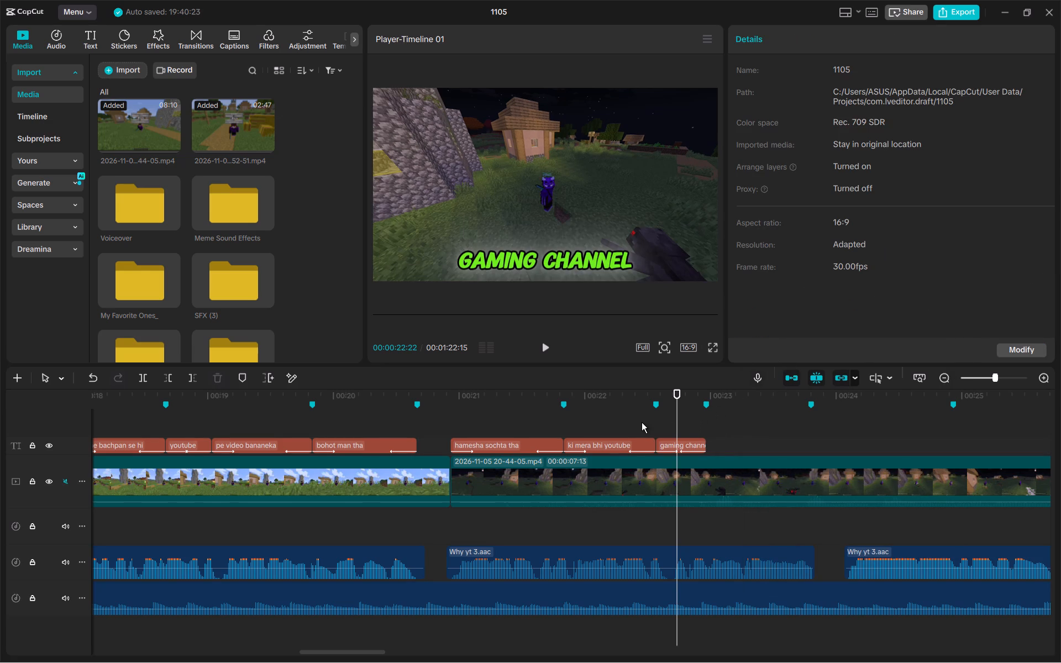
# Play back the section around the "gaming channel" caption to check its wording and timing against the voiceover.
pyautogui.click(634, 423)
pyautogui.press('space')
pyautogui.press('space')
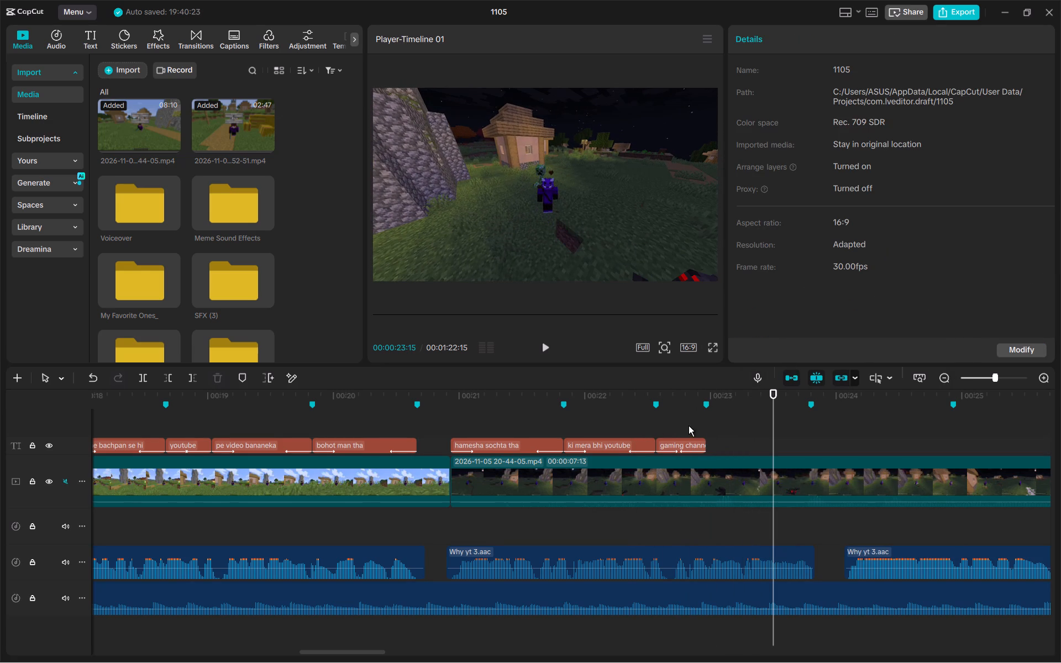
pyautogui.click(702, 419)
pyautogui.press('space')
pyautogui.click(707, 419)
pyautogui.press('space')
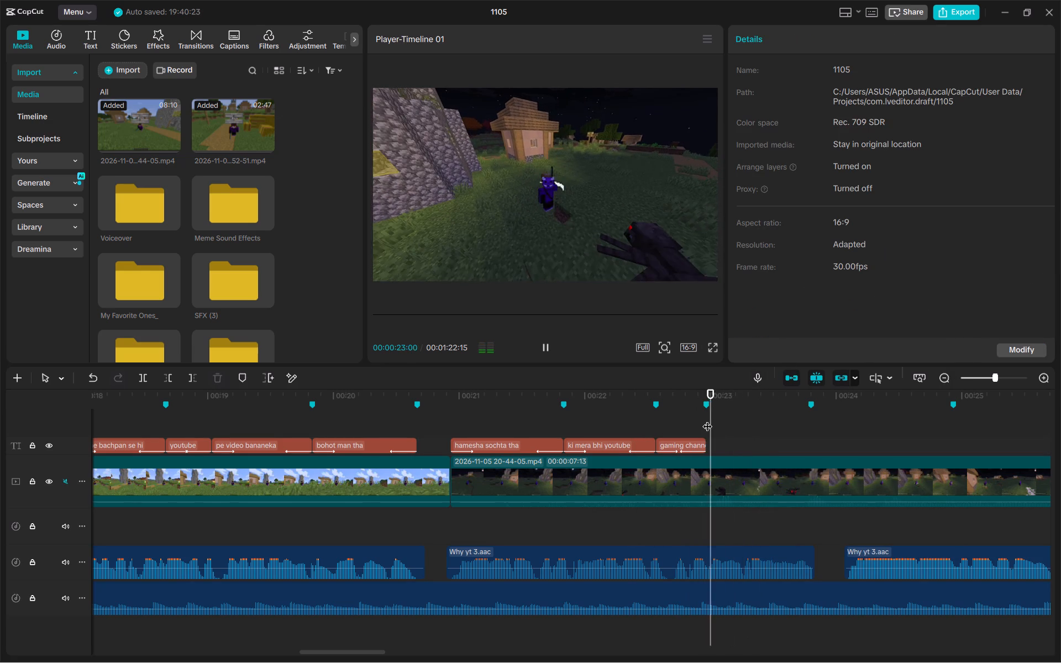
pyautogui.click(707, 419)
pyautogui.click(656, 420)
pyautogui.press('space')
pyautogui.click(656, 421)
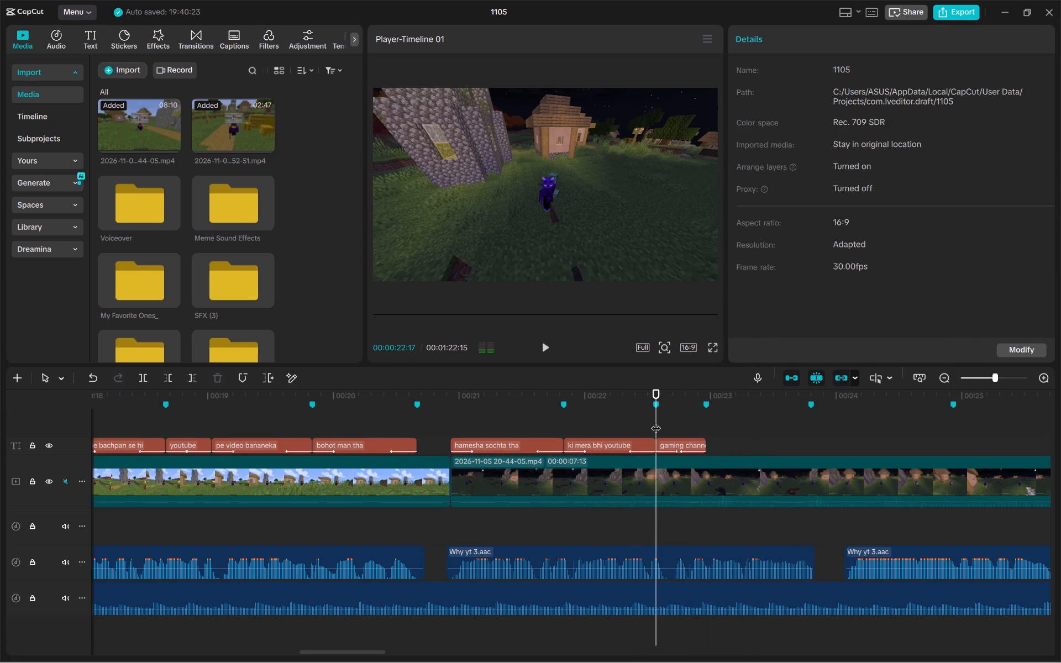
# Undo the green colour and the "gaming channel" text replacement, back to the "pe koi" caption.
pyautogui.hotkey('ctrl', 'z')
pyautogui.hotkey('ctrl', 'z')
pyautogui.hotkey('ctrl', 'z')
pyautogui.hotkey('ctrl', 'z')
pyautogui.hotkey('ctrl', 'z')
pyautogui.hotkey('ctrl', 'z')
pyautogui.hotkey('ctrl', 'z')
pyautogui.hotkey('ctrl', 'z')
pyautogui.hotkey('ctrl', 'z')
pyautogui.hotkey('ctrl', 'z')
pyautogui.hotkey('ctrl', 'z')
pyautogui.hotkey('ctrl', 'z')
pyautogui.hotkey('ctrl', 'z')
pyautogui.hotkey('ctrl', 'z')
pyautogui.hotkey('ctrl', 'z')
# Paste a caption at the 00:00:22:29 marker and change its text to "gaming channel".
pyautogui.click(700, 423)
pyautogui.click(707, 422)
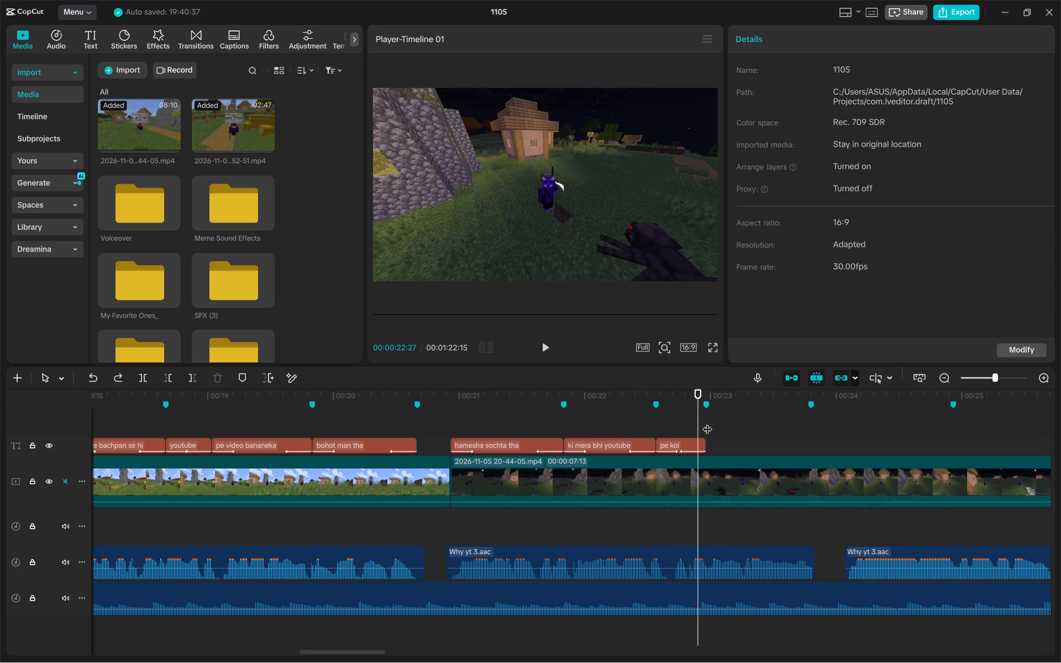
pyautogui.hotkey('ctrl', 'v')
pyautogui.moveTo(843, 115); pyautogui.dragTo(669, 89)
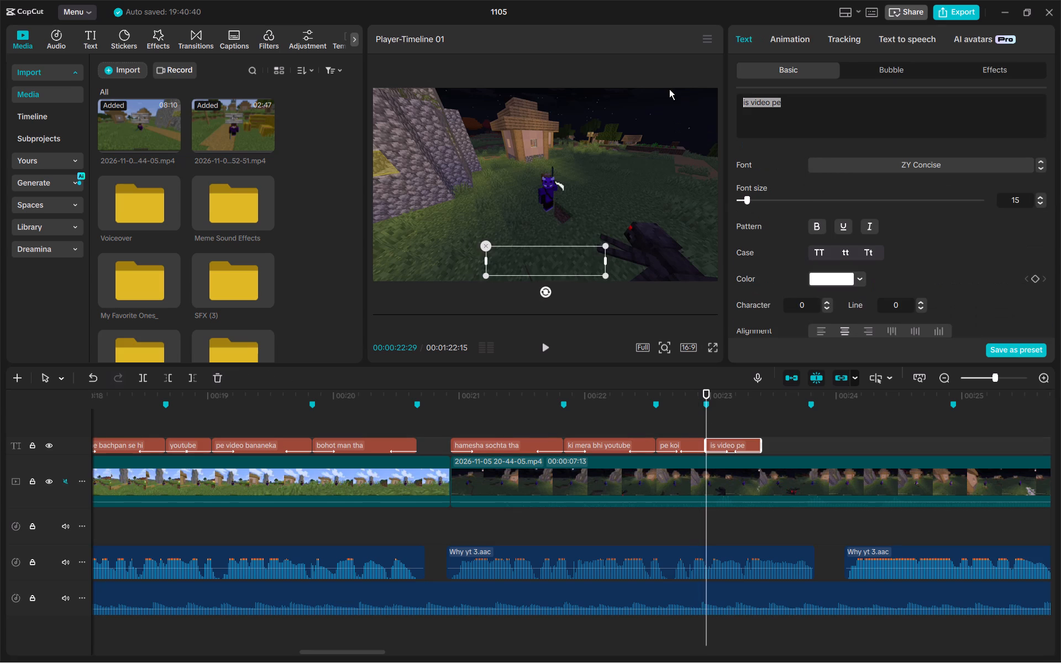
pyautogui.moveTo(669, 89); pyautogui.dragTo(668, 89)
pyautogui.write('gaming chn')
pyautogui.press('BackSpace')
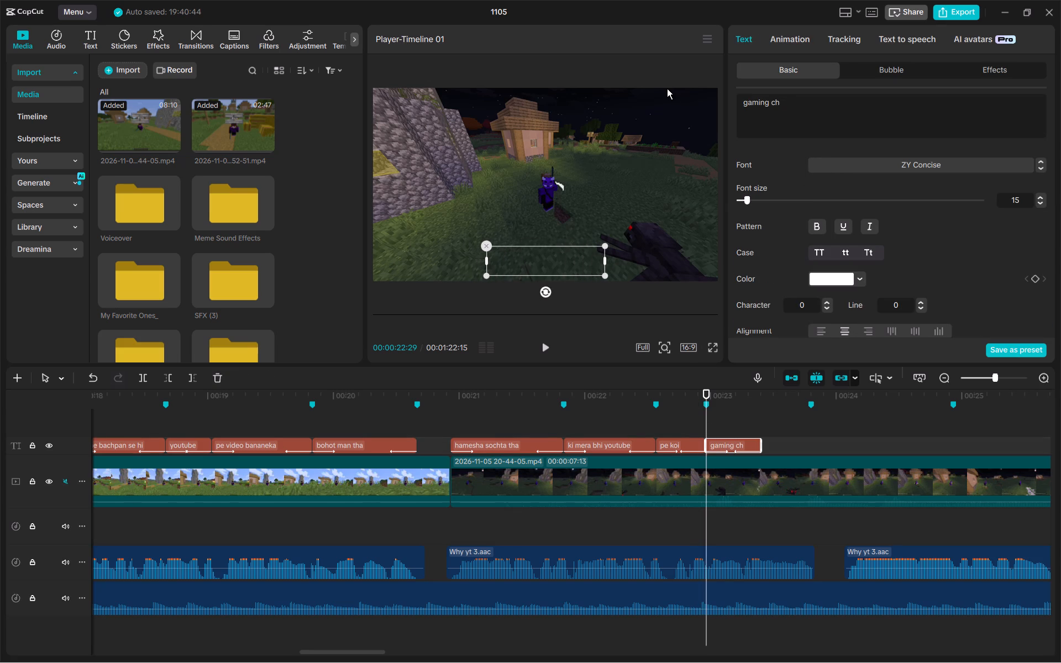
pyautogui.write('annel')
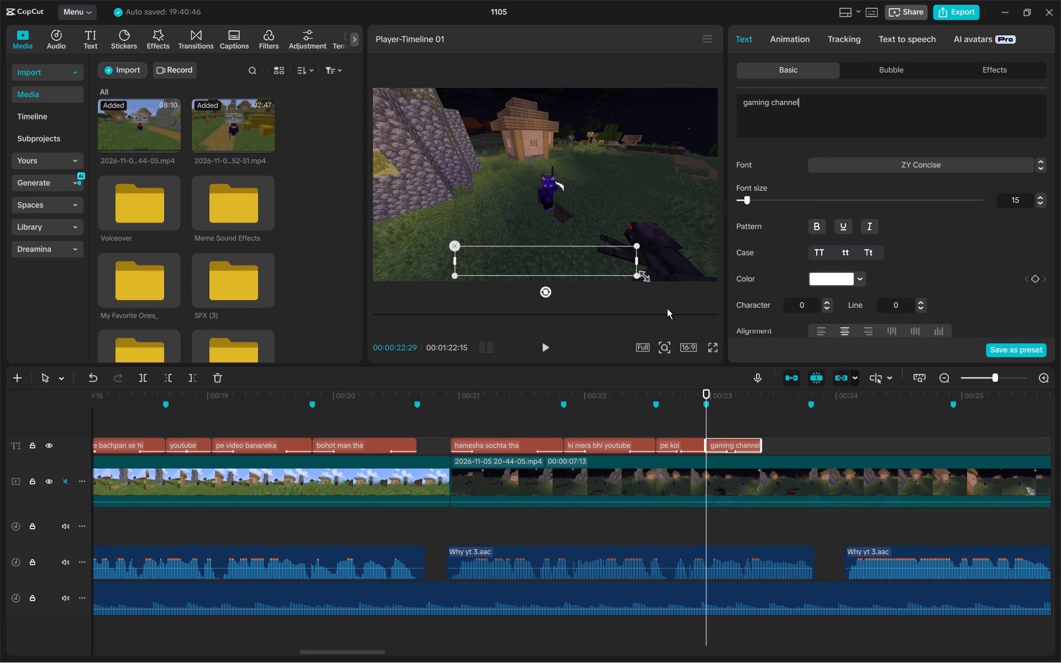
pyautogui.click(669, 414)
# Change the "gaming channel" caption's text colour to bright green.
pyautogui.click(715, 426)
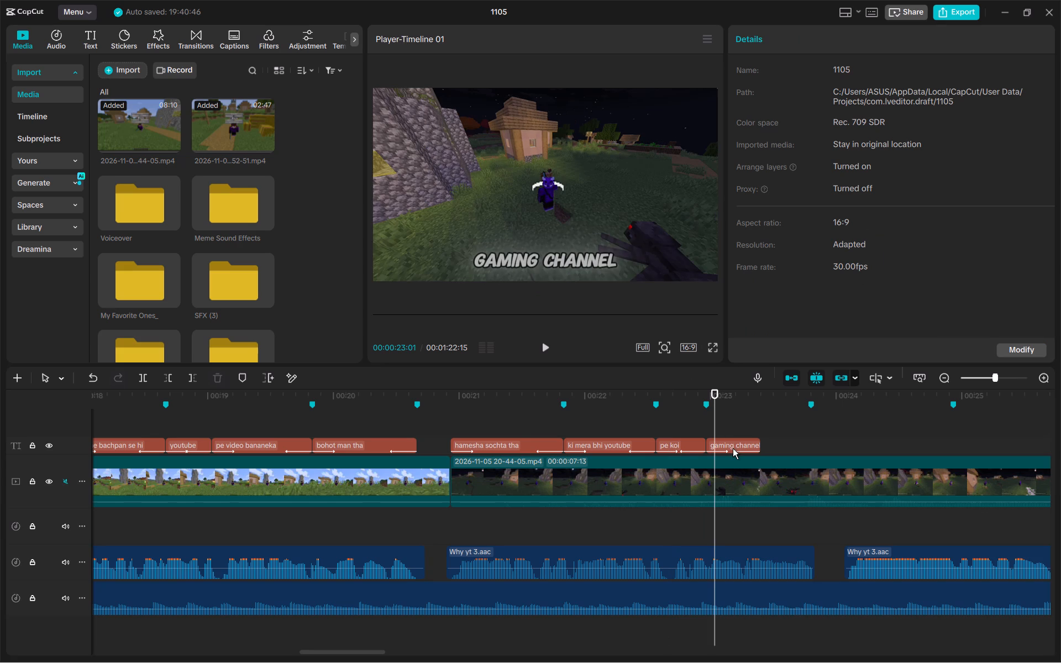
pyautogui.click(733, 448)
pyautogui.click(848, 275)
pyautogui.moveTo(905, 324); pyautogui.dragTo(947, 287)
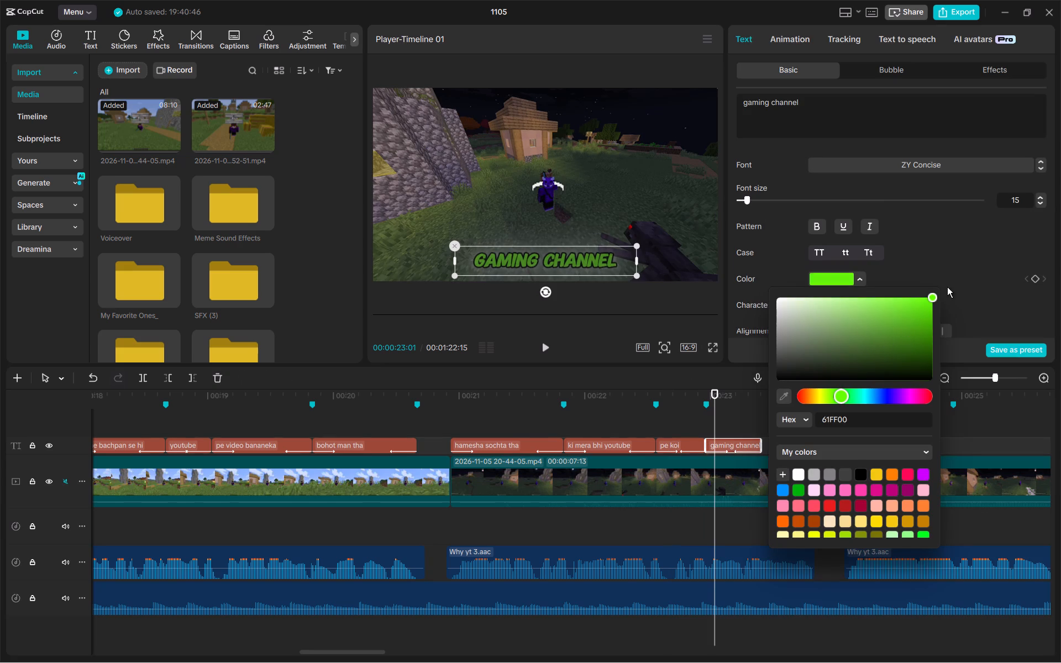
pyautogui.moveTo(947, 287); pyautogui.dragTo(999, 262)
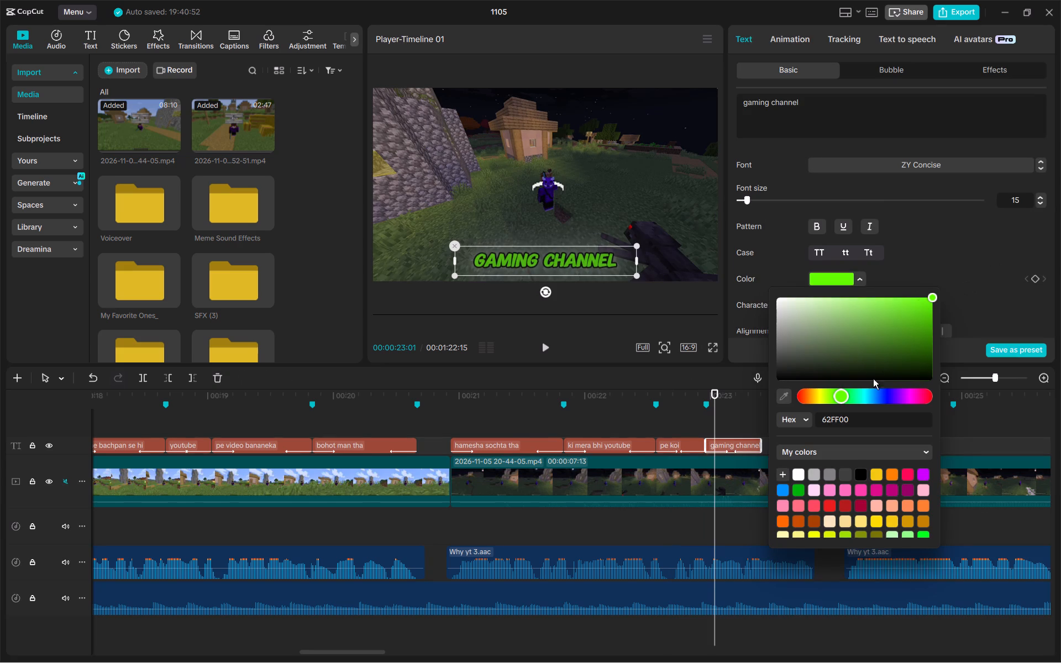
pyautogui.moveTo(846, 397); pyautogui.dragTo(868, 399)
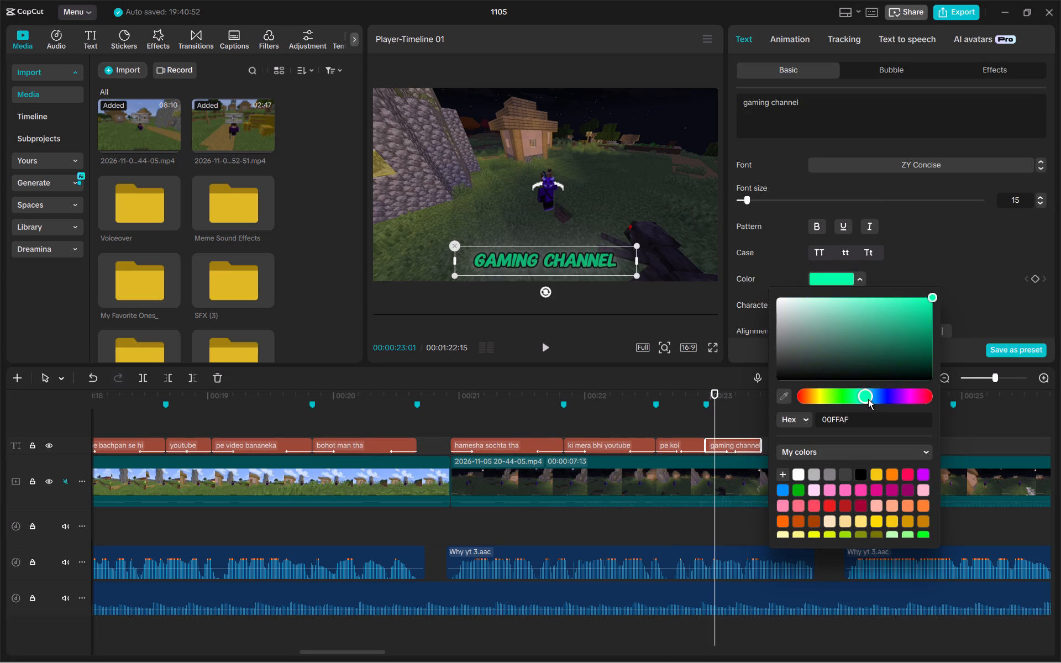
pyautogui.moveTo(868, 399); pyautogui.dragTo(850, 399)
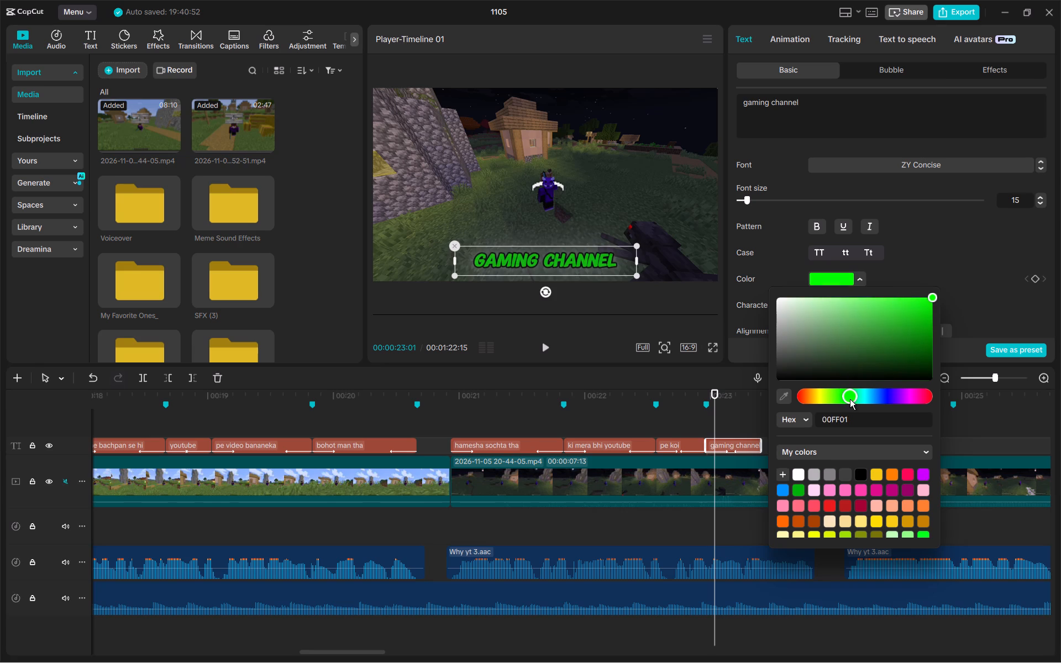
pyautogui.moveTo(850, 399); pyautogui.dragTo(855, 396)
pyautogui.click(727, 430)
# Check the green caption against the voiceover, change its text to "gaming channel hoga" and extend its end to the 00:00:23:24 marker.
pyautogui.click(711, 423)
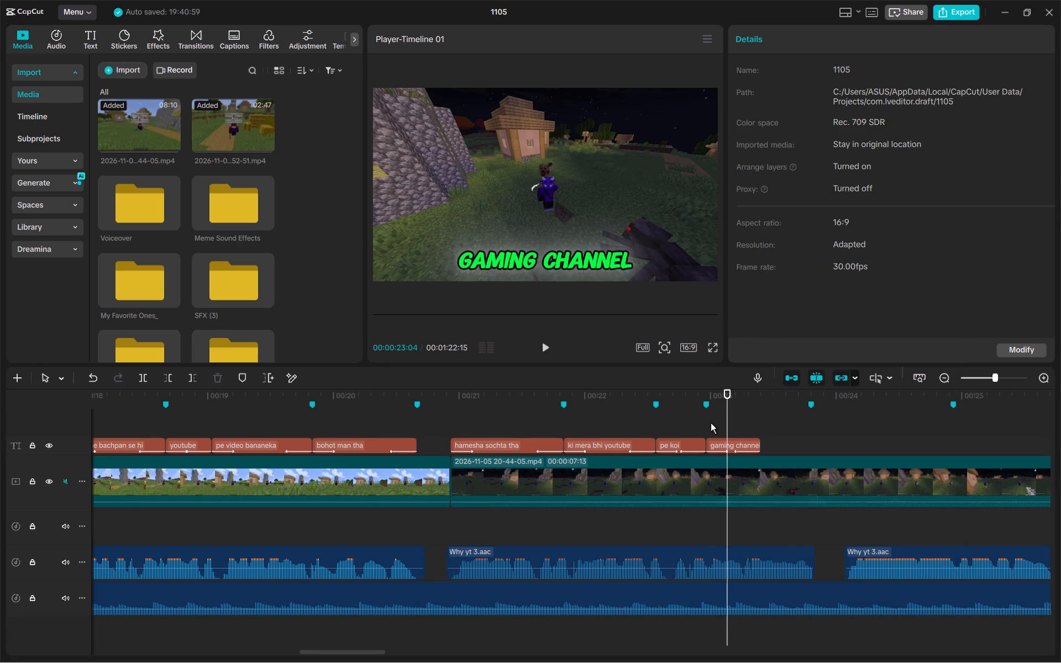
pyautogui.press('space')
pyautogui.press('space')
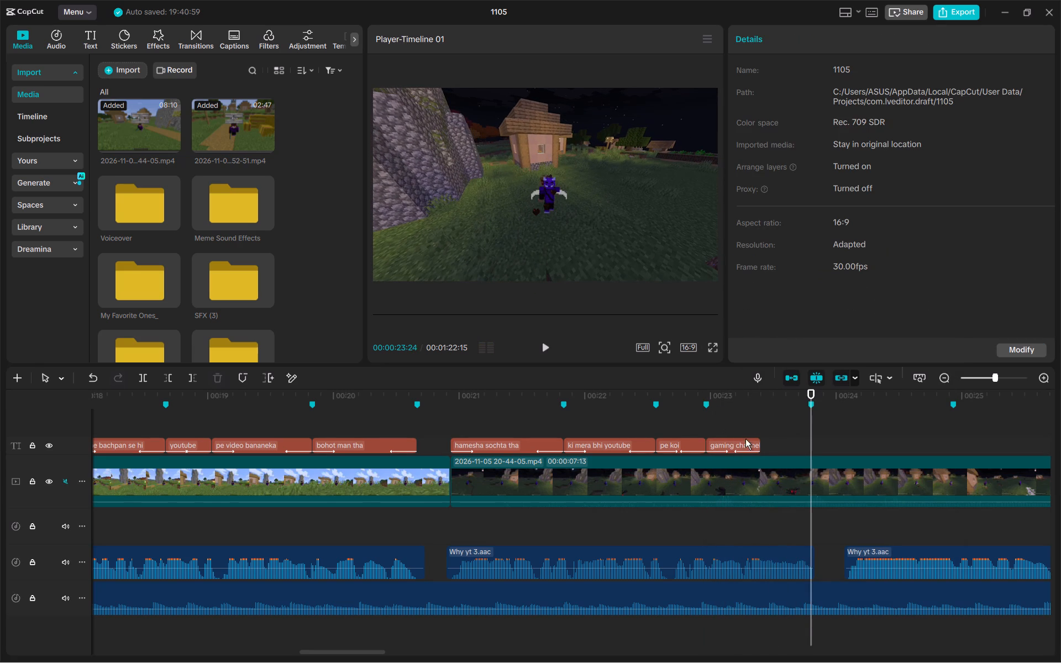
pyautogui.click(708, 414)
pyautogui.press('space')
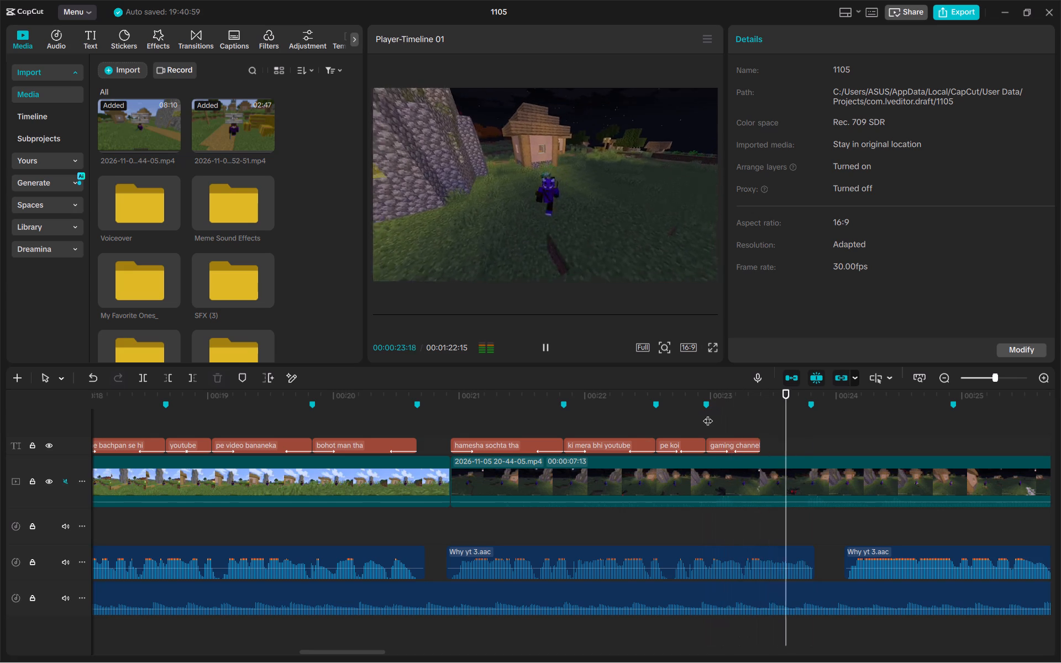
pyautogui.press('space')
pyautogui.click(753, 443)
pyautogui.click(836, 106)
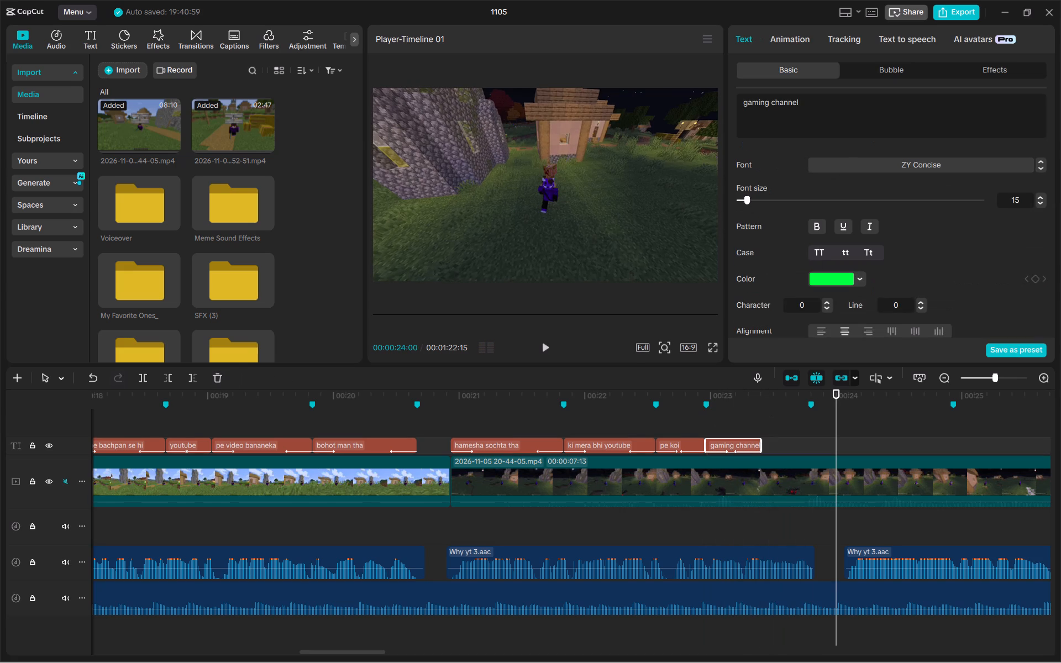
pyautogui.press('space')
pyautogui.write('hoga')
pyautogui.moveTo(761, 445); pyautogui.dragTo(798, 460)
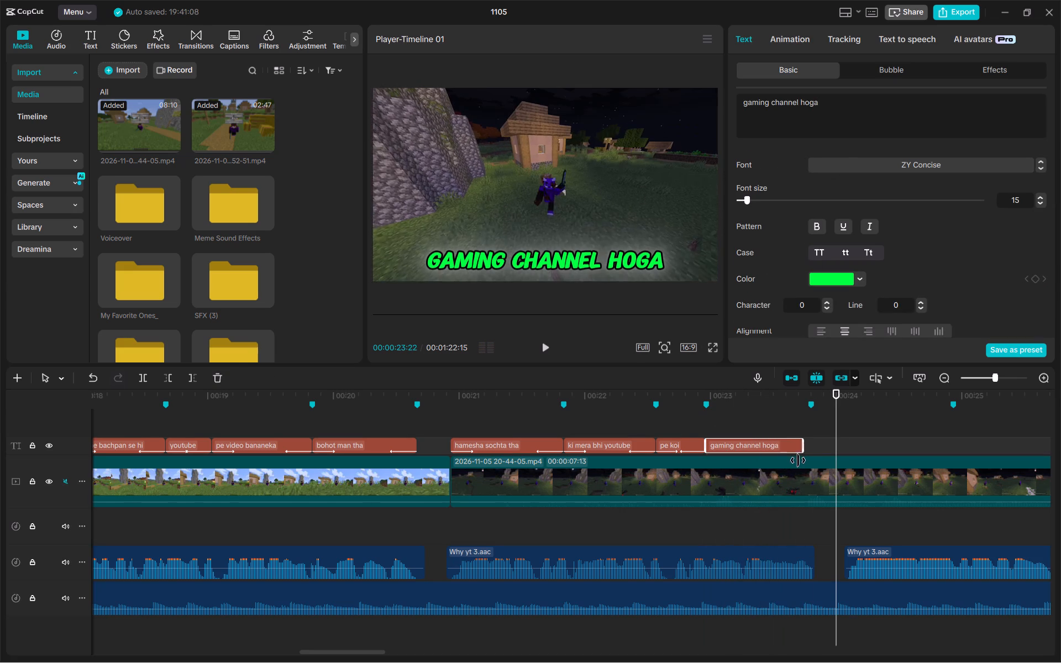
pyautogui.moveTo(798, 460); pyautogui.dragTo(806, 462)
pyautogui.click(775, 412)
pyautogui.moveTo(769, 413); pyautogui.dragTo(601, 446)
pyautogui.press('space')
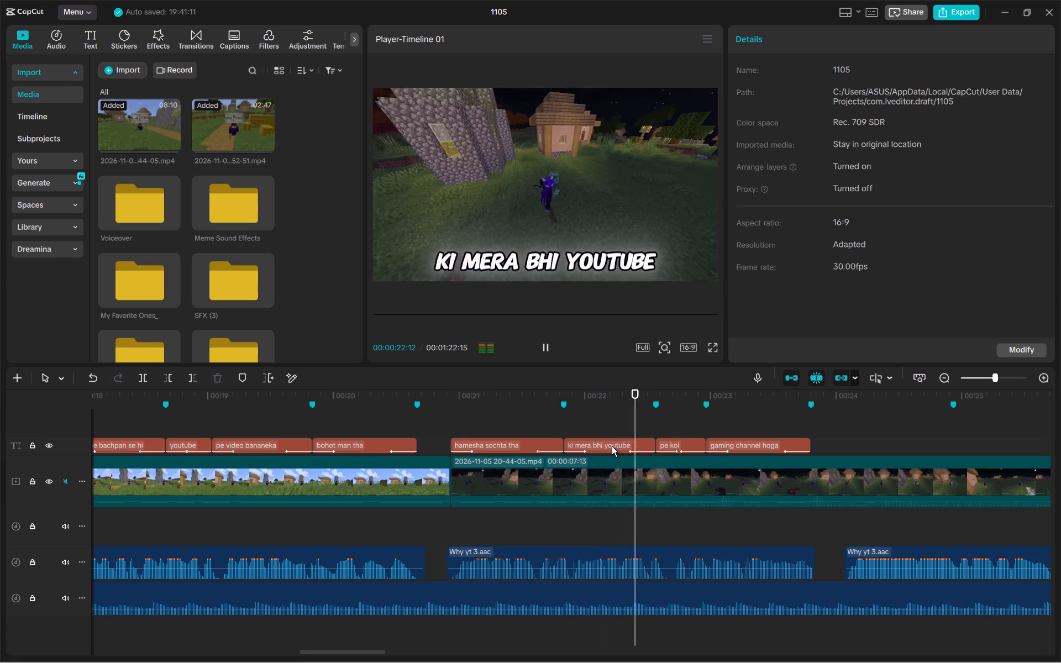
# Paste a caption at 00:00:24:02 reading "jaha log meri" and extend its end to the marker at 00:00:24:28.
pyautogui.hscroll(-1, 784, 478)
pyautogui.click(439, 425)
pyautogui.press('space')
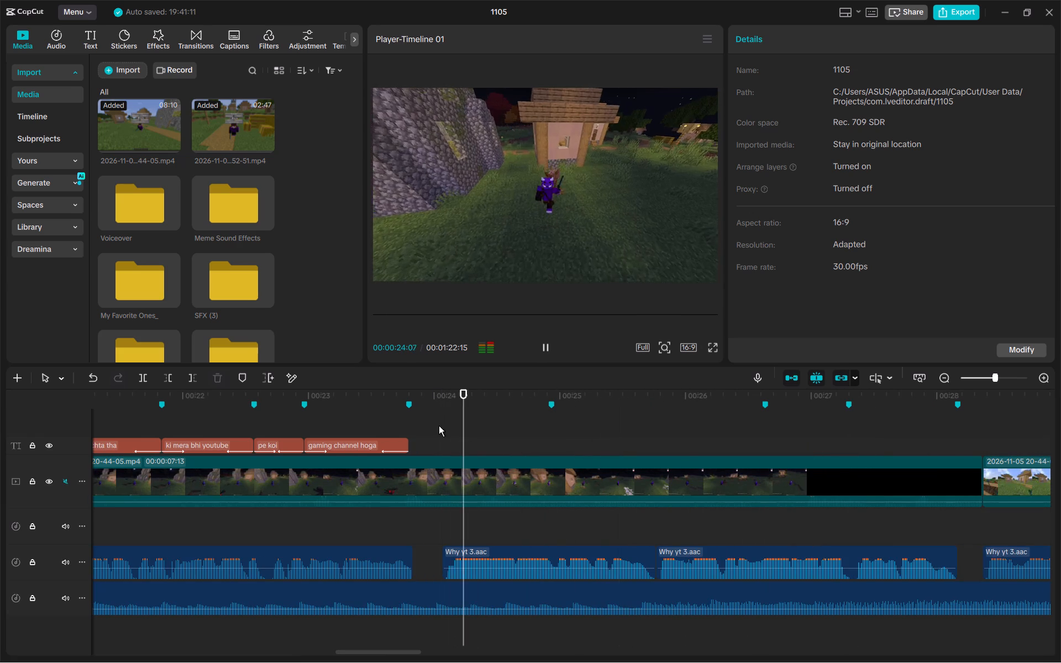
pyautogui.press('space')
pyautogui.click(439, 425)
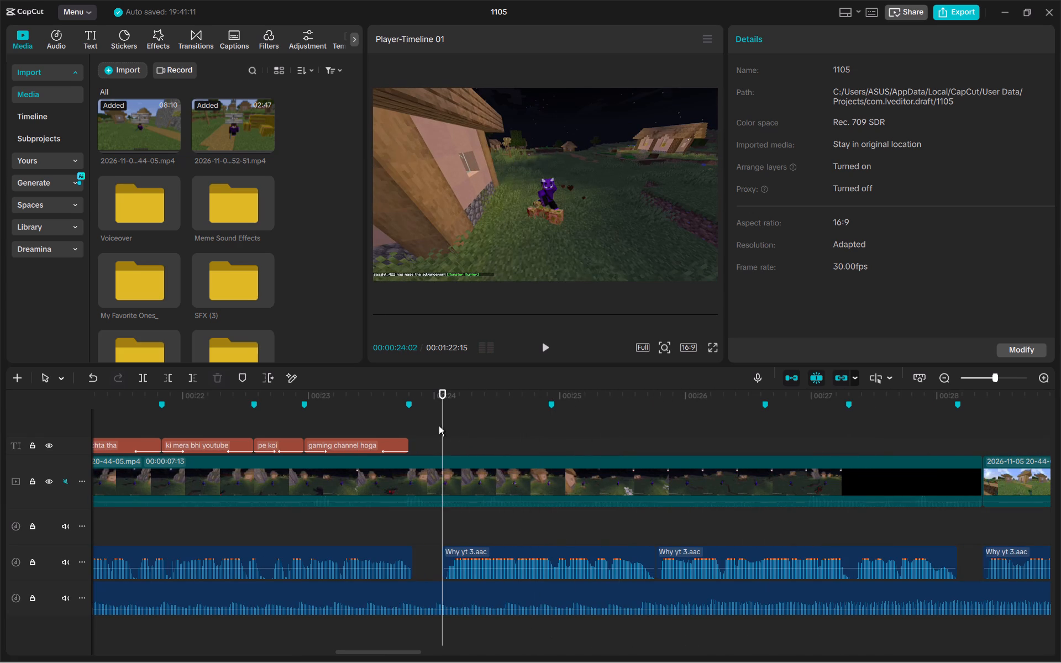
pyautogui.hotkey('ctrl', 'v')
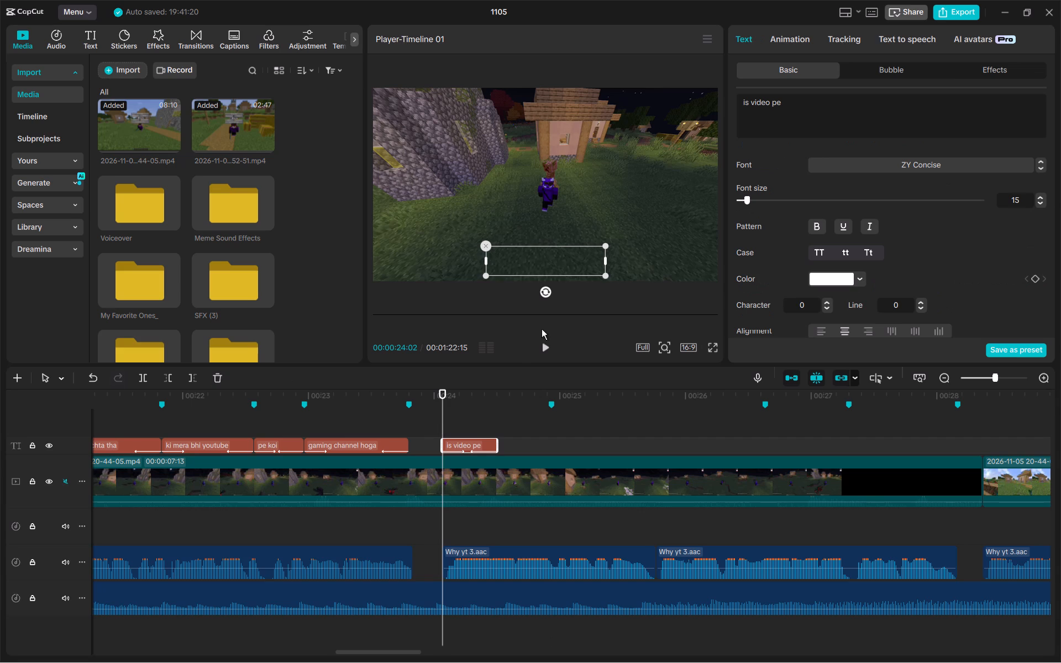
pyautogui.moveTo(822, 99); pyautogui.dragTo(560, 103)
pyautogui.write('jaha log eri')
pyautogui.press('BackSpace')
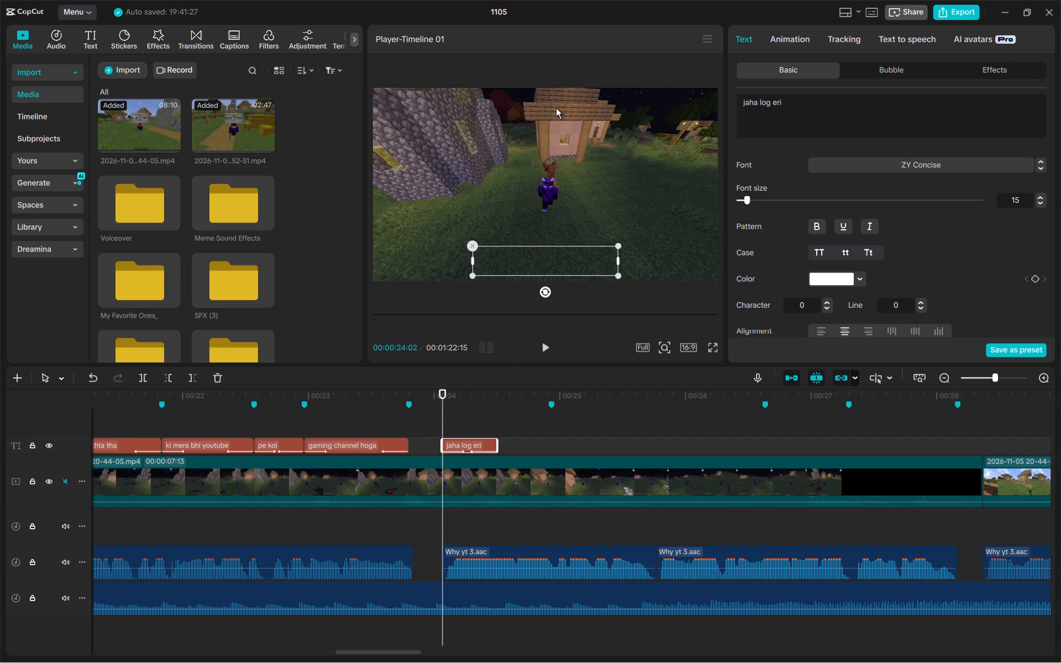
pyautogui.press('BackSpace')
pyautogui.press('BackSpace')
pyautogui.write('meri')
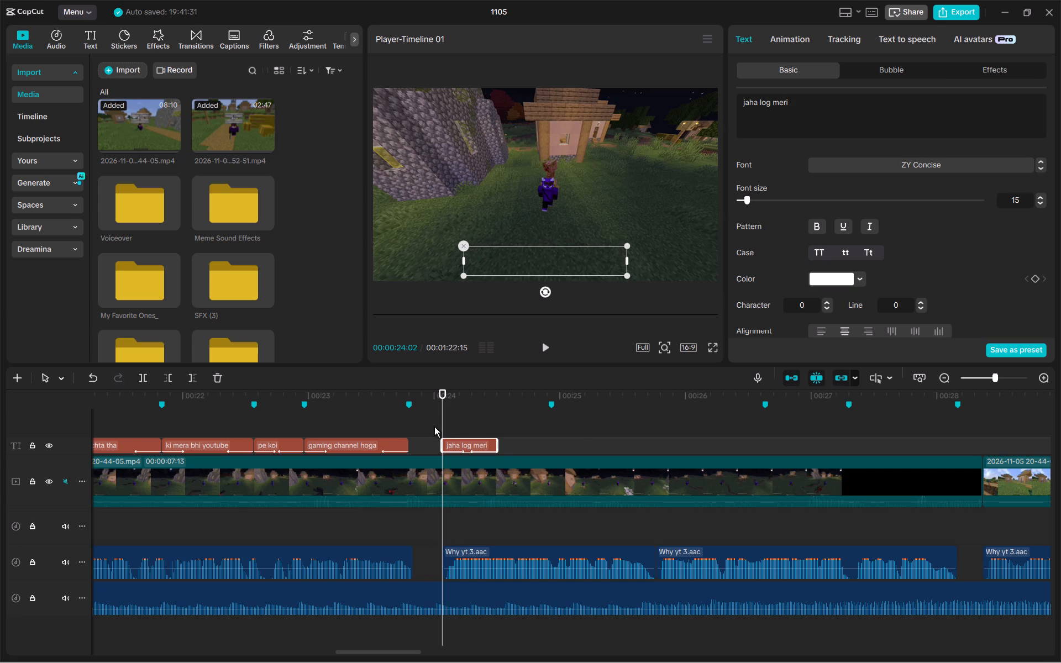
pyautogui.moveTo(495, 446); pyautogui.dragTo(549, 458)
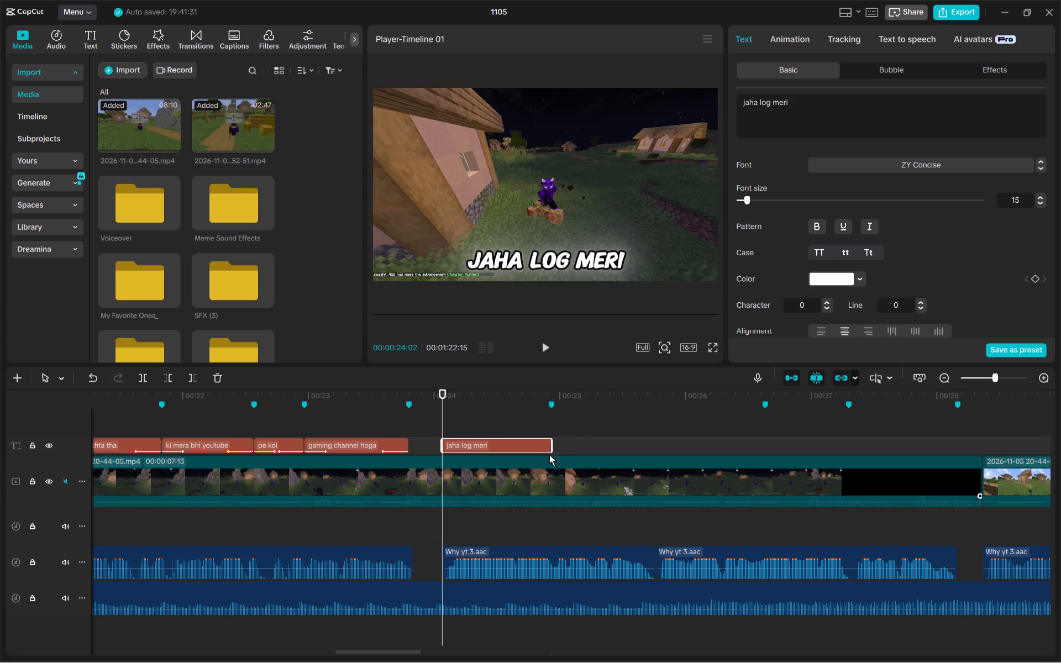
# Paste a caption at the 00:00:24:28 marker reading "videos dekhenge" and extend its end to about 00:00:25:22.
pyautogui.click(552, 427)
pyautogui.press('space')
pyautogui.press('space')
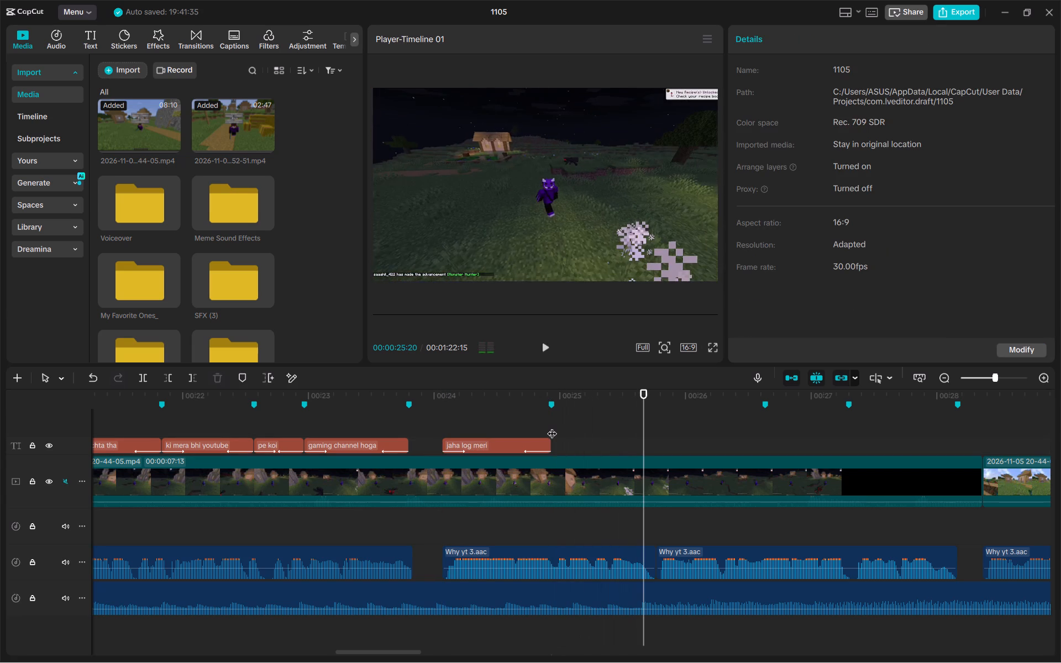
pyautogui.press('space')
pyautogui.click(552, 427)
pyautogui.hotkey('ctrl', 'v')
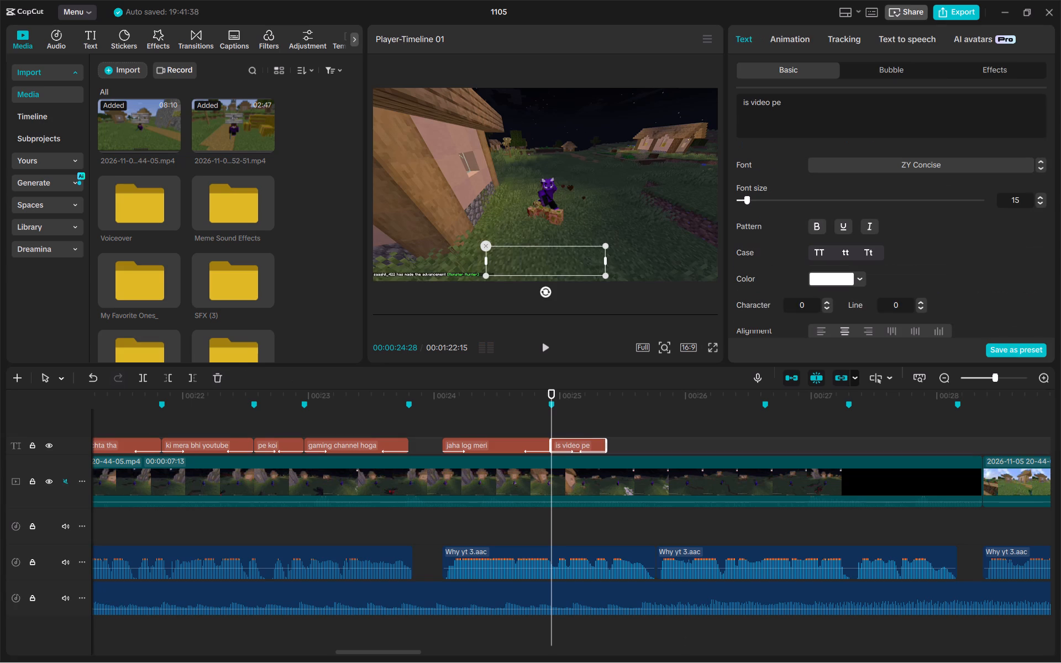
pyautogui.moveTo(809, 115); pyautogui.dragTo(733, 101)
pyautogui.write('videos dekhenge')
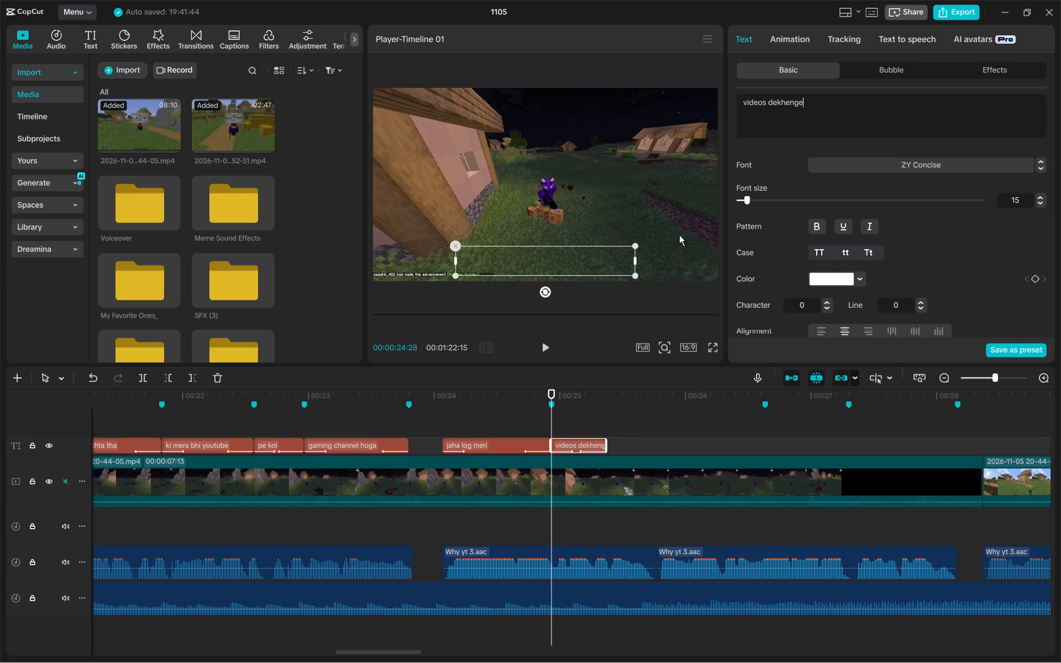
pyautogui.moveTo(608, 441); pyautogui.dragTo(652, 446)
# Paste a caption at 00:00:25:24 reading "enjoy krenge" and extend its end to the marker at 00:00:26:19.
pyautogui.click(651, 424)
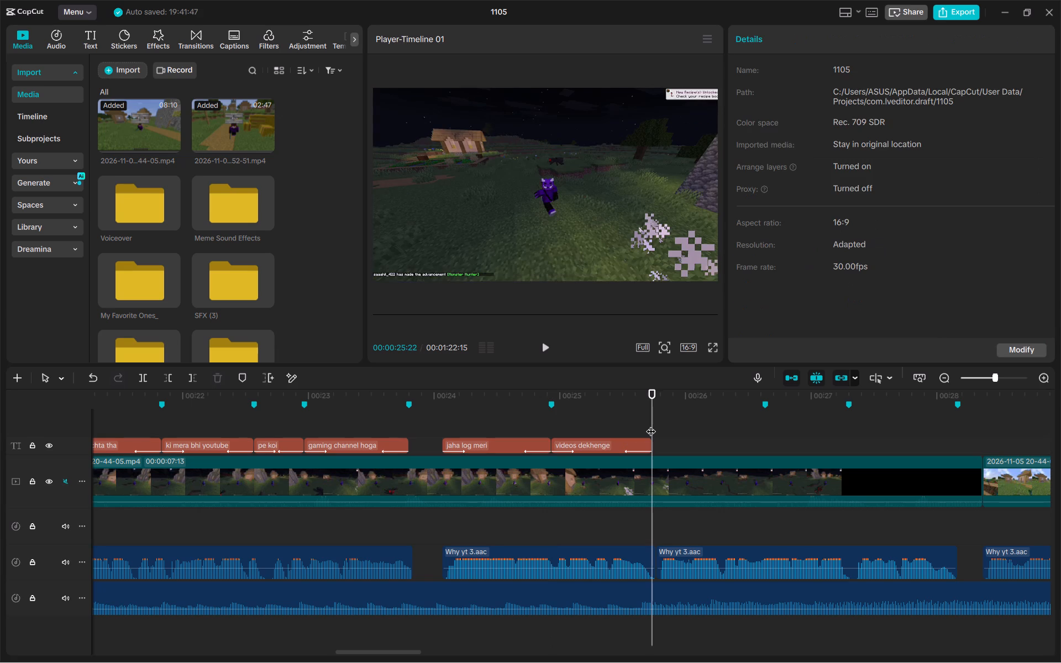
pyautogui.click(655, 422)
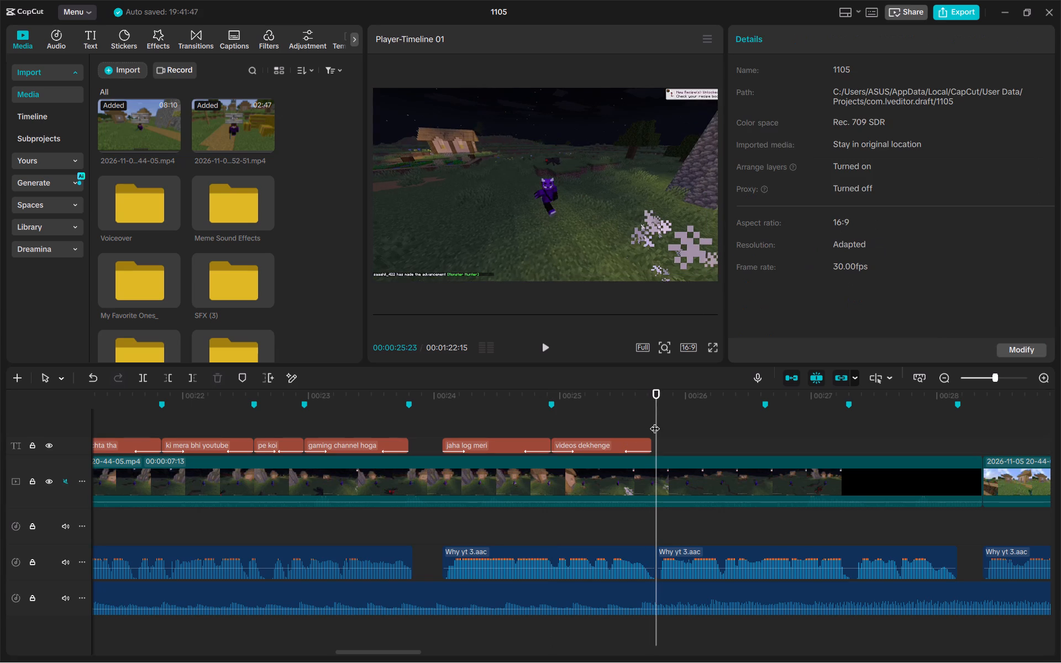
pyautogui.moveTo(655, 422); pyautogui.dragTo(662, 422)
pyautogui.hotkey('ctrl', 'v')
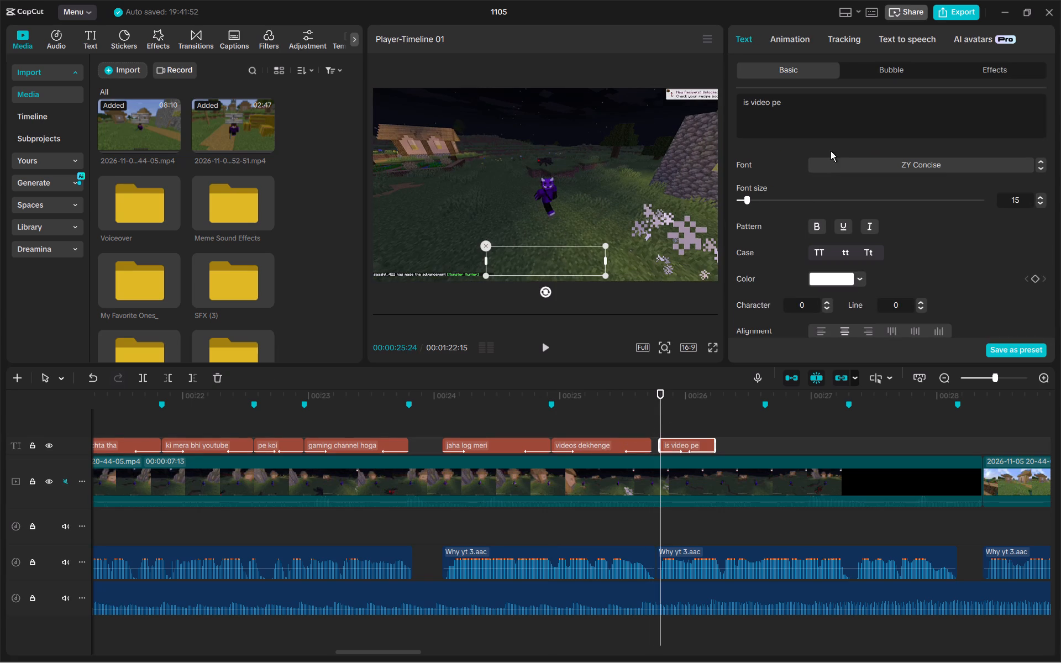
pyautogui.moveTo(832, 127); pyautogui.dragTo(729, 90)
pyautogui.write('enjoy')
pyautogui.press('space')
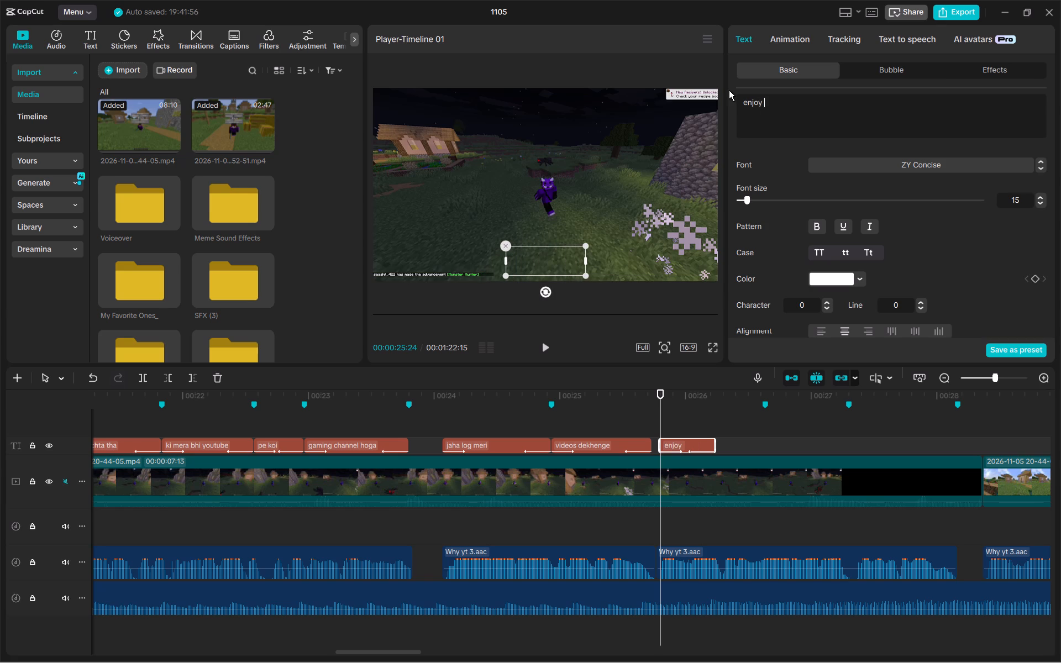
pyautogui.write('krenge')
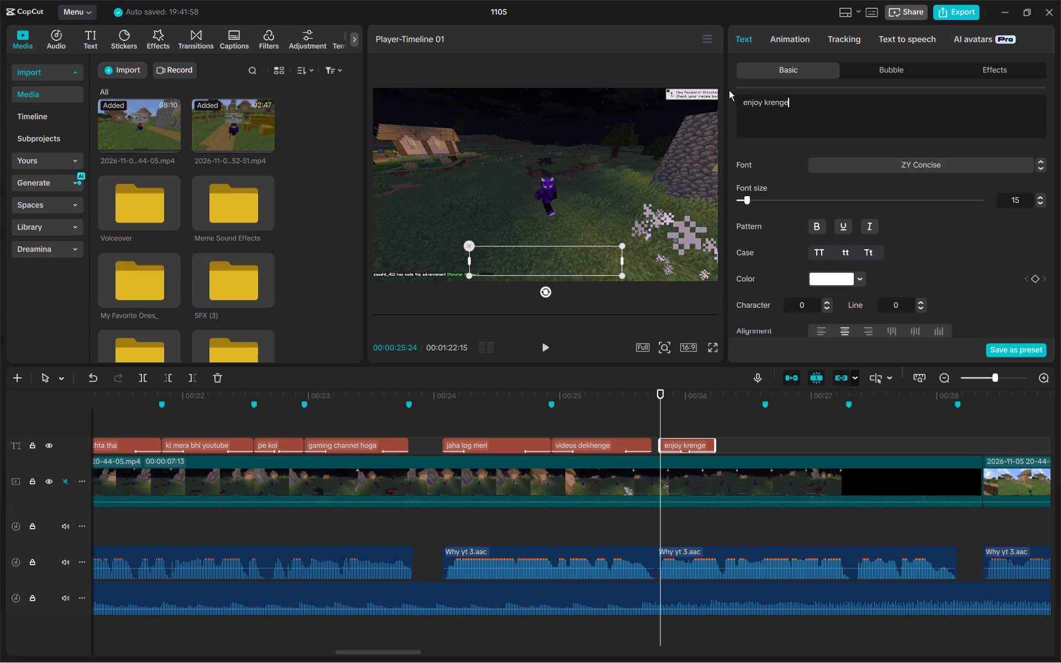
pyautogui.press('space')
pyautogui.press('BackSpace')
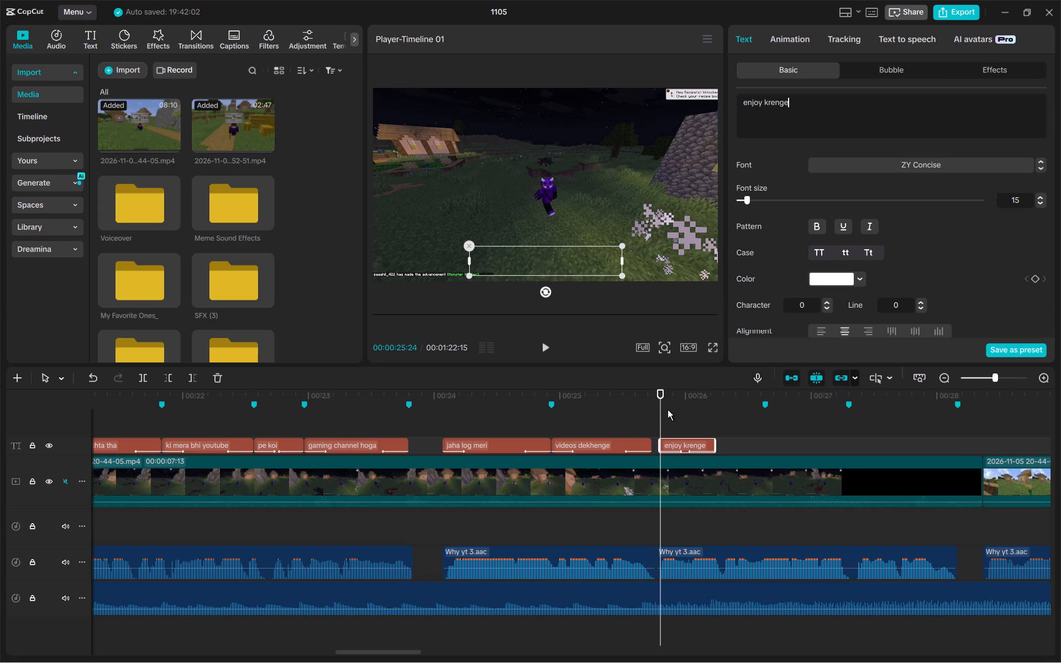
pyautogui.click(662, 411)
pyautogui.press('space')
pyautogui.press('space')
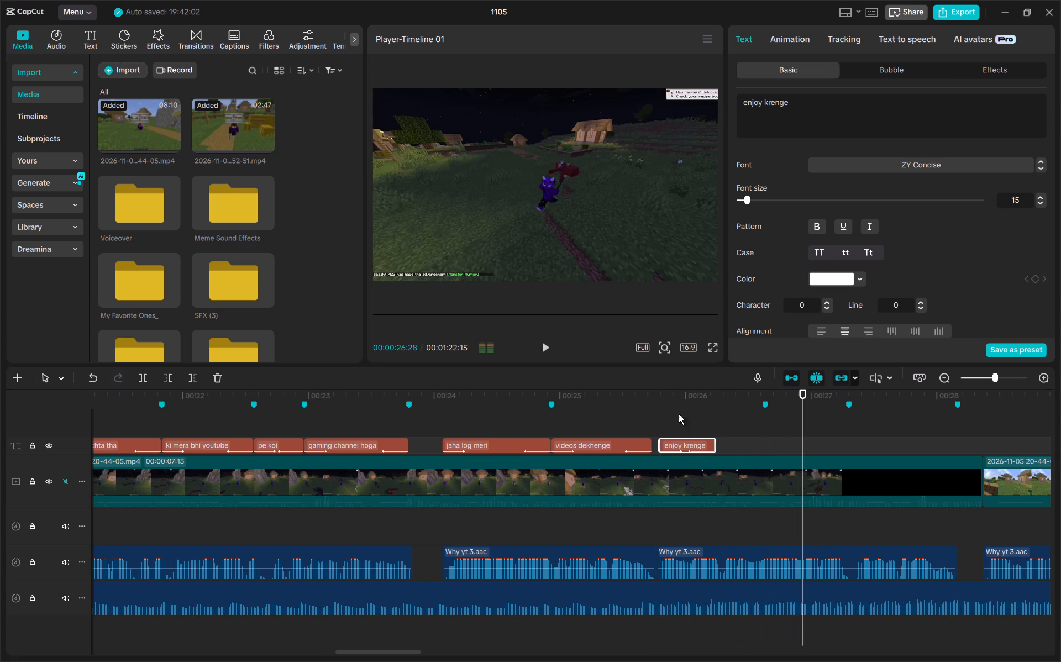
pyautogui.moveTo(715, 443); pyautogui.dragTo(763, 451)
# Paste a caption at the 00:00:26:19 marker reading "aur meri ek" and extend its end to the marker at 00:00:27:09.
pyautogui.click(762, 422)
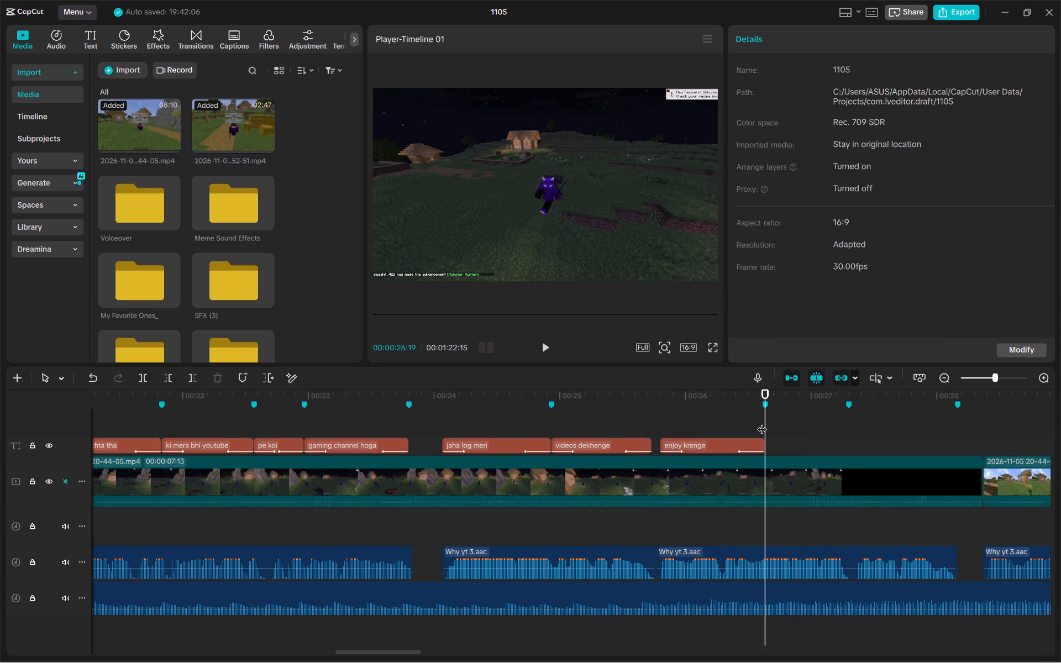
pyautogui.press('space')
pyautogui.press('space')
pyautogui.press('space')
pyautogui.click(764, 422)
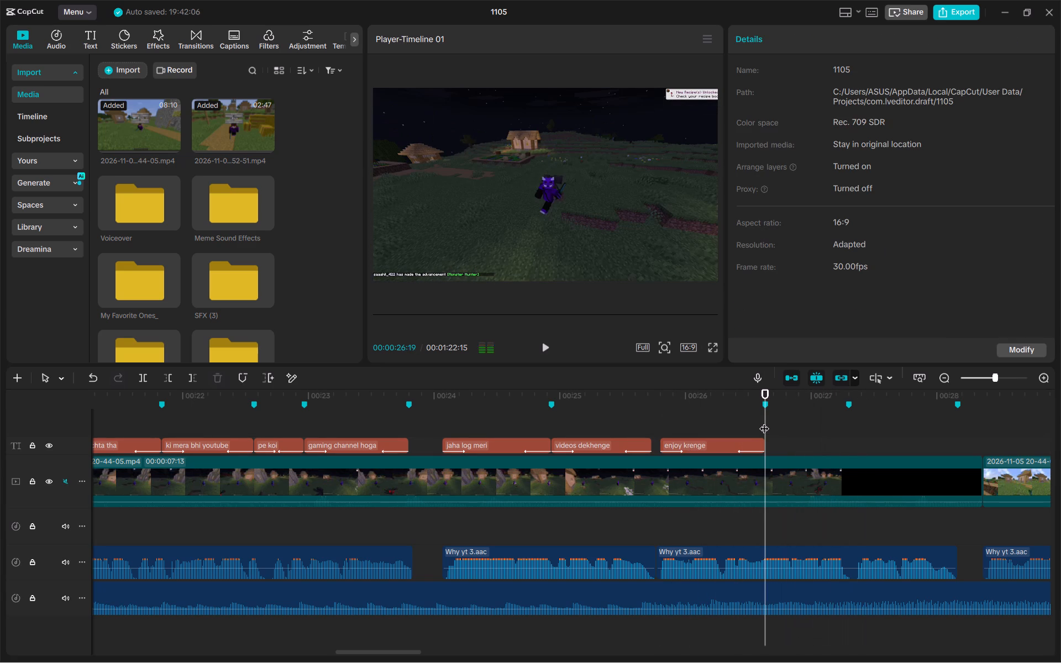
pyautogui.click(764, 422)
pyautogui.hotkey('ctrl', 'v')
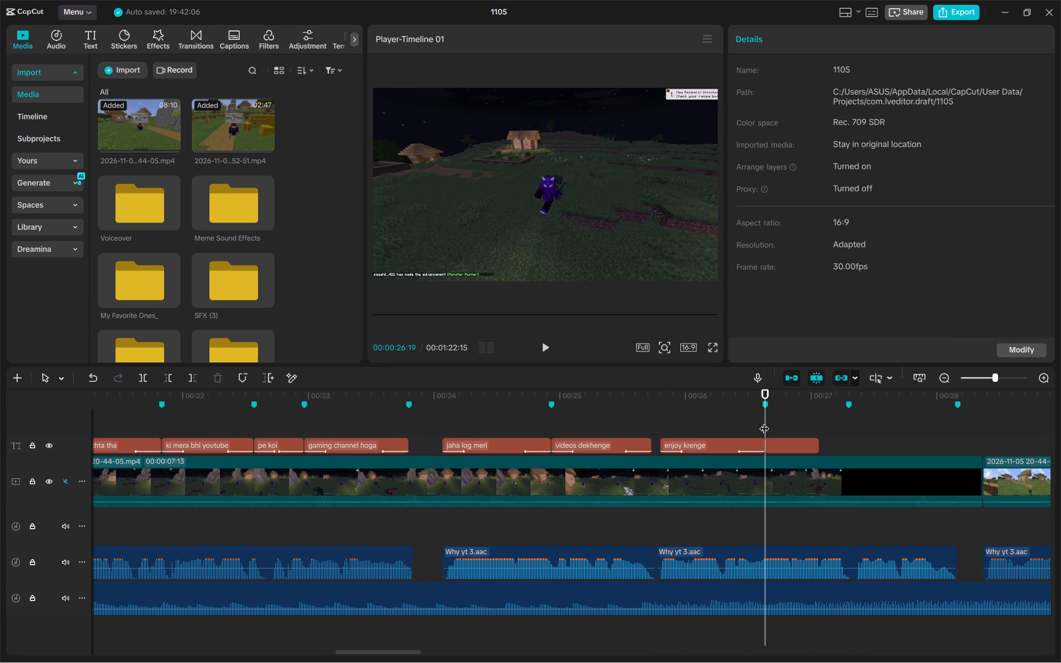
pyautogui.moveTo(845, 124); pyautogui.dragTo(691, 81)
pyautogui.write('aur meru')
pyautogui.press('BackSpace')
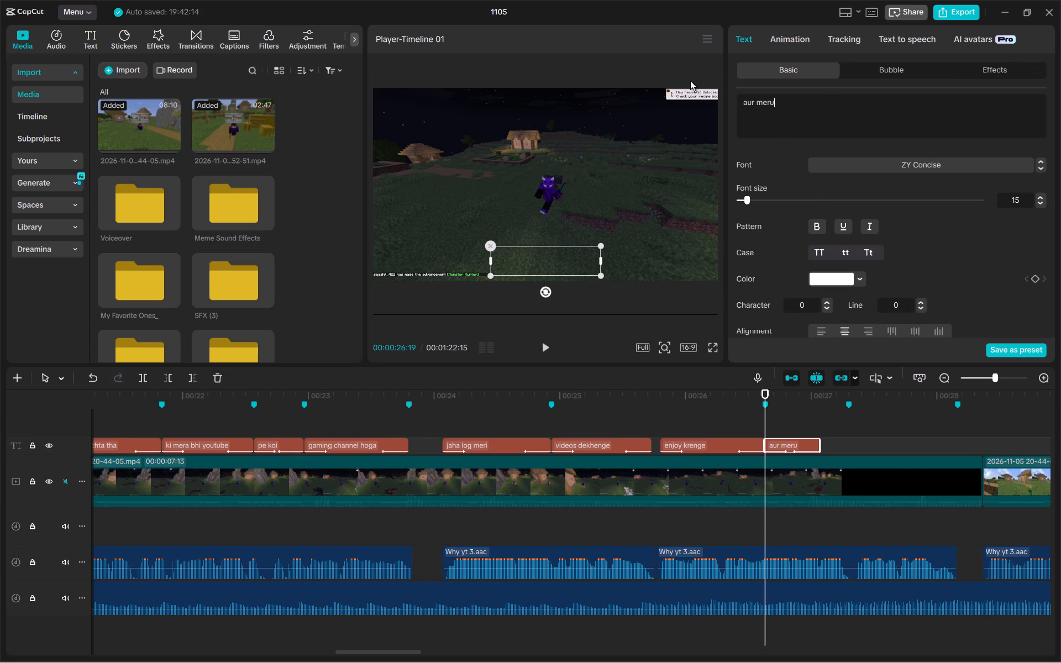
pyautogui.write('i ek')
pyautogui.press('space')
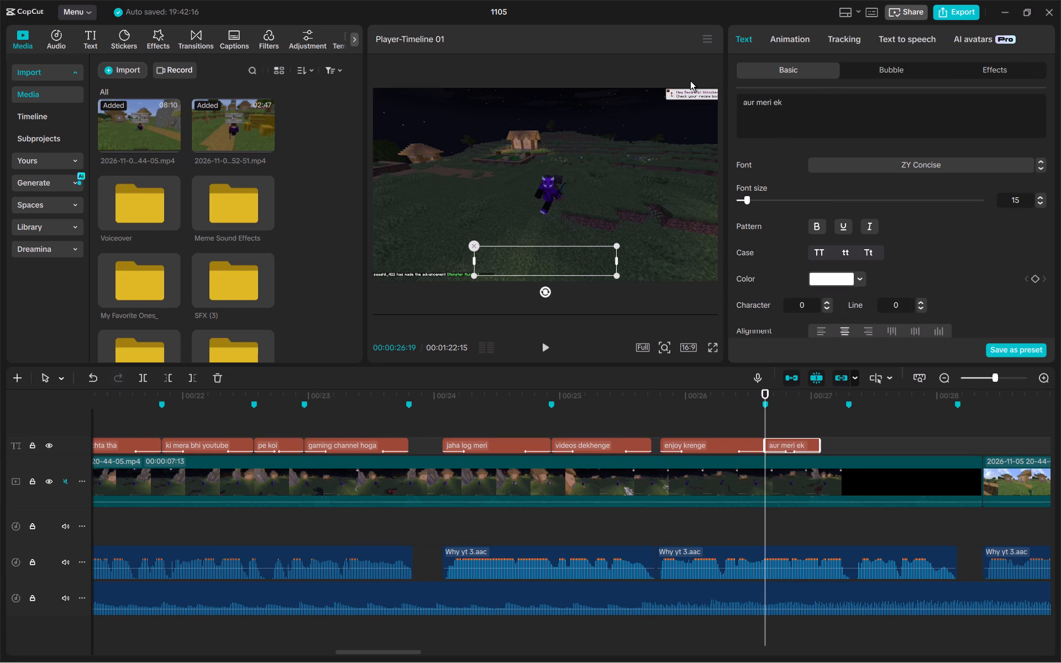
pyautogui.press('BackSpace')
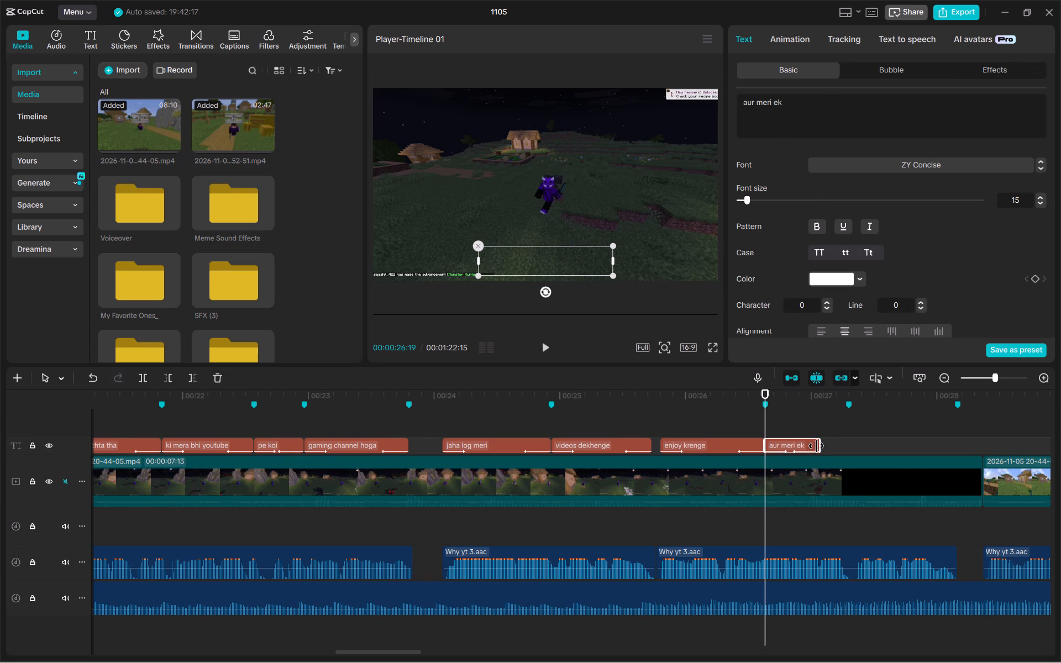
pyautogui.moveTo(821, 446); pyautogui.dragTo(847, 453)
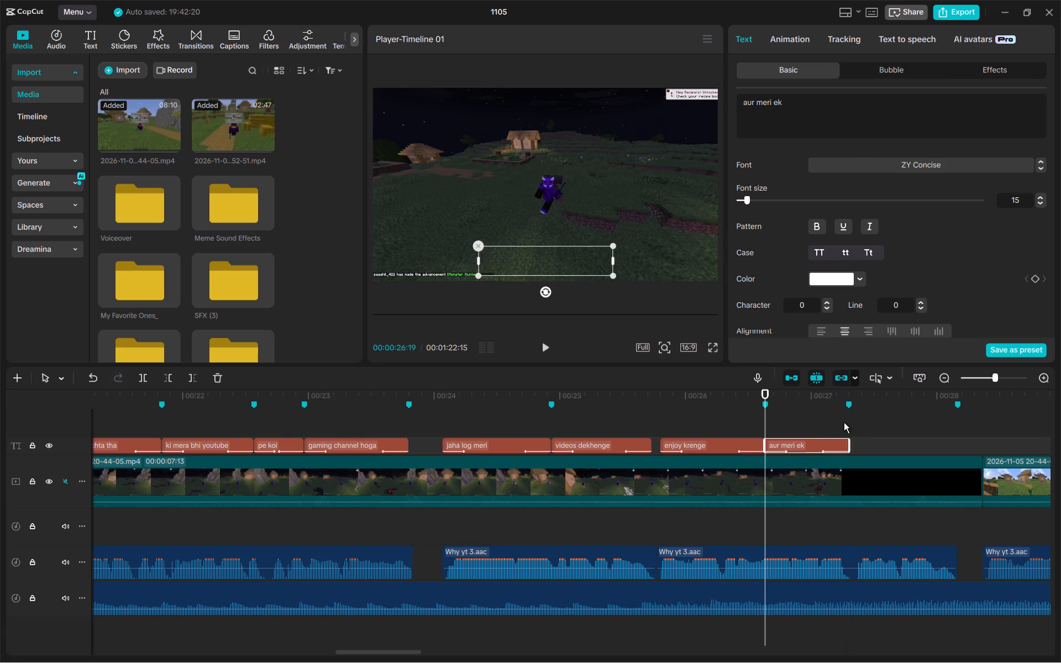
# Paste a caption at the 00:00:27:09 marker reading "community bhi hogi", extend its end to the 00:00:28:05 marker and play it back.
pyautogui.click(850, 419)
pyautogui.press('space')
pyautogui.press('space')
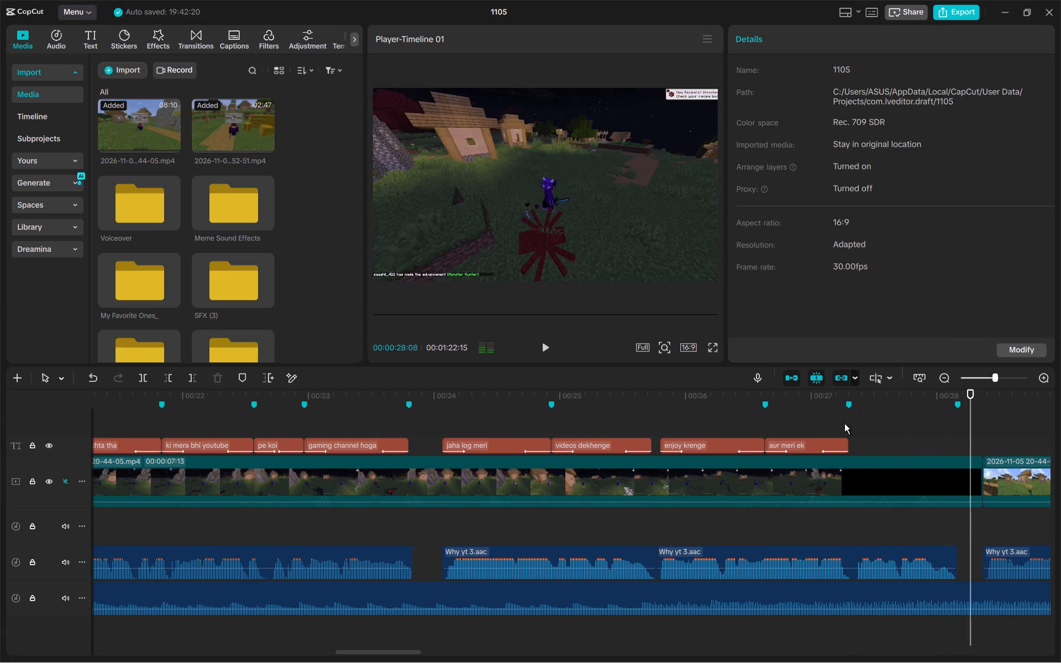
pyautogui.click(844, 423)
pyautogui.click(850, 422)
pyautogui.hotkey('ctrl', 'v')
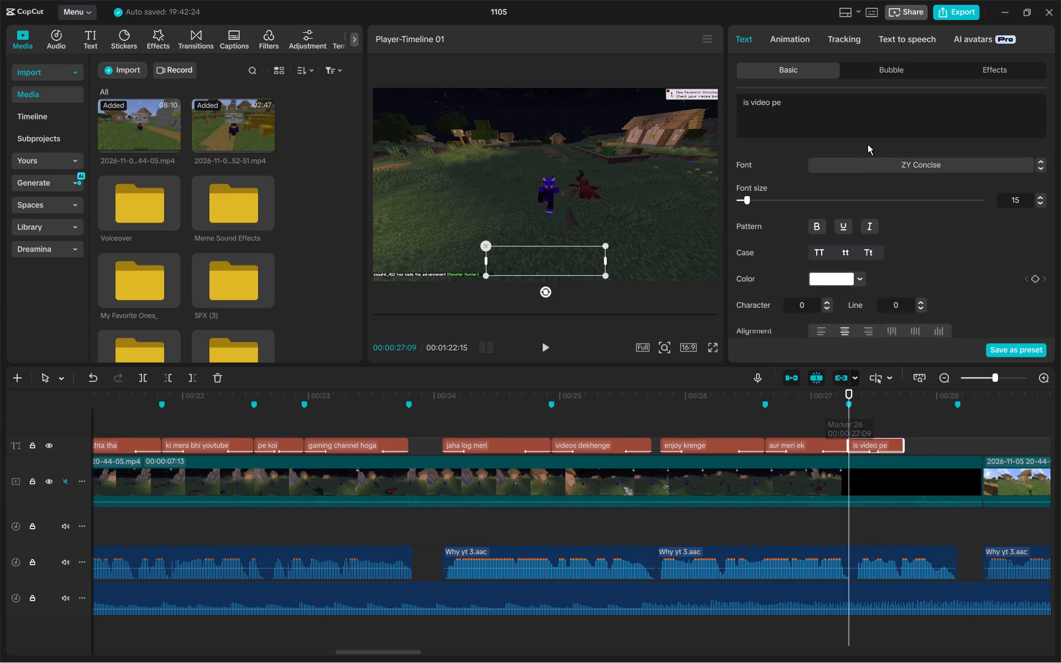
pyautogui.moveTo(862, 112); pyautogui.dragTo(646, 76)
pyautogui.write('commun')
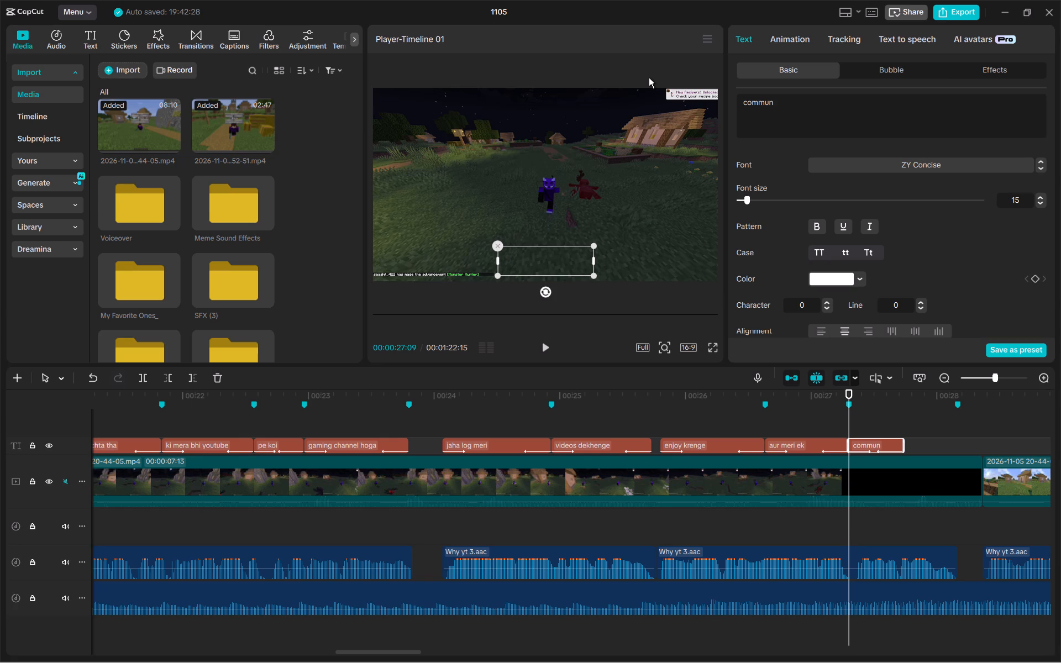
pyautogui.write('ity bhi hogi')
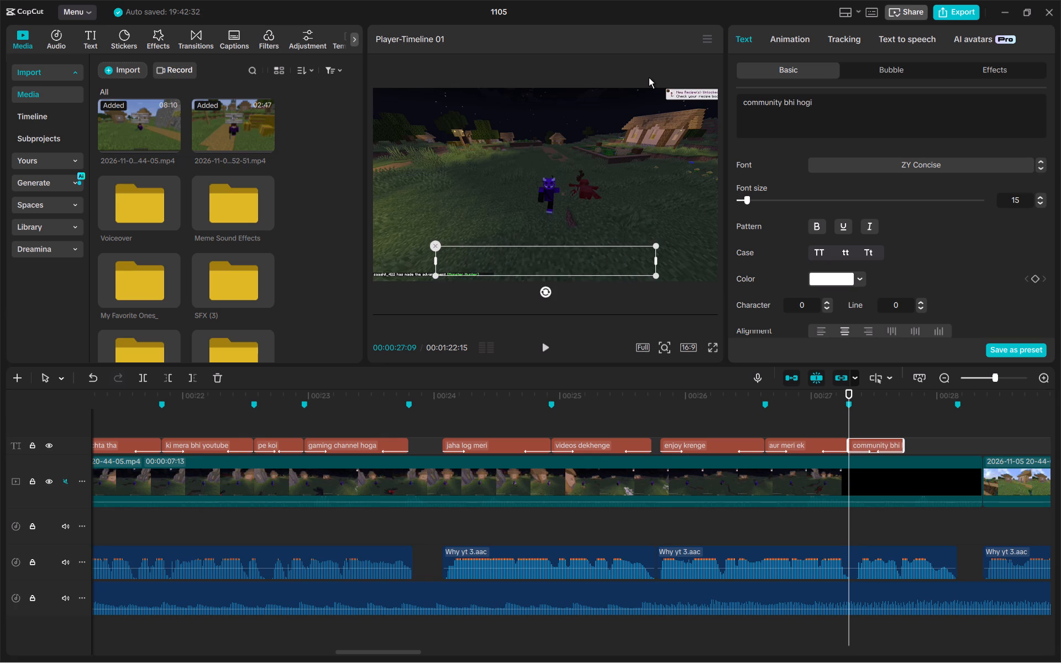
pyautogui.moveTo(905, 444); pyautogui.dragTo(959, 452)
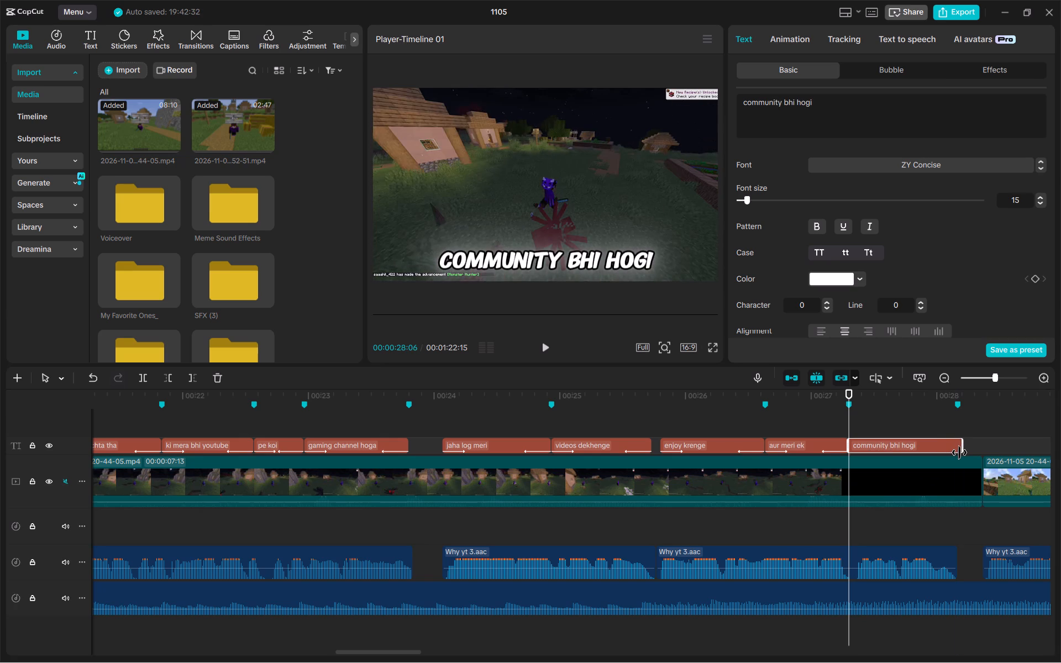
pyautogui.moveTo(959, 452); pyautogui.dragTo(955, 449)
pyautogui.click(814, 415)
pyautogui.press('space')
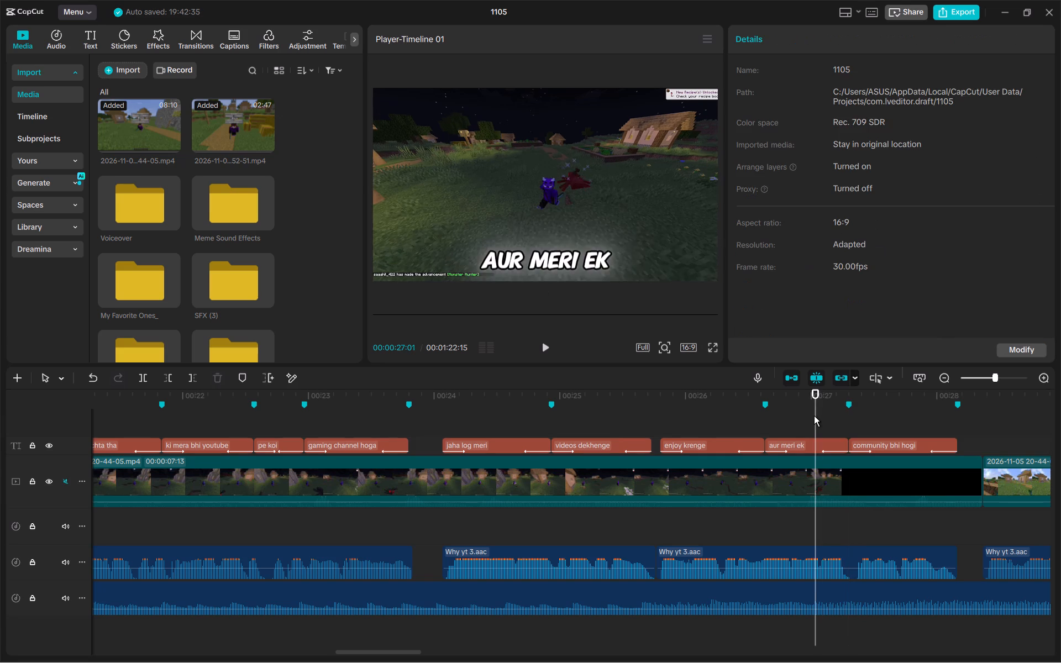
pyautogui.press('space')
# Paste a caption at 00:00:28:11, where the next voiceover clip starts, and change its text to "aur finally".
pyautogui.hscroll(-1, 864, 452)
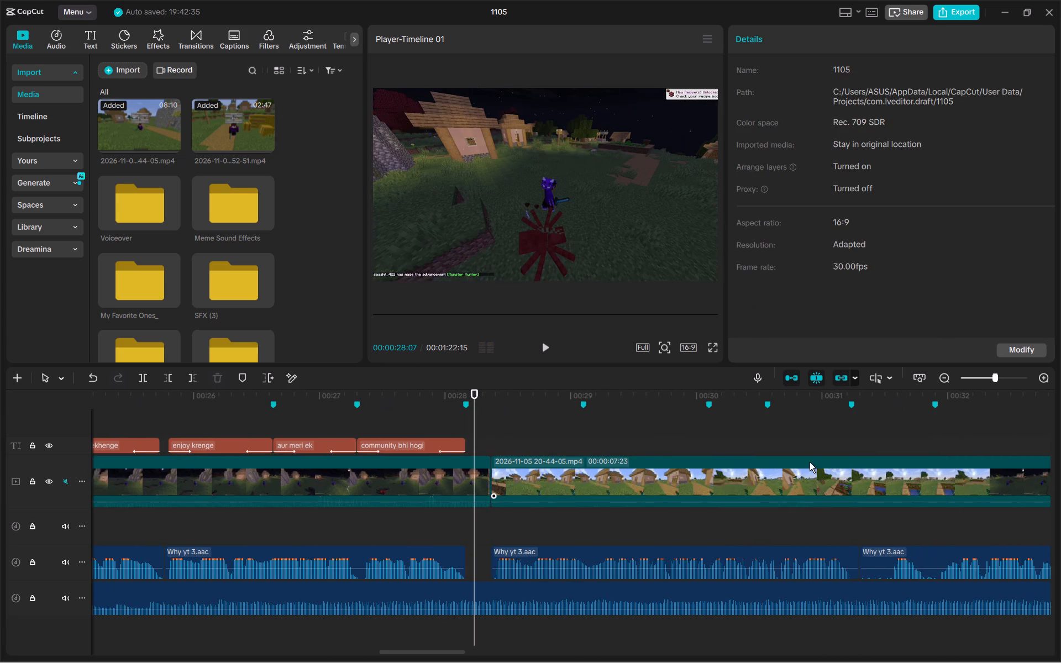
pyautogui.hscroll(-1, 810, 462)
pyautogui.click(492, 428)
pyautogui.press('space')
pyautogui.press('space')
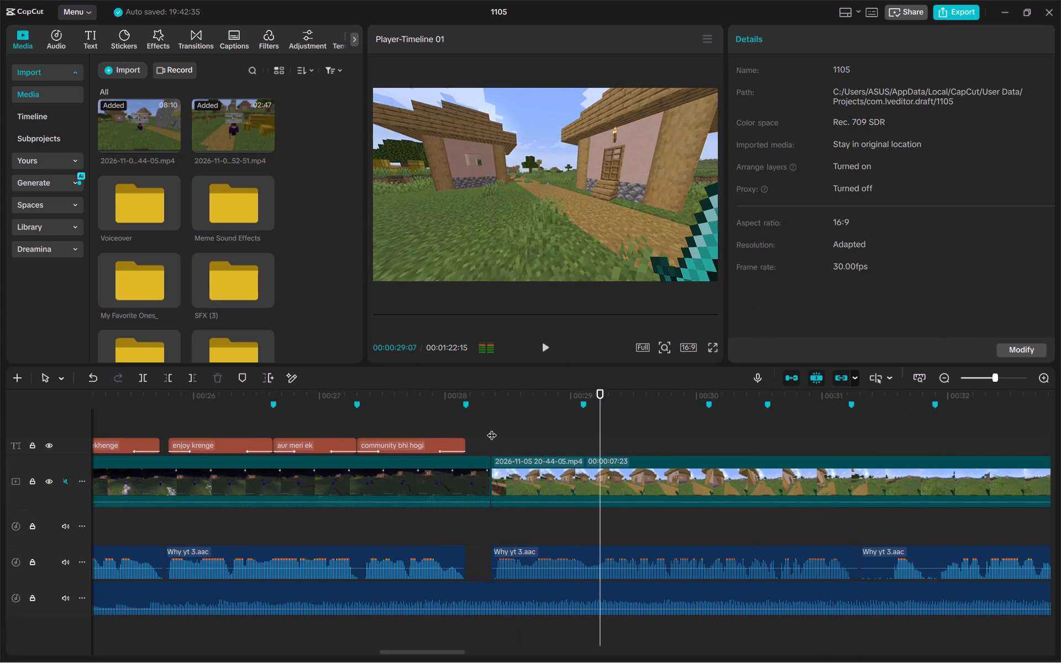
pyautogui.click(492, 428)
pyautogui.hotkey('ctrl', 'v')
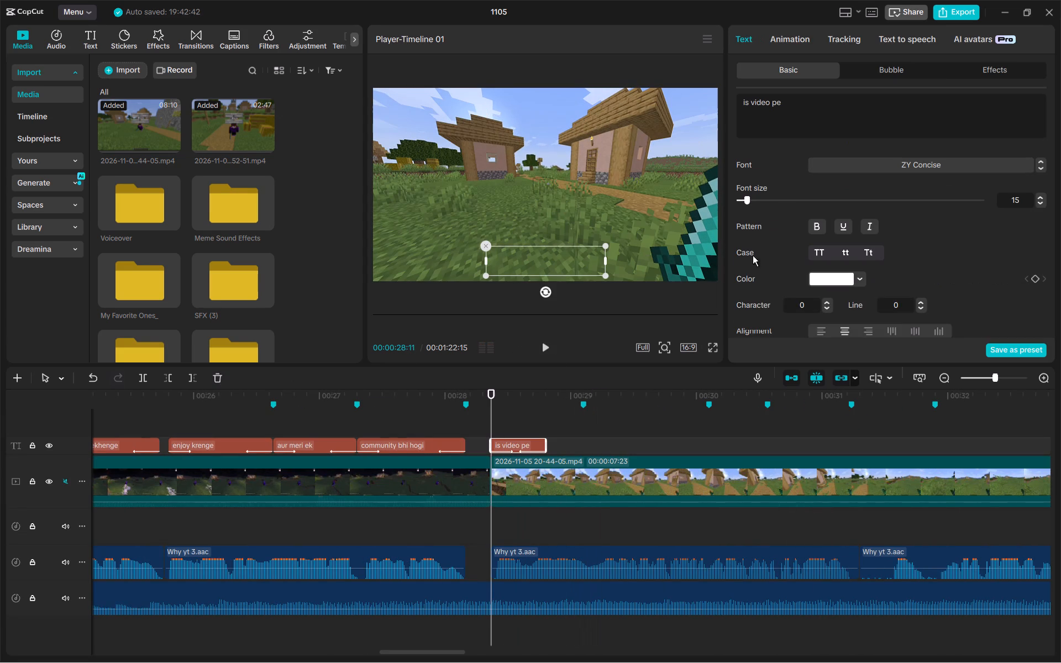
pyautogui.moveTo(790, 107); pyautogui.dragTo(733, 97)
pyautogui.write('aur finally')
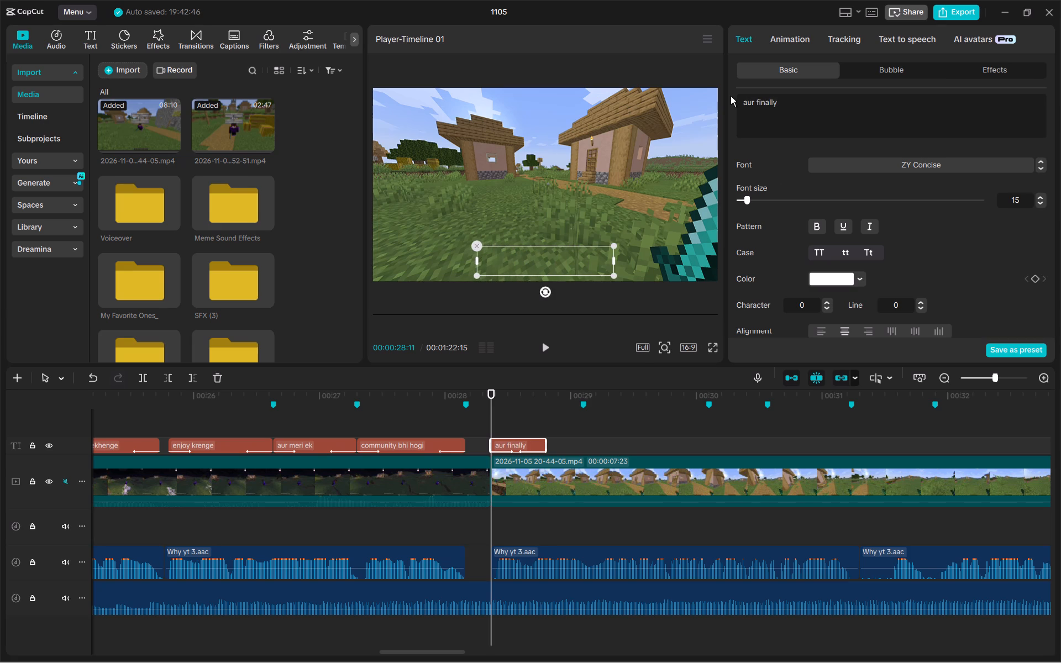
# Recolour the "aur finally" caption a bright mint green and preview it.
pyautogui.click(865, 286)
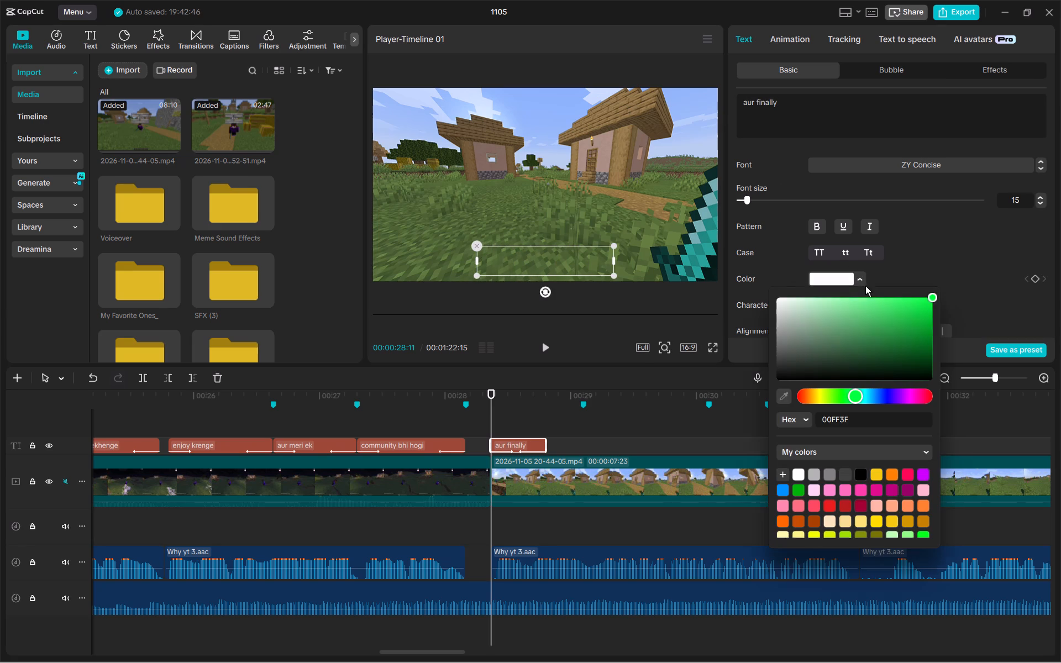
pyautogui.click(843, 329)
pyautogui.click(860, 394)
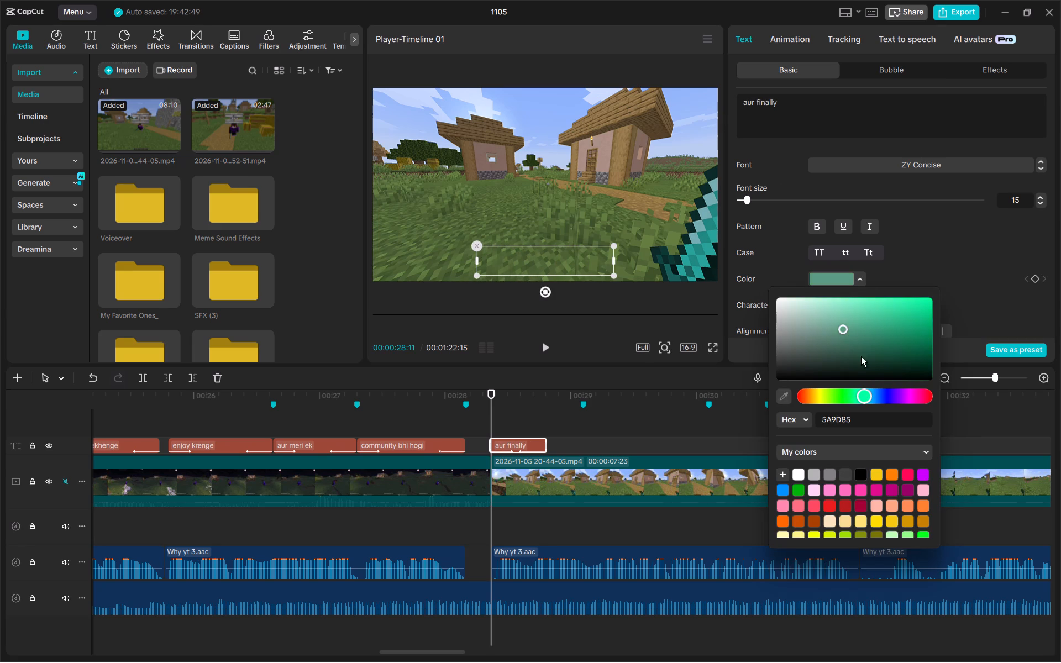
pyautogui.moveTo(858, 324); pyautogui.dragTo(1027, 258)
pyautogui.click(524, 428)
# Extend the "aur finally" caption's end to the marker just after 00:00:29:01 and recolour its text bright blue.
pyautogui.click(529, 443)
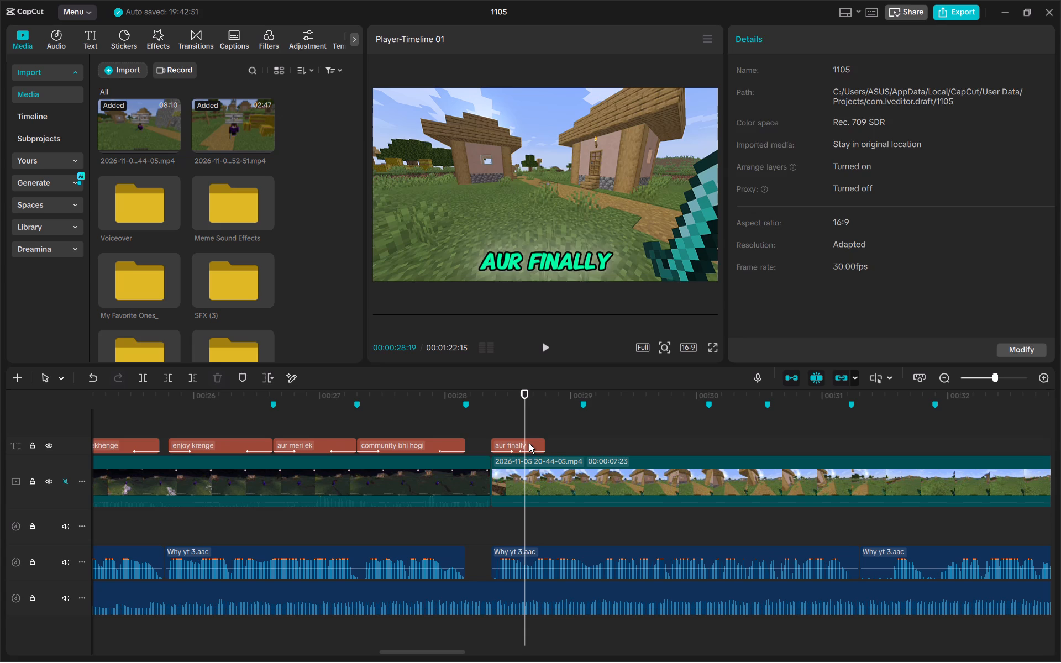
pyautogui.moveTo(542, 445); pyautogui.dragTo(578, 457)
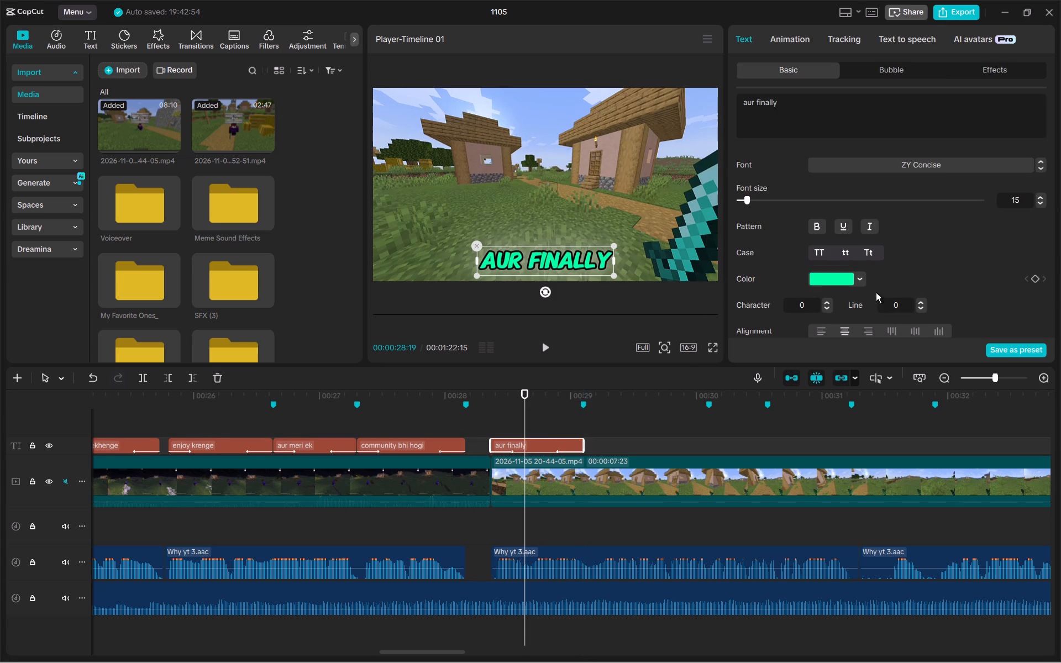
pyautogui.click(860, 276)
pyautogui.moveTo(857, 397); pyautogui.dragTo(886, 406)
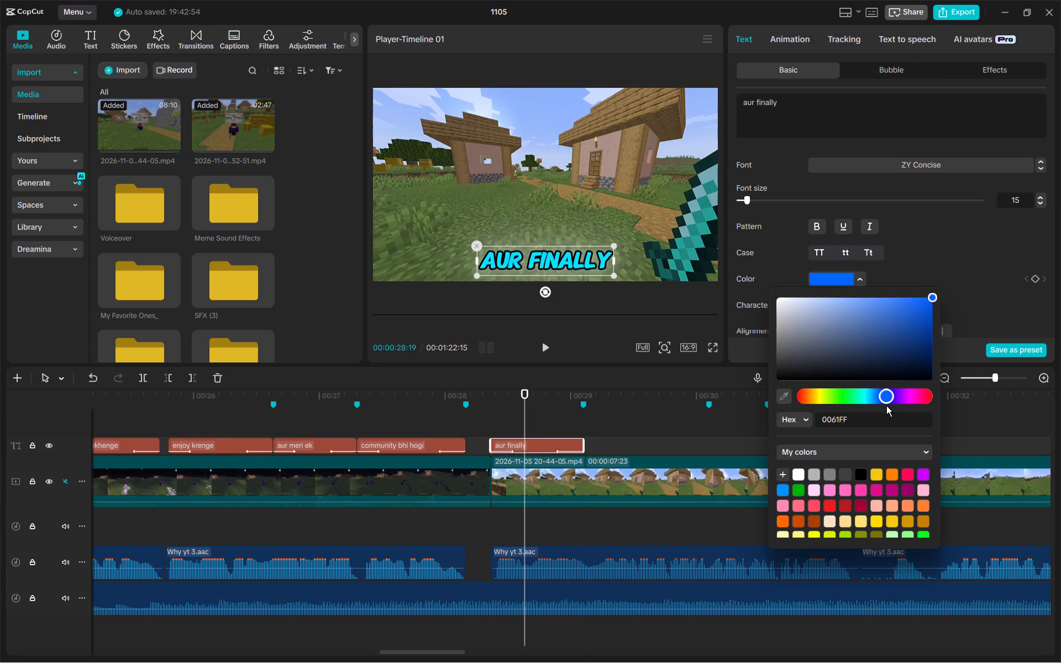
pyautogui.moveTo(886, 406); pyautogui.dragTo(880, 406)
# Add a Transform keyframe to the "aur finally" caption at its start, 00:00:28:11.
pyautogui.click(519, 413)
pyautogui.moveTo(518, 415); pyautogui.dragTo(493, 425)
pyautogui.click(515, 439)
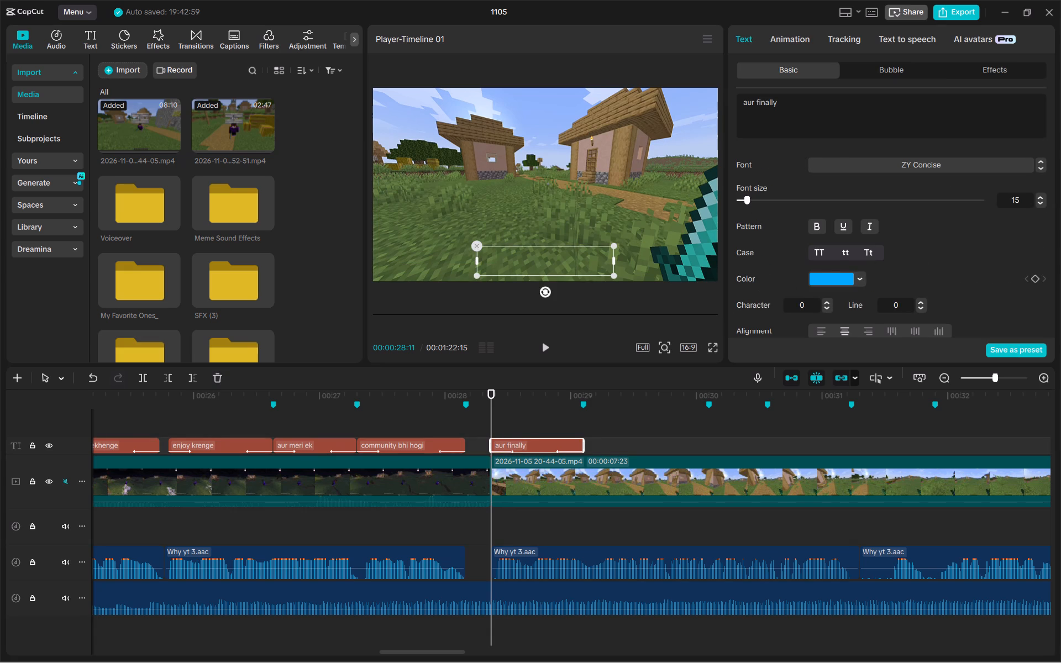
pyautogui.scroll(-2, 1012, 222)
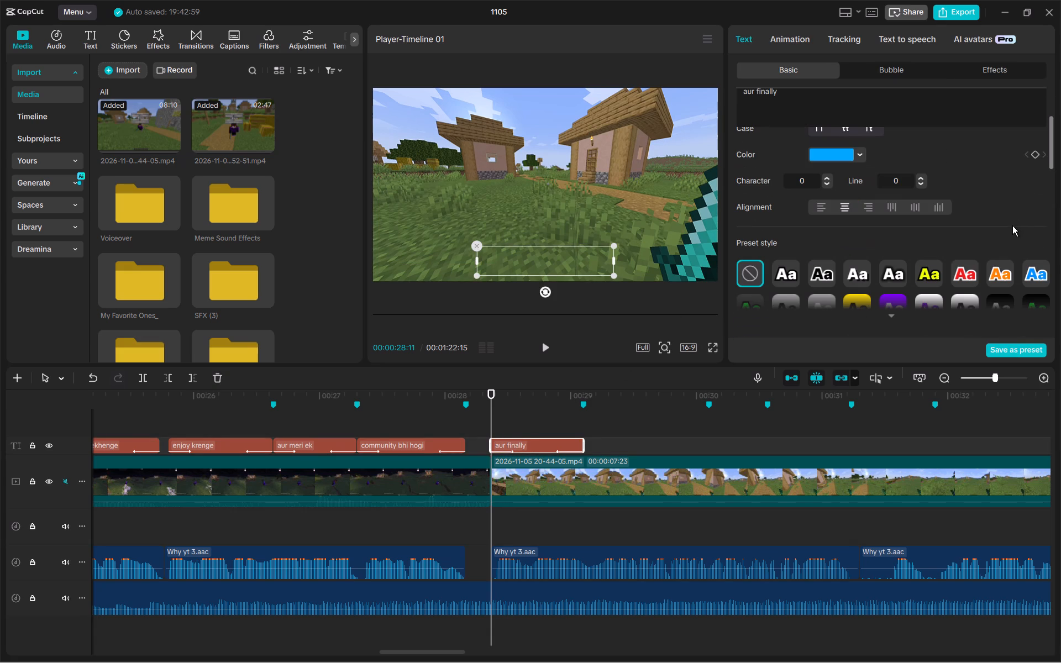
pyautogui.scroll(2, 1012, 225)
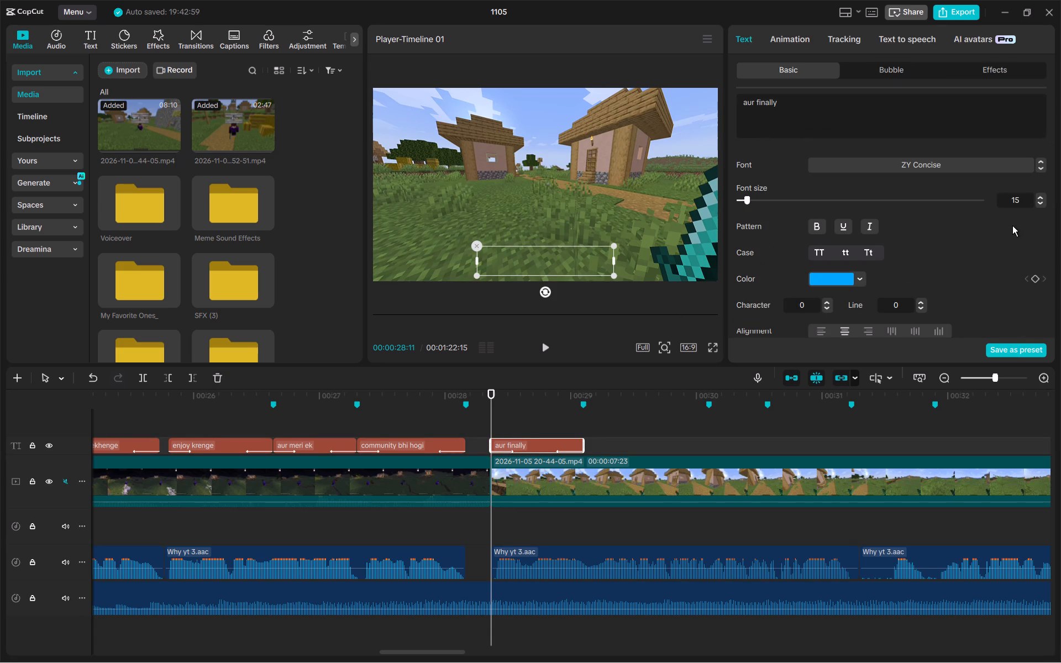
pyautogui.scroll(1, 1012, 225)
pyautogui.scroll(-5, 1012, 225)
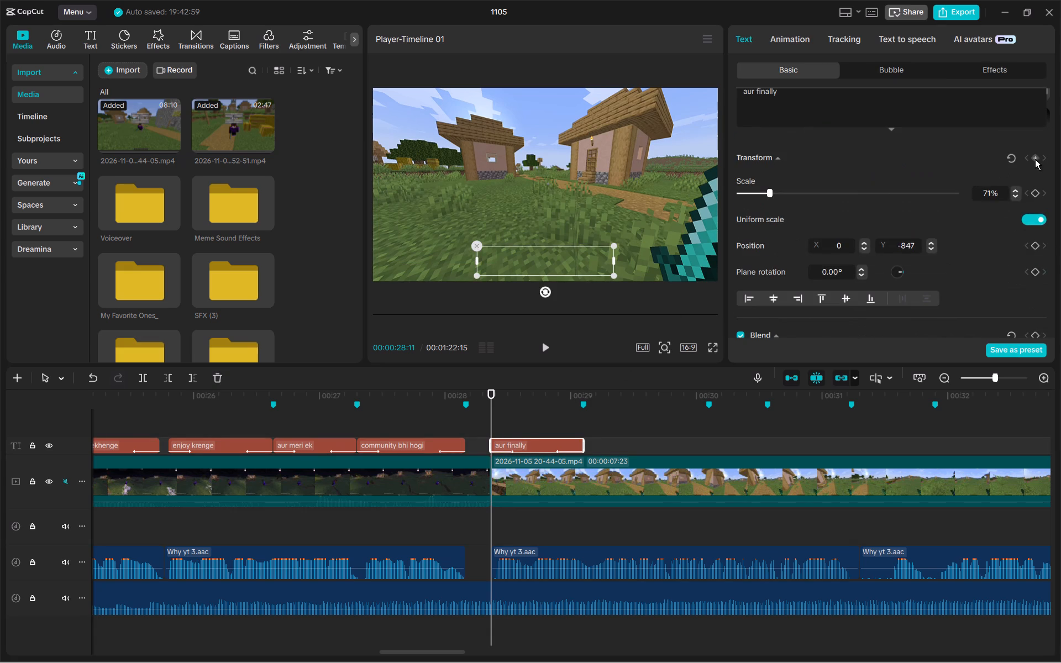
pyautogui.click(1035, 159)
# At 00:00:29:01, raise the caption to about Y -62, enlarge it to about 179%, and shift that keyframe to the clip's end.
pyautogui.moveTo(495, 427); pyautogui.dragTo(511, 433)
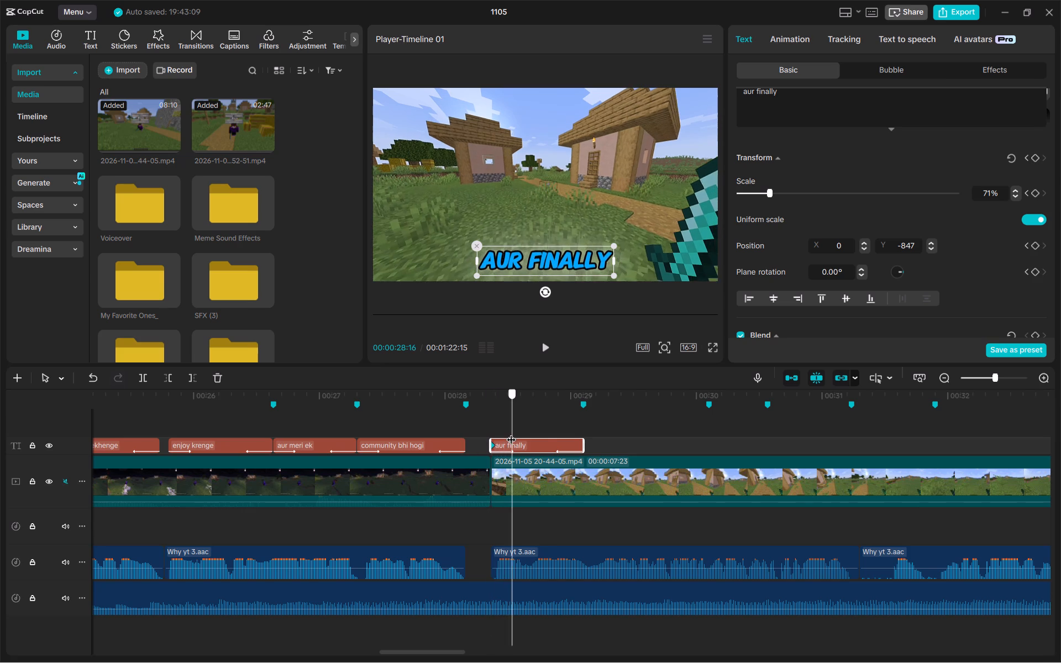
pyautogui.moveTo(511, 433); pyautogui.dragTo(544, 437)
pyautogui.moveTo(546, 417); pyautogui.dragTo(570, 426)
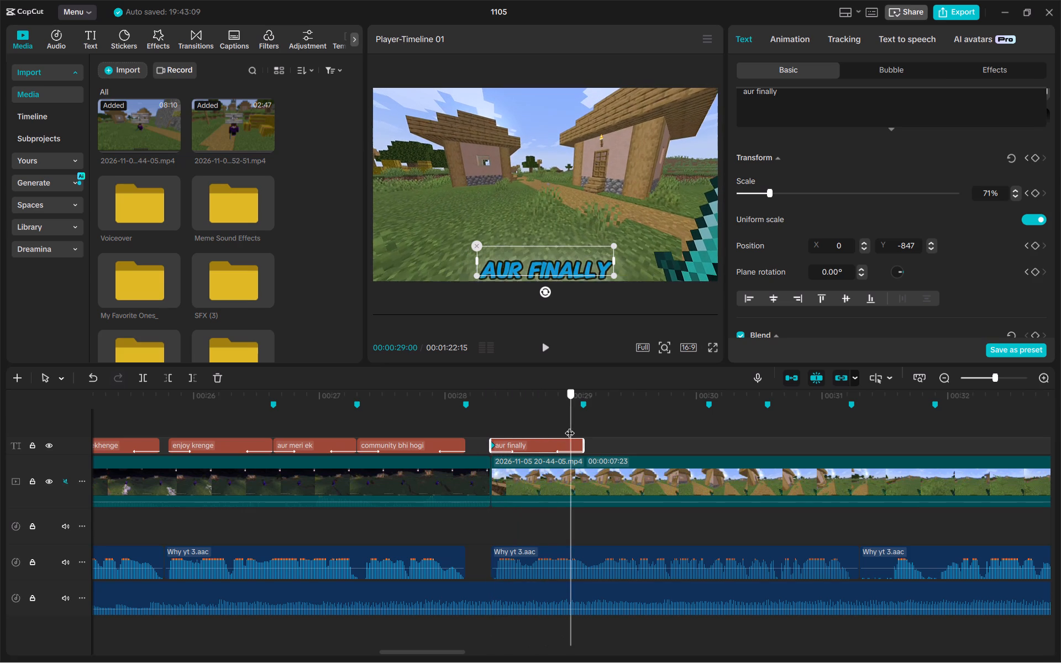
pyautogui.moveTo(570, 426); pyautogui.dragTo(575, 428)
pyautogui.moveTo(582, 256); pyautogui.dragTo(572, 217)
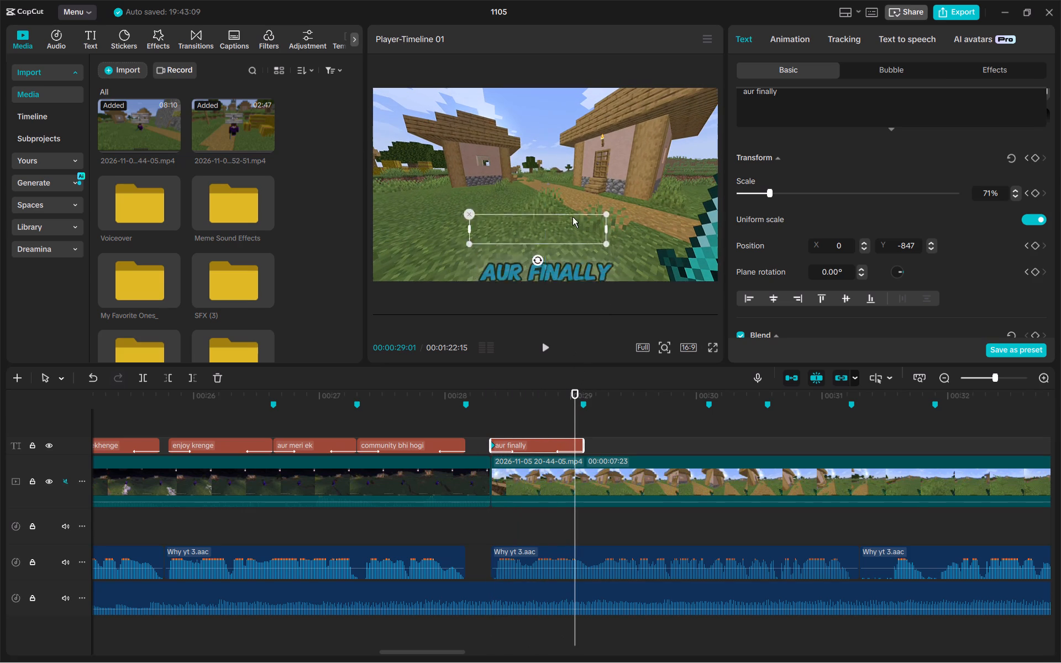
pyautogui.moveTo(572, 217); pyautogui.dragTo(582, 186)
pyautogui.moveTo(614, 204); pyautogui.dragTo(649, 265)
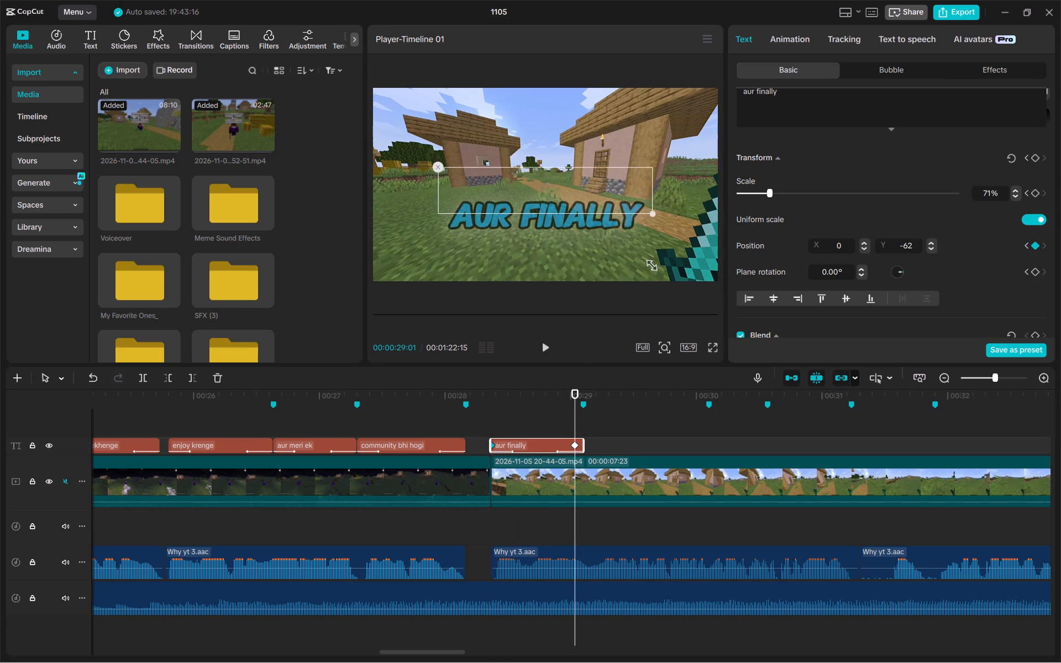
pyautogui.moveTo(649, 265); pyautogui.dragTo(701, 356)
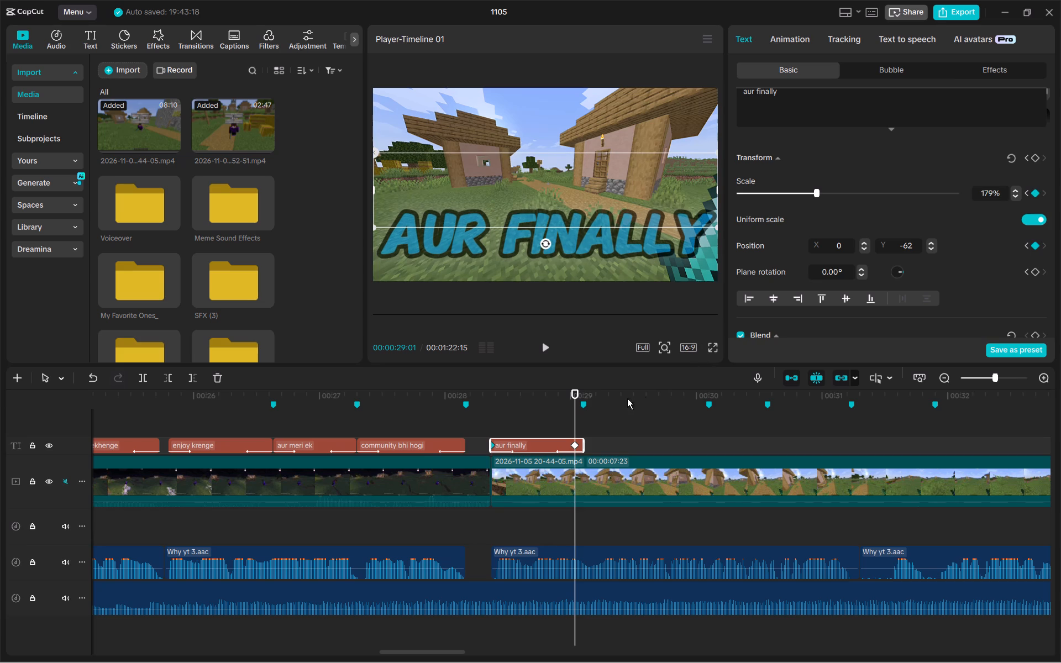
pyautogui.moveTo(578, 442); pyautogui.dragTo(584, 443)
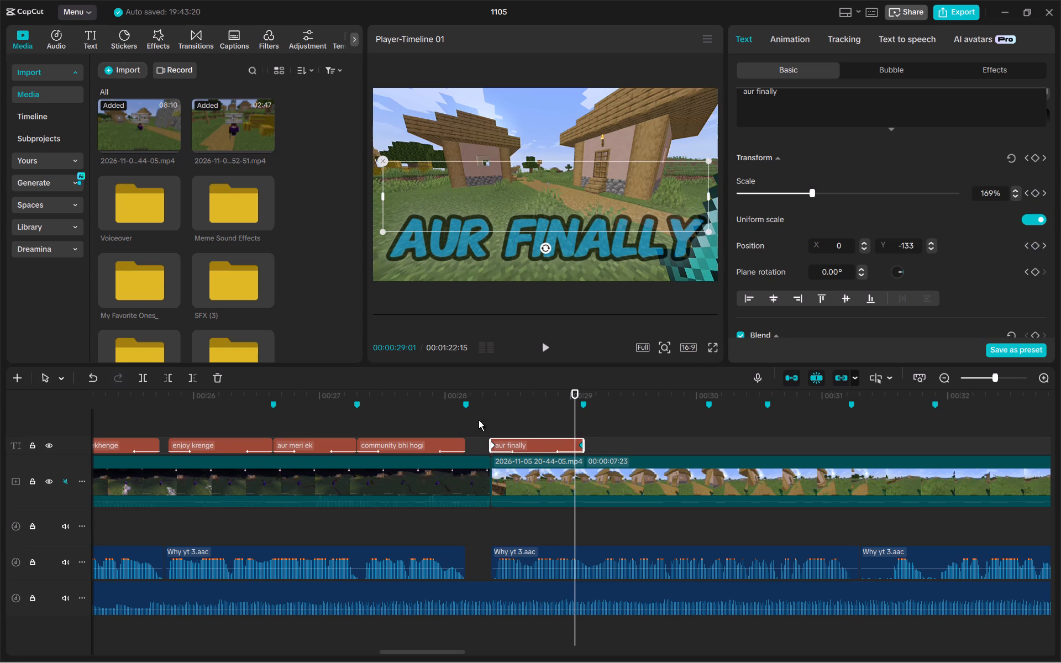
# Play back from before the "aur finally" caption to check its grow-and-rise animation against the voiceover.
pyautogui.click(464, 410)
pyautogui.press('space')
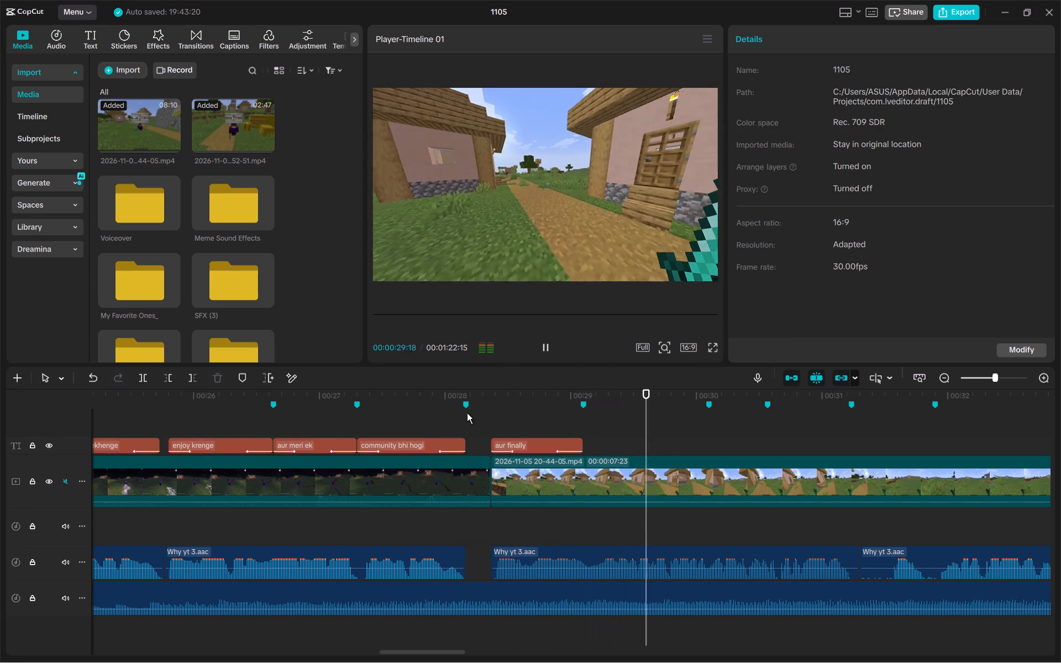
pyautogui.press('space')
pyautogui.click(470, 423)
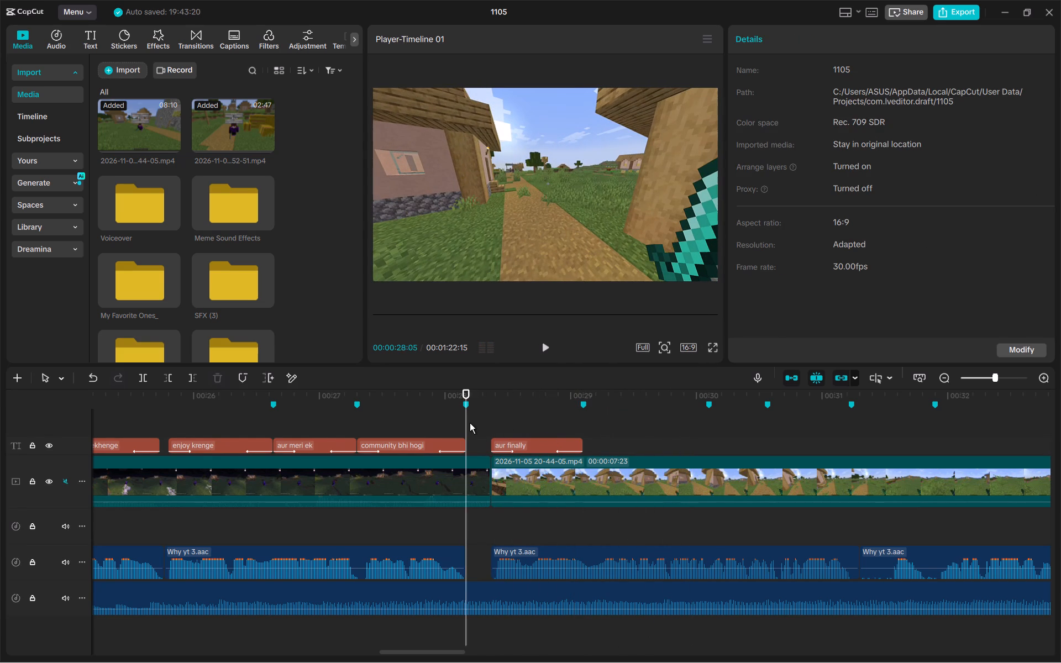
pyautogui.click(391, 414)
pyautogui.press('space')
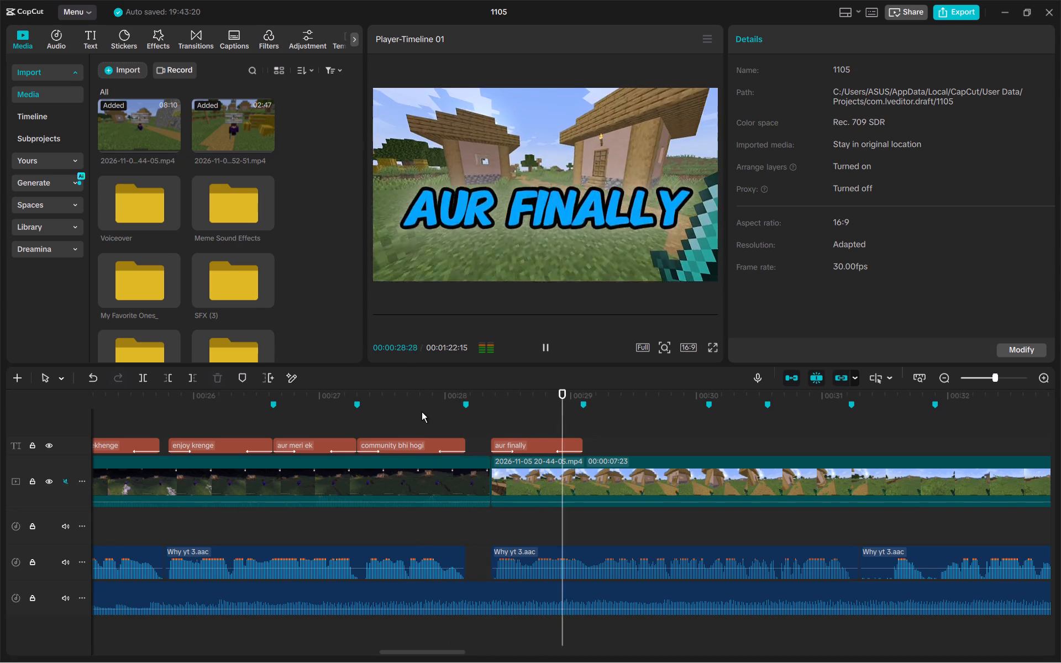
# Paste the copied caption at the 00:00:29:03 marker, after "aur finally", and change its text to "maine socha ki sirf".
pyautogui.press('space')
pyautogui.doubleClick(588, 421)
pyautogui.click(584, 418)
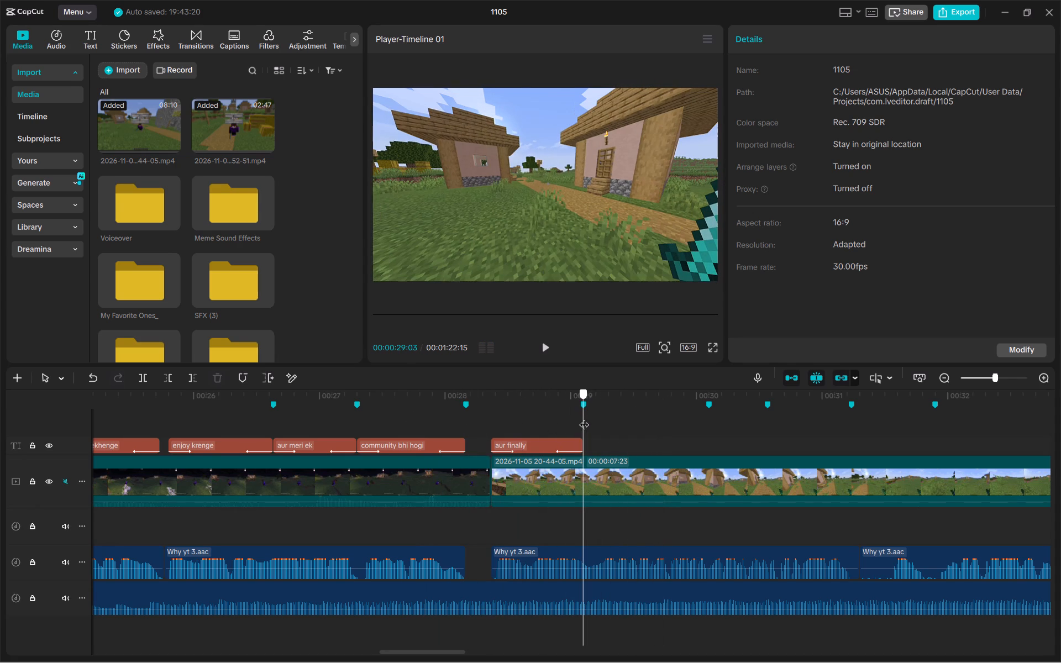
pyautogui.hotkey('ctrl', 'v')
pyautogui.moveTo(839, 105); pyautogui.dragTo(666, 80)
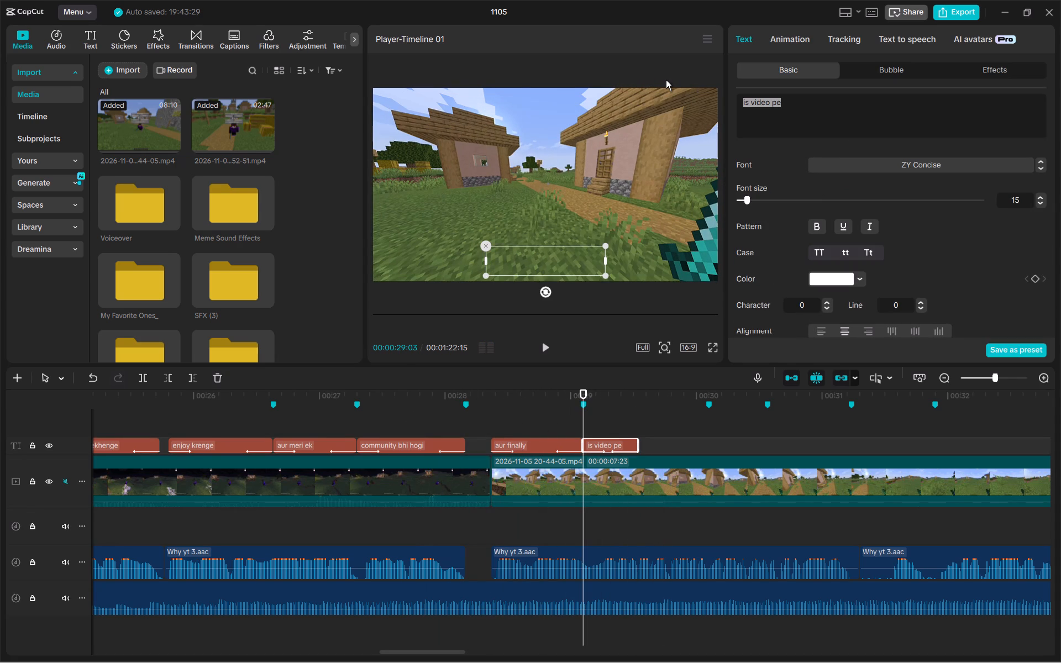
pyautogui.write('maine socha')
pyautogui.press('space')
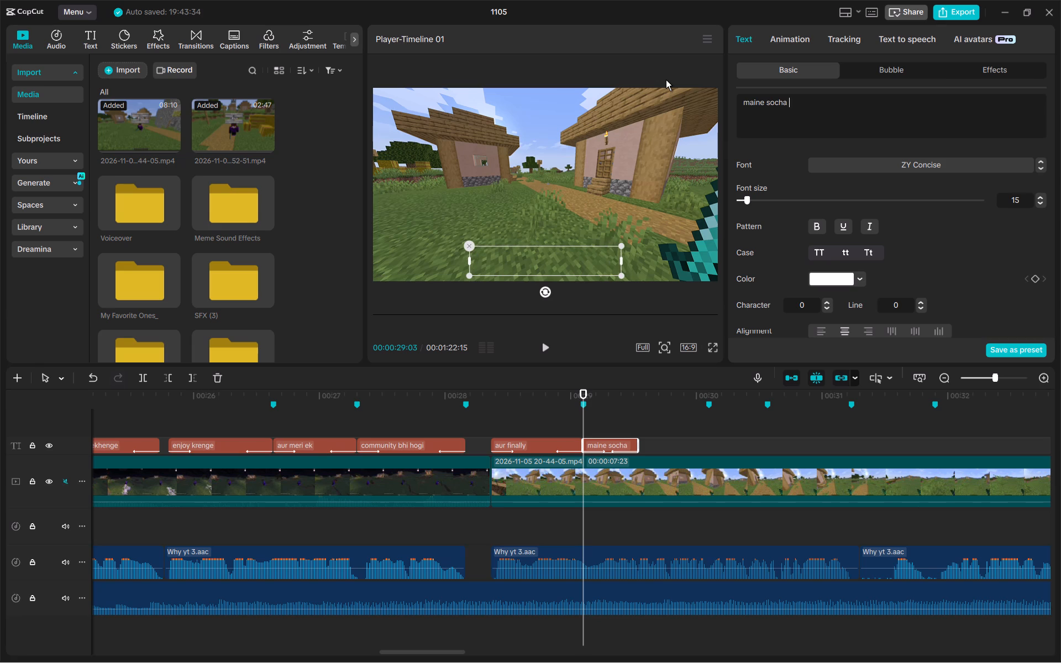
pyautogui.write('ki')
pyautogui.click(551, 351)
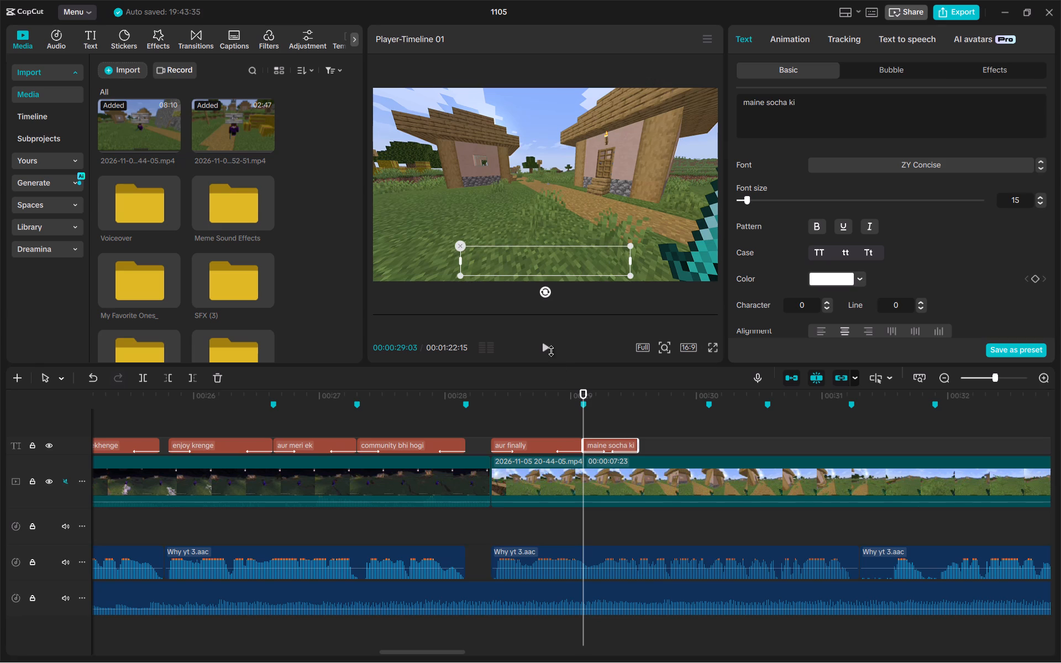
pyautogui.click(551, 350)
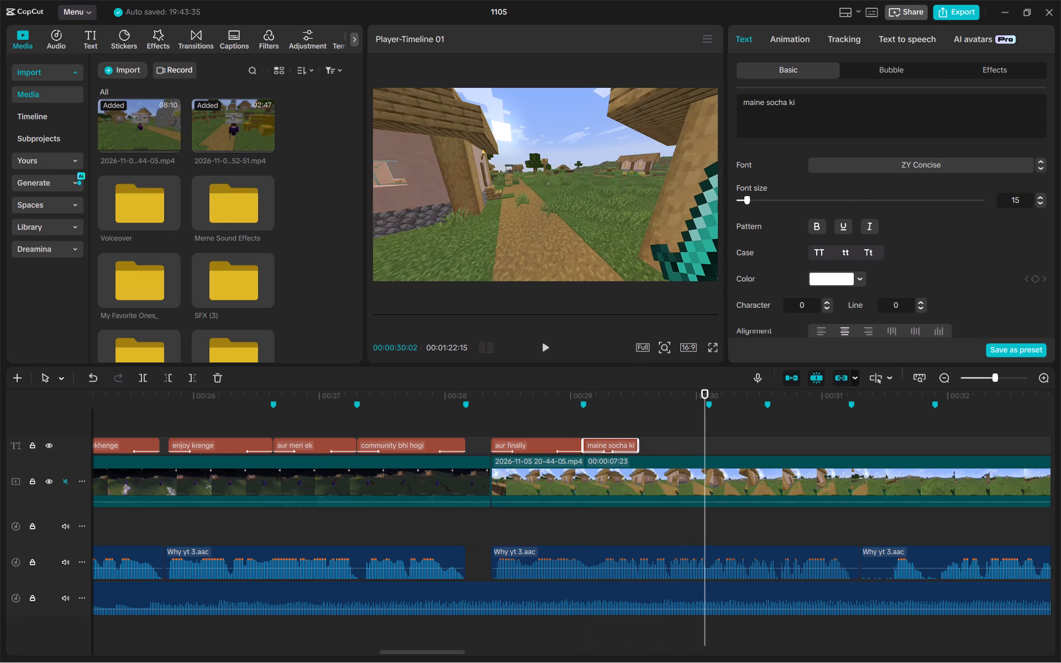
pyautogui.click(848, 118)
pyautogui.press('space')
pyautogui.write('sift')
pyautogui.press('BackSpace')
pyautogui.press('BackSpace')
pyautogui.write('rf')
# Extend the "maine socha ki sirf" caption's end to the marker at 00:00:30:03 and play it back against the voiceover.
pyautogui.moveTo(638, 439); pyautogui.dragTo(697, 457)
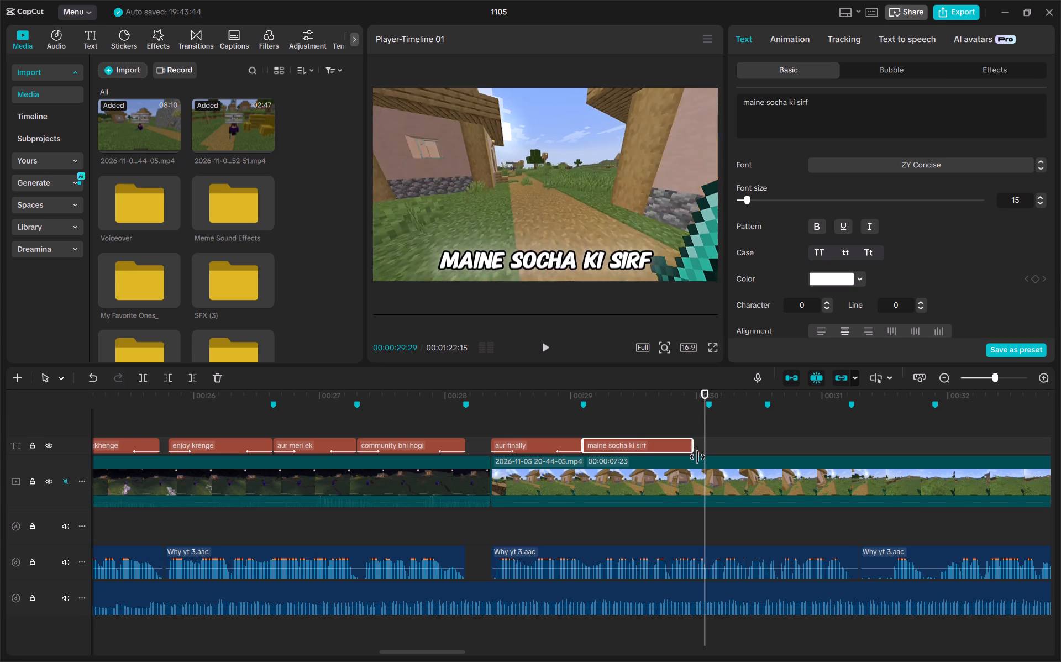
pyautogui.moveTo(697, 457); pyautogui.dragTo(706, 459)
pyautogui.click(582, 417)
pyautogui.press('space')
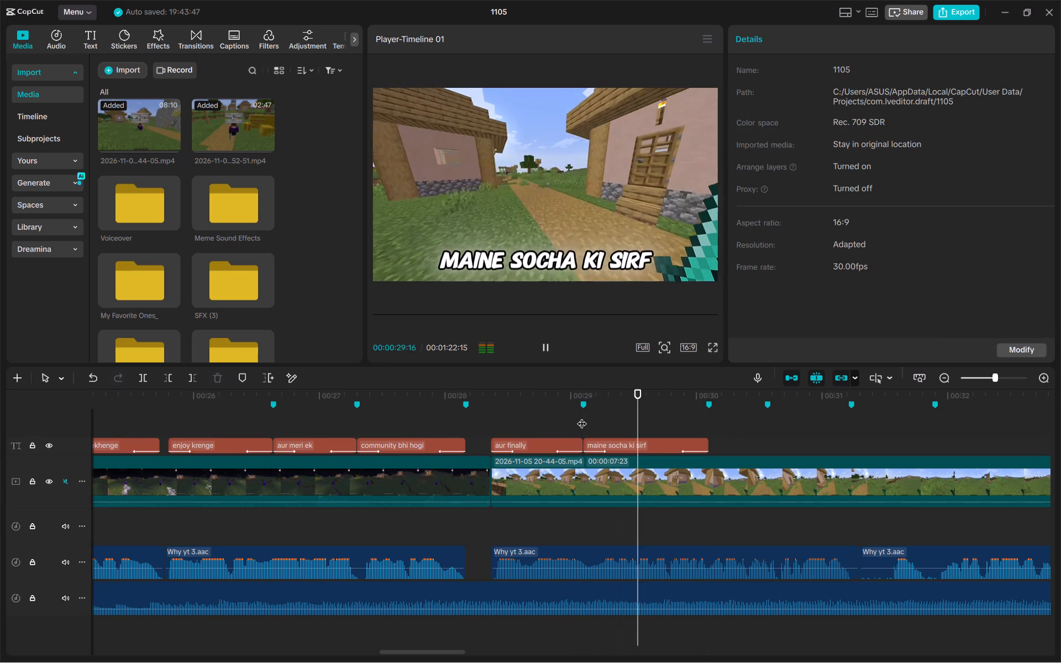
pyautogui.press('space')
pyautogui.click(711, 427)
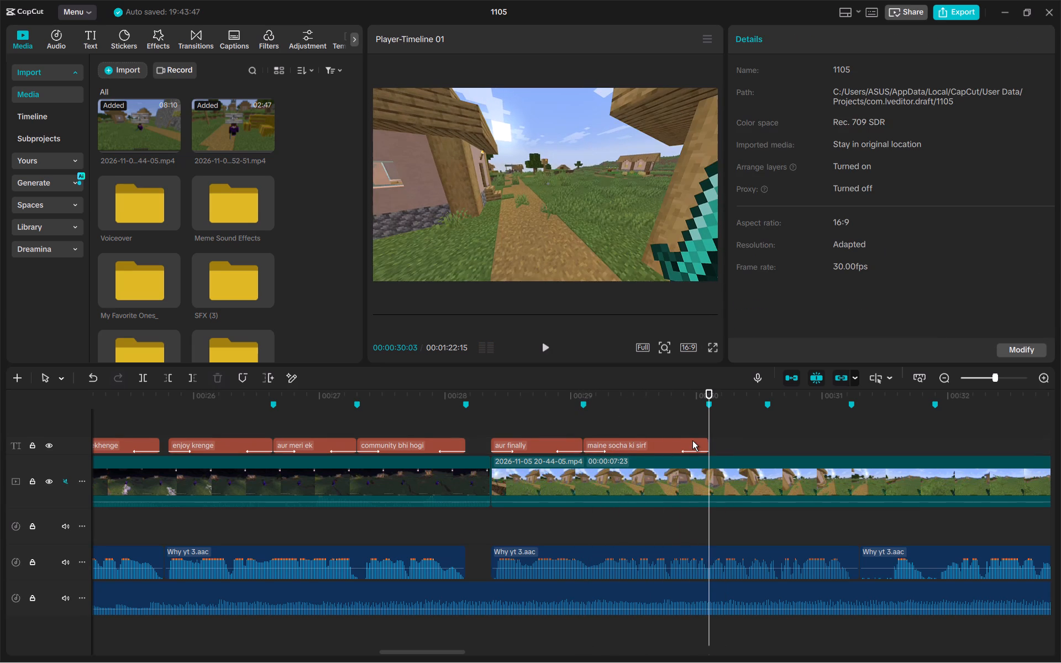
# Set the "maine socha ki sirf" caption's Slide Down out animation duration to 0.5s and preview it.
pyautogui.click(691, 441)
pyautogui.press('space')
pyautogui.press('space')
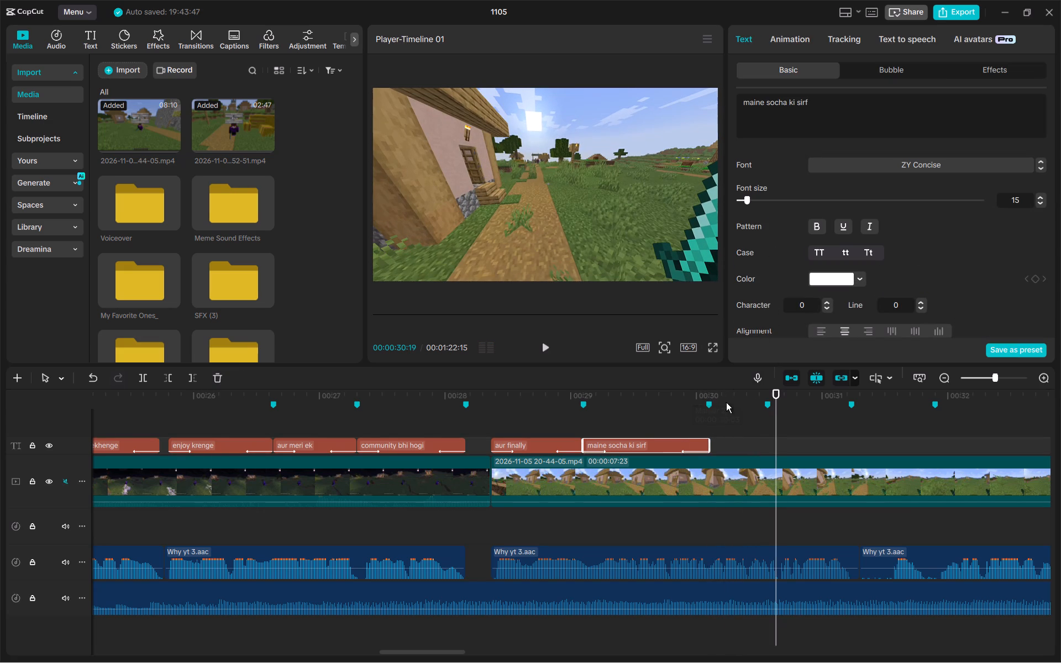
pyautogui.click(790, 32)
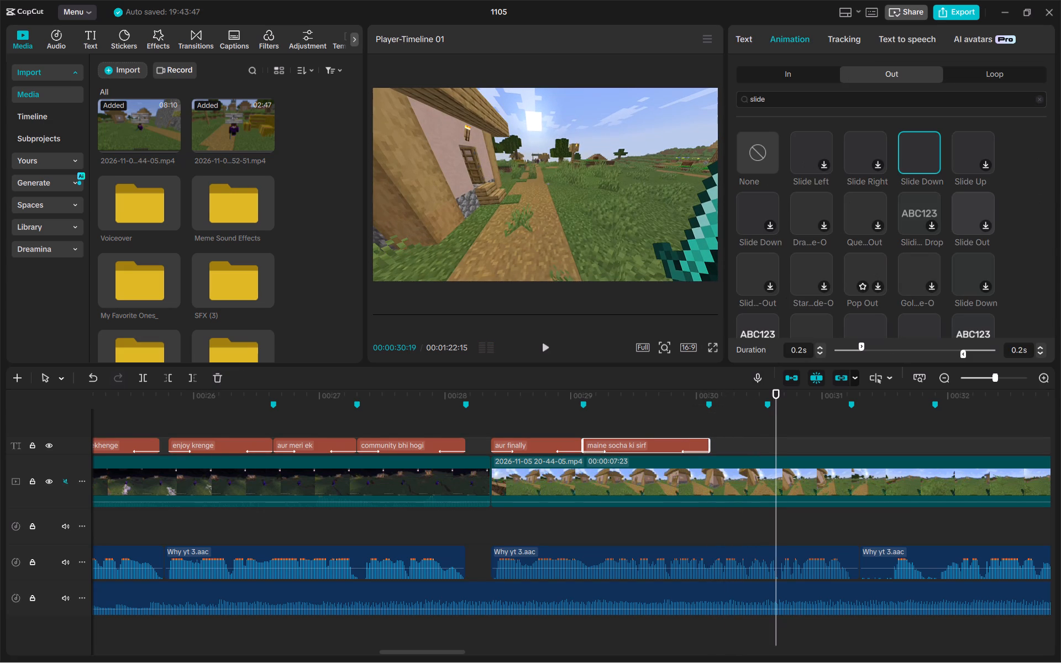
pyautogui.moveTo(934, 353); pyautogui.dragTo(919, 355)
pyautogui.click(515, 423)
pyautogui.press('space')
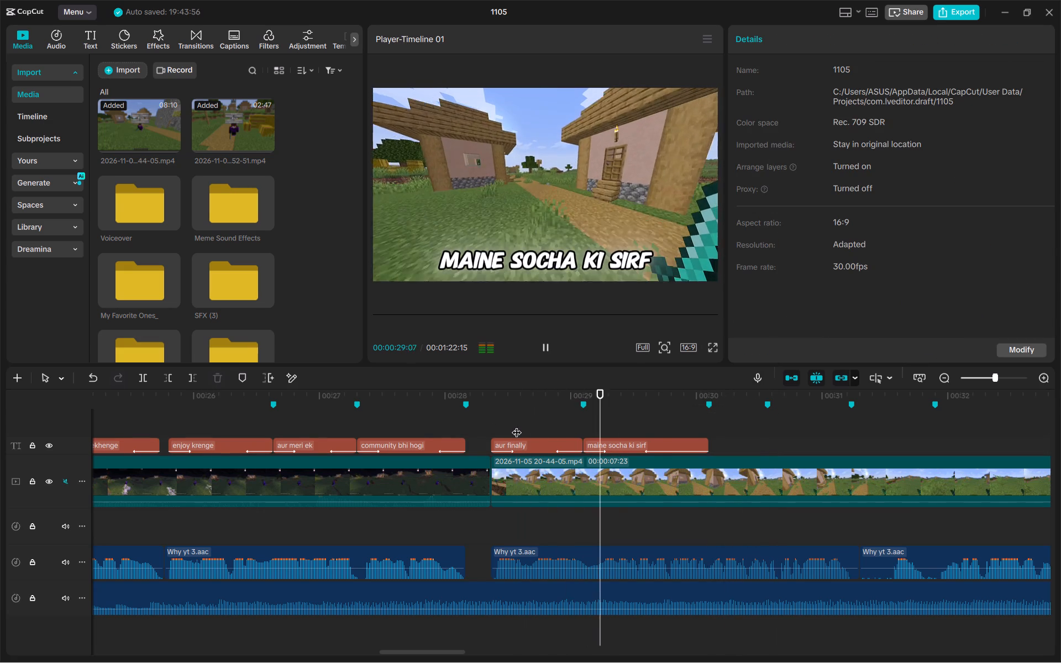
pyautogui.press('space')
# Set the "maine socha ki sirf" caption's in animation duration to 0.3s and play it back.
pyautogui.click(593, 446)
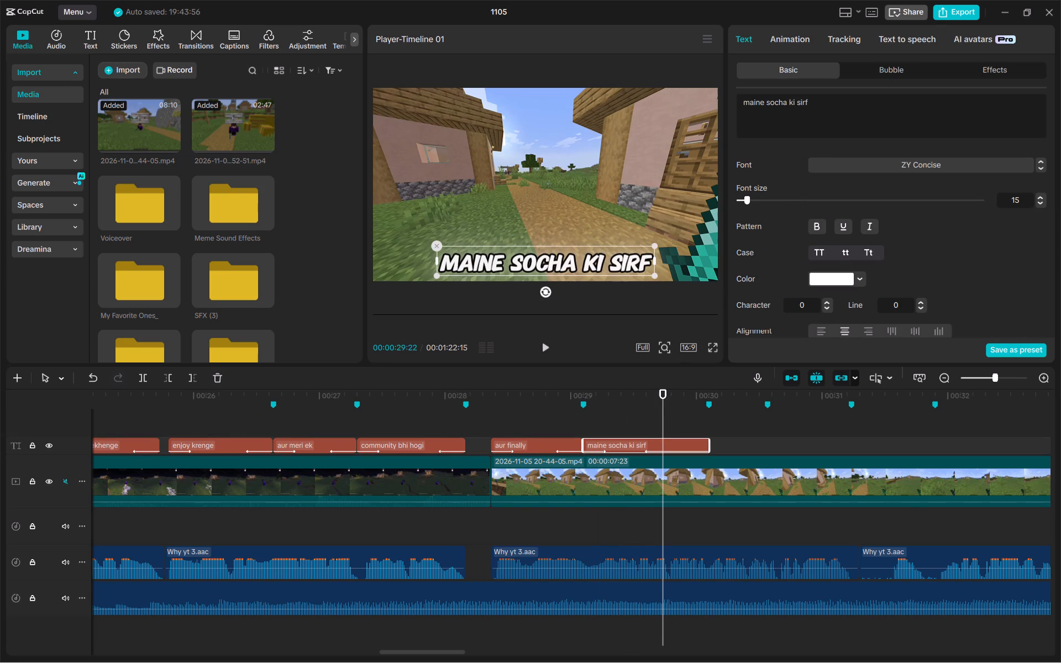
pyautogui.click(789, 40)
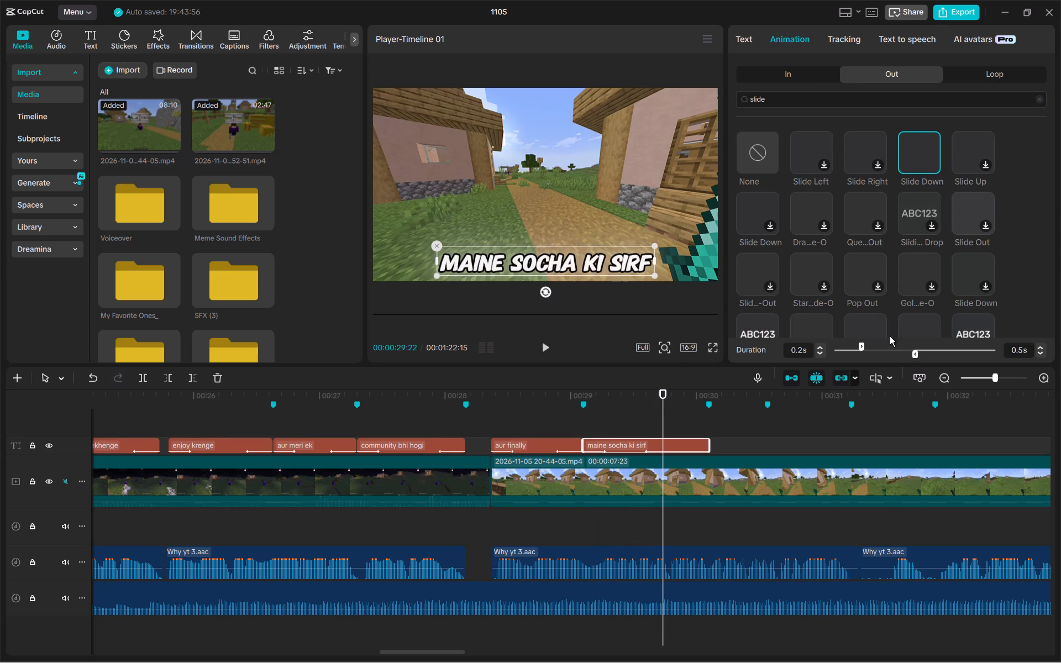
pyautogui.click(877, 346)
pyautogui.click(540, 407)
pyautogui.press('space')
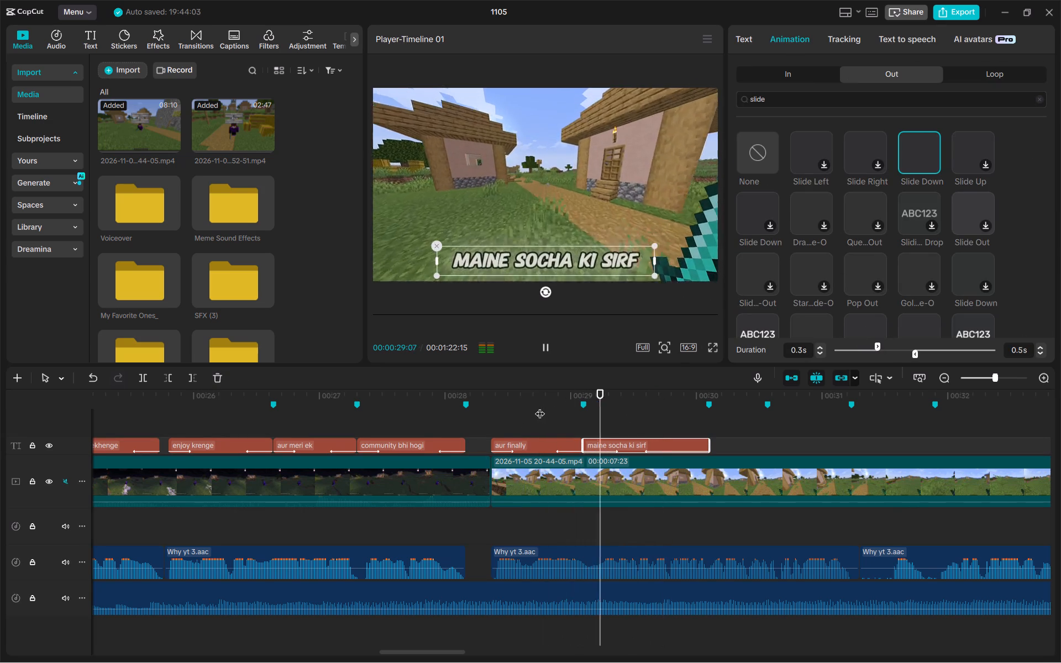
pyautogui.press('space')
# Paste the copied caption at 00:00:30:03, change its text to "sochne se", and extend its end to the 00:00:30:17 marker.
pyautogui.click(711, 427)
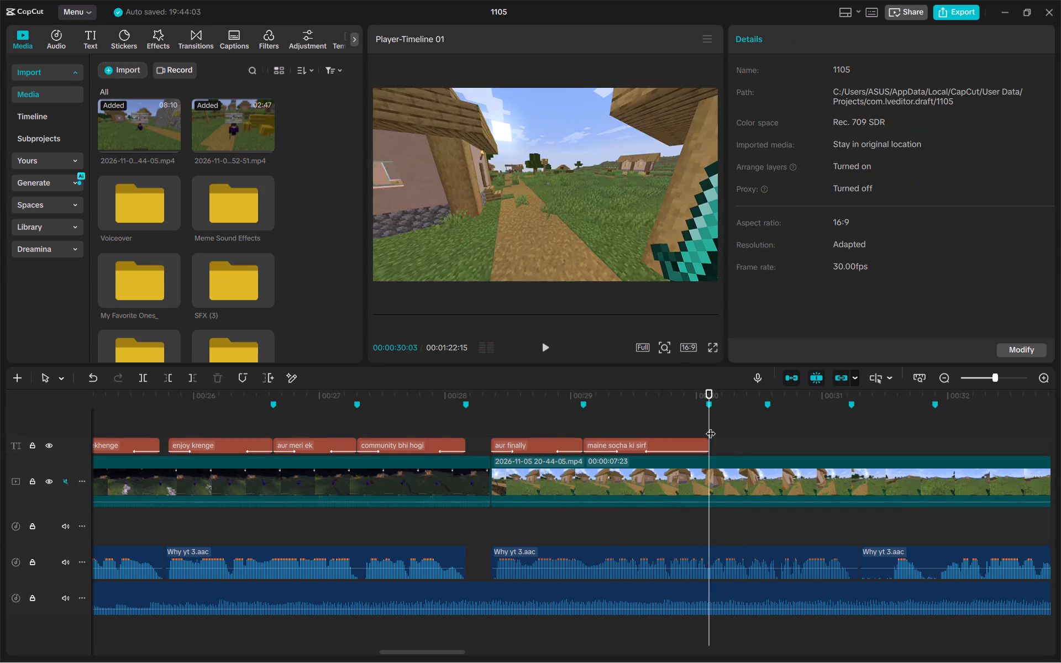
pyautogui.press('space')
pyautogui.press('space')
pyautogui.click(711, 426)
pyautogui.press('space')
pyautogui.press('space')
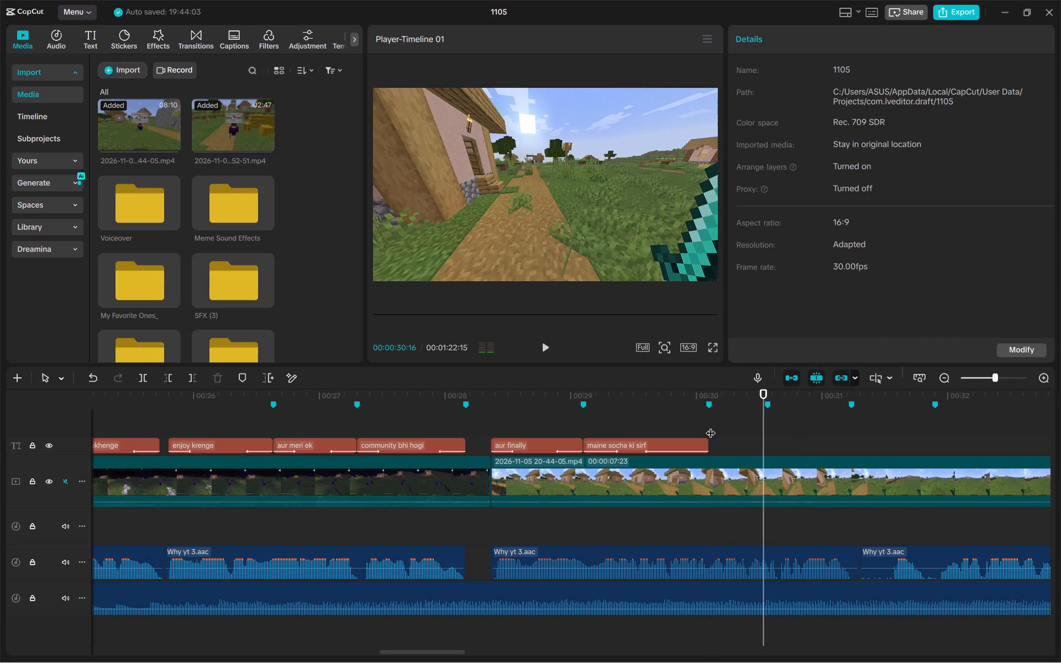
pyautogui.click(711, 426)
pyautogui.hotkey('ctrl', 'v')
pyautogui.moveTo(812, 119); pyautogui.dragTo(691, 86)
pyautogui.write('sochne se')
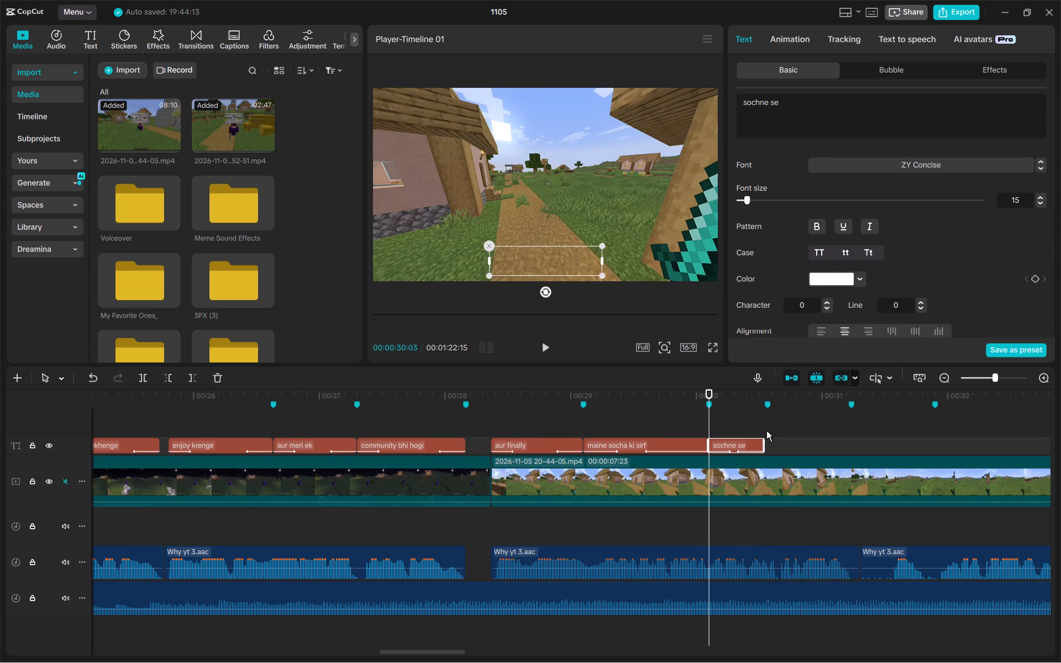
pyautogui.click(763, 449)
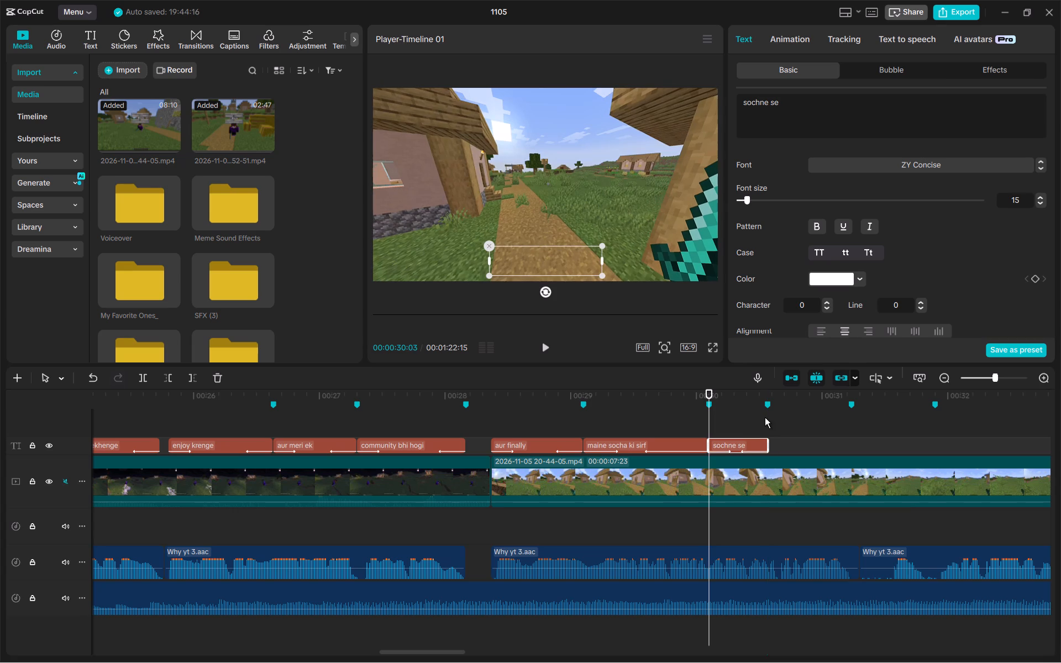
# Paste the copied caption at 00:00:30:17, change its text to "kuch ny hoga", and extend its end to the marker at 00:00:31:07.
pyautogui.click(764, 418)
pyautogui.press('space')
pyautogui.press('space')
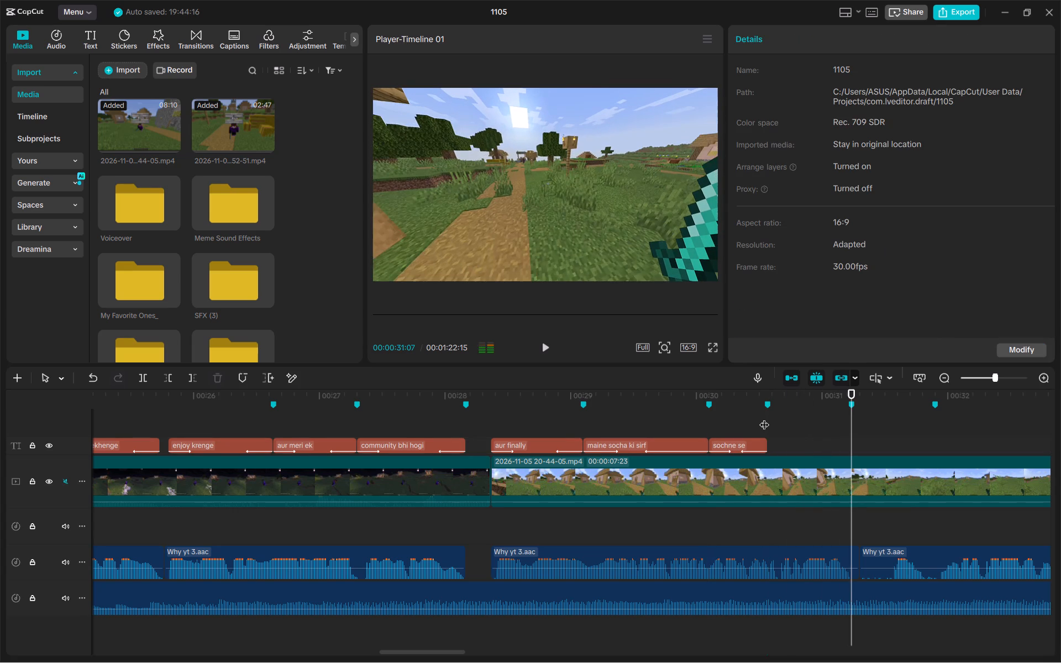
pyautogui.click(764, 418)
pyautogui.hotkey('ctrl', 'v')
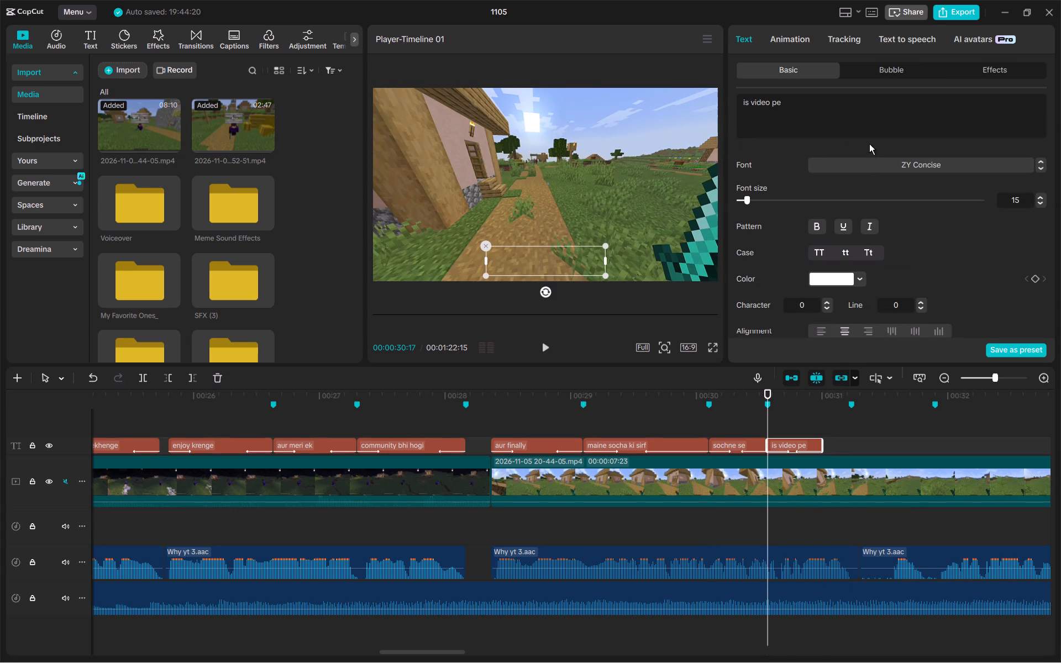
pyautogui.moveTo(864, 117); pyautogui.dragTo(731, 88)
pyautogui.write('kuch nai')
pyautogui.press('space')
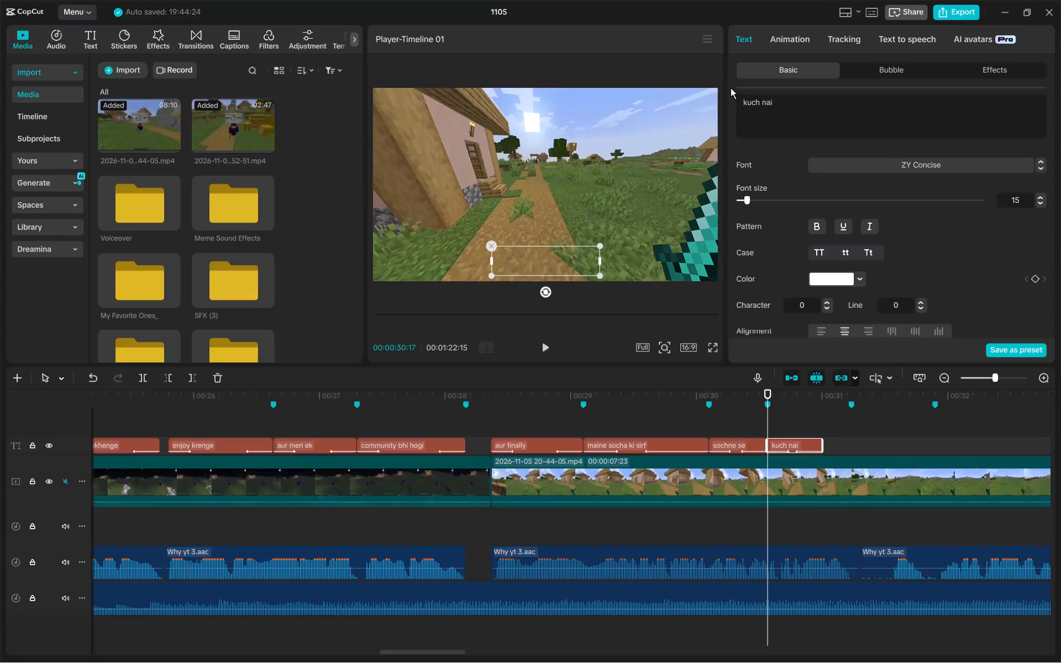
pyautogui.press('BackSpace')
pyautogui.press('BackSpace')
pyautogui.press('BackSpace')
pyautogui.write('y hoga')
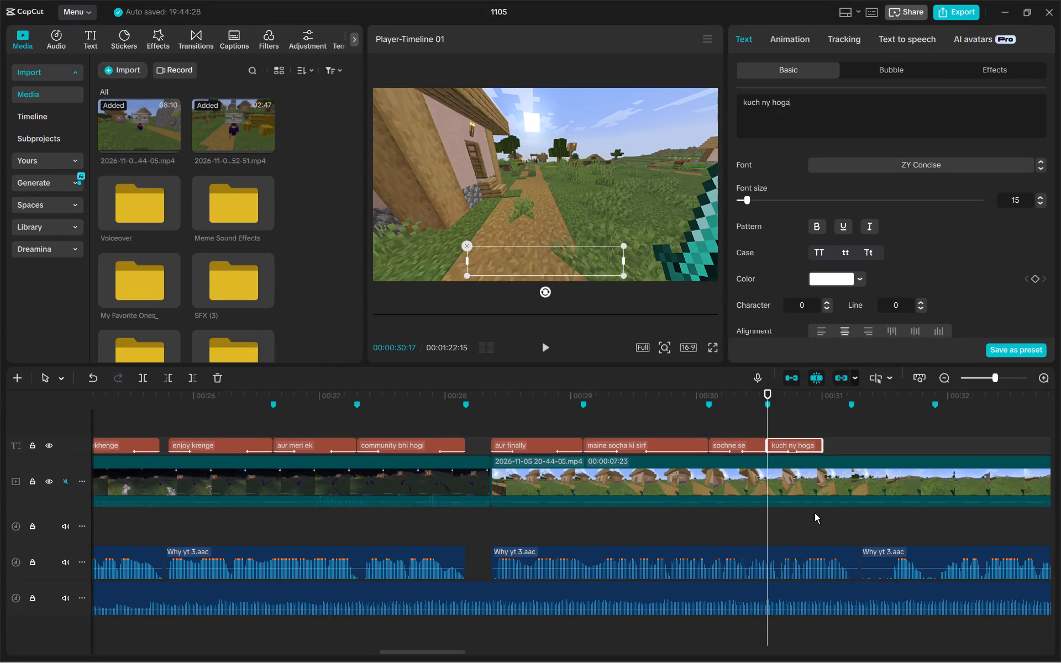
pyautogui.moveTo(822, 448); pyautogui.dragTo(848, 456)
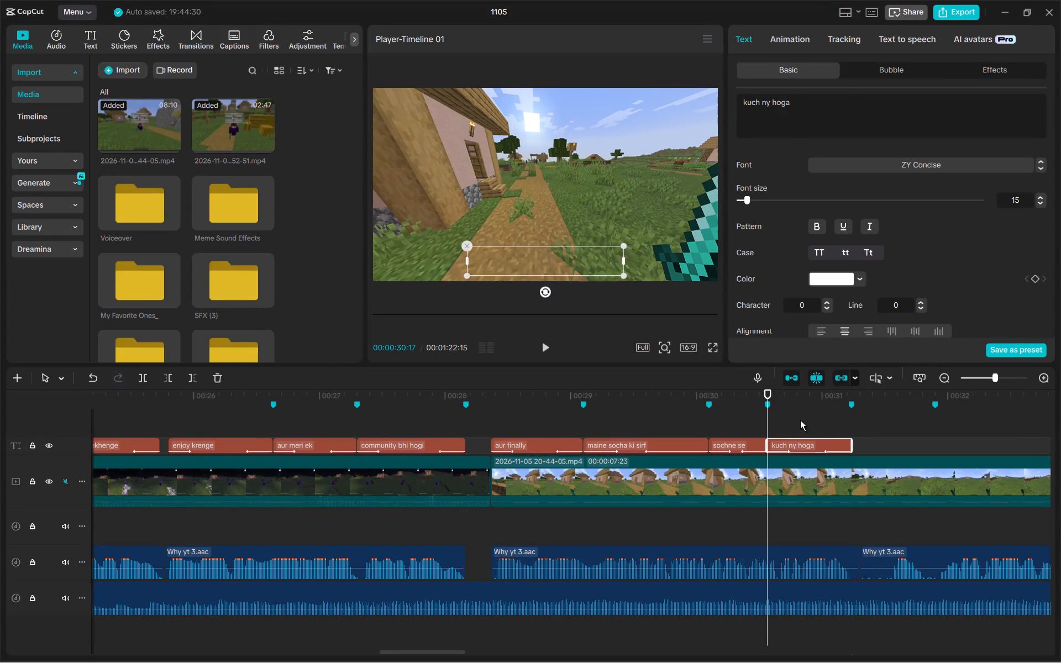
# Recolour the "kuch ny hoga" caption text orange, FF8800, and play it back with the preceding captions.
pyautogui.click(800, 420)
pyautogui.click(804, 440)
pyautogui.click(858, 277)
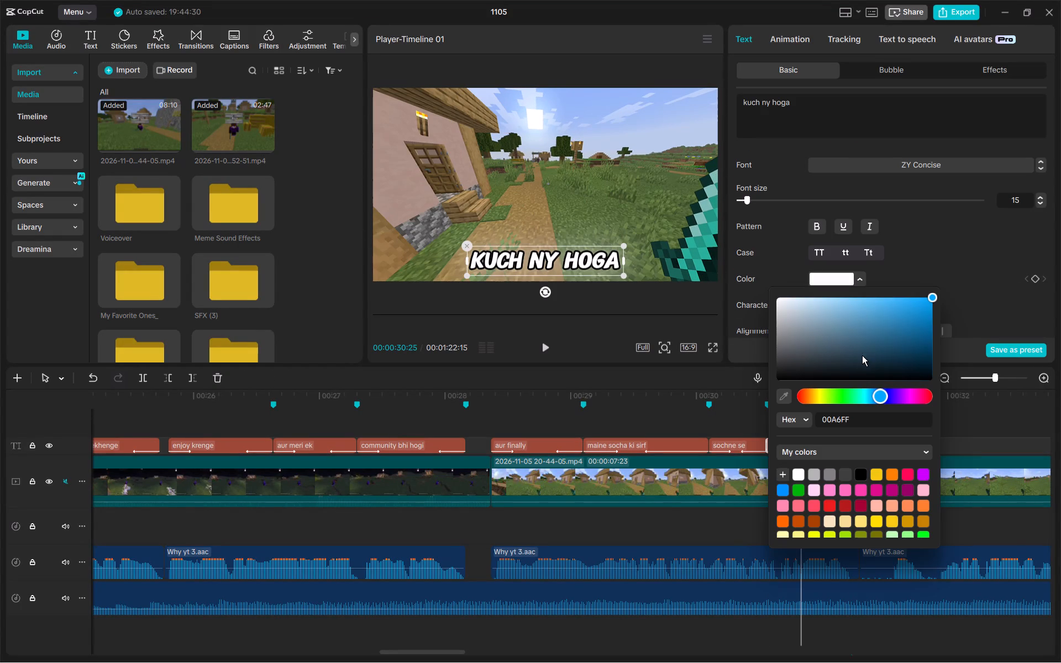
pyautogui.click(804, 391)
pyautogui.moveTo(807, 395); pyautogui.dragTo(812, 396)
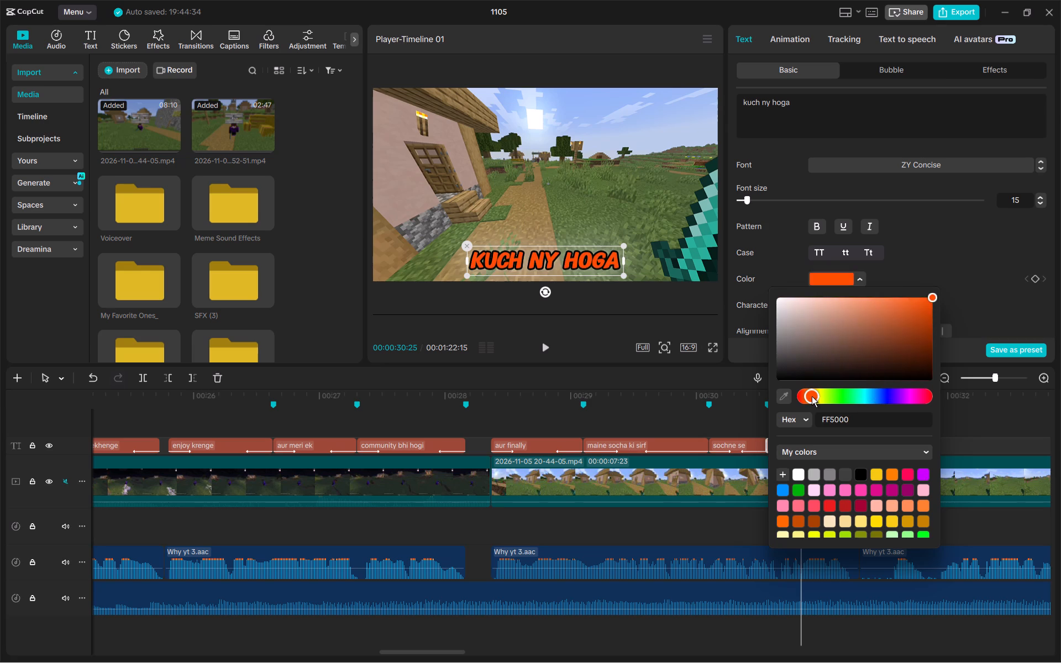
pyautogui.moveTo(812, 396); pyautogui.dragTo(817, 398)
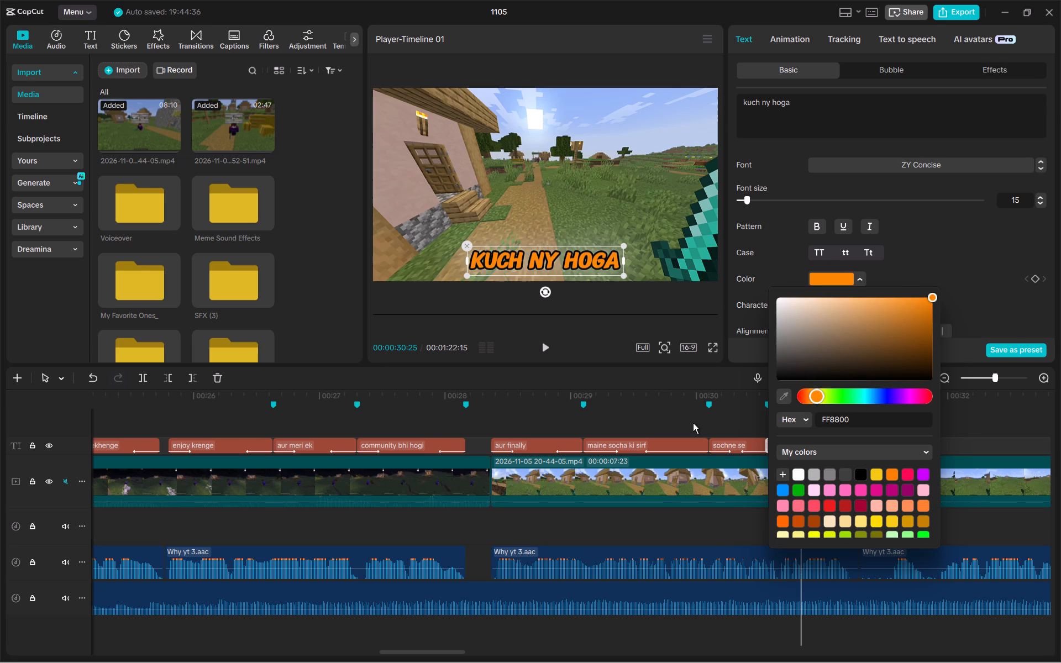
pyautogui.click(693, 423)
pyautogui.press('space')
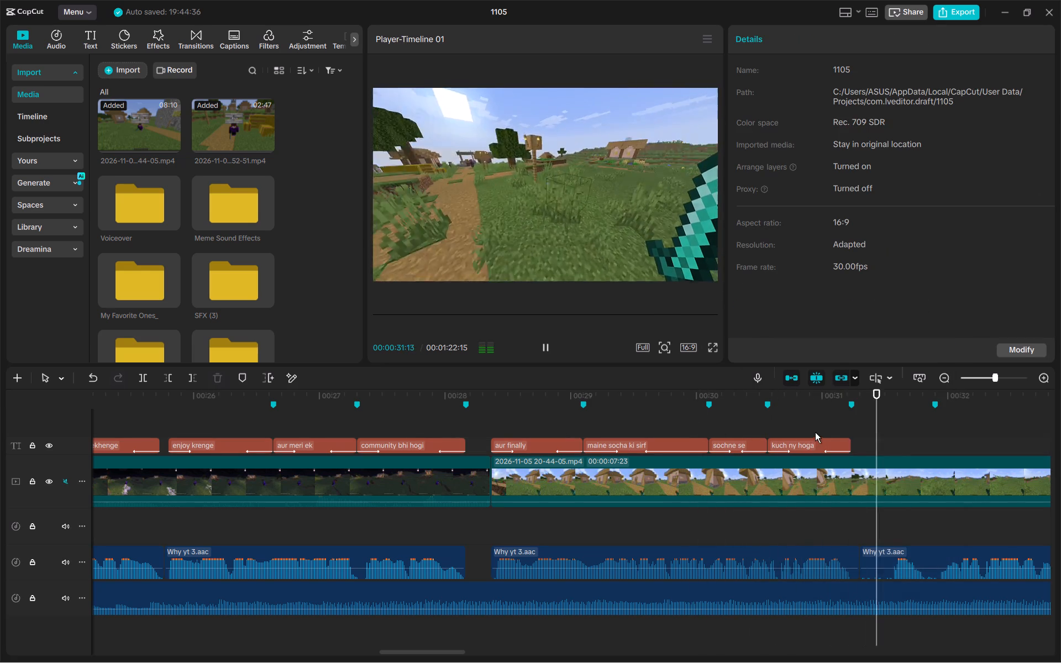
pyautogui.press('space')
# Listen for the next spoken word, paste the copied caption at 00:00:31:16, and change its text to "to....".
pyautogui.click(852, 427)
pyautogui.press('space')
pyautogui.press('space')
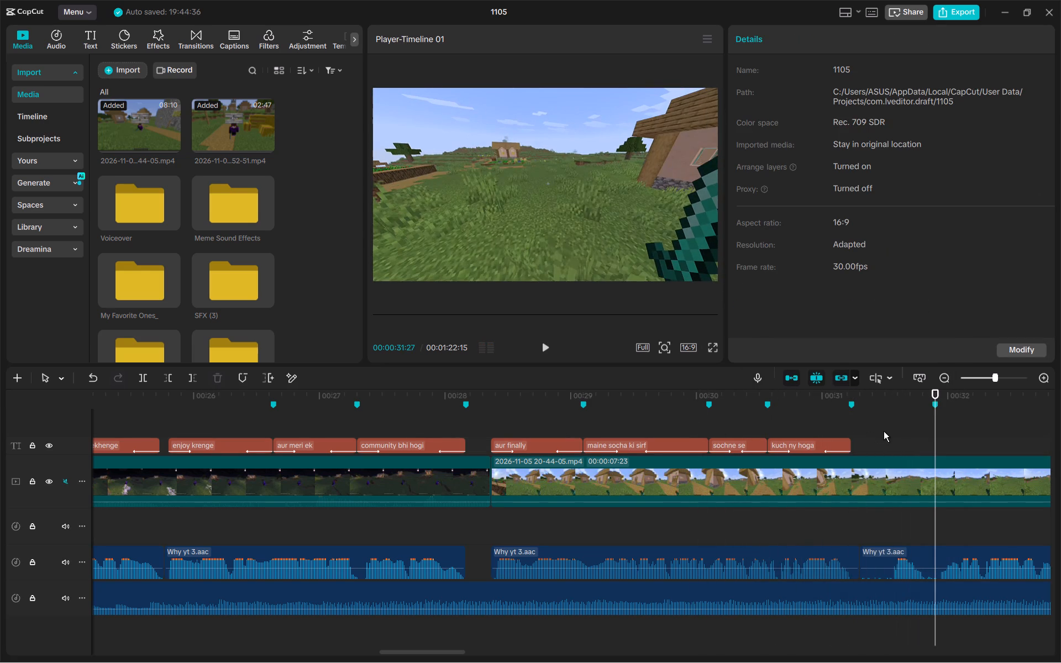
pyautogui.doubleClick(884, 431)
pyautogui.press('space')
pyautogui.click(890, 428)
pyautogui.click(890, 428)
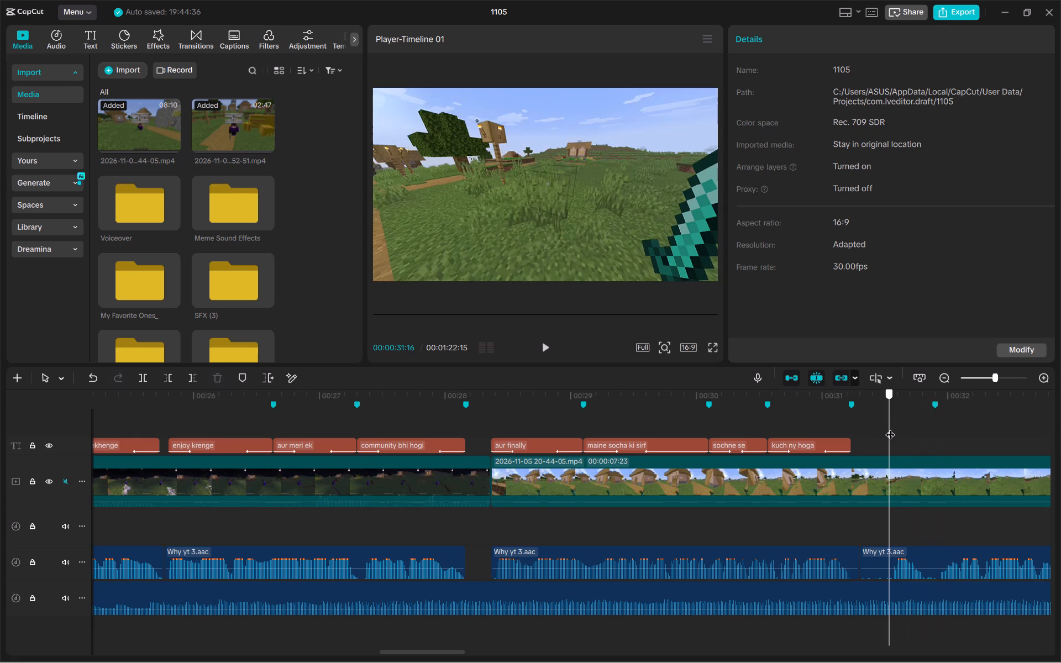
pyautogui.press('space')
pyautogui.press('space')
pyautogui.click(890, 428)
pyautogui.hotkey('ctrl', 'v')
pyautogui.moveTo(824, 117); pyautogui.dragTo(698, 97)
pyautogui.write('to....')
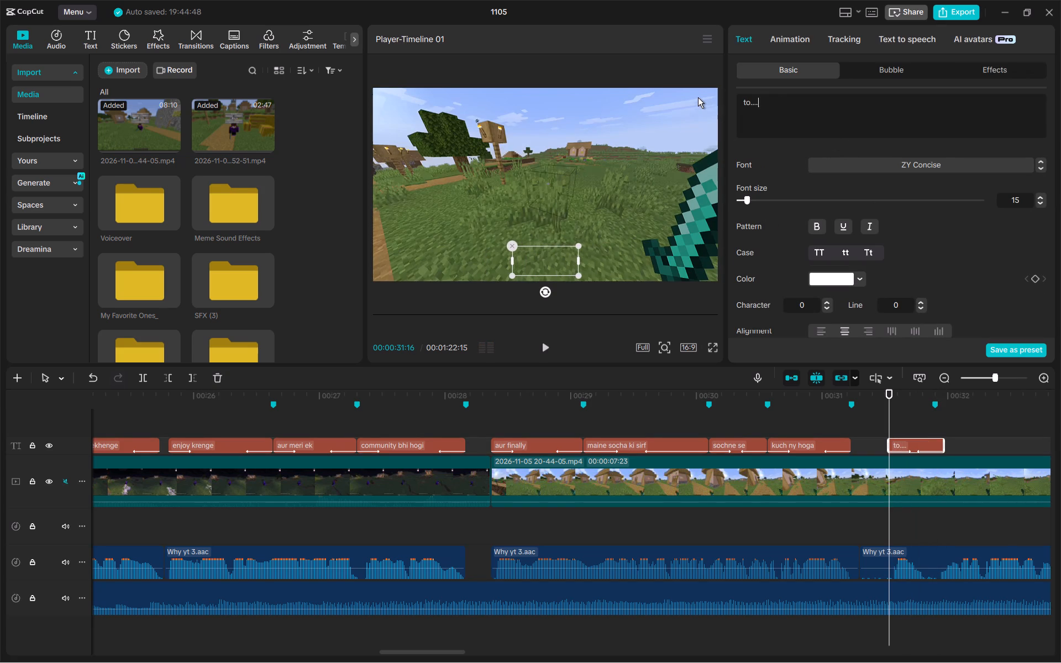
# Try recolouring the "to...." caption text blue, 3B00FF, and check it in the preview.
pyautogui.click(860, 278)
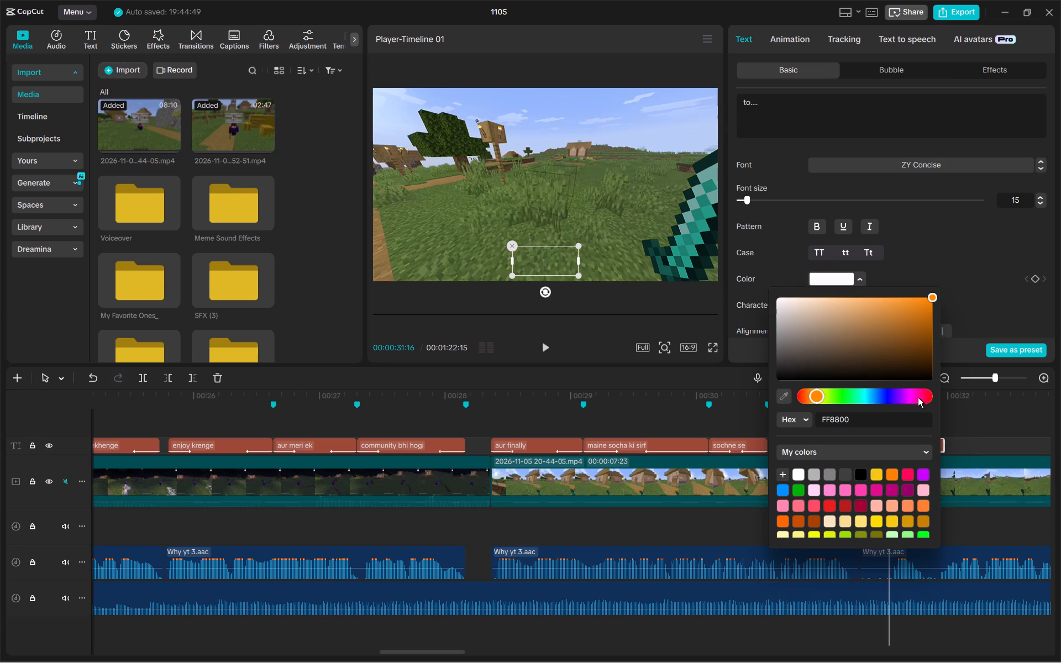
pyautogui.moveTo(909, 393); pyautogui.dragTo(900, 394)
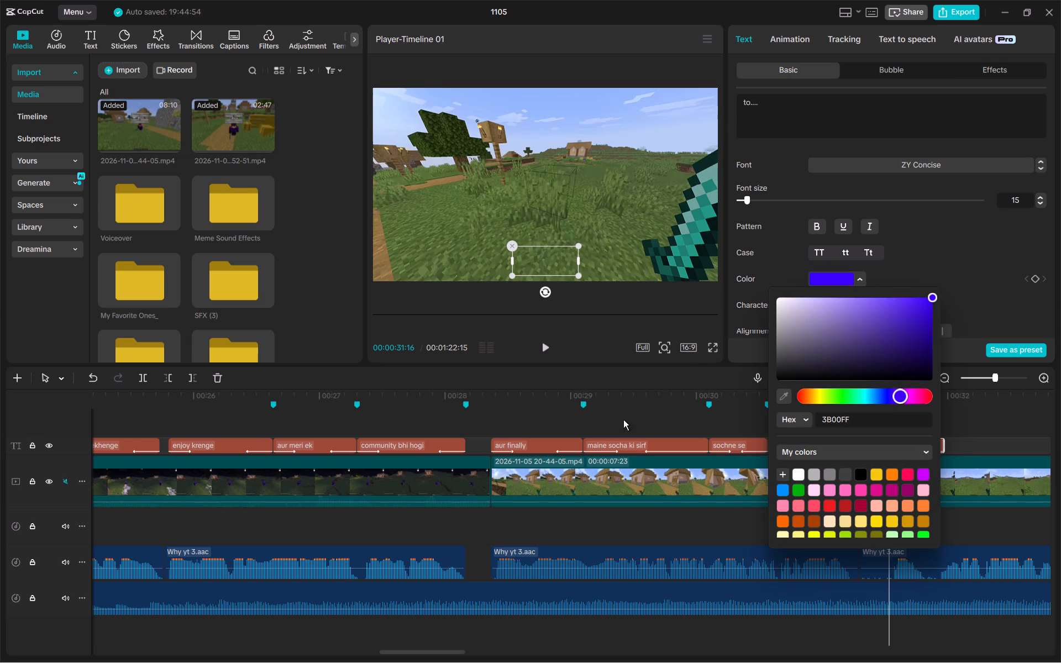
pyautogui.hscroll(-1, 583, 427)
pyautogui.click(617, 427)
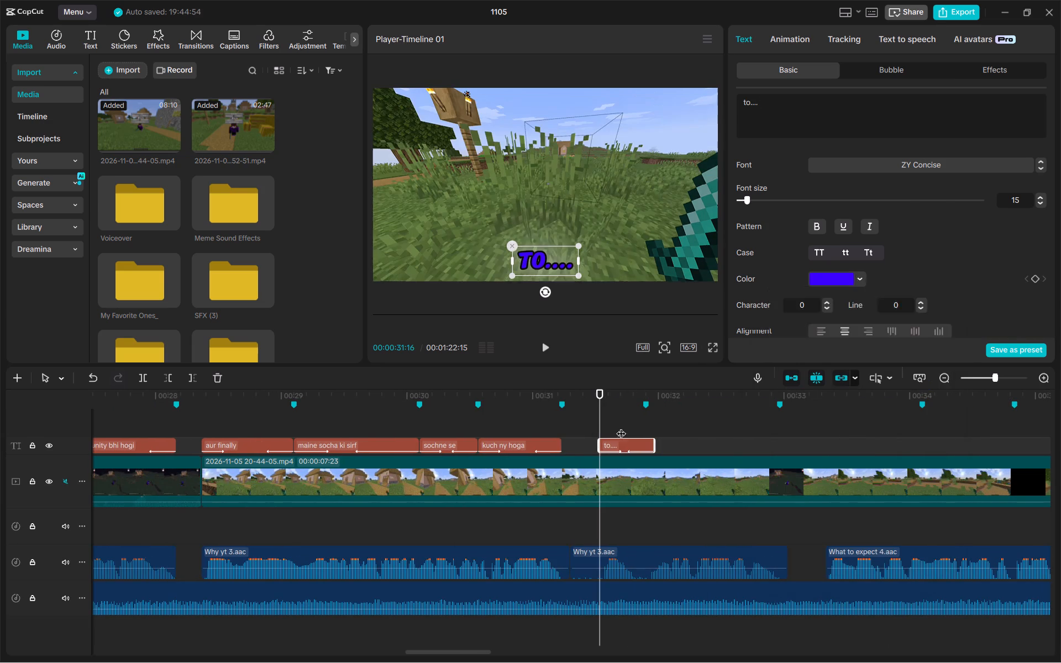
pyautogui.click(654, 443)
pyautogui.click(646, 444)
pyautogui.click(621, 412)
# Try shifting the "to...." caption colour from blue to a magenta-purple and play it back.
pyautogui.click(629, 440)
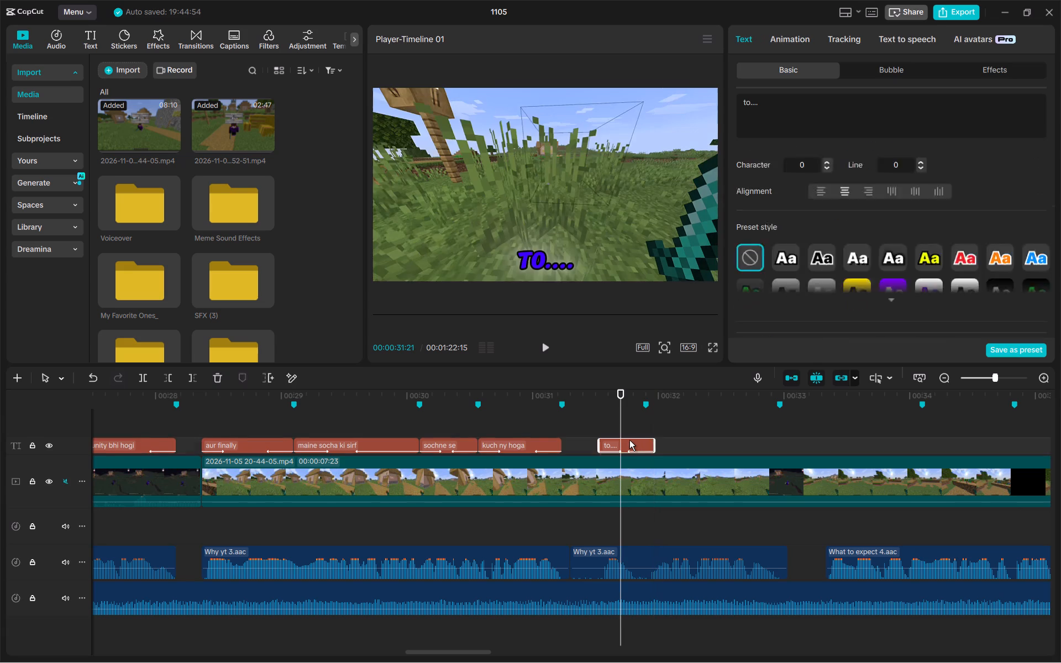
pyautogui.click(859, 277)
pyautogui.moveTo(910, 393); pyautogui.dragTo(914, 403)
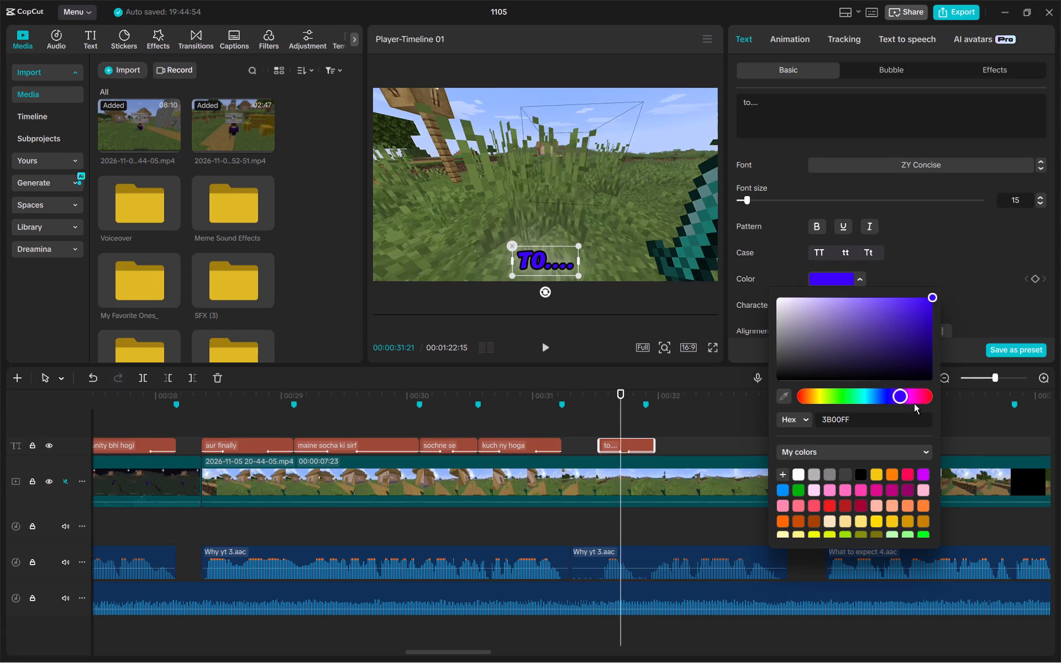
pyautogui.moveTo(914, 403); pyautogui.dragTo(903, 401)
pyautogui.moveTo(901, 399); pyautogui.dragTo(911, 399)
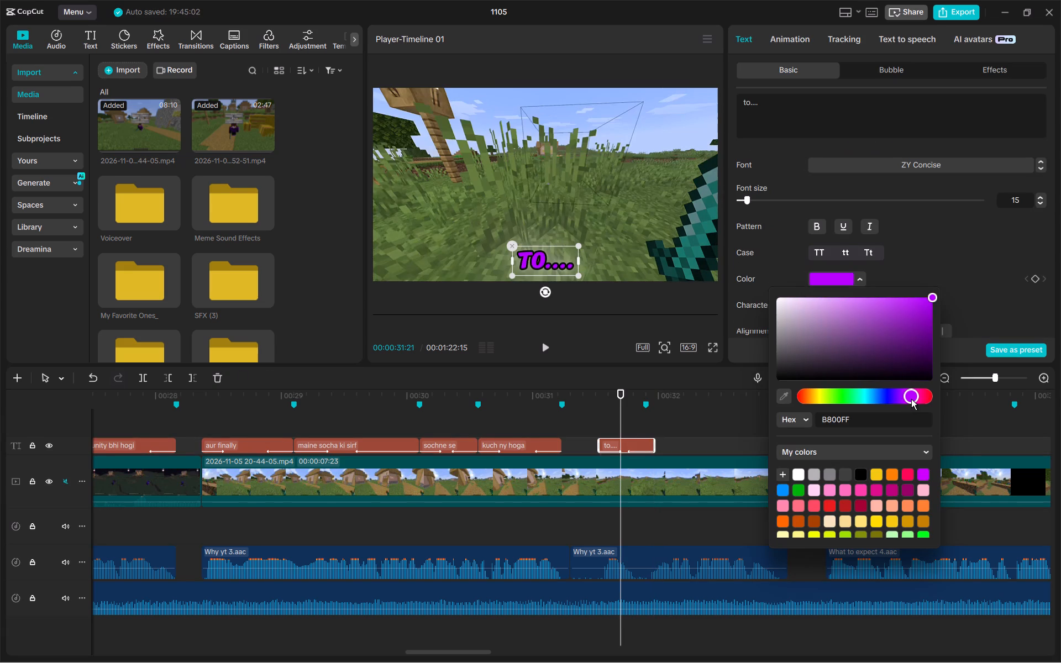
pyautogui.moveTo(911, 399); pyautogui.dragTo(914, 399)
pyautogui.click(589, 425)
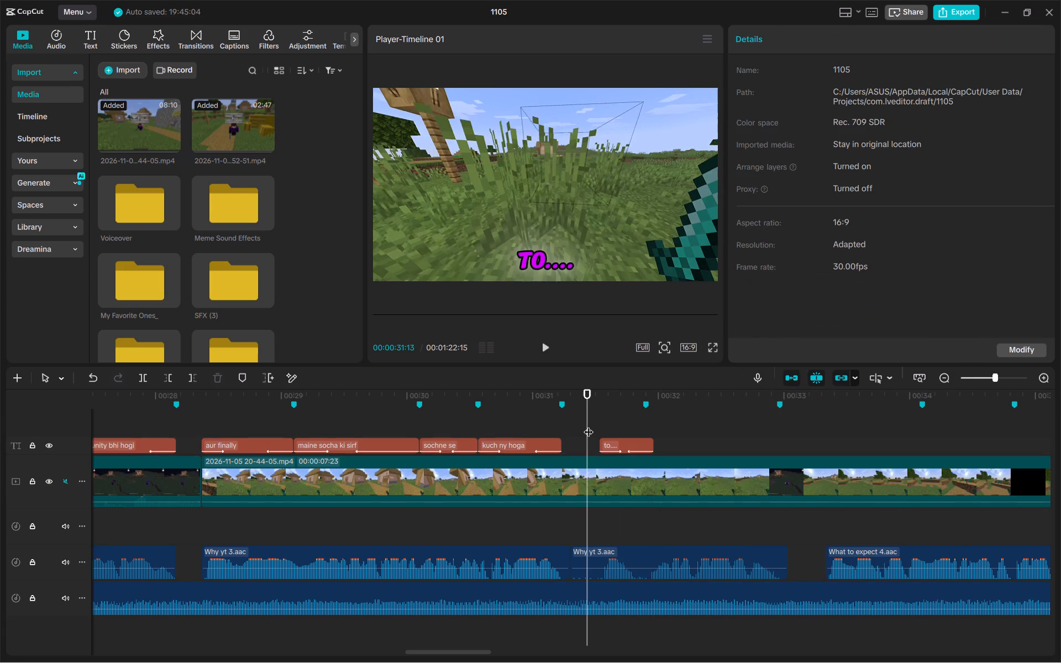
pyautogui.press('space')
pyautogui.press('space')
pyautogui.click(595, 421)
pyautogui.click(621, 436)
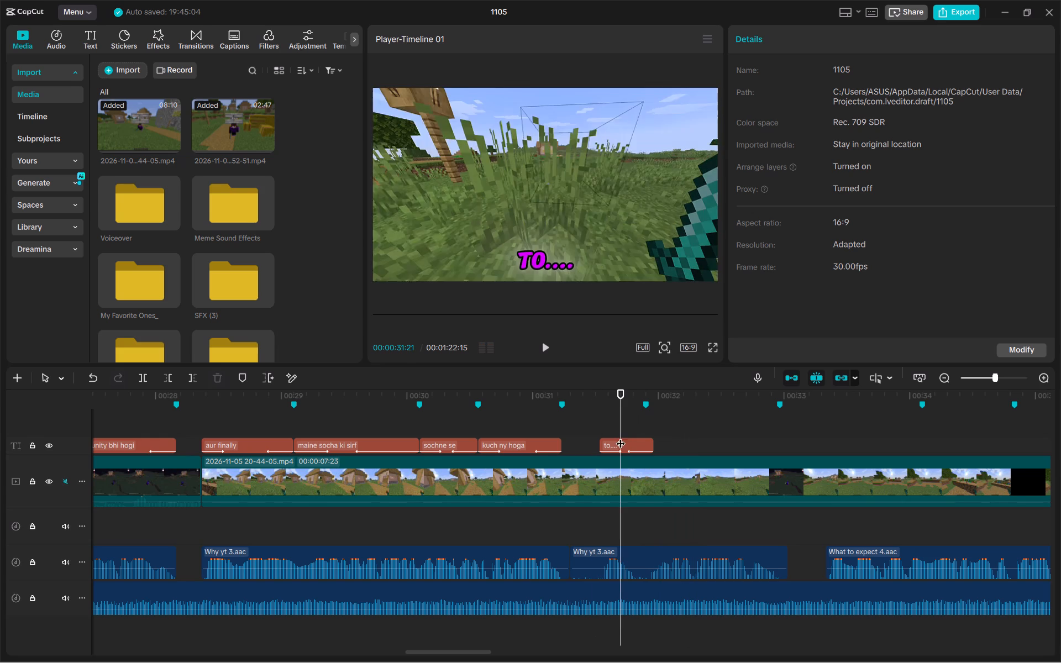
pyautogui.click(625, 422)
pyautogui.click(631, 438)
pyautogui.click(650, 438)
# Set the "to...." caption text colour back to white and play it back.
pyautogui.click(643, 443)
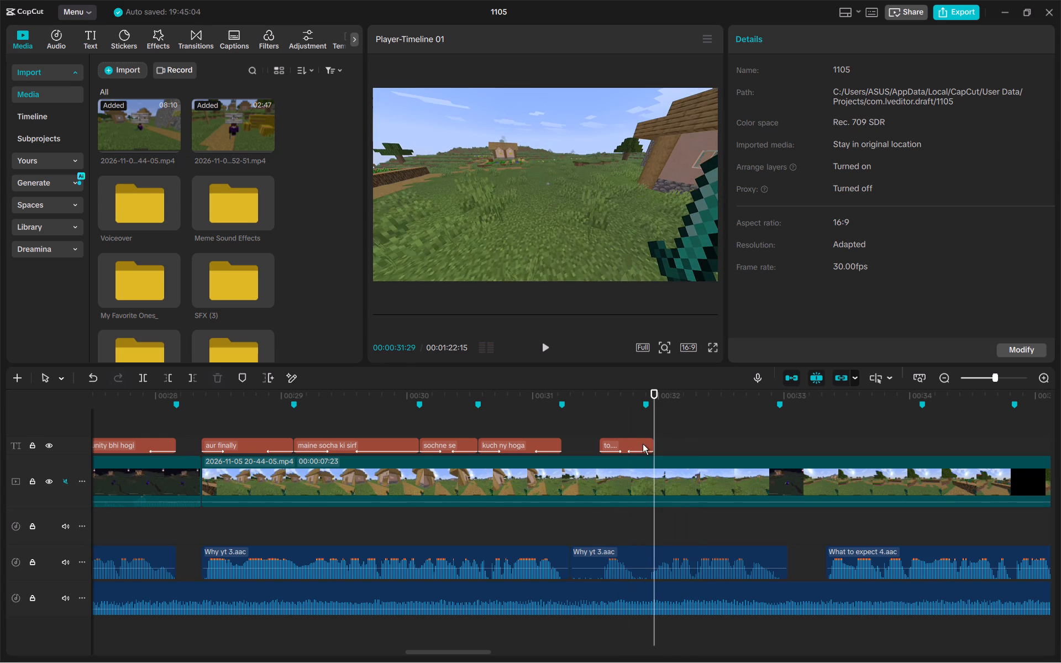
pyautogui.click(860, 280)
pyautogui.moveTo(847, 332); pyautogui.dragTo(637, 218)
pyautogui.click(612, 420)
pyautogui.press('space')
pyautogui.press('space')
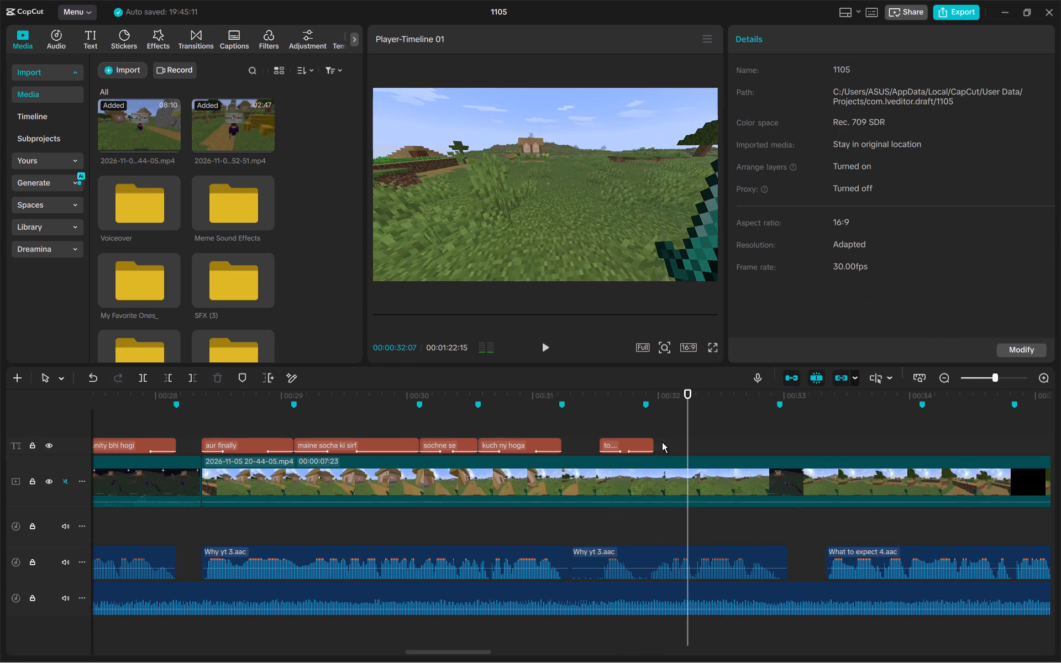
# Trim the end of the "to...." caption to the marker at 00:00:31:27.
pyautogui.click(651, 418)
pyautogui.click(644, 450)
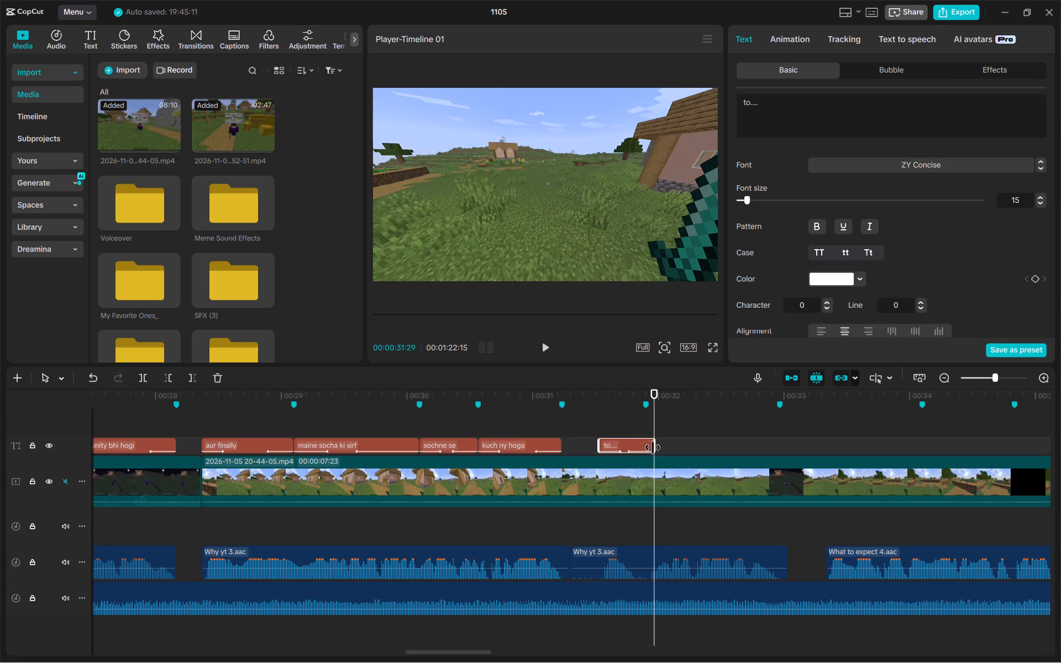
pyautogui.moveTo(653, 448); pyautogui.dragTo(645, 444)
pyautogui.click(643, 428)
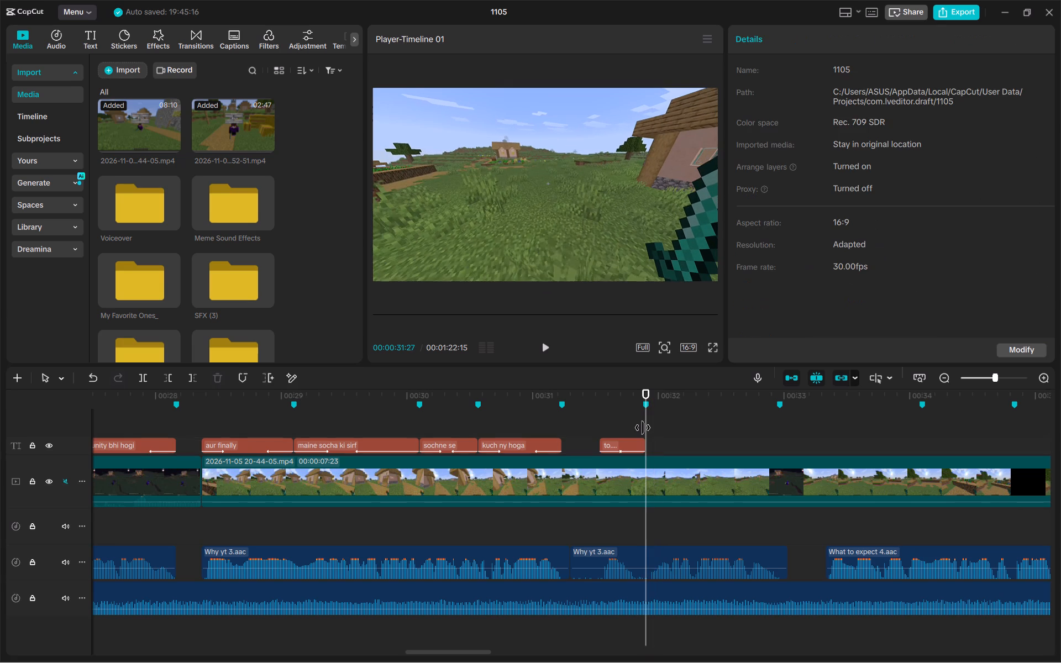
# Set the "to...." caption's entrance animation duration to 0.1 s and play it back.
pyautogui.click(628, 444)
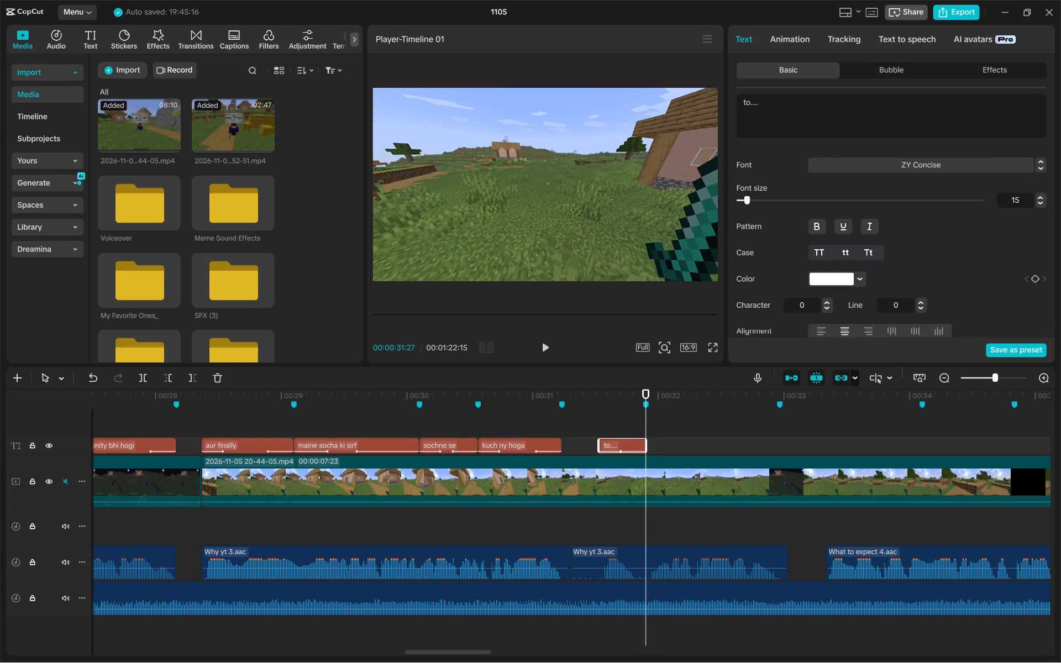
pyautogui.click(815, 39)
pyautogui.click(871, 345)
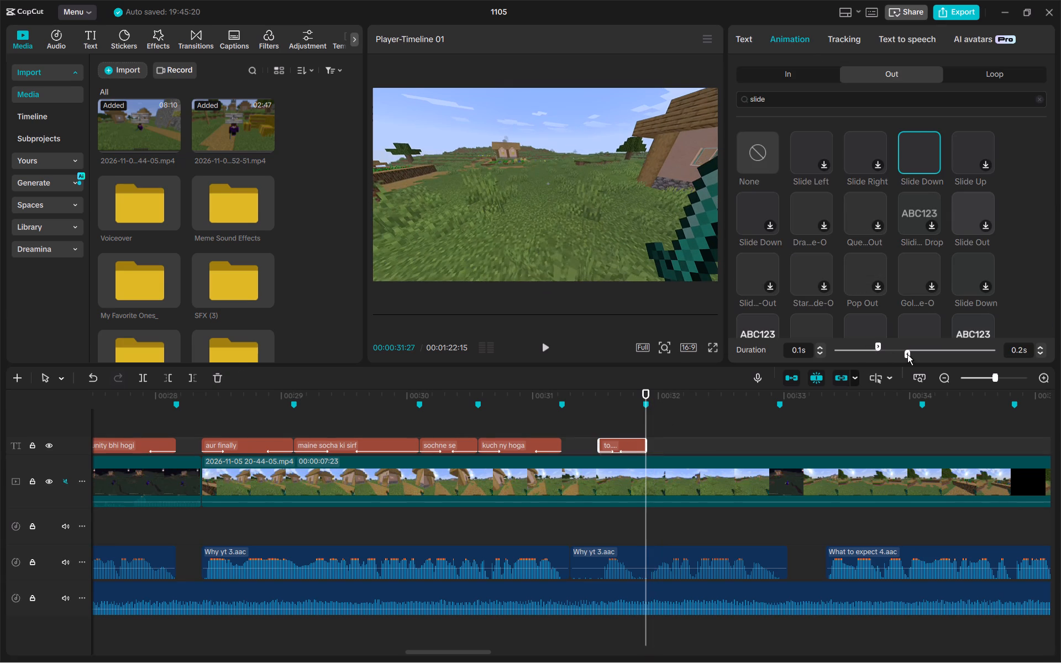
pyautogui.click(591, 430)
pyautogui.press('space')
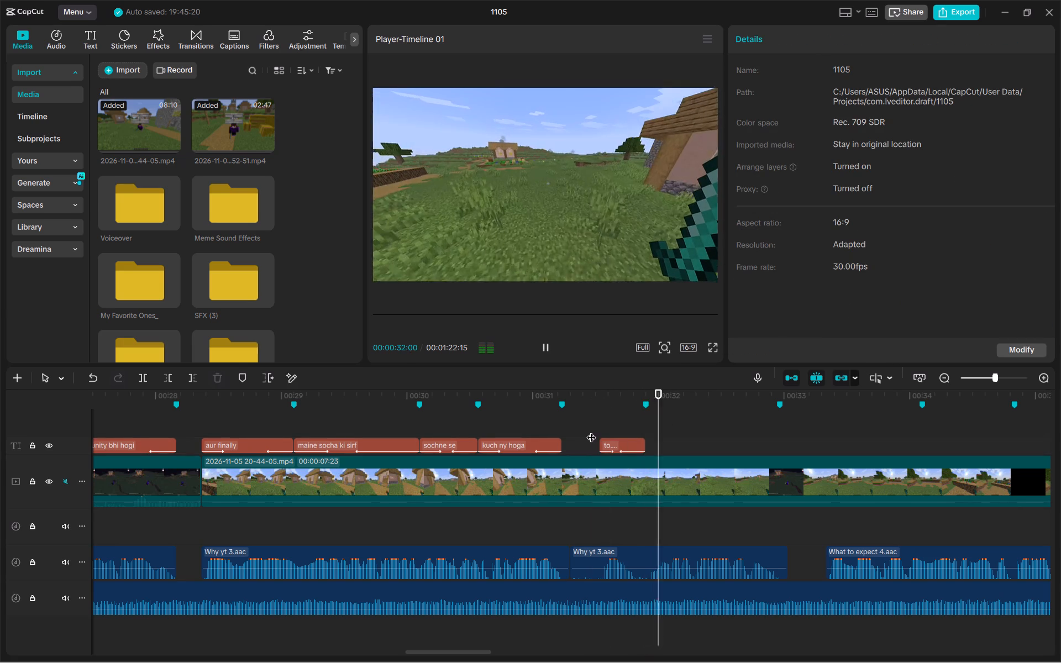
pyautogui.press('space')
# Listen for the next phrase, paste the copied caption at 00:00:31:27, and change its text to "shuru kr hi dete hai".
pyautogui.click(665, 422)
pyautogui.click(648, 417)
pyautogui.press('space')
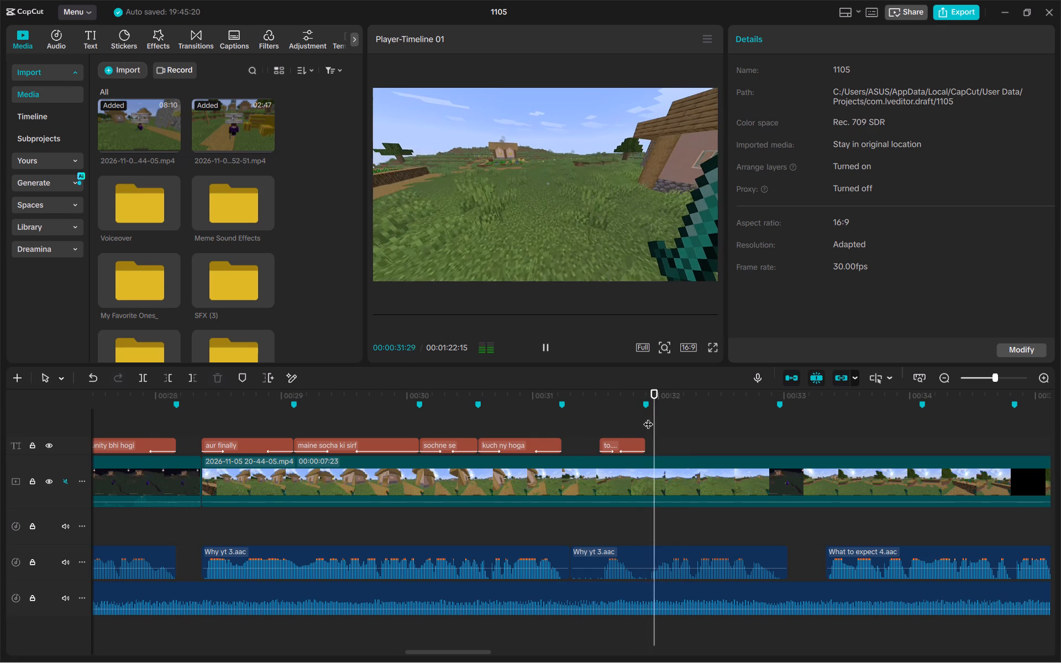
pyautogui.press('space')
pyautogui.click(648, 417)
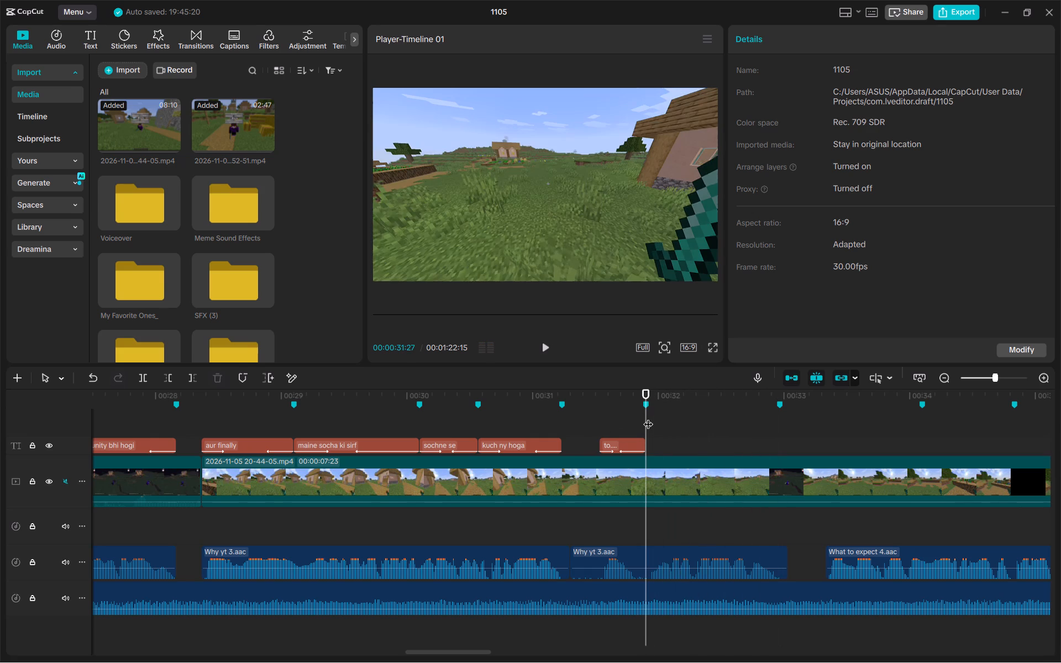
pyautogui.hotkey('ctrl', 'v')
pyautogui.moveTo(831, 117); pyautogui.dragTo(619, 59)
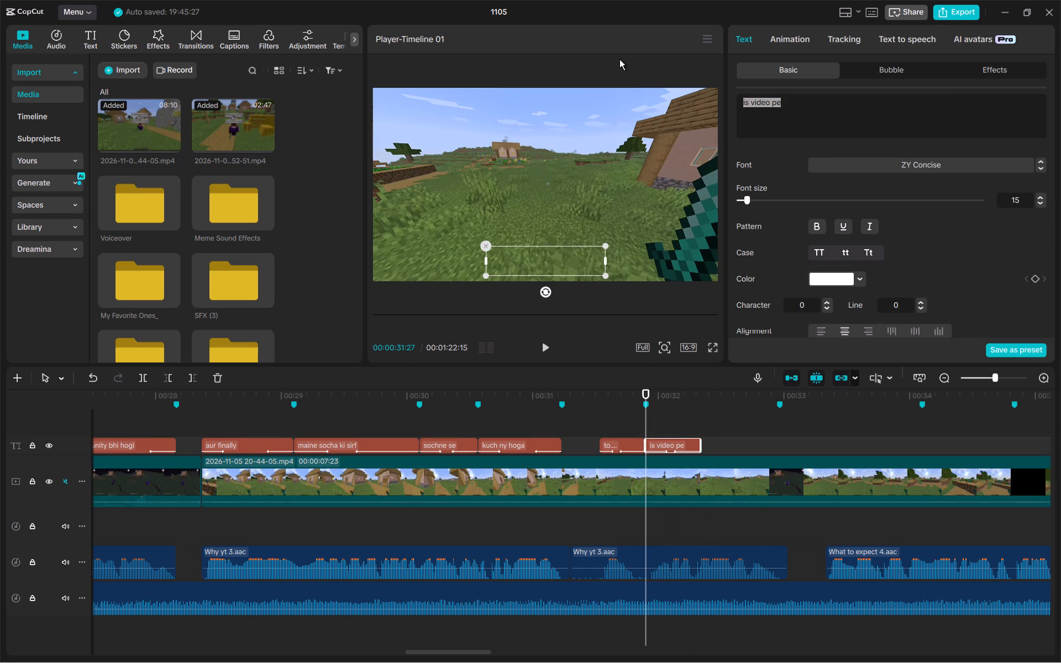
pyautogui.write('shuru kr')
pyautogui.press('space')
pyautogui.write('hi')
pyautogui.press('space')
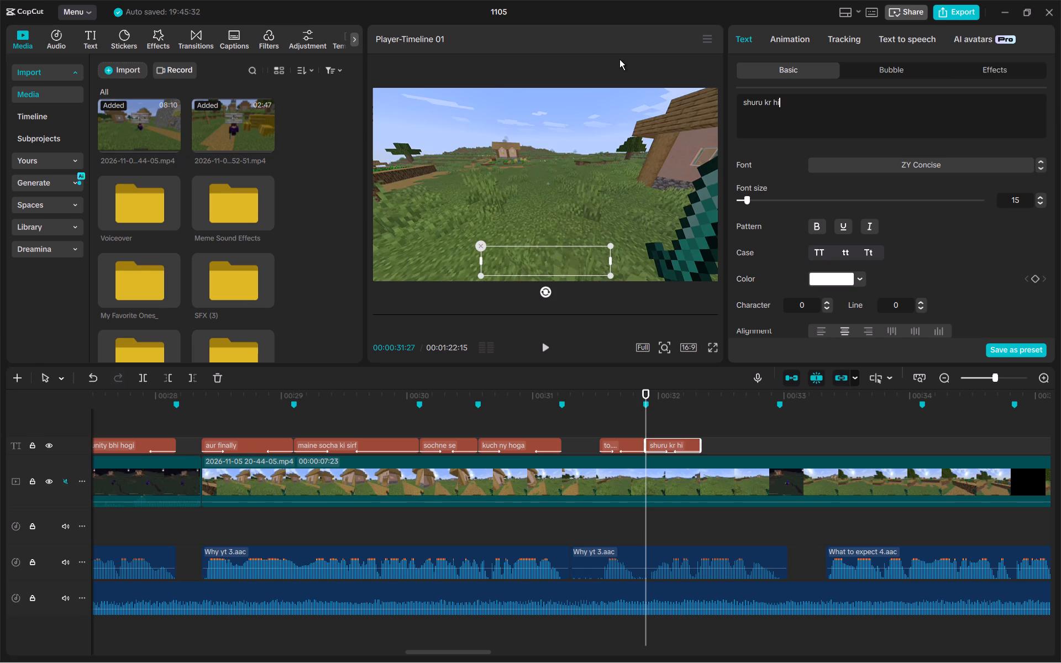
pyautogui.write('dete hai')
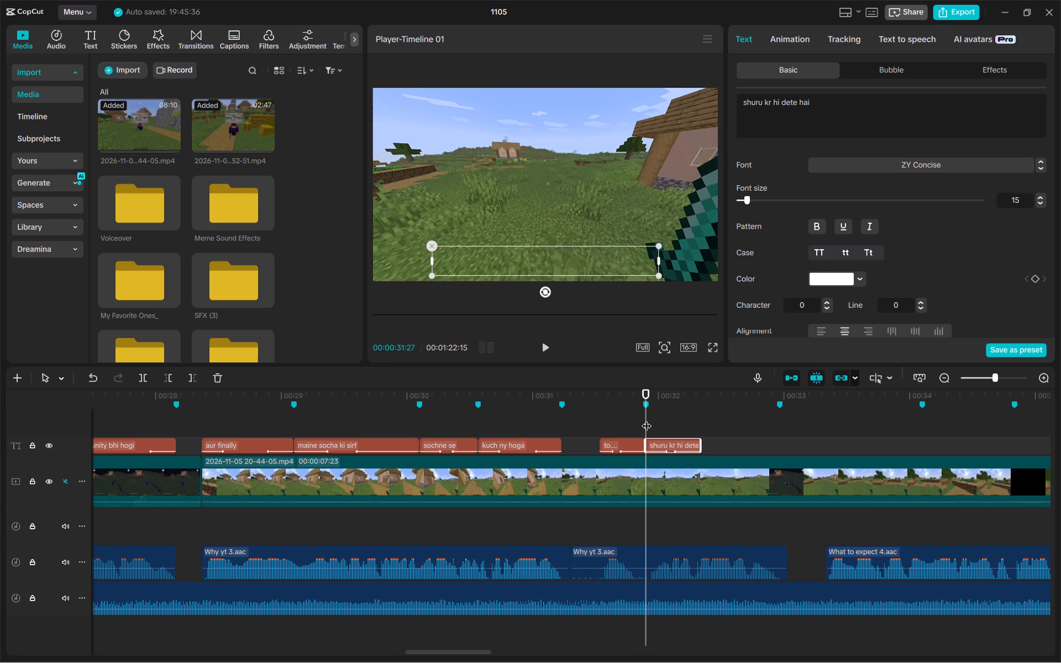
pyautogui.press('space')
pyautogui.press('BackSpace')
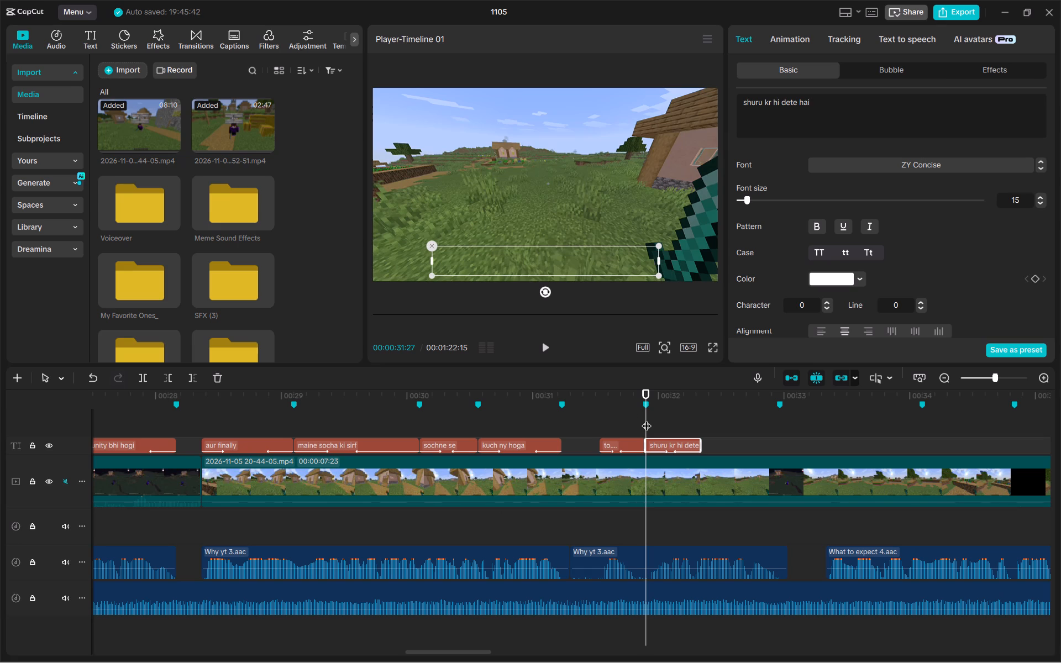
# Extend the end of the "shuru kr hi dete hai" caption to the marker just before 00:00:33:00 and play it back.
pyautogui.click(647, 419)
pyautogui.press('space')
pyautogui.press('space')
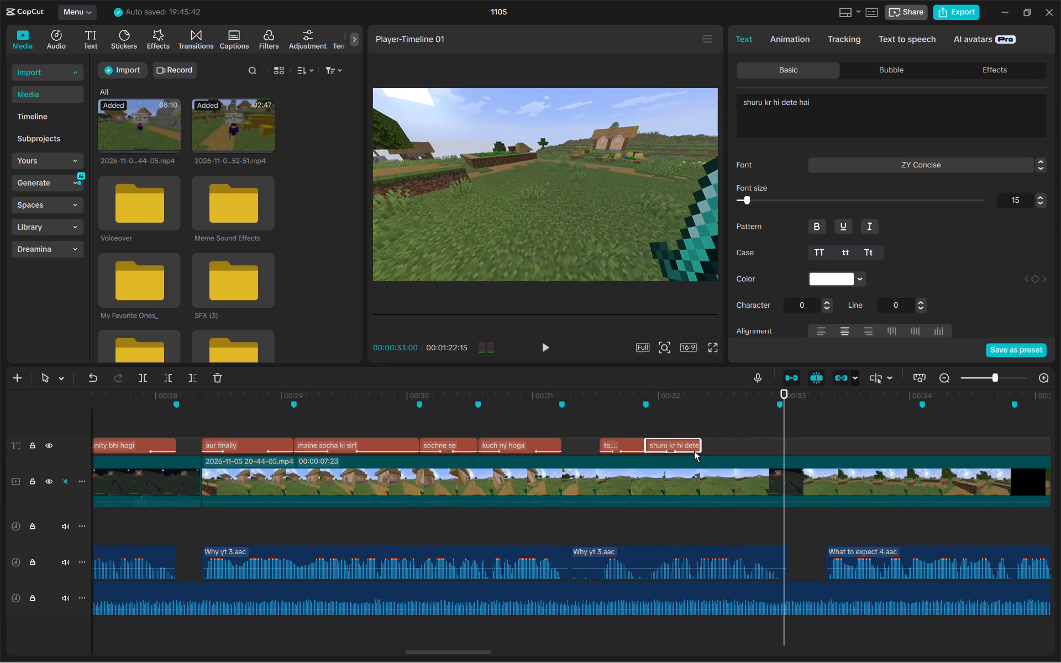
pyautogui.moveTo(702, 450); pyautogui.dragTo(782, 454)
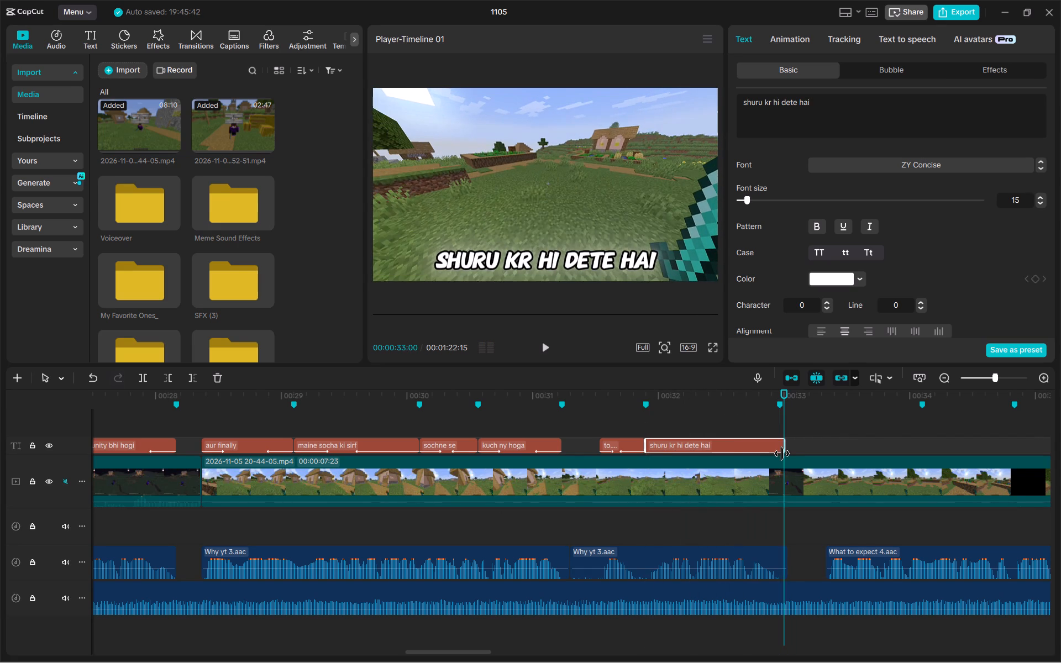
pyautogui.moveTo(782, 454); pyautogui.dragTo(779, 451)
pyautogui.click(644, 420)
pyautogui.press('space')
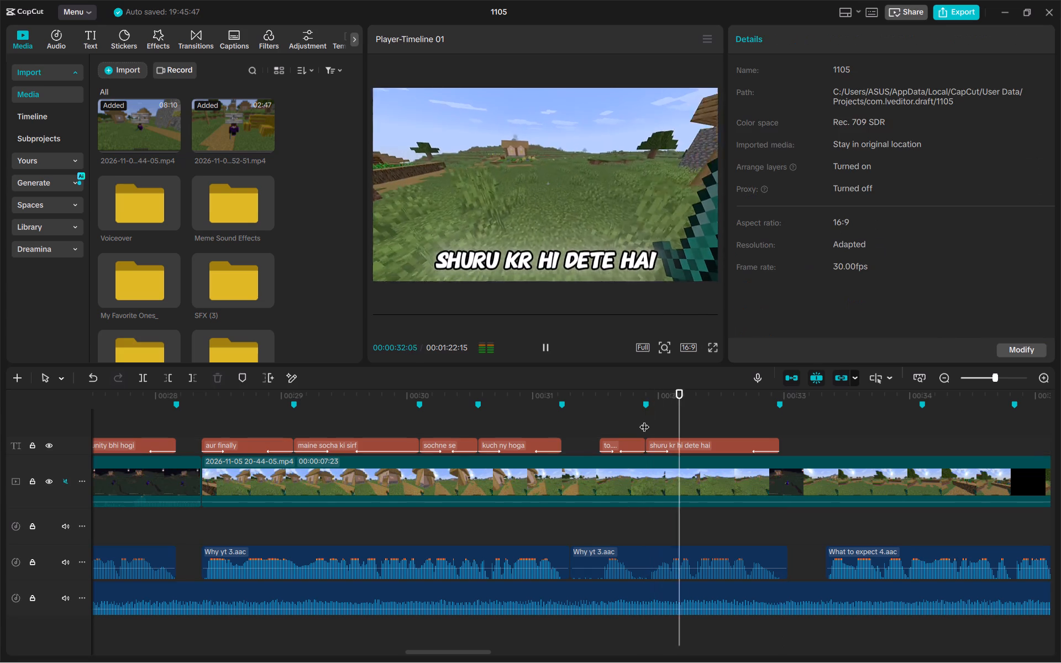
pyautogui.press('space')
# Lengthen the "shuru kr hi dete hai" caption's entrance and exit animations to about 0.4 s each and play it back.
pyautogui.click(673, 452)
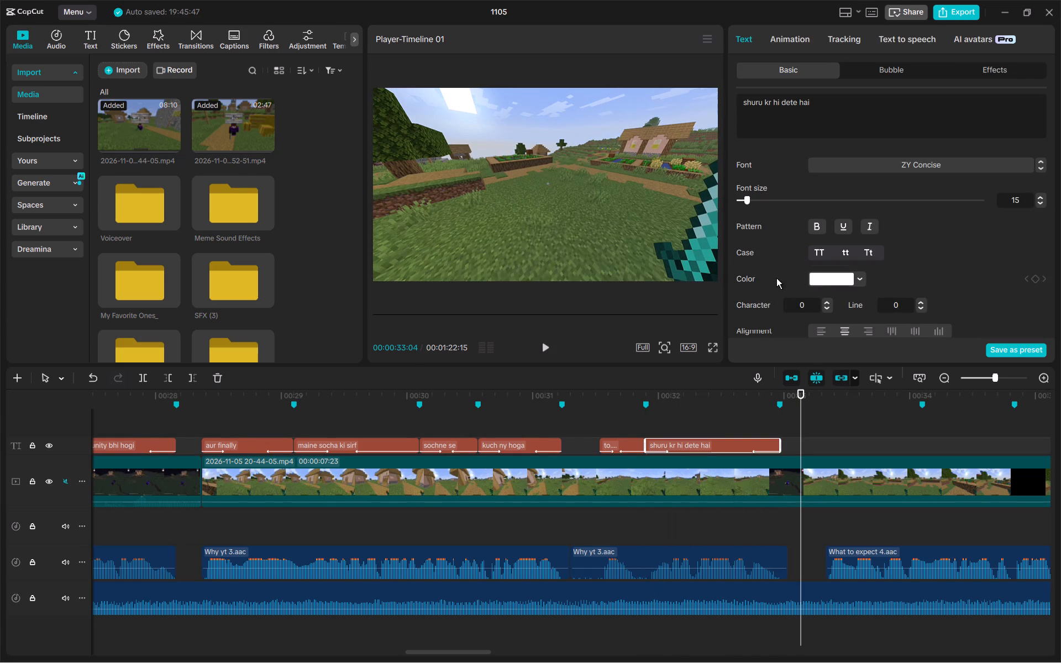
pyautogui.click(791, 33)
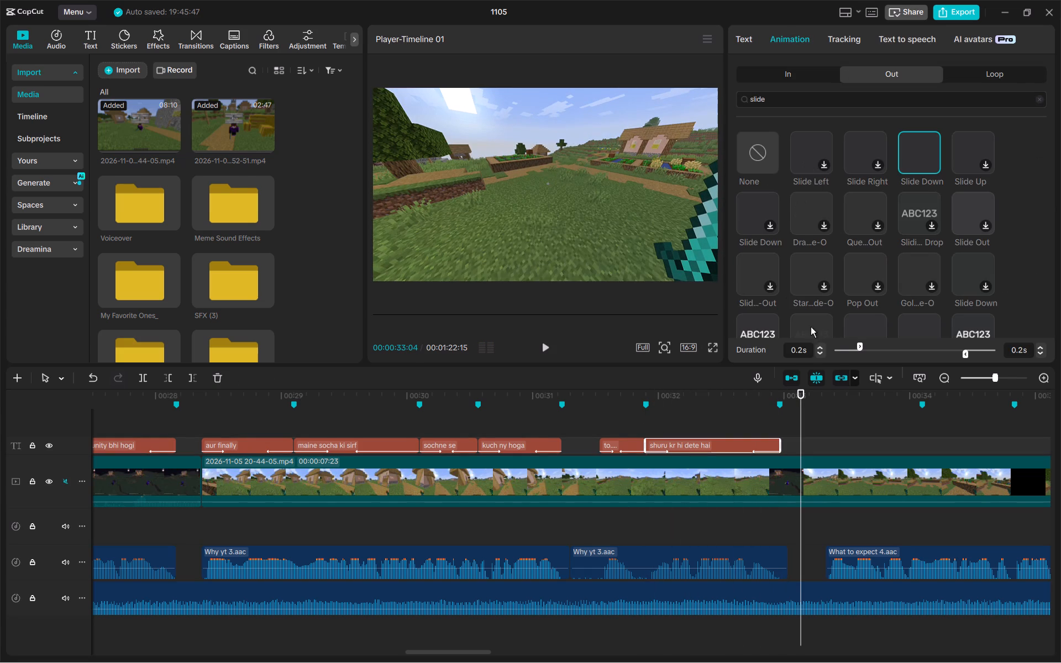
pyautogui.moveTo(860, 352); pyautogui.dragTo(890, 370)
pyautogui.moveTo(965, 346); pyautogui.dragTo(929, 350)
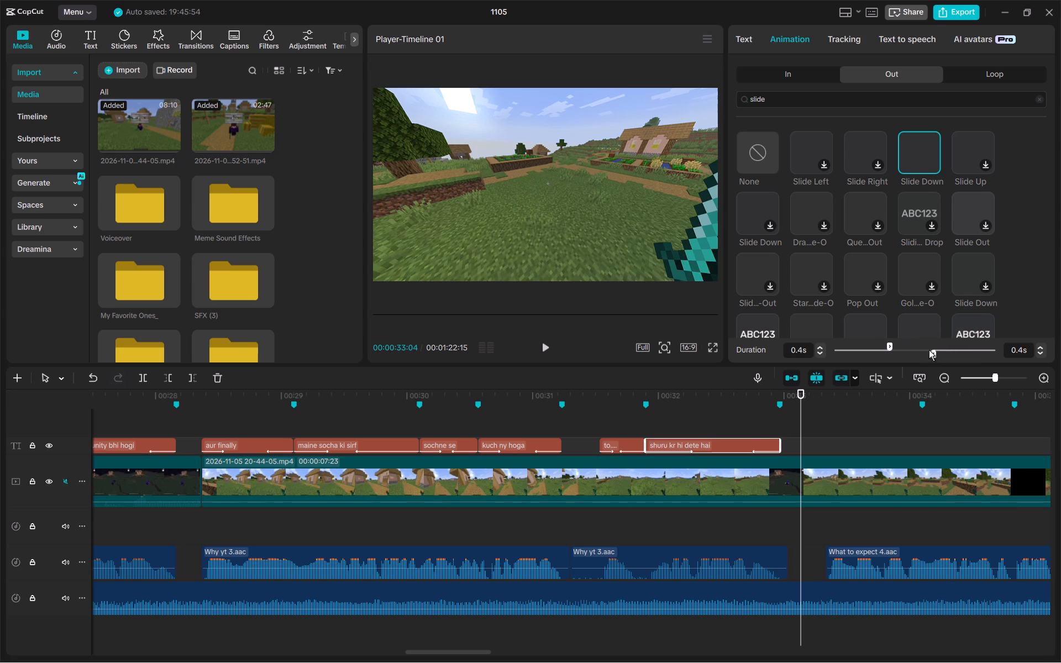
pyautogui.moveTo(929, 350); pyautogui.dragTo(926, 345)
pyautogui.click(632, 429)
pyautogui.press('space')
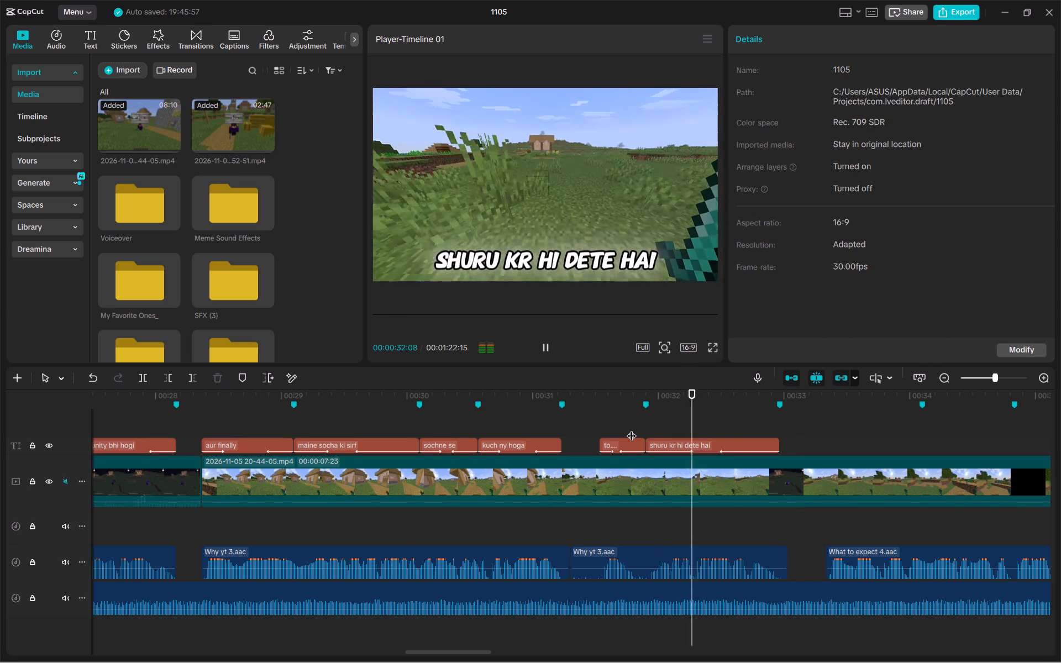
pyautogui.press('space')
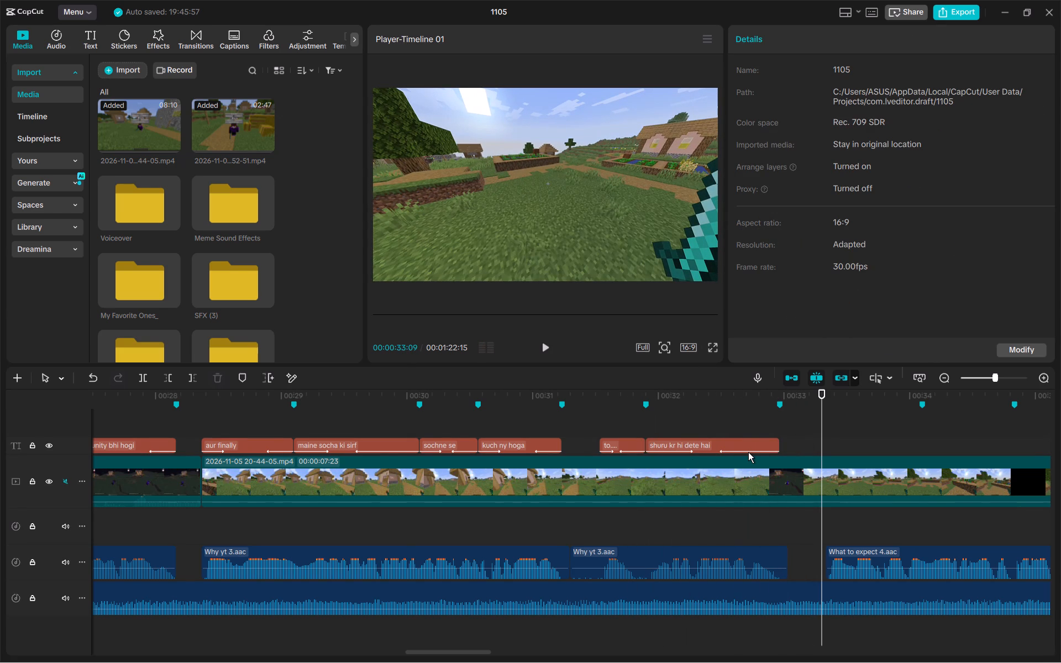
# Listen for the next phrase, paste the copied caption at 00:00:33:10, and change its text to "ab baat krte hai".
pyautogui.moveTo(817, 431); pyautogui.dragTo(822, 433)
pyautogui.click(822, 433)
pyautogui.press('space')
pyautogui.press('space')
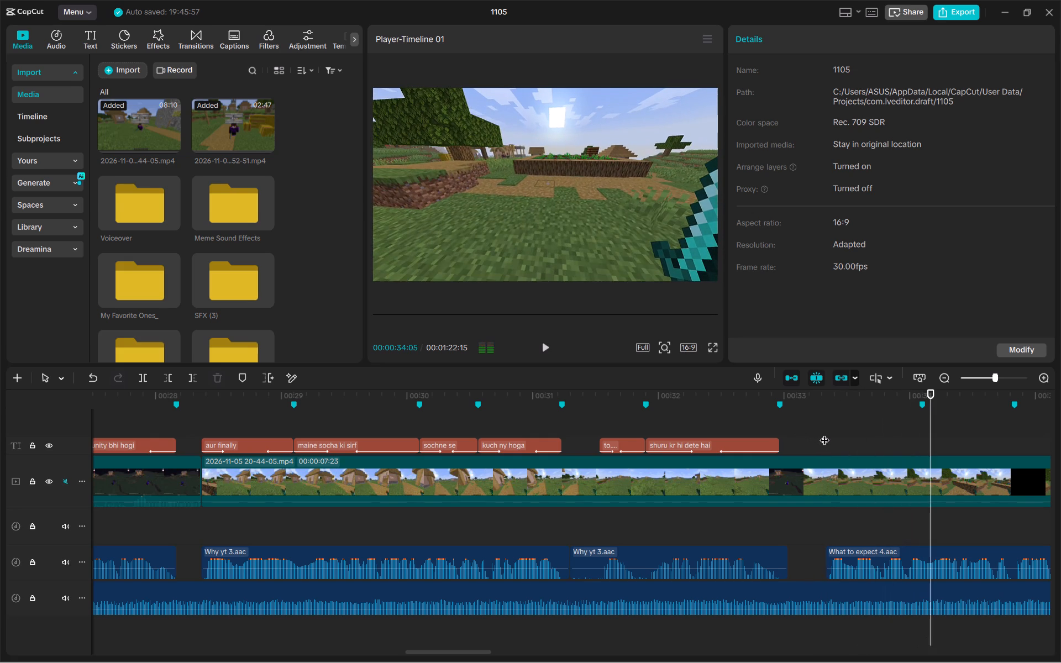
pyautogui.hscroll(-1, 824, 433)
pyautogui.click(500, 415)
pyautogui.press('space')
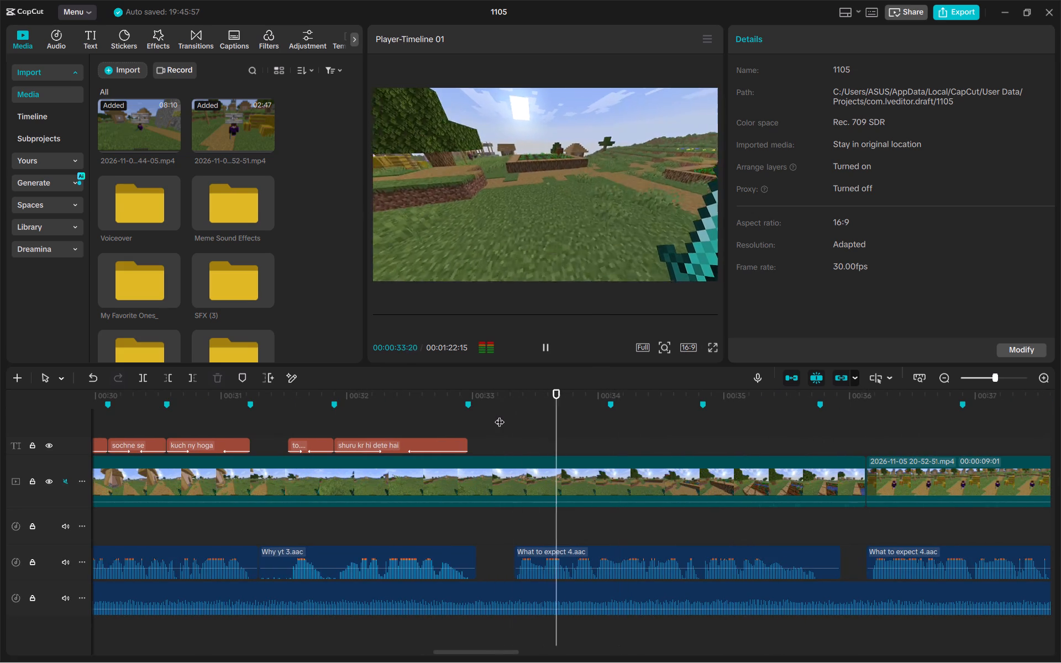
pyautogui.click(530, 415)
pyautogui.click(521, 409)
pyautogui.click(521, 409)
pyautogui.click(518, 409)
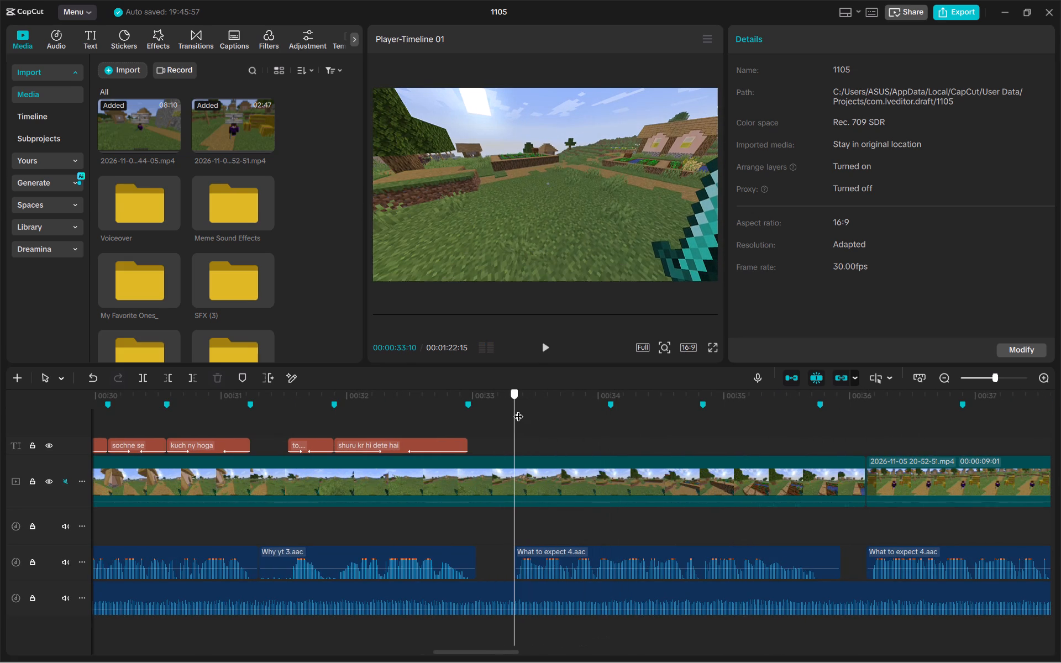
pyautogui.hotkey('ctrl', 'v')
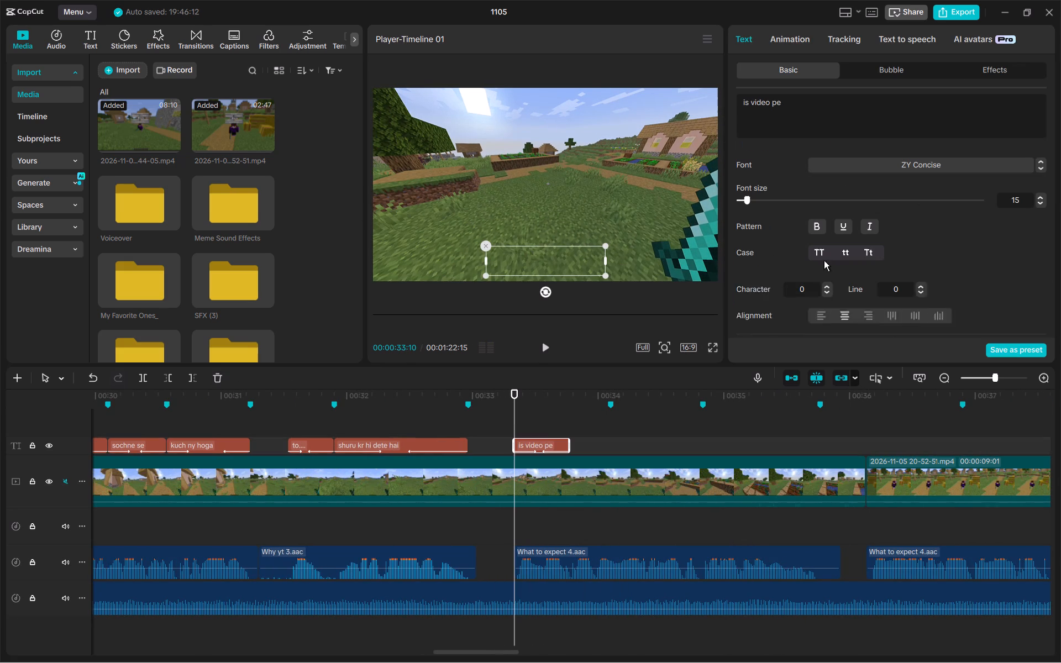
pyautogui.moveTo(818, 130); pyautogui.dragTo(640, 76)
pyautogui.write('ab baat krte hai')
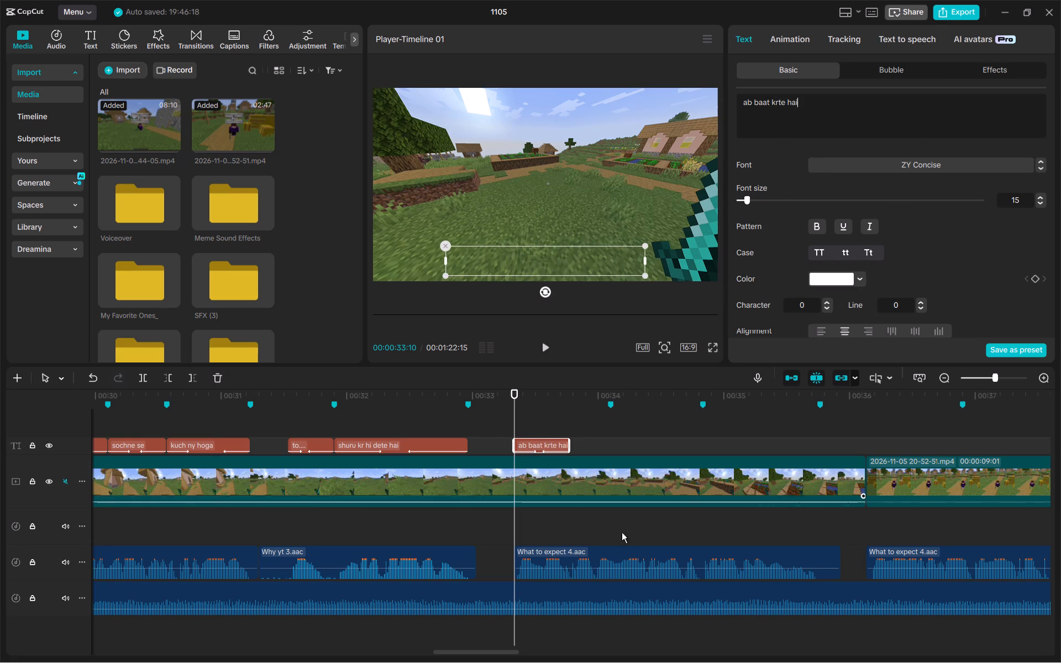
# Extend the end of the "ab baat krte hai" caption to the marker at 00:00:34:03 and play it back.
pyautogui.moveTo(566, 447); pyautogui.dragTo(604, 450)
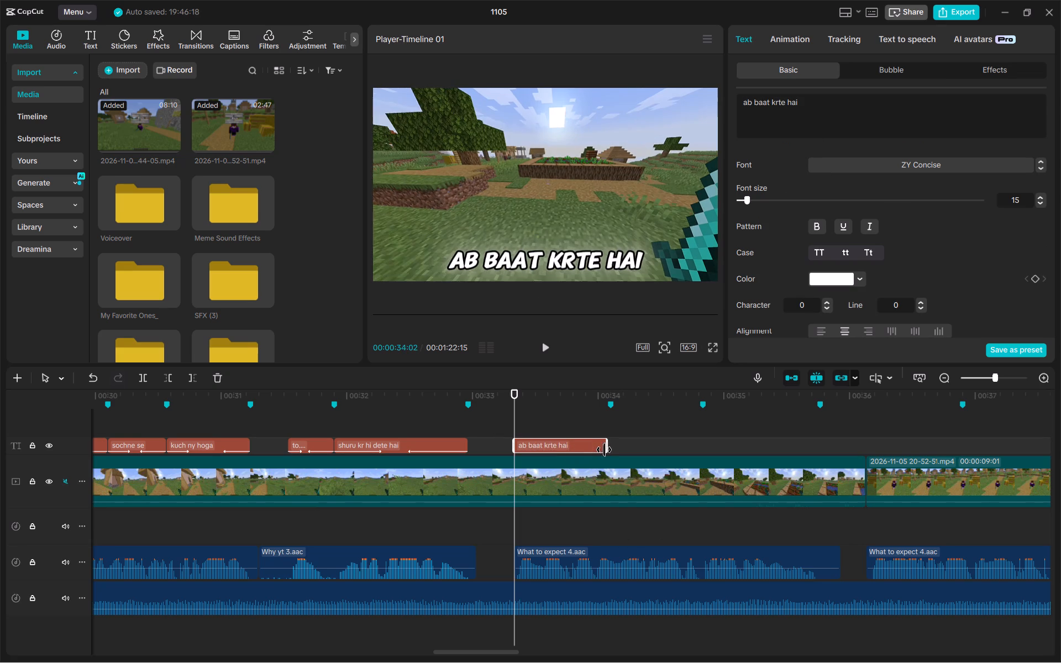
pyautogui.moveTo(604, 450); pyautogui.dragTo(607, 449)
pyautogui.click(502, 420)
pyautogui.press('space')
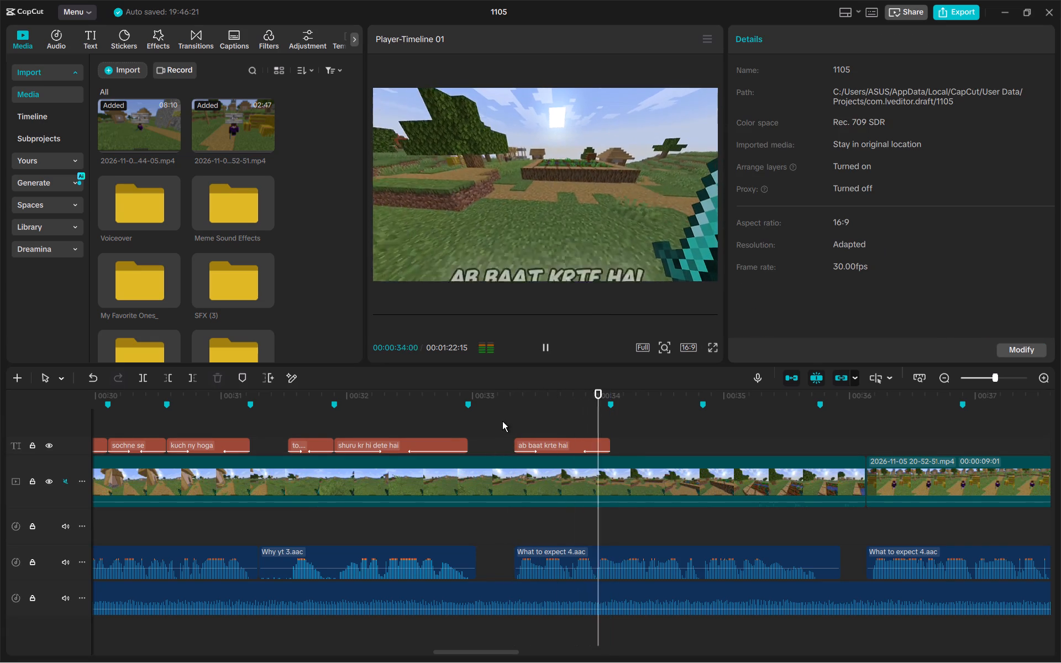
pyautogui.press('space')
pyautogui.click(606, 444)
pyautogui.click(512, 415)
pyautogui.press('space')
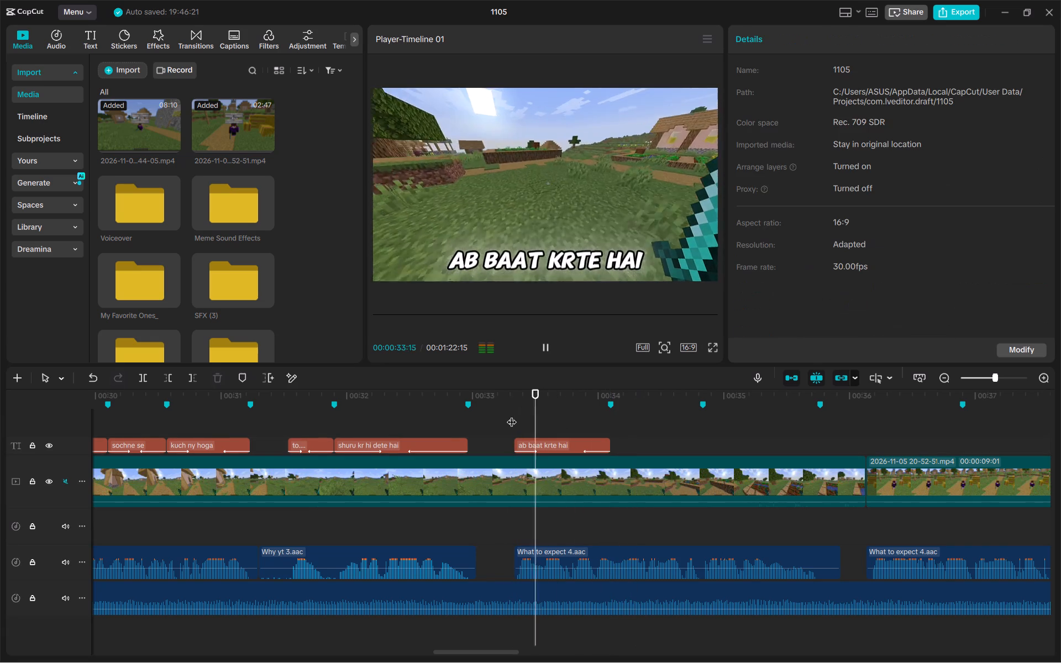
pyautogui.press('space')
# Paste the copied "is video pe" caption at 00:00:34:03, directly after "ab baat krte hai".
pyautogui.click(608, 424)
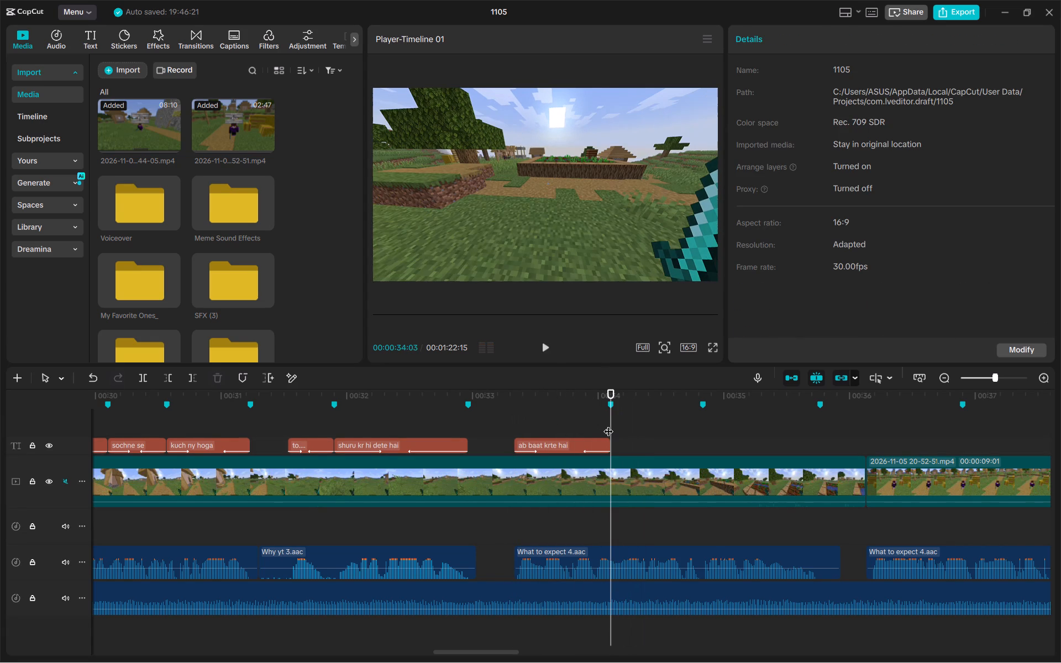
pyautogui.hotkey('ctrl', 'v')
pyautogui.moveTo(827, 104); pyautogui.dragTo(772, 106)
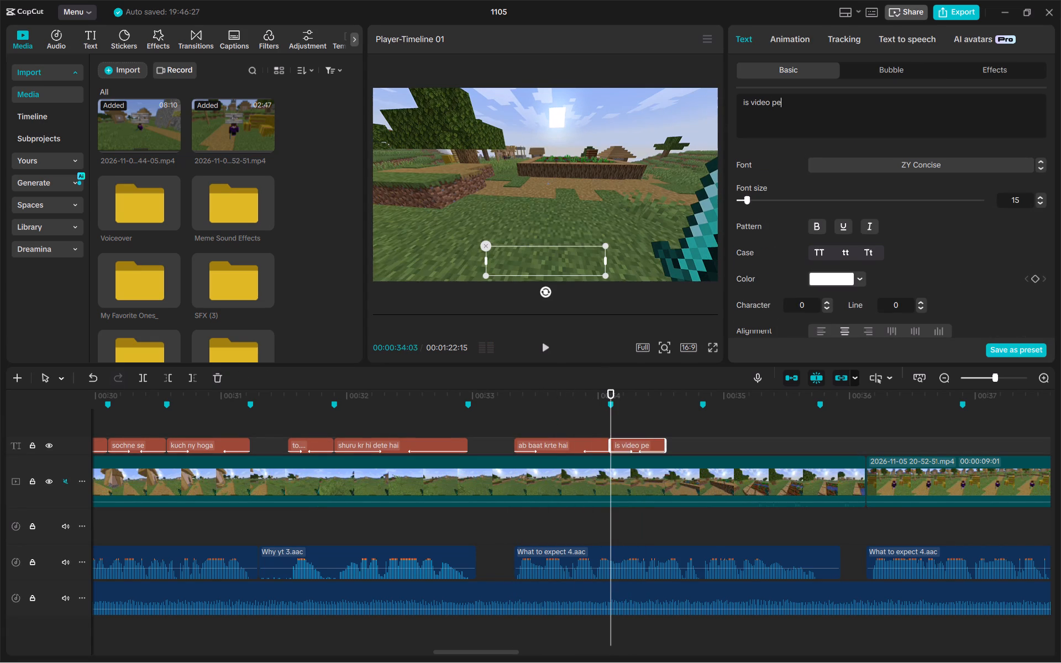
pyautogui.moveTo(772, 106); pyautogui.dragTo(703, 101)
# Lengthen the "ab baat krte hai" caption's exit animation to about 0.3 s and play it back.
pyautogui.click(568, 442)
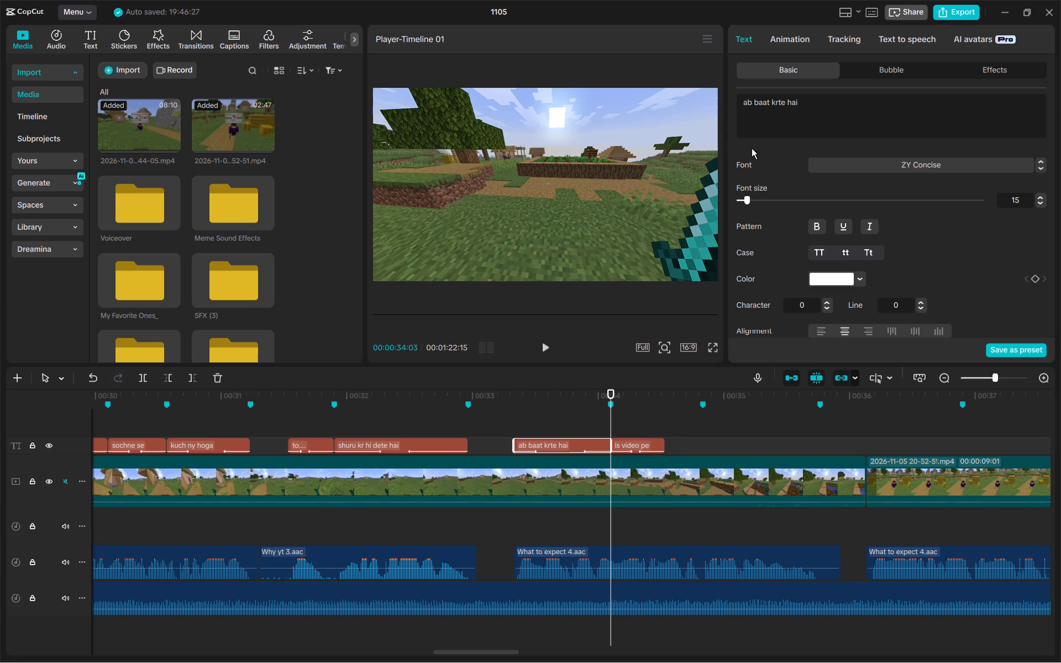
pyautogui.click(792, 45)
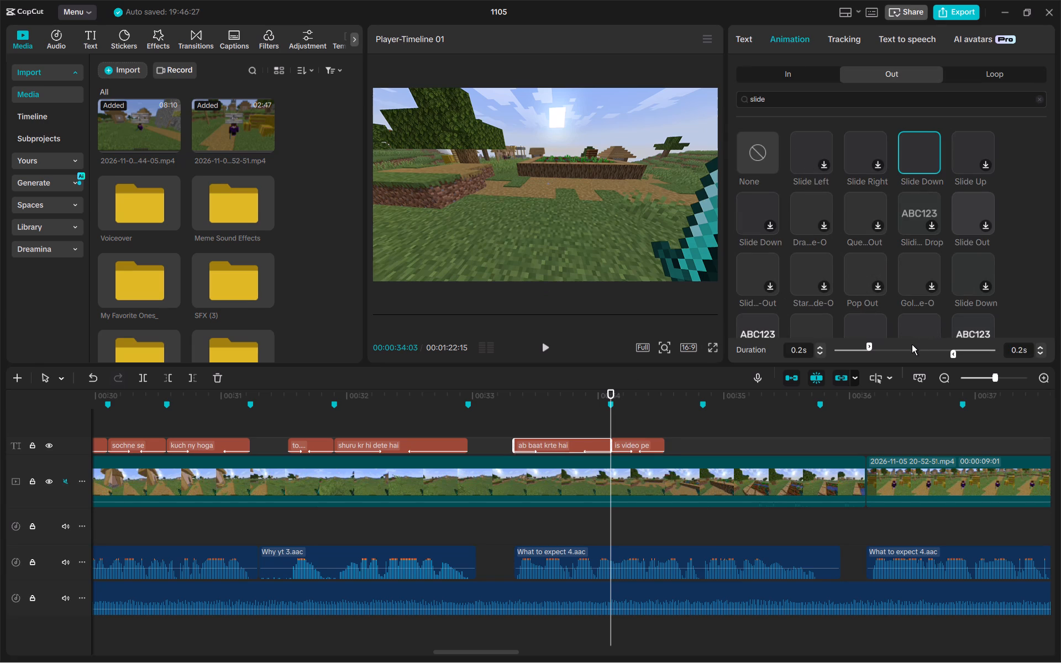
pyautogui.click(912, 344)
pyautogui.click(868, 347)
pyautogui.moveTo(944, 351); pyautogui.dragTo(925, 350)
pyautogui.moveTo(925, 350); pyautogui.dragTo(916, 350)
pyautogui.click(510, 409)
pyautogui.press('space')
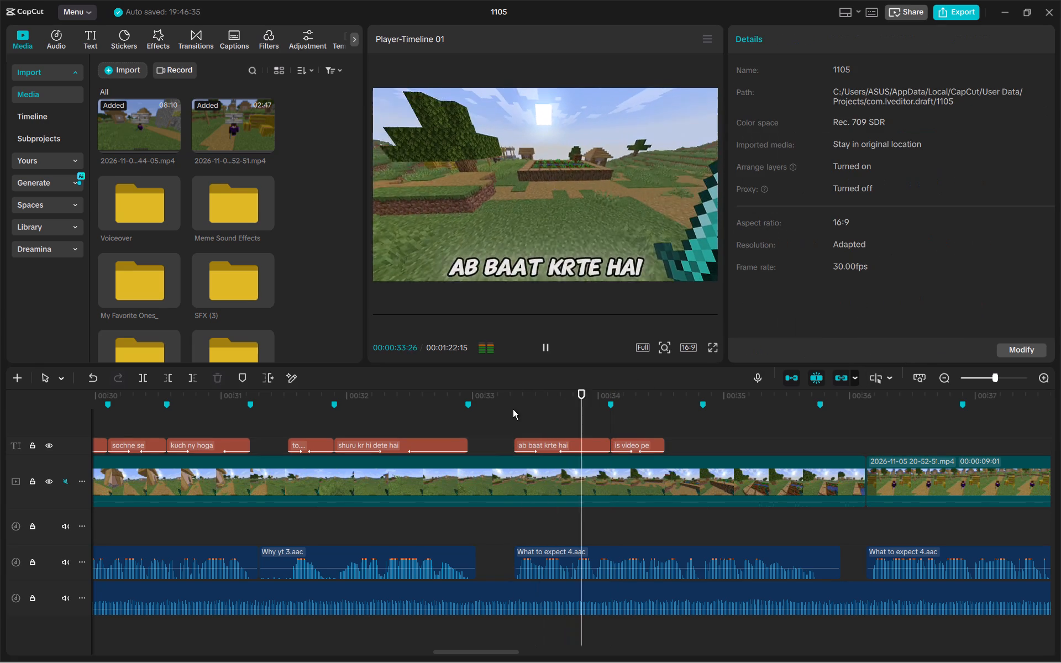
# Lengthen the newly pasted "is video pe" caption's exit animation to about 0.3 s and play it back.
pyautogui.click(611, 420)
pyautogui.click(631, 441)
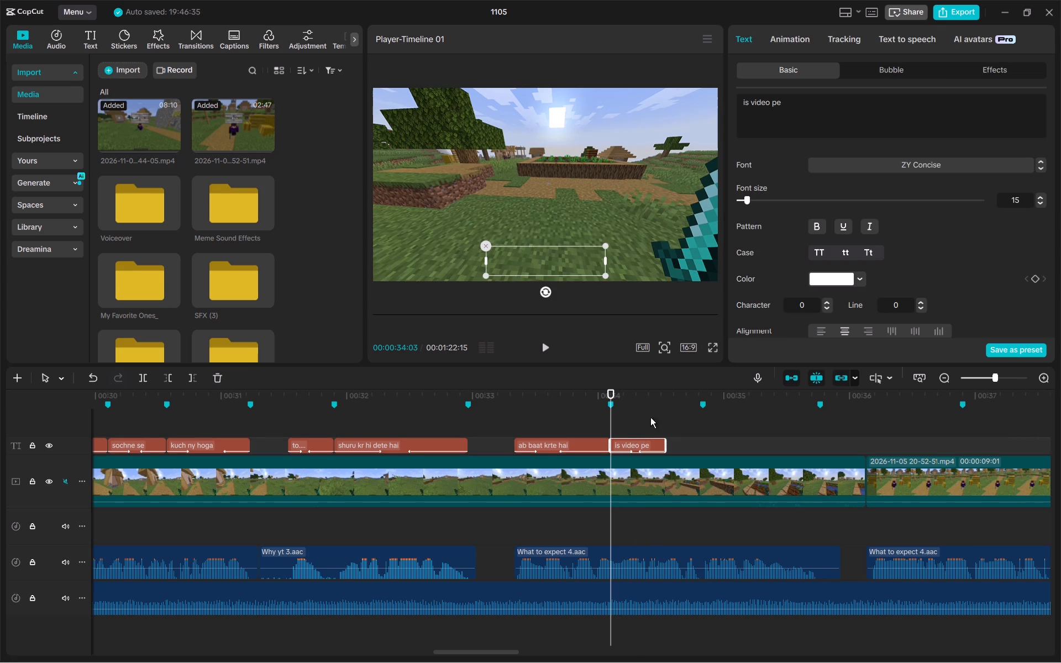
pyautogui.click(786, 41)
pyautogui.click(866, 351)
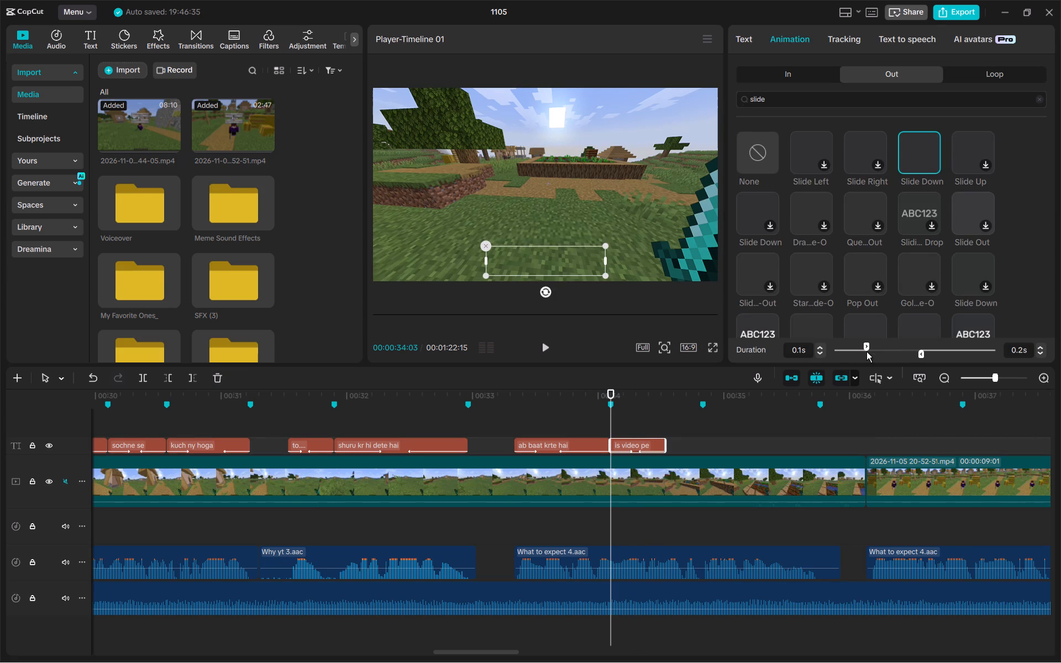
pyautogui.moveTo(903, 351); pyautogui.dragTo(894, 349)
pyautogui.moveTo(894, 349); pyautogui.dragTo(905, 354)
pyautogui.click(602, 408)
pyautogui.press('space')
pyautogui.press('space')
# Change the newly pasted caption's text to "is channel pe".
pyautogui.click(671, 431)
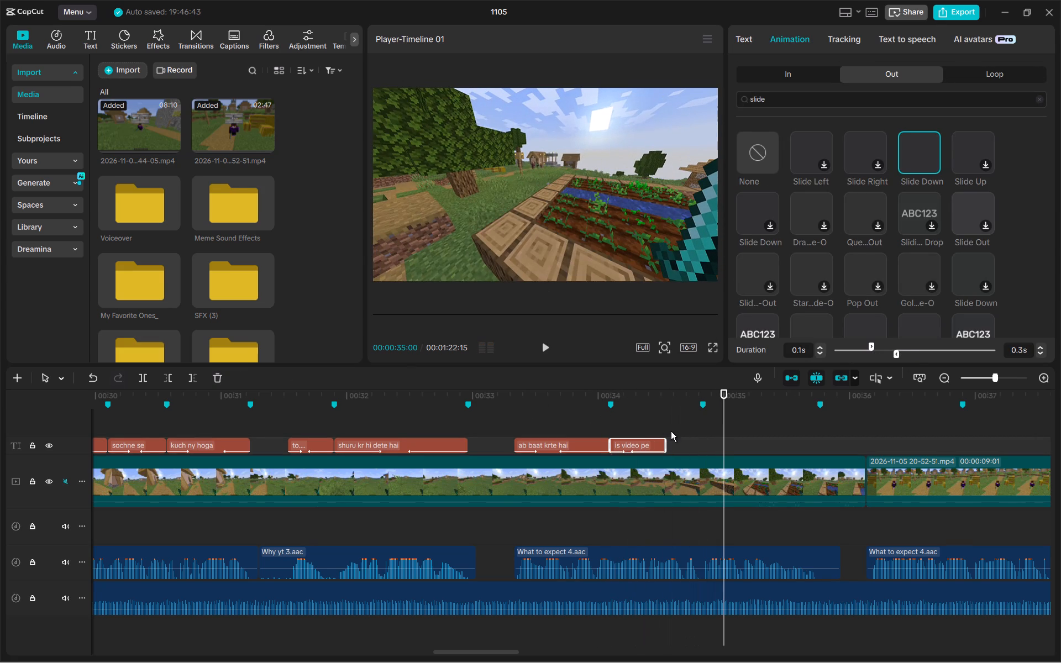
pyautogui.click(656, 441)
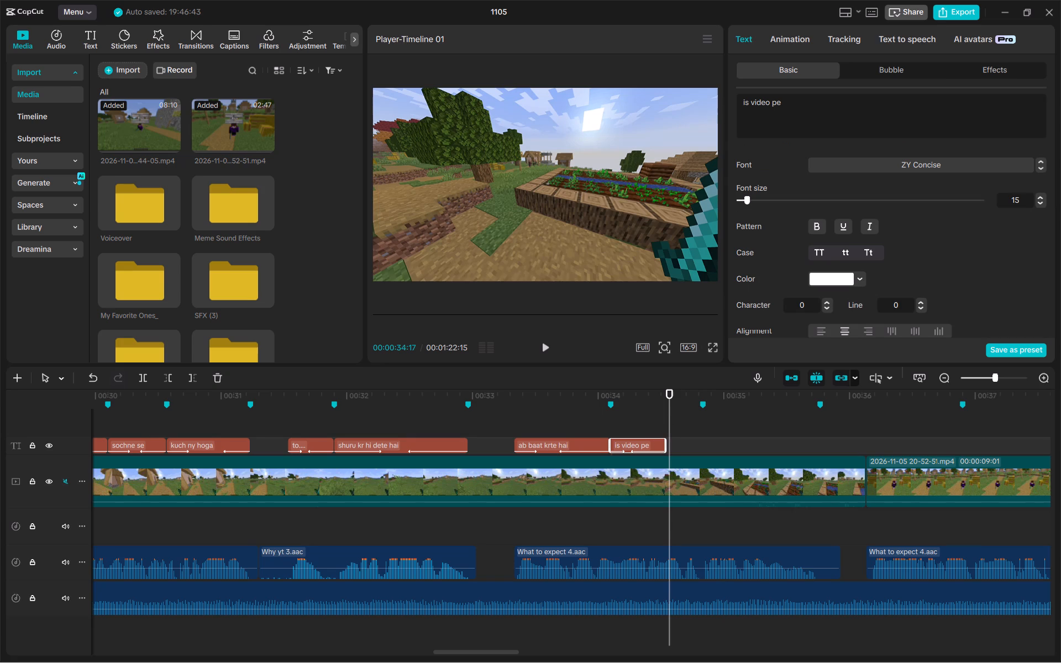
pyautogui.doubleClick(759, 100)
pyautogui.write('channek')
pyautogui.press('BackSpace')
pyautogui.press('l')
pyautogui.hotkey('ctrl', 'Right')
pyautogui.hotkey('ctrl', 'Right')
pyautogui.press('space')
pyautogui.press('BackSpace')
# Extend the end of the "is channel pe" caption to the marker at 00:00:34:25 and play it back.
pyautogui.moveTo(669, 441); pyautogui.dragTo(693, 447)
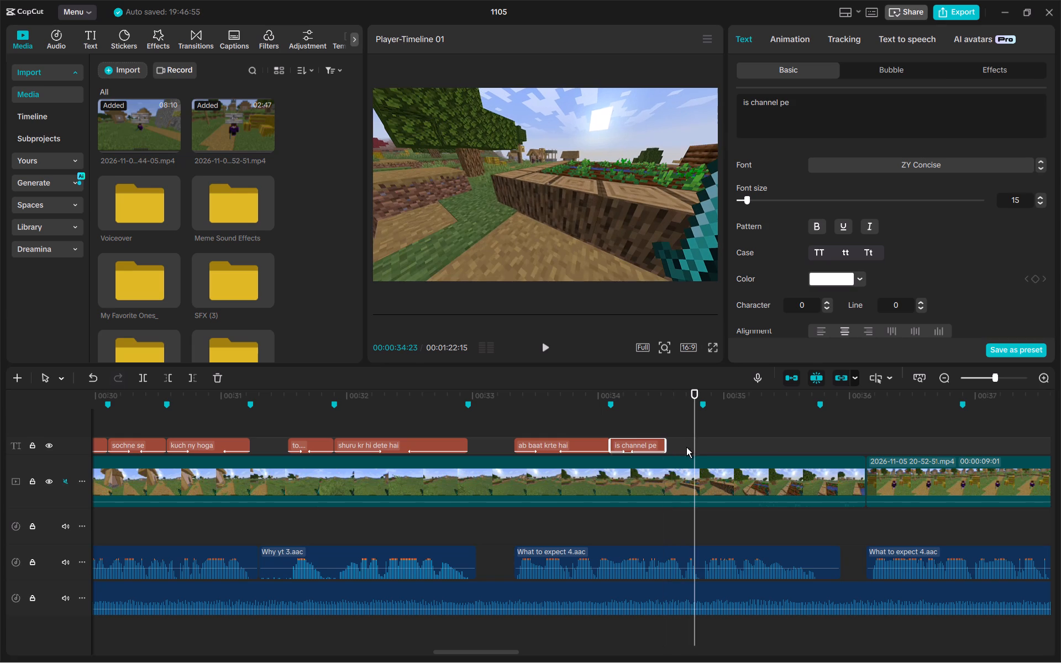
pyautogui.moveTo(668, 443); pyautogui.dragTo(703, 451)
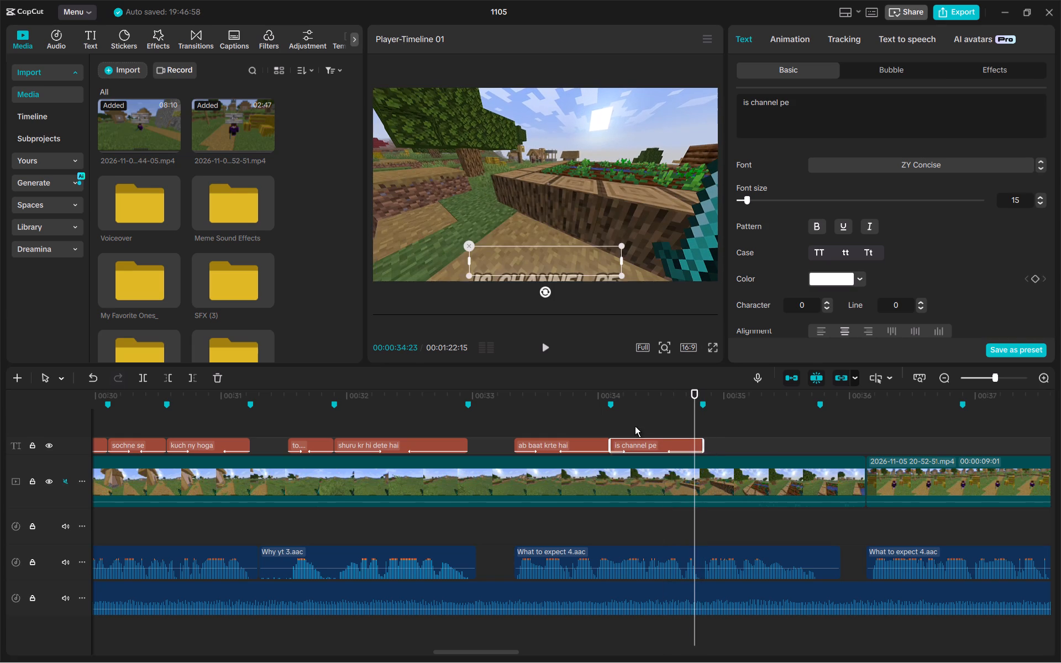
pyautogui.click(616, 425)
pyautogui.press('space')
pyautogui.press('space')
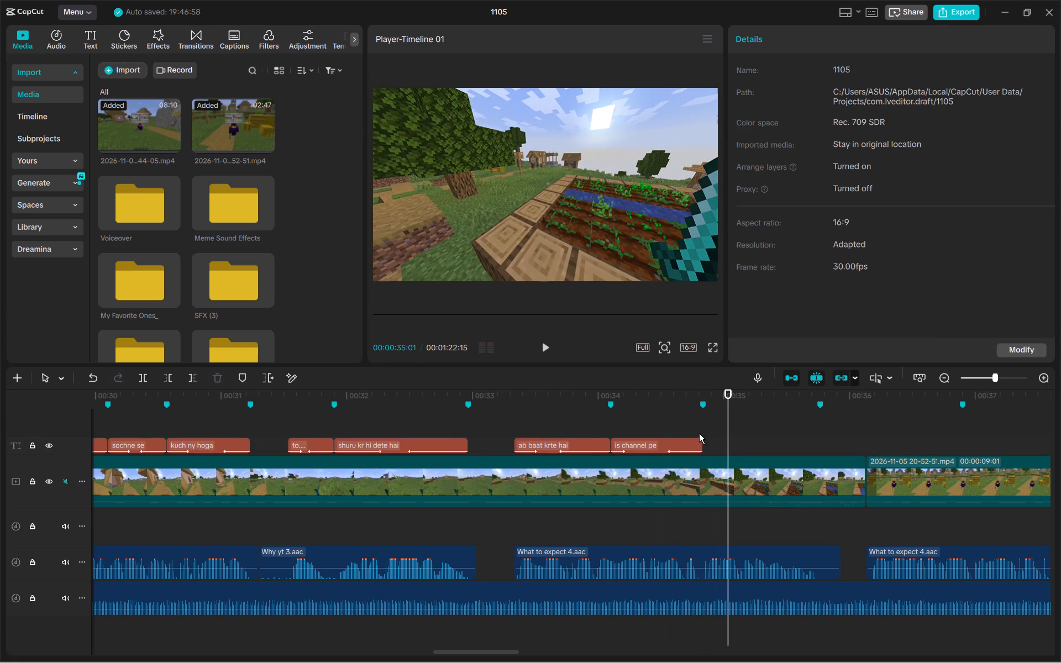
# Listen for the next phrase, paste the copied caption at 00:00:34:25, and change its text to "krne kya wala hu".
pyautogui.click(705, 432)
pyautogui.click(705, 432)
pyautogui.press('space')
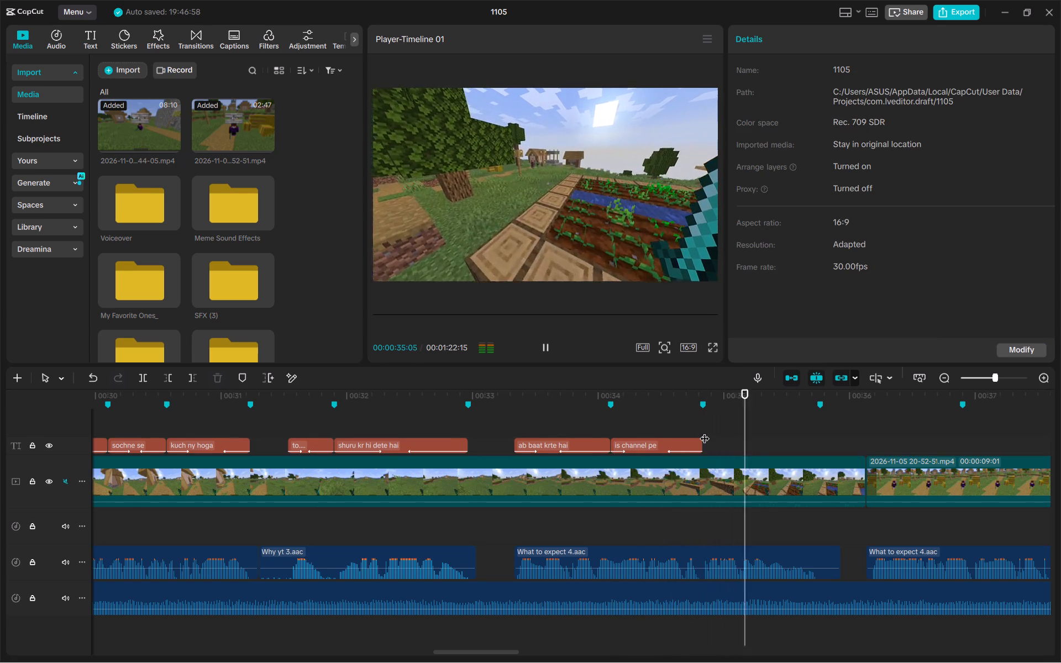
pyautogui.click(705, 432)
pyautogui.hotkey('ctrl', 'v')
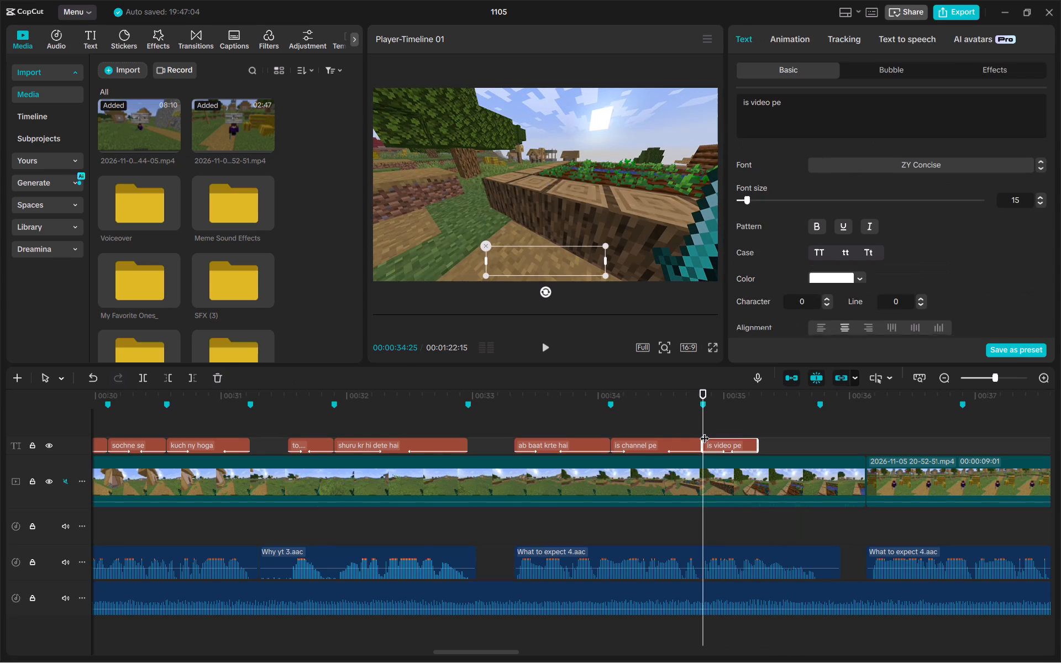
pyautogui.moveTo(843, 137); pyautogui.dragTo(672, 86)
pyautogui.write('krne kya wala')
pyautogui.press('space')
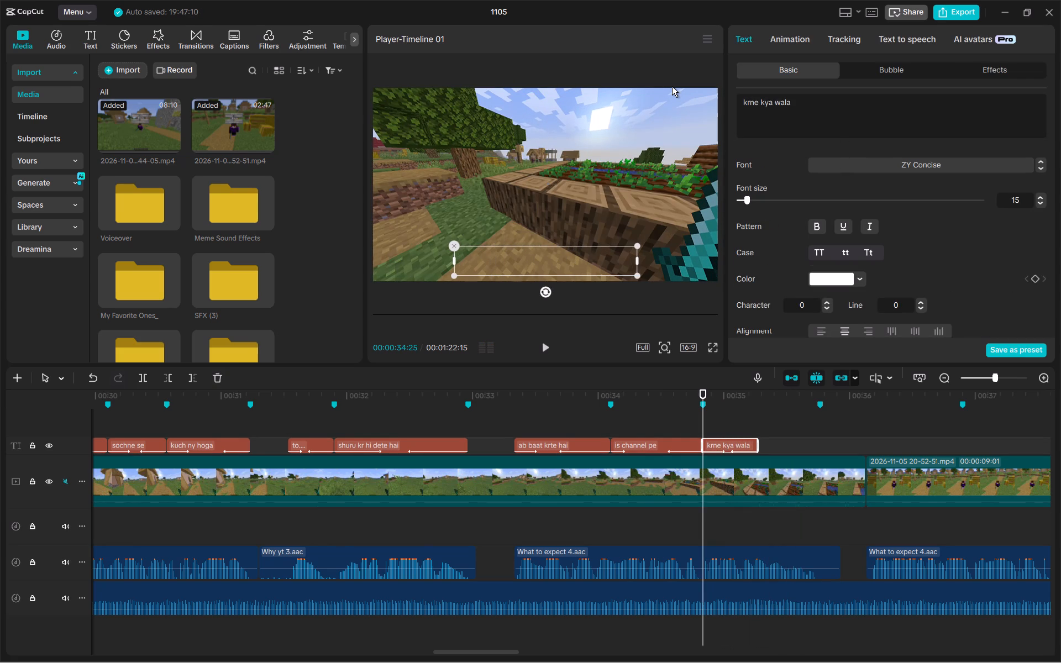
pyautogui.write('hu')
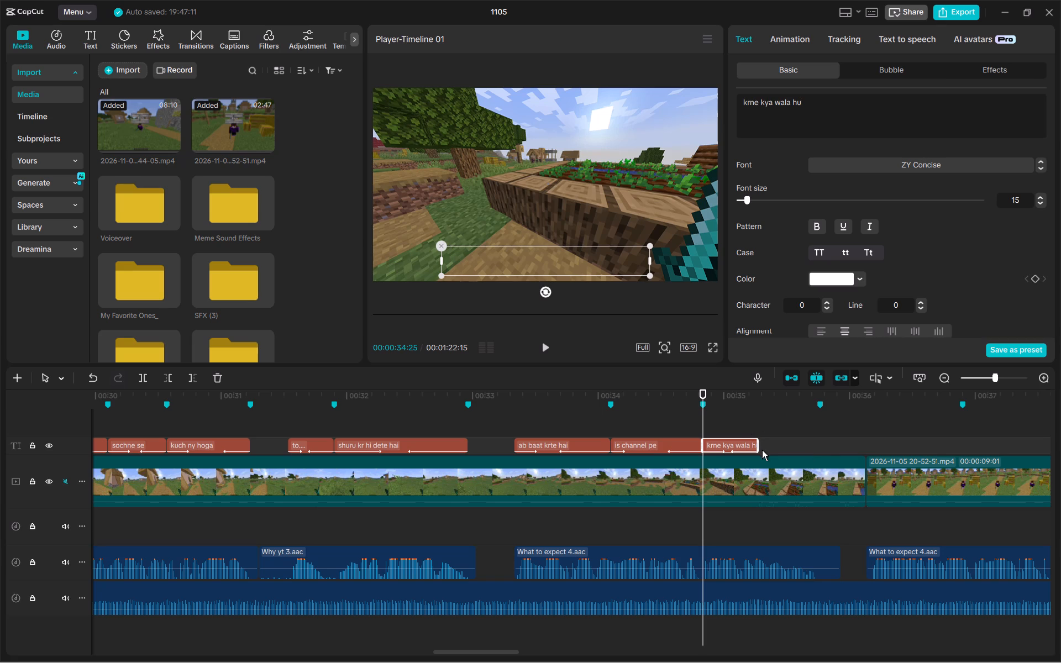
# Extend the "krne kya wala hu" caption to the 00:00:35:23 marker, lengthen its exit animation to about 0.5 s, and play it back.
pyautogui.moveTo(758, 448); pyautogui.dragTo(819, 452)
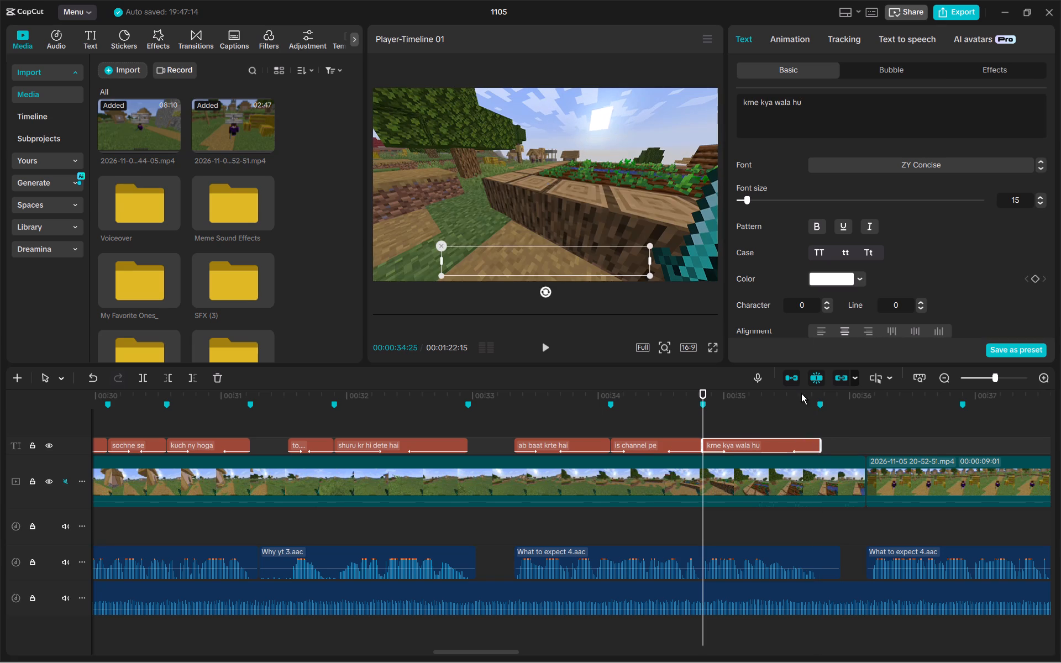
pyautogui.click(767, 37)
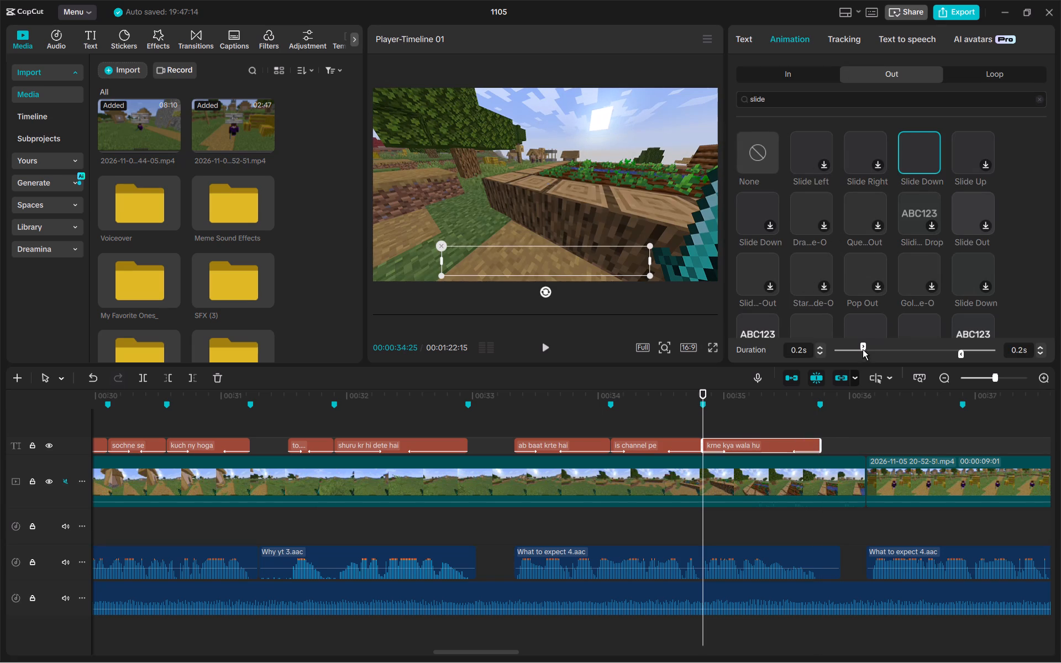
pyautogui.moveTo(863, 349); pyautogui.dragTo(869, 349)
pyautogui.moveTo(939, 347); pyautogui.dragTo(911, 352)
pyautogui.moveTo(911, 352); pyautogui.dragTo(912, 352)
pyautogui.click(687, 418)
pyautogui.press('space')
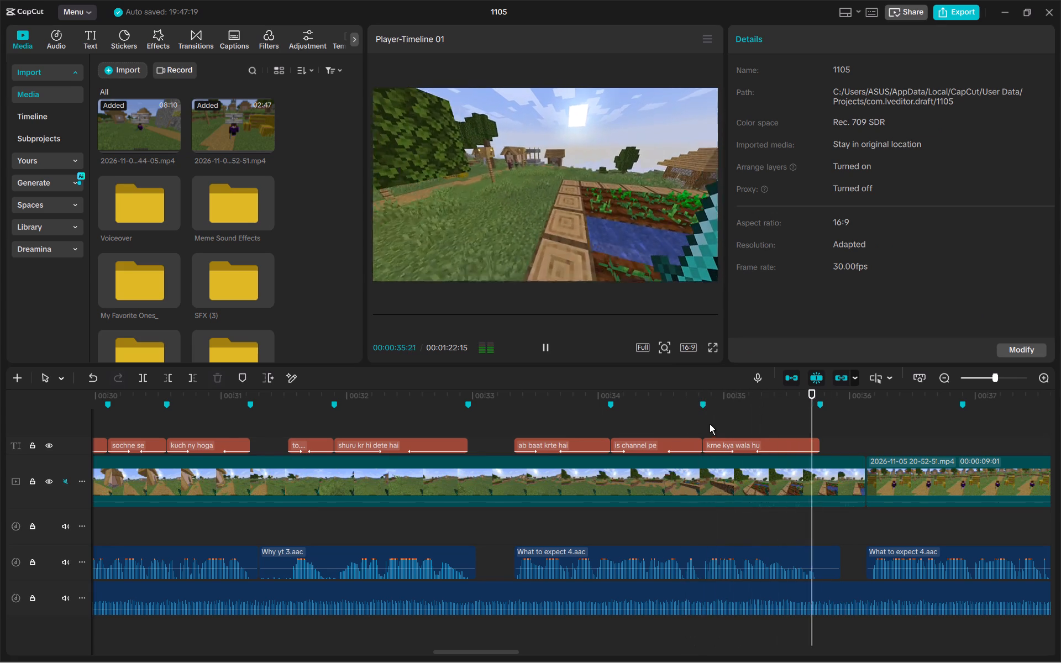
pyautogui.click(711, 425)
pyautogui.click(705, 424)
pyautogui.press('space')
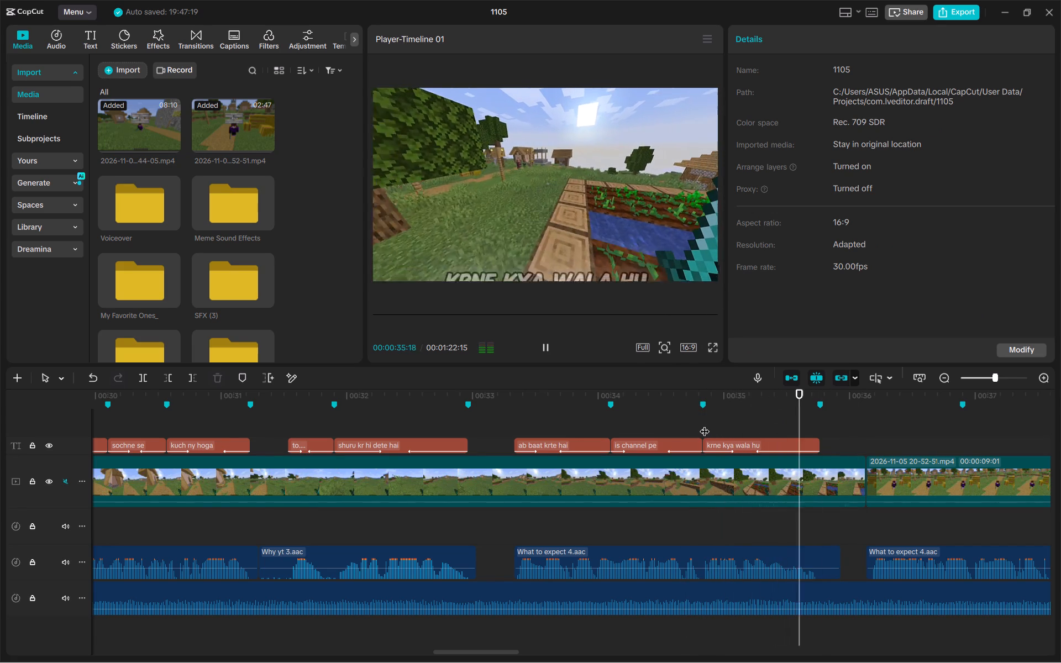
pyautogui.press('space')
# Listen to the end of the phrase and trim the tail of the first "What to expect 4.aac" voiceover clip to just before 00:00:35:20.
pyautogui.click(818, 425)
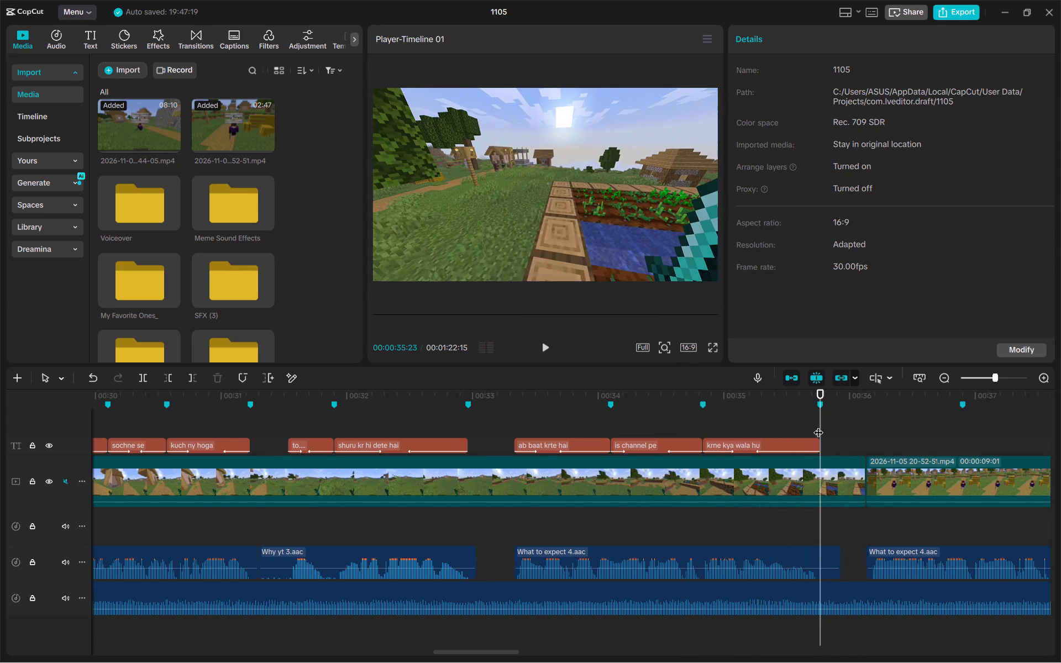
pyautogui.press('space')
pyautogui.click(803, 423)
pyautogui.click(778, 423)
pyautogui.press('space')
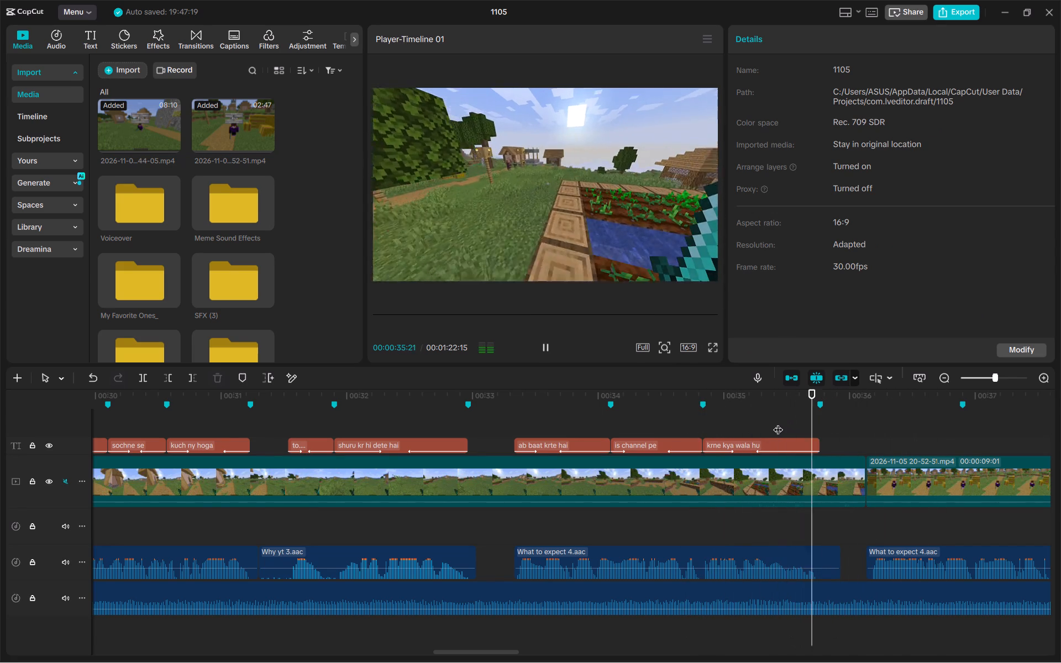
pyautogui.click(778, 423)
pyautogui.click(810, 427)
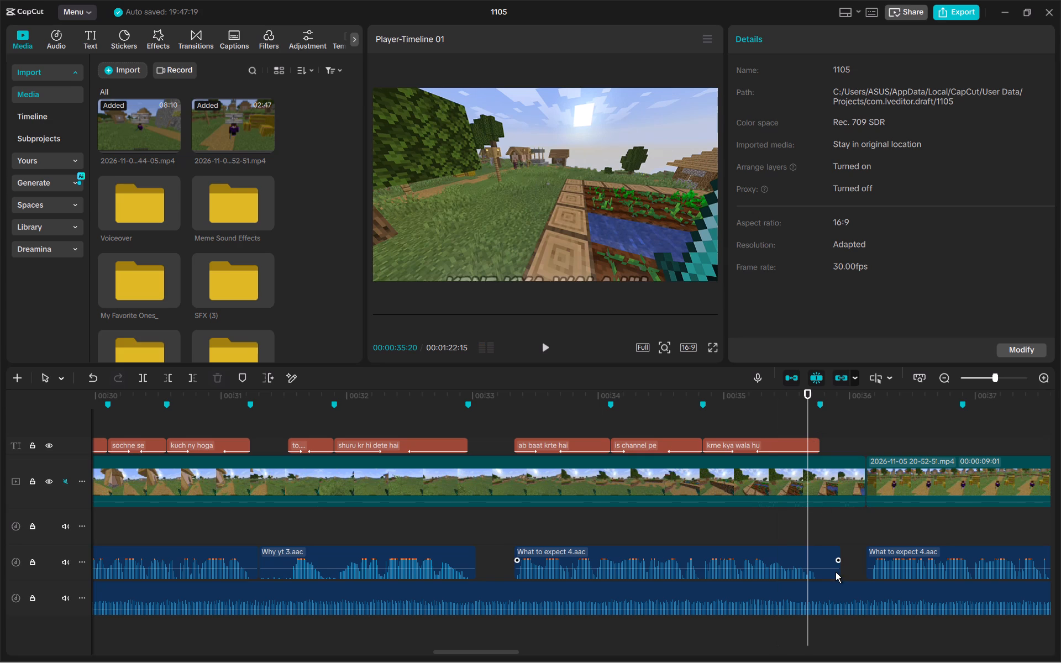
pyautogui.click(836, 571)
pyautogui.moveTo(839, 571); pyautogui.dragTo(803, 565)
pyautogui.click(741, 399)
pyautogui.press('space')
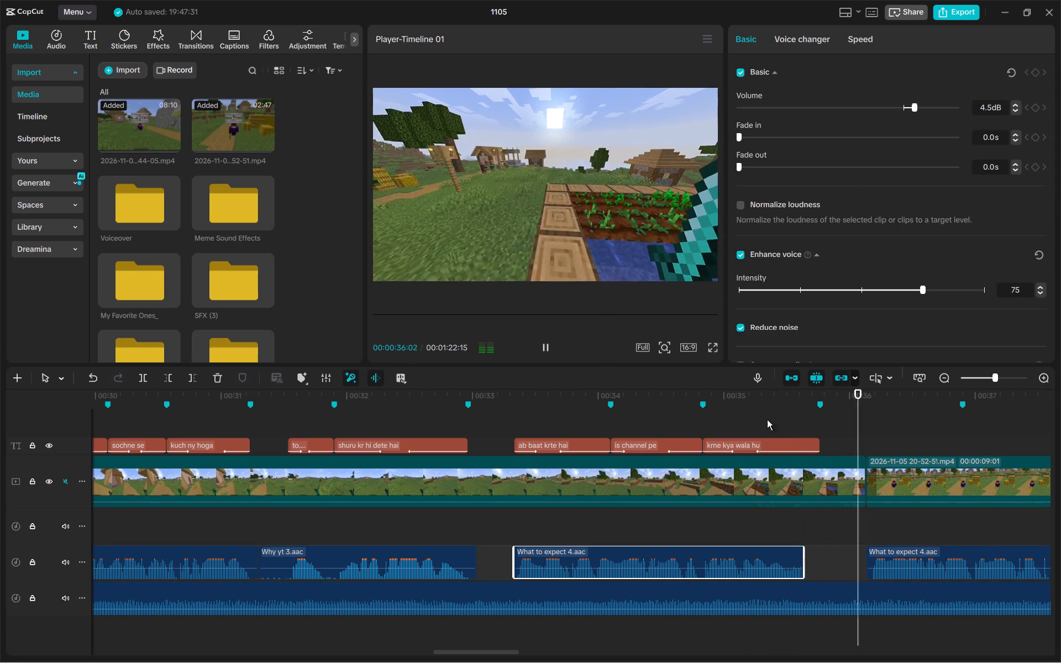
# Listen to the voiceover phrase between 00:00:36:04 and the 00:00:36:27 marker, and to what follows it.
pyautogui.click(862, 414)
pyautogui.doubleClick(862, 414)
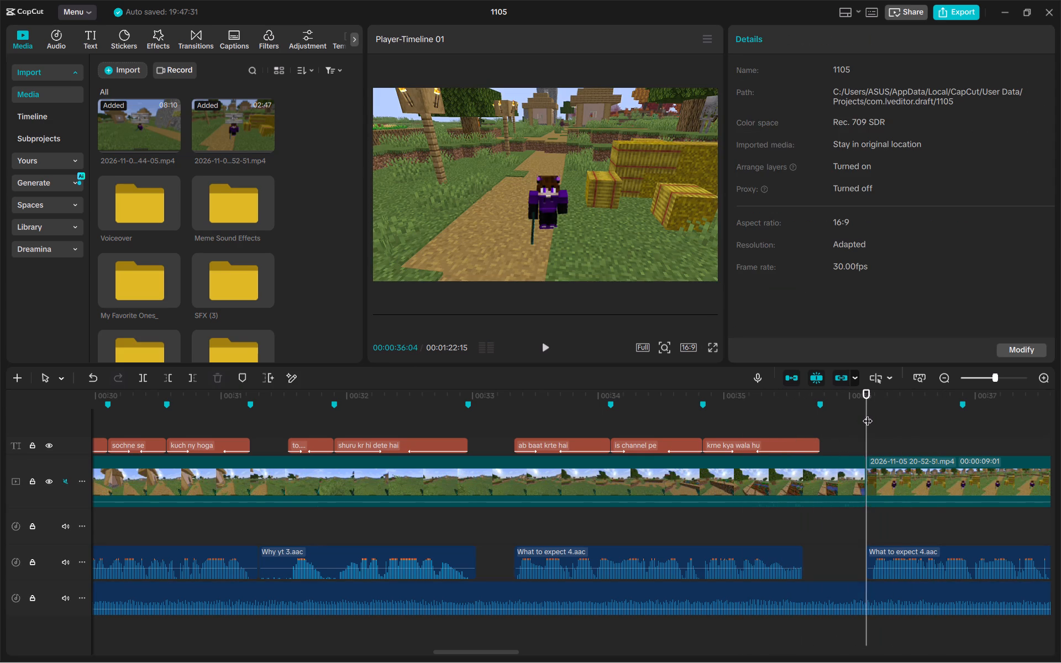
pyautogui.press('space')
pyautogui.click(868, 414)
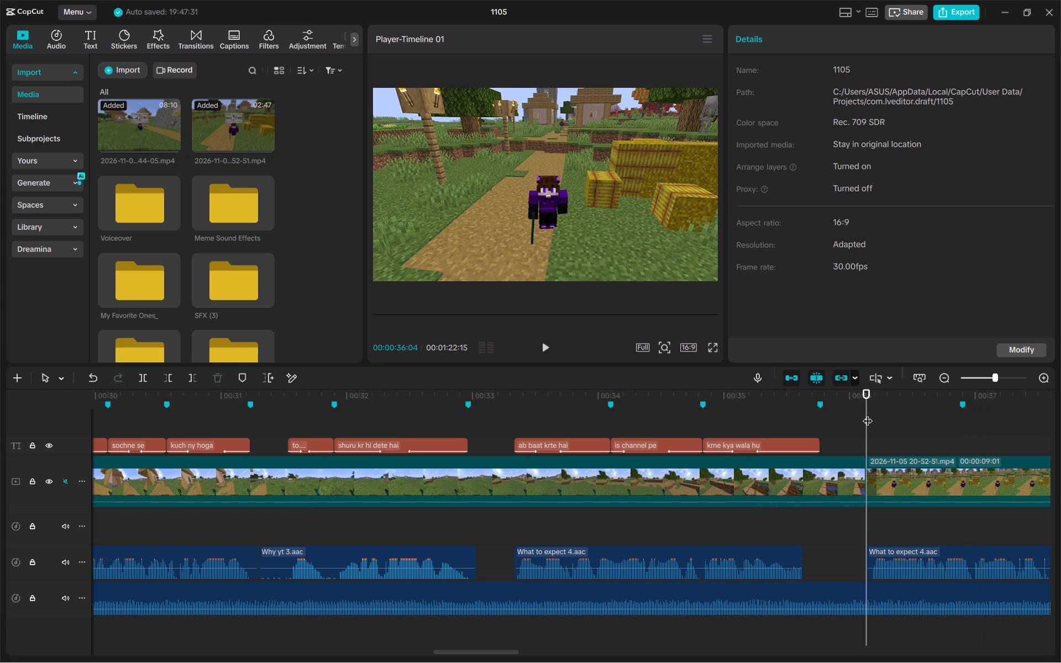
pyautogui.click(868, 414)
pyautogui.press('space')
pyautogui.press('space')
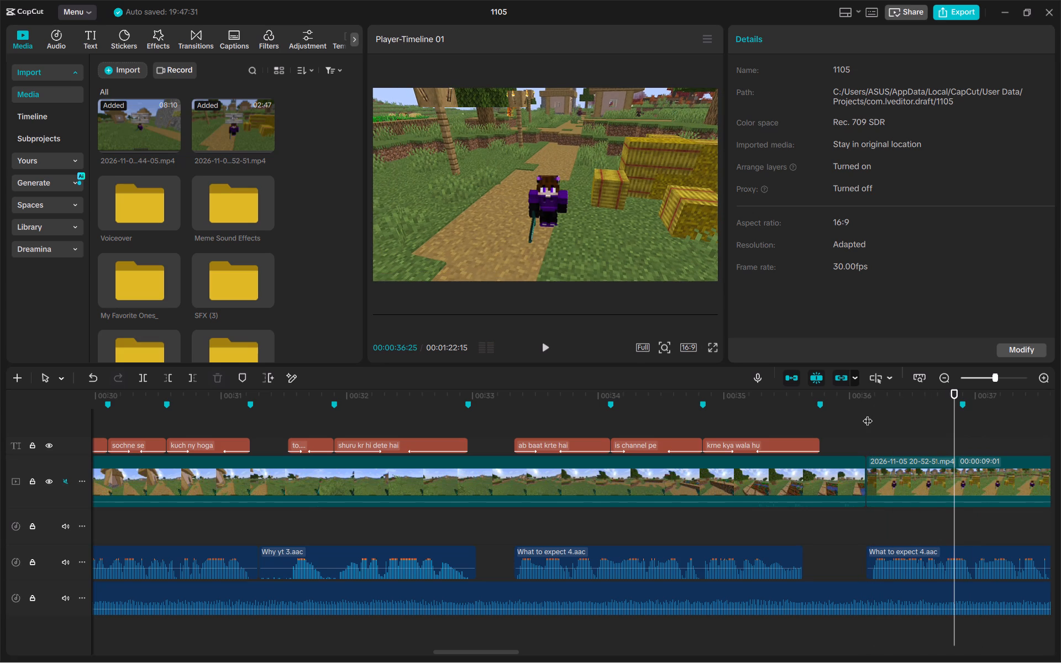
pyautogui.click(958, 413)
pyautogui.click(959, 413)
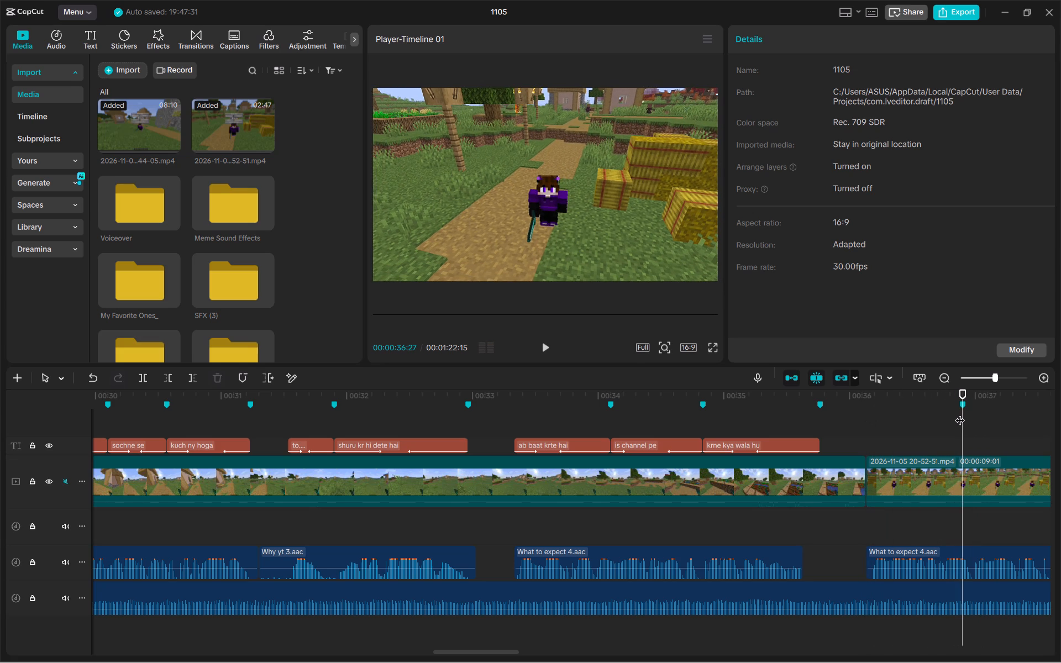
pyautogui.press('space')
pyautogui.click(960, 413)
pyautogui.press('space')
pyautogui.click(960, 413)
# Paste the copied caption at 00:00:36:04, where the second "What to expect 4.aac" clip starts, and change its text to "to maine socha hai".
pyautogui.click(873, 424)
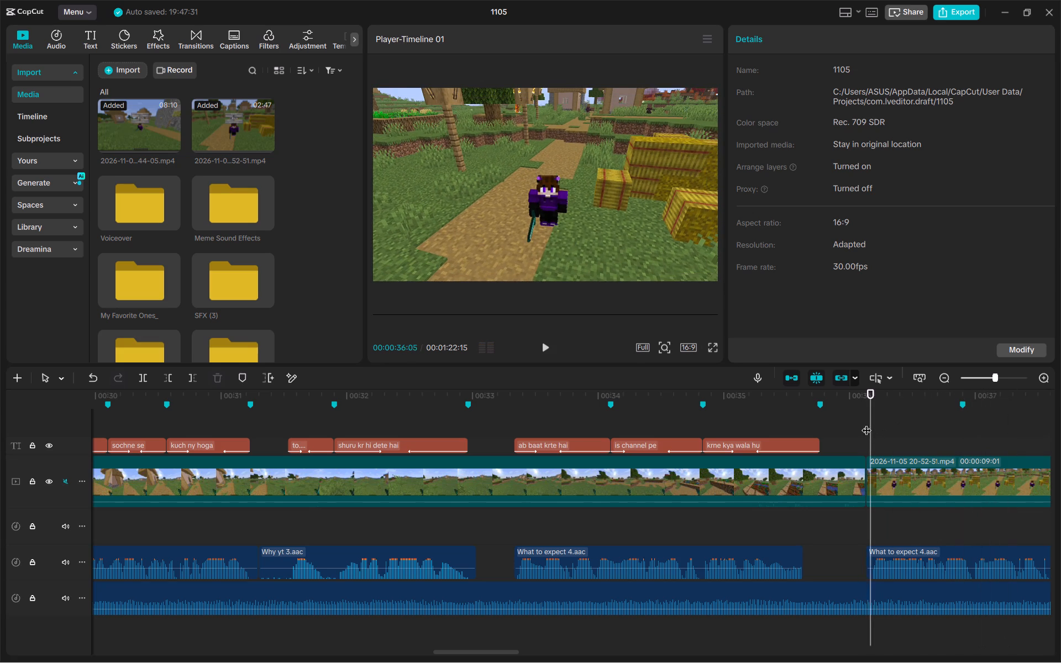
pyautogui.click(866, 423)
pyautogui.hotkey('ctrl', 'v')
pyautogui.moveTo(846, 110); pyautogui.dragTo(659, 81)
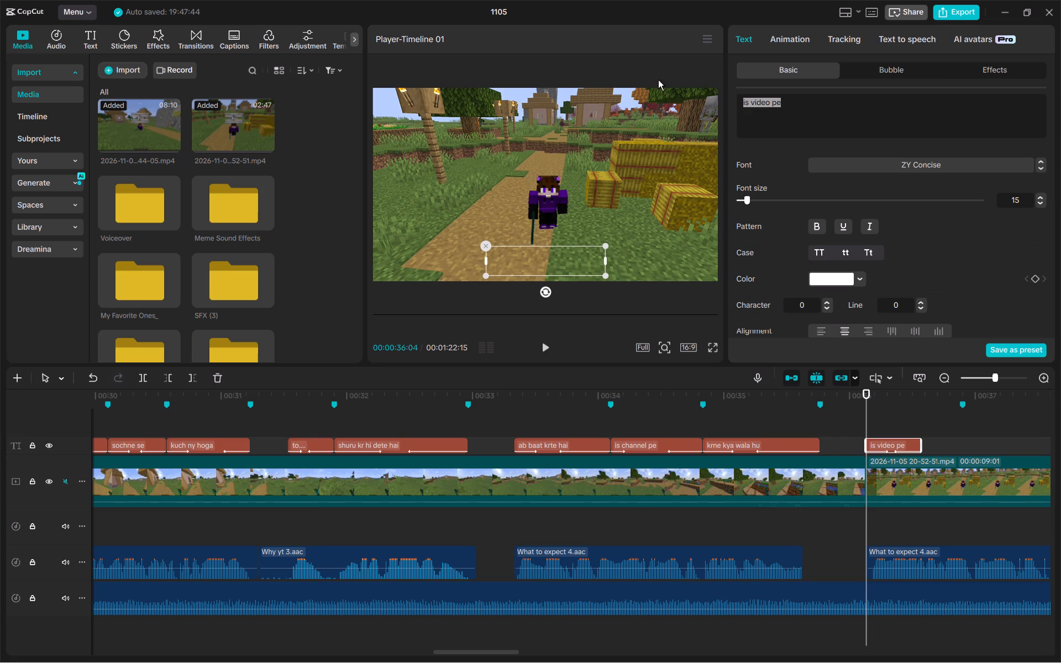
pyautogui.write('to main e')
pyautogui.press('space')
pyautogui.press('BackSpace')
pyautogui.press('BackSpace')
pyautogui.press('BackSpace')
pyautogui.press('space')
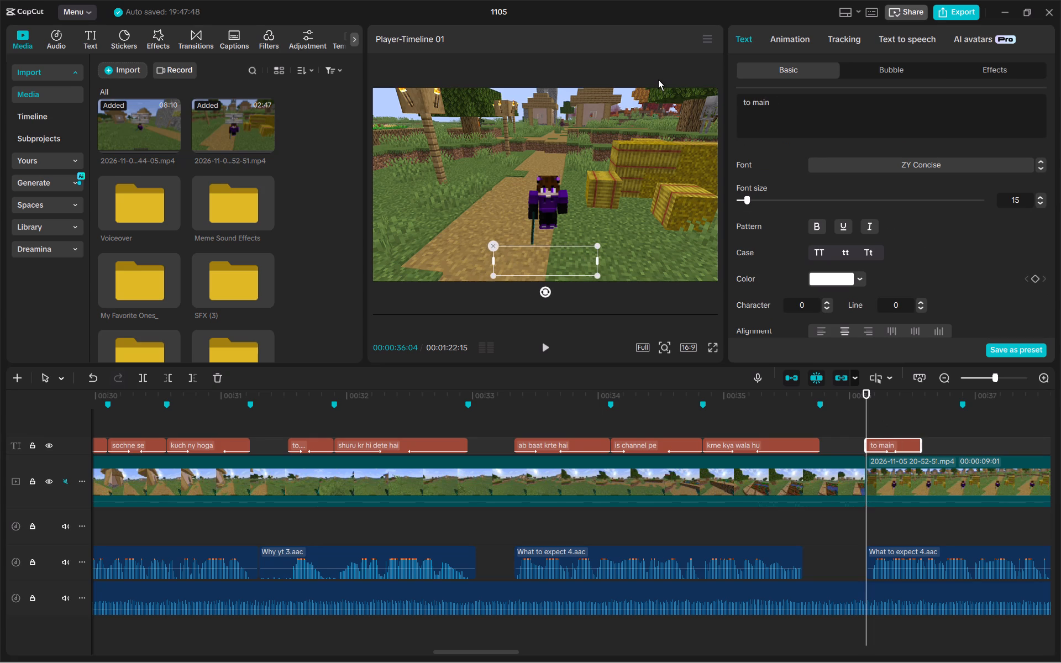
pyautogui.press('BackSpace')
pyautogui.write('e')
pyautogui.press('space')
pyautogui.write('soc')
pyautogui.write('ha hai')
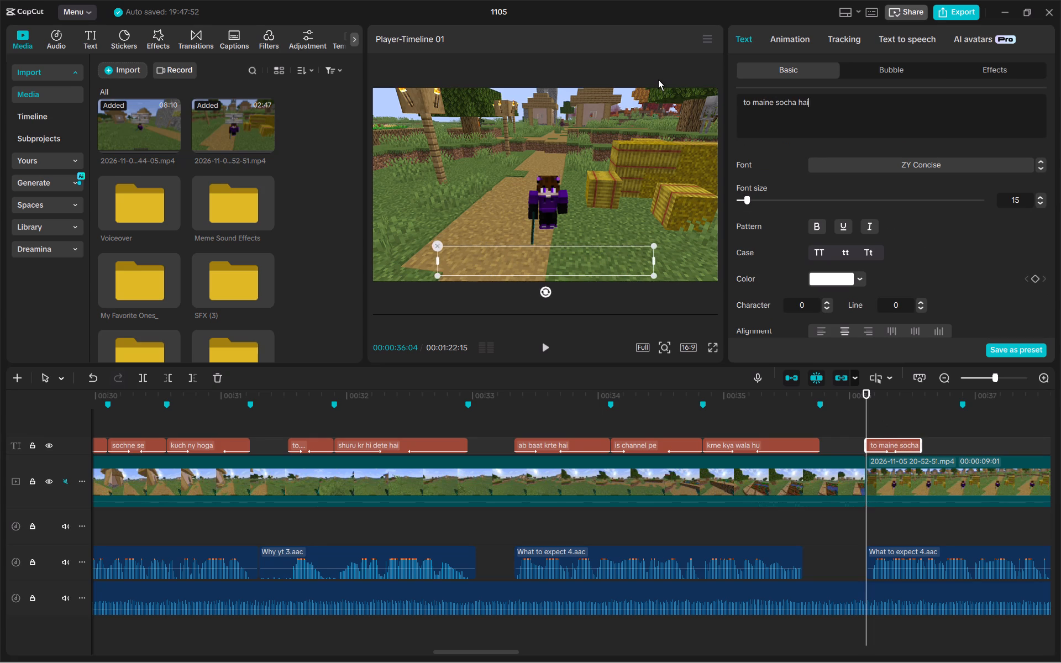
pyautogui.press('space')
pyautogui.press('BackSpace')
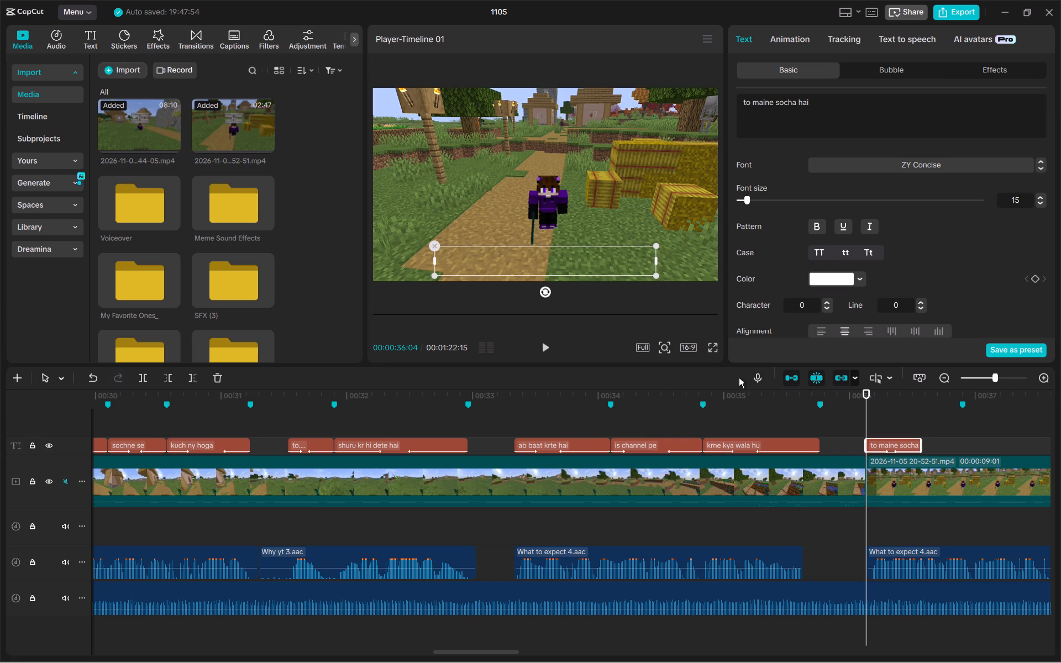
# Extend the "to maine socha hai" caption to the 00:00:36:27 marker, set its animations to 0.1 s in and 0.4 s out, and play it back.
pyautogui.moveTo(922, 444); pyautogui.dragTo(960, 462)
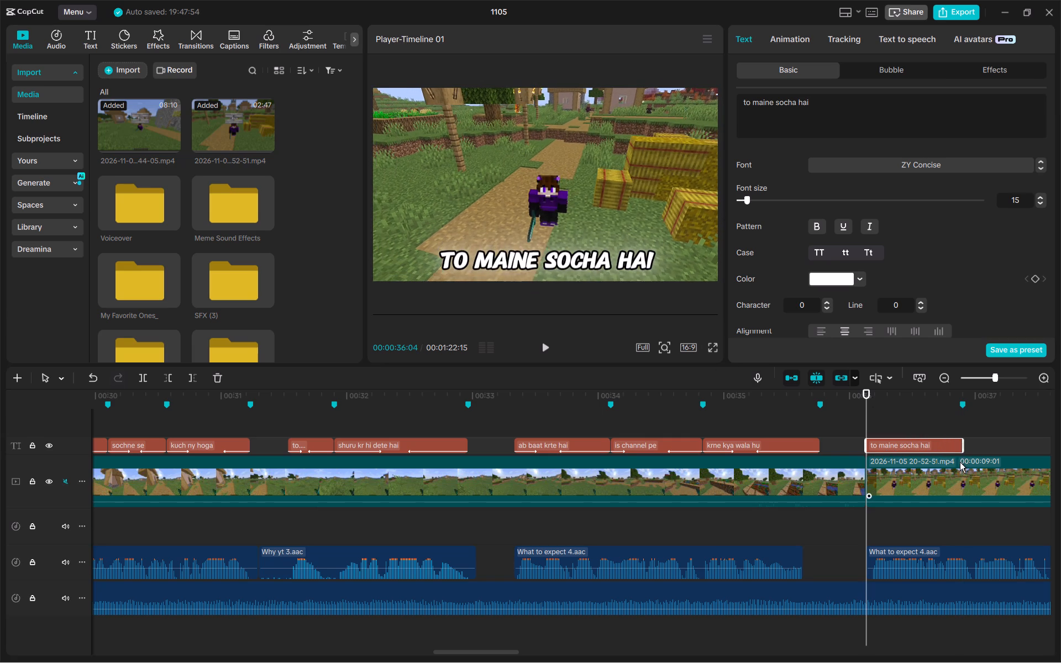
pyautogui.click(796, 41)
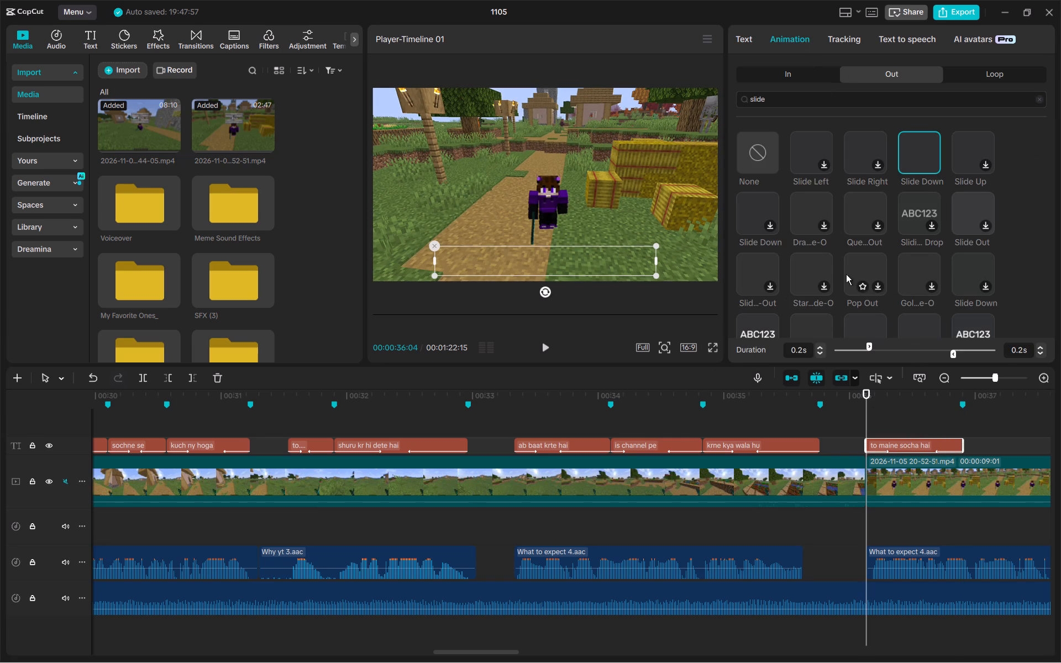
pyautogui.click(910, 351)
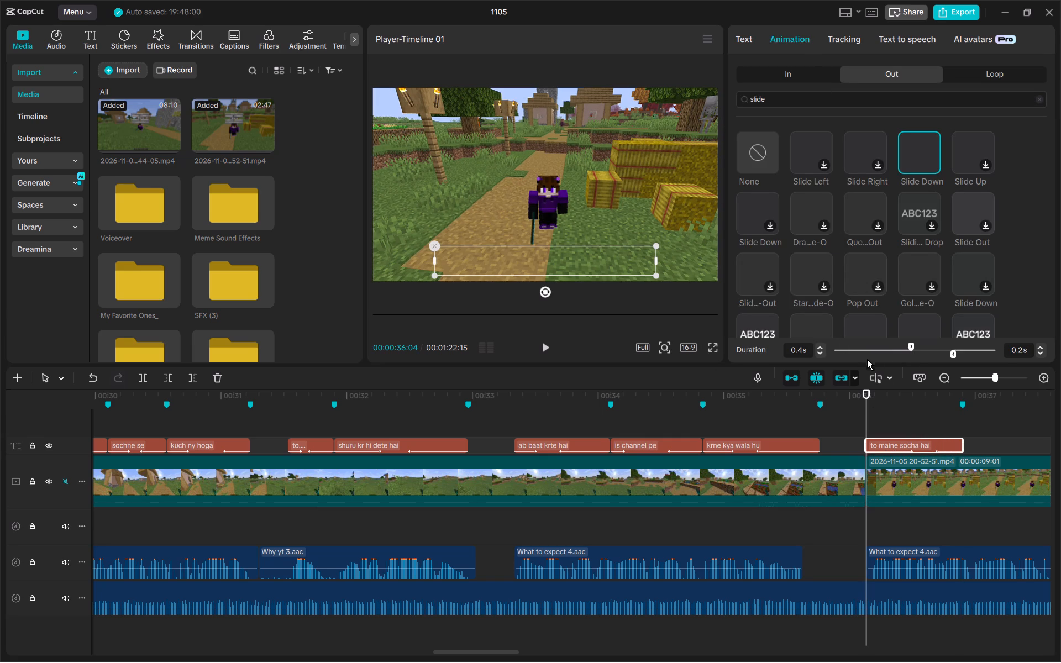
pyautogui.click(860, 354)
pyautogui.moveTo(922, 355); pyautogui.dragTo(909, 352)
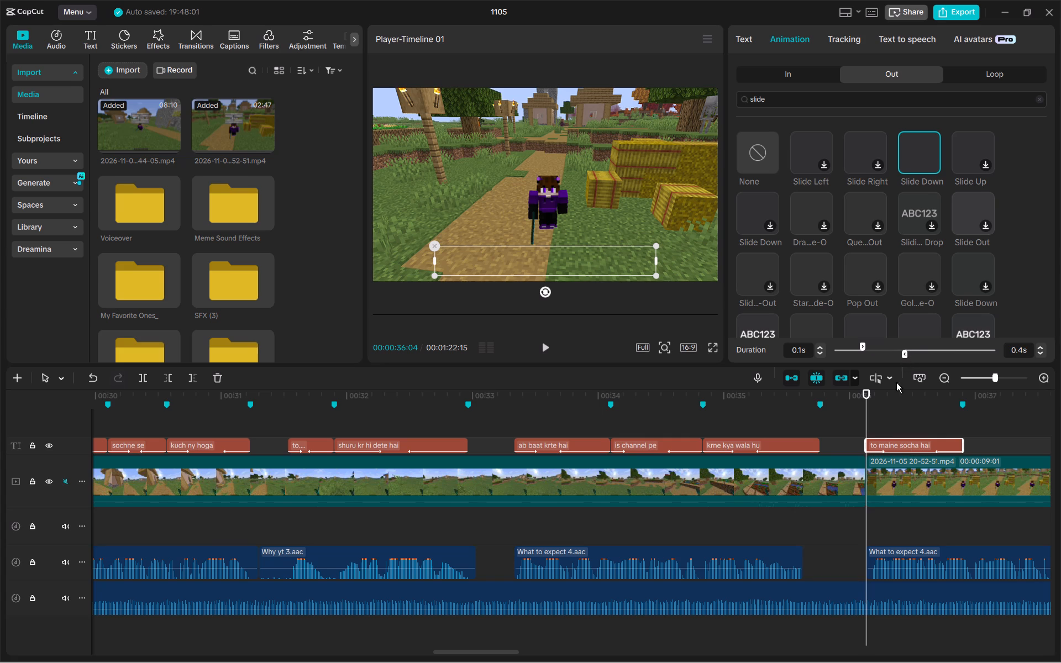
pyautogui.press('space')
pyautogui.press('space')
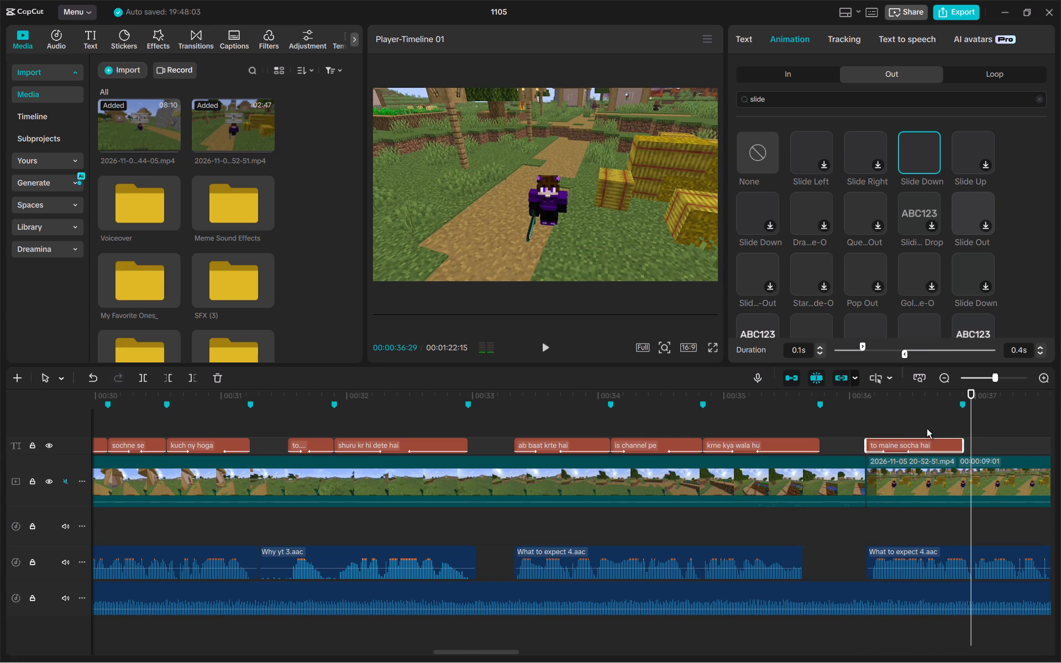
# Paste the copied caption at the 00:00:36:27 marker and change its text to "ki minecraft ki main".
pyautogui.hscroll(-1, 938, 430)
pyautogui.click(584, 420)
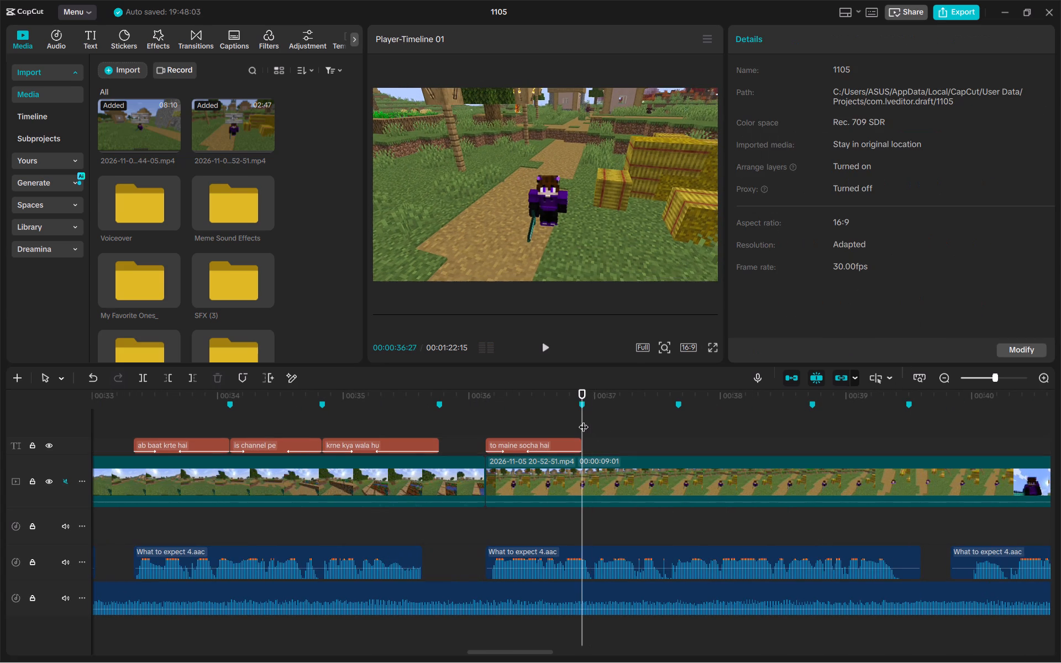
pyautogui.press('space')
pyautogui.click(585, 419)
pyautogui.hotkey('ctrl', 'v')
pyautogui.moveTo(827, 109); pyautogui.dragTo(719, 93)
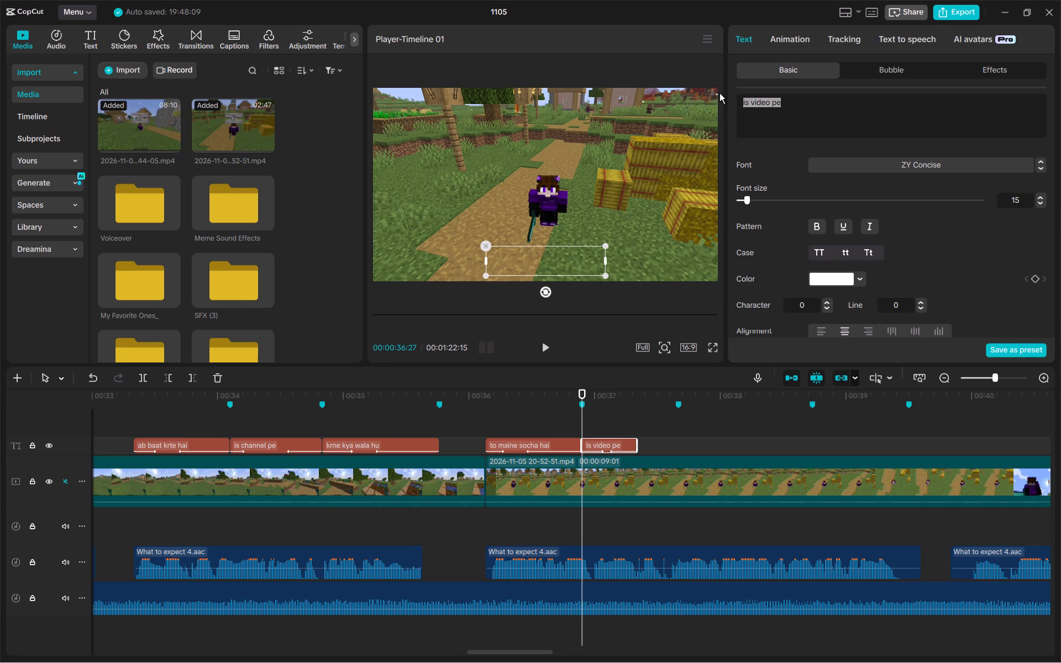
pyautogui.press('i')
pyautogui.press('BackSpace')
pyautogui.press('BackSpace')
pyautogui.write('ki mine')
pyautogui.write('craft')
pyautogui.press('space')
pyautogui.write('ki main')
pyautogui.press('space')
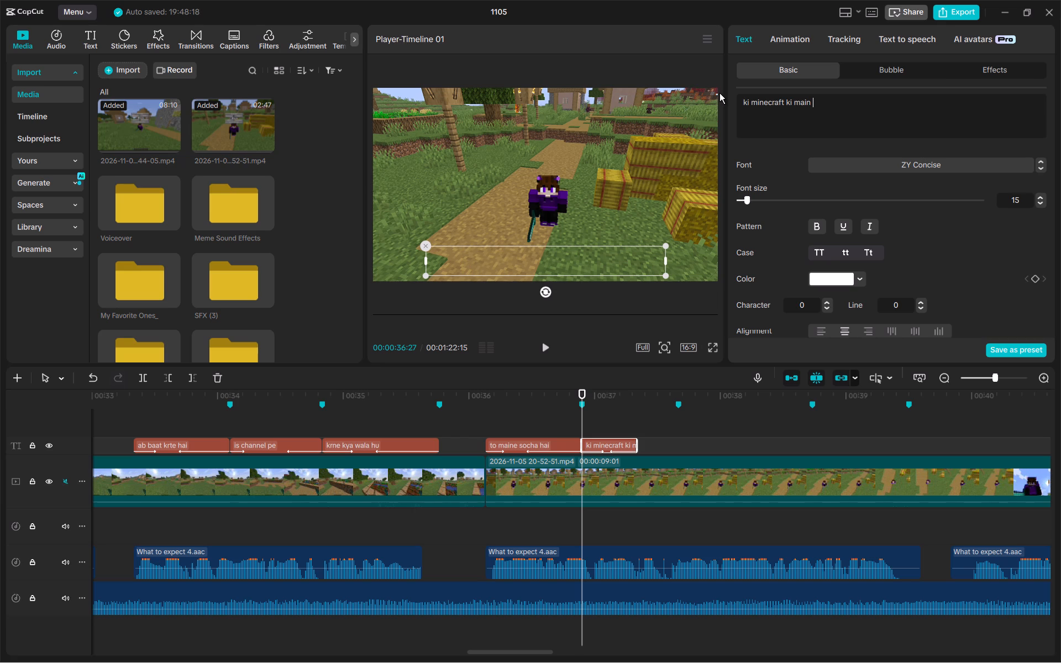
pyautogui.press('BackSpace')
# Extend the "ki minecraft ki main" caption to the 00:00:37:20 marker and set its animations to 0.2 s in and 0.4 s out.
pyautogui.moveTo(640, 439); pyautogui.dragTo(640, 441)
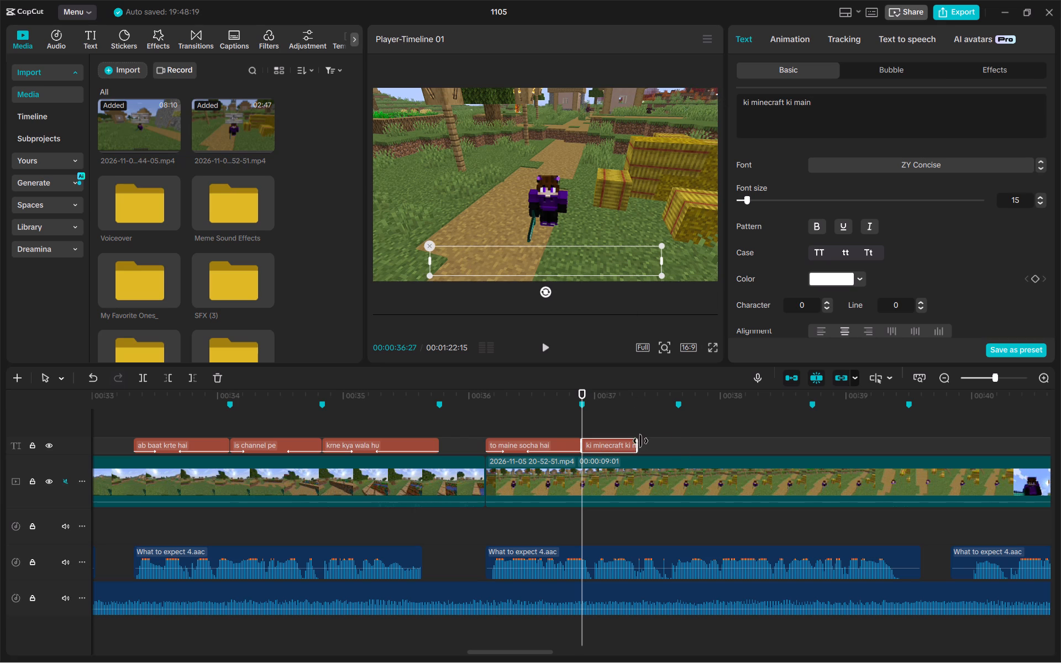
pyautogui.moveTo(640, 441); pyautogui.dragTo(679, 455)
pyautogui.click(803, 30)
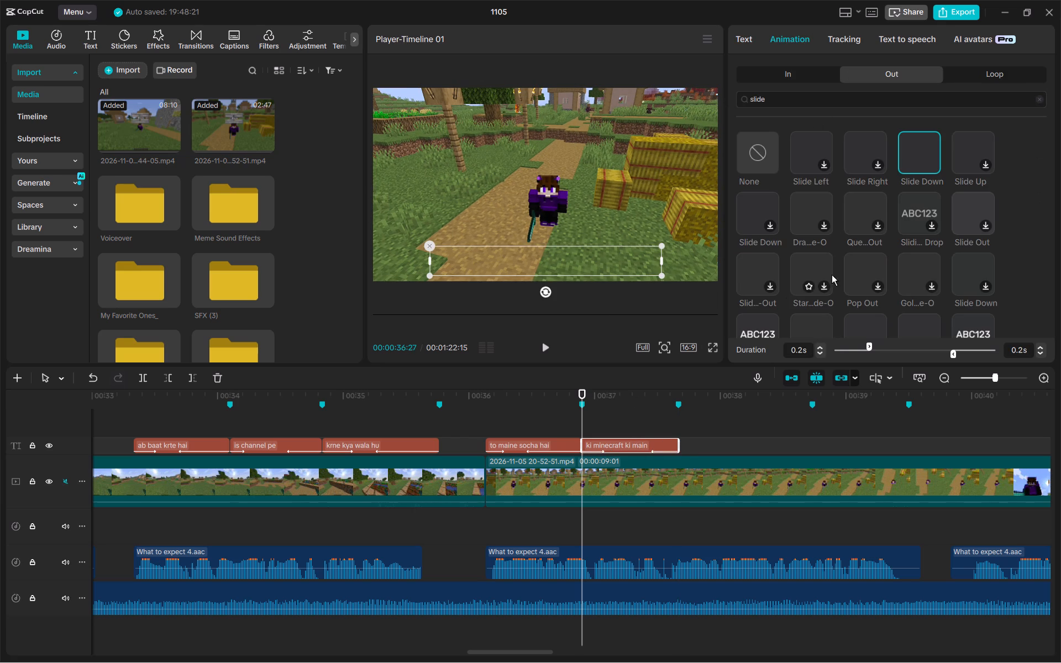
pyautogui.click(914, 351)
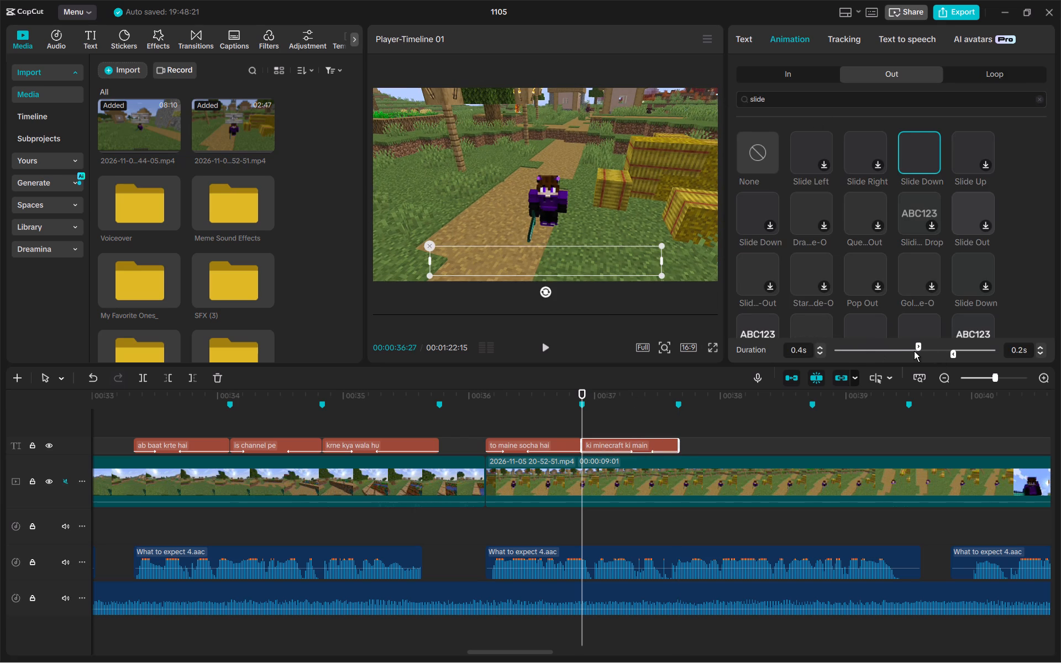
pyautogui.click(853, 349)
pyautogui.click(868, 349)
pyautogui.click(921, 350)
# Listen for the next phrase, paste the copied caption at the 00:00:37:20 marker, and change its text to "ki main survival series".
pyautogui.click(676, 421)
pyautogui.press('space')
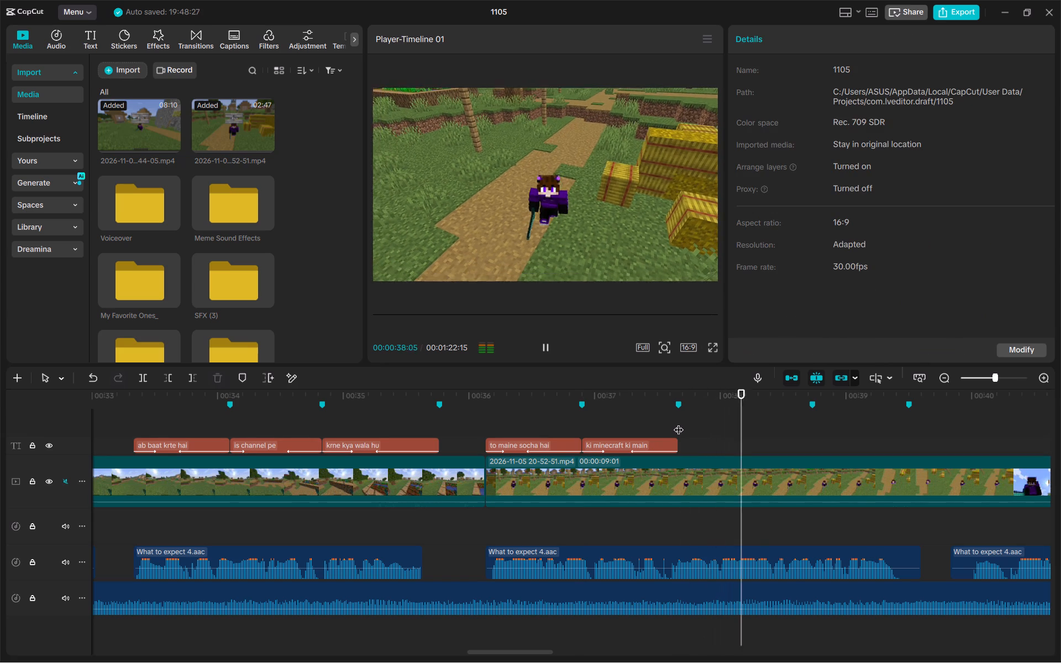
pyautogui.press('space')
pyautogui.click(681, 422)
pyautogui.press('space')
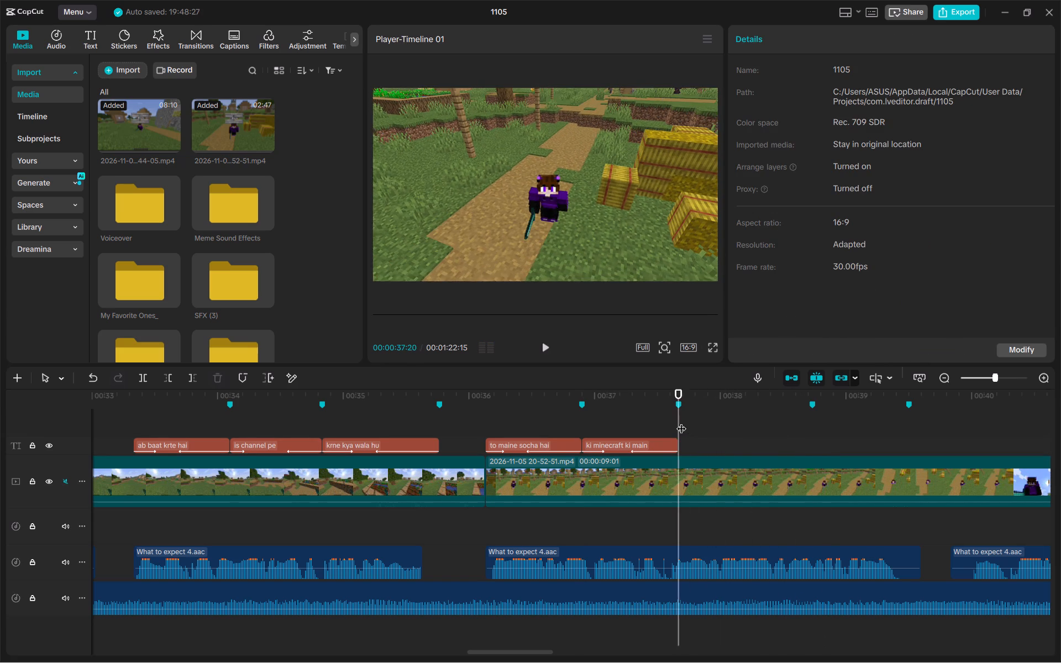
pyautogui.press('space')
pyautogui.click(681, 422)
pyautogui.hotkey('ctrl', 'v')
pyautogui.moveTo(848, 108); pyautogui.dragTo(683, 82)
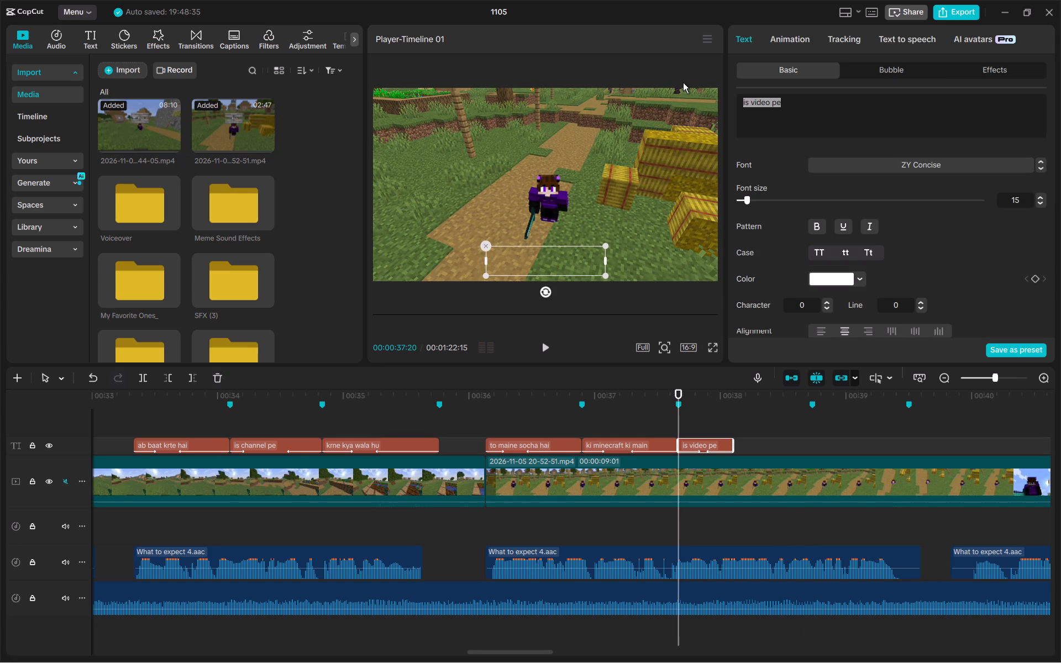
pyautogui.write('ki main')
pyautogui.press('space')
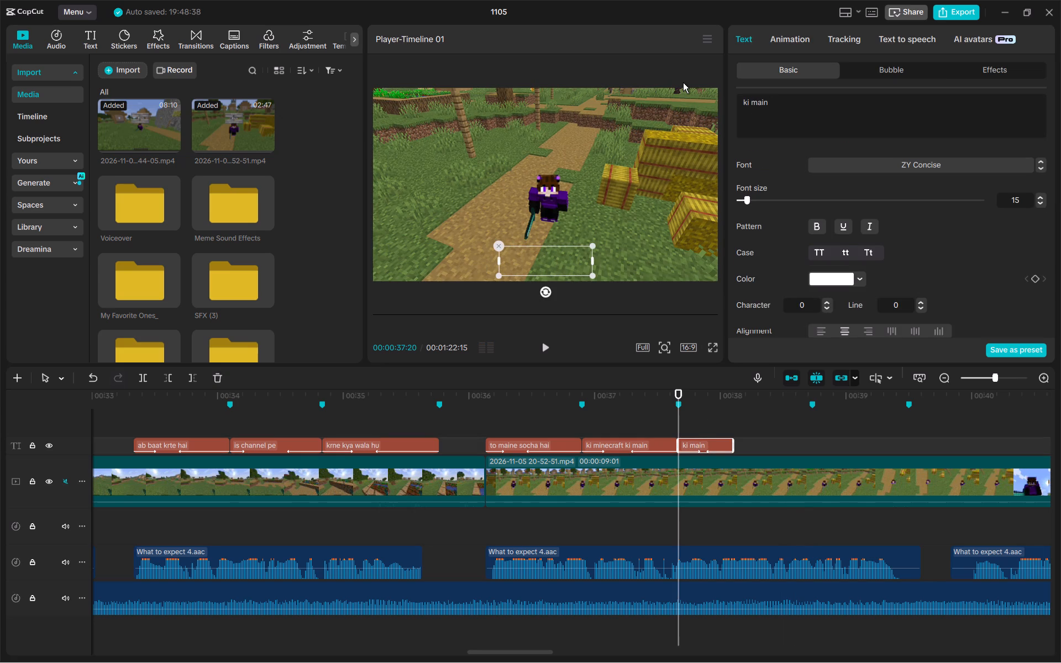
pyautogui.write('su')
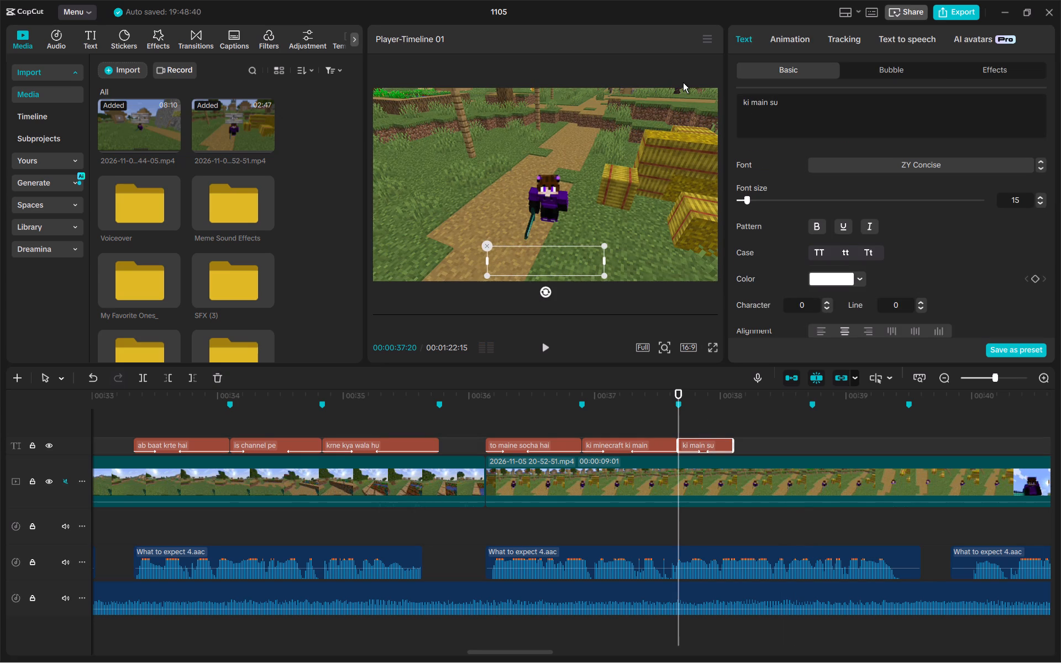
pyautogui.write('rvoo')
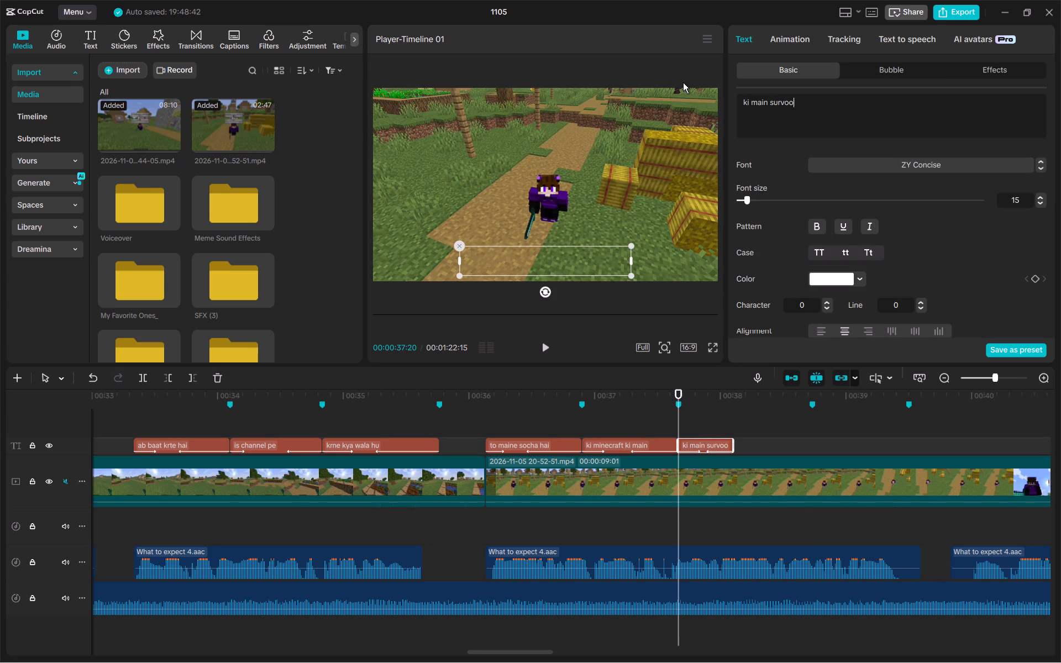
pyautogui.press('BackSpace')
pyautogui.press('BackSpace')
pyautogui.write('ival series')
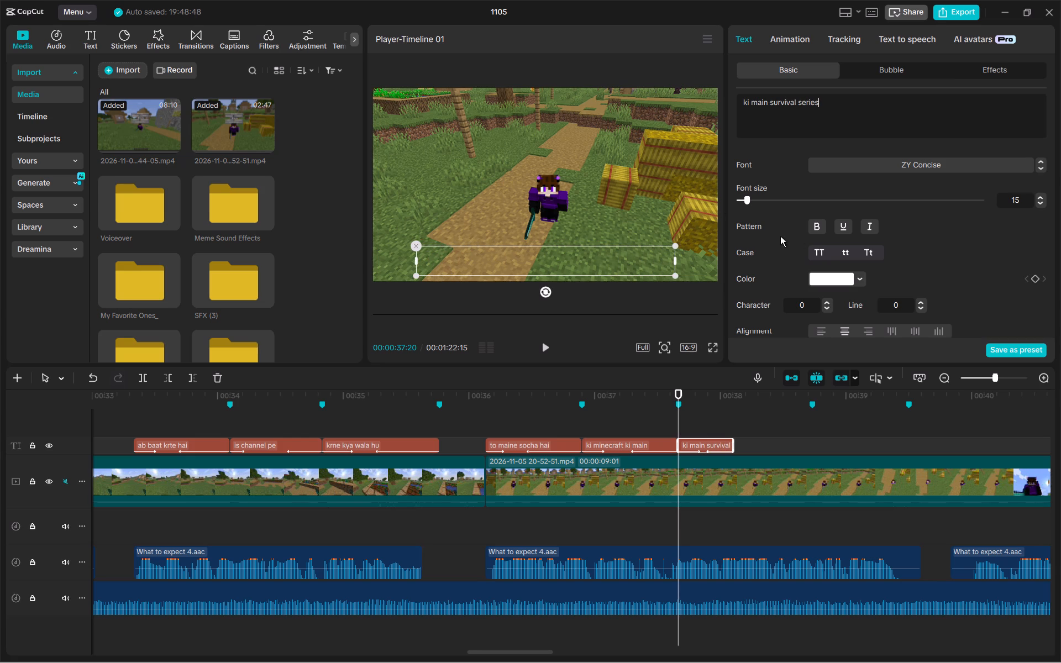
# Colour the "ki main survival series" caption bright magenta-purple and play back the section from the preceding caption.
pyautogui.click(869, 284)
pyautogui.click(863, 281)
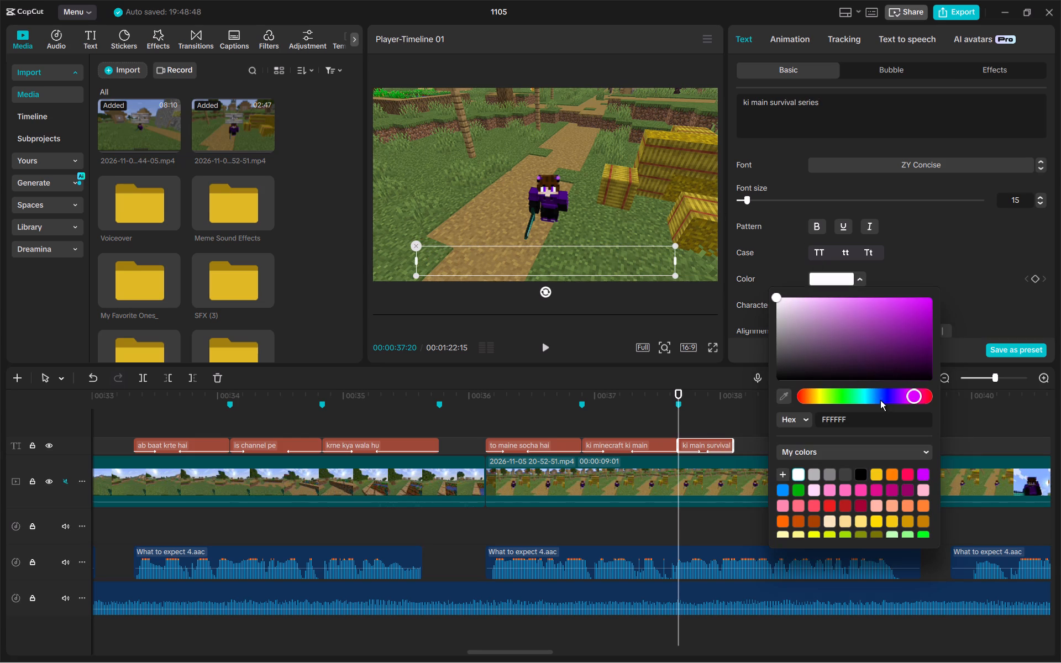
pyautogui.click(715, 418)
pyautogui.click(711, 436)
pyautogui.click(716, 444)
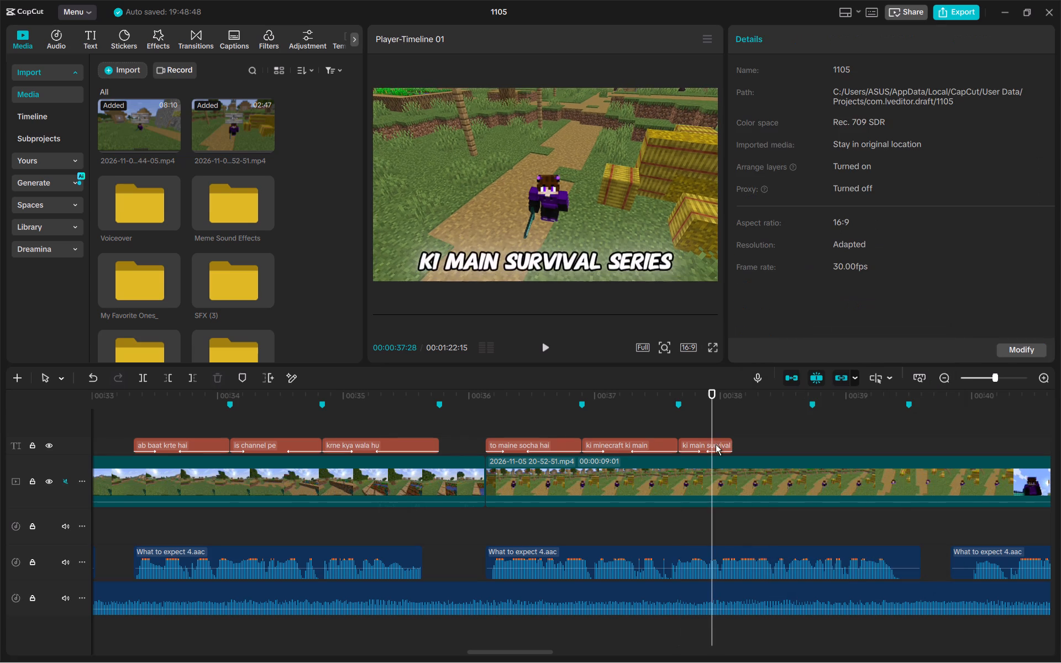
pyautogui.click(859, 282)
pyautogui.moveTo(878, 328); pyautogui.dragTo(1046, 291)
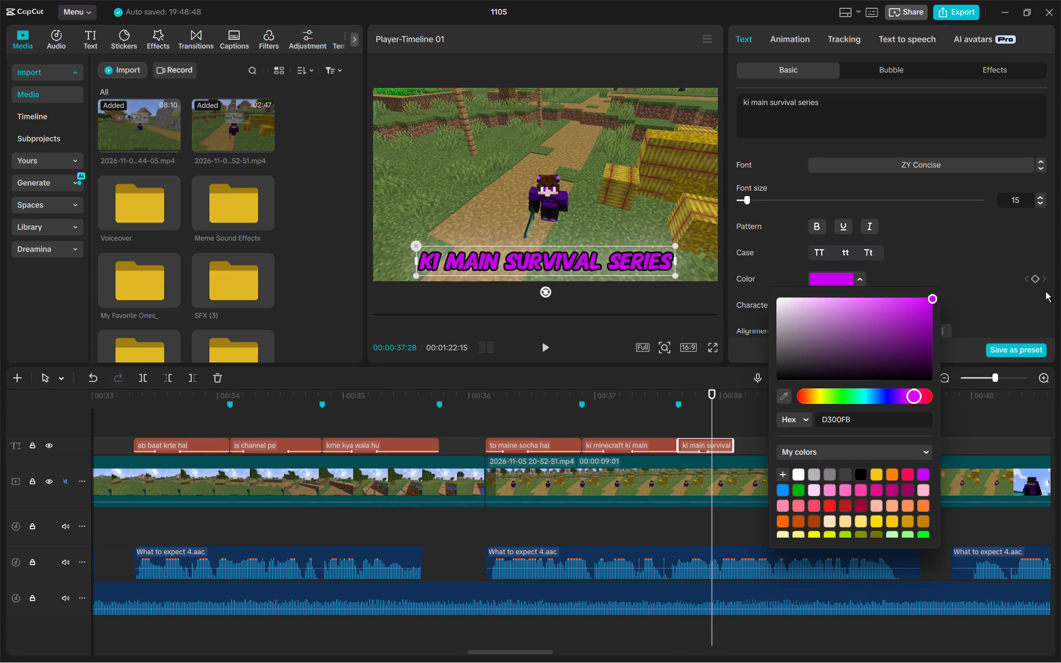
pyautogui.moveTo(1046, 291); pyautogui.dragTo(1045, 260)
pyautogui.click(617, 411)
pyautogui.press('space')
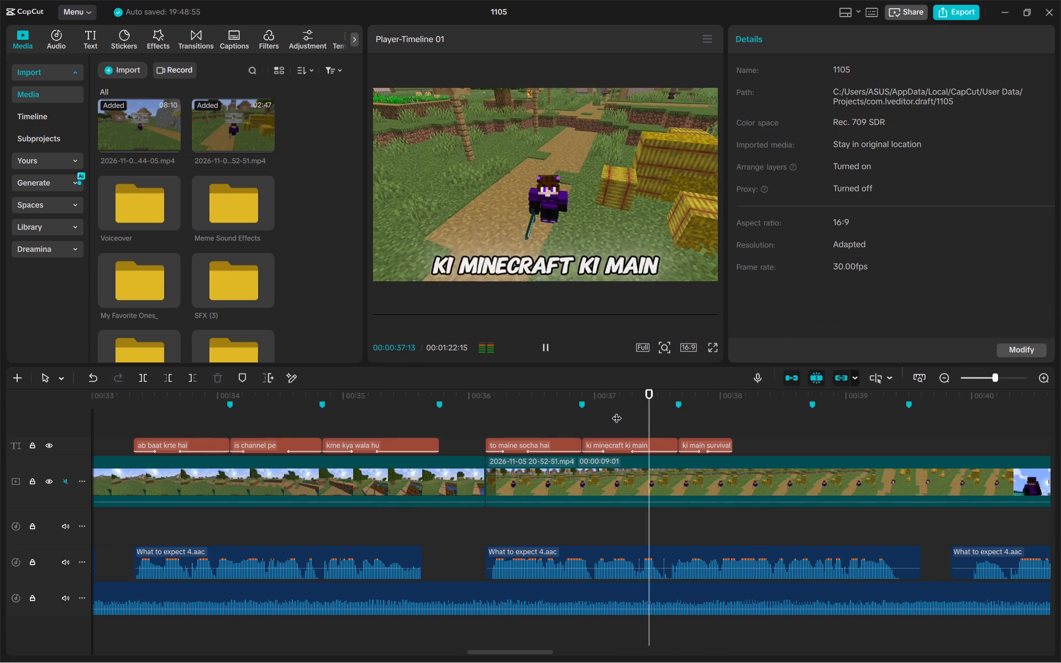
pyautogui.press('space')
# Extend the "ki main survival series" caption to the 00:00:38:22 marker.
pyautogui.click(711, 443)
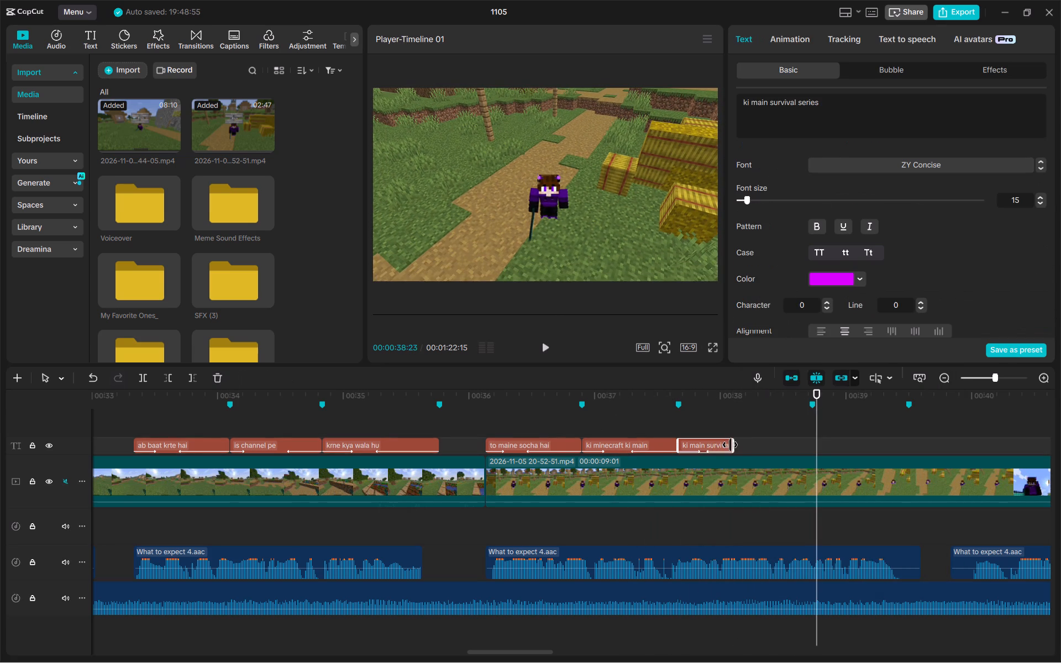
pyautogui.moveTo(730, 445); pyautogui.dragTo(810, 452)
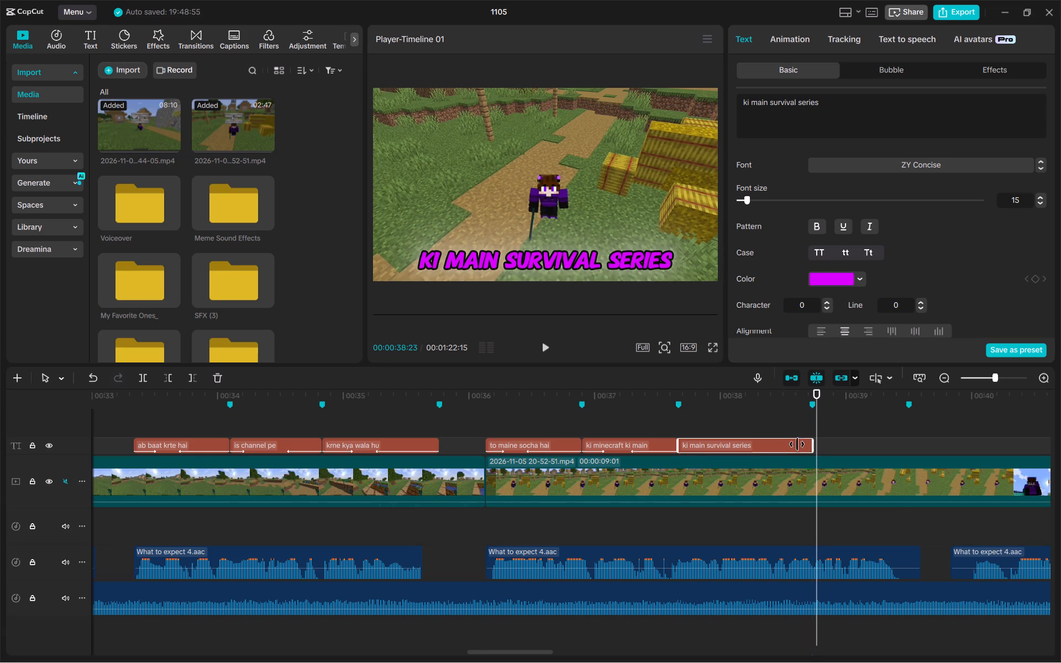
pyautogui.click(687, 403)
pyautogui.press('space')
pyautogui.press('space')
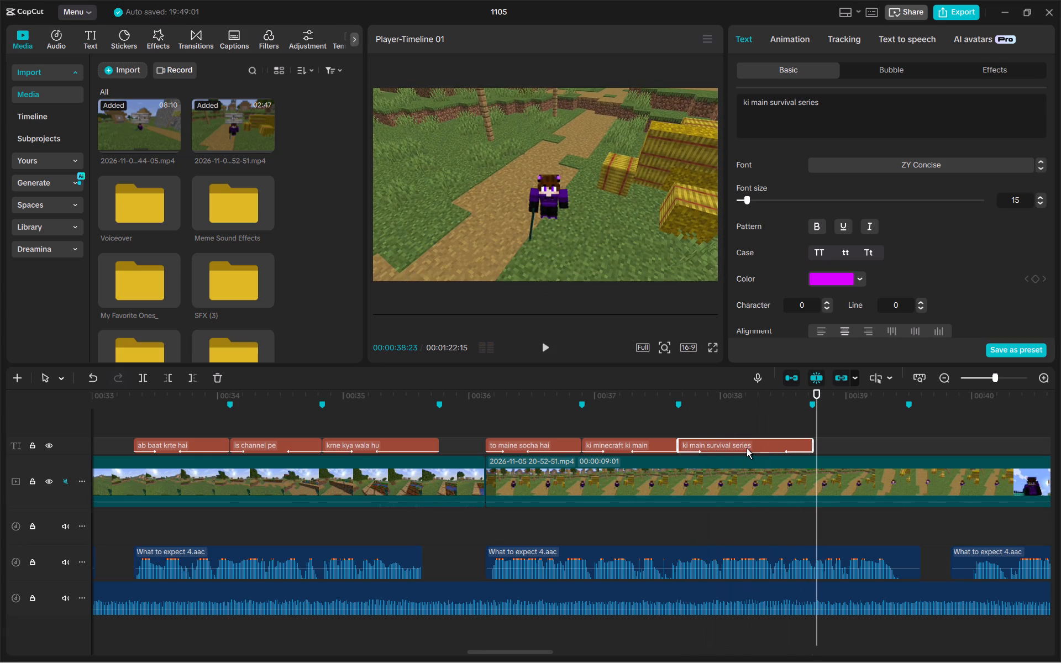
# Lengthen the in and out animations of the "ki main survival series" caption and play it back.
pyautogui.click(747, 448)
pyautogui.click(780, 44)
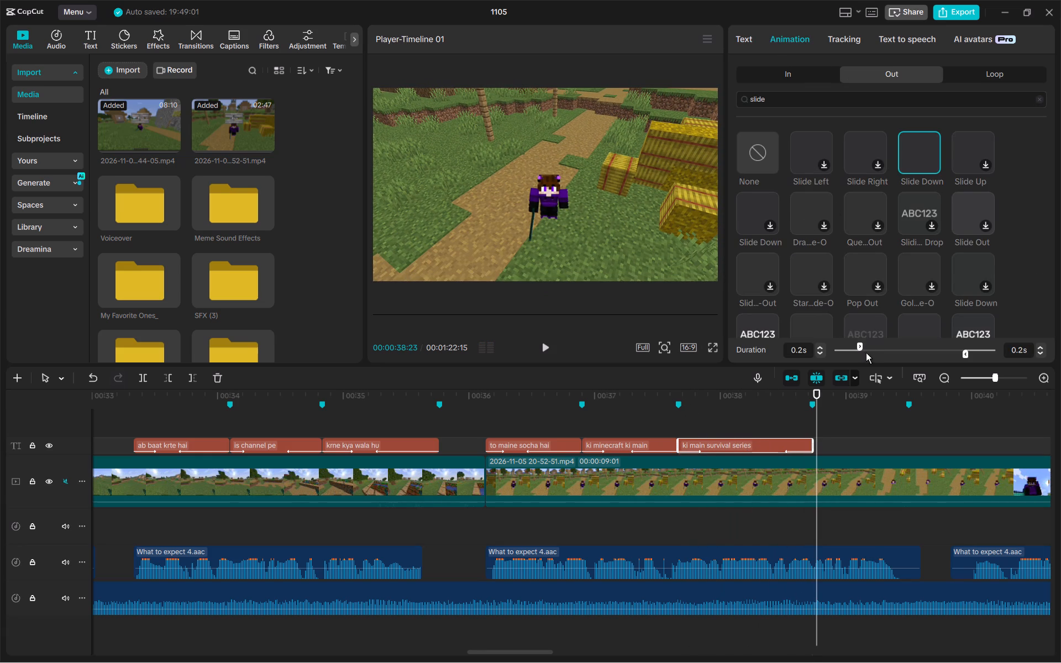
pyautogui.click(870, 351)
pyautogui.moveTo(920, 352); pyautogui.dragTo(901, 350)
pyautogui.moveTo(901, 350); pyautogui.dragTo(877, 347)
pyautogui.moveTo(943, 350); pyautogui.dragTo(915, 350)
pyautogui.click(664, 419)
pyautogui.press('space')
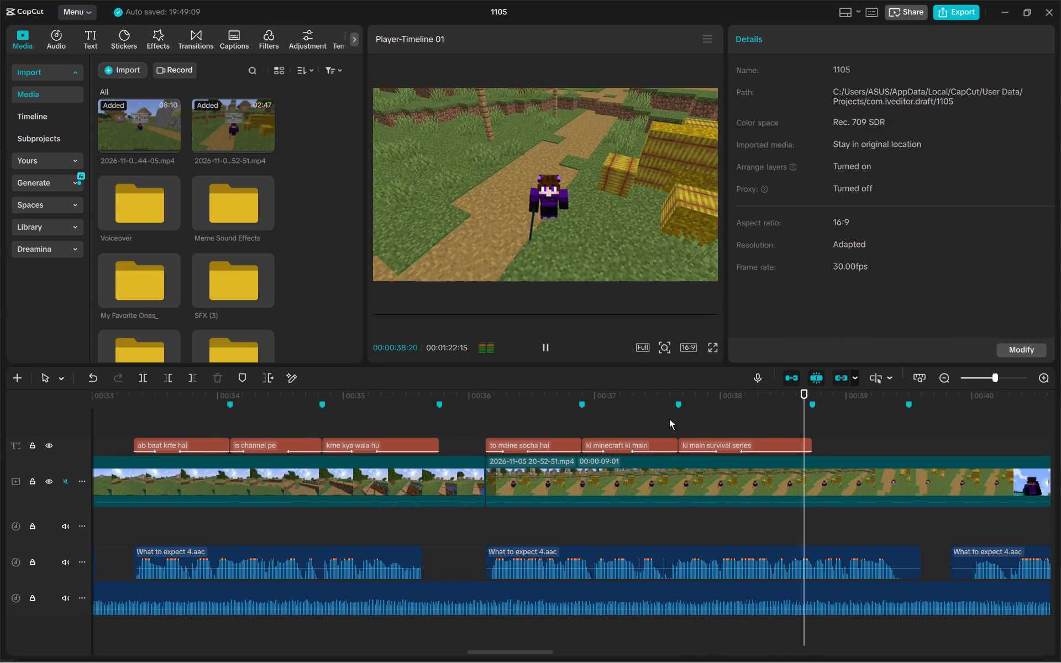
pyautogui.press('space')
# Listen for the next phrase and paste the copied caption at the 00:00:38:22 marker.
pyautogui.click(808, 418)
pyautogui.click(812, 422)
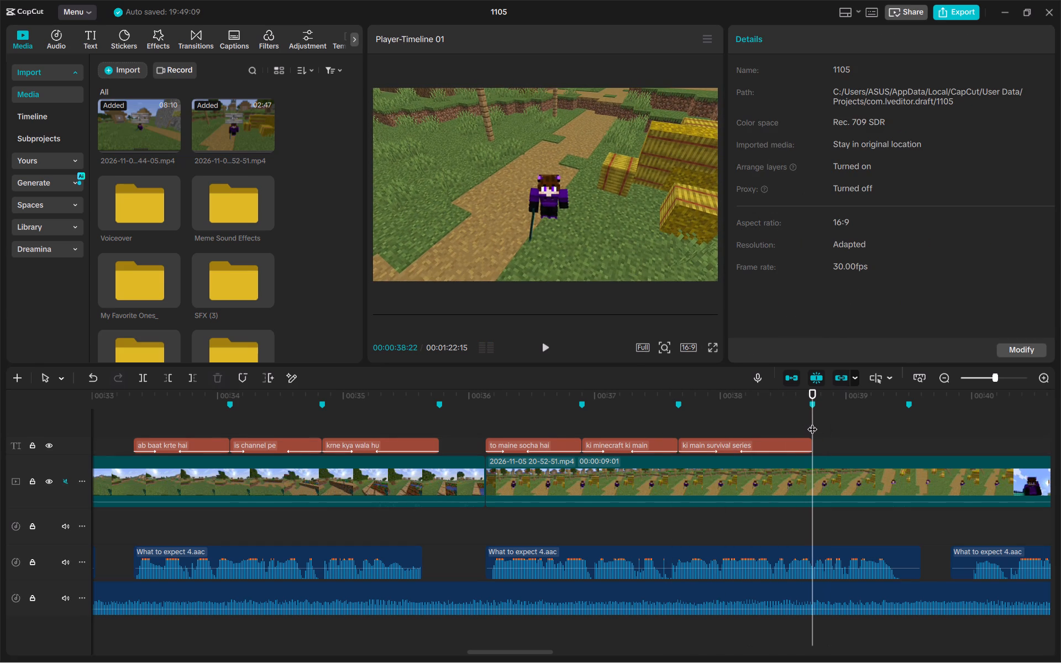
pyautogui.press('space')
pyautogui.press('space')
pyautogui.click(812, 422)
pyautogui.hotkey('ctrl', 'v')
# Change the text of the caption pasted at 00:00:38:22 to "shuru krunga".
pyautogui.moveTo(803, 90); pyautogui.dragTo(768, 82)
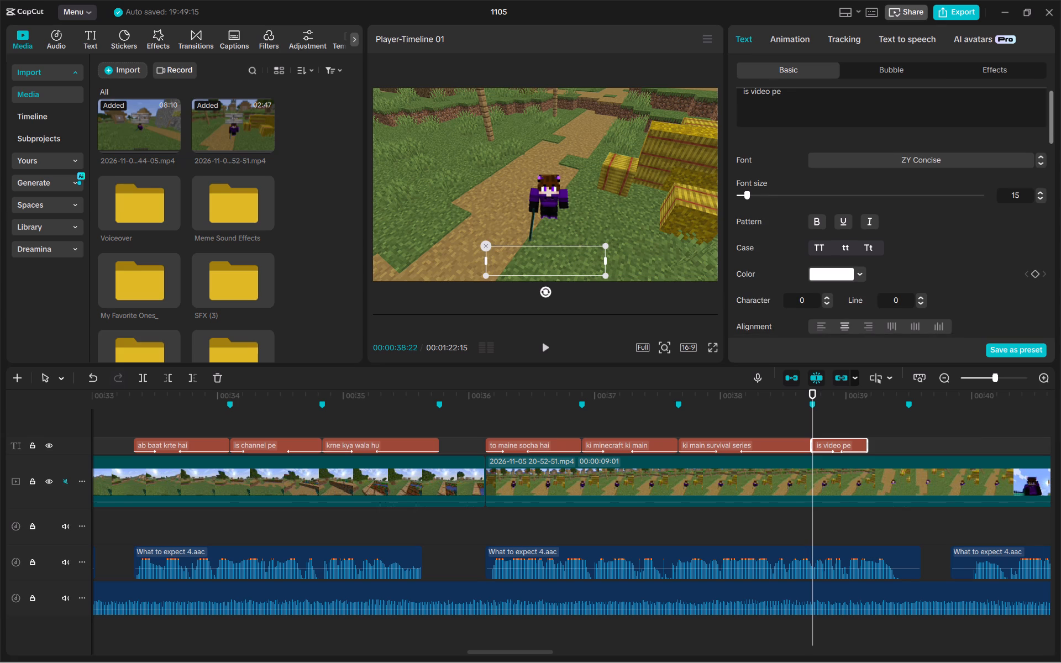
pyautogui.moveTo(787, 112); pyautogui.dragTo(806, 177)
pyautogui.scroll(-3, 791, 136)
pyautogui.scroll(6, 789, 141)
pyautogui.moveTo(797, 117); pyautogui.dragTo(721, 94)
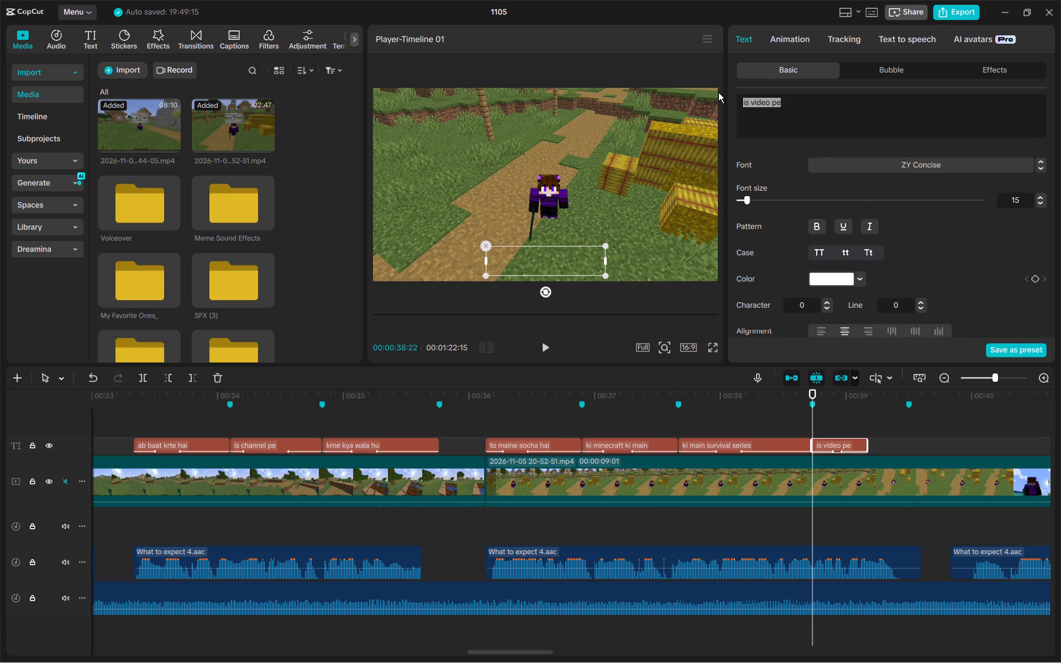
pyautogui.write('shuru krunga')
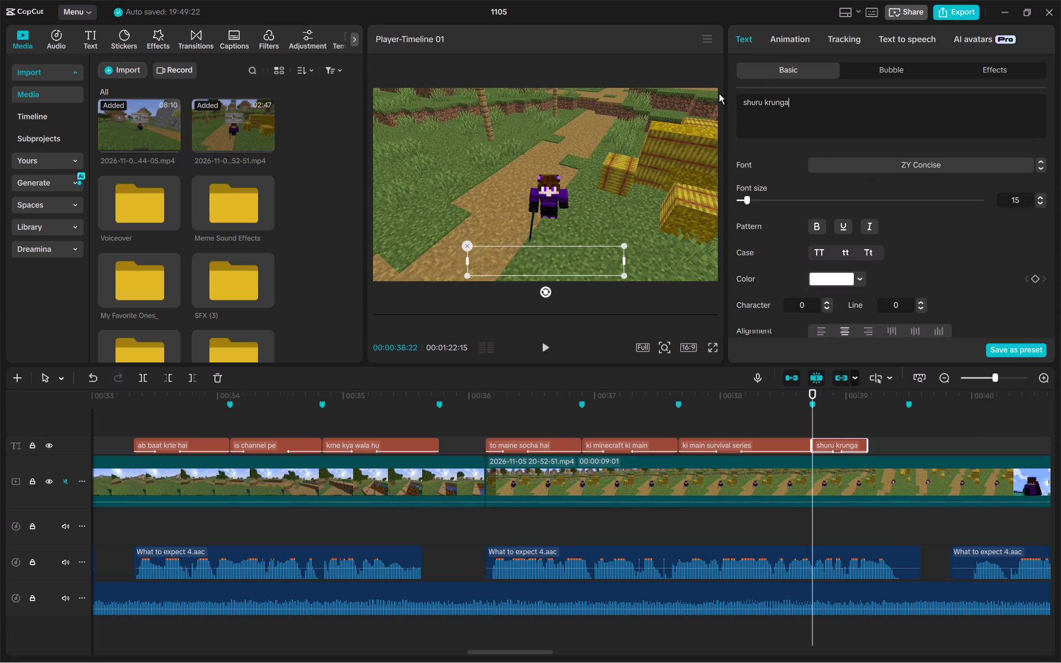
pyautogui.press('BackSpace')
pyautogui.press('BackSpace')
pyautogui.write('ga')
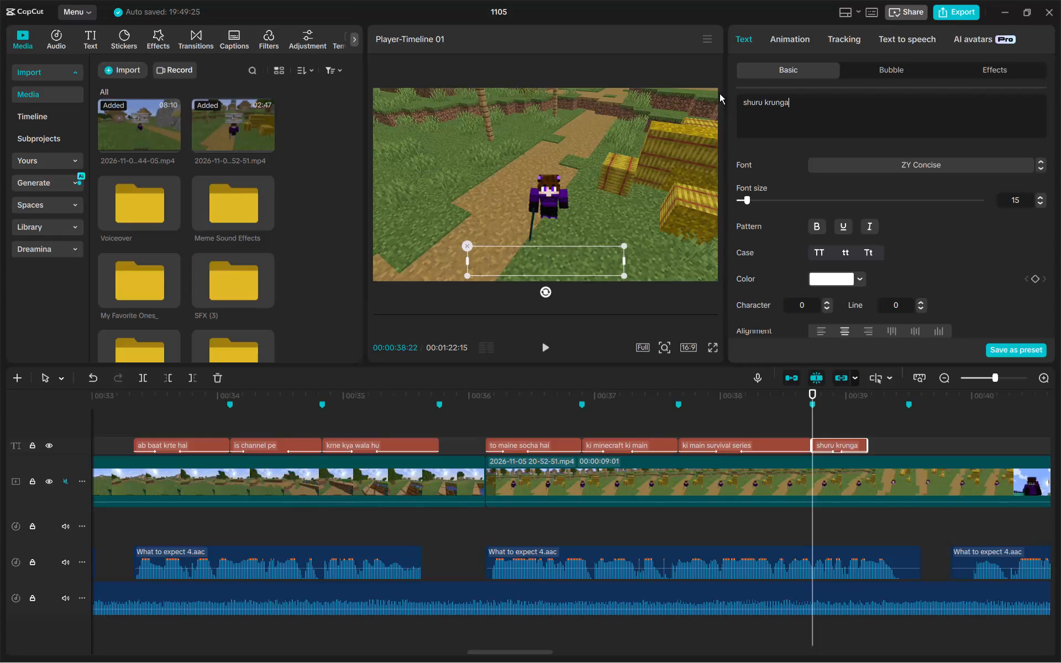
# Extend the "shuru krunga" caption to the next marker and set its animations to 0.1 s in and 0.4 s out.
pyautogui.click(831, 417)
pyautogui.moveTo(831, 417); pyautogui.dragTo(817, 414)
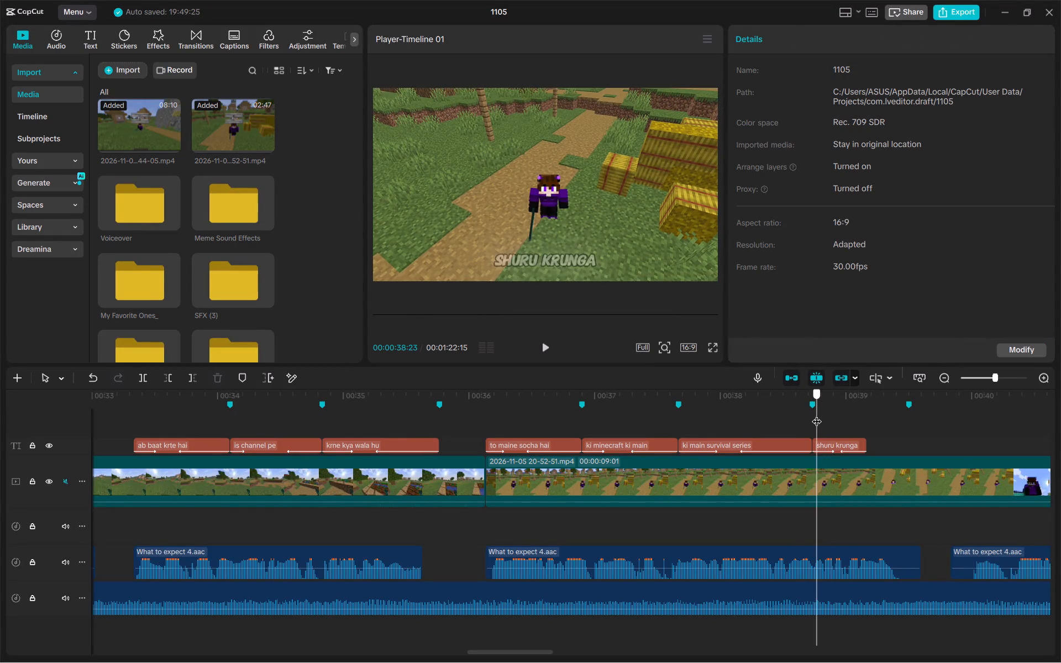
pyautogui.moveTo(817, 414); pyautogui.dragTo(818, 414)
pyautogui.click(860, 442)
pyautogui.moveTo(868, 444); pyautogui.dragTo(903, 458)
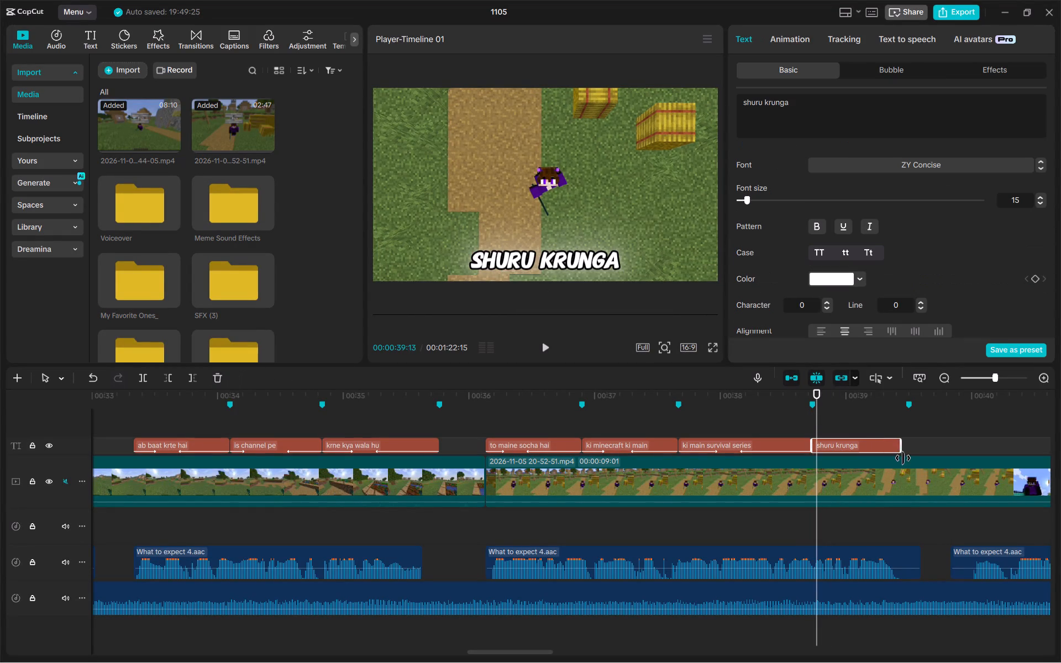
pyautogui.moveTo(903, 458); pyautogui.dragTo(906, 459)
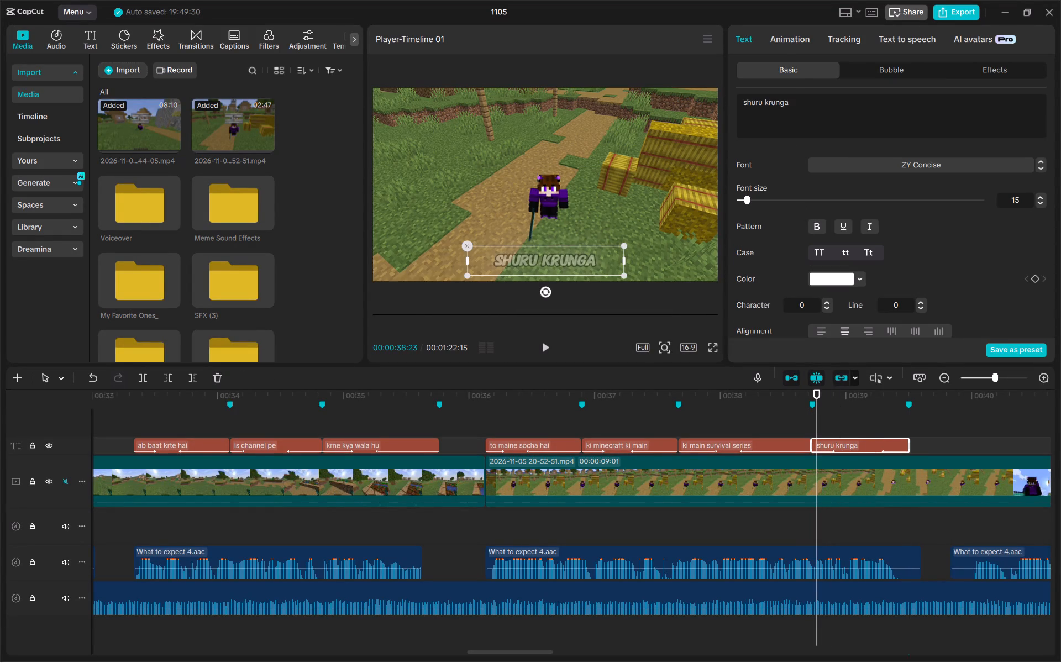
pyautogui.click(781, 48)
pyautogui.click(858, 350)
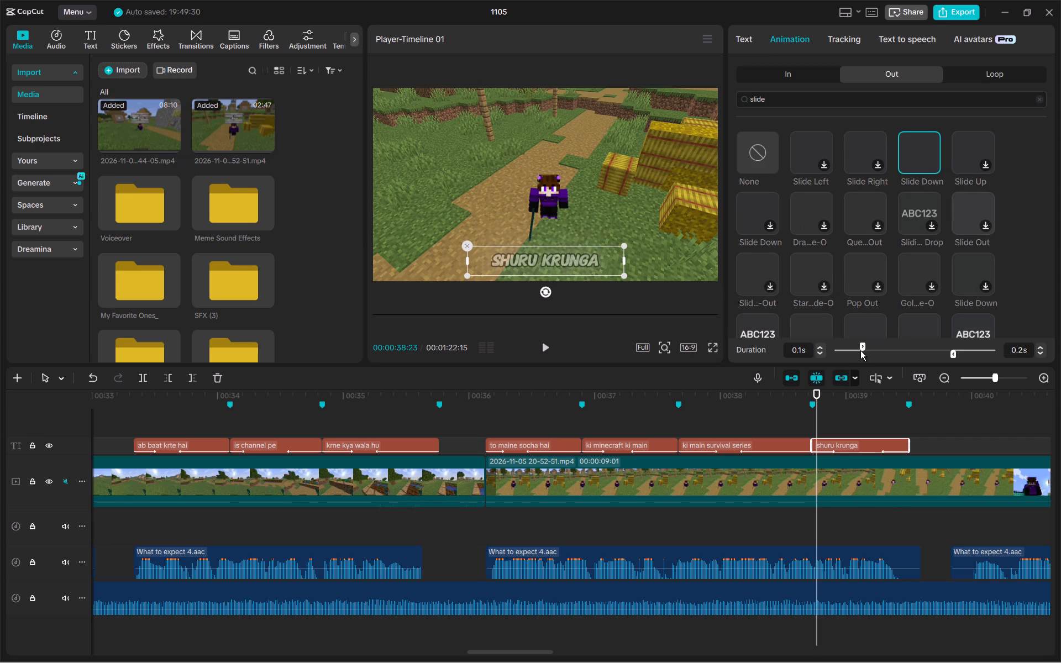
pyautogui.moveTo(931, 355); pyautogui.dragTo(905, 354)
# Copy the "shuru krunga" caption and paste it at 00:00:39:29, where the next voiceover phrase starts.
pyautogui.hotkey('ctrl', 'c')
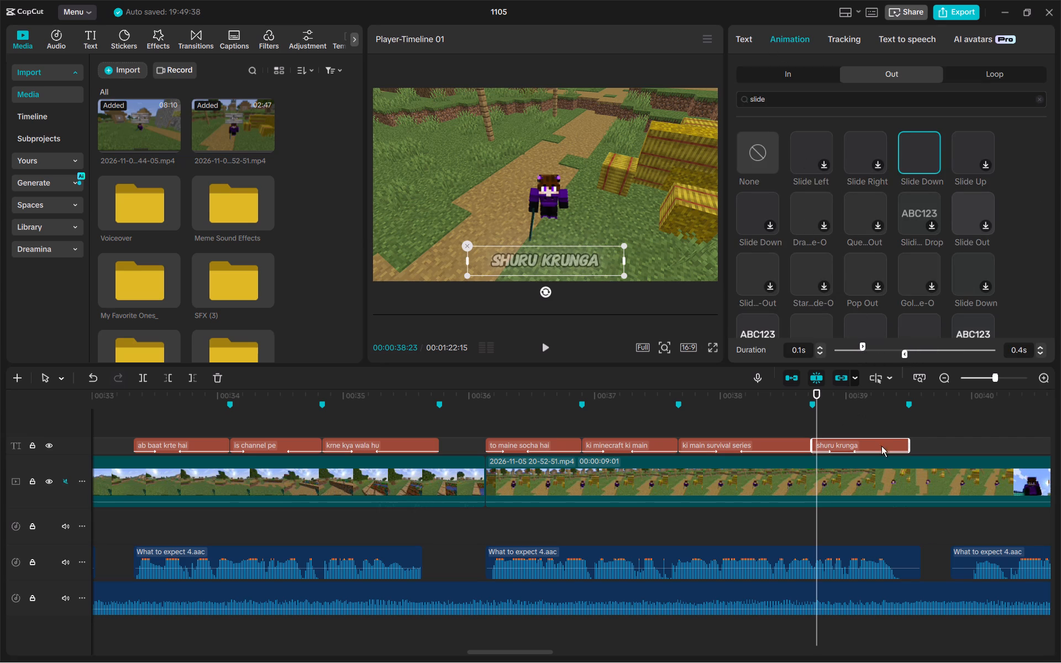
pyautogui.click(892, 425)
pyautogui.click(881, 441)
pyautogui.hotkey('ctrl', 'c')
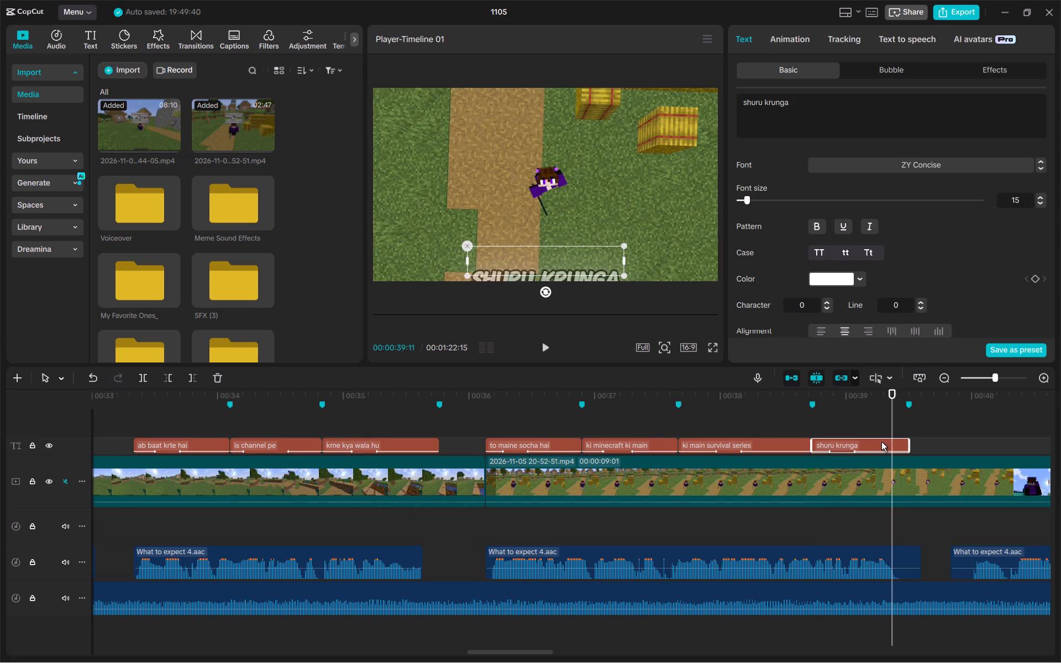
pyautogui.hscroll(-1, 881, 441)
pyautogui.click(798, 425)
pyautogui.moveTo(797, 425); pyautogui.dragTo(792, 424)
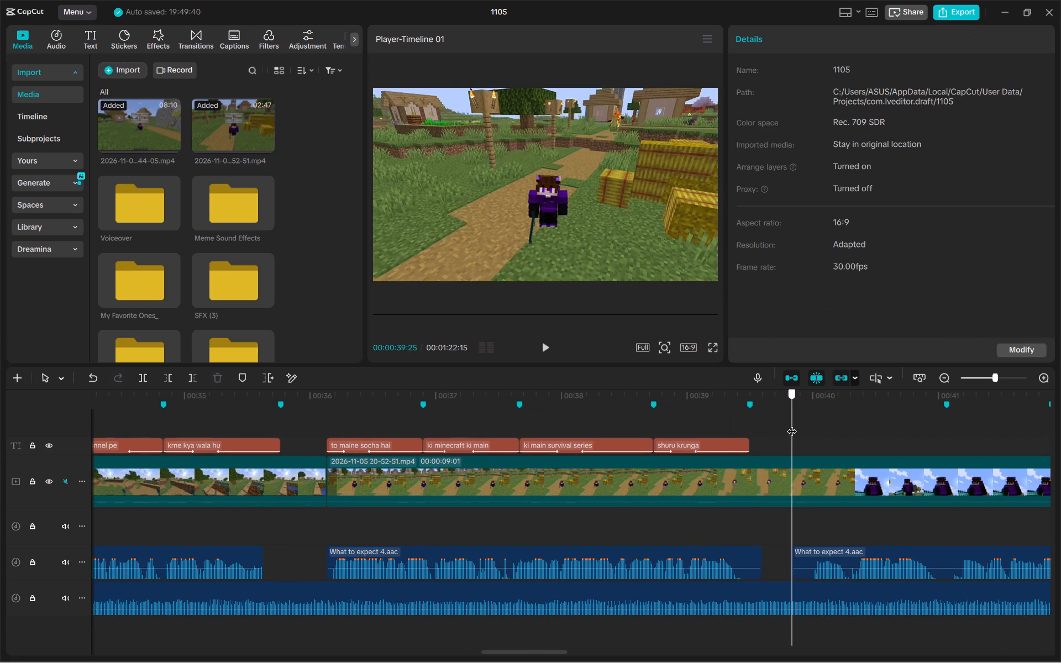
pyautogui.moveTo(792, 424); pyautogui.dragTo(811, 428)
pyautogui.press('space')
pyautogui.click(811, 428)
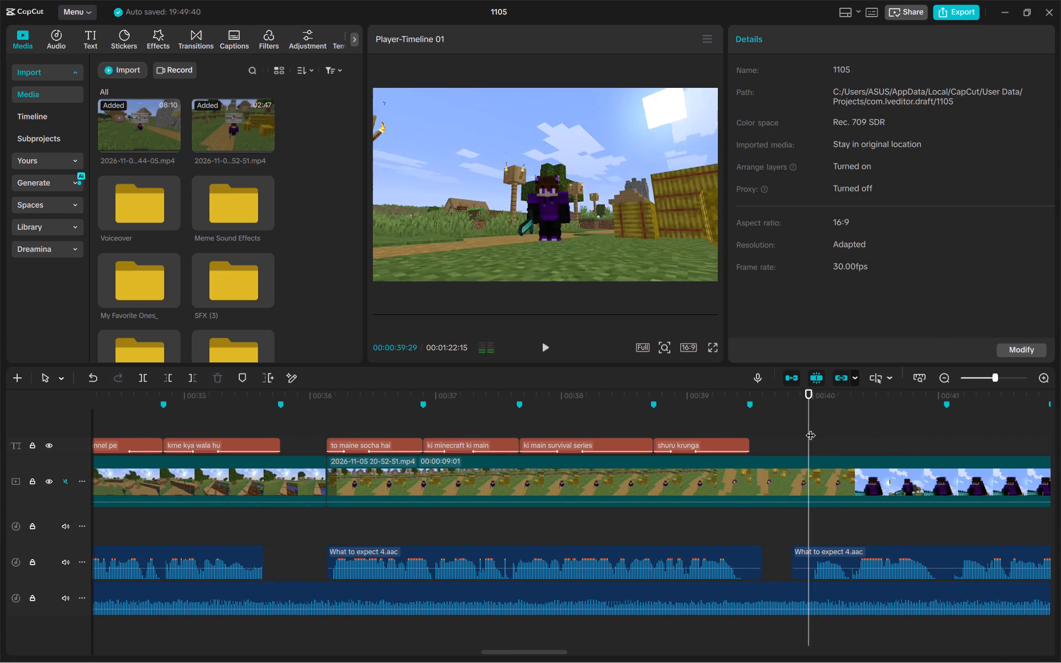
pyautogui.click(811, 428)
pyautogui.press('space')
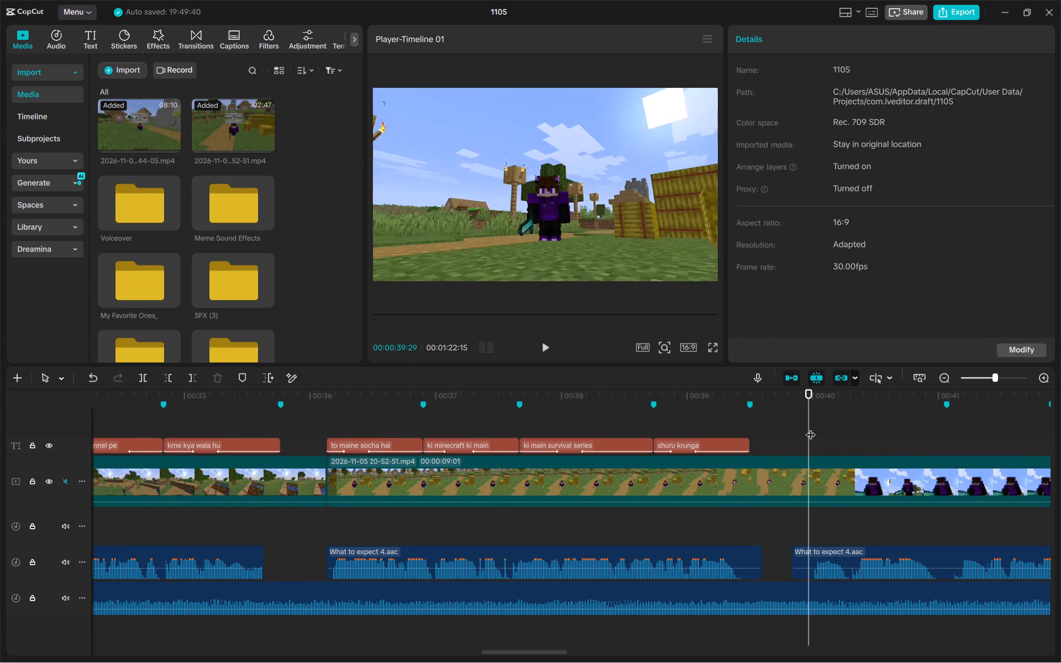
pyautogui.click(811, 428)
pyautogui.hotkey('ctrl', 'v')
# Change the text of the caption pasted at 00:00:39:29 to "and aur bhi".
pyautogui.moveTo(836, 99); pyautogui.dragTo(715, 101)
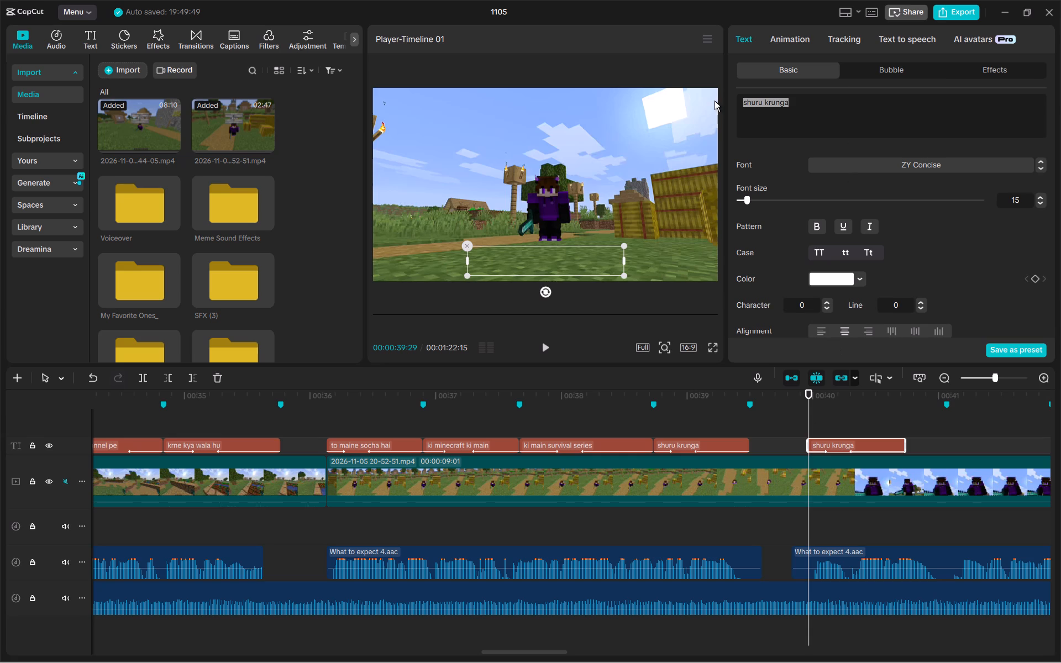
pyautogui.write('and aur bhui')
pyautogui.press('BackSpace')
pyautogui.press('BackSpace')
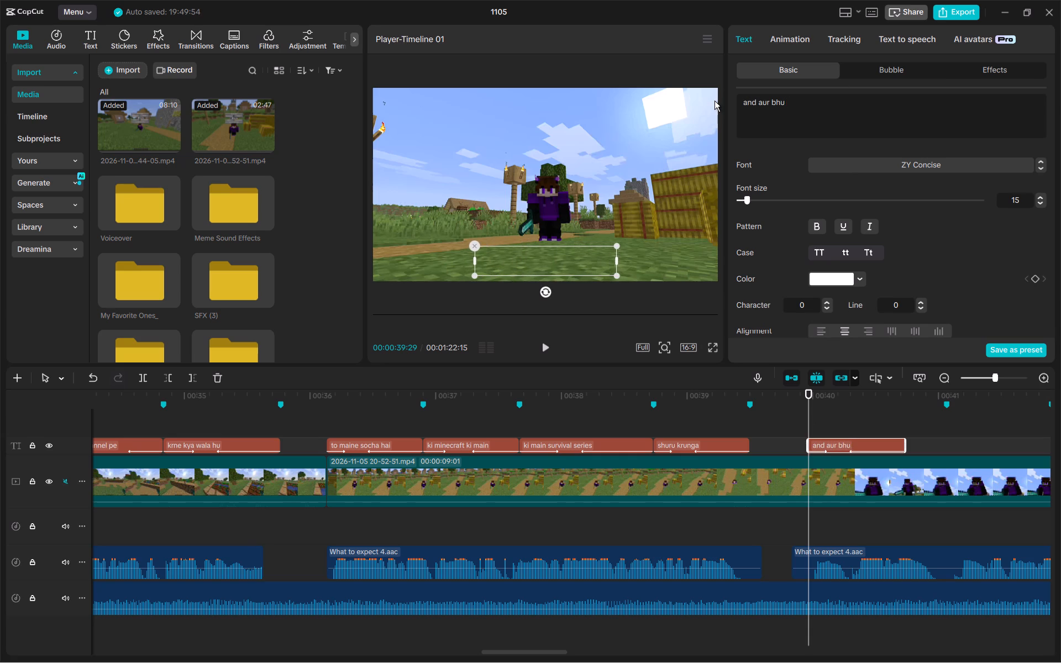
pyautogui.press('i')
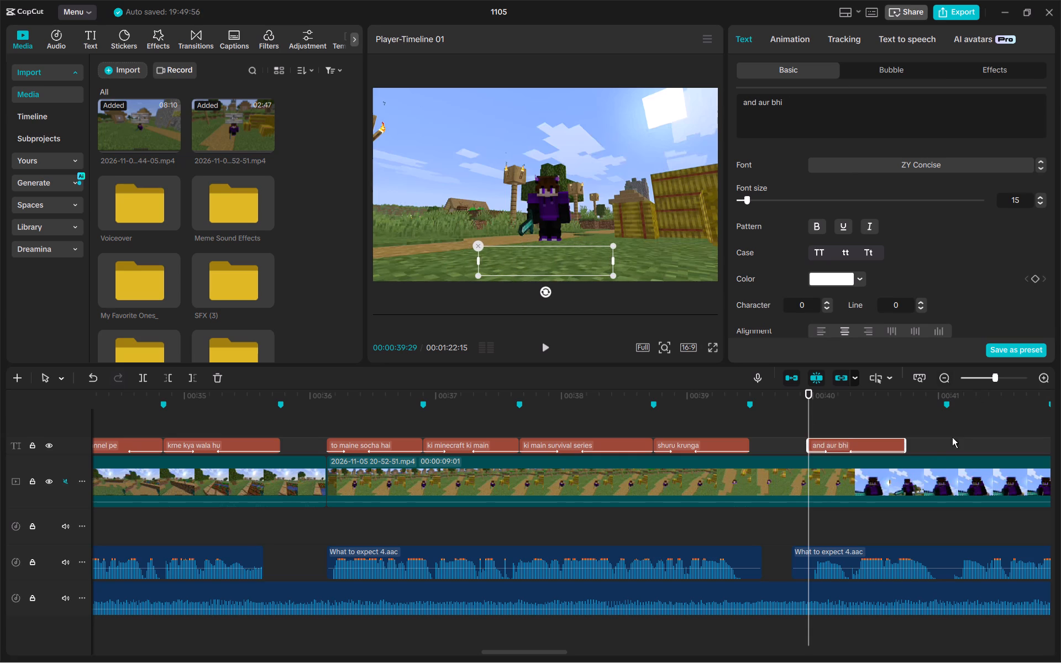
# Extend the "and aur bhi" caption to the 00:00:41:02 marker and play it back.
pyautogui.moveTo(908, 441); pyautogui.dragTo(942, 455)
pyautogui.click(948, 448)
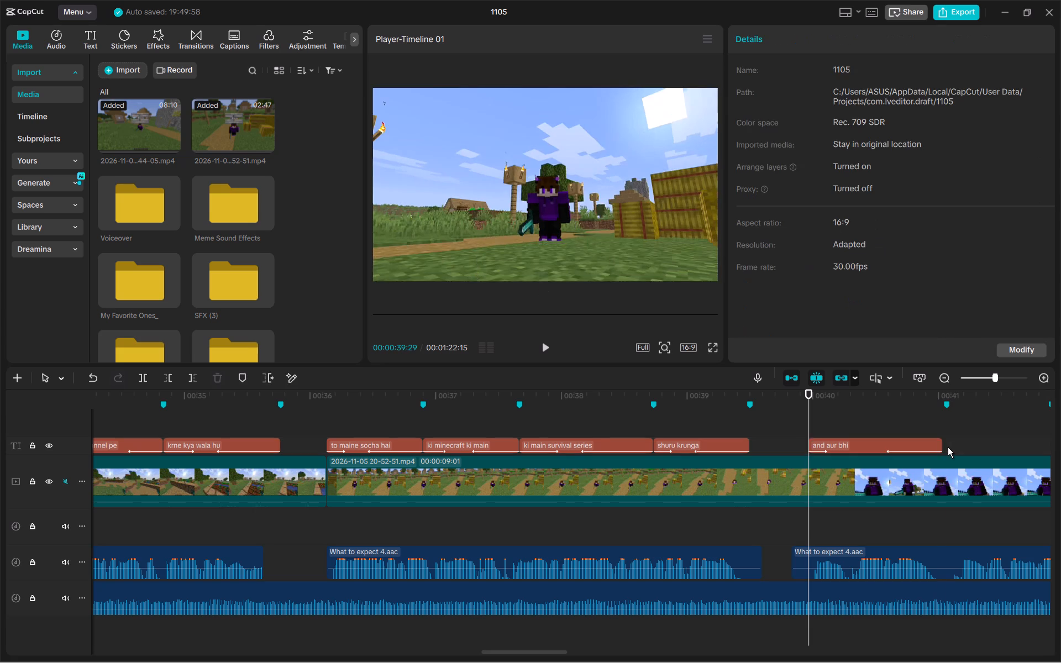
pyautogui.click(941, 444)
pyautogui.click(941, 444)
pyautogui.click(809, 430)
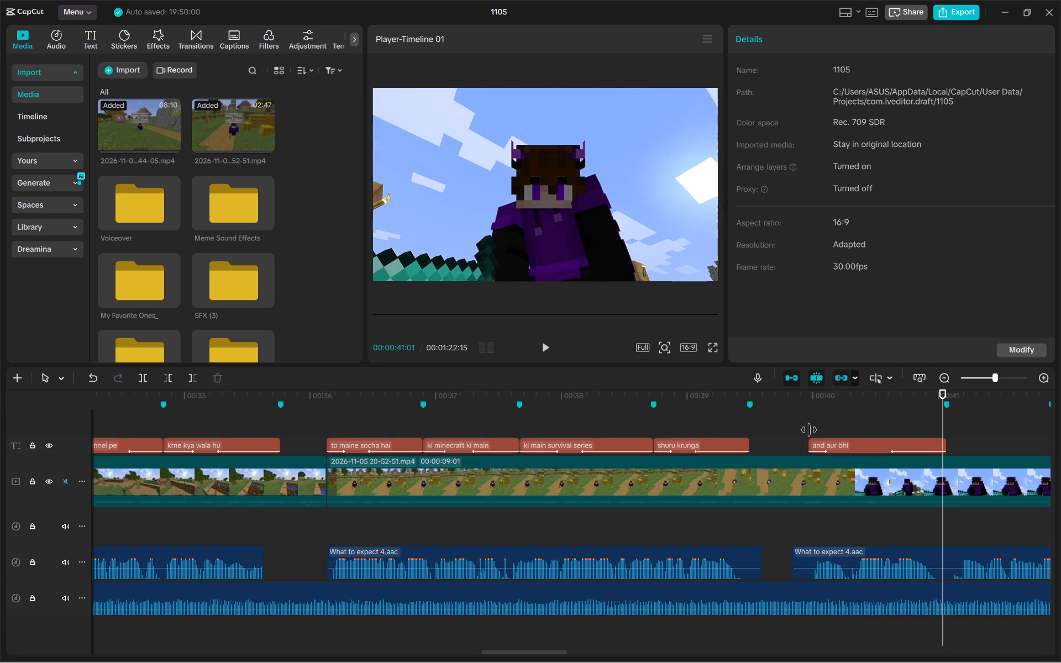
pyautogui.press('space')
pyautogui.press('space')
# Listen for the phrase after "and aur bhi" and paste the copied caption at the 00:00:41:02 marker.
pyautogui.hscroll(-1, 864, 458)
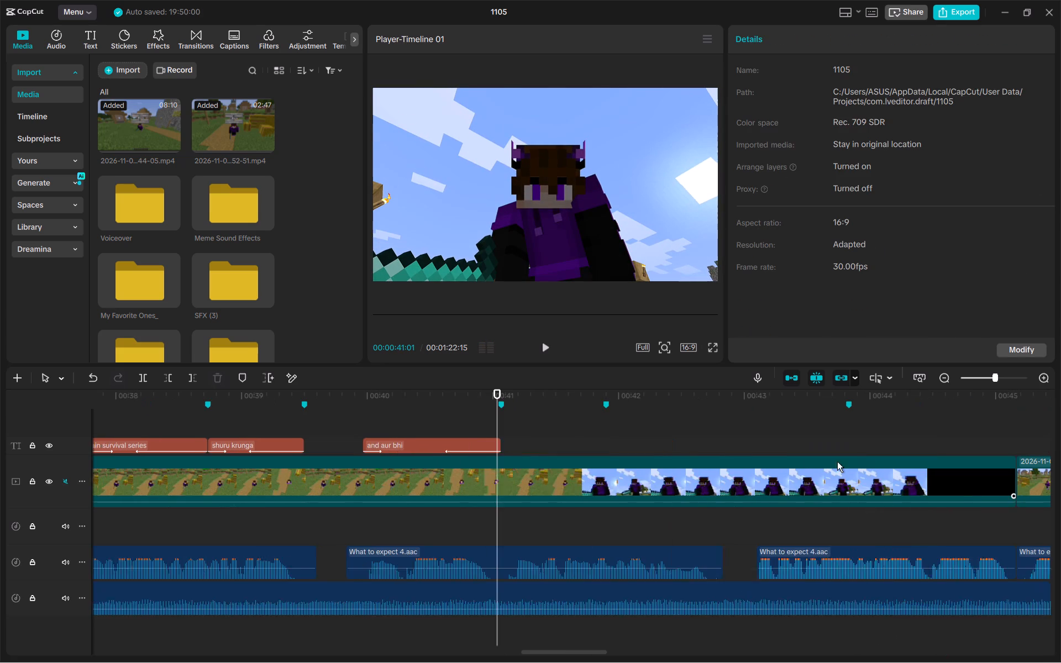
pyautogui.hscroll(-1, 837, 461)
pyautogui.click(491, 425)
pyautogui.press('space')
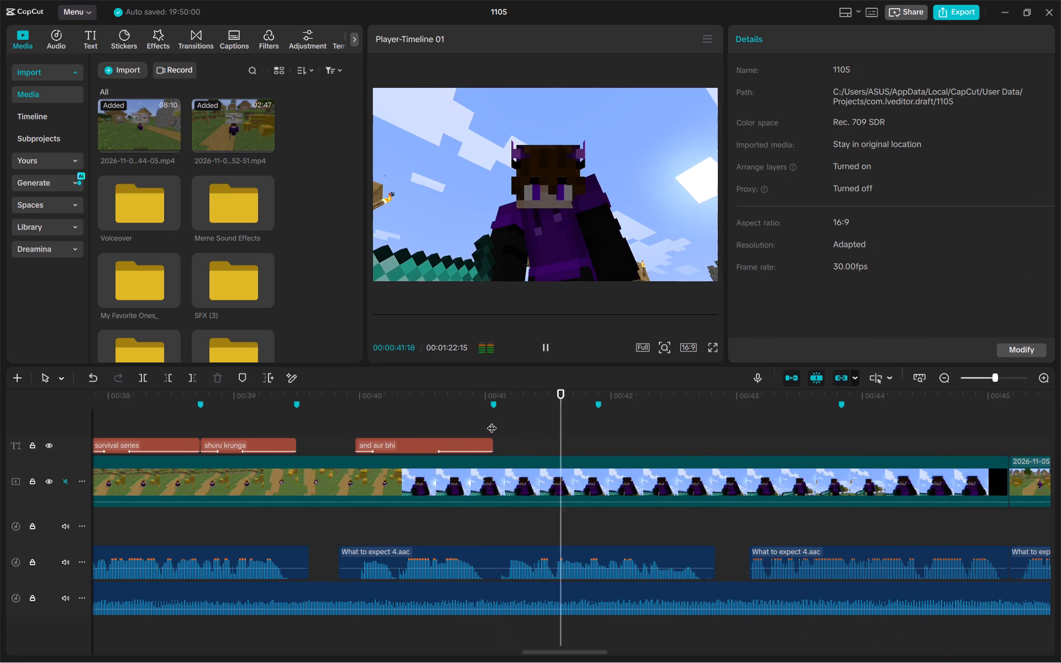
pyautogui.press('space')
pyautogui.click(492, 421)
pyautogui.press('space')
pyautogui.press('space')
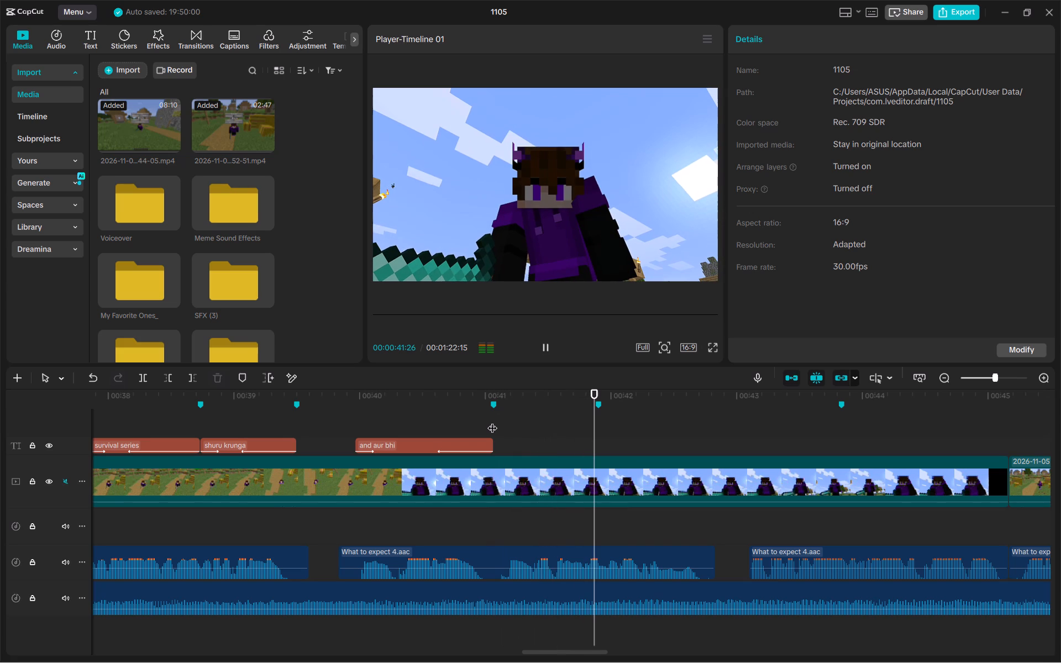
pyautogui.click(492, 421)
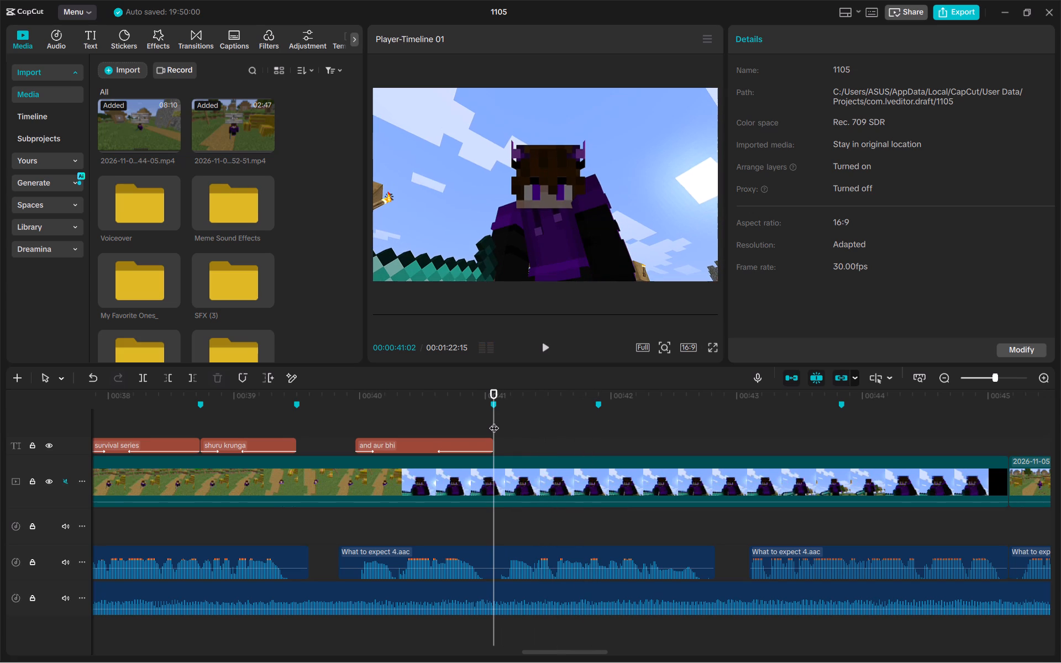
pyautogui.hotkey('ctrl', 'v')
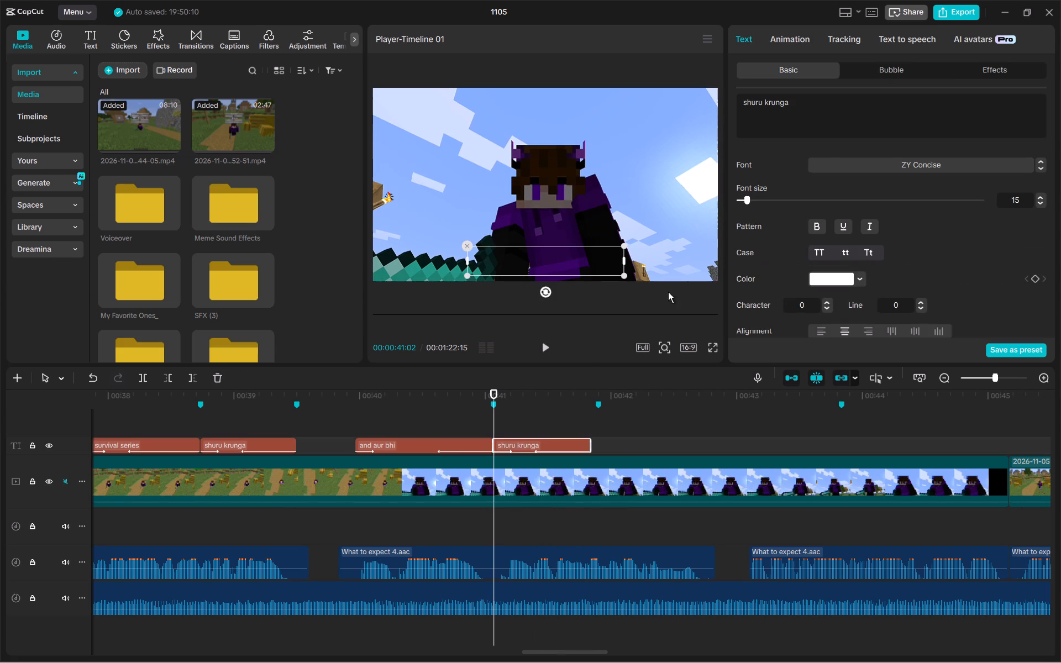
# Change the text of the caption pasted at 00:00:41:02 to "minecraft related".
pyautogui.moveTo(797, 94); pyautogui.dragTo(771, 110)
pyautogui.click(776, 112)
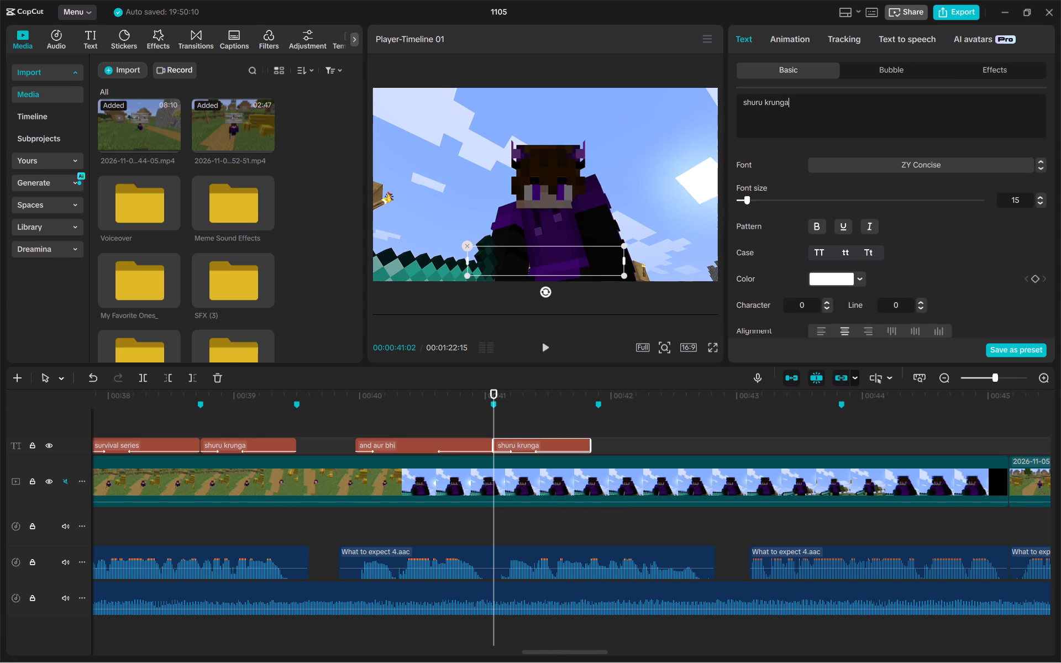
pyautogui.tripleClick(776, 112)
pyautogui.write('mine')
pyautogui.write('craft related')
pyautogui.press('space')
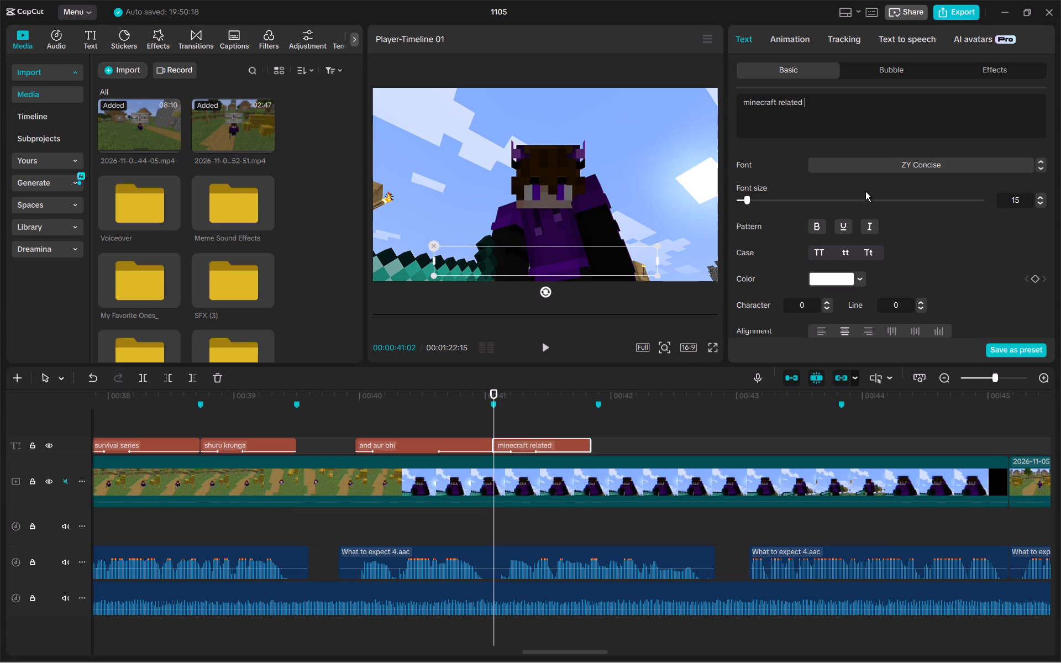
pyautogui.press('BackSpace')
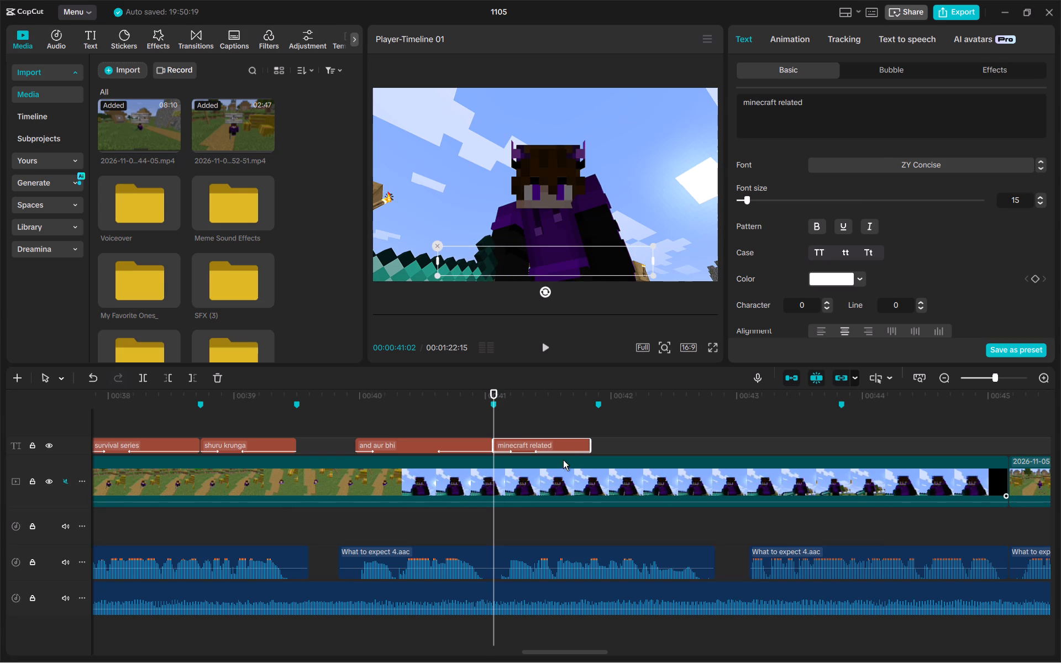
# Extend the "minecraft related" caption to the 00:00:41:27 marker and play it back.
pyautogui.click(591, 438)
pyautogui.click(585, 445)
pyautogui.click(592, 449)
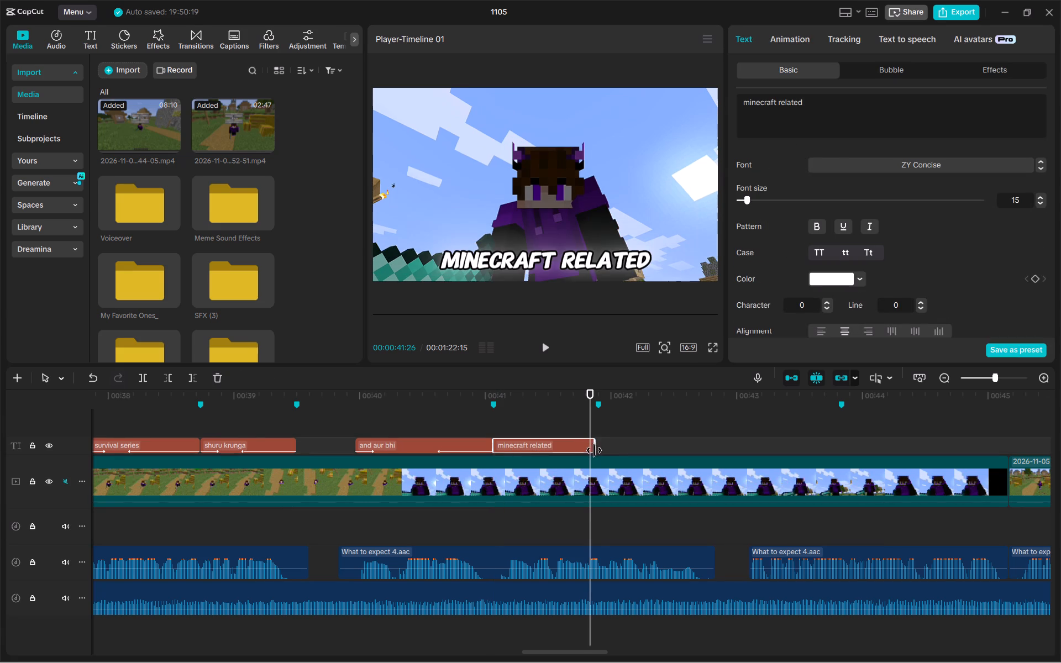
pyautogui.click(497, 427)
pyautogui.press('space')
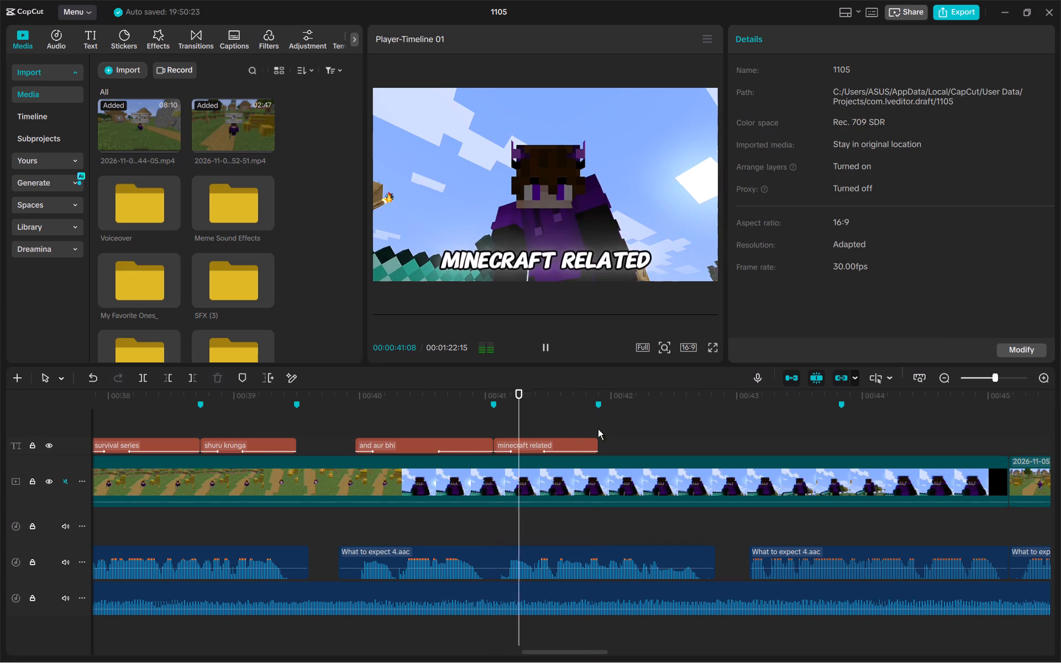
pyautogui.press('space')
# Set the "minecraft related" caption's text colour to bright green and play on past its end.
pyautogui.click(591, 444)
pyautogui.click(570, 409)
pyautogui.click(582, 447)
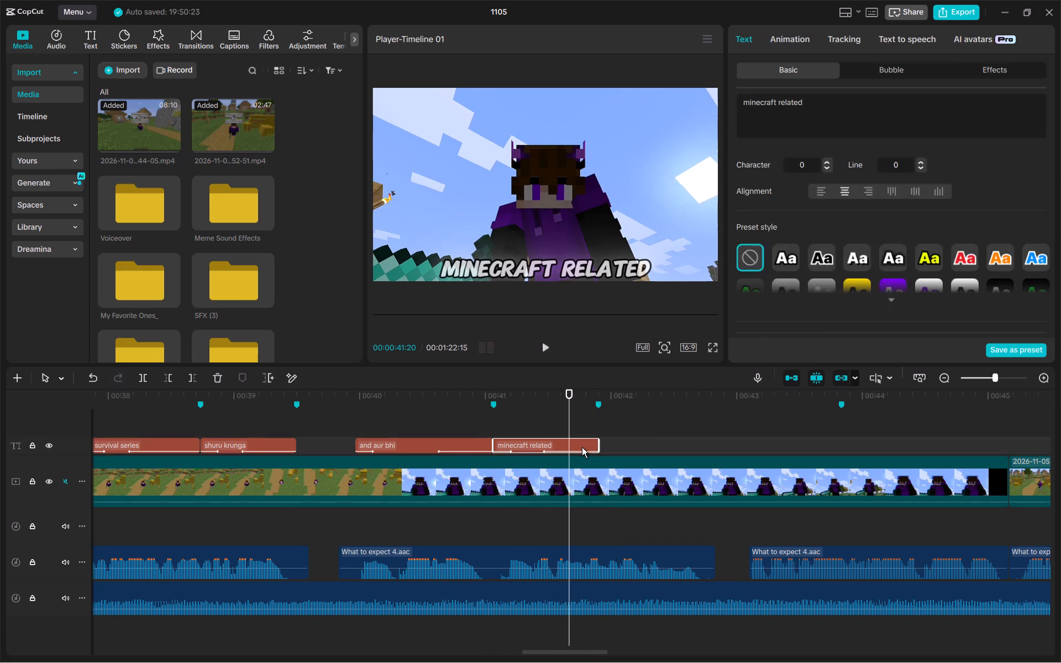
pyautogui.click(834, 277)
pyautogui.click(836, 396)
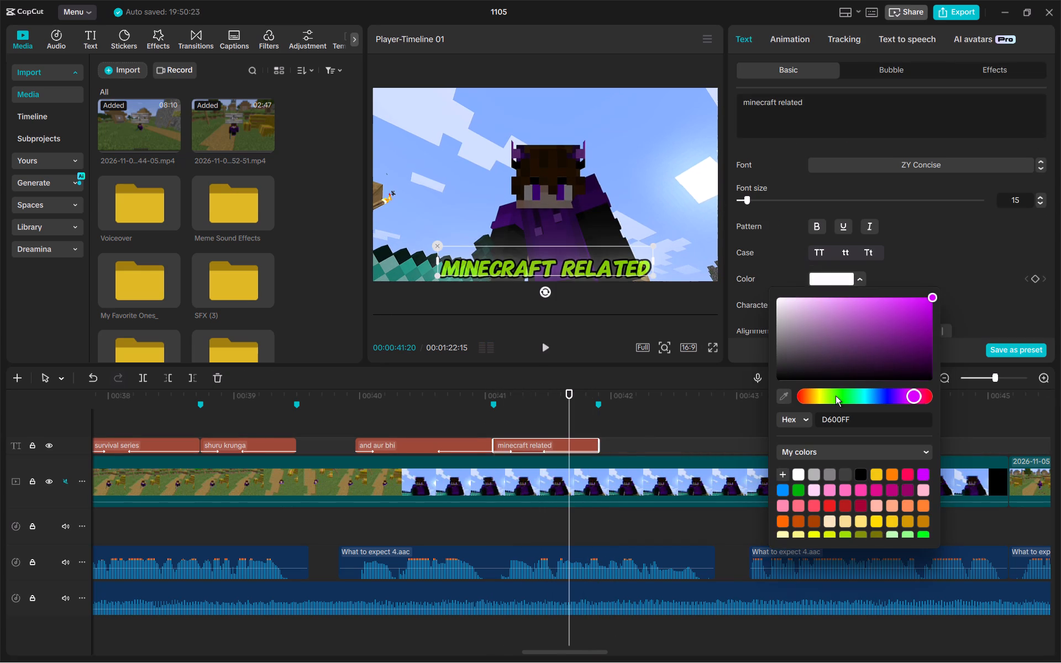
pyautogui.moveTo(839, 396); pyautogui.dragTo(848, 398)
pyautogui.click(434, 433)
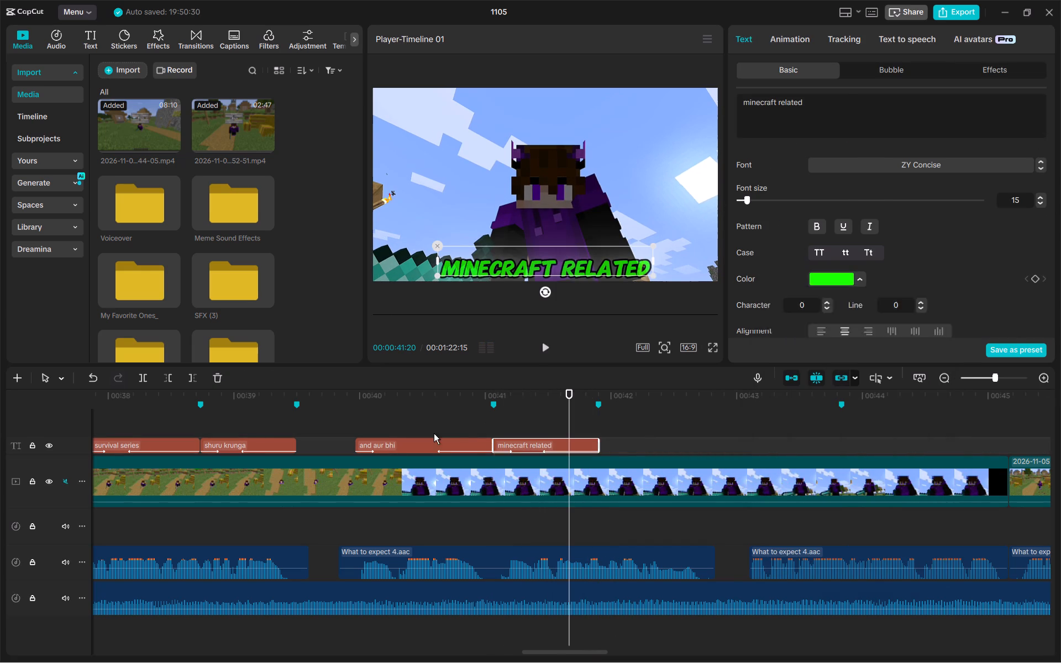
pyautogui.press('space')
pyautogui.press('space')
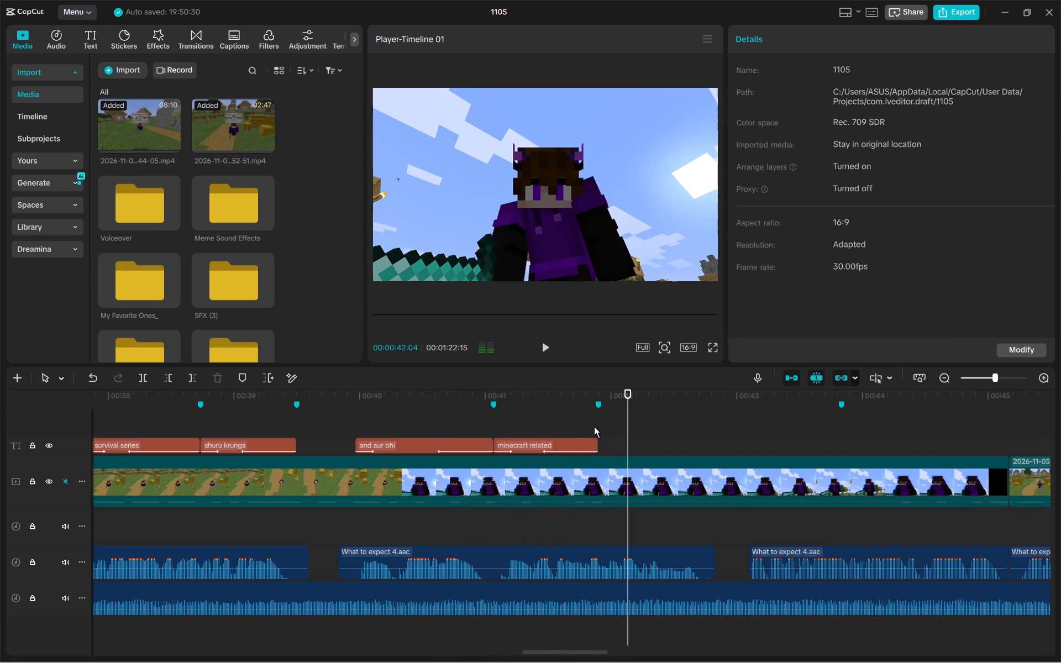
# Paste the copied caption at the 00:00:41:27 marker and change its text to "video bhi dalunga".
pyautogui.click(597, 428)
pyautogui.hotkey('ctrl', 'v')
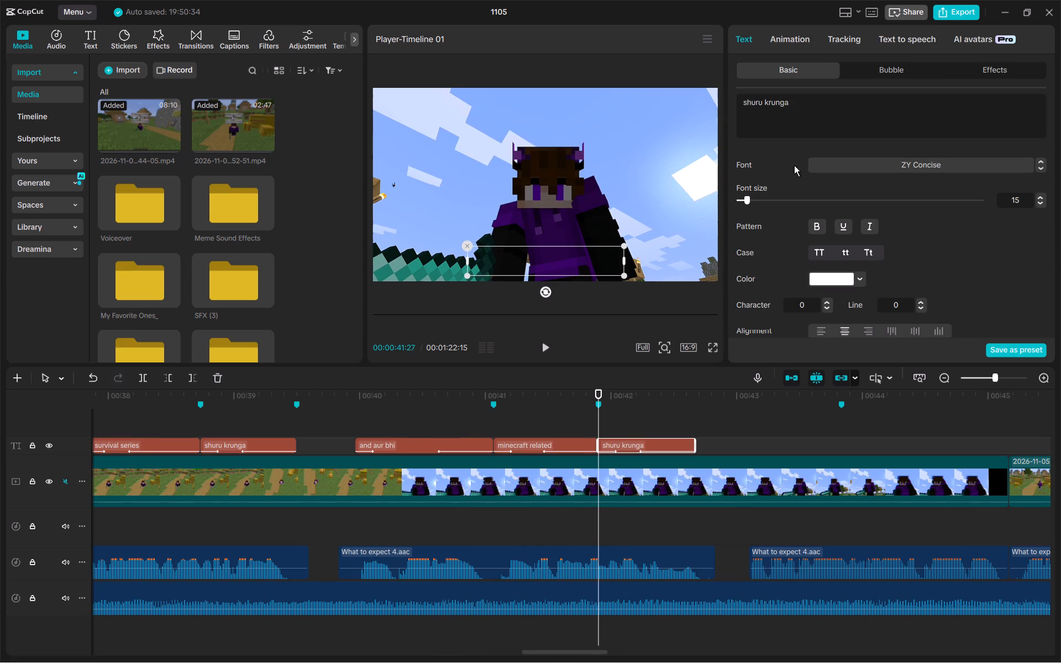
pyautogui.moveTo(808, 119); pyautogui.dragTo(734, 101)
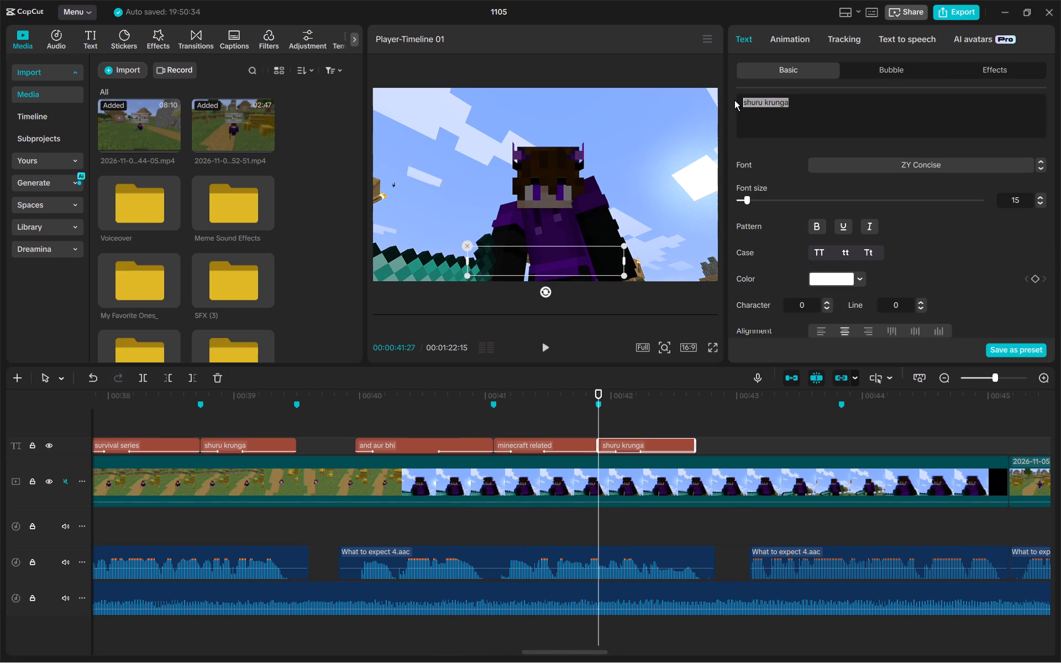
pyautogui.write('video bhi')
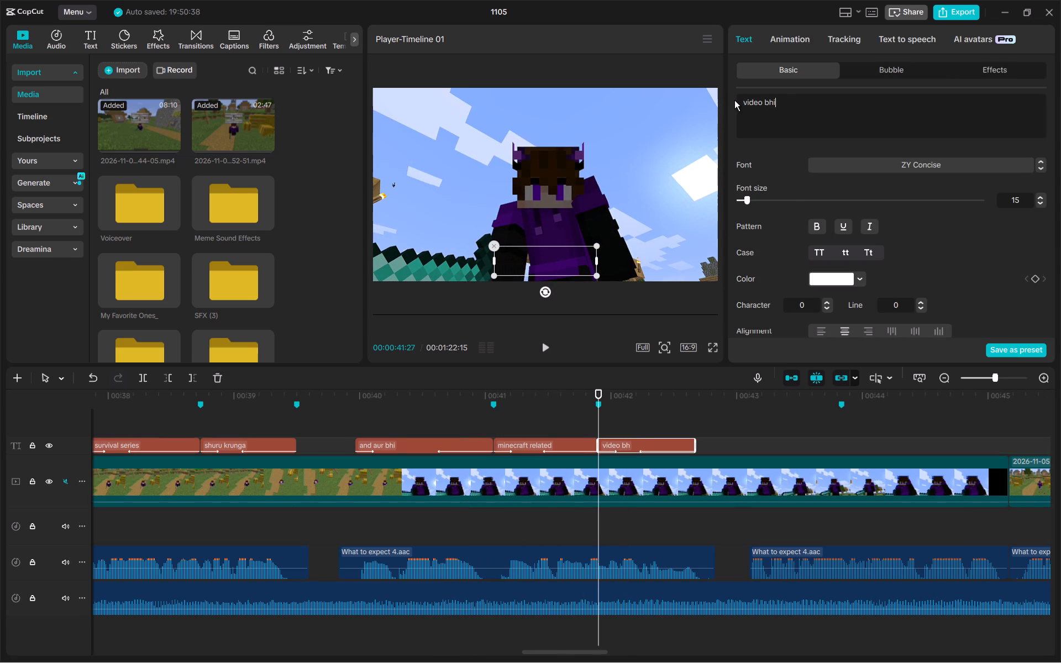
pyautogui.press('space')
pyautogui.write('dalunga')
# Extend the "video bhi dalunga" caption to the end of the voiceover clip beneath it and play it back.
pyautogui.moveTo(697, 449); pyautogui.dragTo(787, 449)
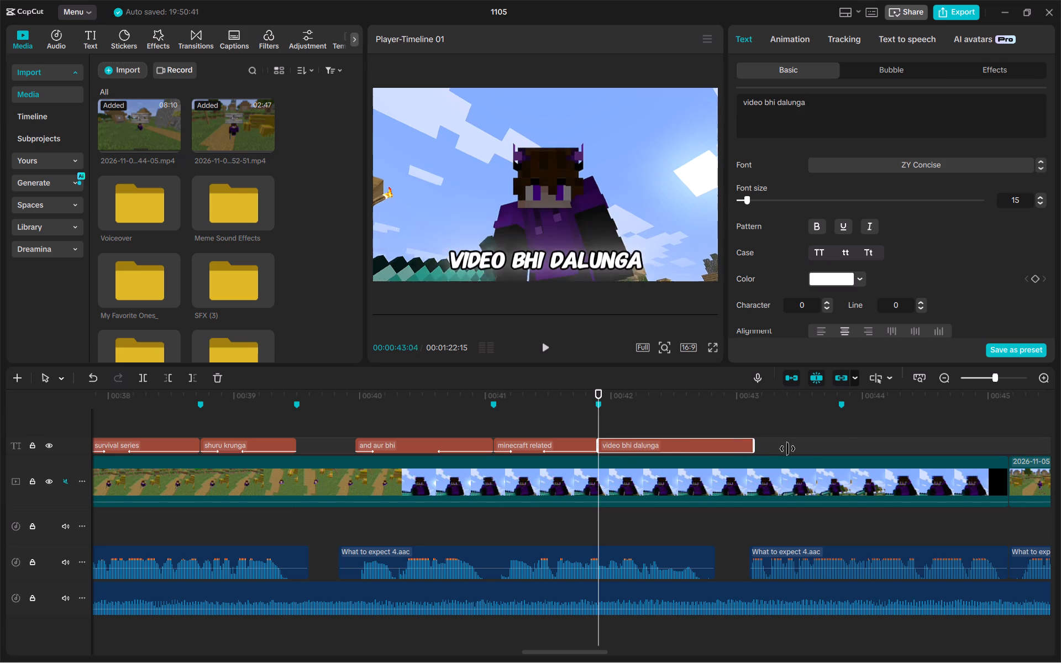
pyautogui.moveTo(787, 449); pyautogui.dragTo(845, 449)
pyautogui.moveTo(845, 449); pyautogui.dragTo(737, 461)
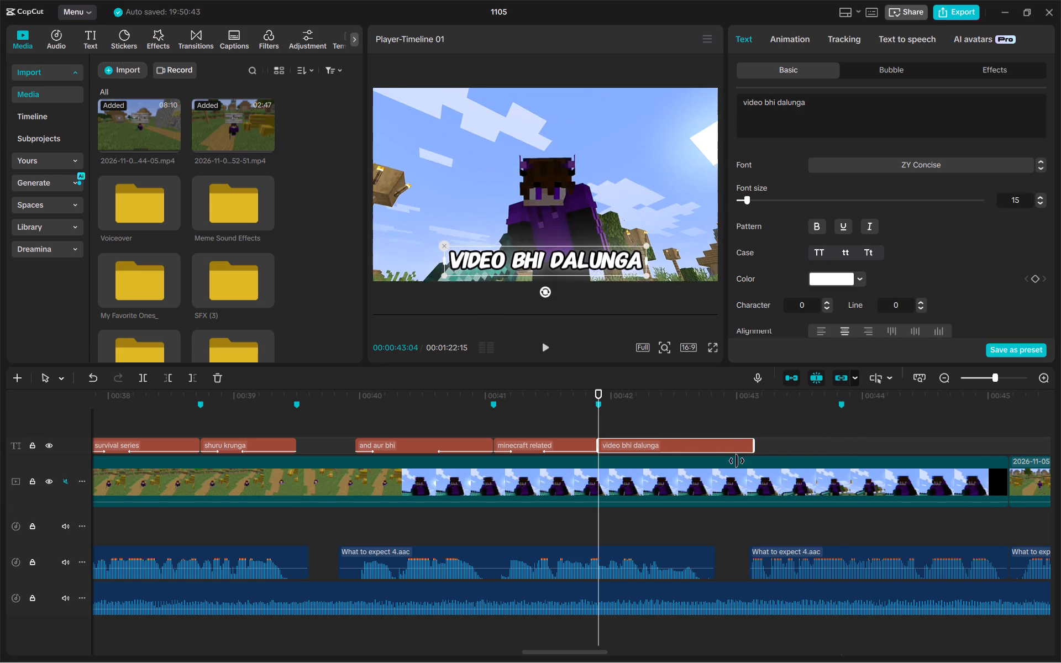
pyautogui.moveTo(737, 461); pyautogui.dragTo(710, 460)
pyautogui.press('space')
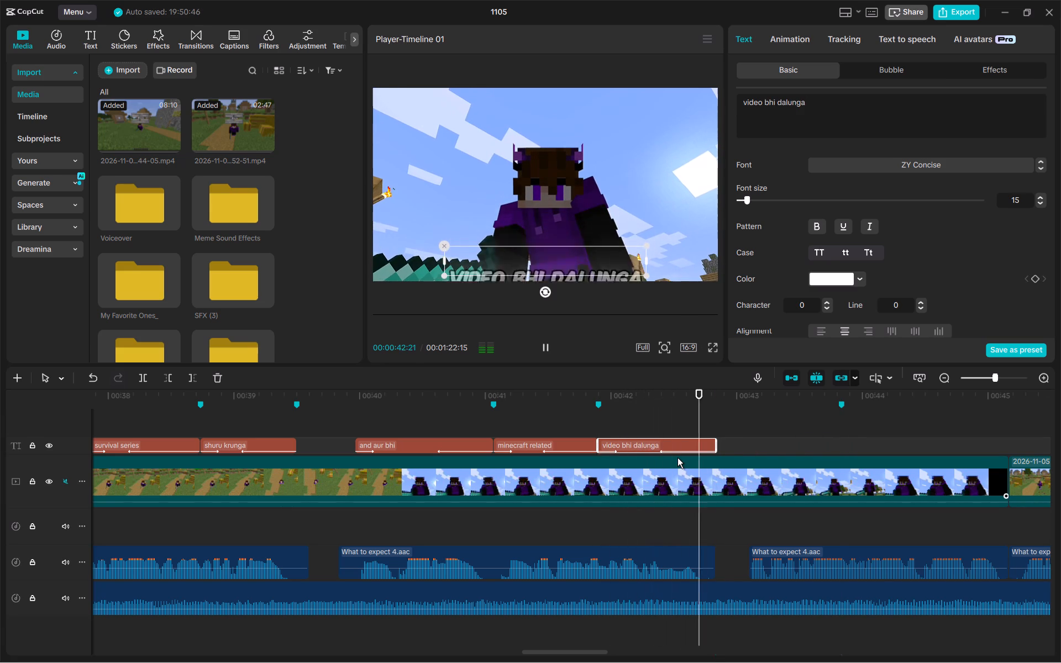
pyautogui.press('space')
pyautogui.click(598, 413)
pyautogui.press('space')
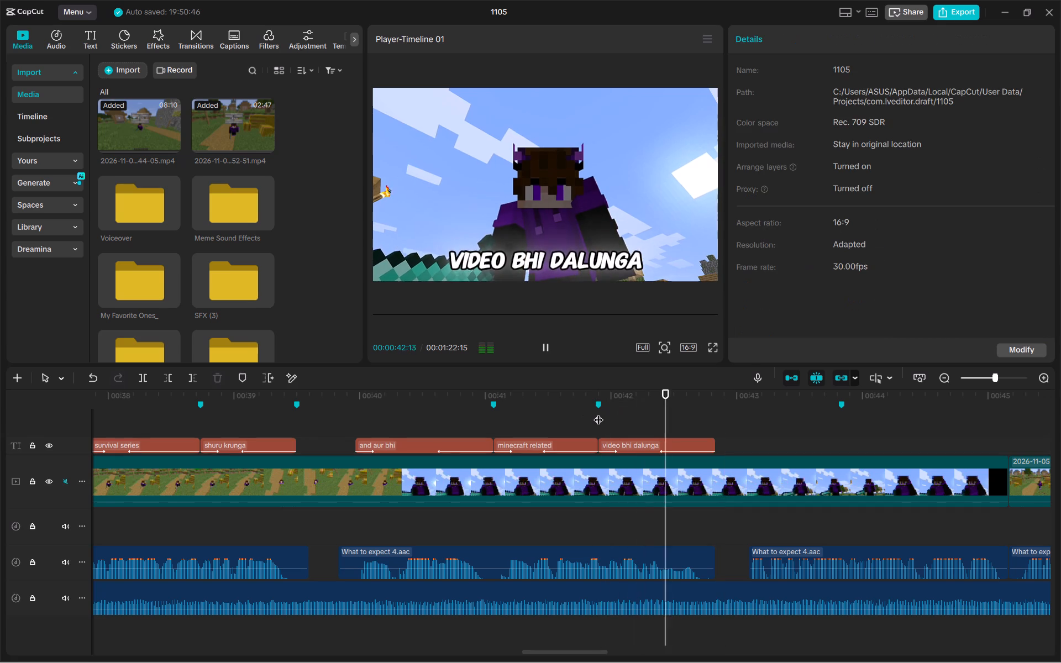
pyautogui.press('space')
# Listen to the start of the following voiceover clip and paste the copied caption there, at 00:00:43:03.
pyautogui.click(748, 432)
pyautogui.press('space')
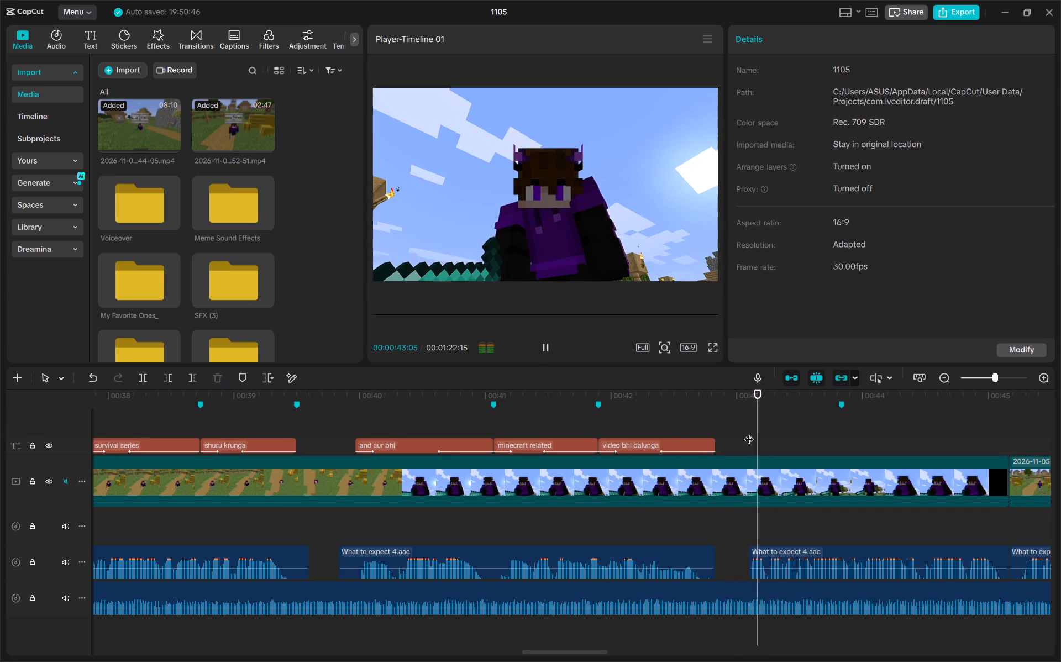
pyautogui.click(749, 432)
pyautogui.press('space')
pyautogui.click(749, 432)
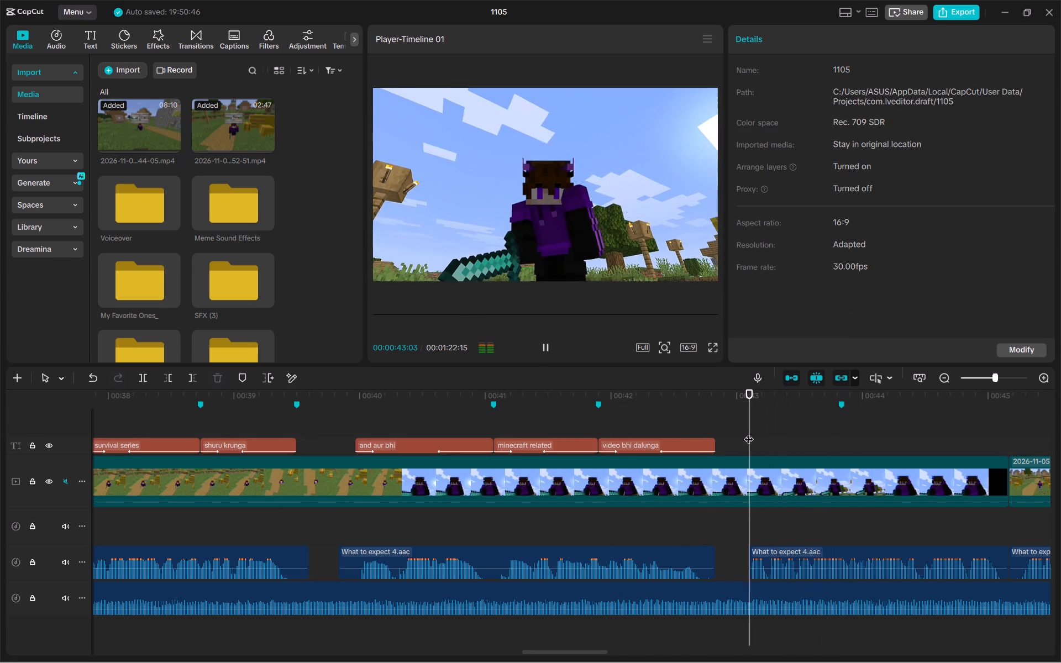
pyautogui.hotkey('ctrl', 'v')
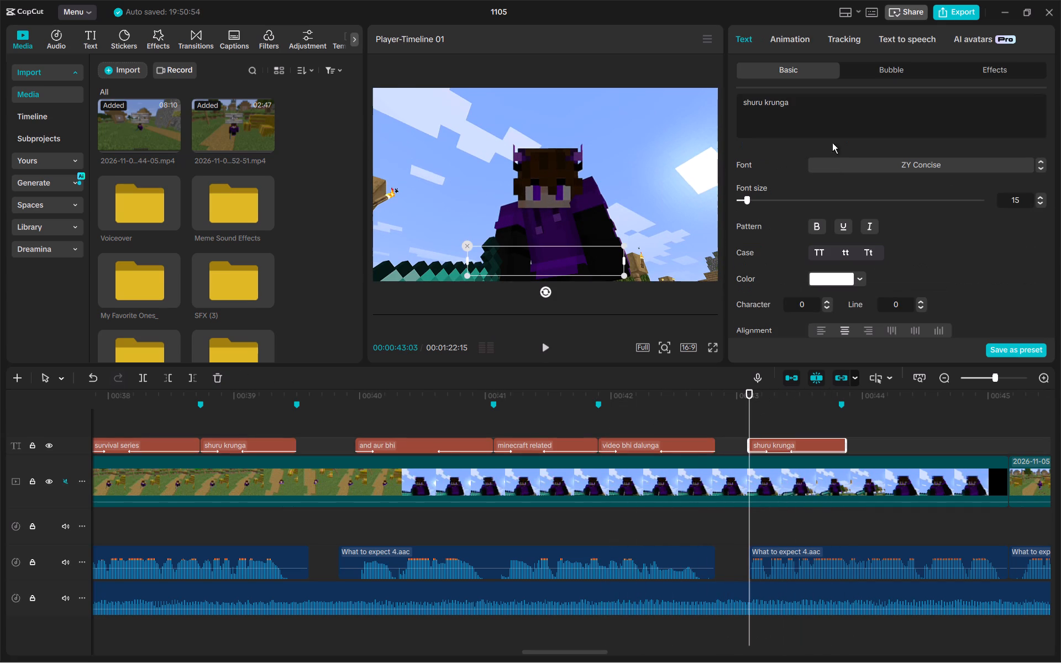
# Change the text of the caption pasted at 00:00:43:03 to "aur kabhi kabhi main".
pyautogui.moveTo(828, 119); pyautogui.dragTo(726, 92)
pyautogui.write('aur kabhi kabhi a')
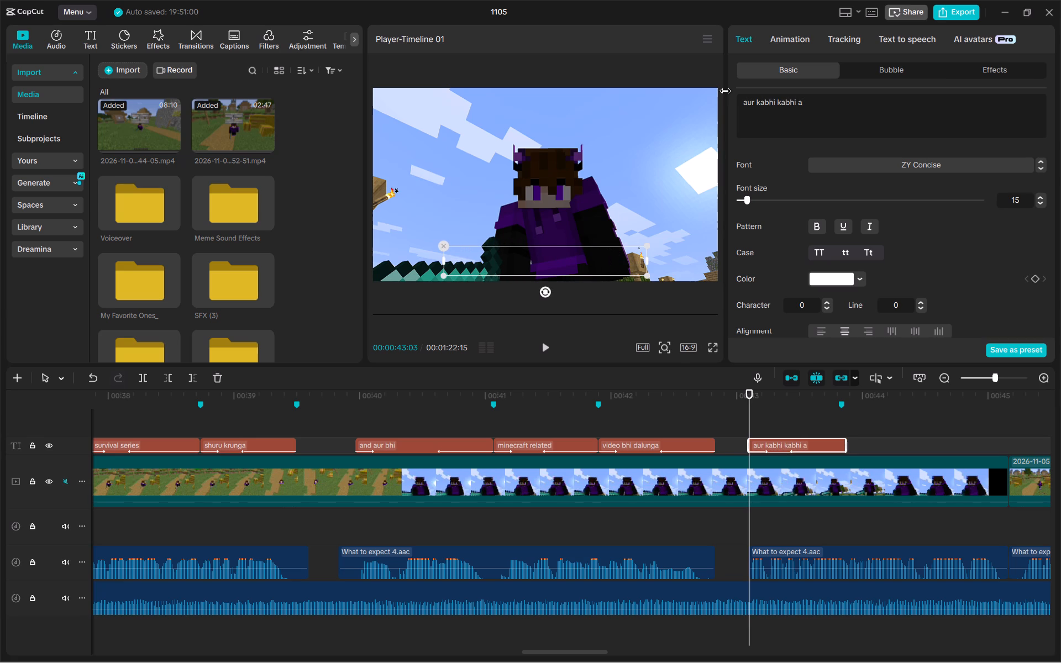
pyautogui.press('BackSpace')
pyautogui.write('manin\\')
pyautogui.press('BackSpace')
pyautogui.press('BackSpace')
pyautogui.press('BackSpace')
pyautogui.press('BackSpace')
pyautogui.press('a')
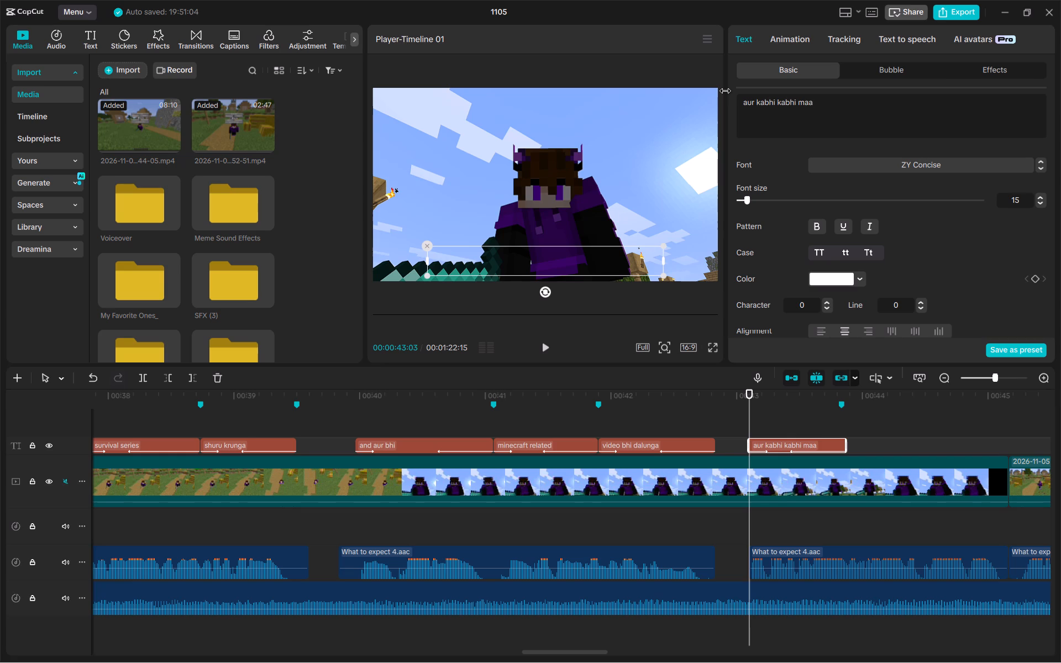
pyautogui.press('BackSpace')
pyautogui.write('in')
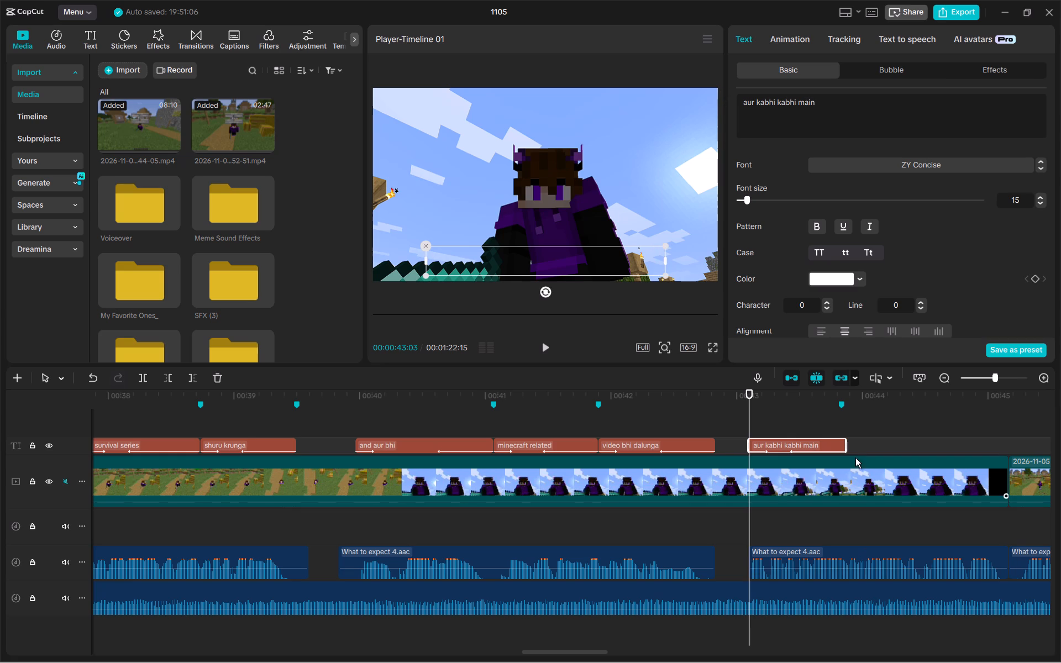
# Trim the end of the "aur kabhi kabhi main" caption to the 00:00:43:25 marker and play it back.
pyautogui.moveTo(843, 445); pyautogui.dragTo(837, 444)
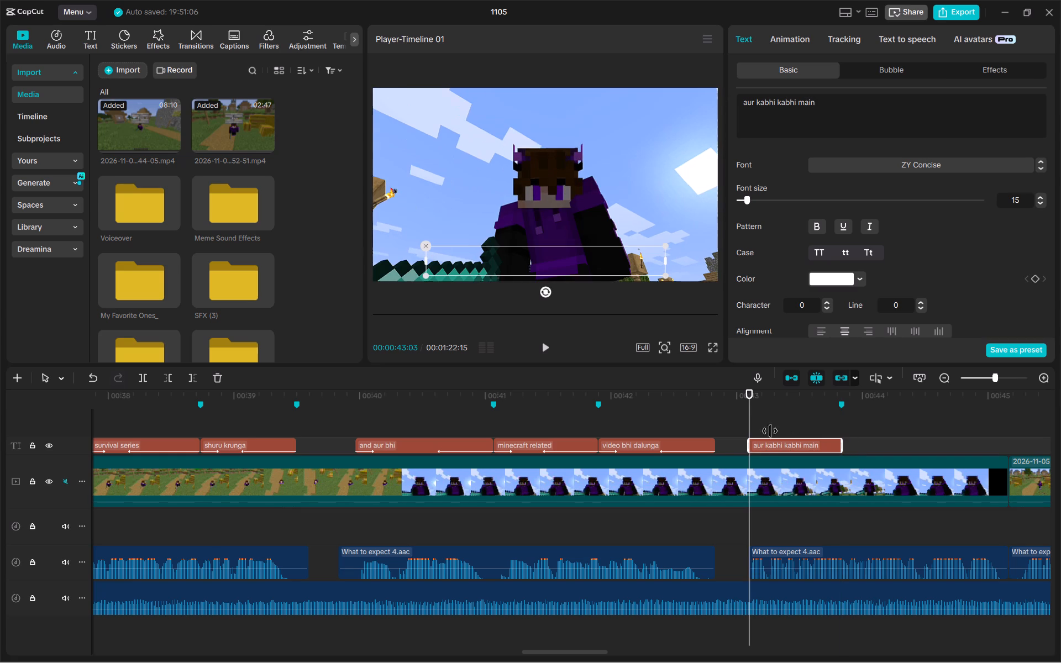
pyautogui.press('space')
pyautogui.click(751, 419)
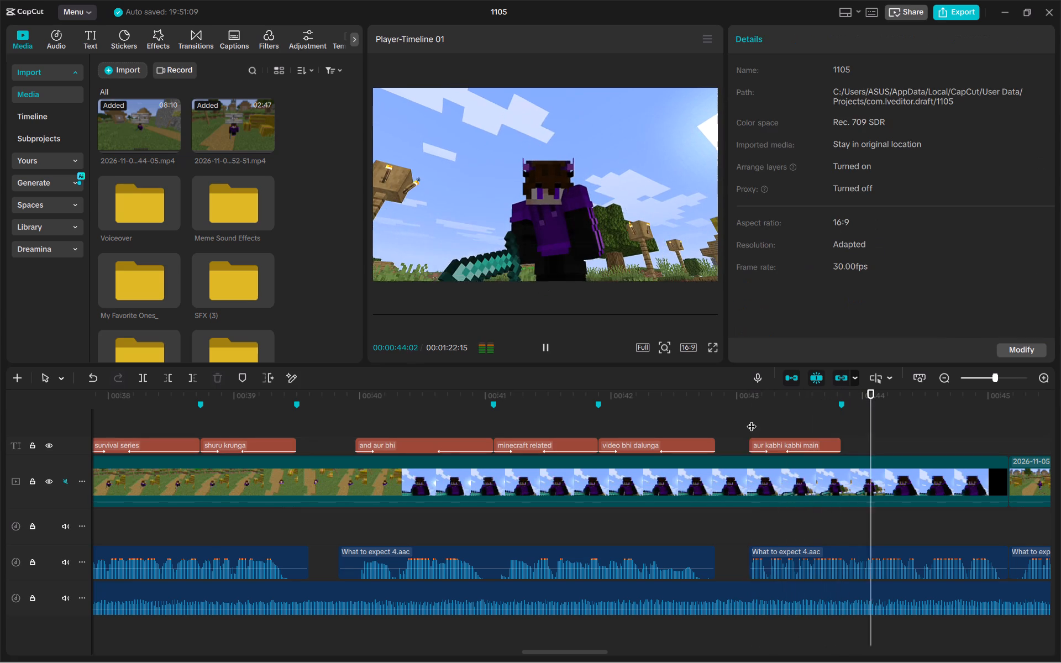
pyautogui.press('space')
# Listen to the voiceover phrase from the 00:00:43:25 marker, add a marker at its end at 00:00:44:15, and check the spot by playback.
pyautogui.press('space')
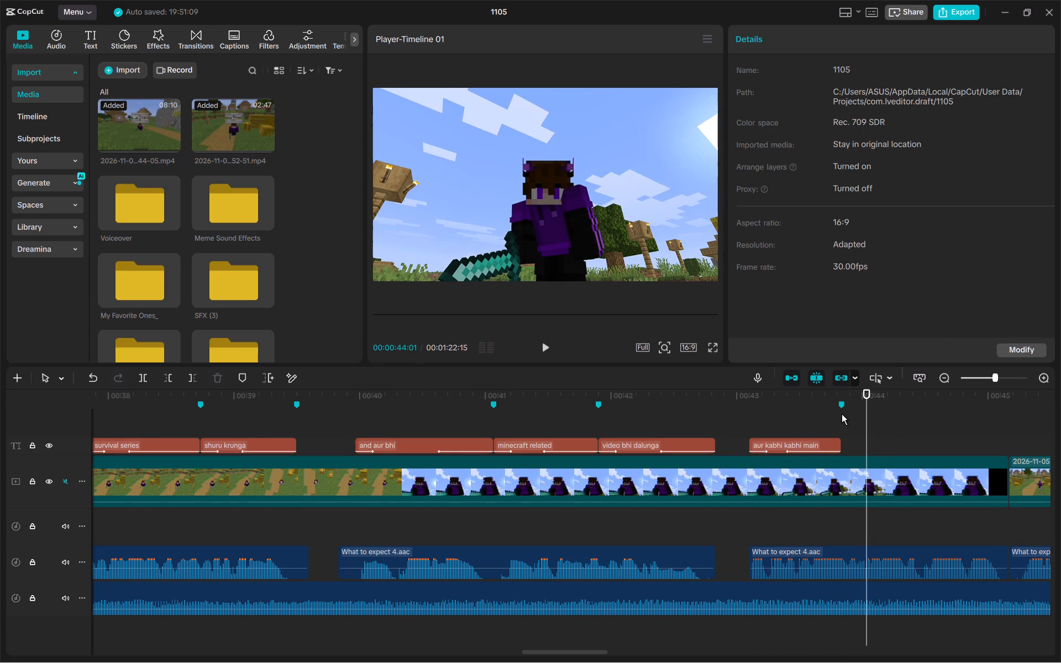
pyautogui.press('space')
pyautogui.click(842, 414)
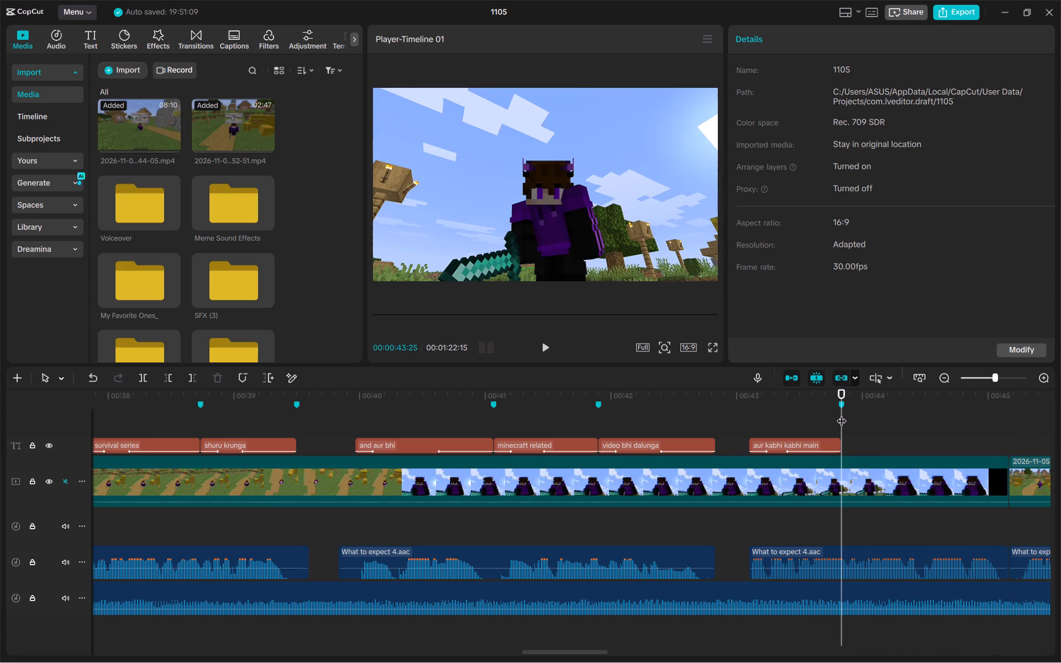
pyautogui.press('space')
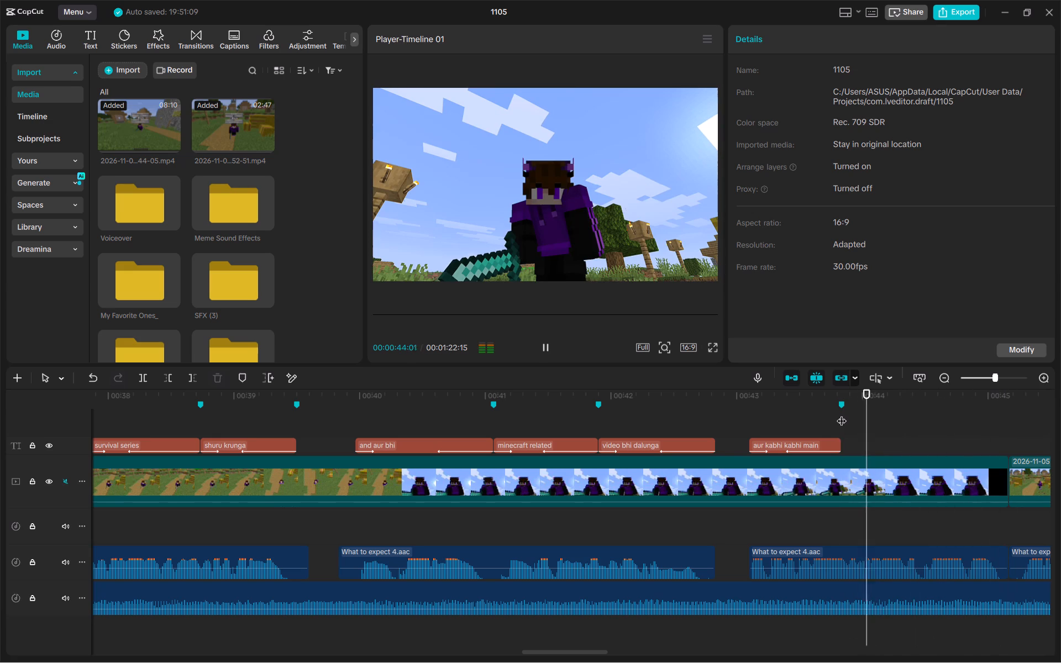
pyautogui.click(842, 414)
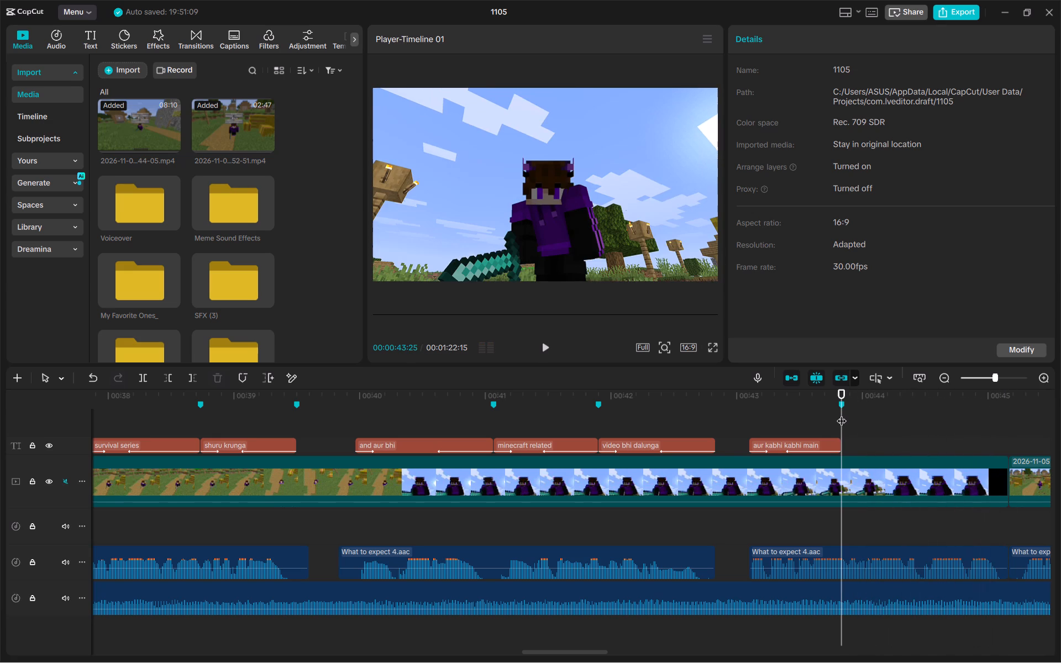
pyautogui.press('space')
pyautogui.press('space')
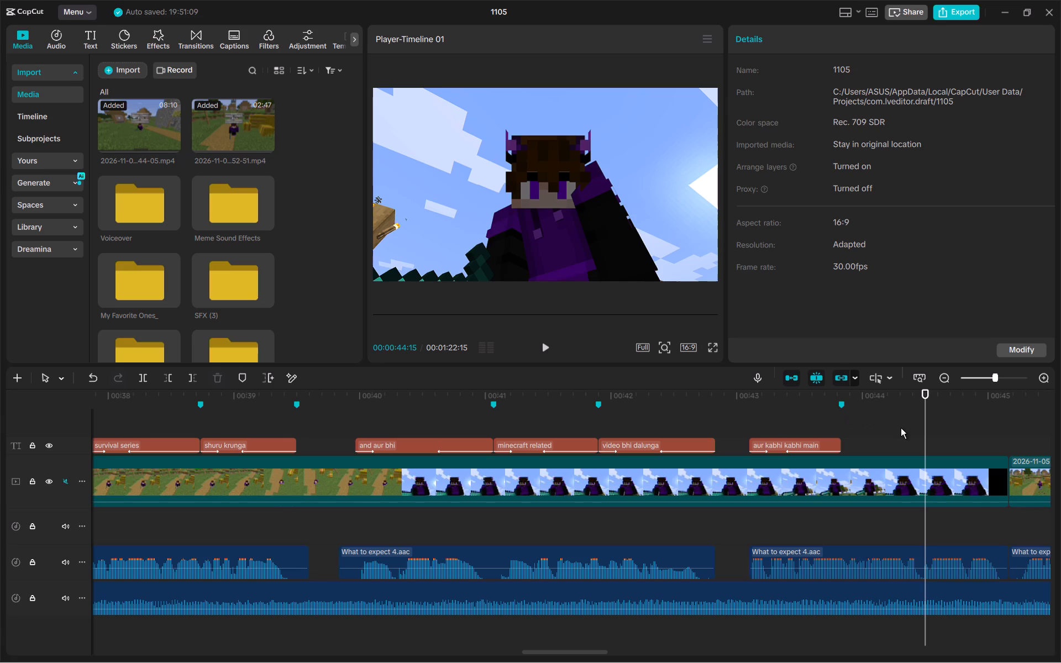
pyautogui.press('m')
pyautogui.press('space')
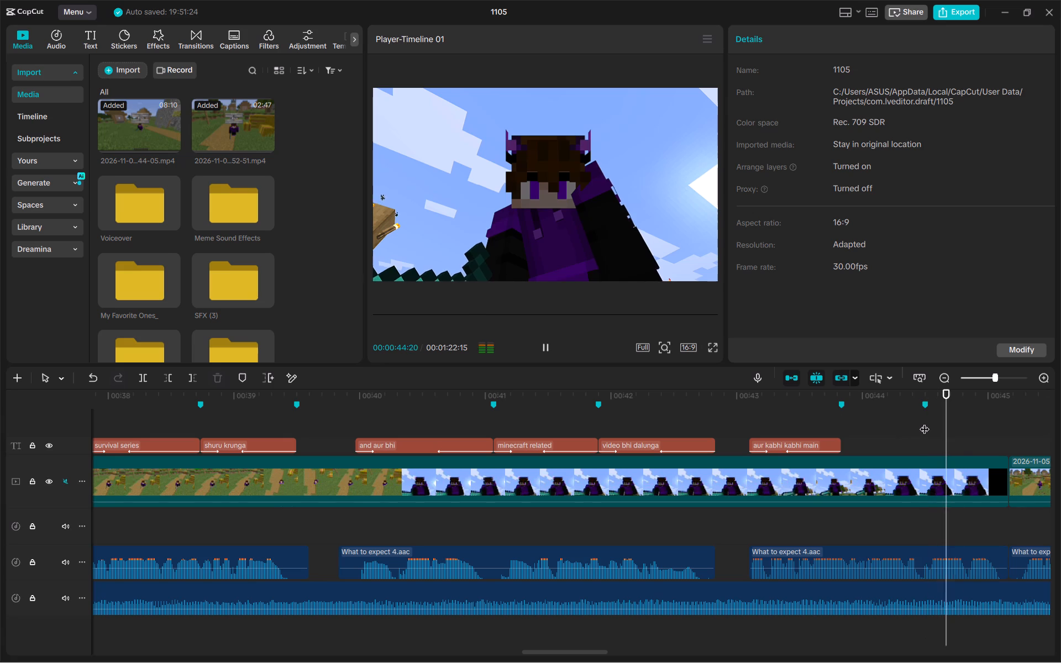
pyautogui.click(925, 422)
pyautogui.press('space')
pyautogui.click(925, 422)
pyautogui.press('space')
pyautogui.click(925, 422)
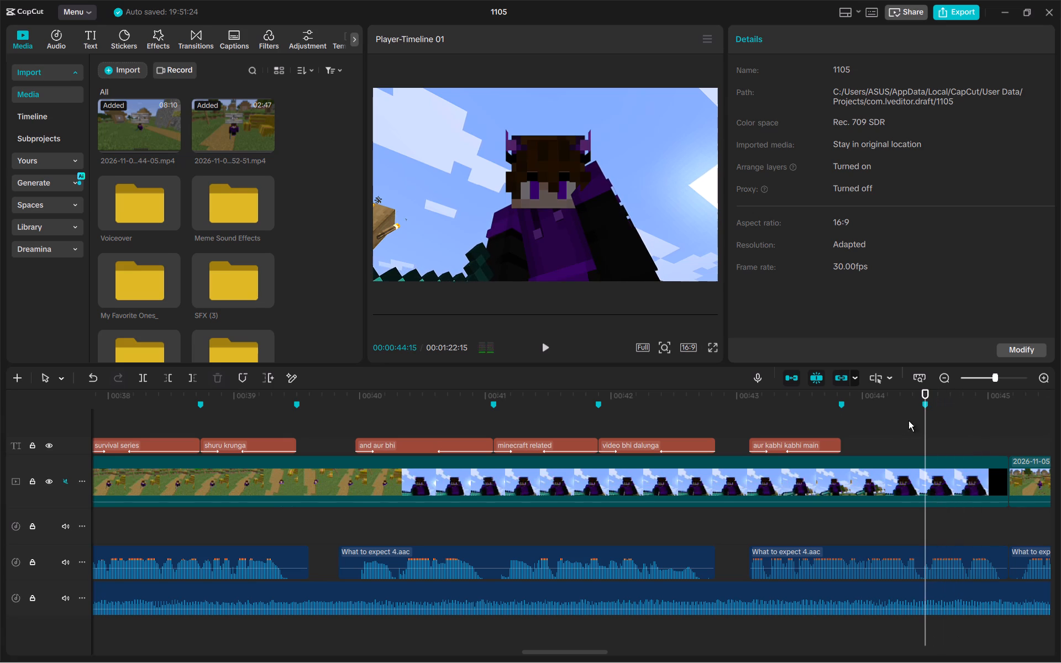
# Paste the copied caption at the 00:00:43:25 marker and change its text to "dusre games bhi".
pyautogui.click(847, 412)
pyautogui.click(844, 413)
pyautogui.hotkey('ctrl', 'v')
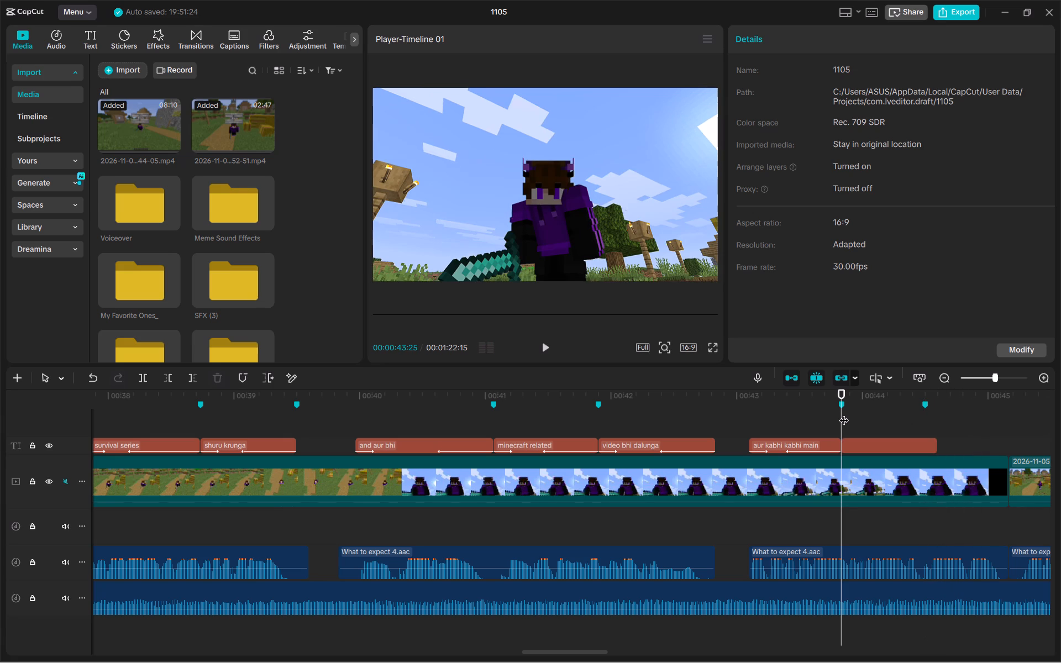
pyautogui.moveTo(833, 106); pyautogui.dragTo(701, 107)
pyautogui.moveTo(811, 108); pyautogui.dragTo(789, 100)
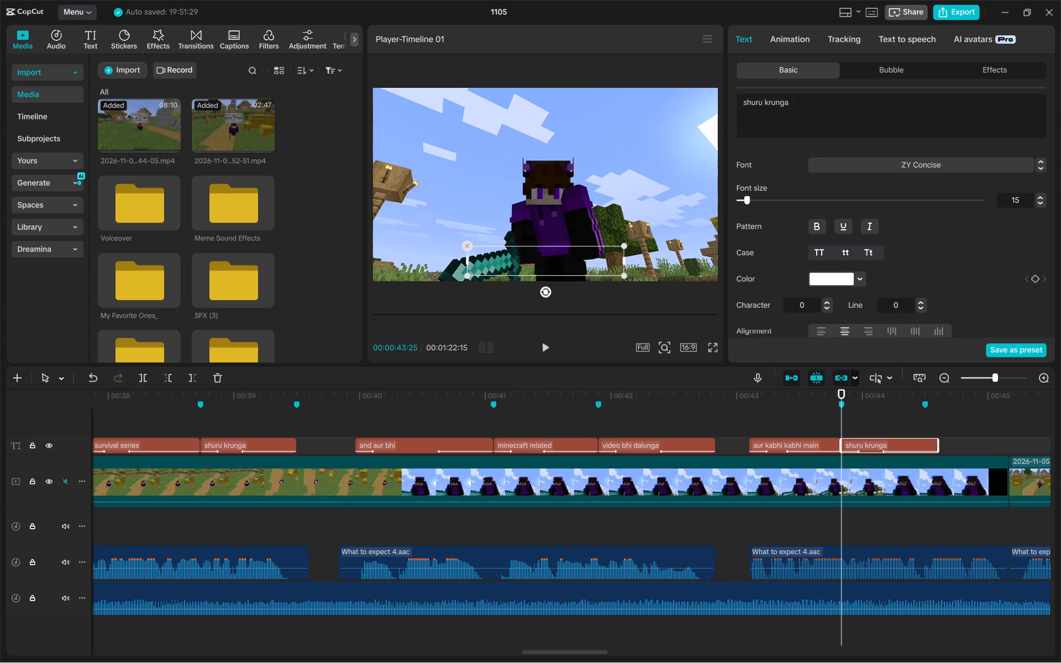
pyautogui.moveTo(789, 100); pyautogui.dragTo(749, 95)
pyautogui.write('dusre')
pyautogui.press('space')
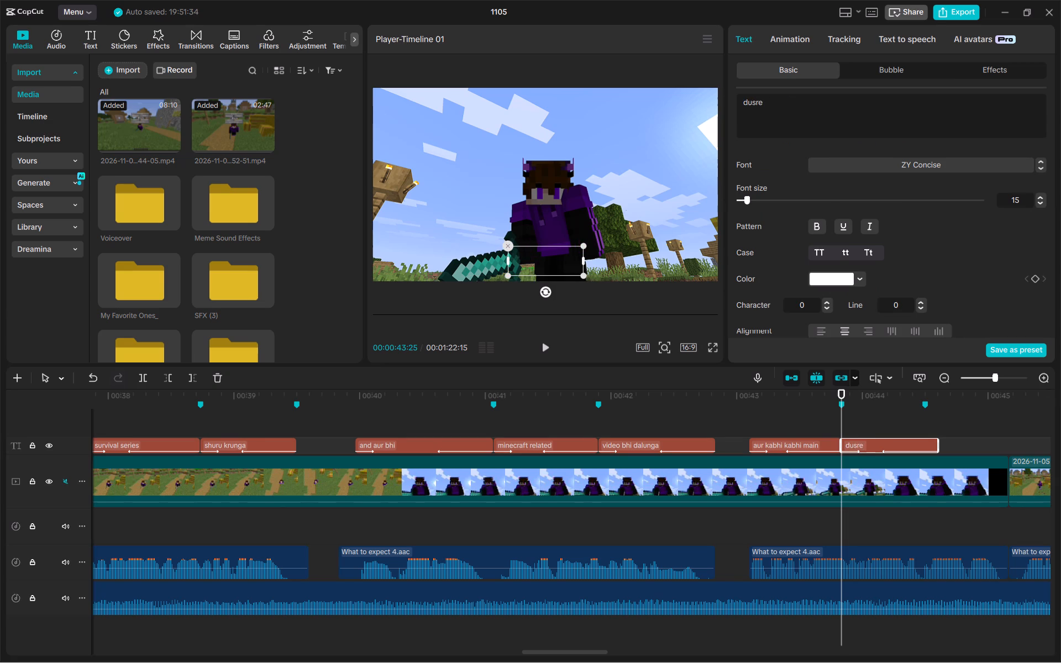
pyautogui.press('h')
pyautogui.press('BackSpace')
pyautogui.write('games')
pyautogui.press('space')
pyautogui.write('bhi')
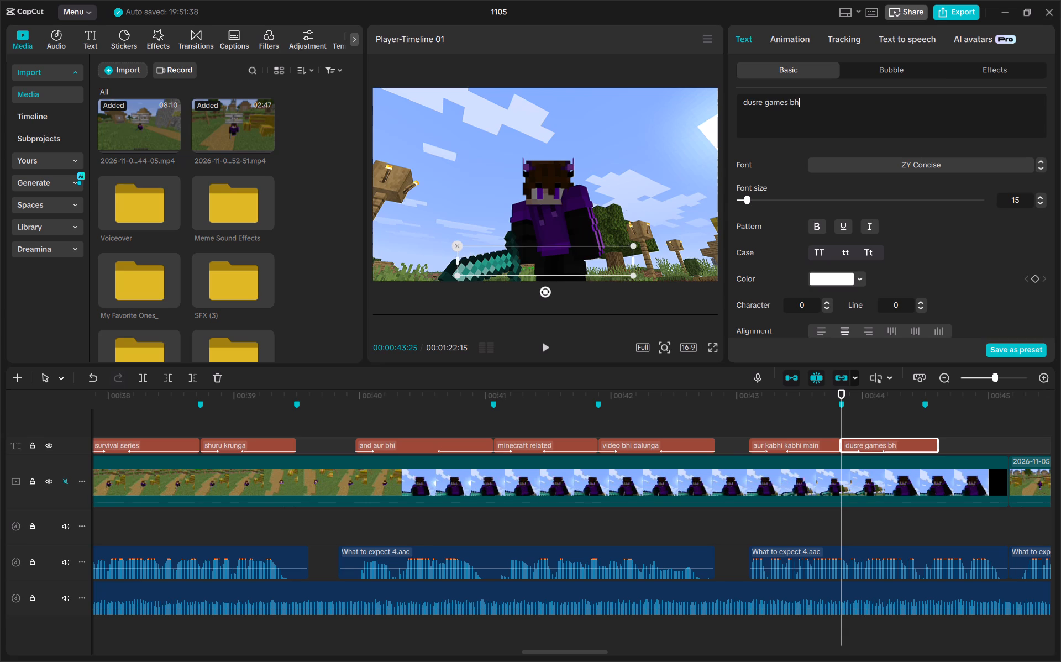
# Trim the end of the "dusre games bhi" caption to the 00:00:44:15 marker.
pyautogui.moveTo(938, 443); pyautogui.dragTo(938, 444)
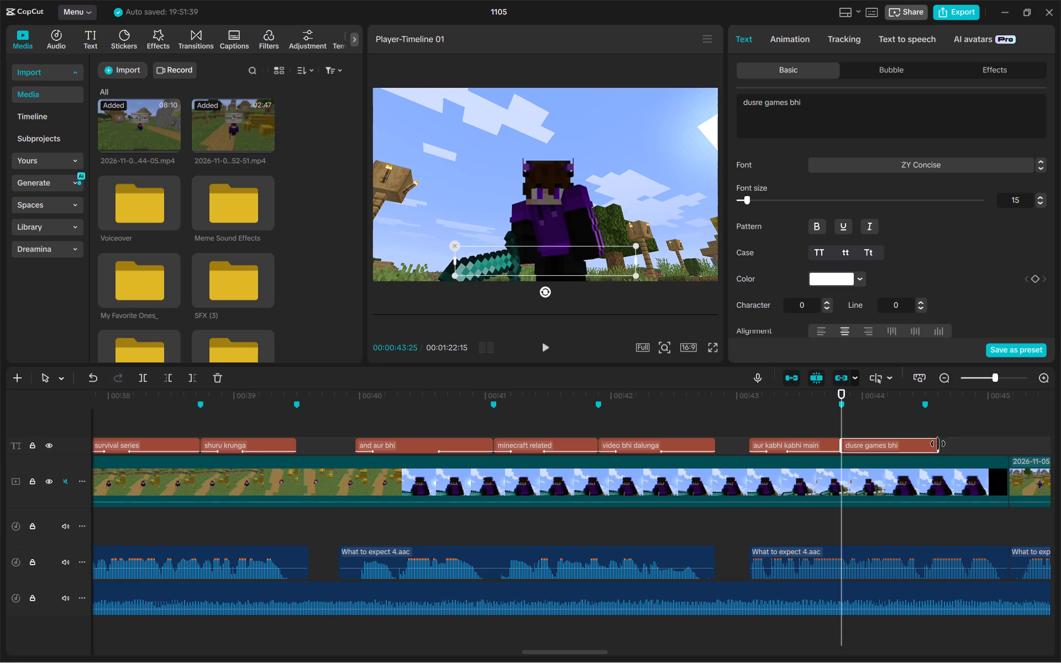
pyautogui.moveTo(938, 444); pyautogui.dragTo(921, 446)
# Paste the copied caption at the 00:00:44:15 marker and change its text to "khel leta hu".
pyautogui.click(926, 414)
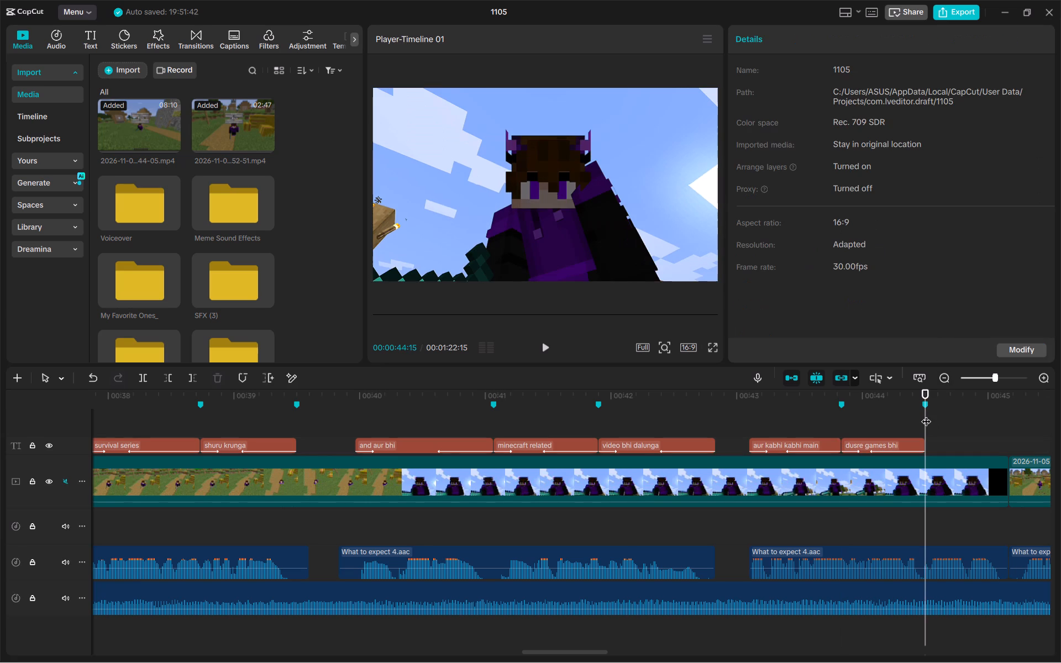
pyautogui.hotkey('ctrl', 'v')
pyautogui.moveTo(828, 110); pyautogui.dragTo(722, 107)
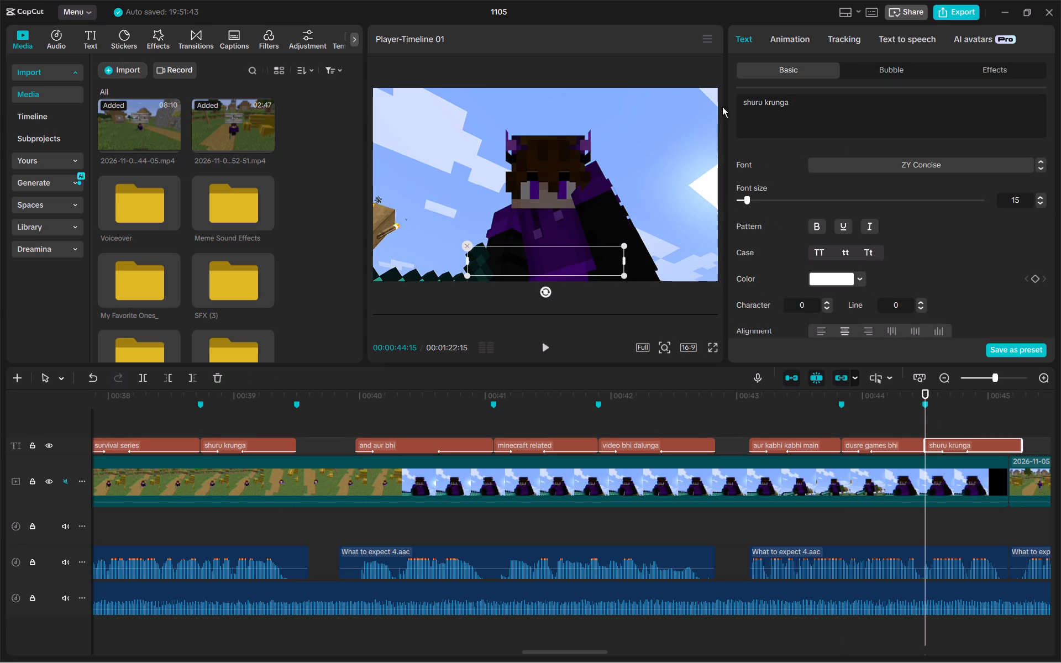
pyautogui.moveTo(722, 107); pyautogui.dragTo(723, 88)
pyautogui.write('khel leta hu')
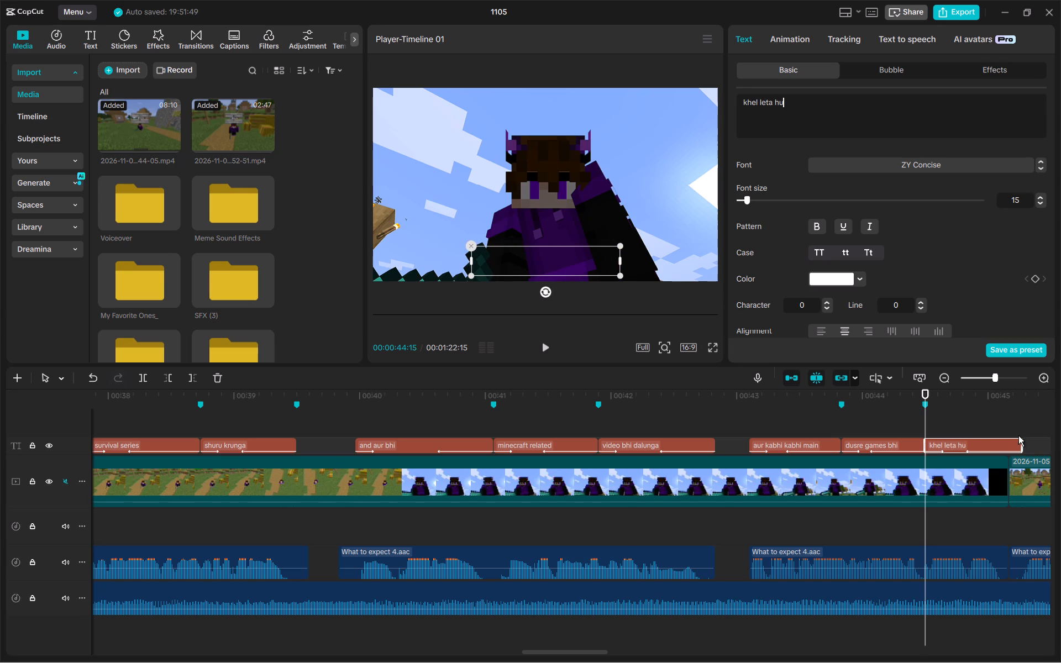
# Trim the end of the "khel leta hu" caption to just before the next video clip starts and play it back.
pyautogui.moveTo(1020, 441); pyautogui.dragTo(999, 442)
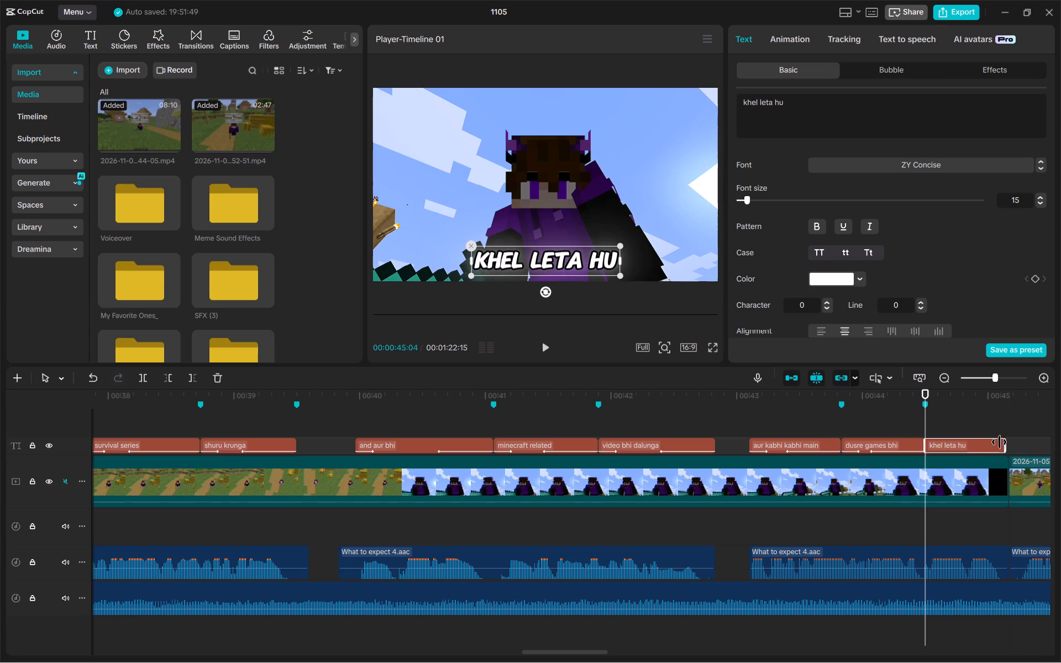
pyautogui.moveTo(999, 442); pyautogui.dragTo(999, 443)
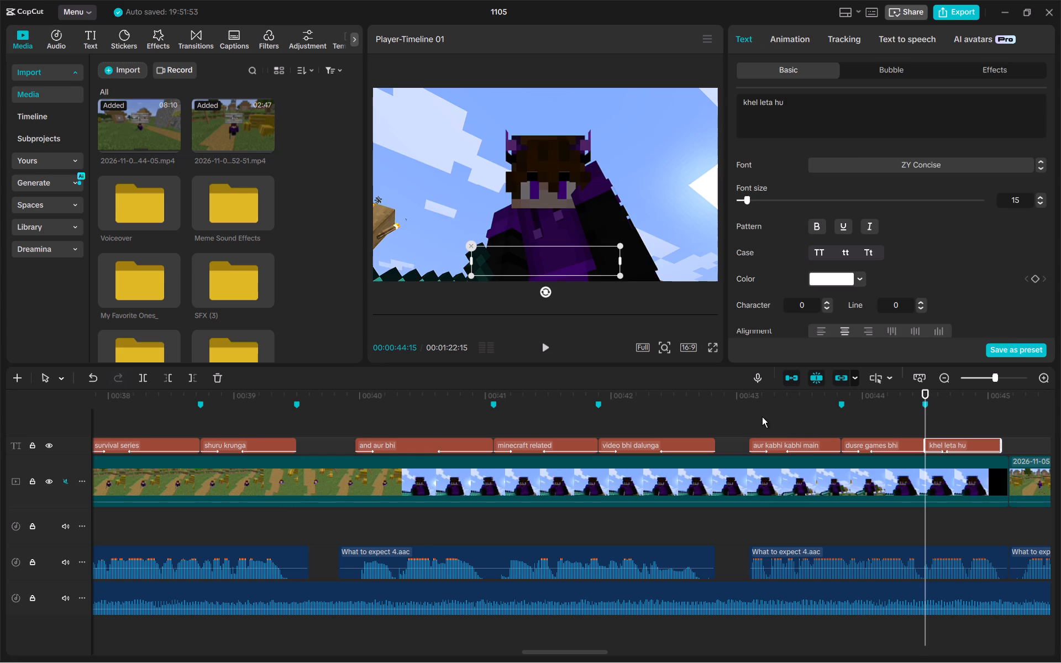
pyautogui.click(762, 417)
pyautogui.press('space')
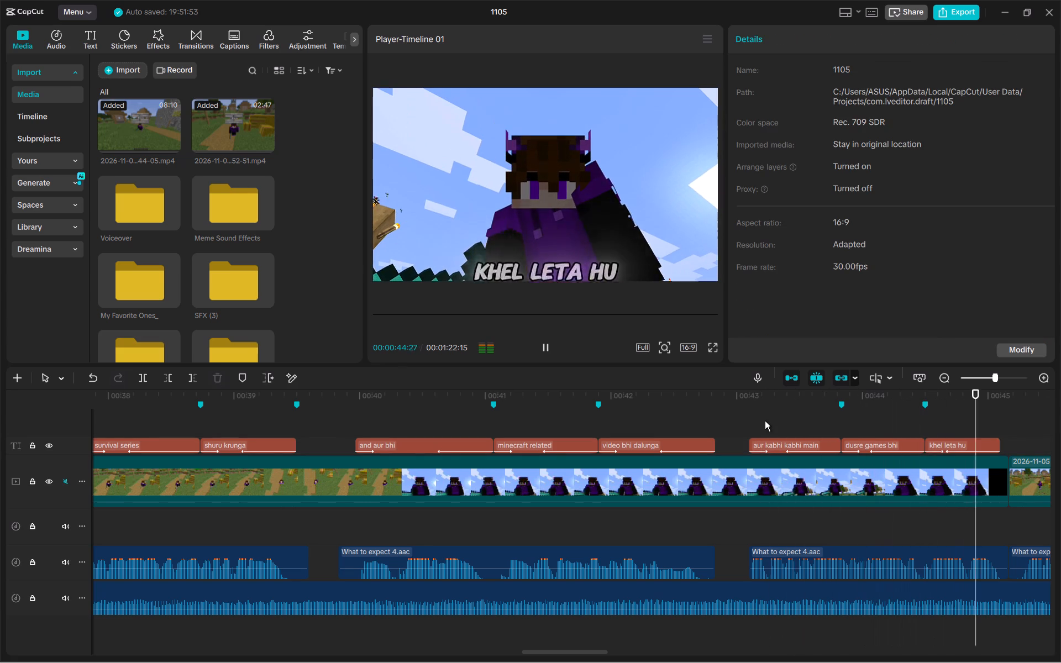
pyautogui.hscroll(-1, 765, 420)
pyautogui.press('space')
# Paste the copied caption at 00:00:45:08, listen to the voiceover there and change its text to "agar tumhare man".
pyautogui.click(627, 425)
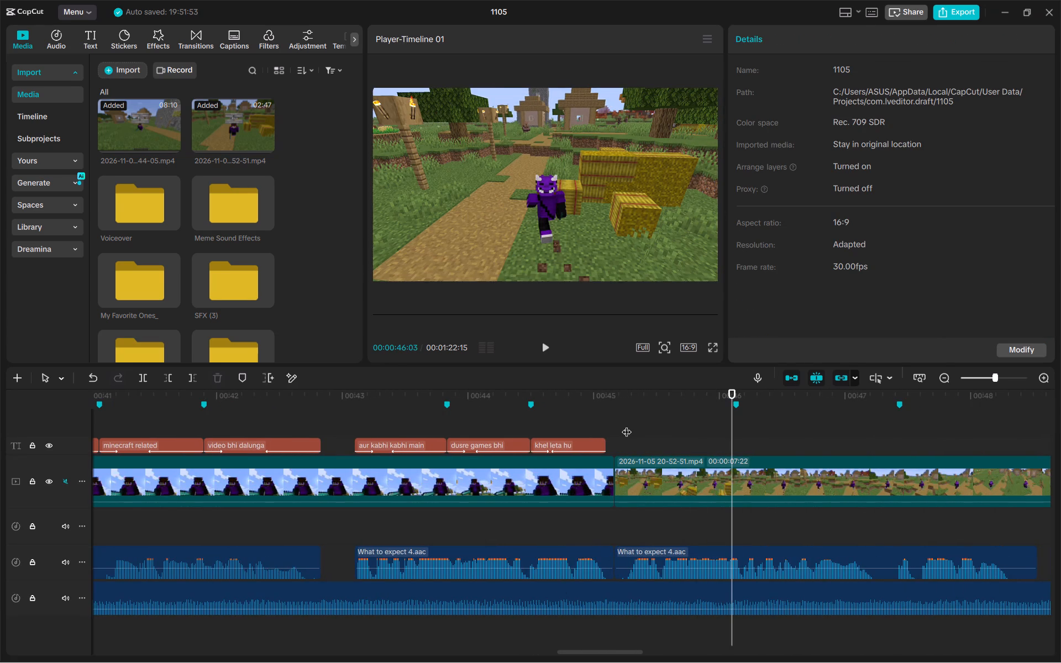
pyautogui.hotkey('ctrl', 'v')
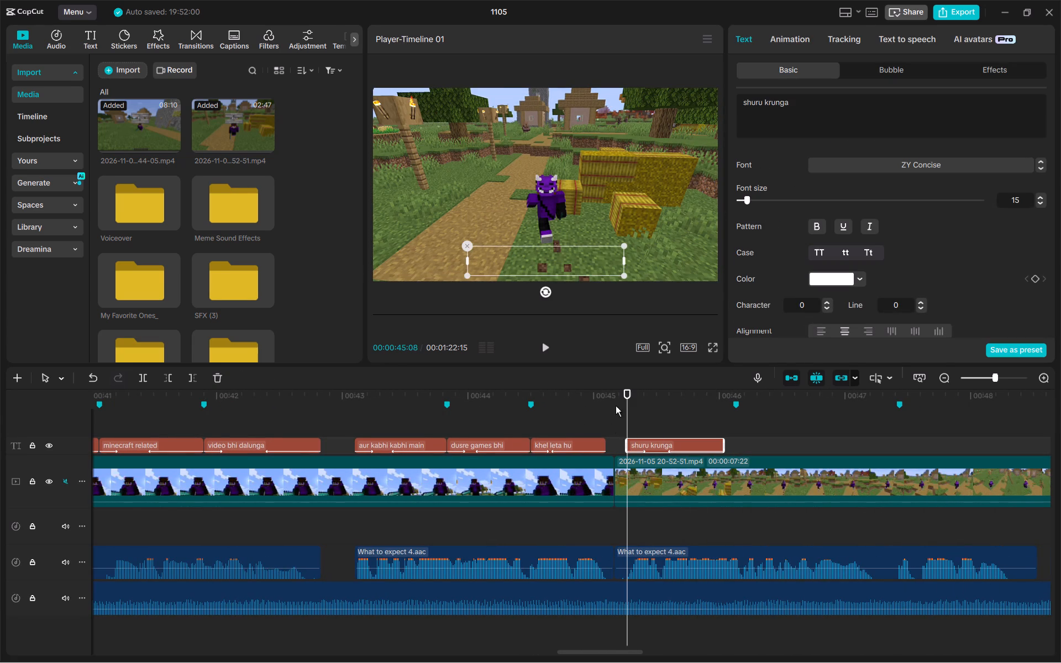
pyautogui.click(545, 352)
pyautogui.click(545, 352)
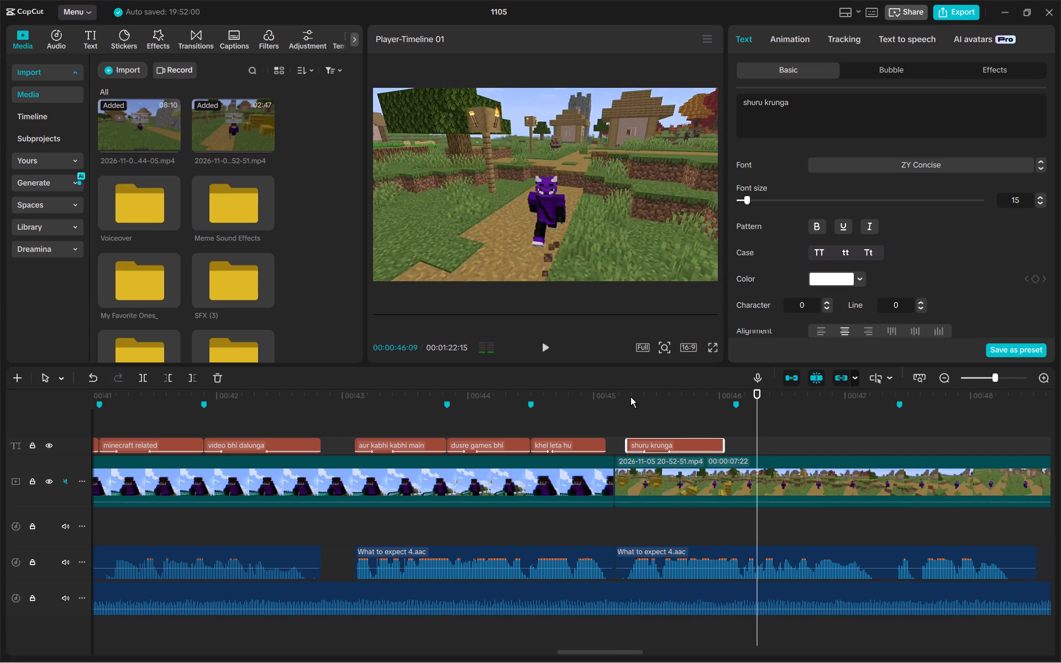
pyautogui.click(625, 404)
pyautogui.moveTo(803, 109); pyautogui.dragTo(743, 103)
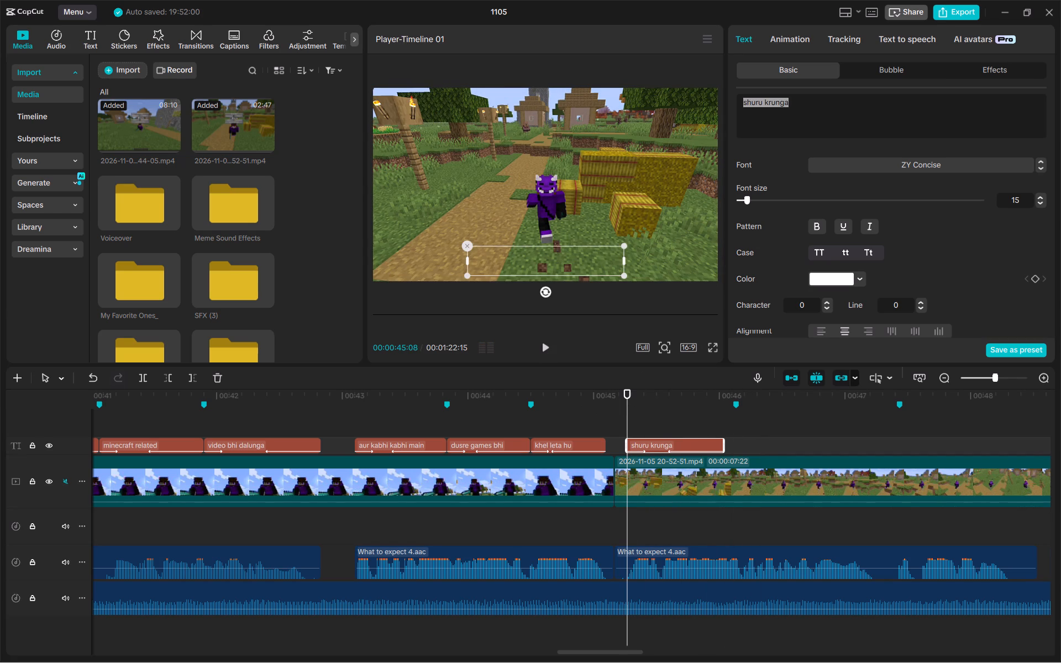
pyautogui.press('a')
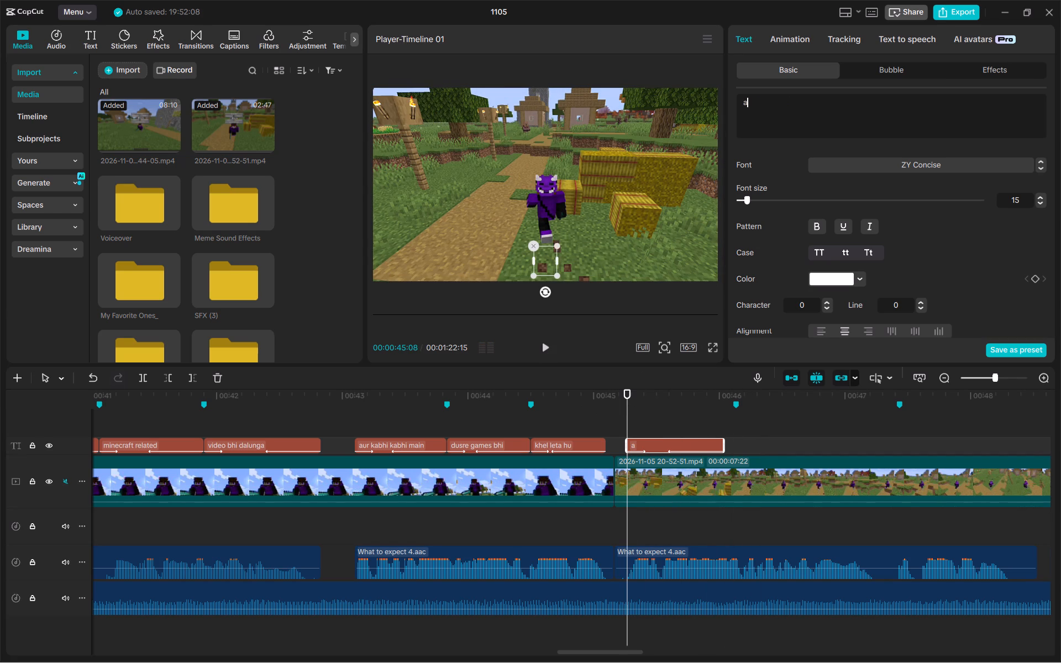
pyautogui.write('gar tumhan')
pyautogui.press('BackSpace')
pyautogui.write('re man')
pyautogui.press('space')
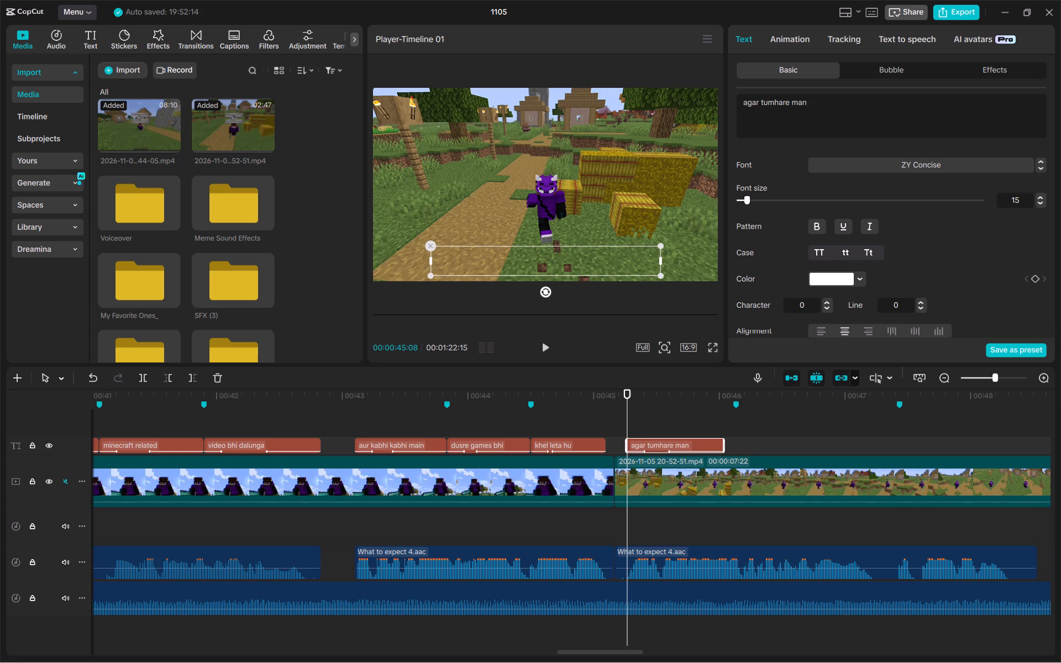
# Listen around the 00:00:46:04 marker and extend the caption's text to "agar tumhare man main bhi".
pyautogui.click(736, 422)
pyautogui.press('space')
pyautogui.click(736, 422)
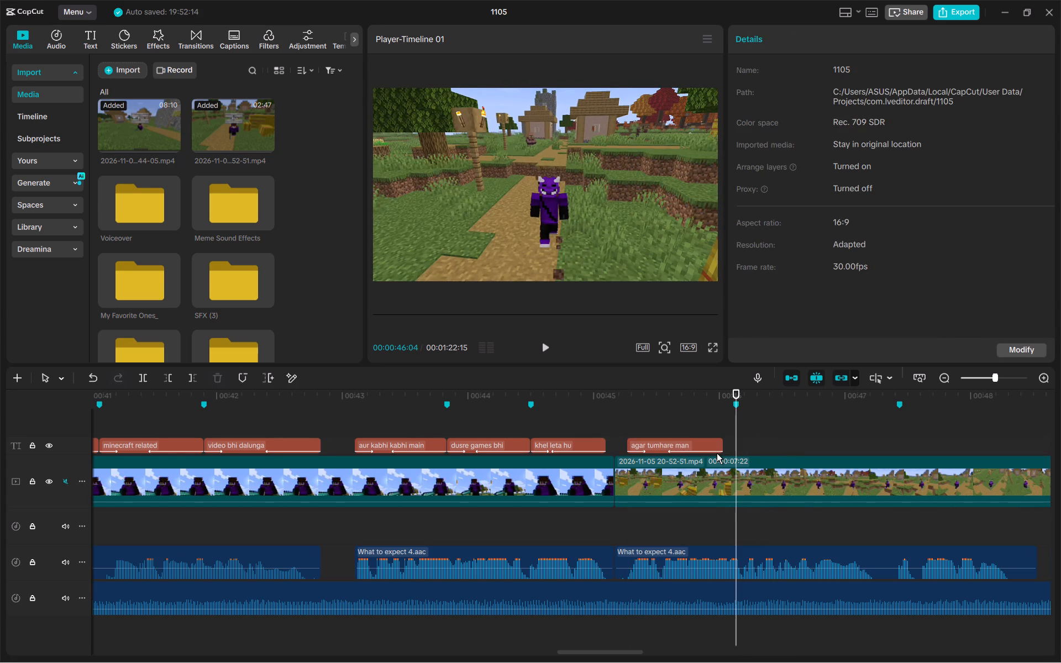
pyautogui.click(705, 445)
pyautogui.click(812, 108)
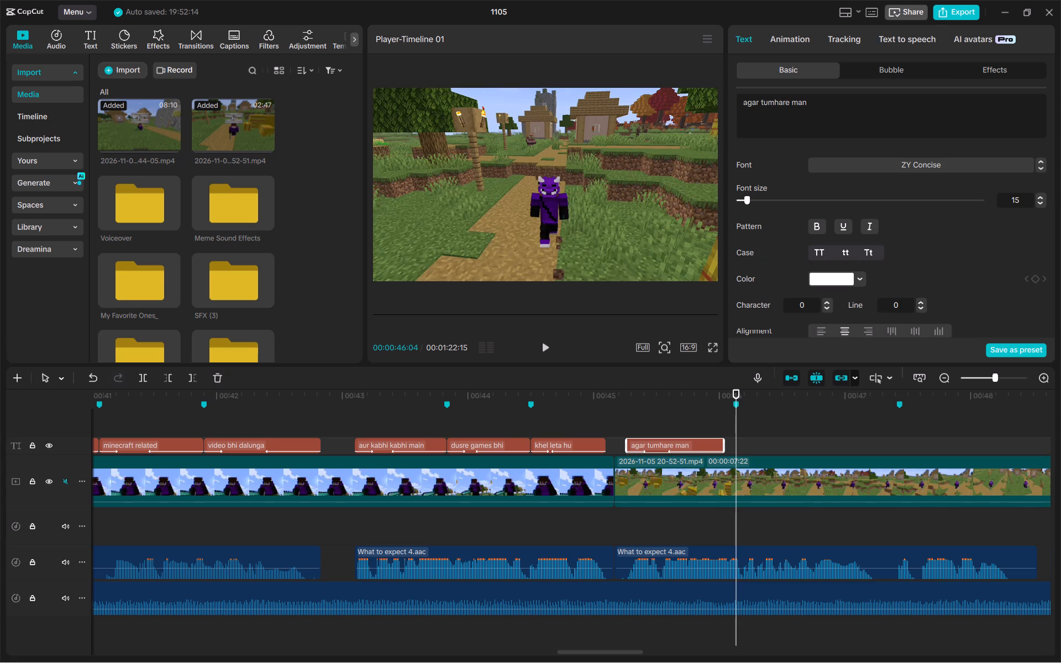
pyautogui.write('main bhi')
# Extend the end of the "agar tumhare man main bhi" caption to the 00:00:46:04 marker.
pyautogui.click(665, 420)
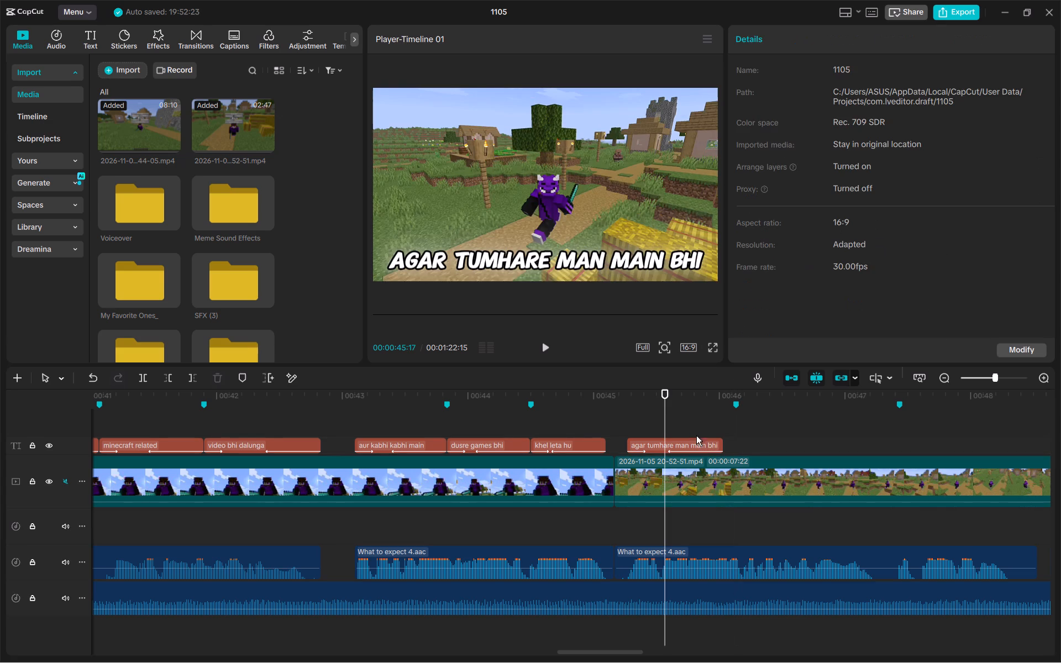
pyautogui.click(706, 448)
pyautogui.moveTo(724, 446); pyautogui.dragTo(733, 447)
# Paste the copied caption at the 00:00:46:04 marker and, following the voiceover, change its text to "kuch achha sa game ho".
pyautogui.click(733, 420)
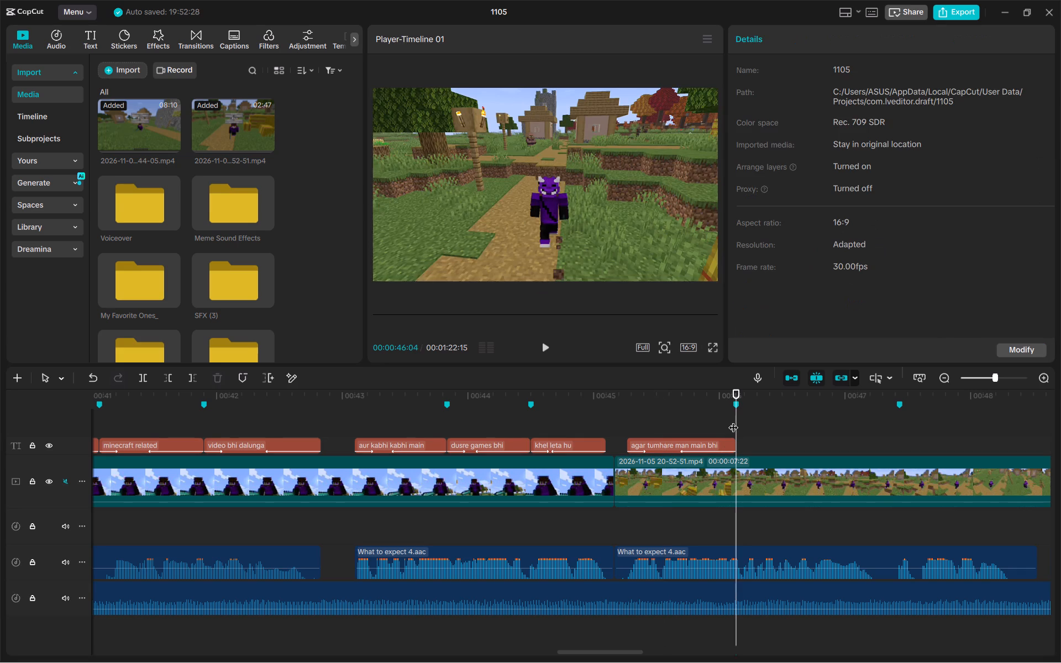
pyautogui.hotkey('ctrl', 'v')
pyautogui.moveTo(811, 109); pyautogui.dragTo(687, 98)
pyautogui.write('kuch achha sa')
pyautogui.press('space')
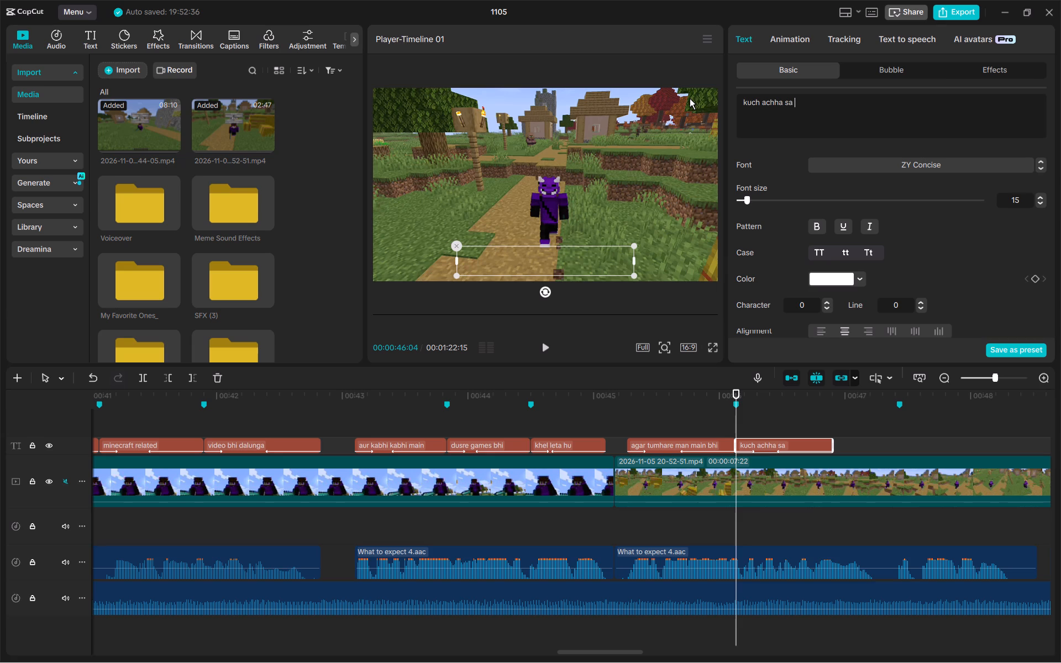
pyautogui.click(549, 357)
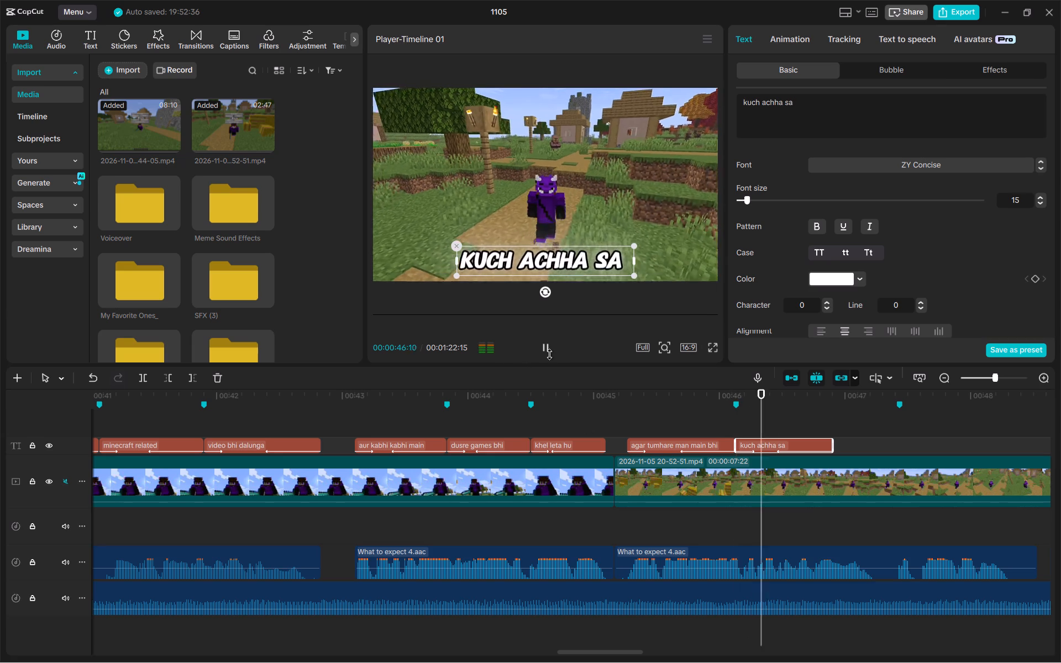
pyautogui.click(549, 354)
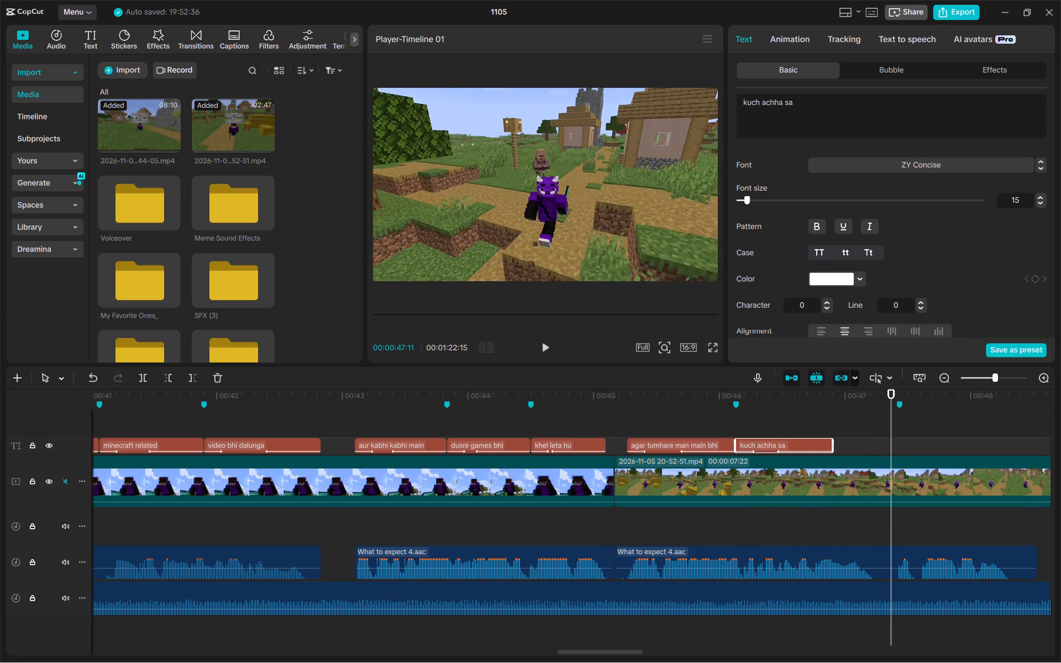
pyautogui.click(807, 114)
pyautogui.write('game')
pyautogui.press('space')
pyautogui.write('ho')
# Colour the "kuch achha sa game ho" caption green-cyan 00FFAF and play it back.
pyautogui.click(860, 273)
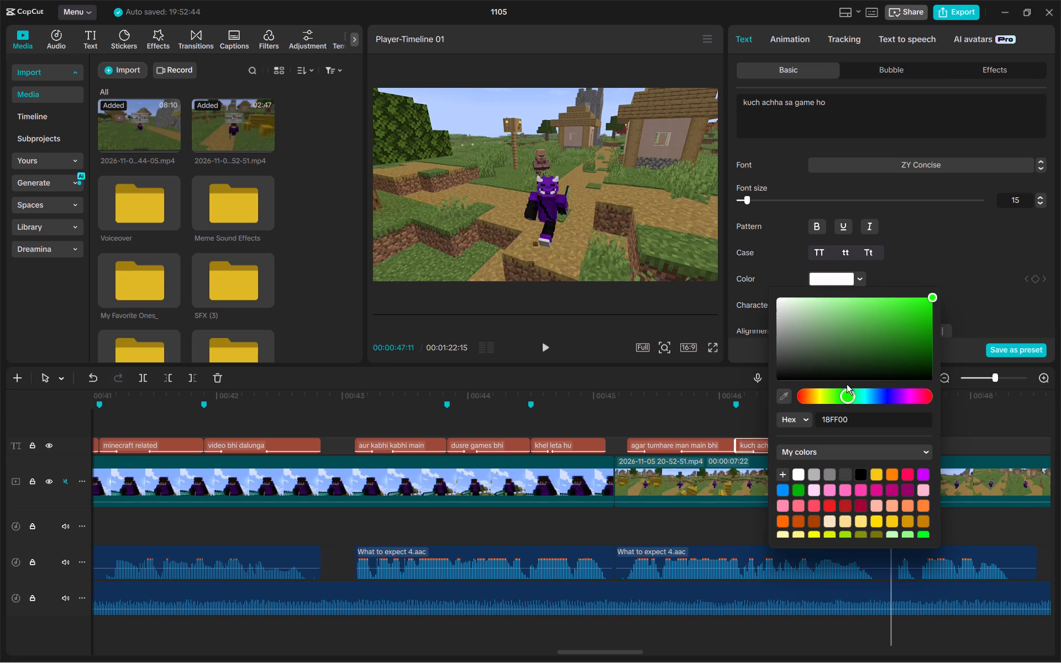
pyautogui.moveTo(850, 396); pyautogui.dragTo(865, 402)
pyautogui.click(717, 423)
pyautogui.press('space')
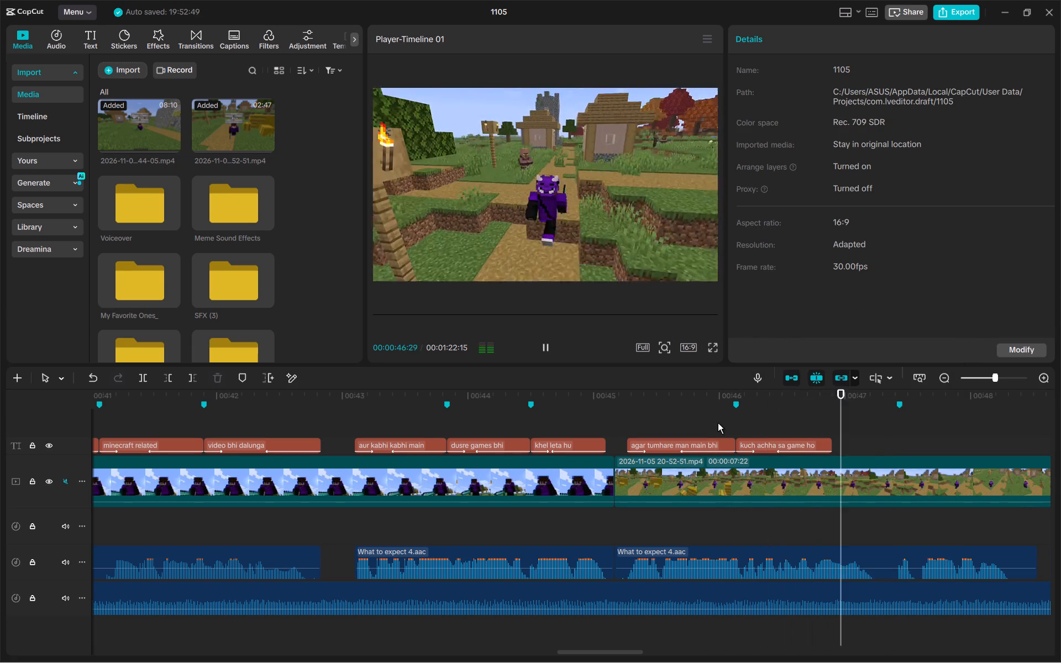
# Extend the end of the "kuch achha sa game ho" caption to the 00:00:47:13 marker.
pyautogui.click(831, 423)
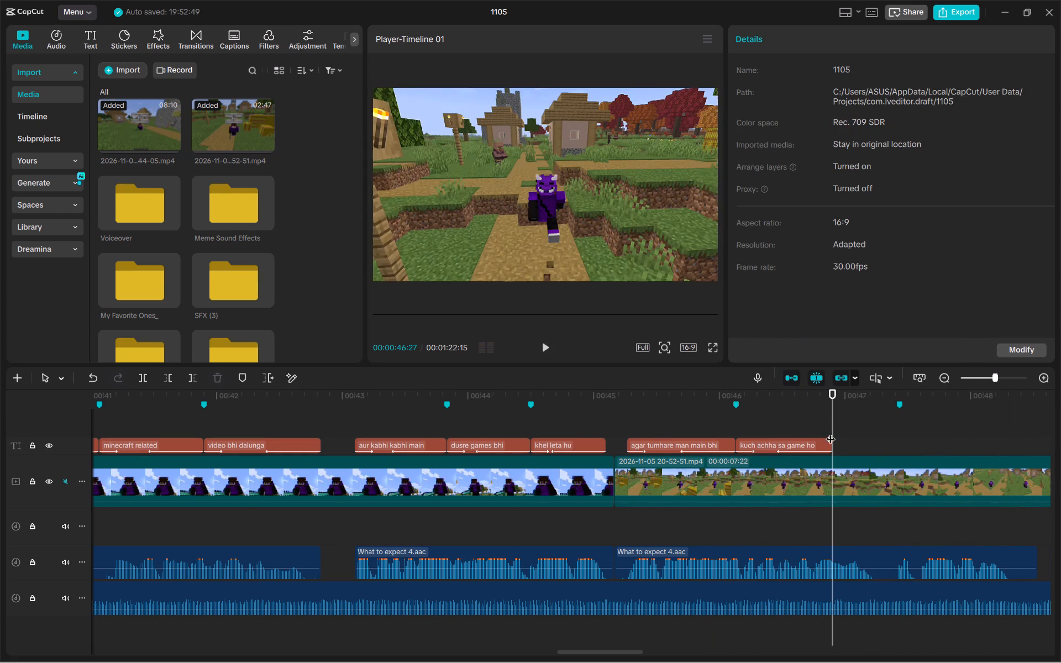
pyautogui.click(823, 436)
pyautogui.click(832, 444)
pyautogui.moveTo(833, 444); pyautogui.dragTo(900, 451)
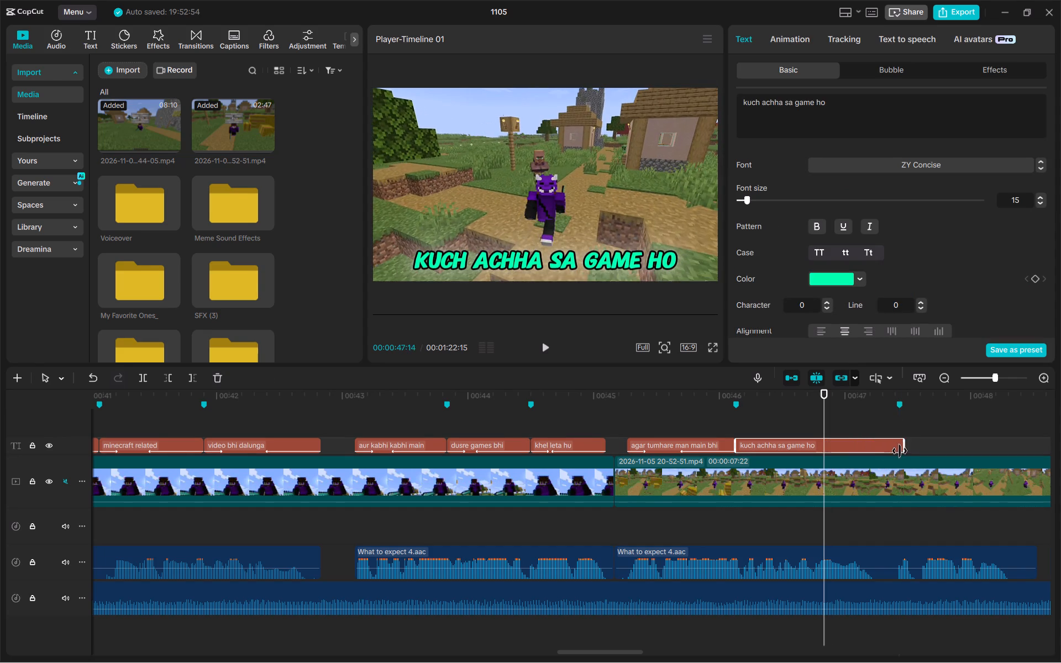
pyautogui.moveTo(900, 451); pyautogui.dragTo(896, 448)
# Set the "kuch achha sa game ho" caption's colour to cyan 00F7FF and play it back.
pyautogui.click(860, 277)
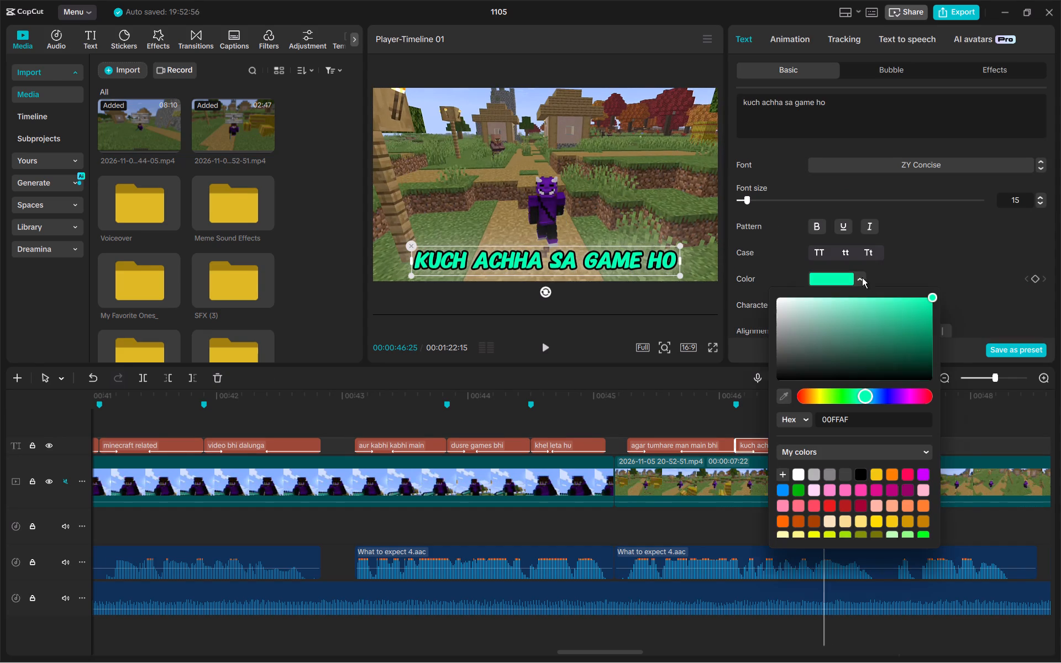
pyautogui.click(869, 402)
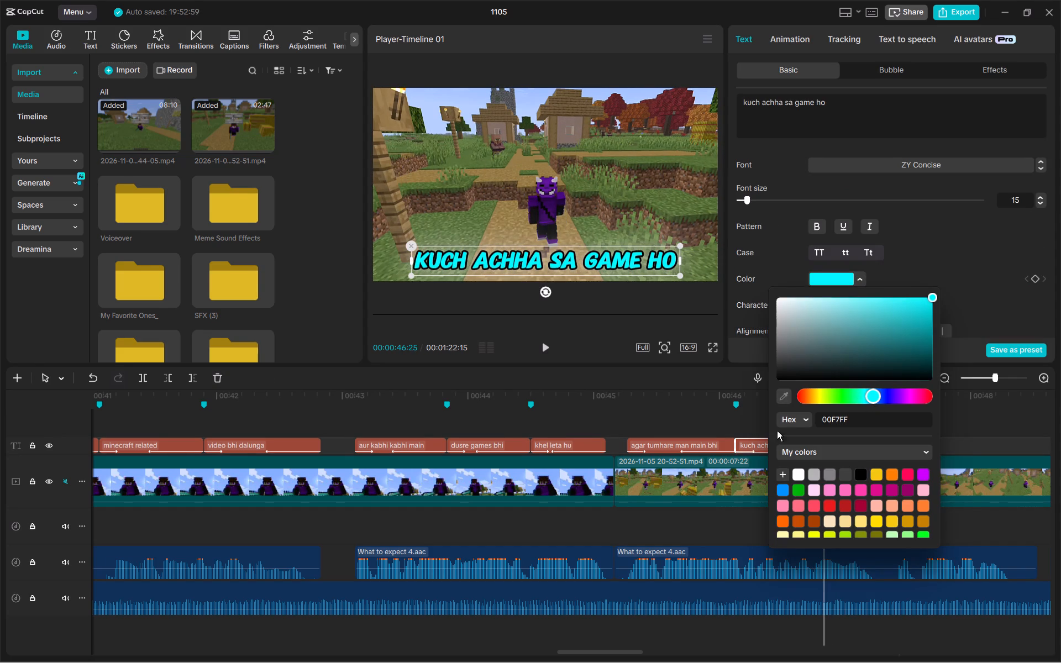
pyautogui.click(747, 427)
pyautogui.press('space')
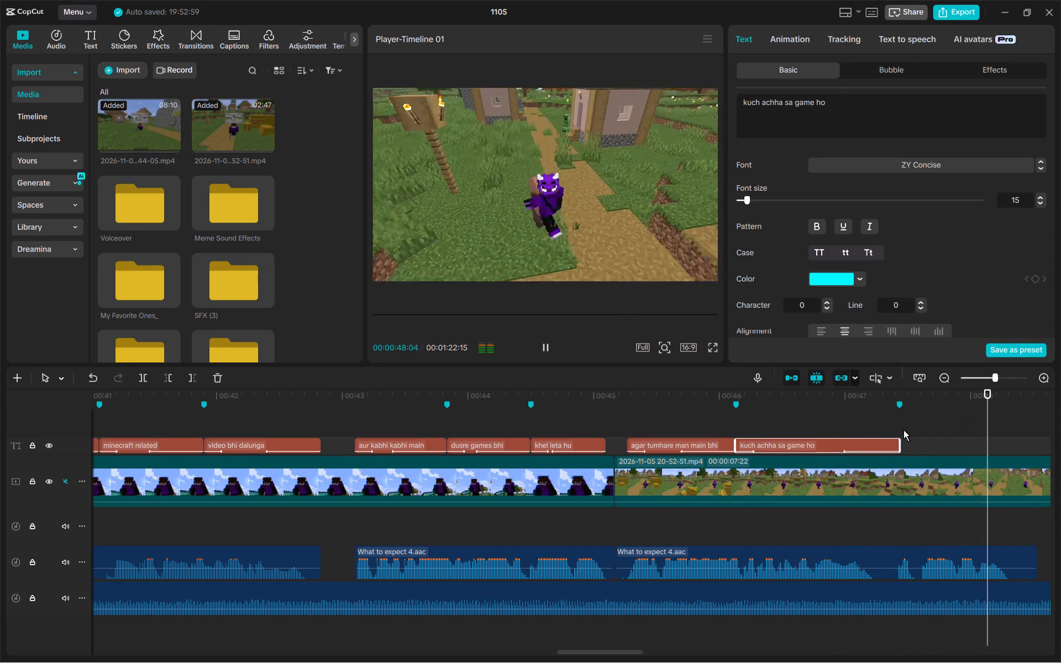
# Listen repeatedly to the voiceover phrase that starts at the 00:00:47:13 marker.
pyautogui.click(894, 423)
pyautogui.hscroll(-1, 894, 423)
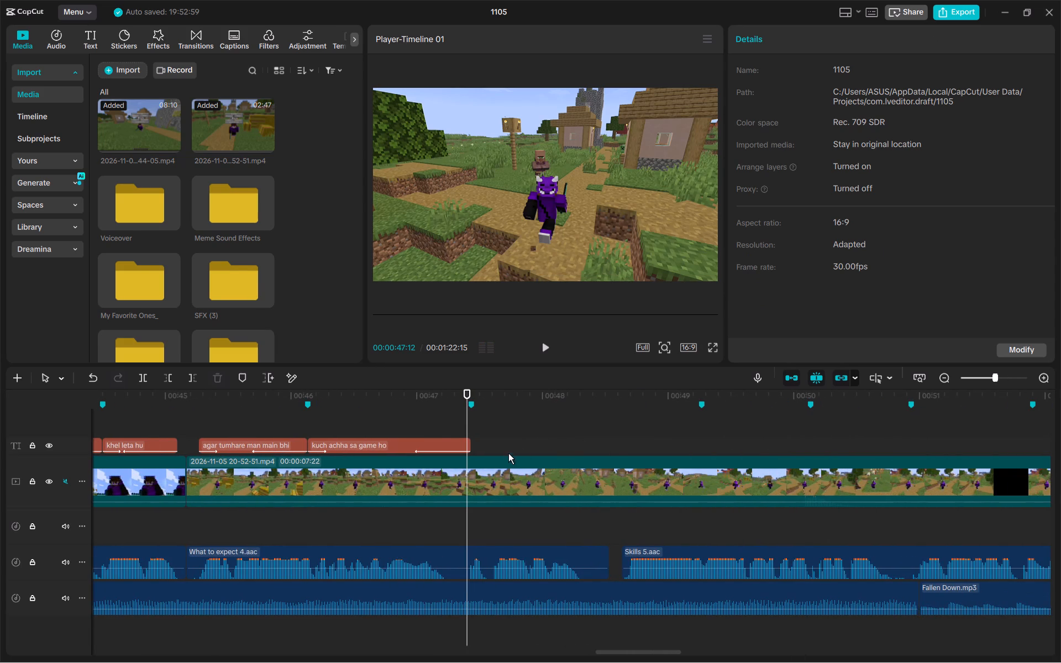
pyautogui.click(473, 416)
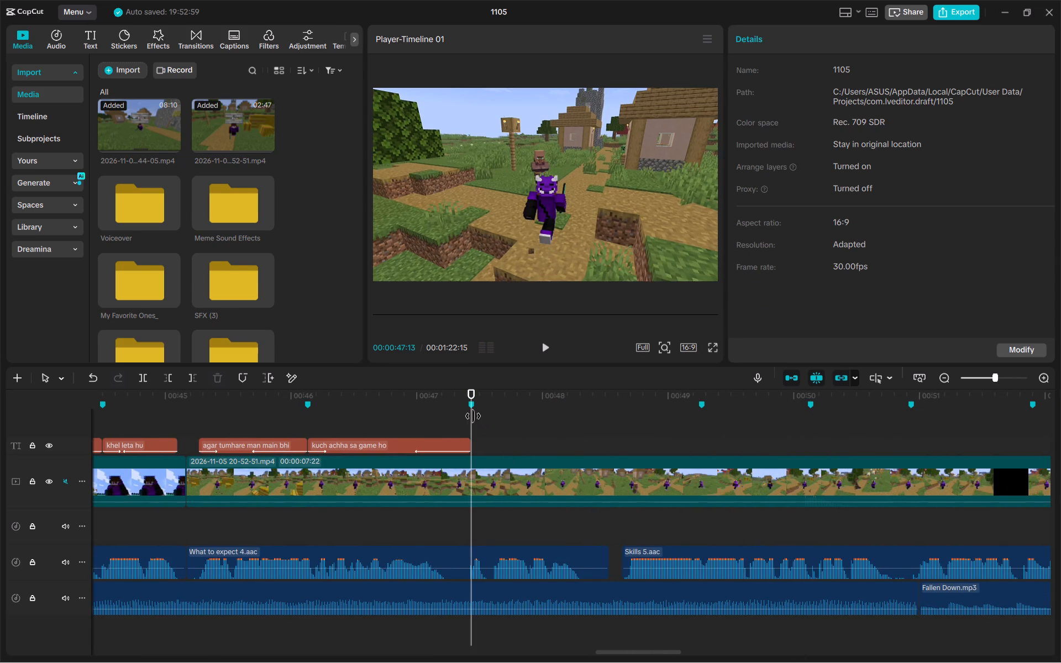
pyautogui.press('space')
pyautogui.click(473, 416)
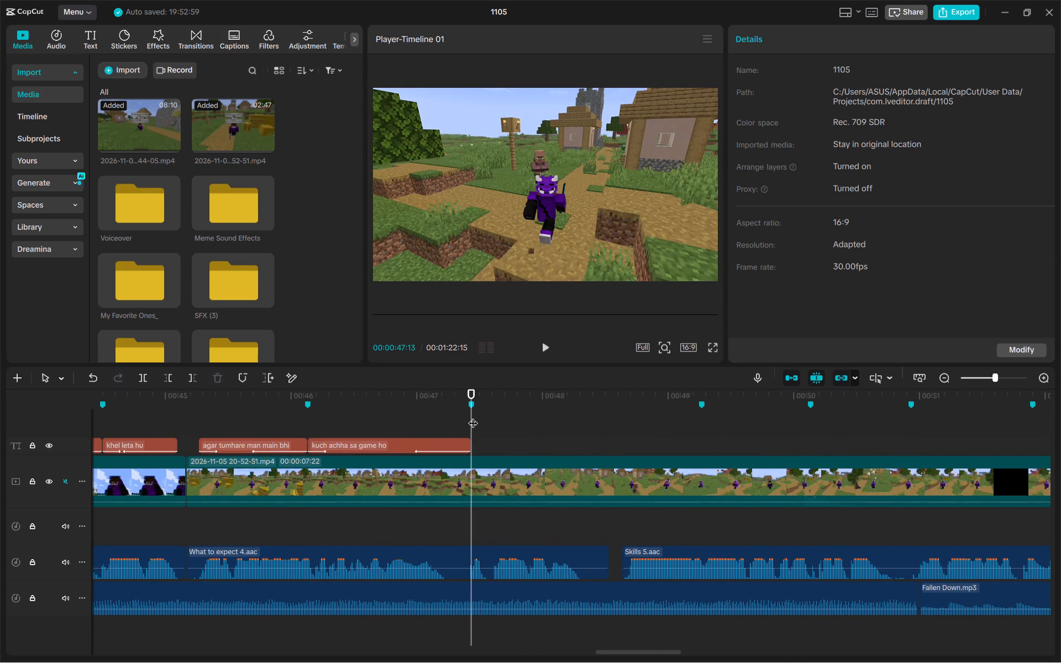
pyautogui.press('space')
pyautogui.click(473, 416)
pyautogui.press('space')
# Paste the copied caption at the 00:00:47:13 marker and change its text to "to comment kr dena".
pyautogui.click(473, 416)
pyautogui.hotkey('ctrl', 'v')
pyautogui.moveTo(820, 112); pyautogui.dragTo(802, 103)
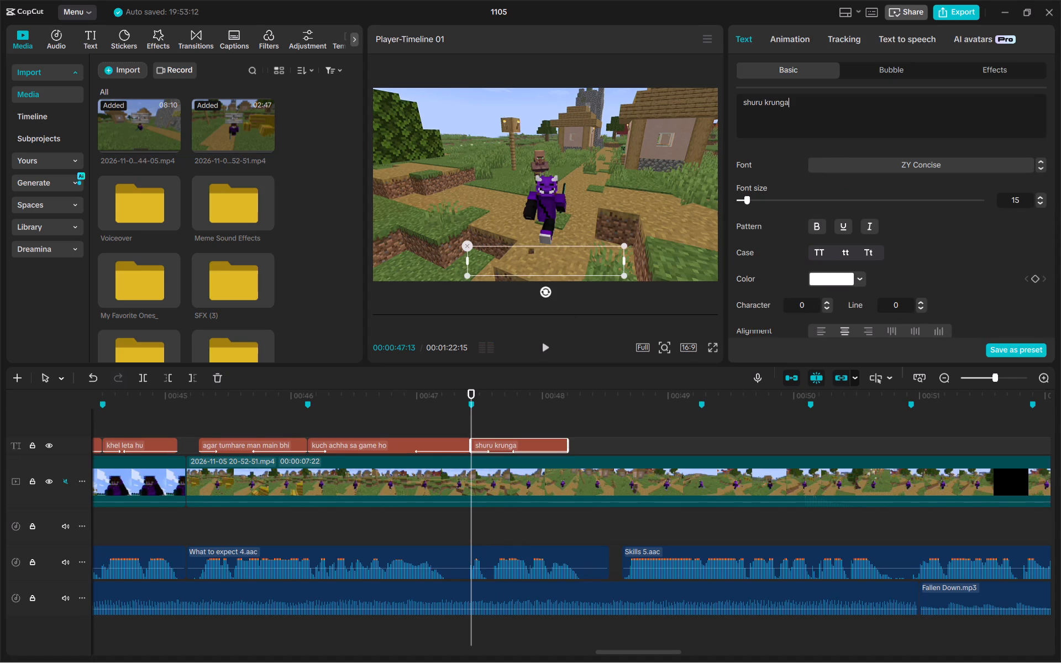
pyautogui.moveTo(802, 103); pyautogui.dragTo(706, 98)
pyautogui.write('to comment kr')
pyautogui.press('space')
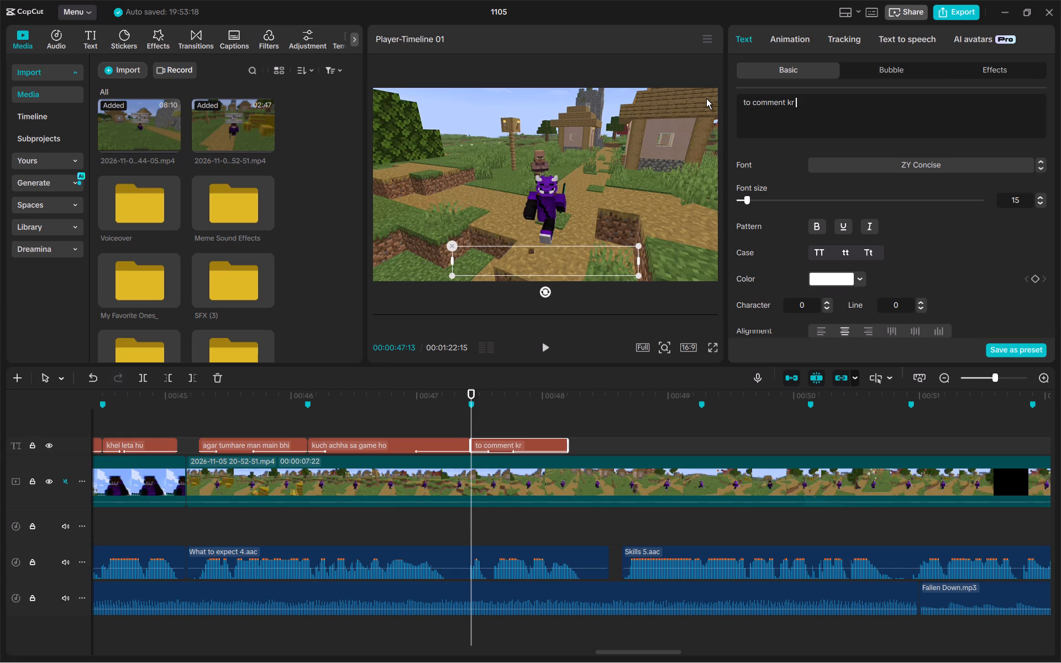
pyautogui.write('sena')
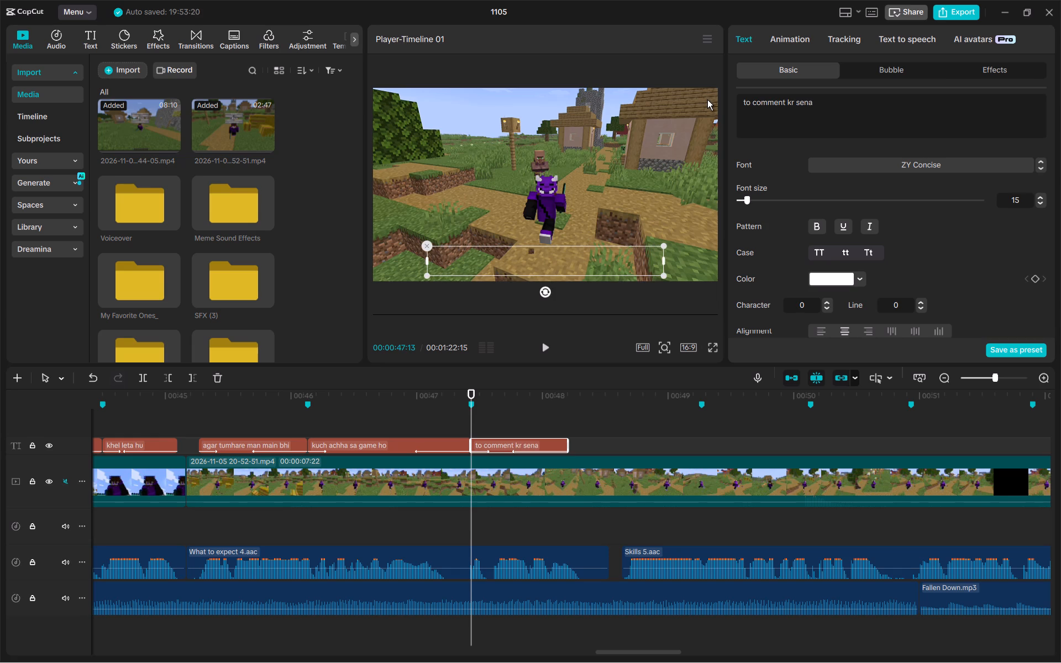
pyautogui.click(800, 102)
pyautogui.press('BackSpace')
pyautogui.press('d')
# Paste the copied caption at 00:00:48:19, change its text to "aur agar meri" and trim its end to the 00:00:49:08 marker.
pyautogui.click(633, 422)
pyautogui.click(626, 421)
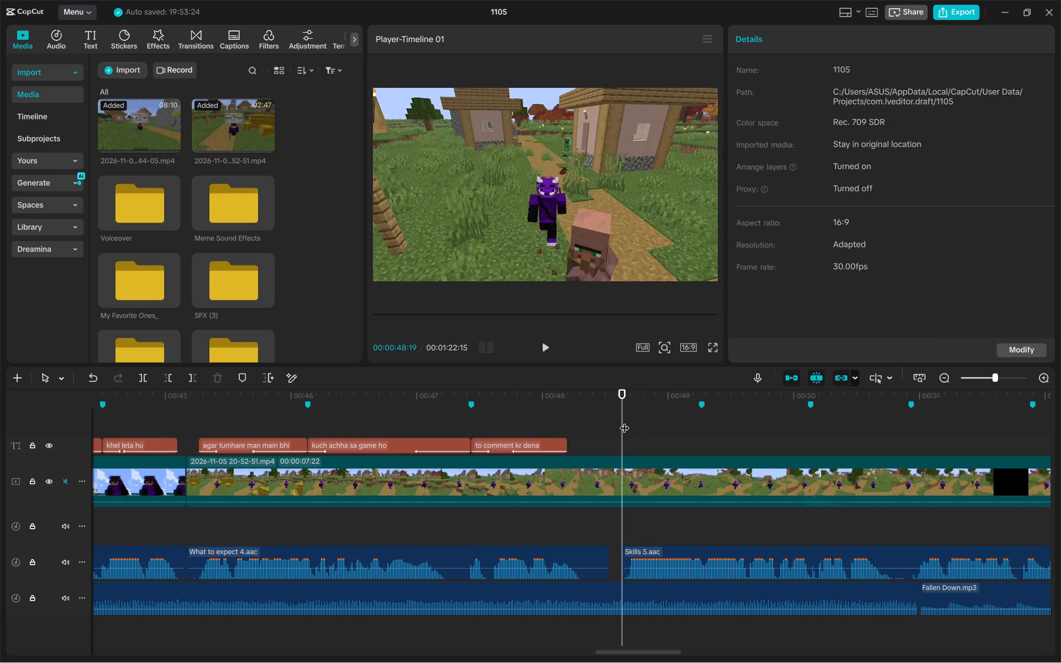
pyautogui.press('space')
pyautogui.press('space')
pyautogui.click(624, 421)
pyautogui.press('space')
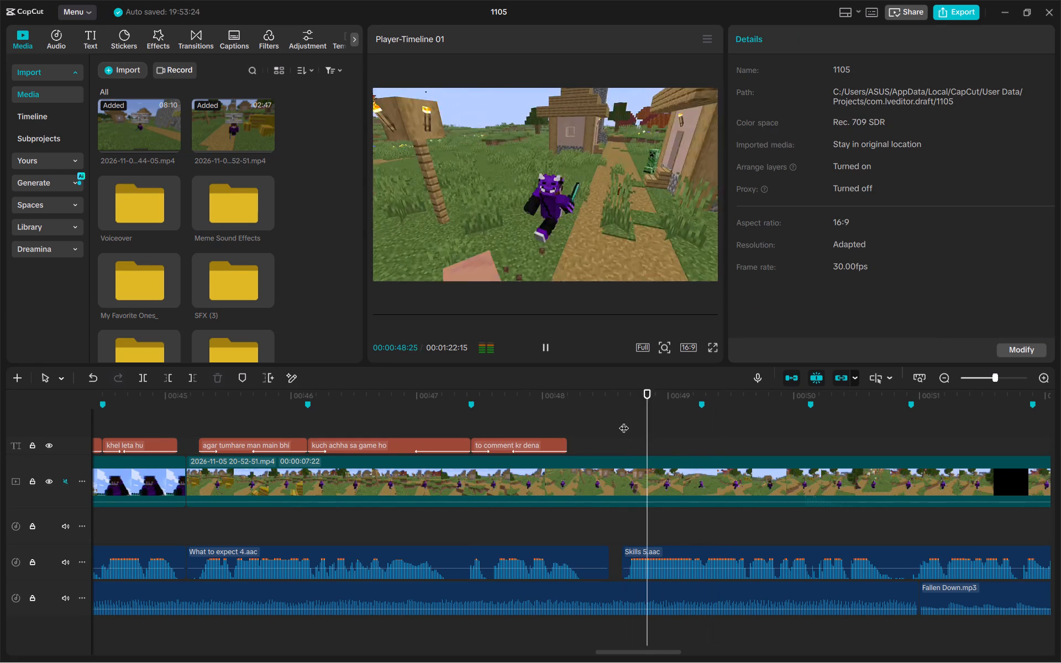
pyautogui.press('space')
pyautogui.click(622, 426)
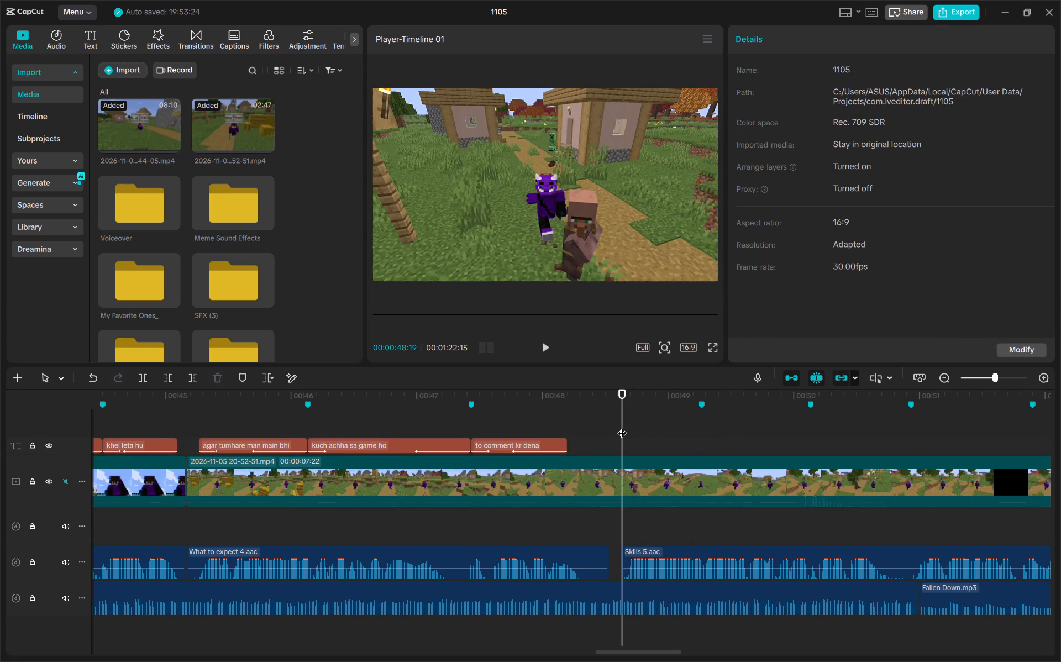
pyautogui.hotkey('ctrl', 'v')
pyautogui.moveTo(808, 113); pyautogui.dragTo(708, 97)
pyautogui.write('aur agar meri')
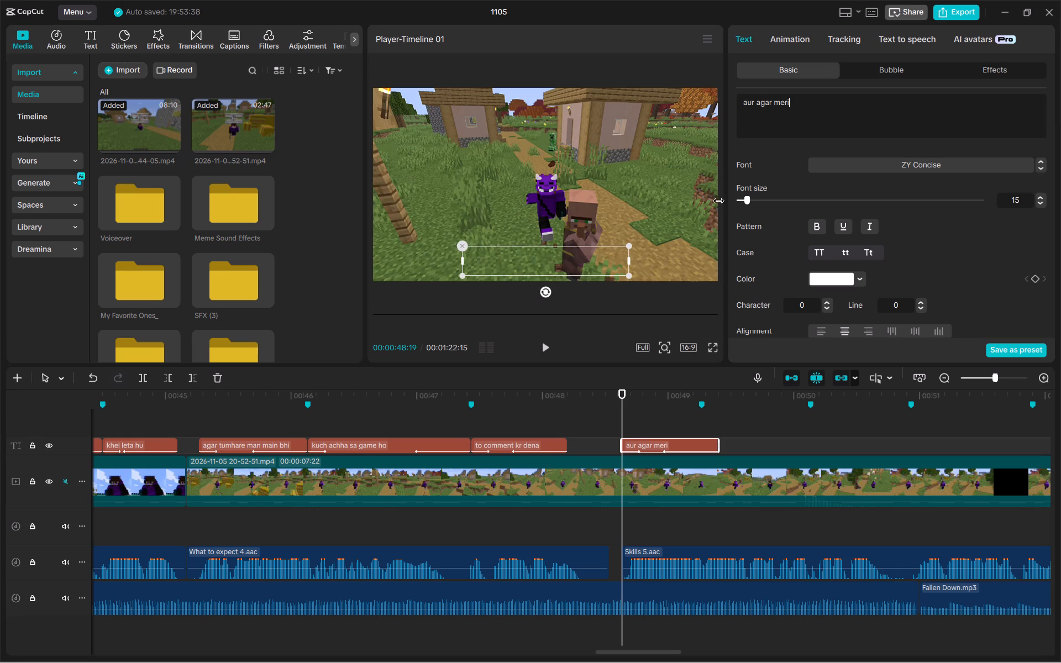
pyautogui.moveTo(719, 441); pyautogui.dragTo(700, 443)
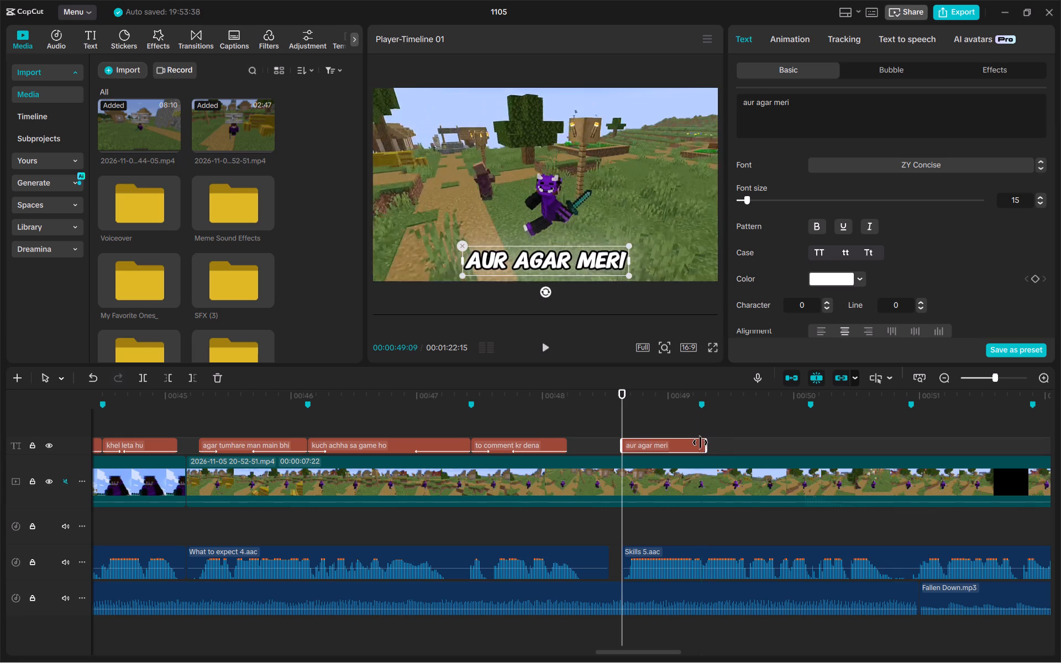
pyautogui.moveTo(700, 443); pyautogui.dragTo(698, 443)
# Listen repeatedly to the voiceover phrase that starts at the 00:00:49:08 marker.
pyautogui.click(702, 422)
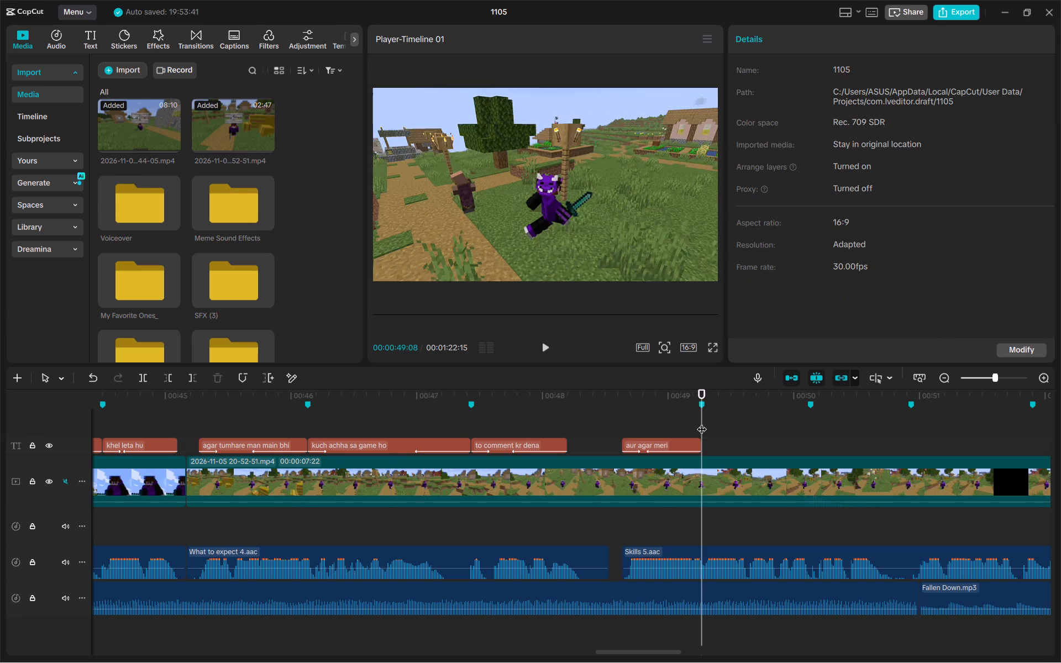
pyautogui.press('space')
pyautogui.click(702, 422)
pyautogui.press('space')
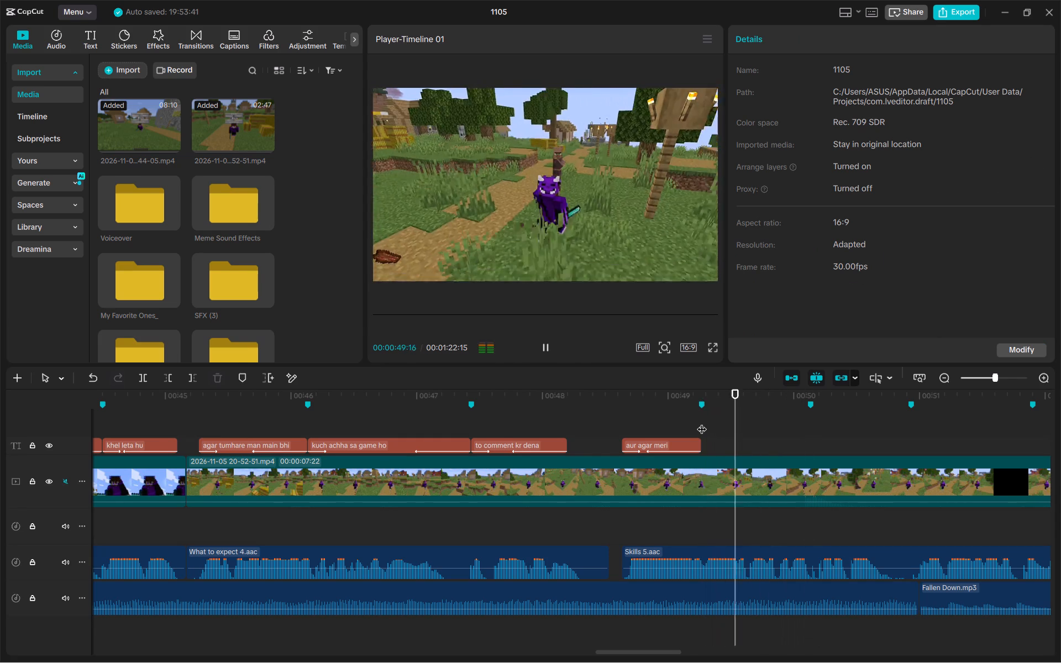
pyautogui.click(702, 422)
pyautogui.press('space')
pyautogui.click(702, 422)
pyautogui.press('space')
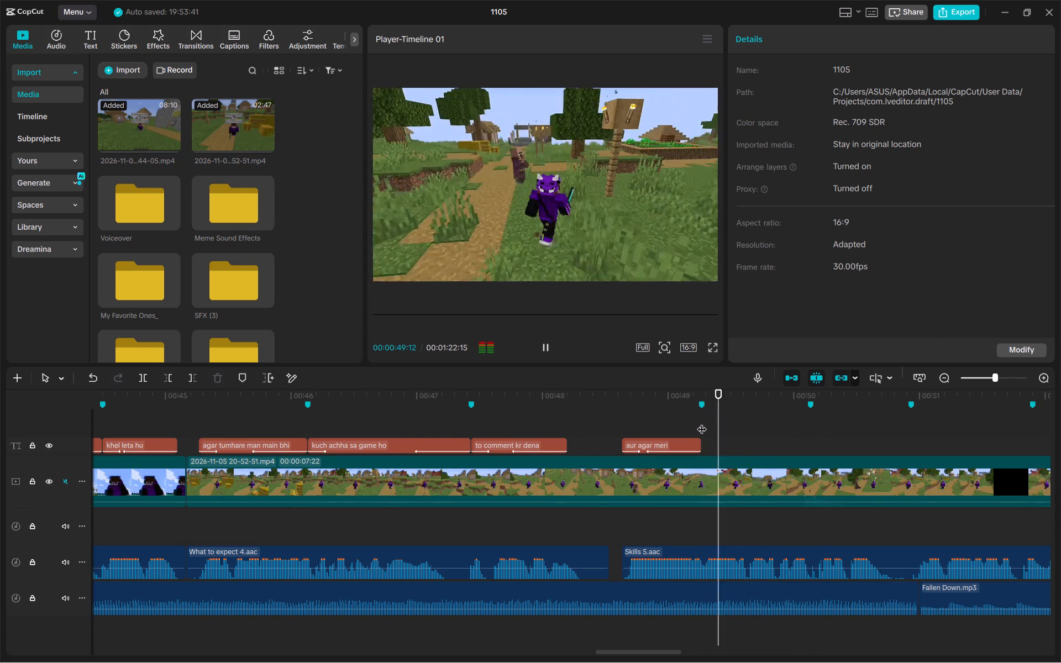
pyautogui.press('space')
# Paste the copied caption at the 00:00:49:08 marker, reword it "gaming skills ki baat" and extend its end to the 00:00:50:04 marker.
pyautogui.click(702, 422)
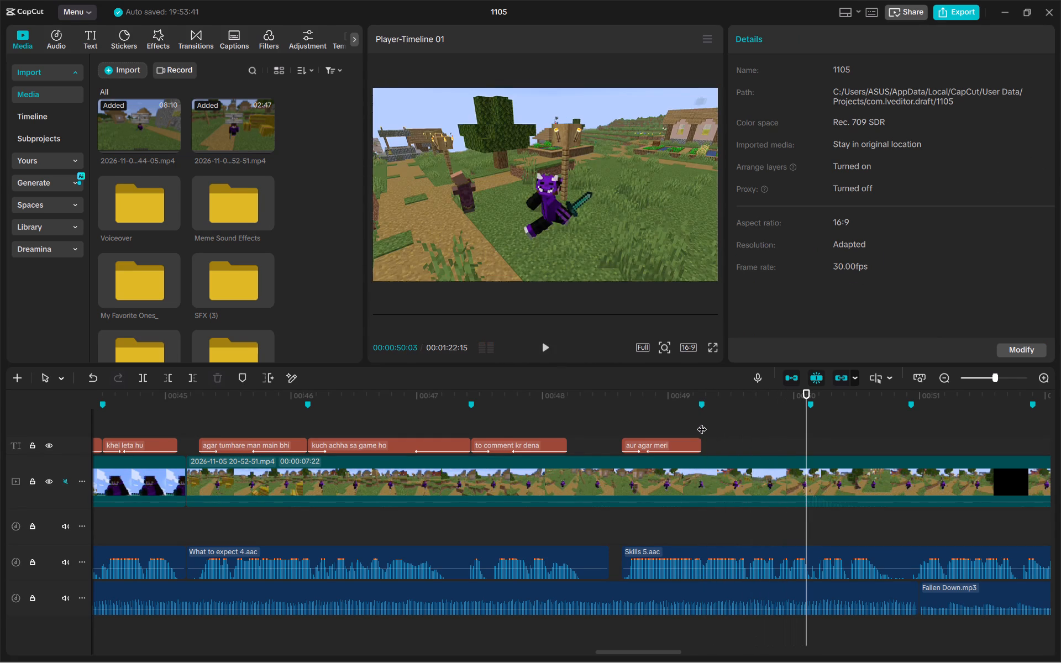
pyautogui.hotkey('ctrl', 'v')
pyautogui.moveTo(808, 96); pyautogui.dragTo(794, 113)
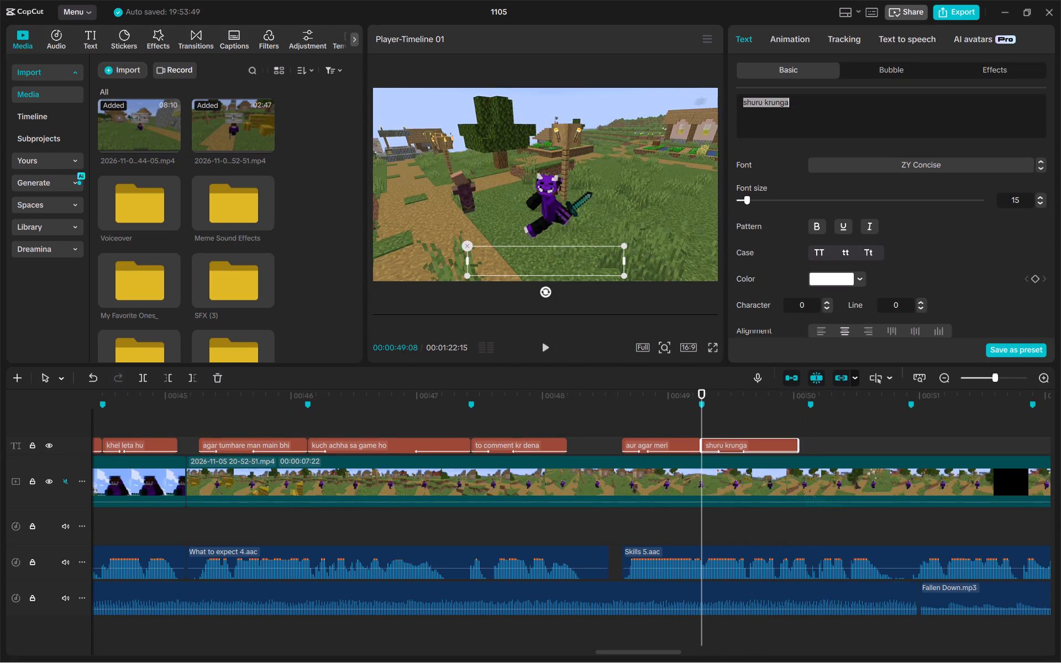
pyautogui.write('gaming')
pyautogui.press('space')
pyautogui.write('skills')
pyautogui.press('space')
pyautogui.write('ki baat')
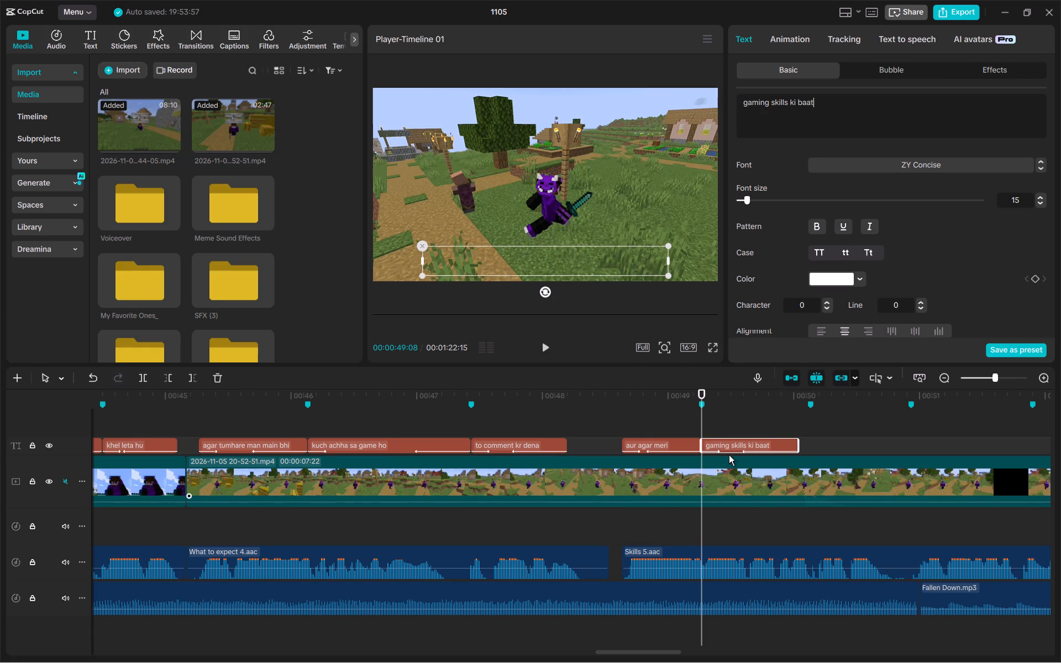
pyautogui.press('space')
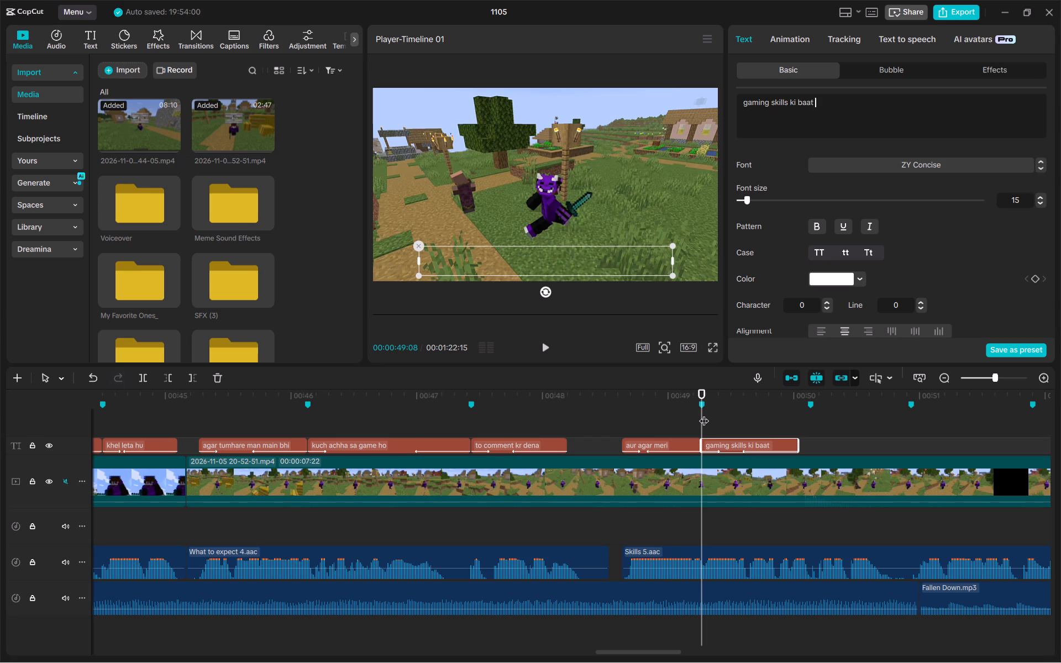
pyautogui.press('BackSpace')
pyautogui.moveTo(799, 444); pyautogui.dragTo(808, 445)
# Listen to the voiceover from the 00:00:50:04 marker, paste the copied caption there and change its text to "kare toh".
pyautogui.click(806, 427)
pyautogui.click(815, 419)
pyautogui.press('space')
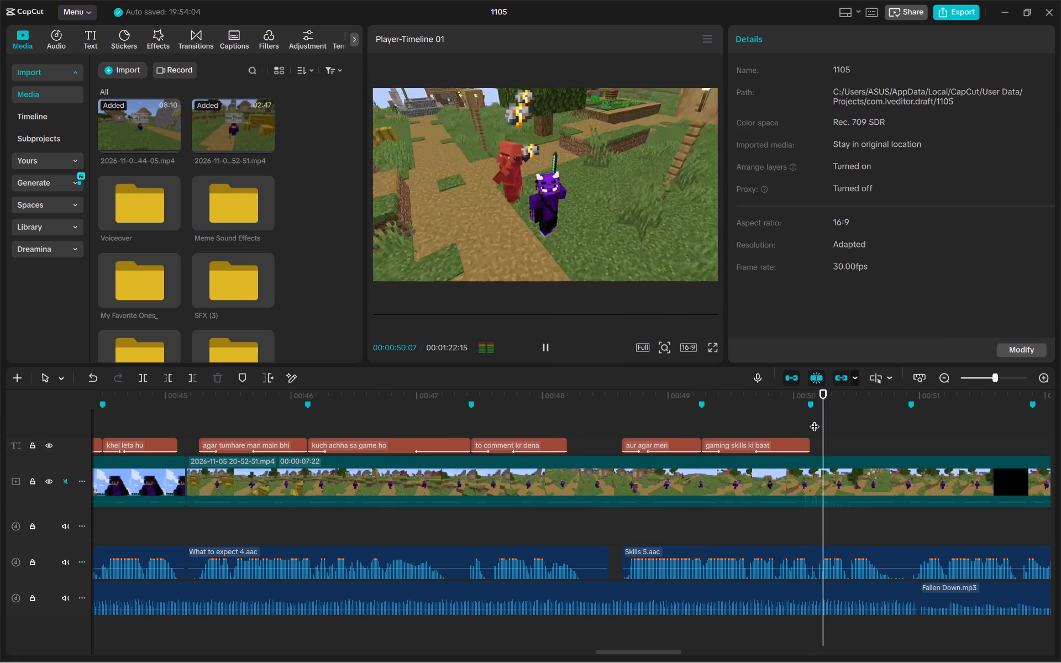
pyautogui.click(815, 419)
pyautogui.press('space')
pyautogui.click(815, 419)
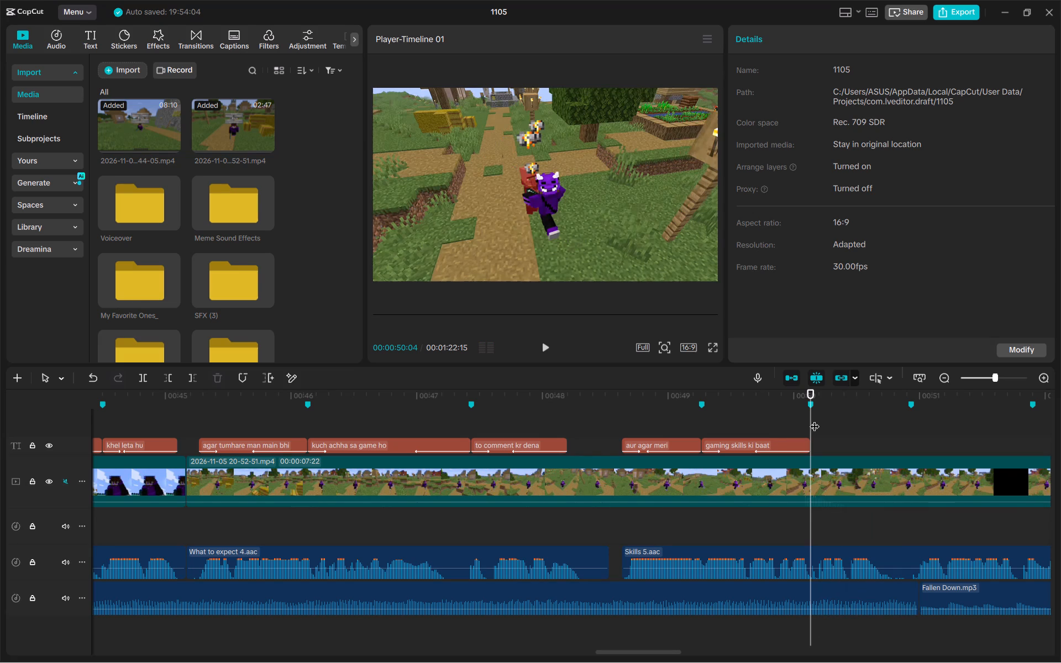
pyautogui.click(813, 432)
pyautogui.hotkey('ctrl', 'v')
pyautogui.moveTo(815, 111); pyautogui.dragTo(812, 110)
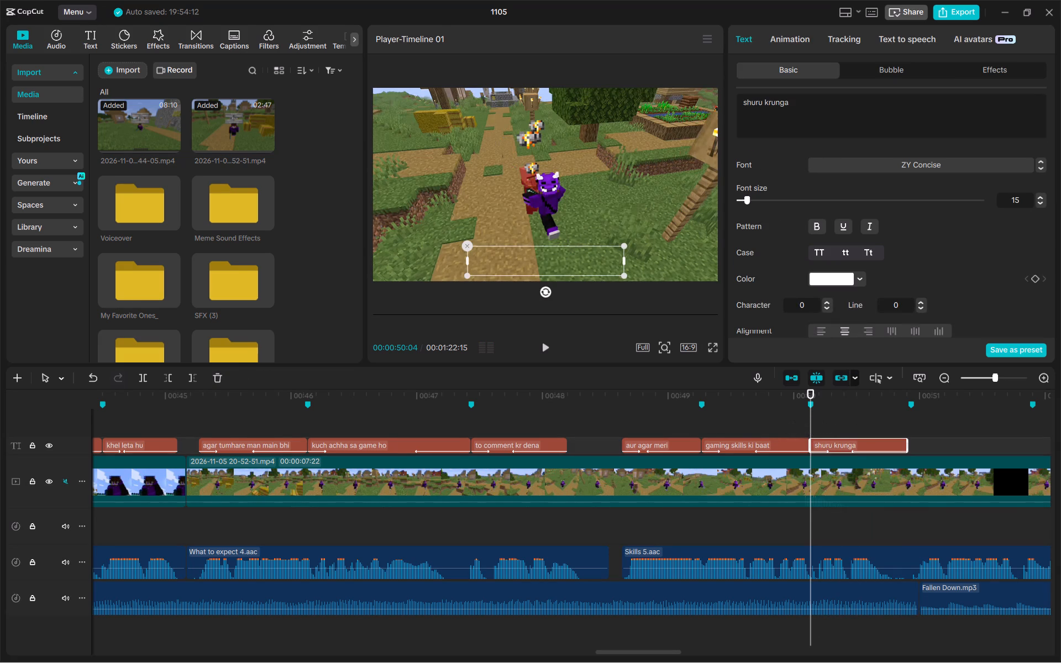
pyautogui.moveTo(812, 110); pyautogui.dragTo(691, 102)
pyautogui.write('kre to')
pyautogui.press('BackSpace')
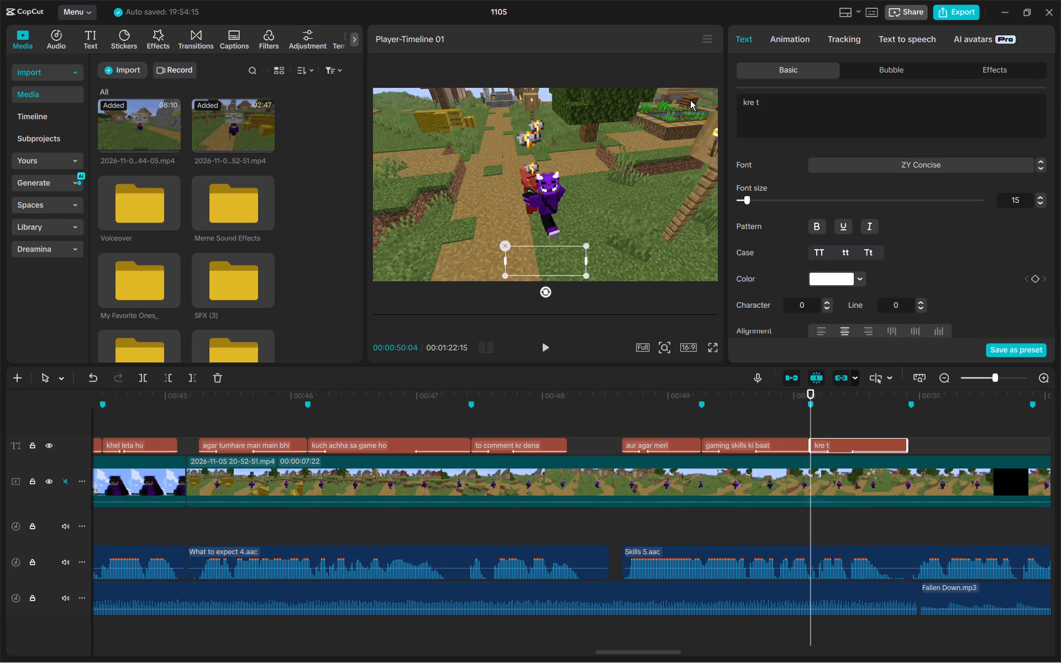
pyautogui.press('BackSpace')
pyautogui.press('BackSpace')
pyautogui.press('BackSpace')
pyautogui.press('BackSpace')
pyautogui.write('are toh')
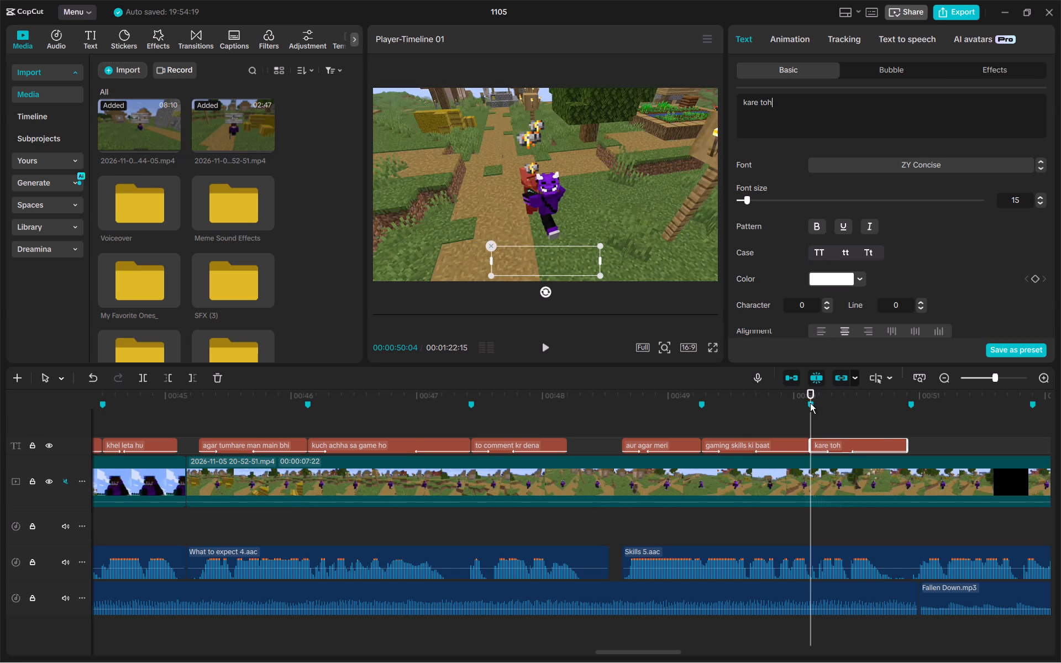
# Extend the end of the "kare toh" caption to the 00:00:50:28 marker and play it back.
pyautogui.click(906, 445)
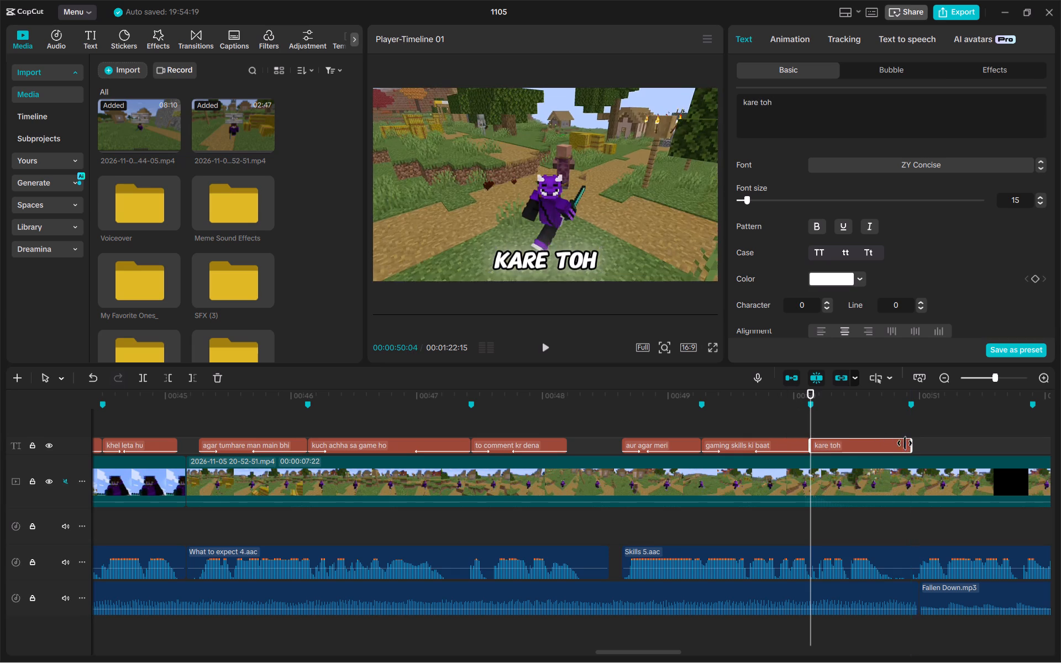
pyautogui.click(796, 423)
pyautogui.press('space')
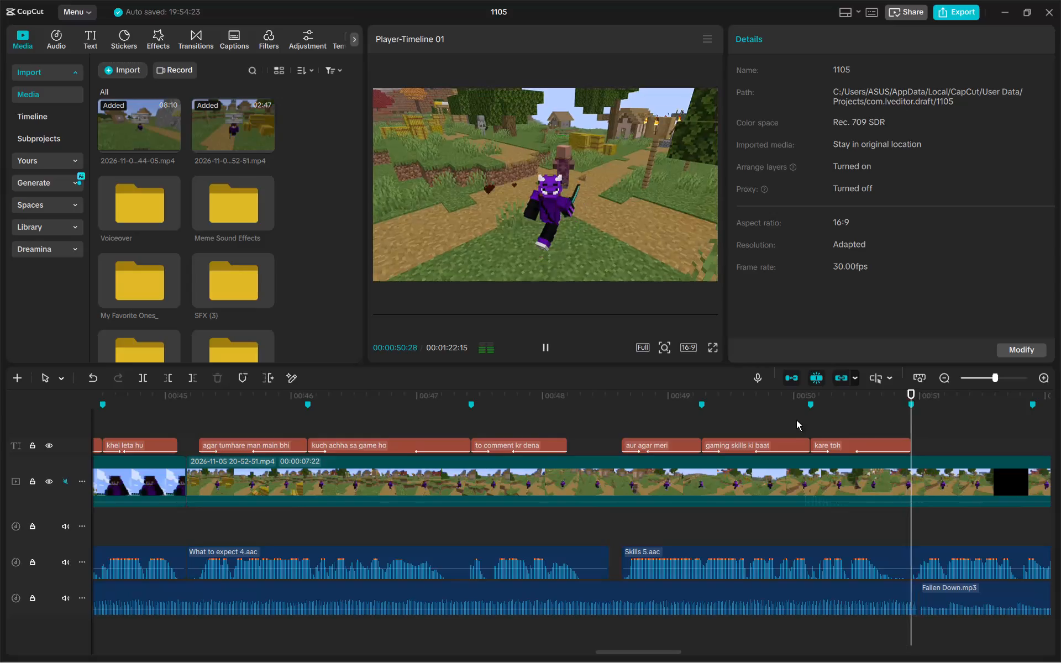
pyautogui.press('space')
# Listen repeatedly to the voiceover phrase that starts at the 00:00:50:28 marker.
pyautogui.click(908, 423)
pyautogui.press('space')
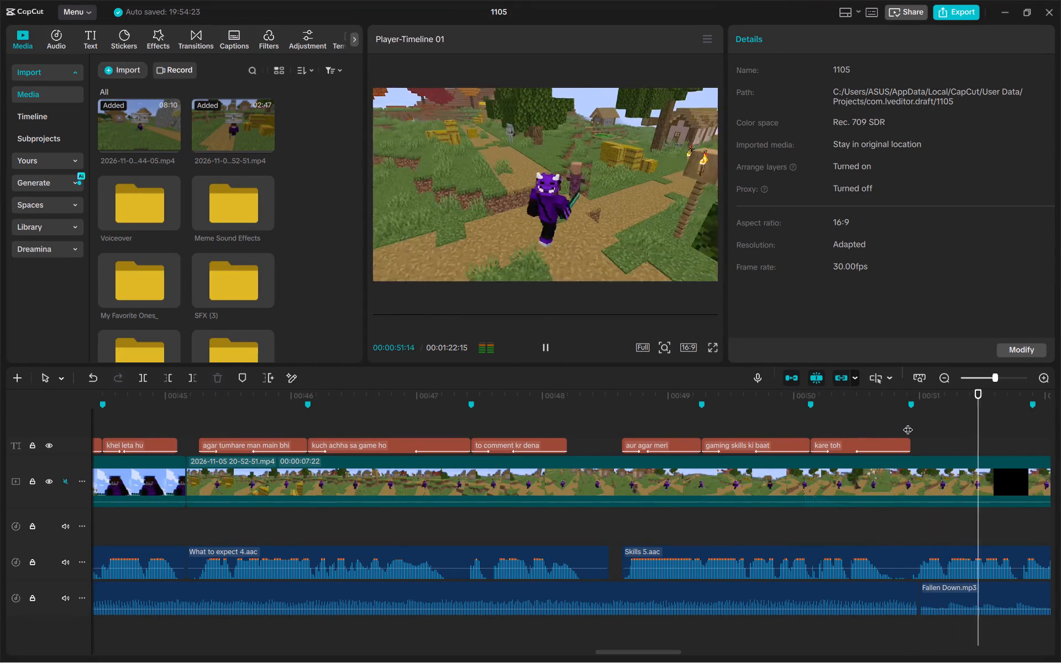
pyautogui.press('space')
pyautogui.hscroll(1, 340, 435)
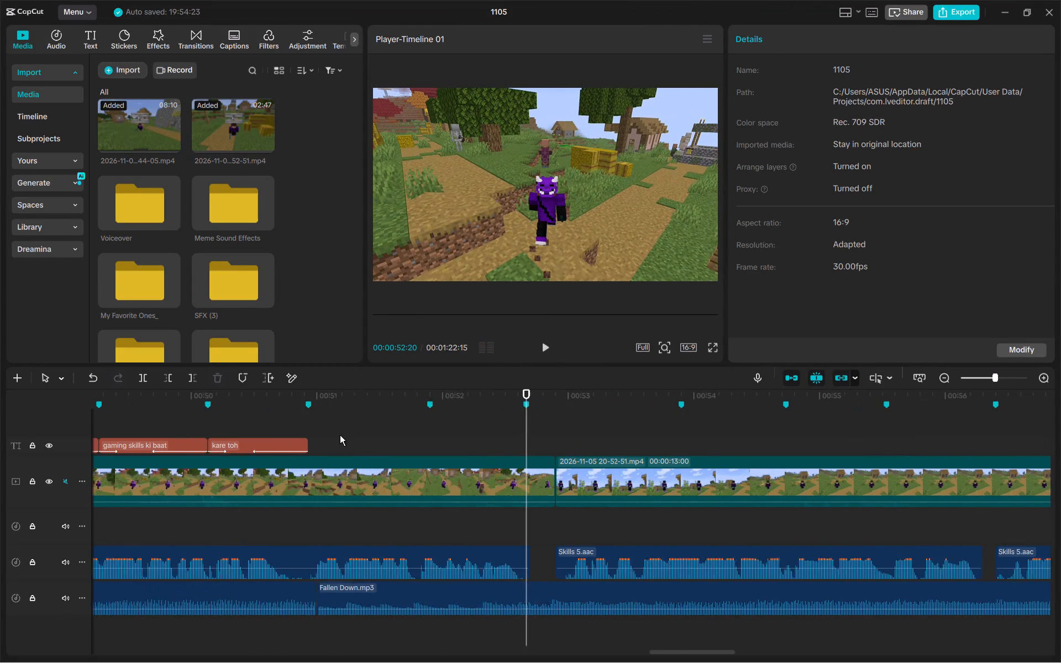
pyautogui.hscroll(1, 340, 435)
pyautogui.tripleClick(330, 423)
pyautogui.press('space')
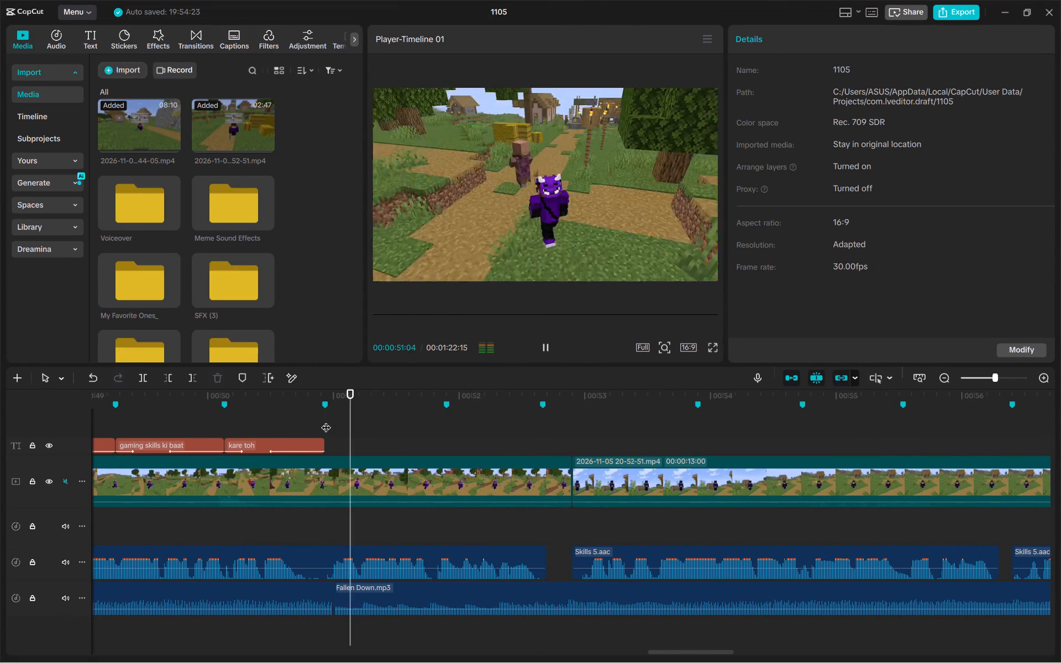
pyautogui.press('space')
pyautogui.click(327, 420)
pyautogui.press('space')
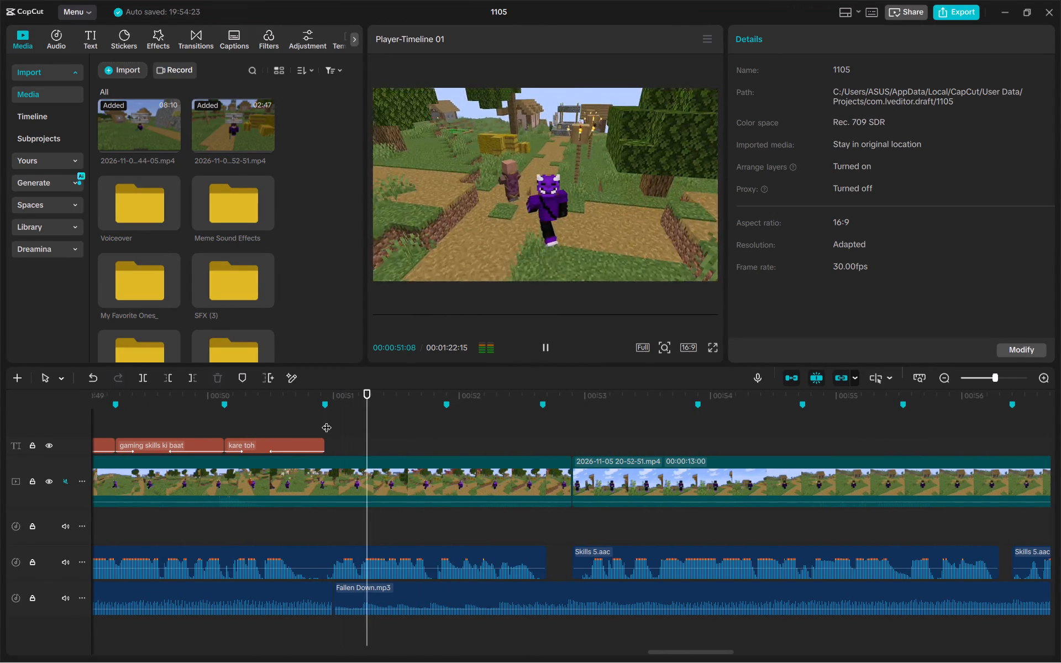
pyautogui.press('space')
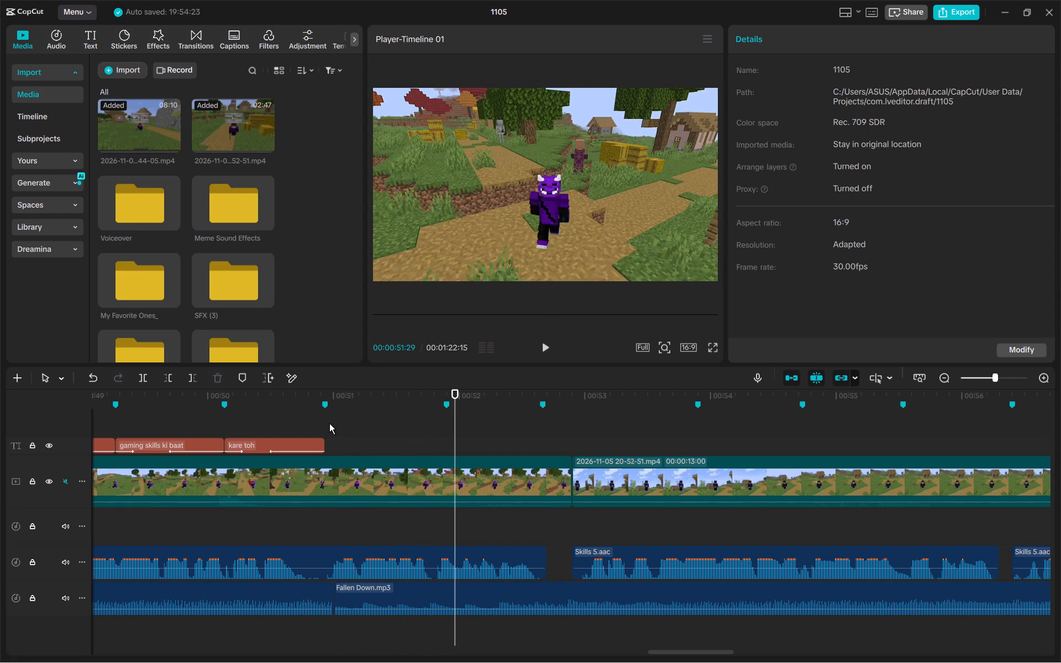
# Paste the copied caption at the 00:00:50:28 marker, reword it "wo tum video dekh kr hi", extend it to the next marker and play it back.
pyautogui.click(329, 423)
pyautogui.click(327, 419)
pyautogui.hotkey('ctrl', 'v')
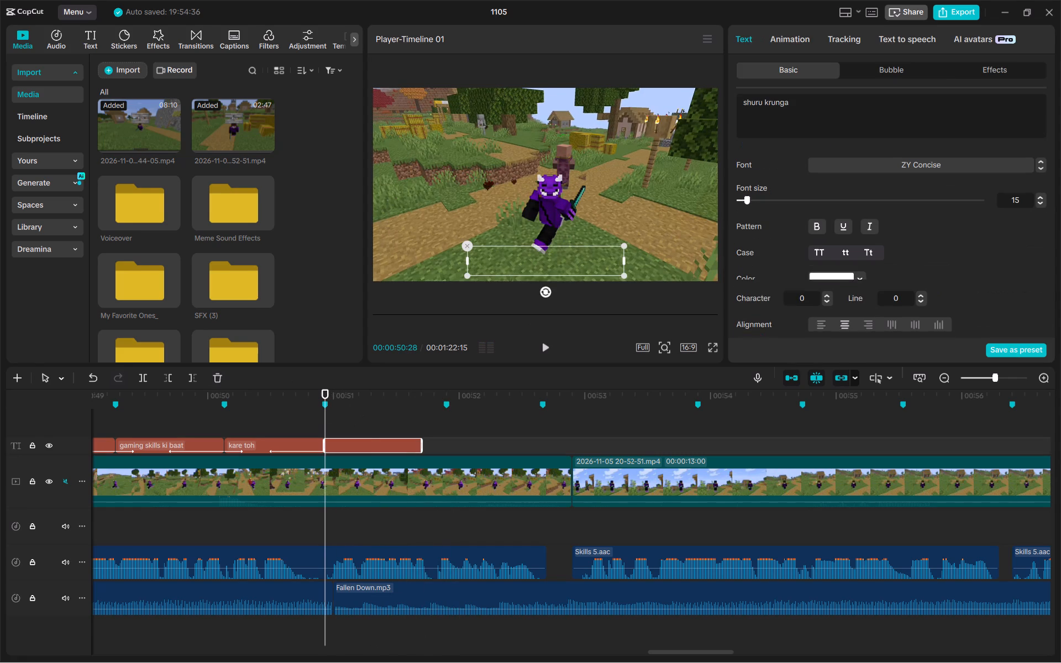
pyautogui.moveTo(870, 99); pyautogui.dragTo(580, 73)
pyautogui.write('wo tum video dekh kr hi')
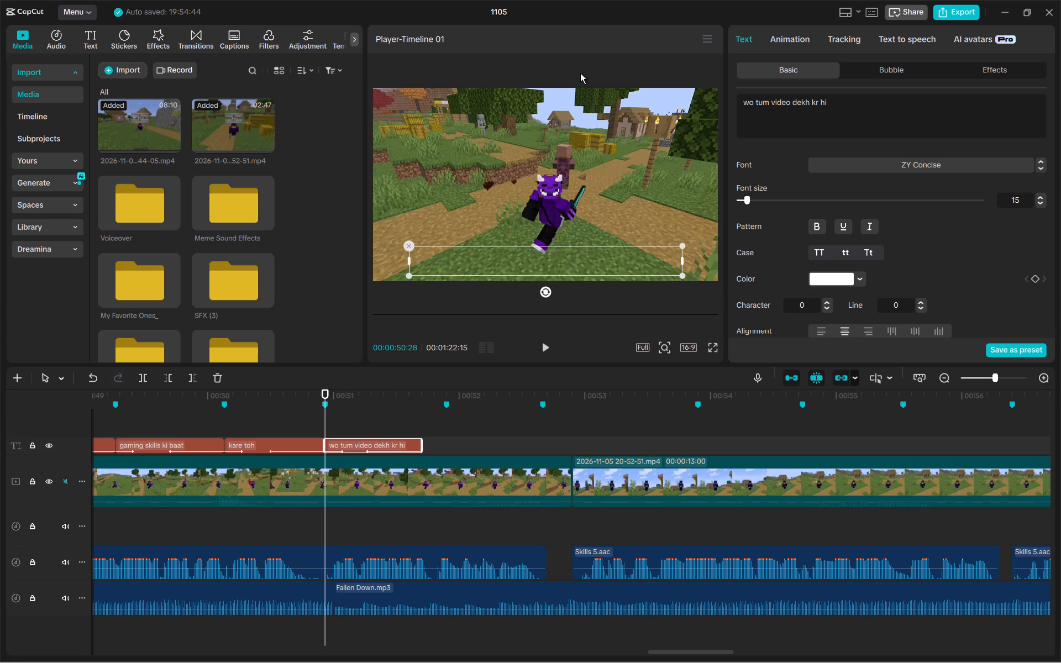
pyautogui.moveTo(420, 448); pyautogui.dragTo(426, 450)
pyautogui.moveTo(426, 450); pyautogui.dragTo(445, 452)
pyautogui.click(283, 417)
pyautogui.press('space')
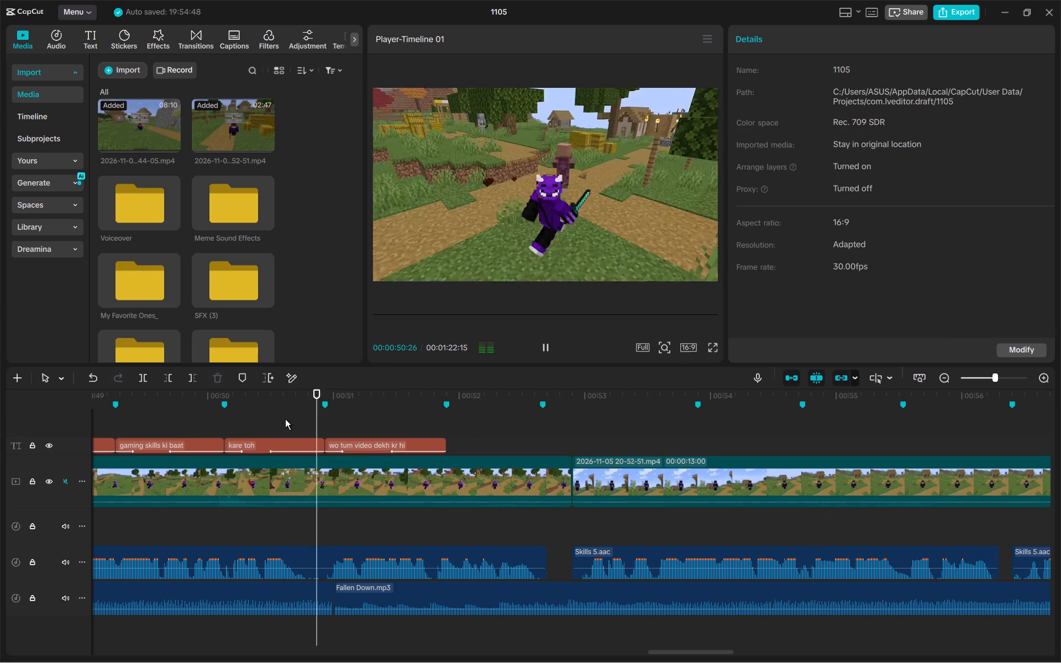
# Play back the "wo tum video dekh kr hi" caption and listen to the voiceover phrase that follows the 00:00:51:27 marker.
pyautogui.press('space')
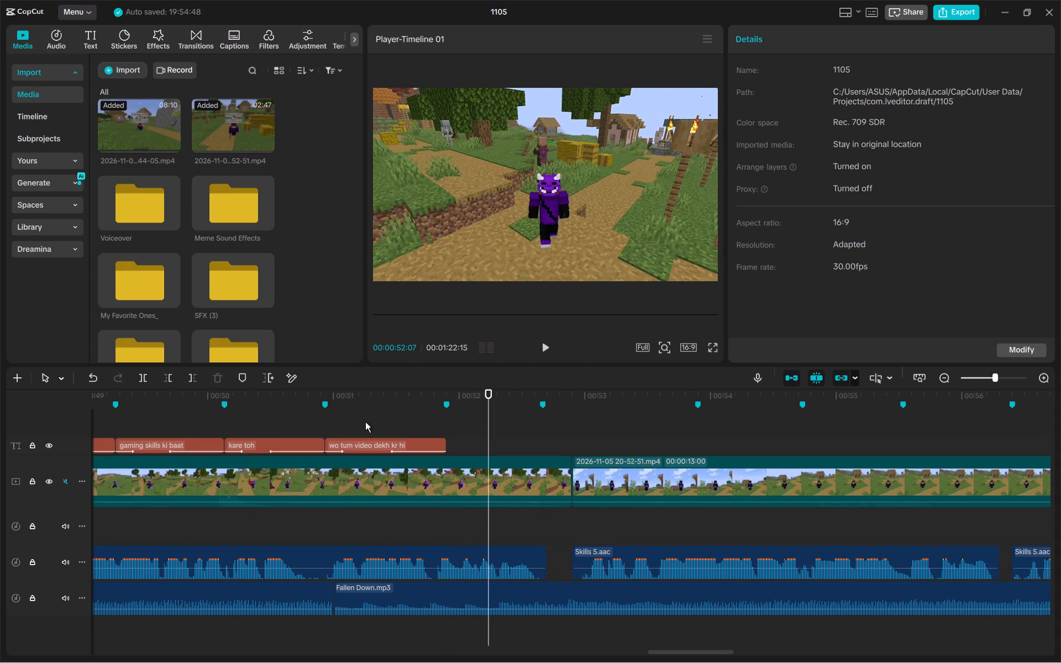
pyautogui.click(326, 415)
pyautogui.press('space')
pyautogui.press('space')
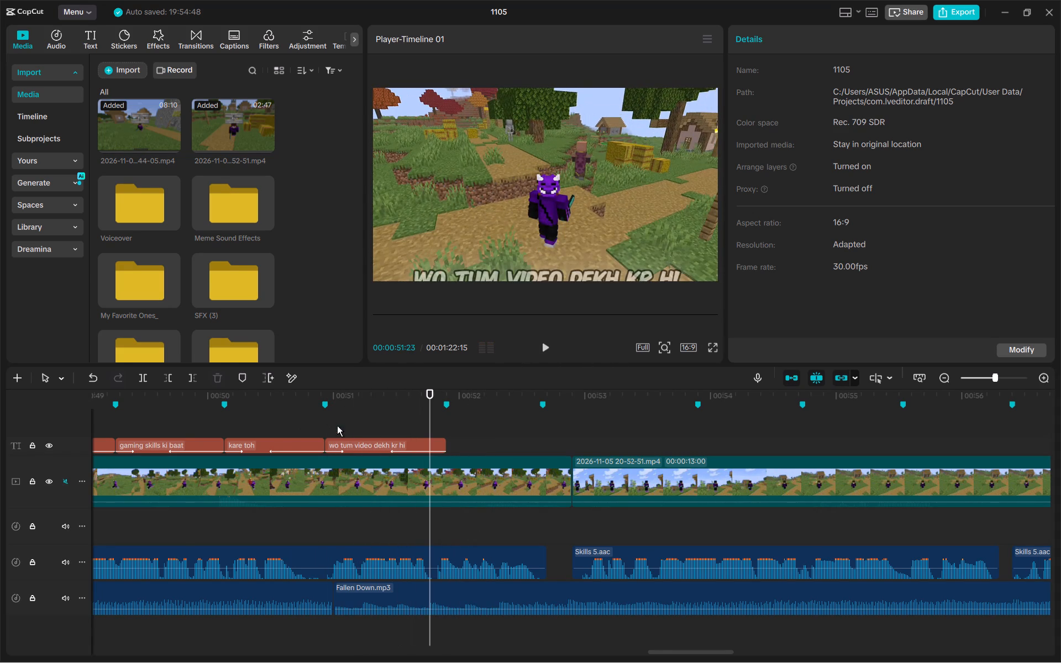
pyautogui.press('space')
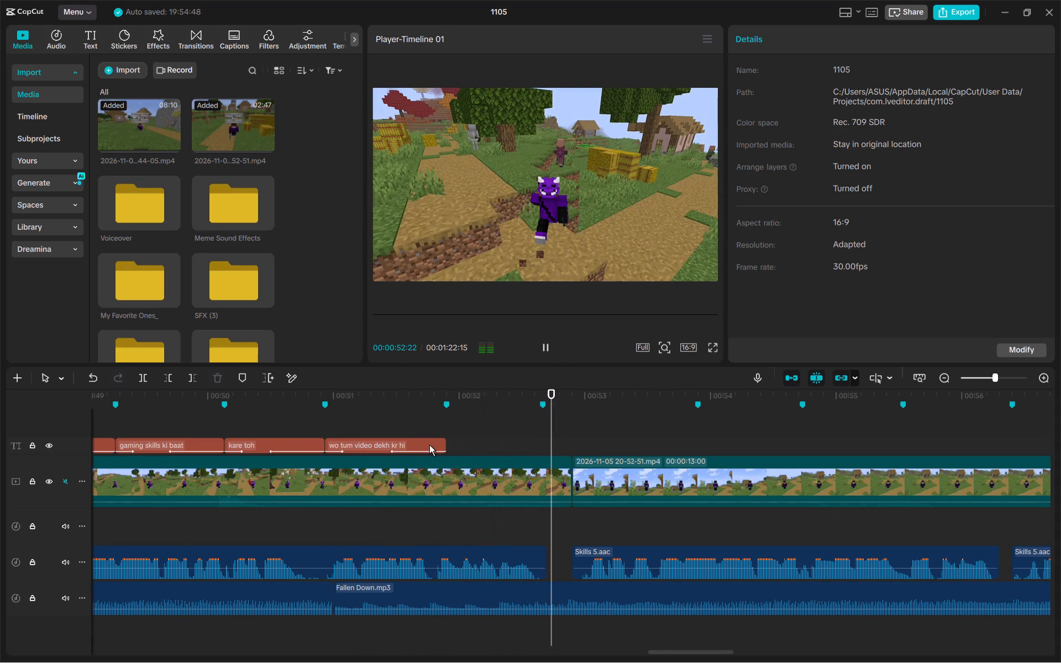
pyautogui.press('space')
pyautogui.click(448, 428)
pyautogui.press('space')
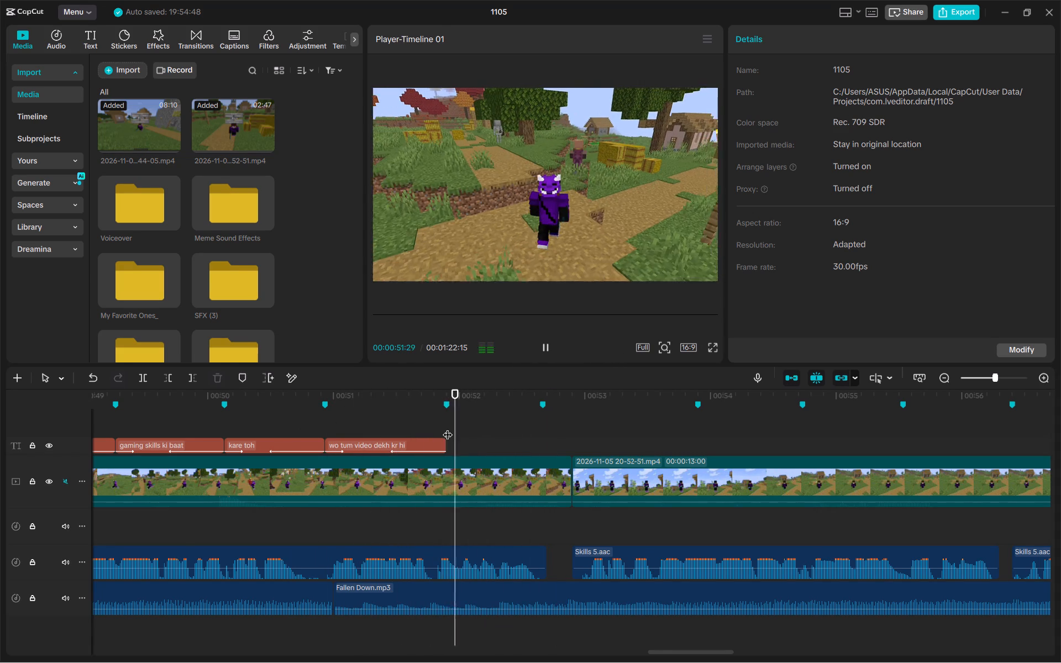
# Paste the copied caption at the 00:00:51:27 marker, reword it "decide krna" and align its end with the 00:00:52:20 marker.
pyautogui.click(448, 428)
pyautogui.hotkey('ctrl', 'v')
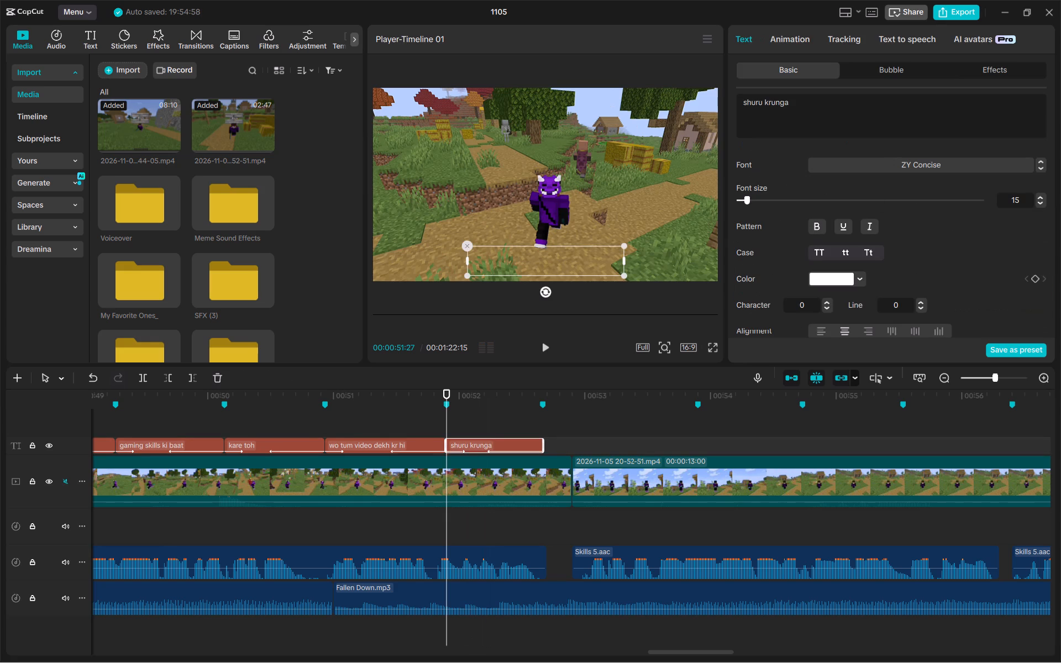
pyautogui.moveTo(869, 116); pyautogui.dragTo(624, 96)
pyautogui.press('d')
pyautogui.write('ecide')
pyautogui.press('space')
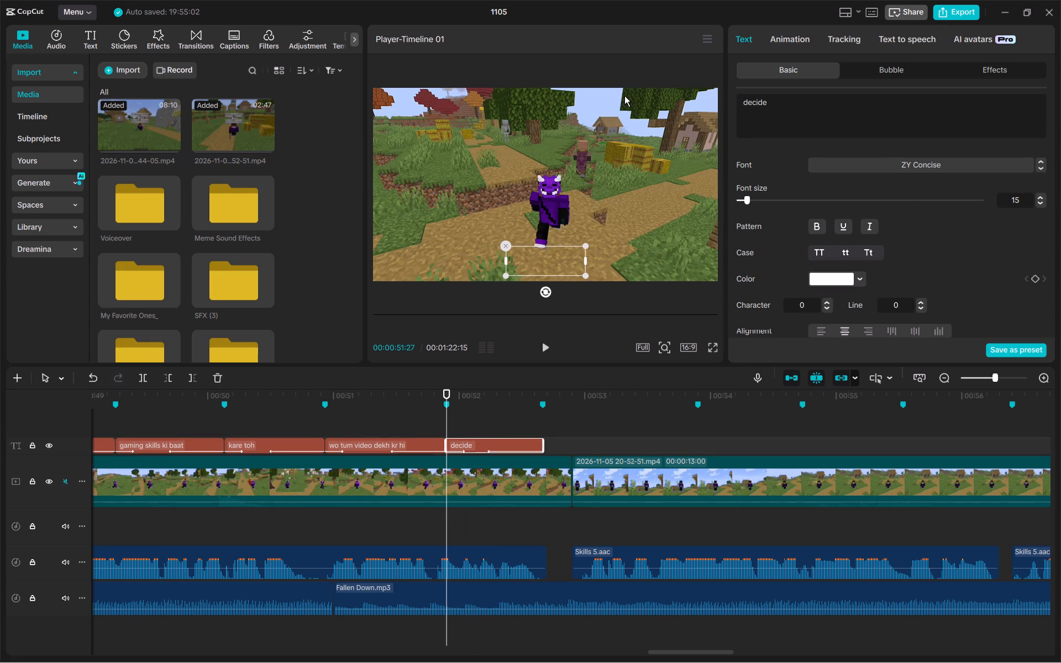
pyautogui.write('krna')
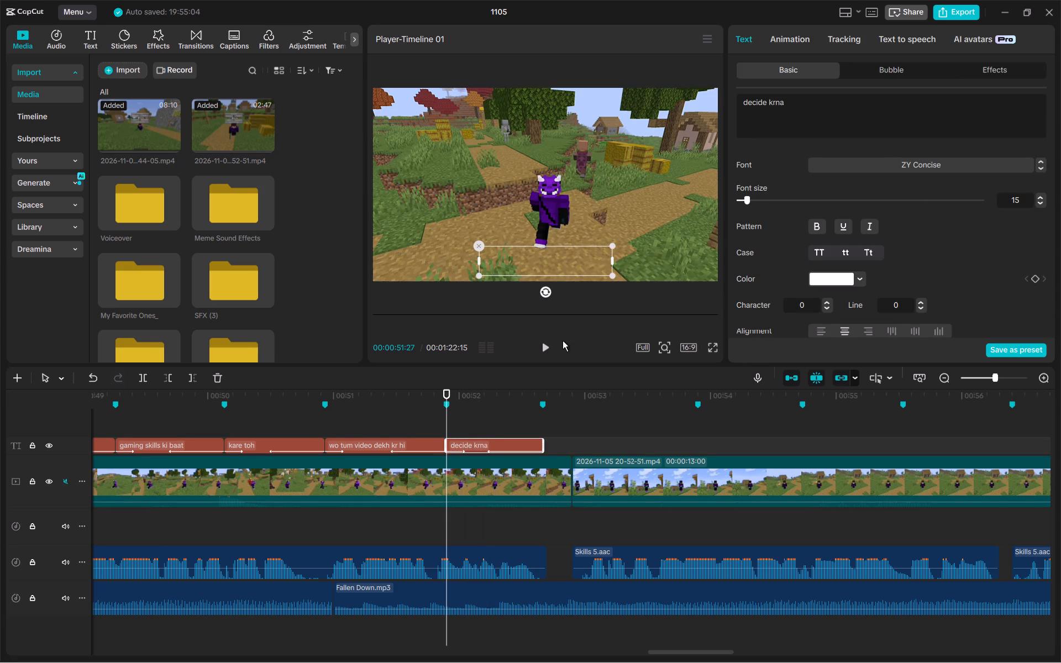
pyautogui.click(543, 442)
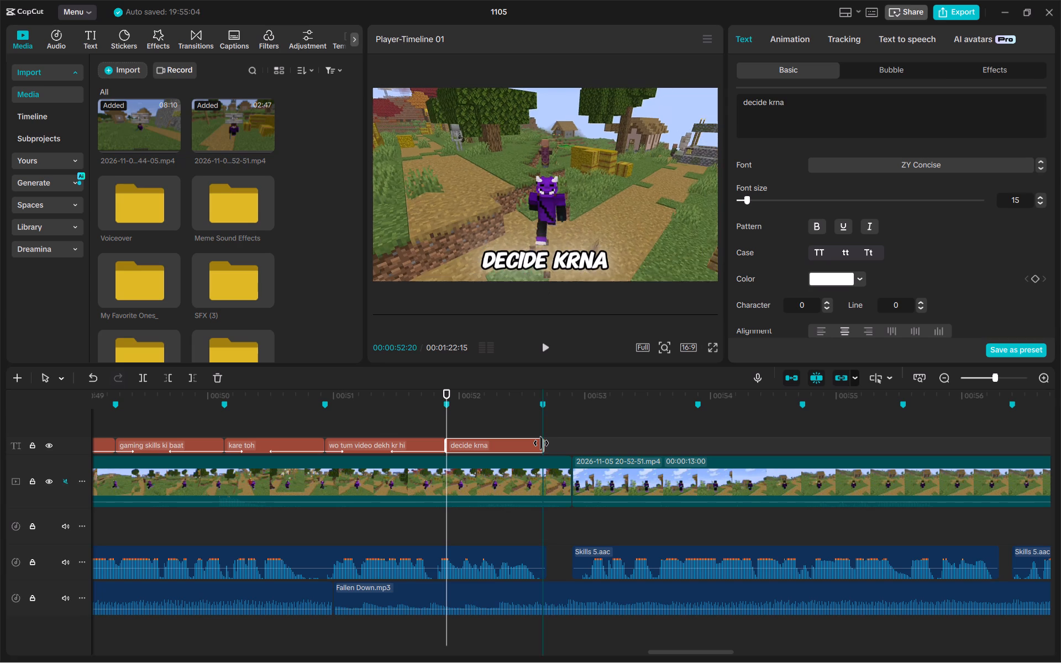
# Listen from 00:00:52:27, paste the copied caption there, reword it "lekin ek chiz hai" and extend it to the 00:00:53:27 marker.
pyautogui.click(574, 425)
pyautogui.press('space')
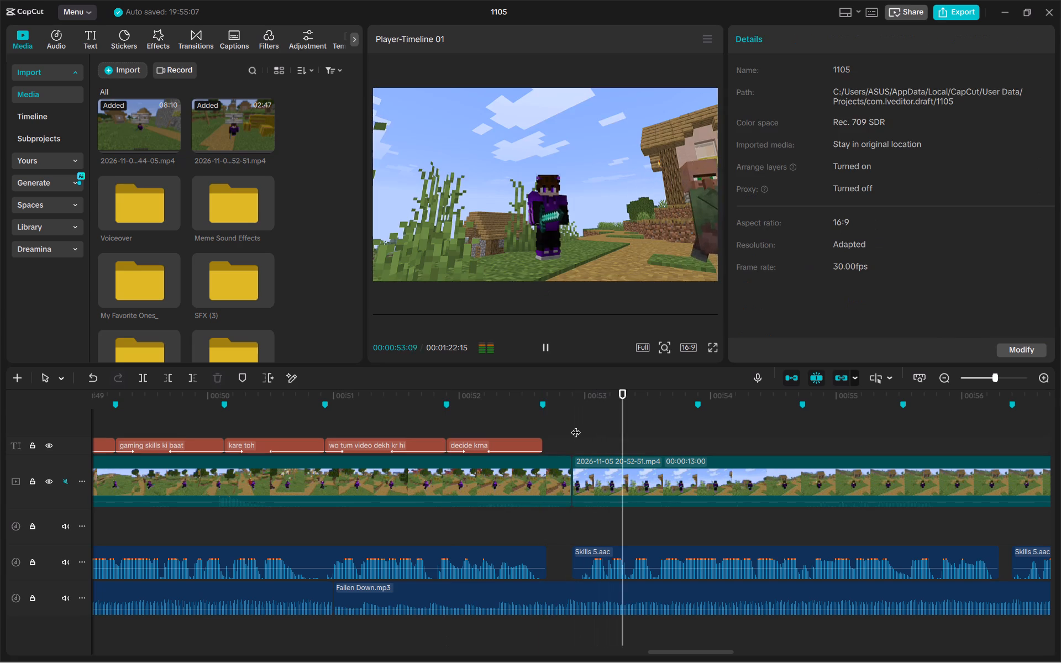
pyautogui.click(576, 425)
pyautogui.press('space')
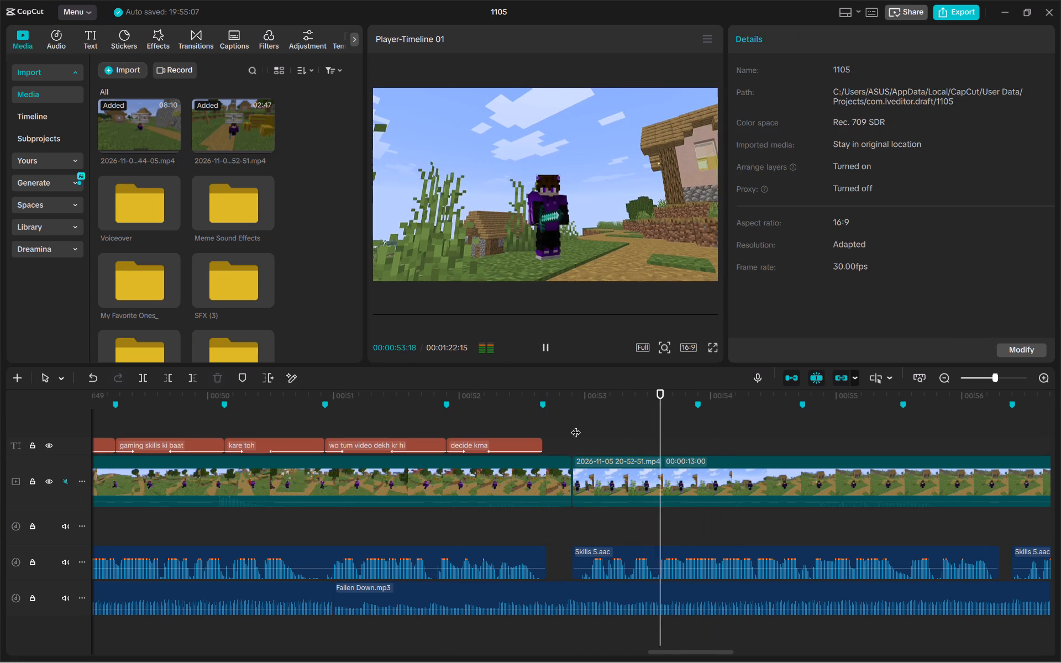
pyautogui.click(576, 425)
pyautogui.hotkey('ctrl', 'v')
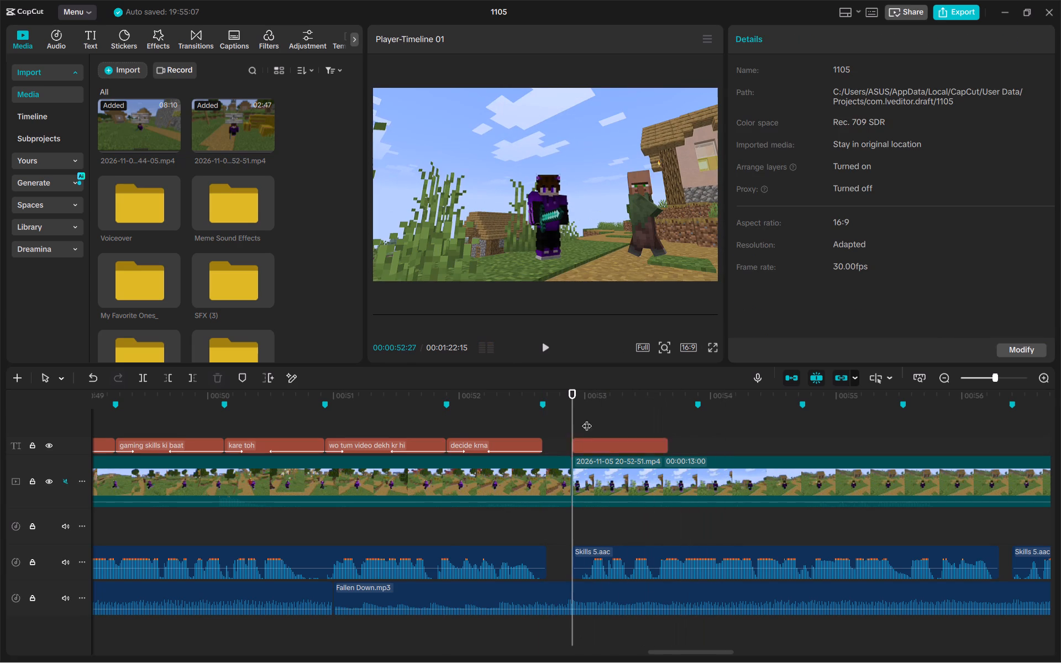
pyautogui.moveTo(854, 102); pyautogui.dragTo(701, 103)
pyautogui.write('le')
pyautogui.write('kin')
pyautogui.press('space')
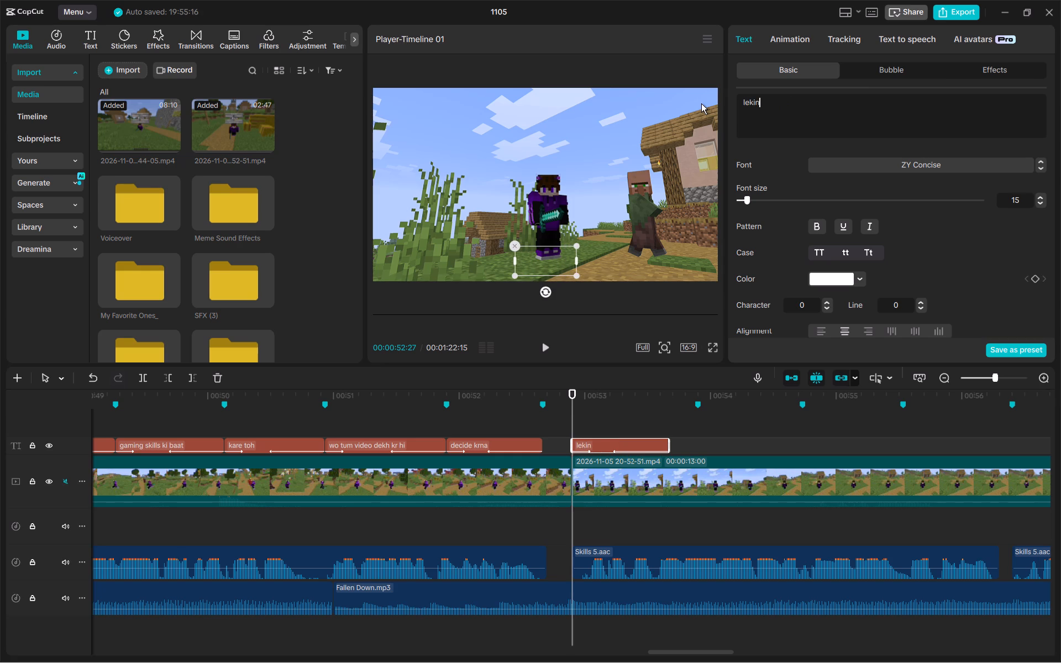
pyautogui.write('ek chiz haii')
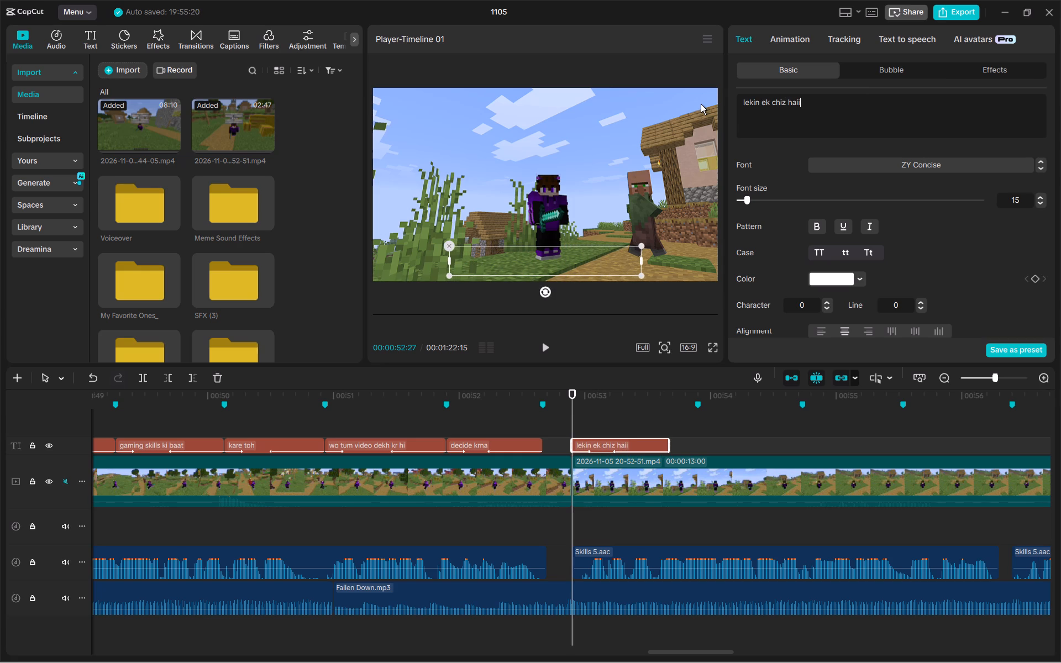
pyautogui.press('BackSpace')
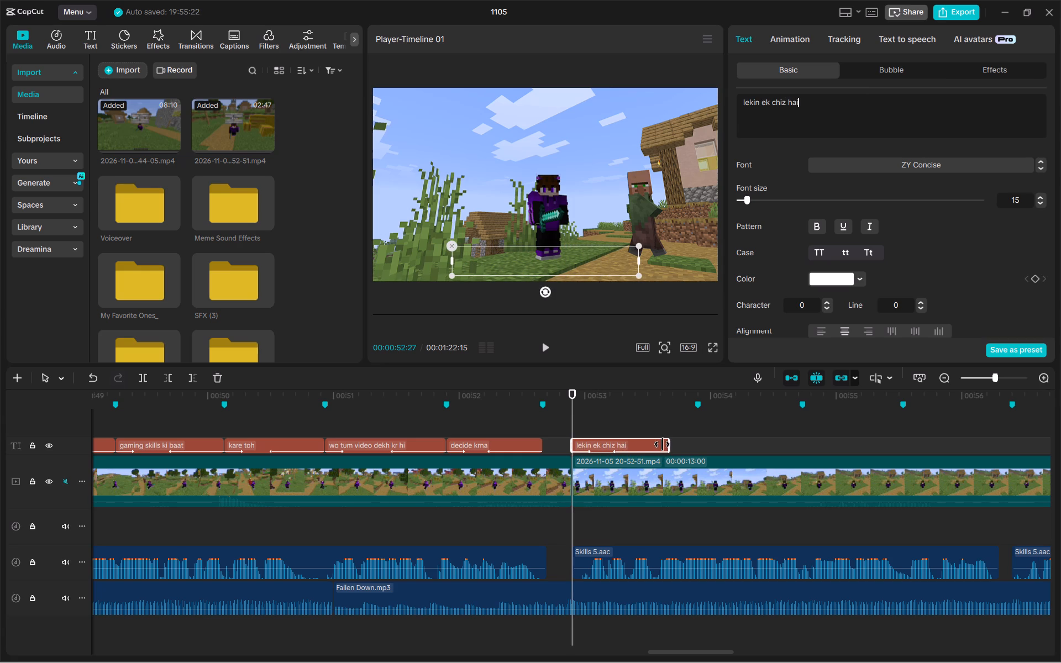
pyautogui.moveTo(666, 444); pyautogui.dragTo(694, 454)
# Listen to the voiceover from the 00:00:53:27 marker, paste the copied caption there and change its text to "mujhe editing aur".
pyautogui.click(702, 425)
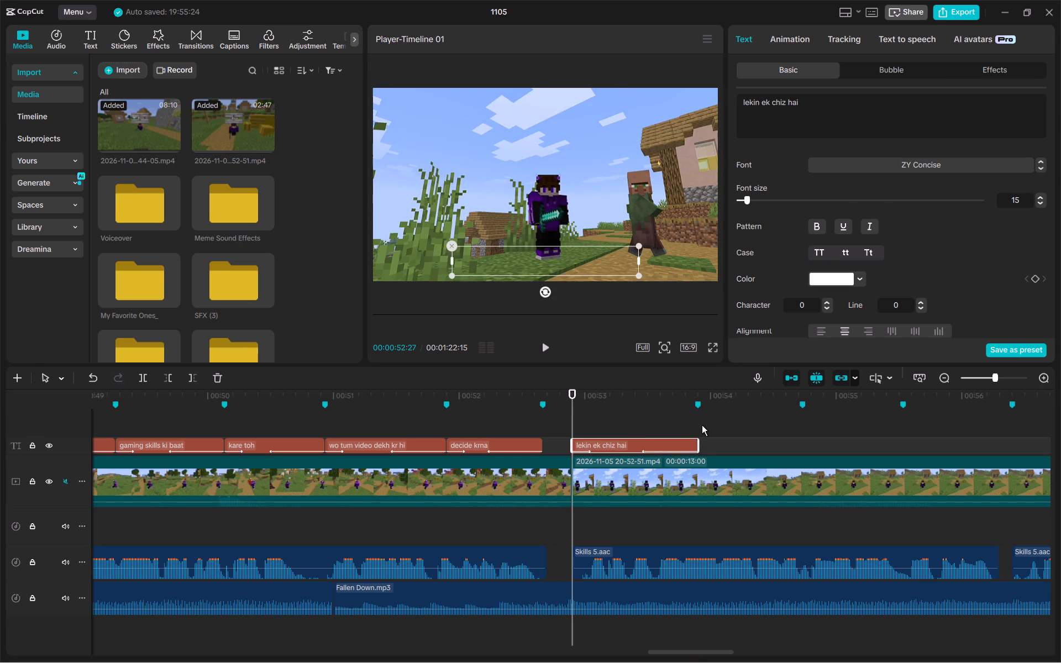
pyautogui.press('space')
pyautogui.press('space')
pyautogui.click(700, 423)
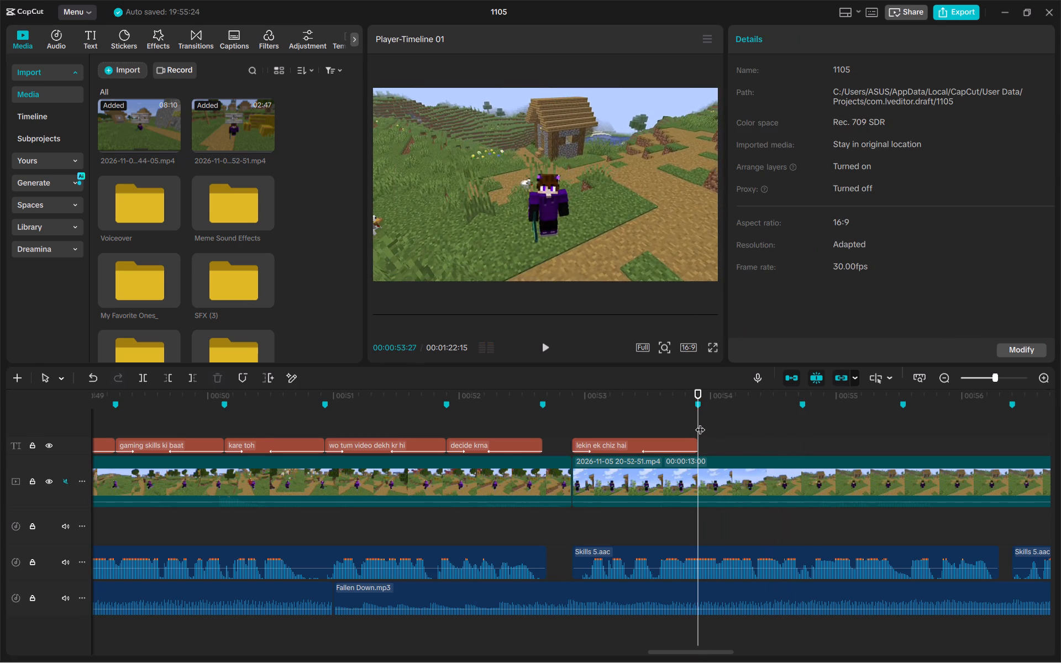
pyautogui.hotkey('ctrl', 'v')
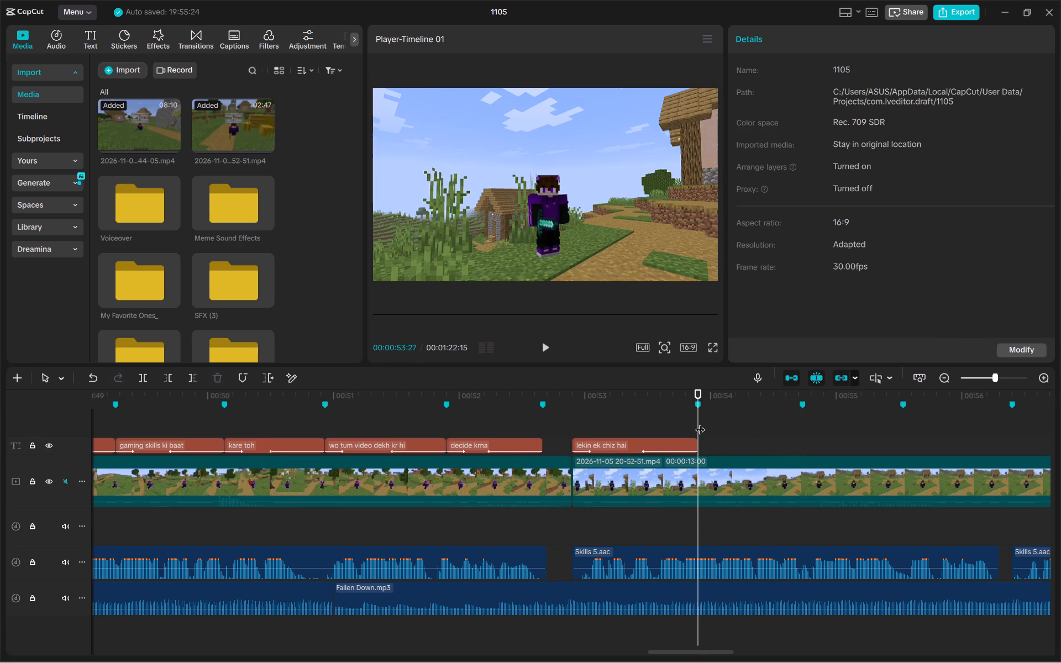
pyautogui.moveTo(864, 99); pyautogui.dragTo(735, 103)
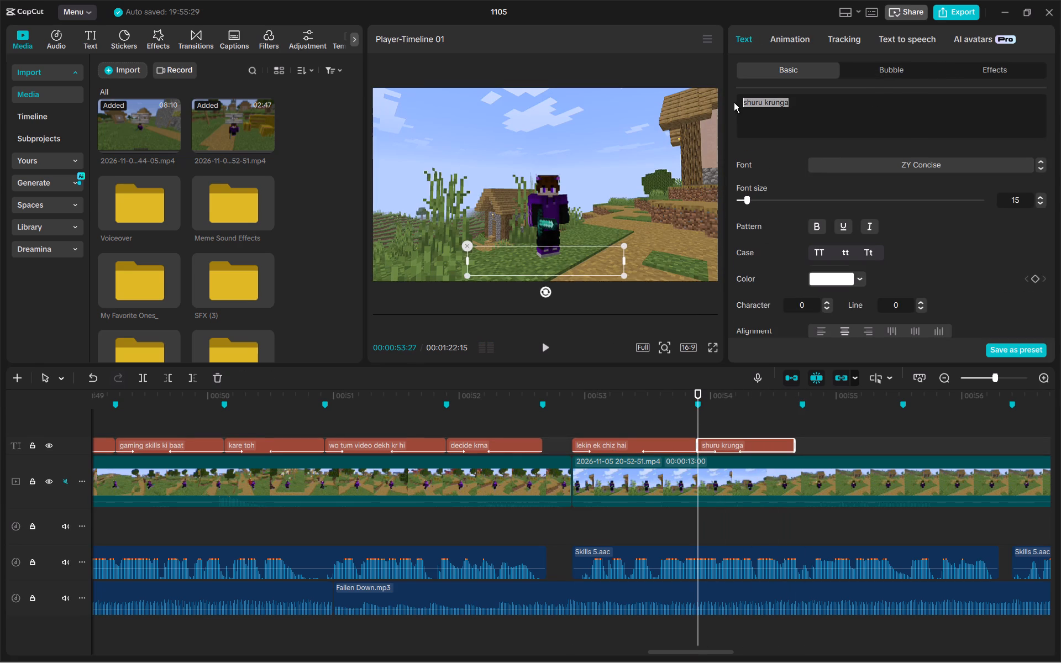
pyautogui.write('mujhe editing')
pyautogui.press('space')
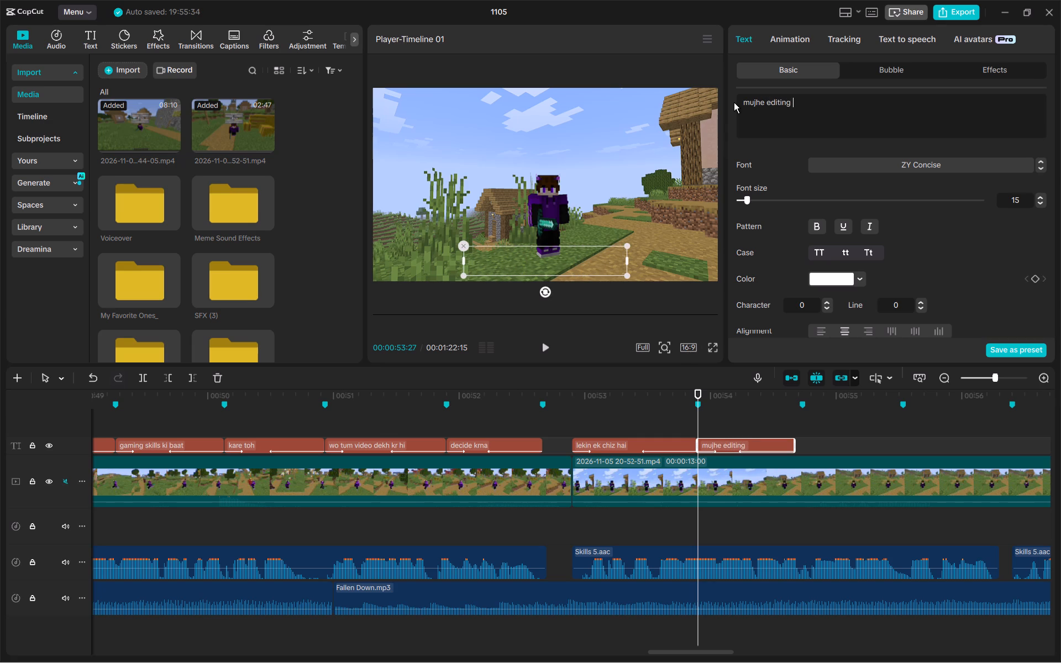
pyautogui.write('aaur')
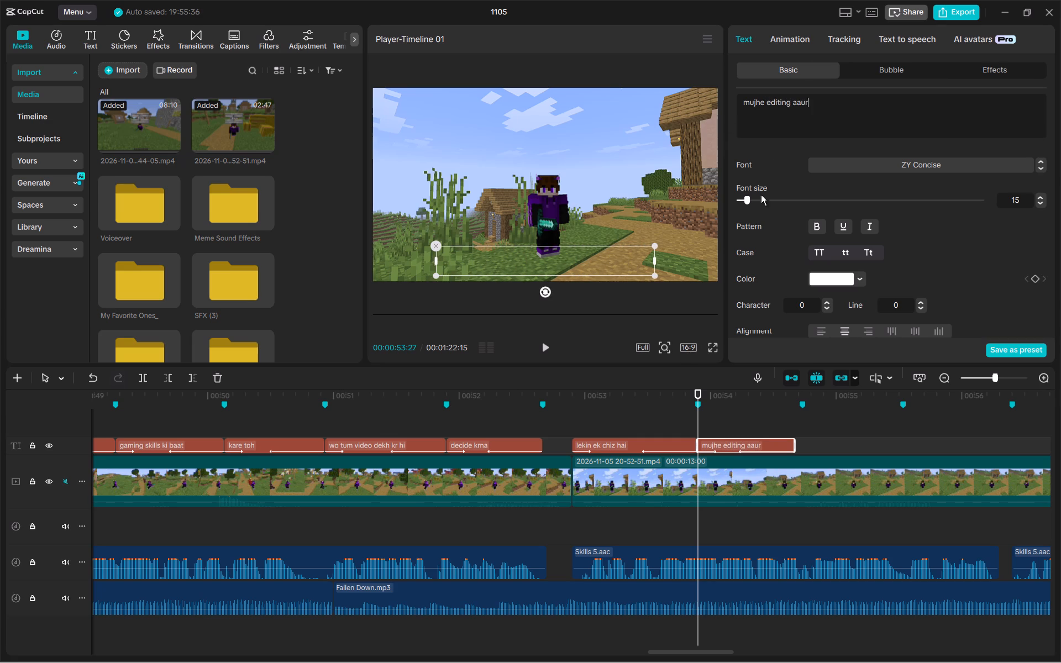
pyautogui.click(796, 98)
pyautogui.press('BackSpace')
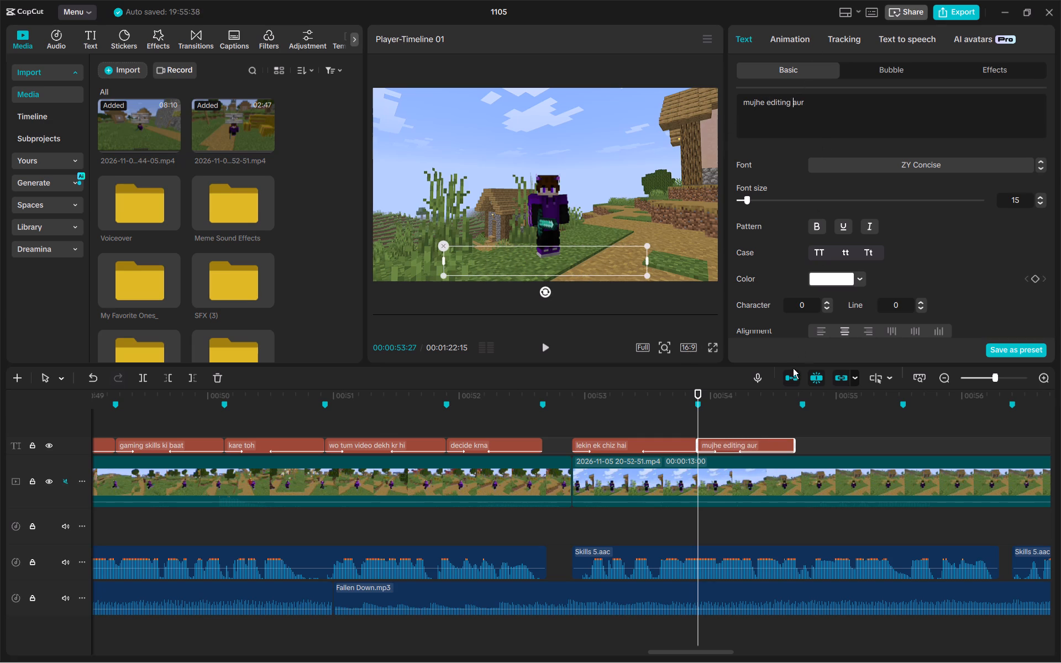
# Play back the "mujhe editing aur" caption and extend its end to the 00:00:54:22 marker.
pyautogui.click(696, 418)
pyautogui.press('space')
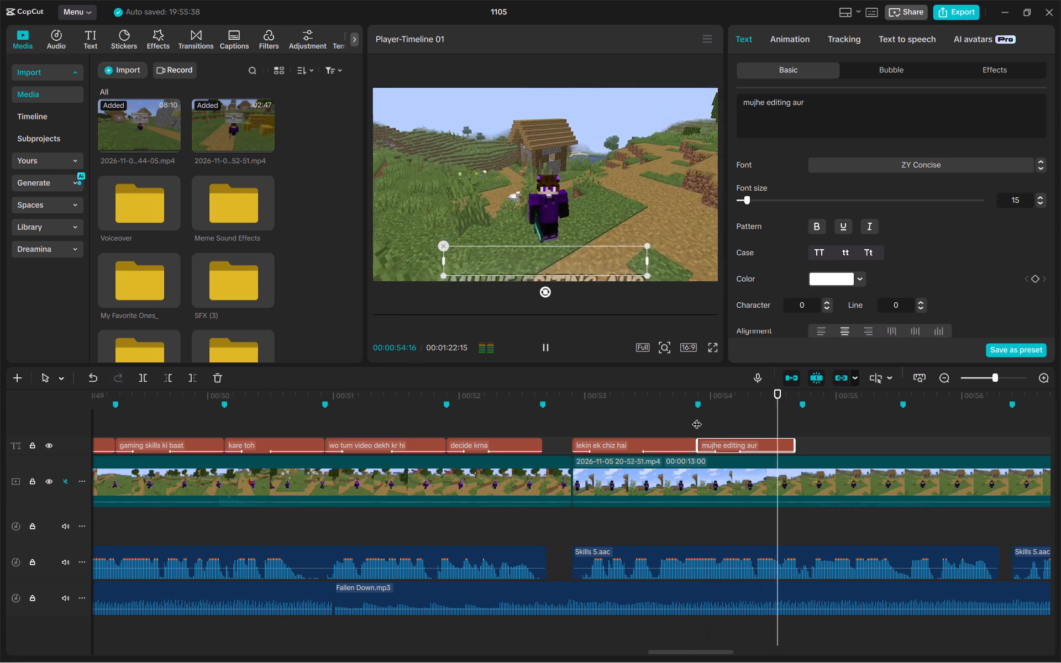
pyautogui.press('space')
pyautogui.moveTo(792, 445); pyautogui.dragTo(799, 448)
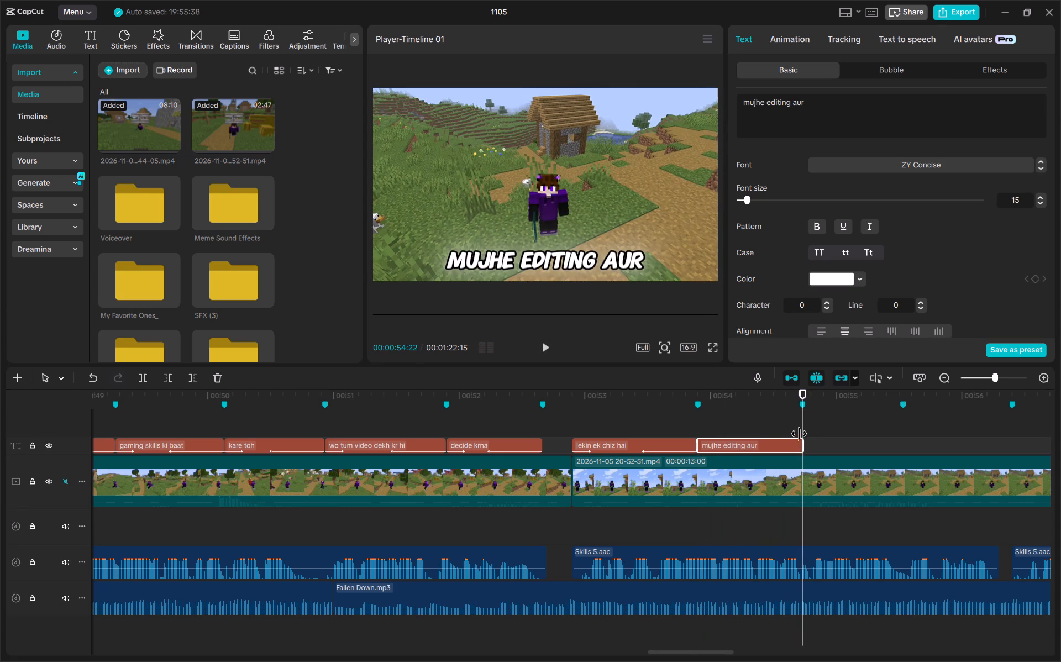
# Listen from the 00:00:54:22 marker, paste the copied caption there, reword it "thumbnail banana" and extend it to the 00:00:55:16 marker.
pyautogui.press('space')
pyautogui.press('space')
pyautogui.click(802, 424)
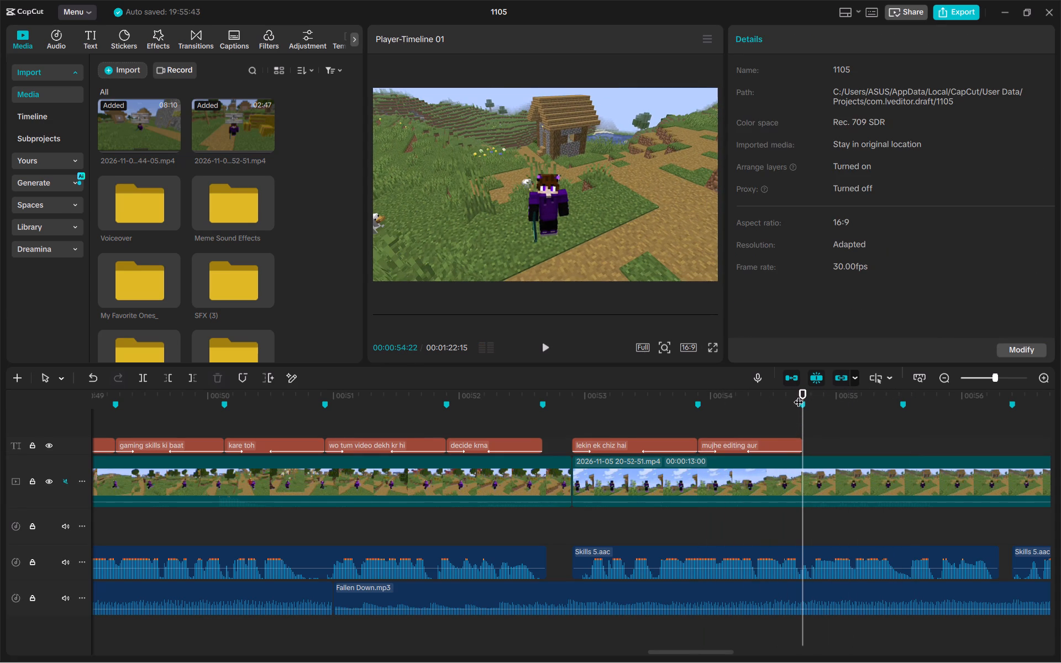
pyautogui.hotkey('ctrl', 'v')
pyautogui.moveTo(896, 125); pyautogui.dragTo(712, 92)
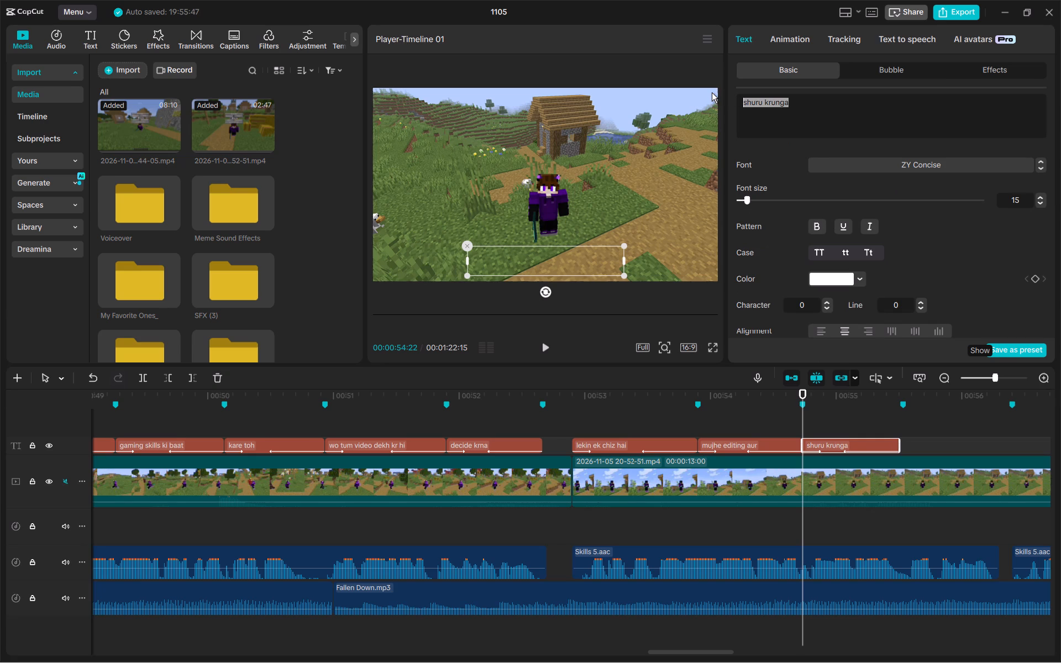
pyautogui.write('thumba')
pyautogui.press('BackSpace')
pyautogui.write('nau')
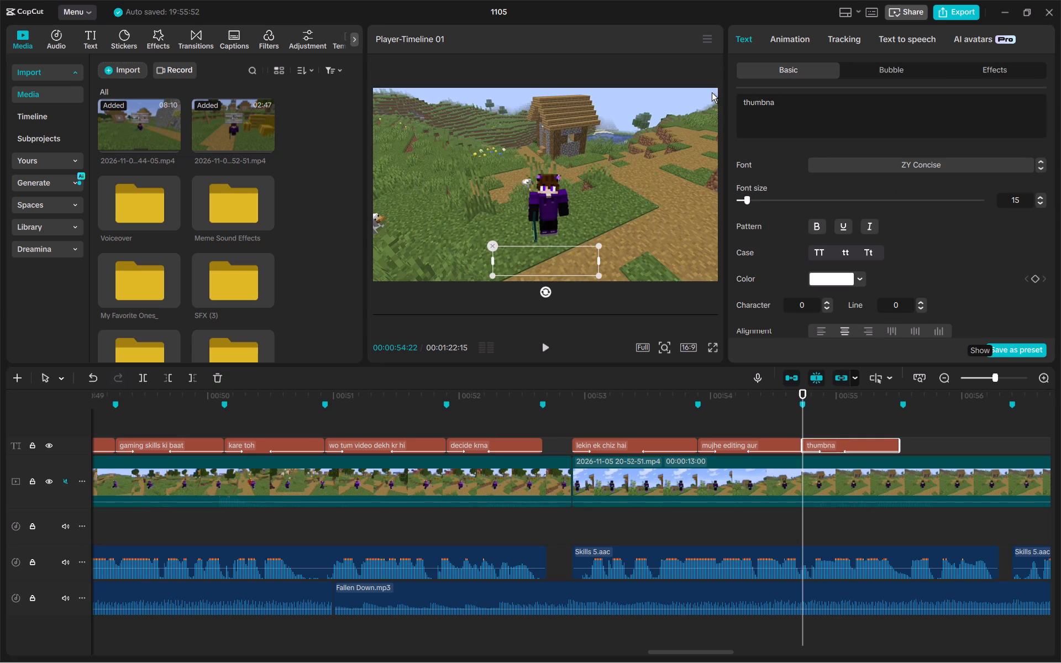
pyautogui.press('BackSpace')
pyautogui.write('il banana')
pyautogui.press('space')
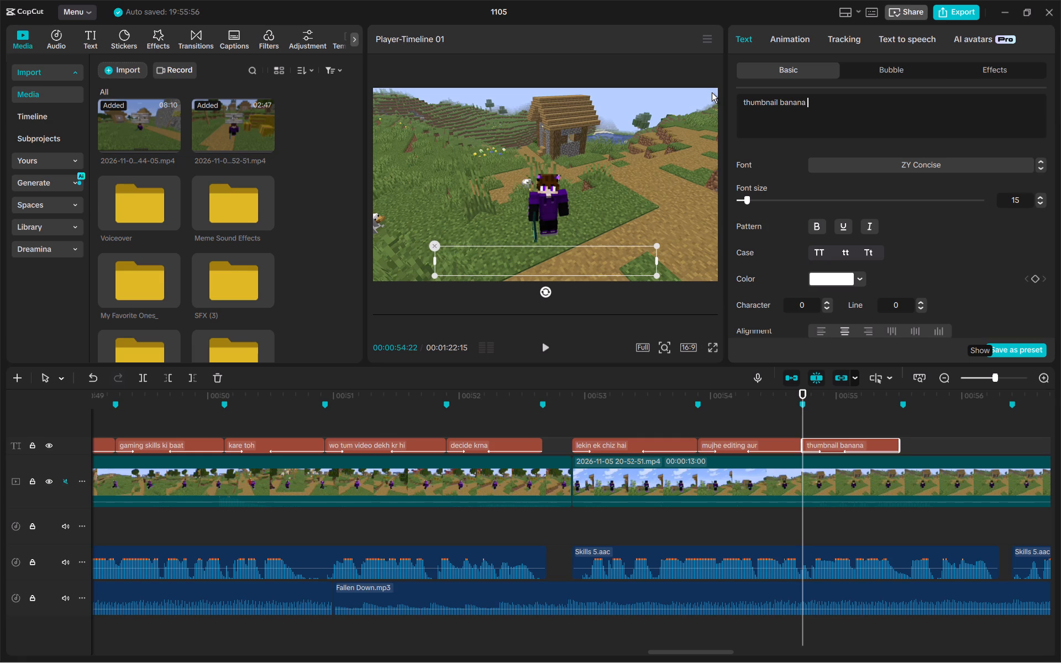
pyautogui.press('BackSpace')
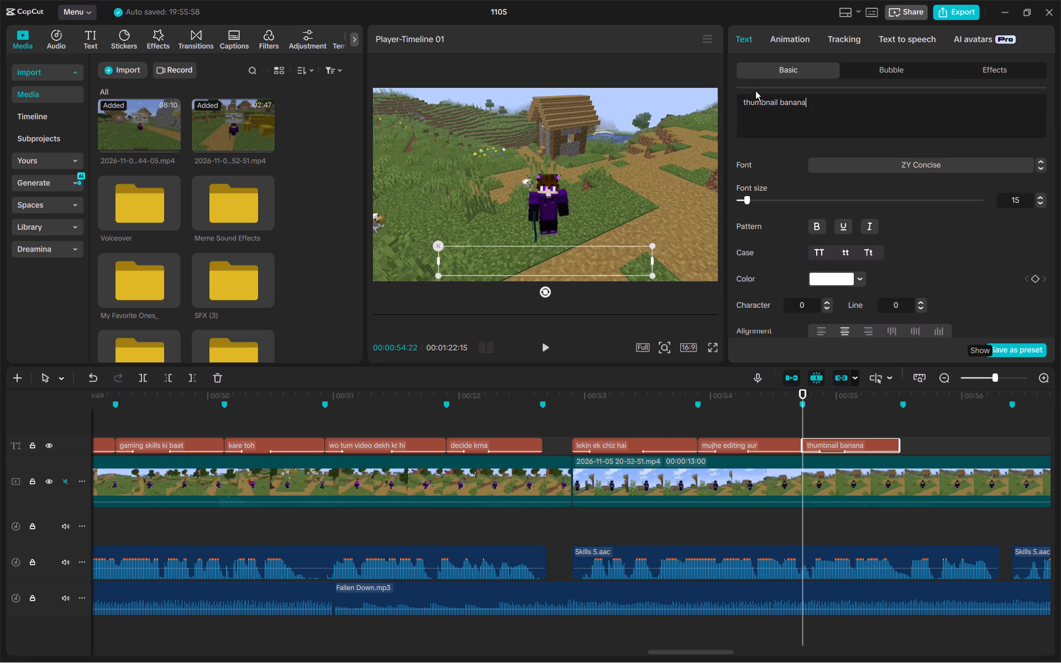
pyautogui.click(900, 440)
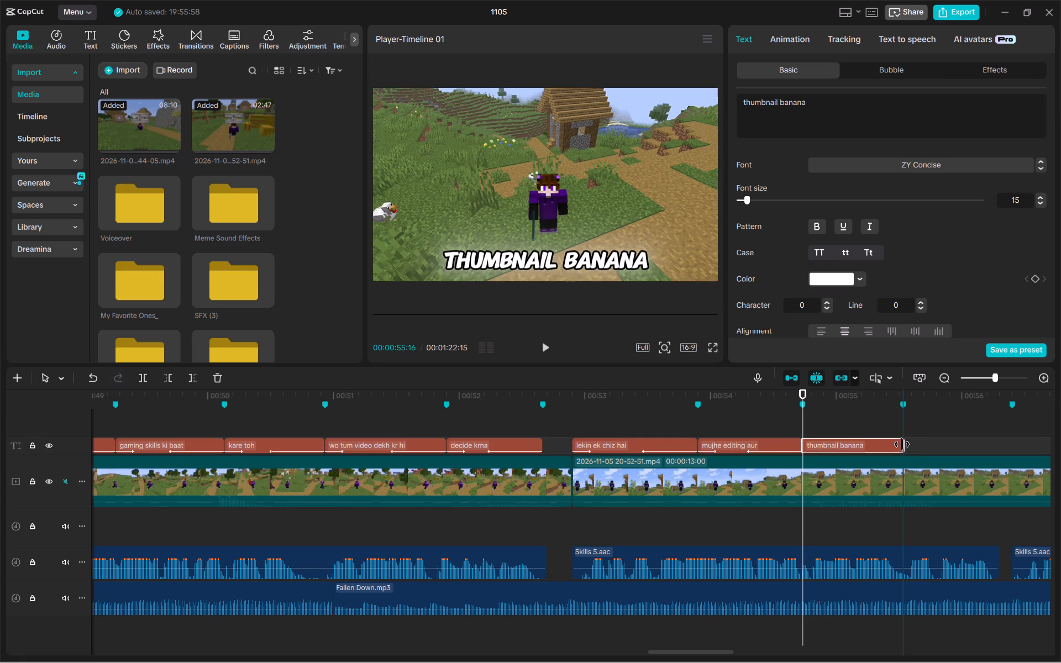
# Listen to the voiceover from the 00:00:55:16 marker, paste the copied caption there and change its text to "bohot pasand hai".
pyautogui.click(905, 419)
pyautogui.press('space')
pyautogui.press('space')
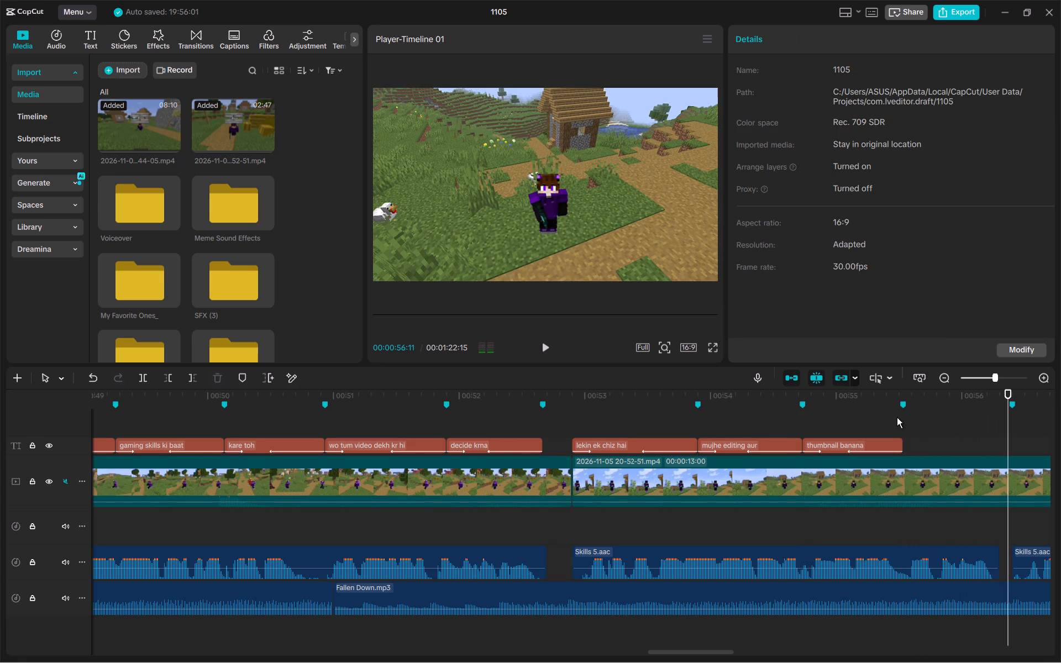
pyautogui.hscroll(-1, 891, 417)
pyautogui.click(628, 422)
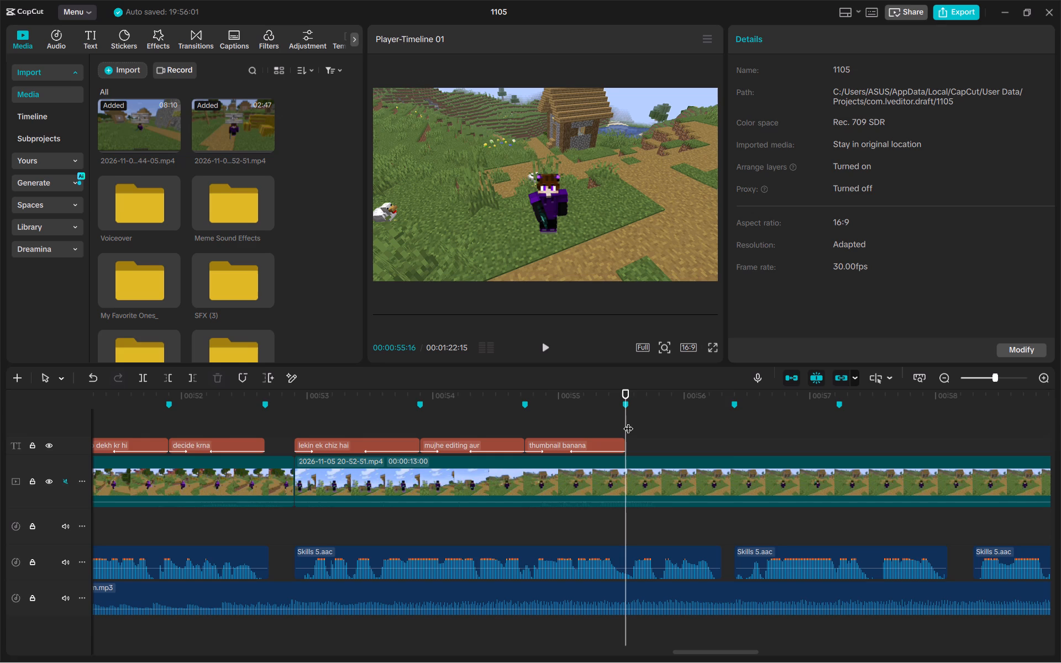
pyautogui.hotkey('ctrl', 'v')
pyautogui.moveTo(800, 109); pyautogui.dragTo(717, 99)
pyautogui.write('bohot')
pyautogui.press('space')
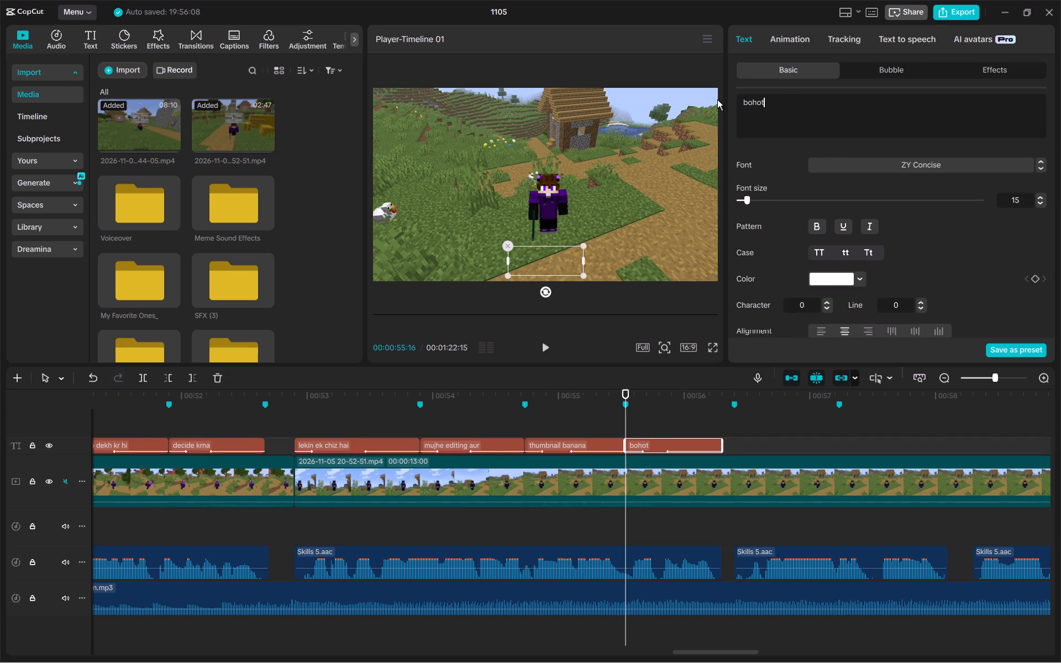
pyautogui.write('pasand hai')
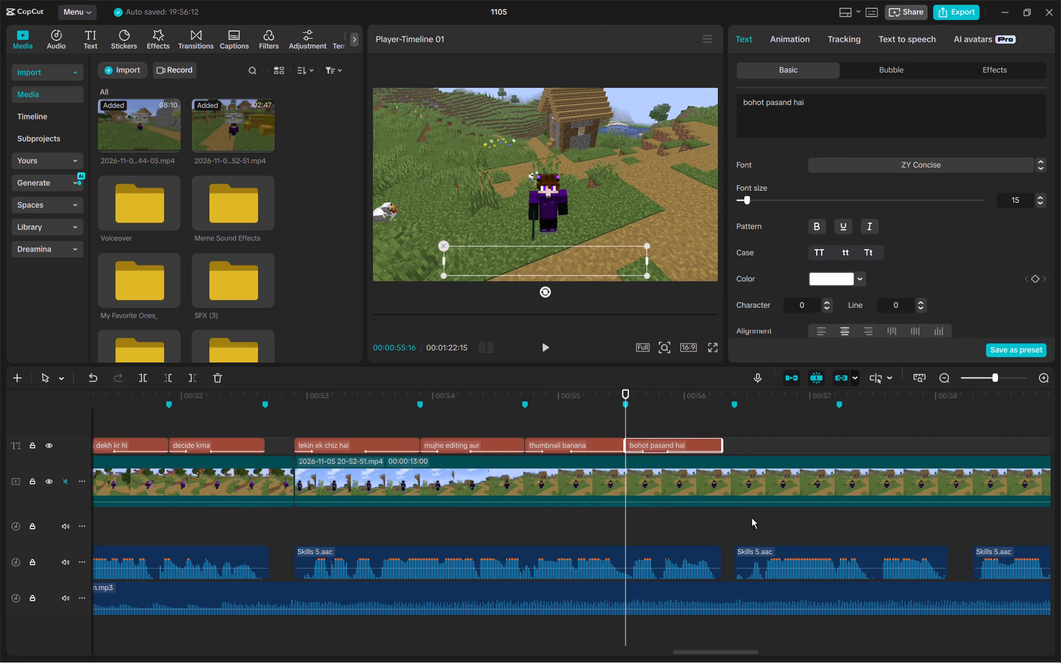
# Listen from the 00:00:56:12 marker, paste the copied caption there, reword it "achha to ny banata" and extend it to the 00:00:57:07 marker.
pyautogui.click(733, 427)
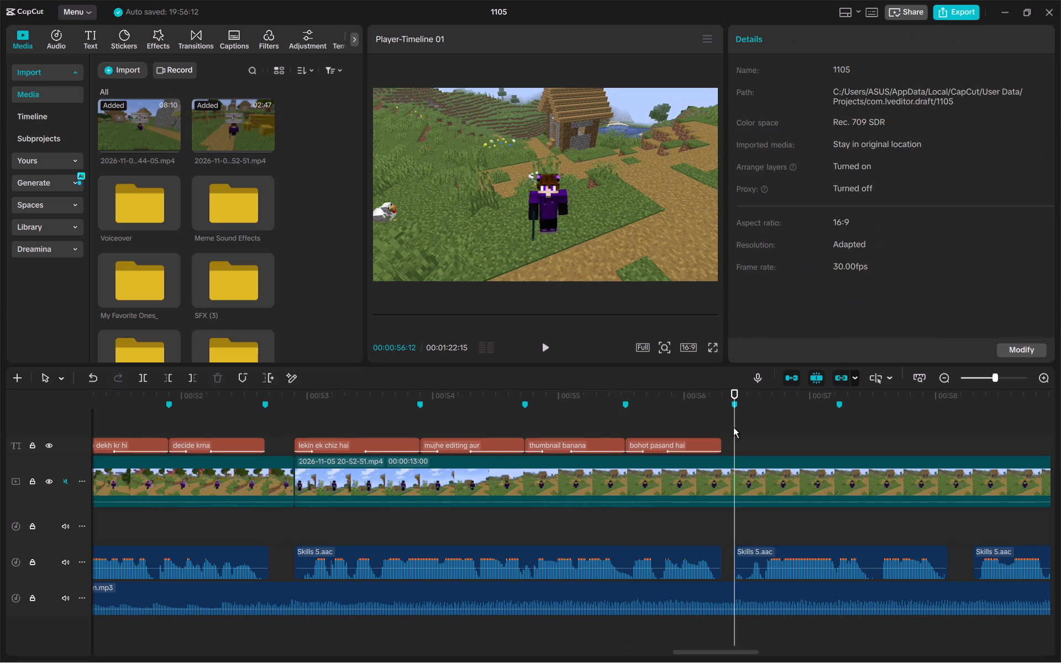
pyautogui.press('space')
pyautogui.click(733, 427)
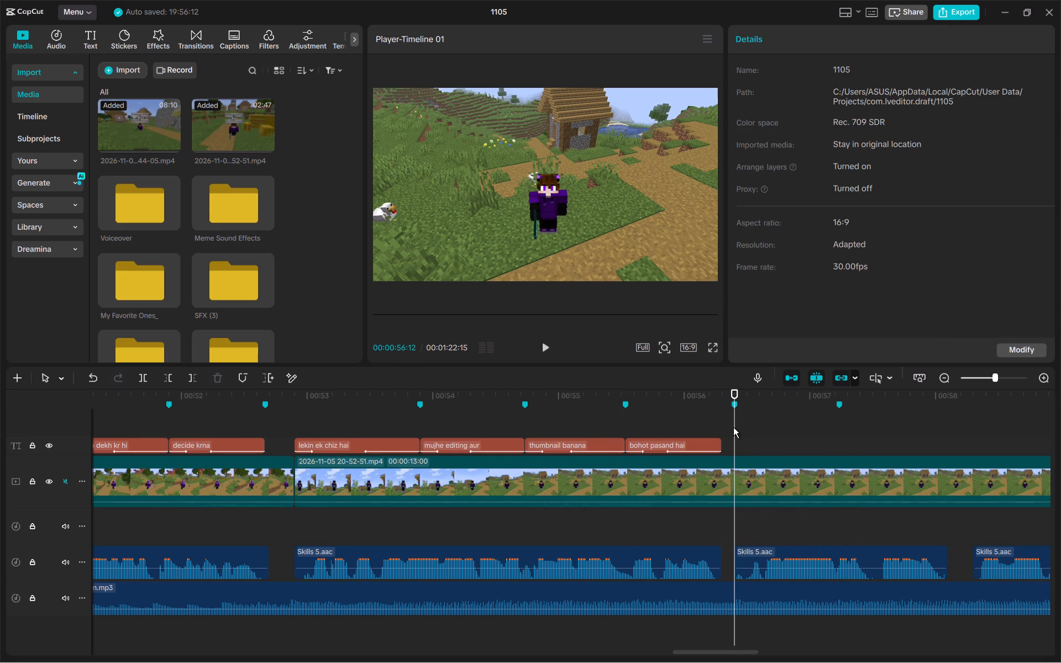
pyautogui.press('space')
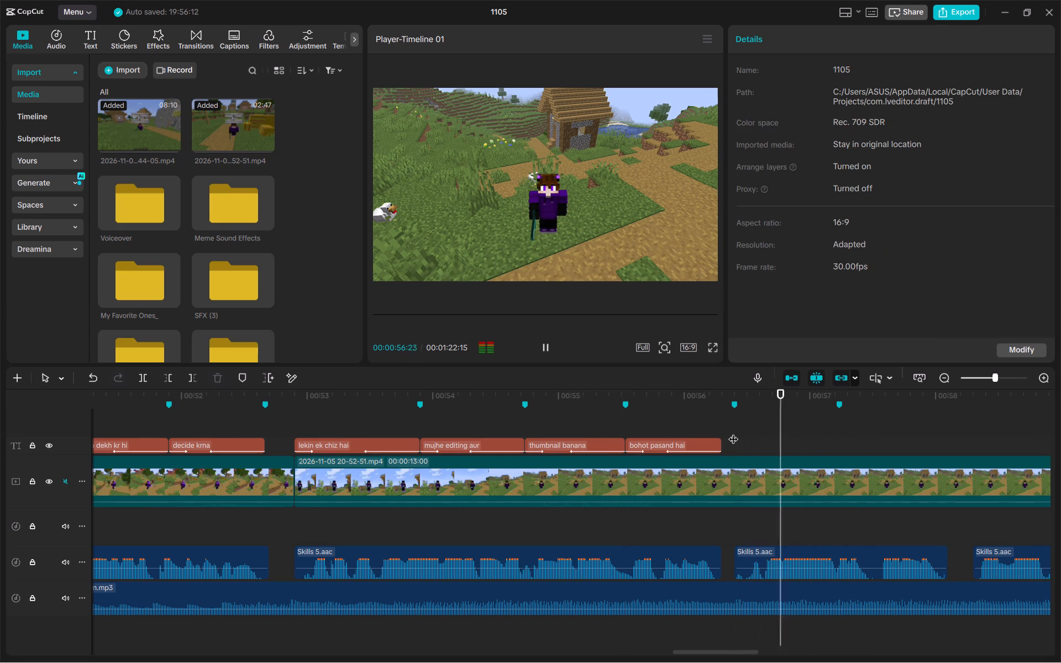
pyautogui.press('space')
pyautogui.press('space')
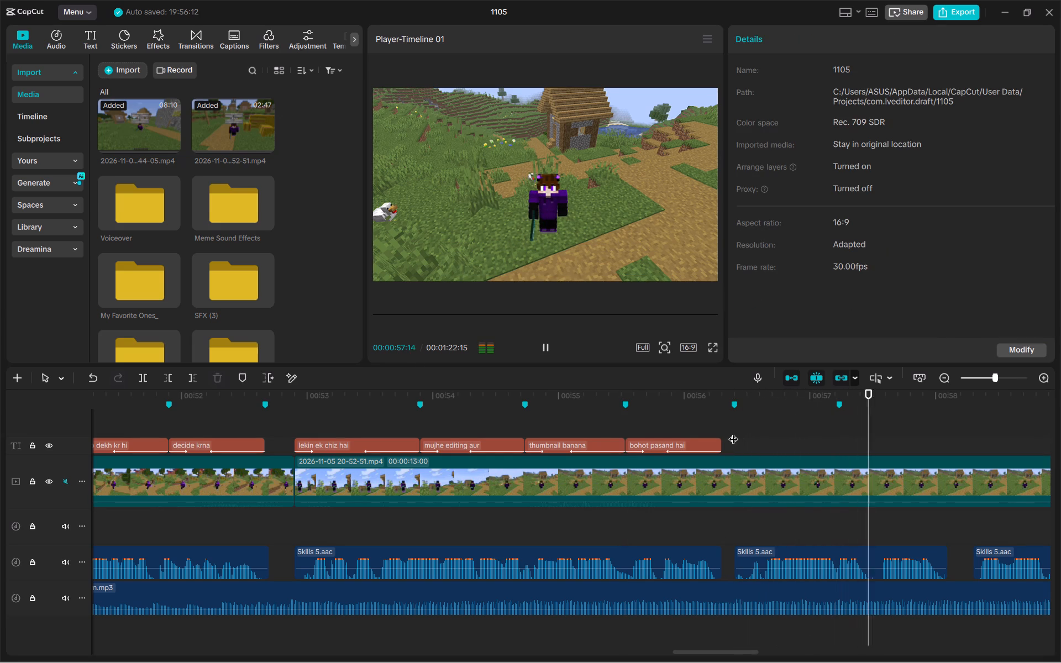
pyautogui.click(733, 432)
pyautogui.hotkey('ctrl', 'v')
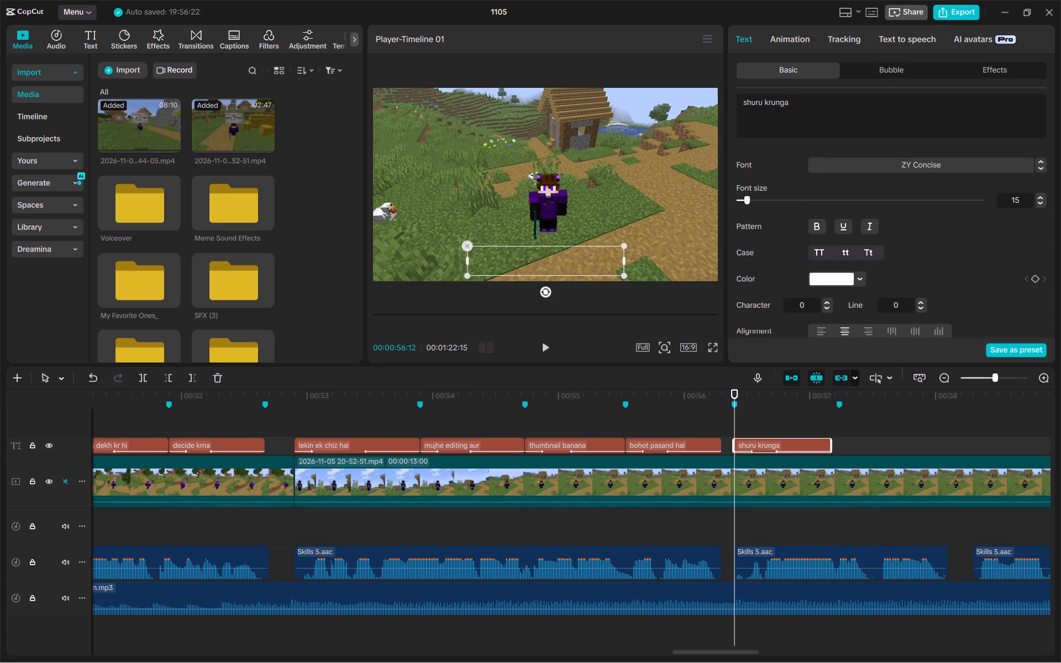
pyautogui.moveTo(816, 98); pyautogui.dragTo(708, 89)
pyautogui.write('achha')
pyautogui.press('space')
pyautogui.write('to ny banan')
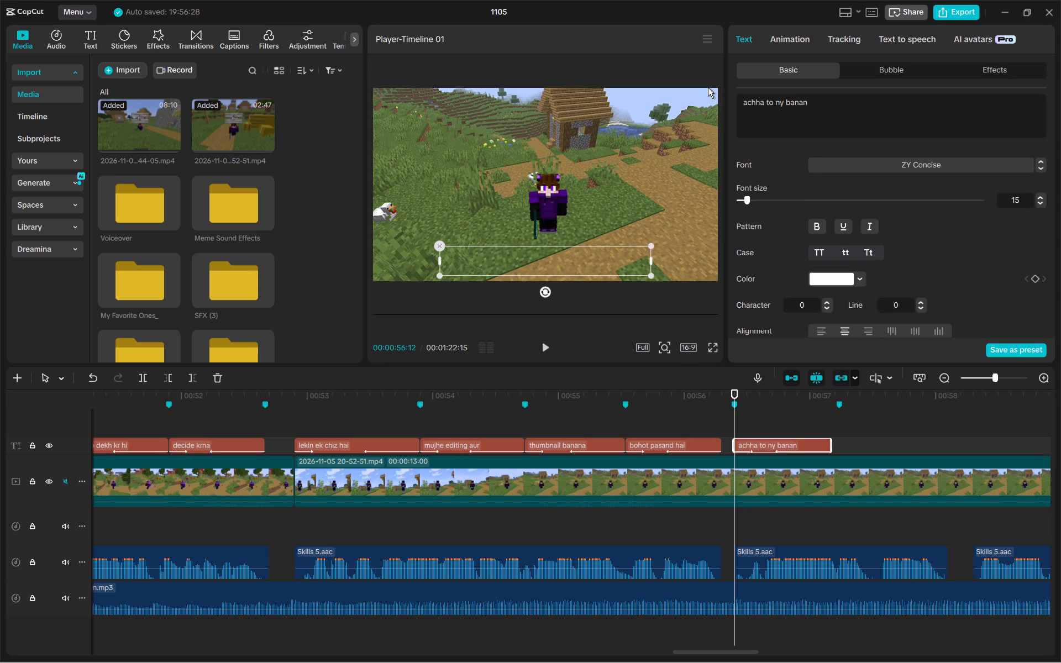
pyautogui.press('BackSpace')
pyautogui.write('ta')
pyautogui.moveTo(829, 445); pyautogui.dragTo(837, 449)
# Paste the copied caption at the 00:00:57:07 marker, reword it "but pasand hai" and extend it to about the end of that voiceover clip.
pyautogui.click(837, 434)
pyautogui.hotkey('ctrl', 'v')
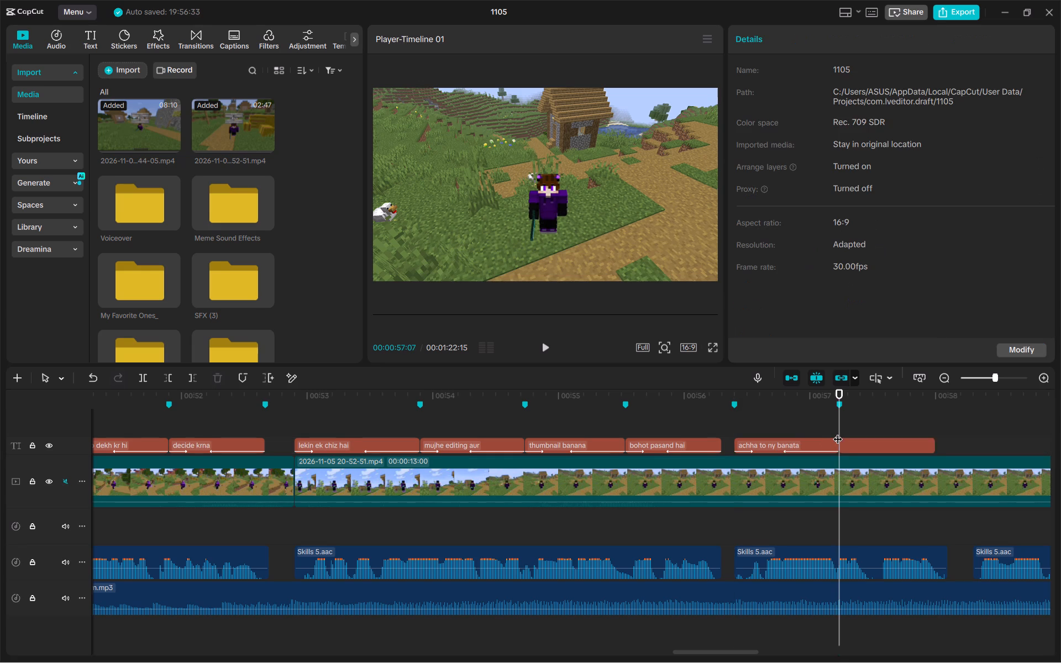
pyautogui.moveTo(810, 98); pyautogui.dragTo(709, 98)
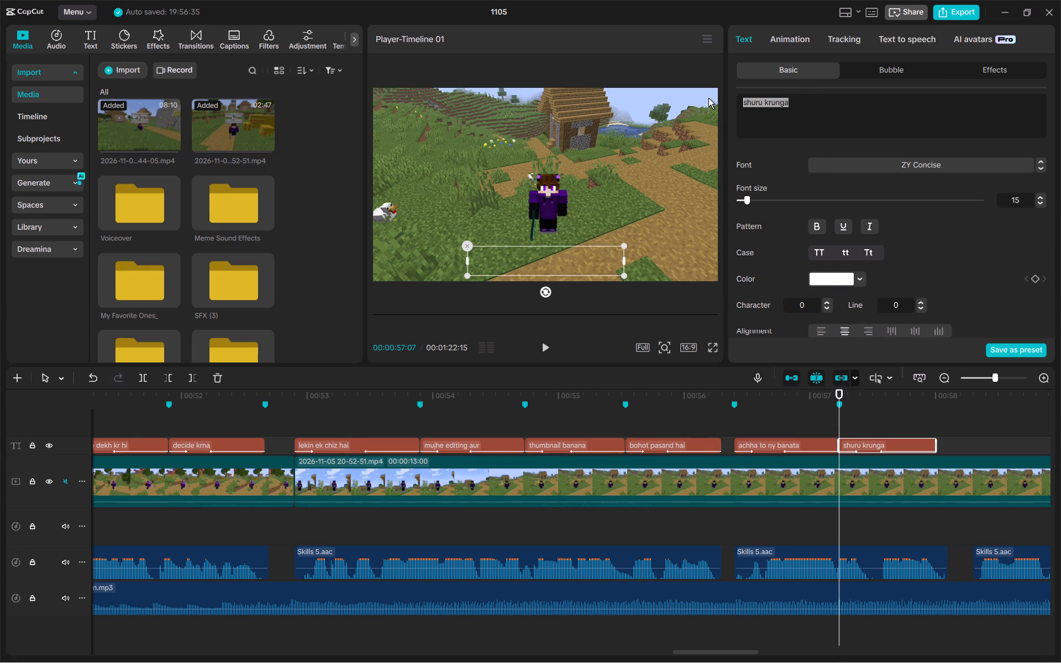
pyautogui.write('but pasand')
pyautogui.press('space')
pyautogui.write('hai')
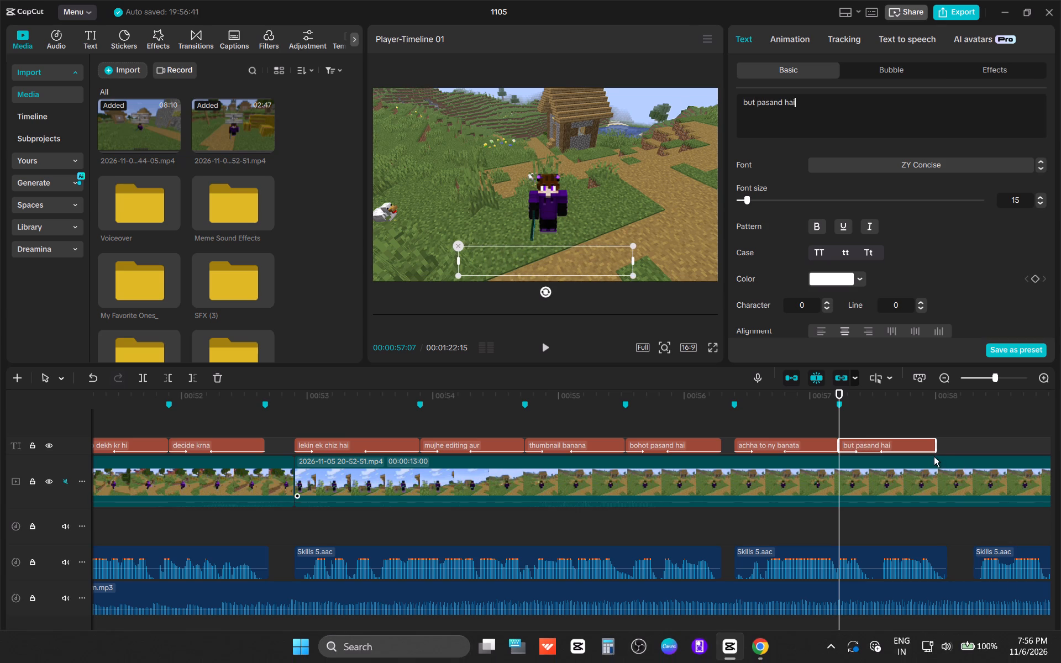
pyautogui.moveTo(934, 448); pyautogui.dragTo(944, 455)
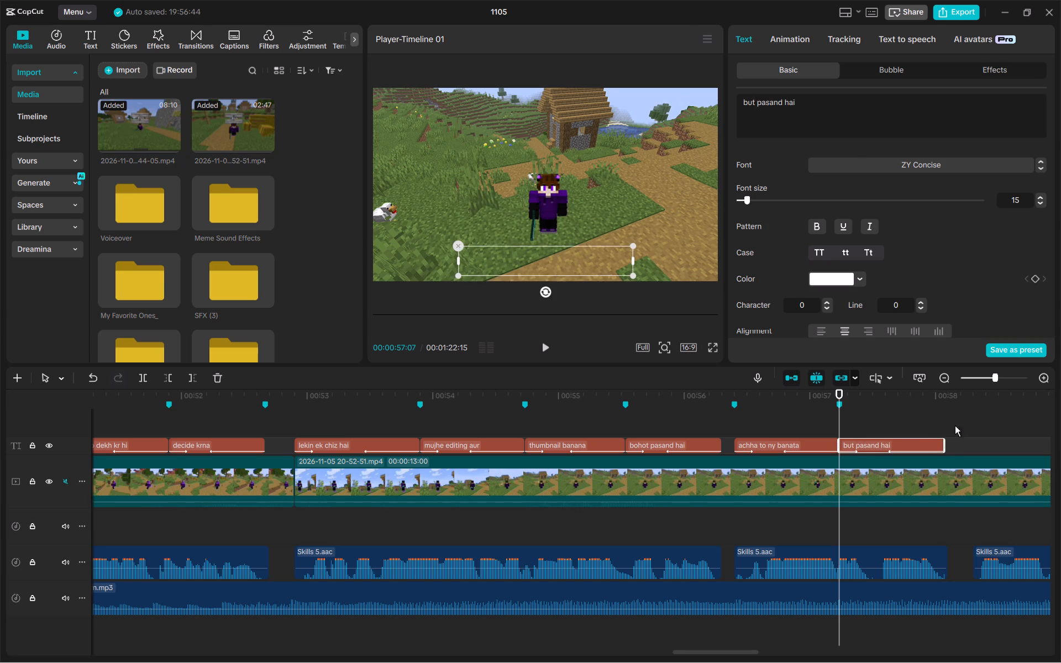
# Listen to the start of the following voiceover clip and paste the copied caption at 00:00:58:09.
pyautogui.click(980, 429)
pyautogui.click(978, 425)
pyautogui.keyDown('ctrl'); pyautogui.hscroll(-2, 971, 433); pyautogui.keyUp('ctrl')
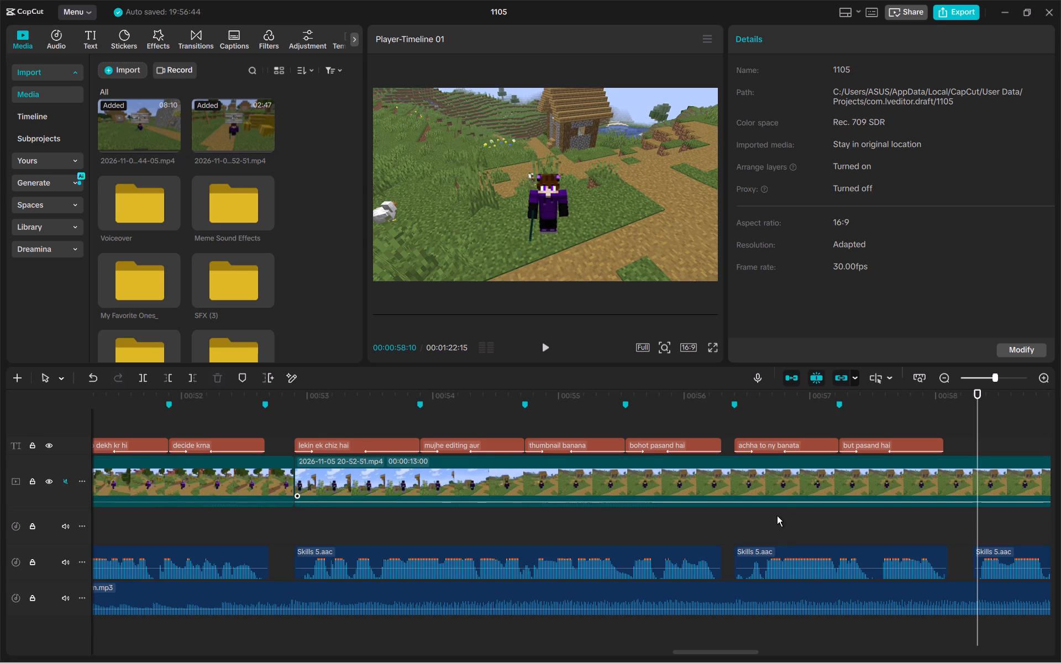
pyautogui.keyDown('ctrl'); pyautogui.hscroll(-2, 777, 515); pyautogui.keyUp('ctrl')
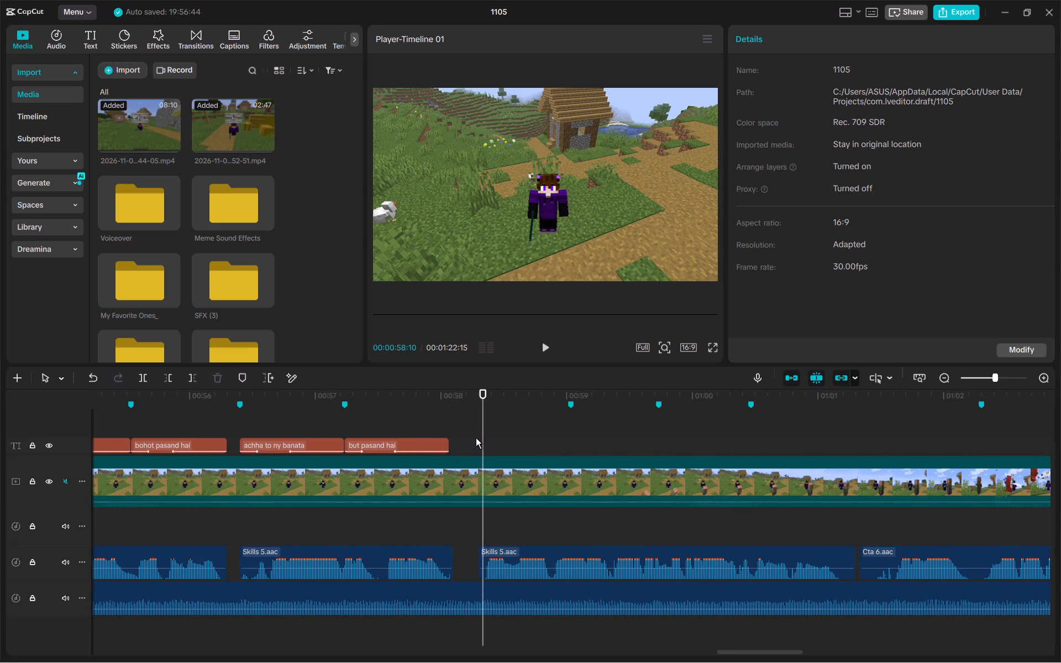
pyautogui.press('space')
pyautogui.press('space')
pyautogui.click(476, 438)
pyautogui.press('space')
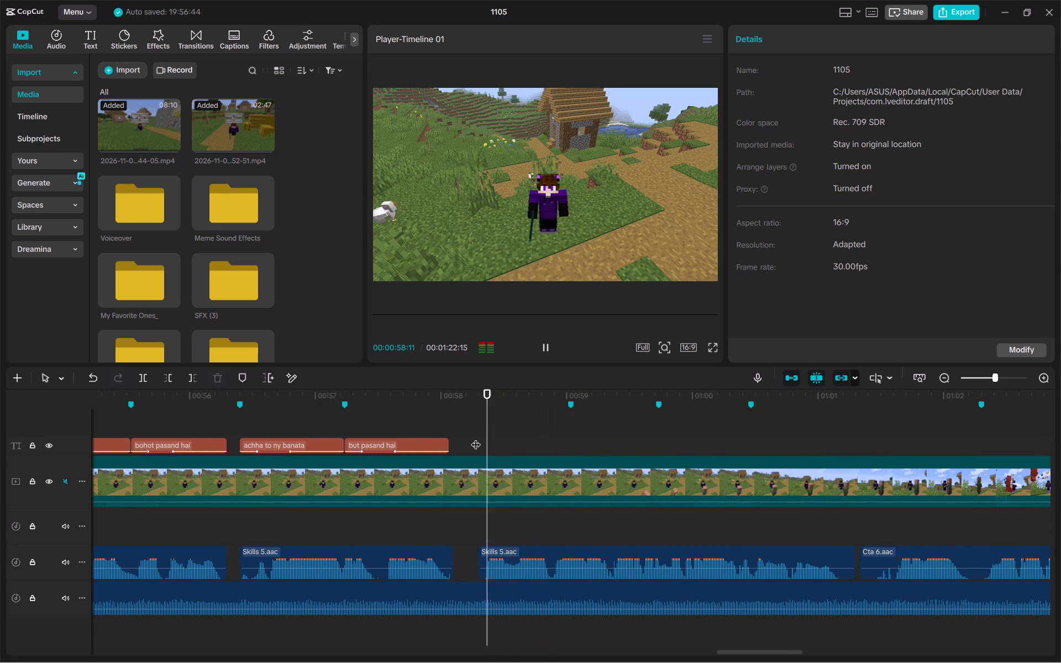
pyautogui.click(476, 438)
pyautogui.hotkey('ctrl', 'v')
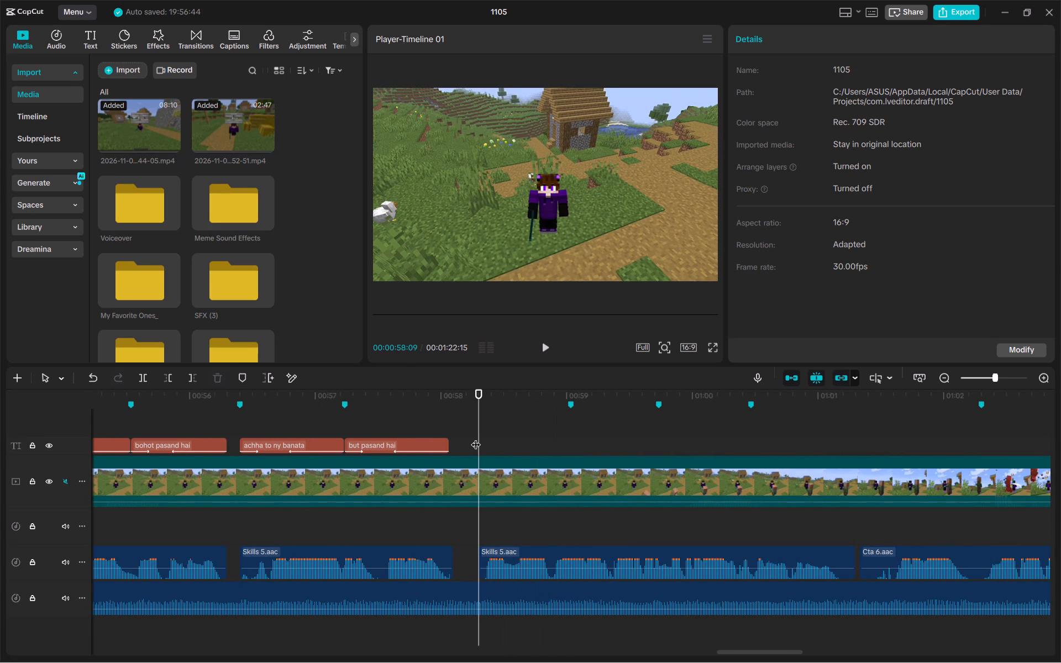
# Change the pasted caption's text to "aur main apni video" and trim its end to the 00:00:59:01 marker.
pyautogui.click(785, 108)
pyautogui.moveTo(794, 107); pyautogui.dragTo(736, 99)
pyautogui.write('aur mai')
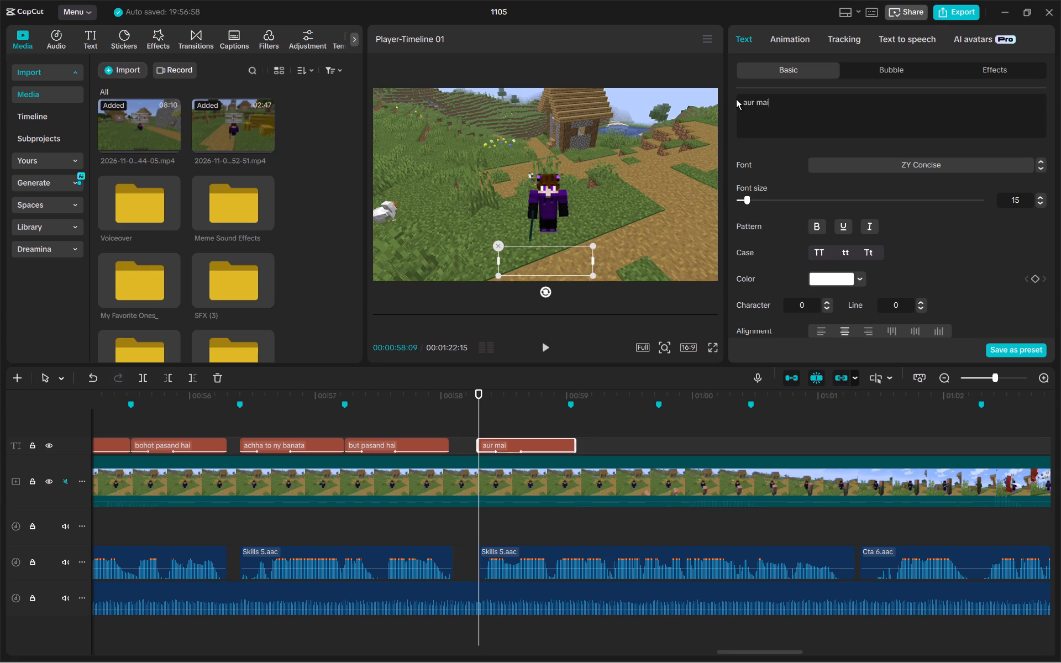
pyautogui.press('space')
pyautogui.press('BackSpace')
pyautogui.write('n apni video')
pyautogui.press('space')
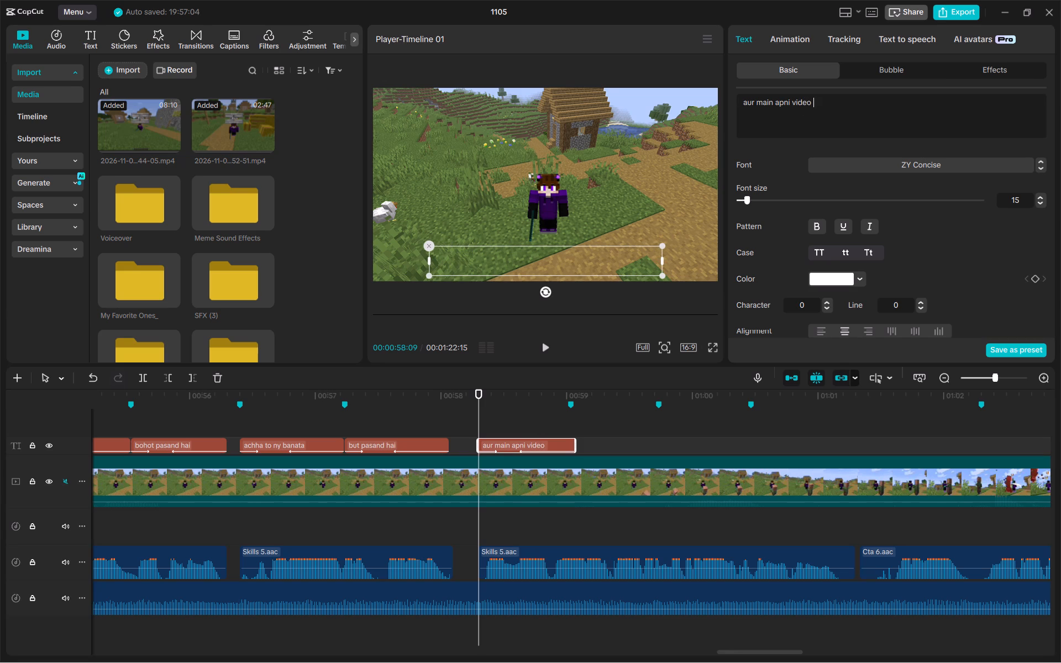
pyautogui.press('BackSpace')
pyautogui.moveTo(577, 439); pyautogui.dragTo(575, 441)
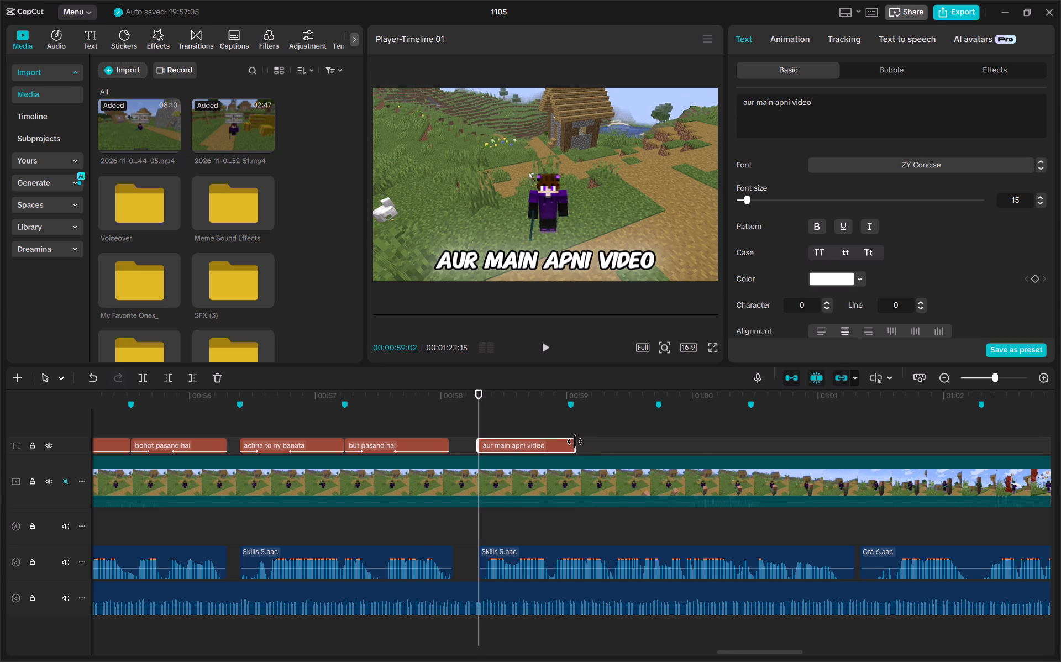
pyautogui.moveTo(575, 441); pyautogui.dragTo(569, 441)
# Listen to the voiceover from the 00:00:59:01 marker and shorten the preceding caption's text to "aur main apni".
pyautogui.click(569, 425)
pyautogui.press('space')
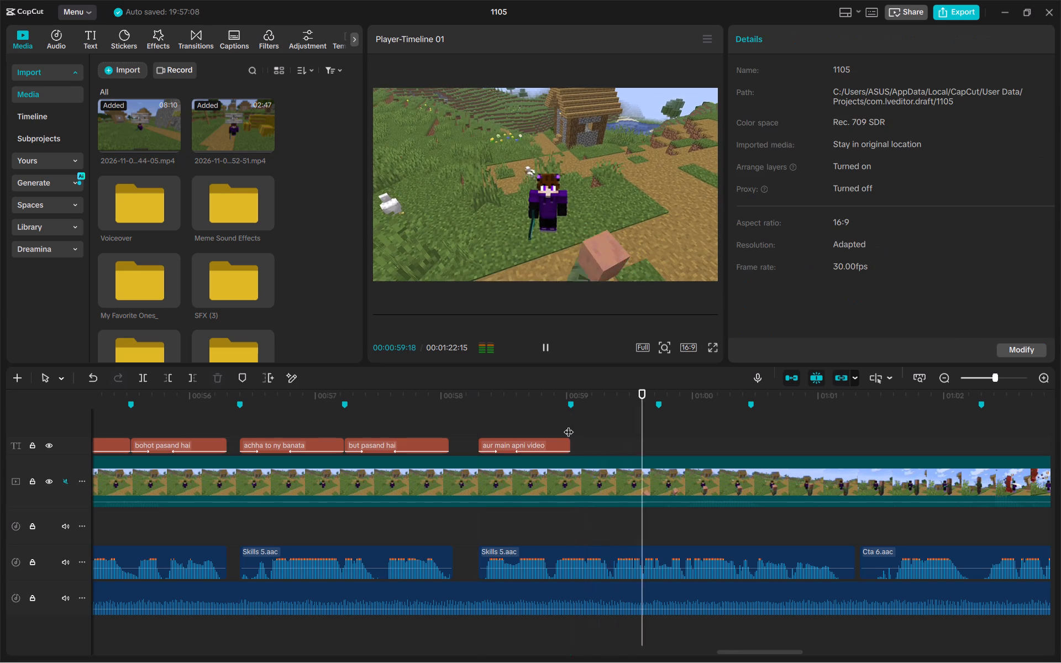
pyautogui.press('space')
pyautogui.click(569, 425)
pyautogui.press('space')
pyautogui.click(569, 424)
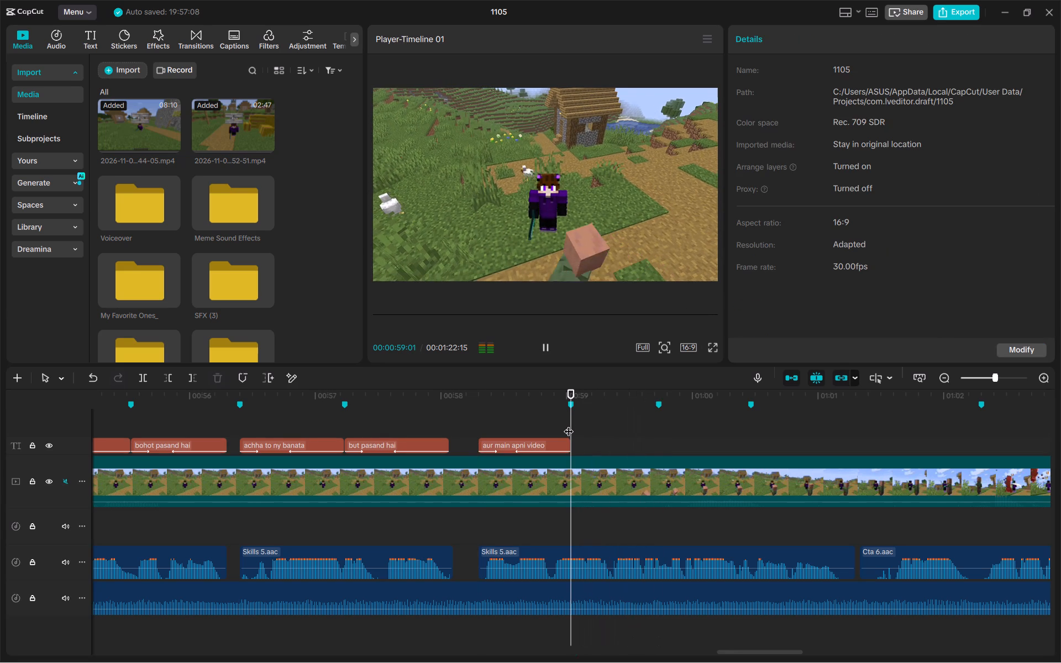
pyautogui.click(563, 440)
pyautogui.moveTo(822, 107); pyautogui.dragTo(788, 101)
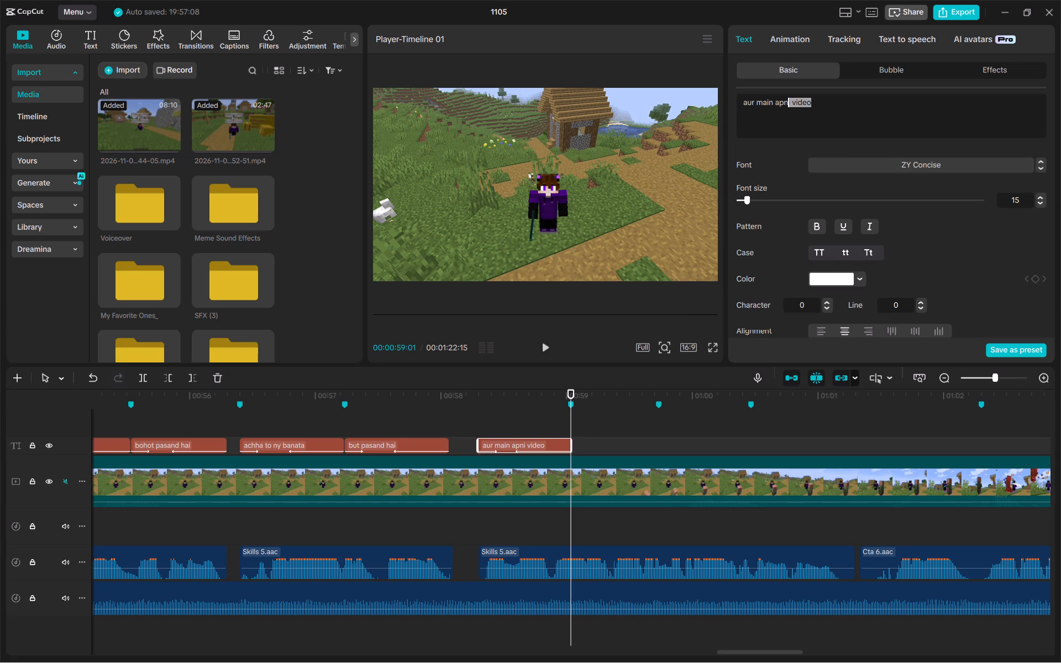
pyautogui.press('BackSpace')
pyautogui.press('i')
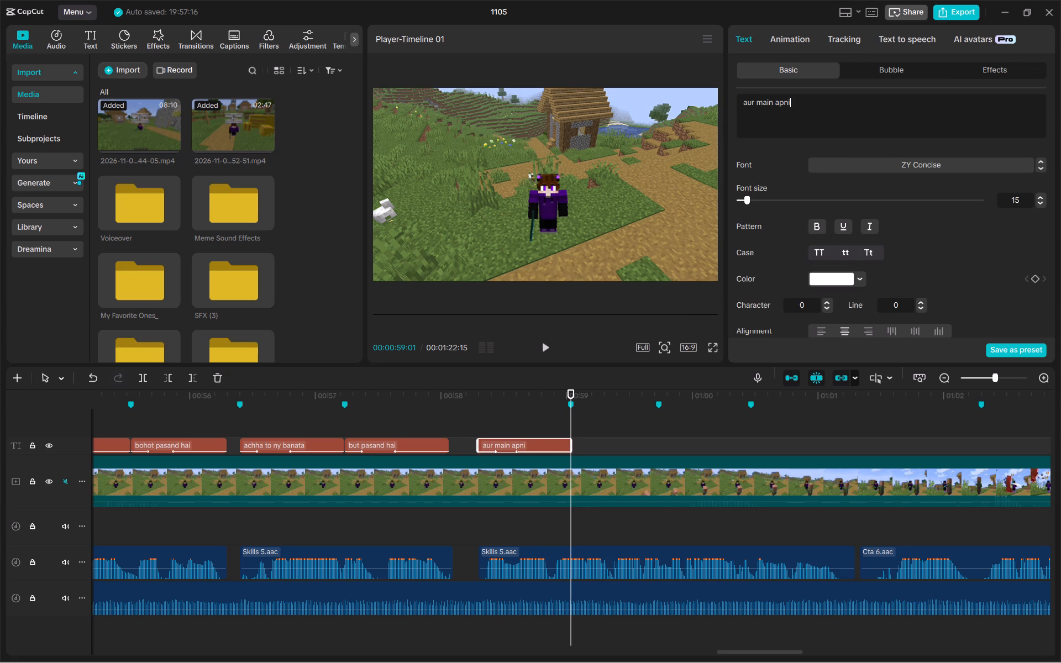
# Listen again from the 00:00:59:01 marker, paste the copied caption there and replace its text with "vidoe".
pyautogui.click(572, 418)
pyautogui.press('space')
pyautogui.click(572, 418)
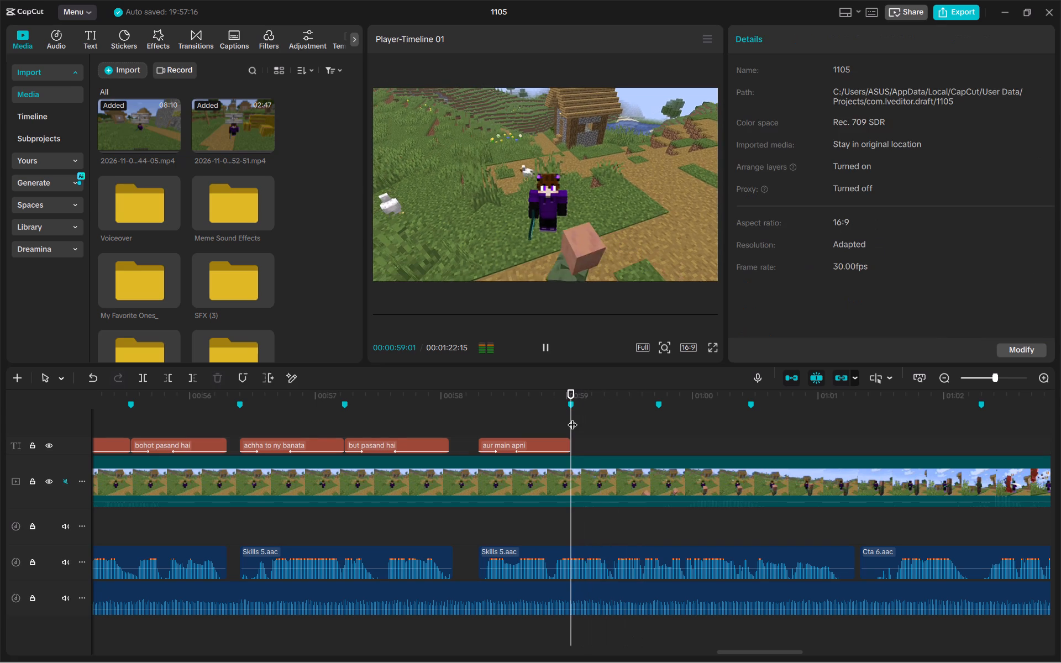
pyautogui.click(572, 418)
pyautogui.press('space')
pyautogui.press('space')
pyautogui.click(574, 418)
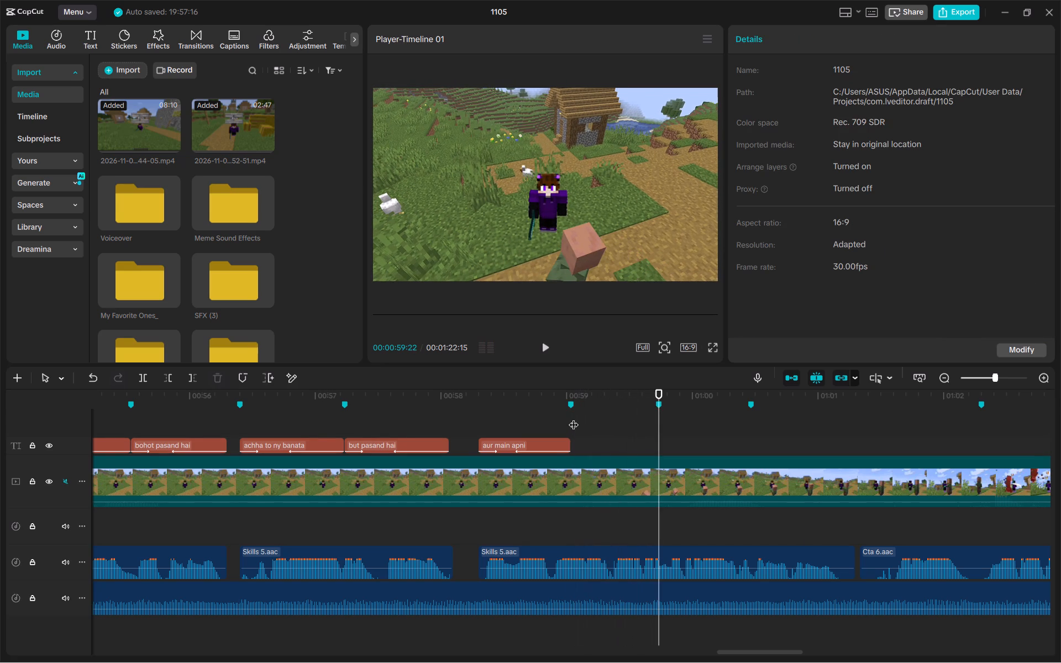
pyautogui.hotkey('ctrl', 'v')
pyautogui.moveTo(892, 117); pyautogui.dragTo(703, 101)
pyautogui.write('vidoe')
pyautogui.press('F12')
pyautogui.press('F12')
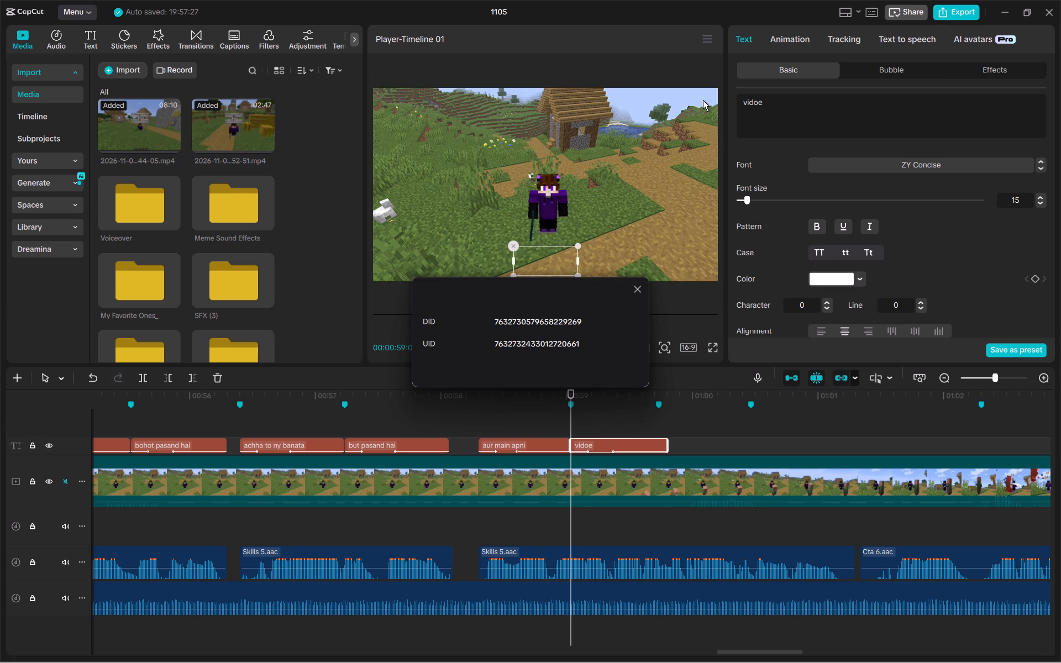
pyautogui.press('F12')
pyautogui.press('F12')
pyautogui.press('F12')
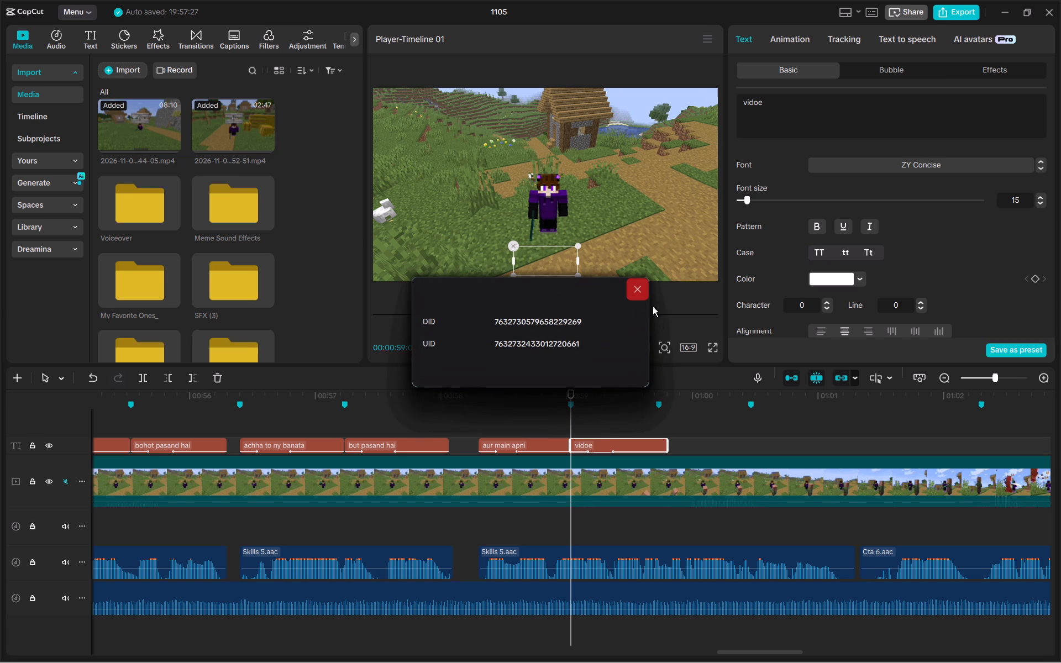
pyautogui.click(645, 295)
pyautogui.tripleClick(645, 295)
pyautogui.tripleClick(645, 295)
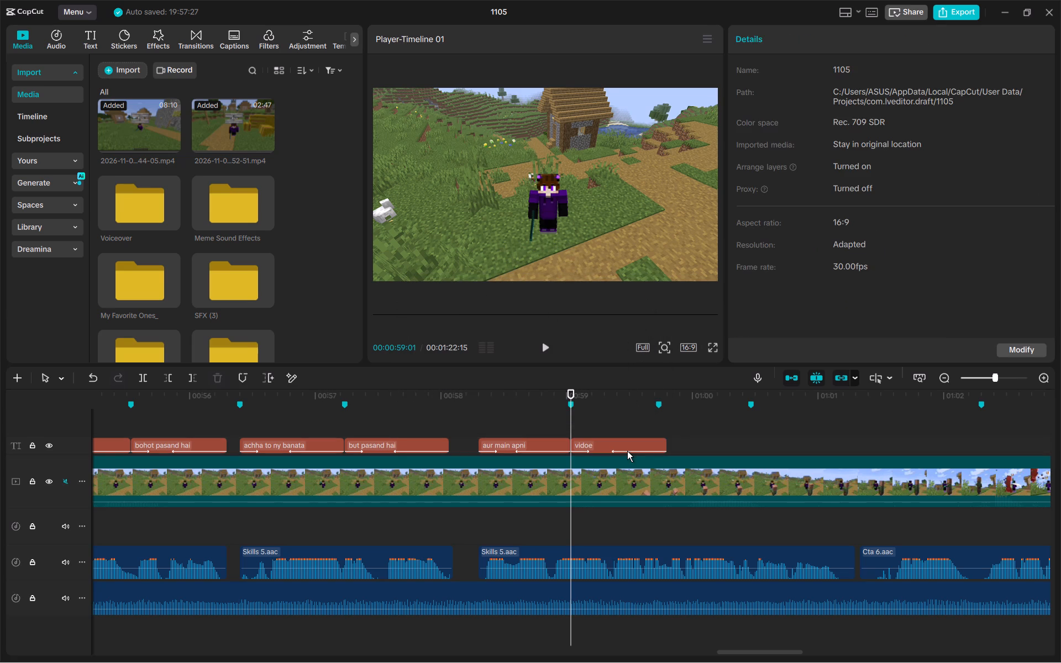
# Correct and complete the text of the caption at the 00:00:59:01 marker as "videos ko har bar".
pyautogui.click(627, 451)
pyautogui.doubleClick(777, 109)
pyautogui.click(777, 109)
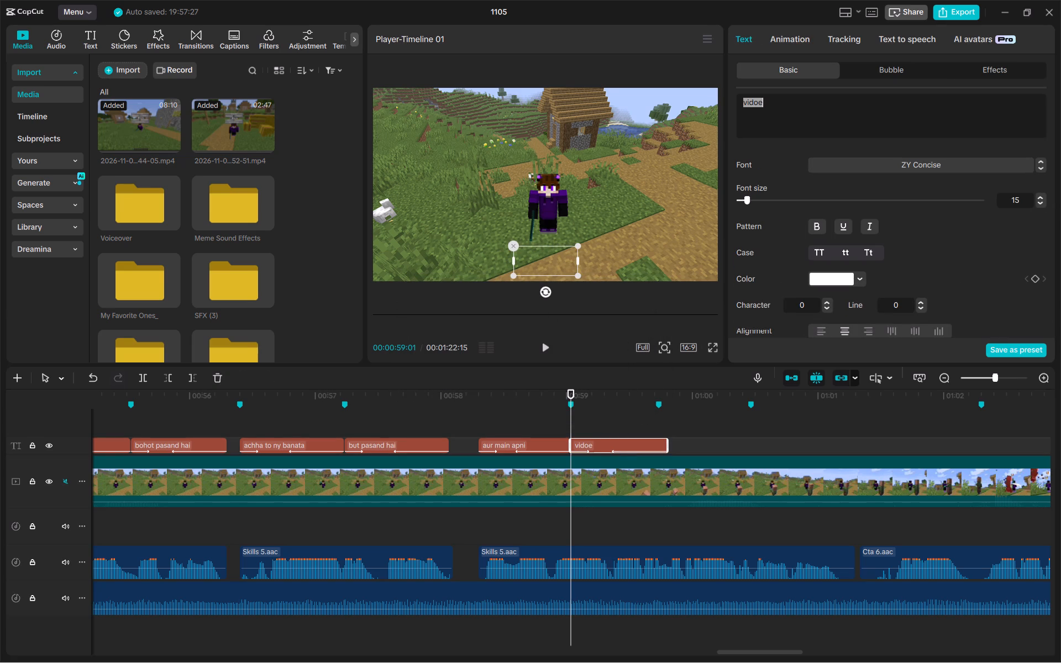
pyautogui.click(777, 109)
pyautogui.click(776, 106)
pyautogui.press('BackSpace')
pyautogui.press('BackSpace')
pyautogui.write('eos ko ha')
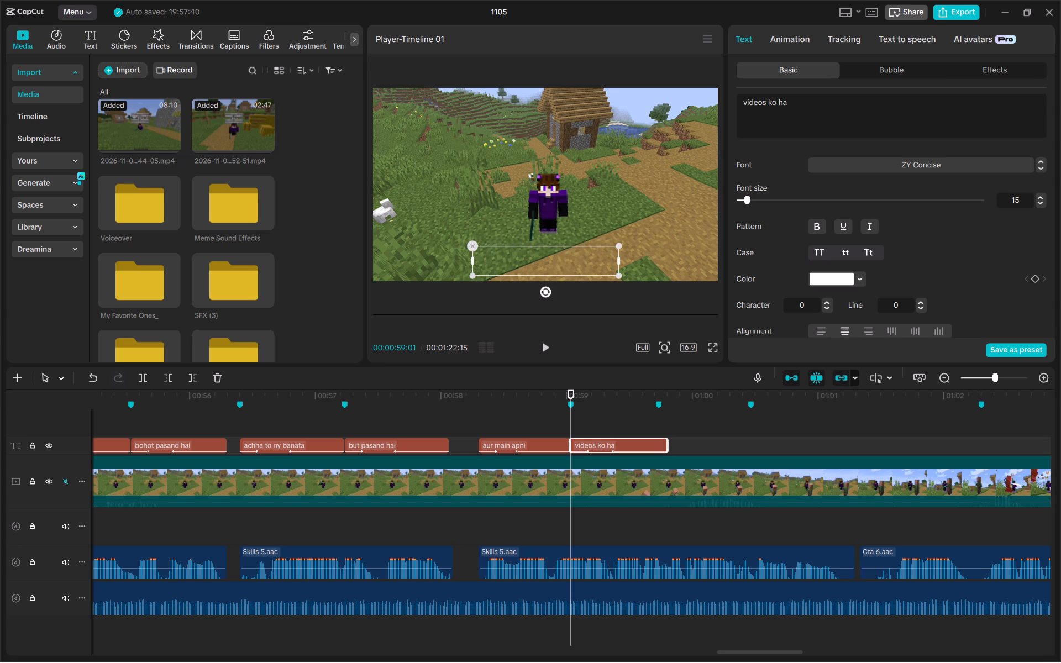
pyautogui.write('r bar')
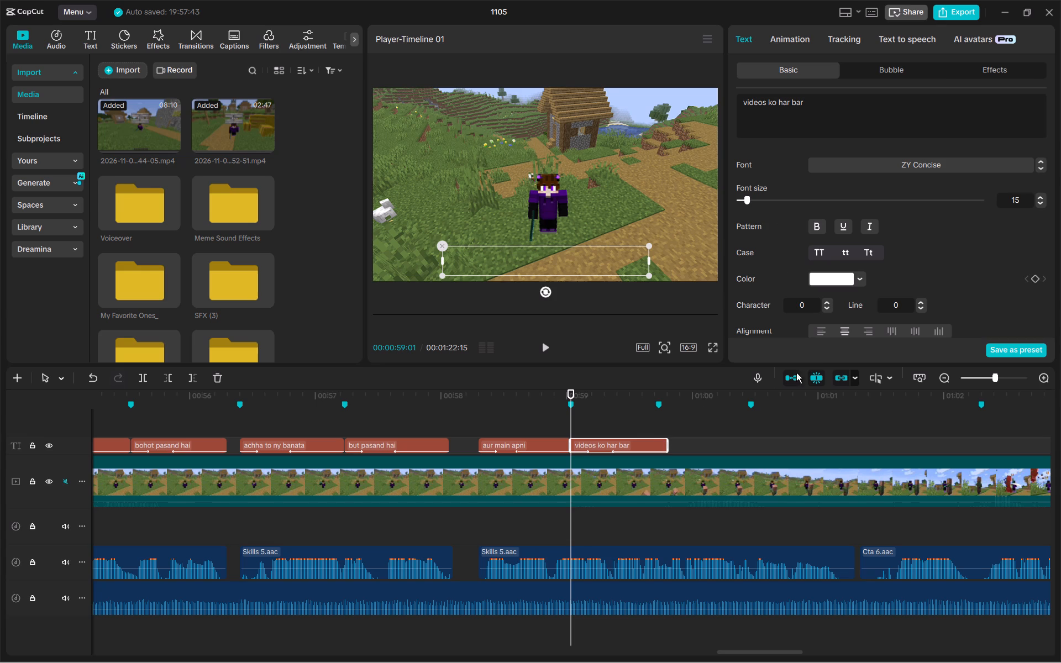
# Trim the end of the "videos ko har bar" caption to the 00:00:59:22 marker, checking it against playback.
pyautogui.moveTo(666, 445); pyautogui.dragTo(655, 441)
pyautogui.click(549, 348)
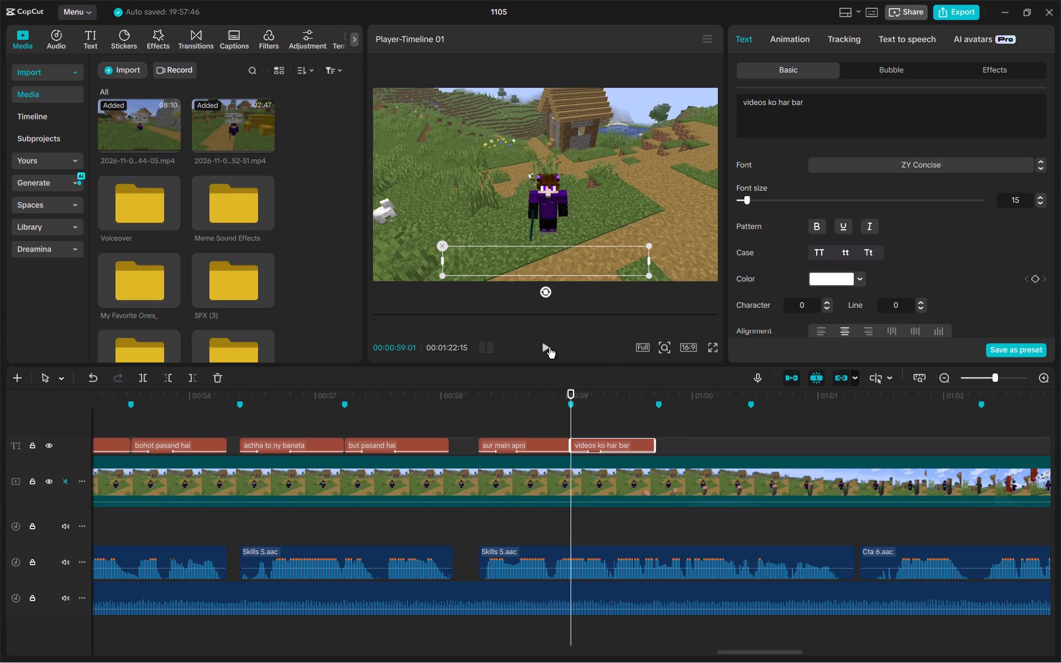
pyautogui.click(549, 348)
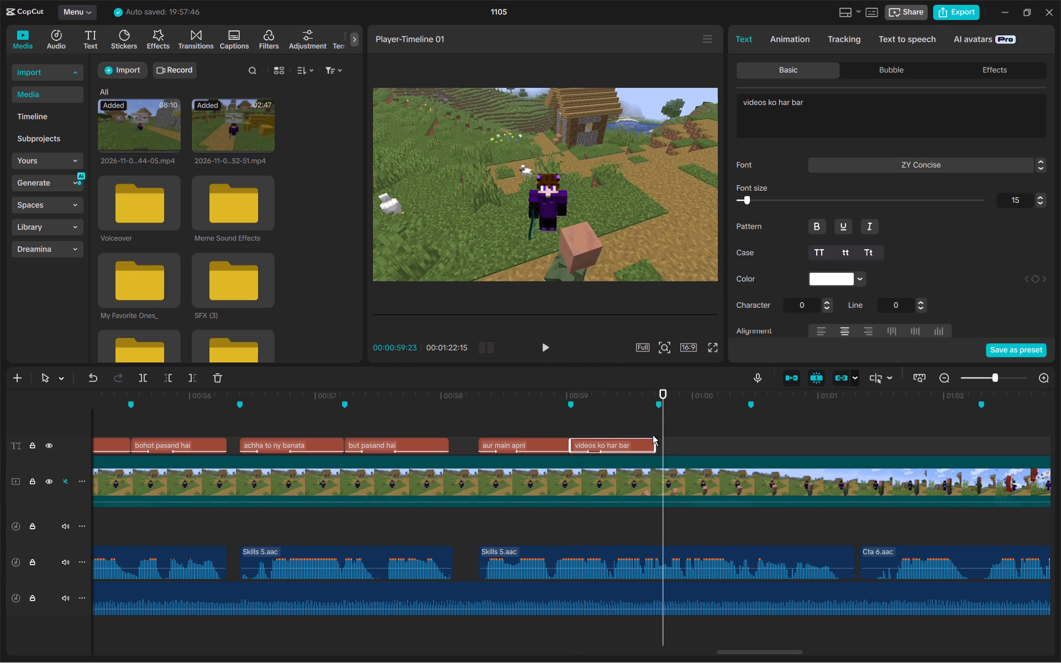
pyautogui.click(654, 439)
# Listen to the voiceover repeatedly from the 00:00:59:22 marker and from the 00:01:00:14 marker.
pyautogui.click(654, 430)
pyautogui.click(657, 426)
pyautogui.press('space')
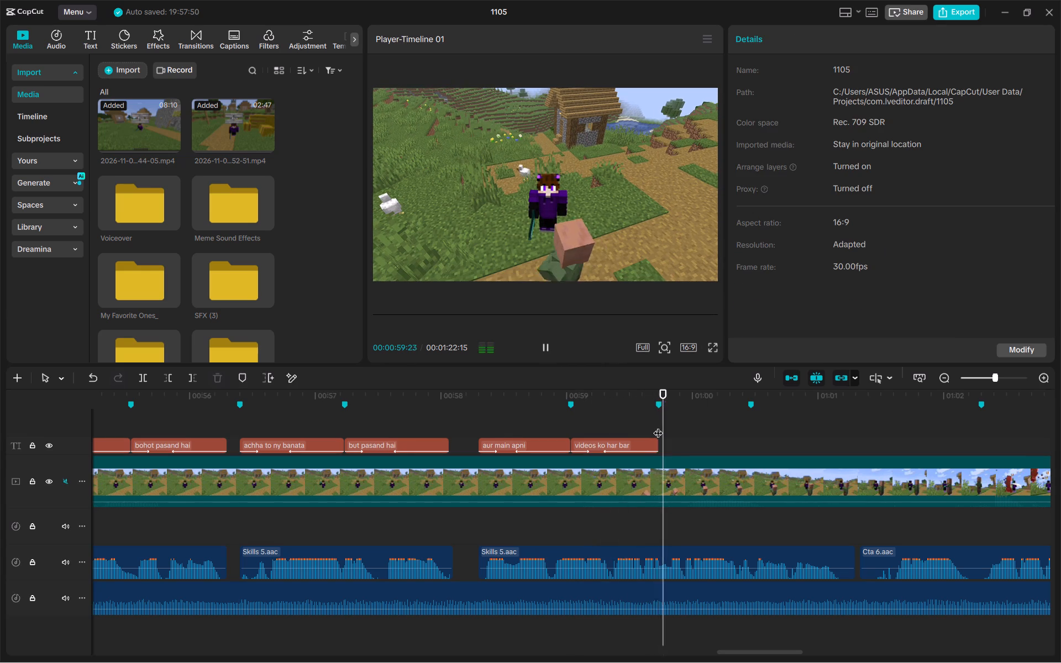
pyautogui.press('space')
pyautogui.click(658, 426)
pyautogui.press('space')
pyautogui.press('space')
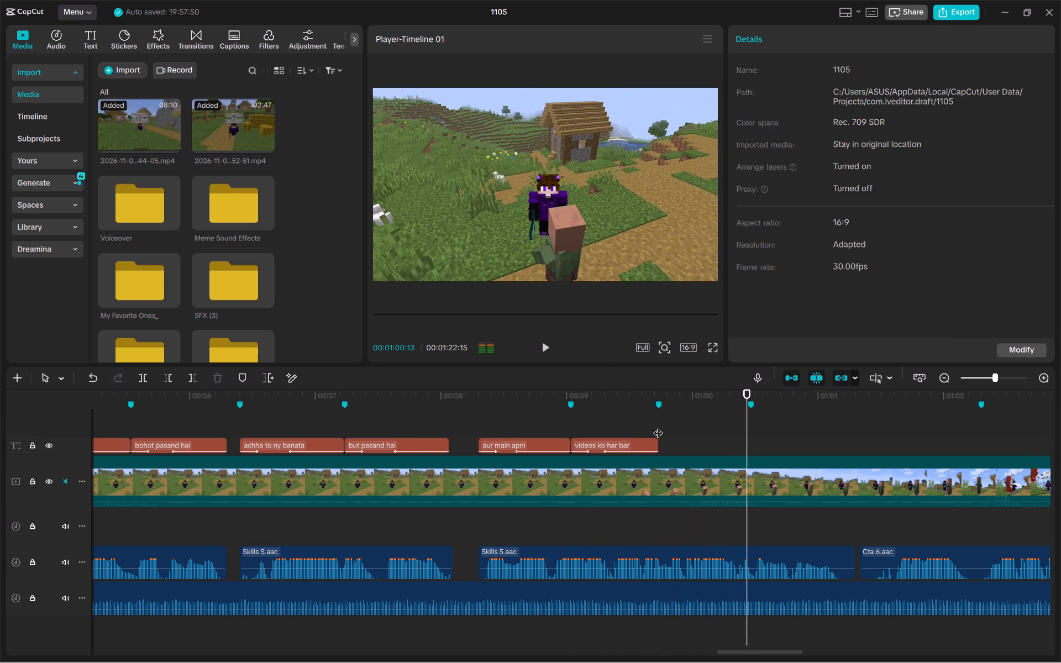
pyautogui.click(658, 426)
pyautogui.press('space')
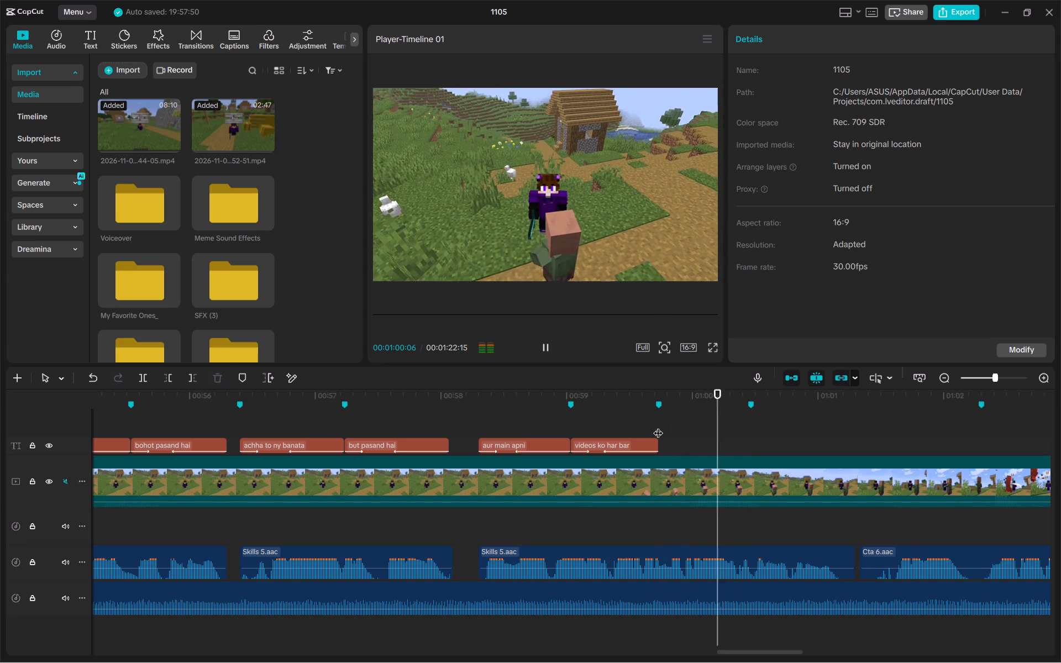
pyautogui.click(658, 426)
pyautogui.click(755, 431)
pyautogui.press('space')
pyautogui.click(752, 430)
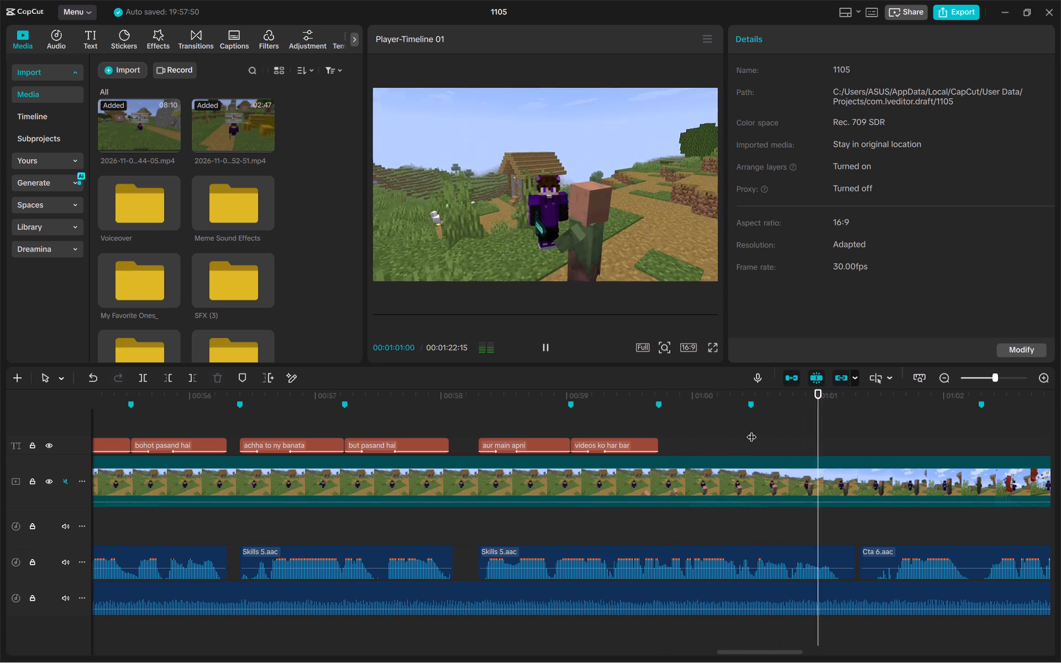
pyautogui.press('space')
pyautogui.click(752, 430)
# Paste the copied caption at the 00:00:59:22 marker with the text "better banane ki" and trim its end to the 00:01:00:14 marker.
pyautogui.click(663, 426)
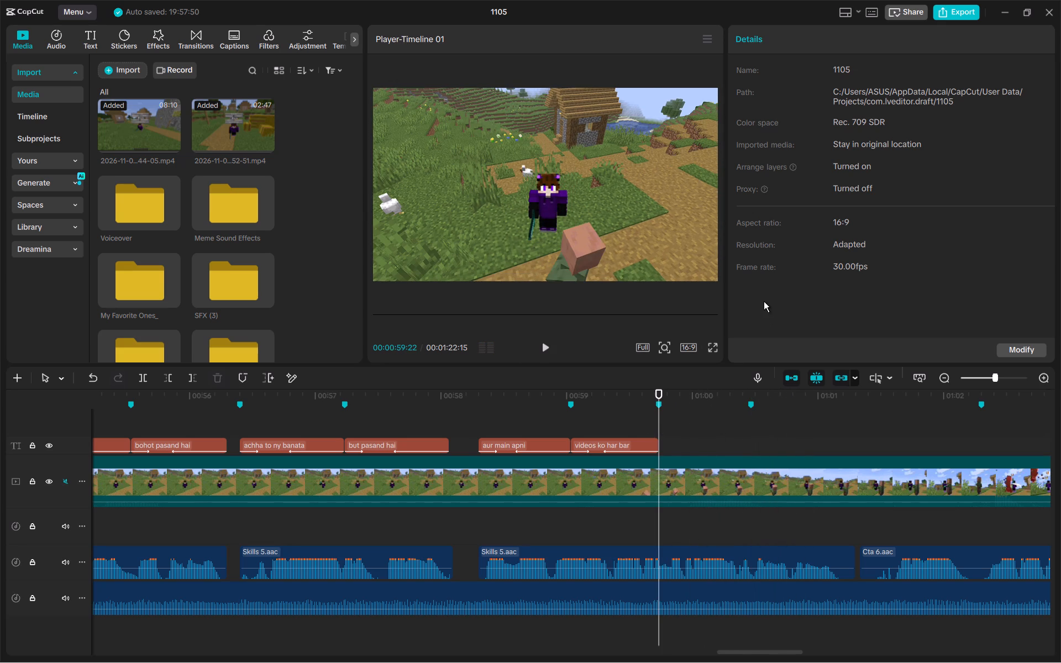
pyautogui.hotkey('ctrl', 'v')
pyautogui.moveTo(829, 108); pyautogui.dragTo(732, 98)
pyautogui.write('better banake')
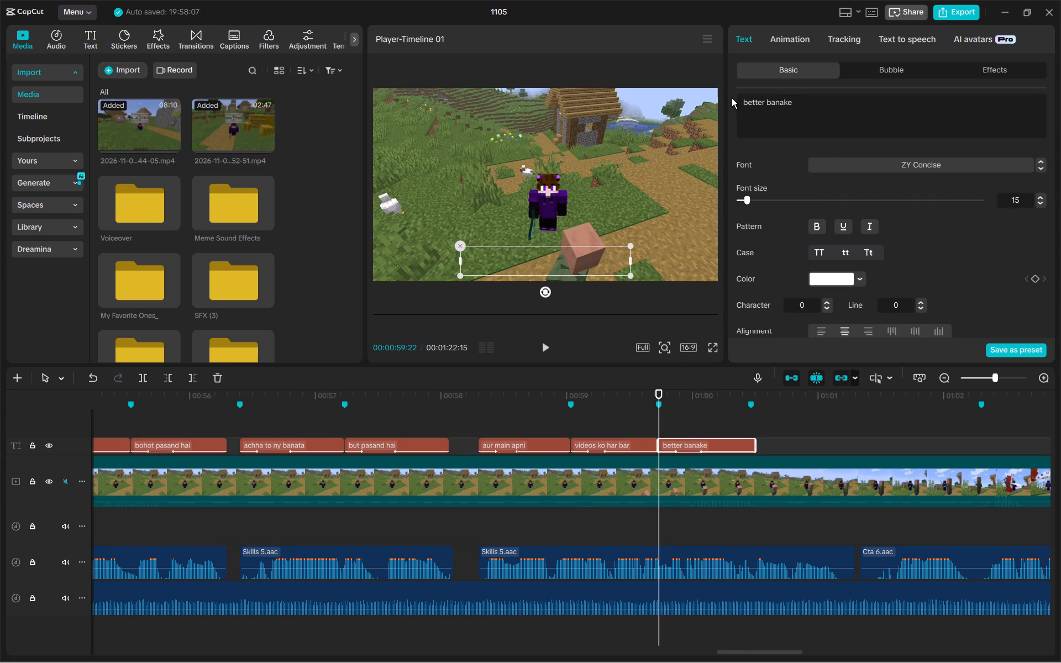
pyautogui.press('BackSpace')
pyautogui.press('BackSpace')
pyautogui.press('BackSpace')
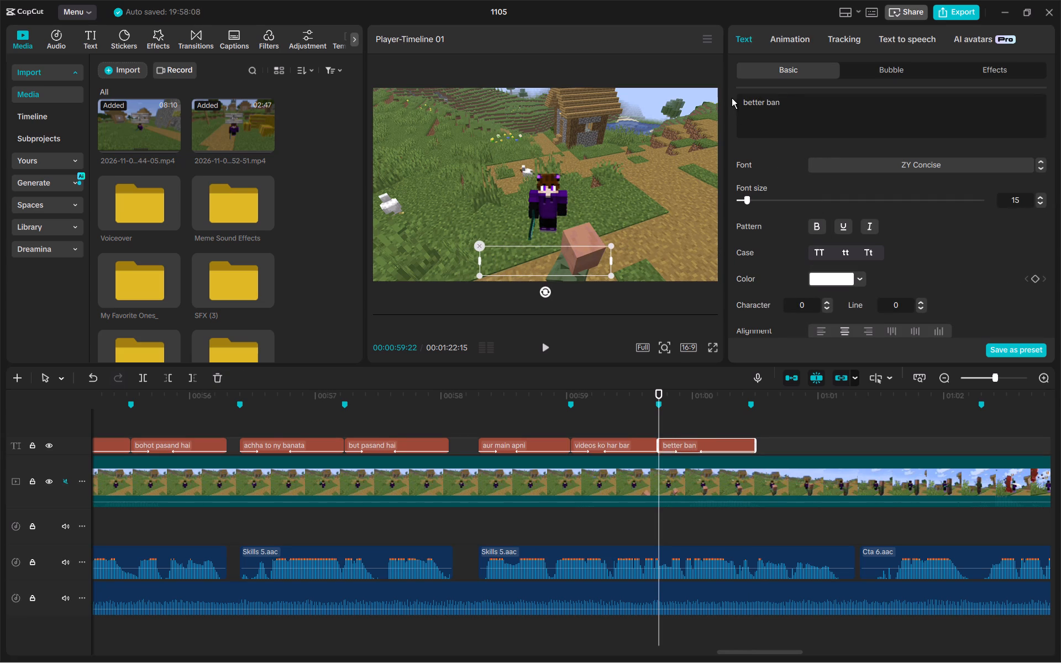
pyautogui.write('ane ki')
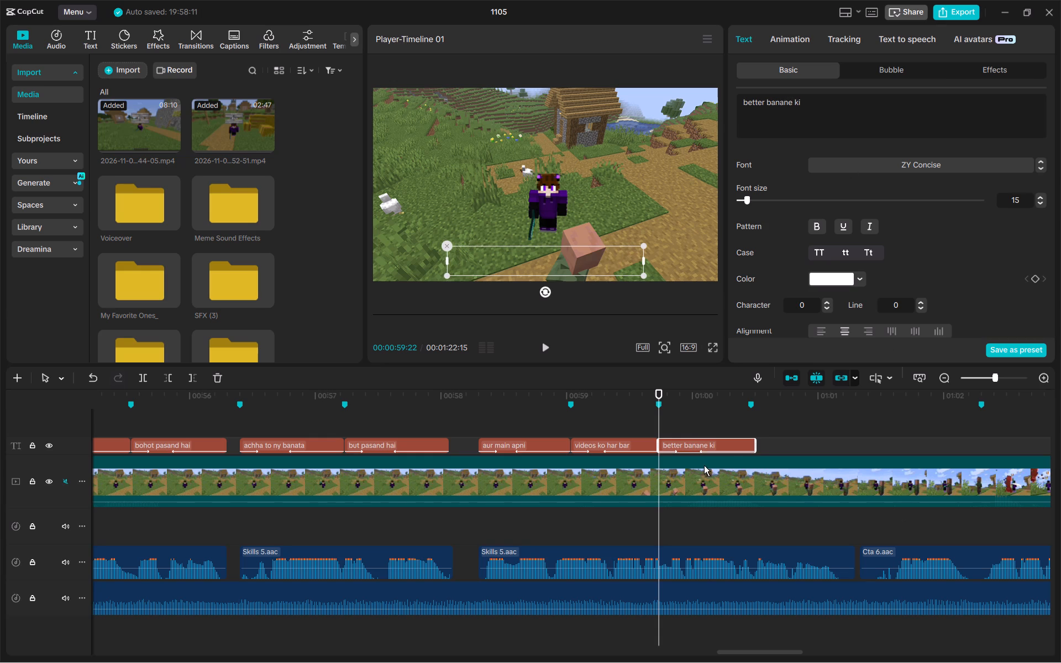
pyautogui.moveTo(754, 447); pyautogui.dragTo(749, 445)
# Paste the copied caption at the 00:01:00:14 marker with the text "koshish krunga" and trim its end to about 00:01:01:06.
pyautogui.click(749, 428)
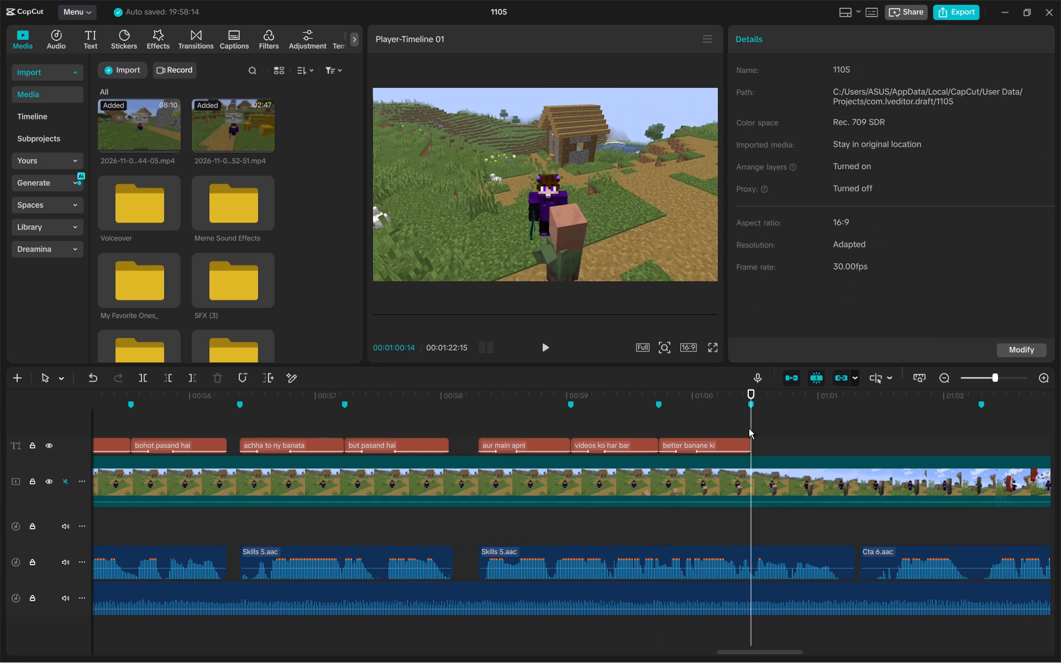
pyautogui.hotkey('ctrl', 'v')
pyautogui.moveTo(805, 117); pyautogui.dragTo(766, 103)
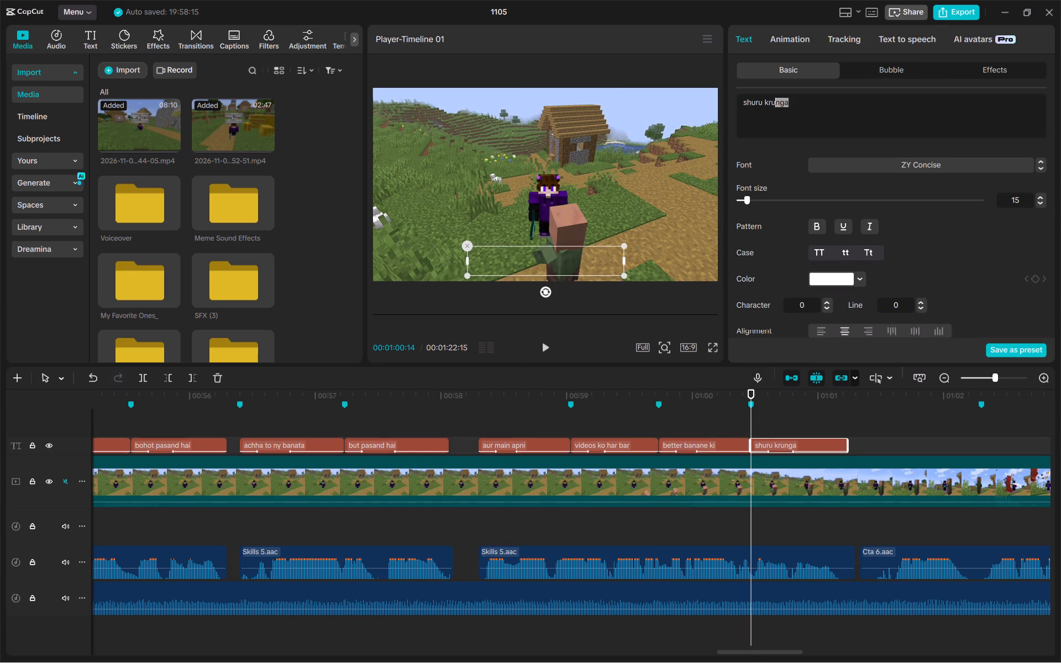
pyautogui.moveTo(766, 103); pyautogui.dragTo(739, 97)
pyautogui.write('koshis')
pyautogui.write('h krunga')
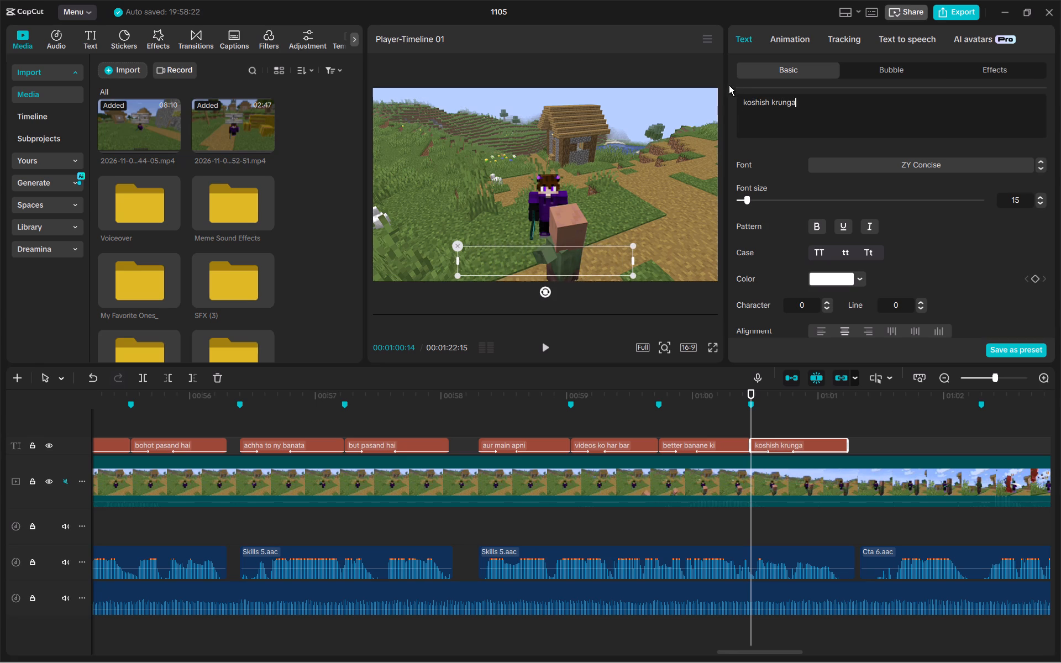
pyautogui.click(847, 444)
# Find where the Cta 6.aac voiceover begins, paste the copied caption at 00:01:01:14 and replace its text with "aur haaa".
pyautogui.click(842, 422)
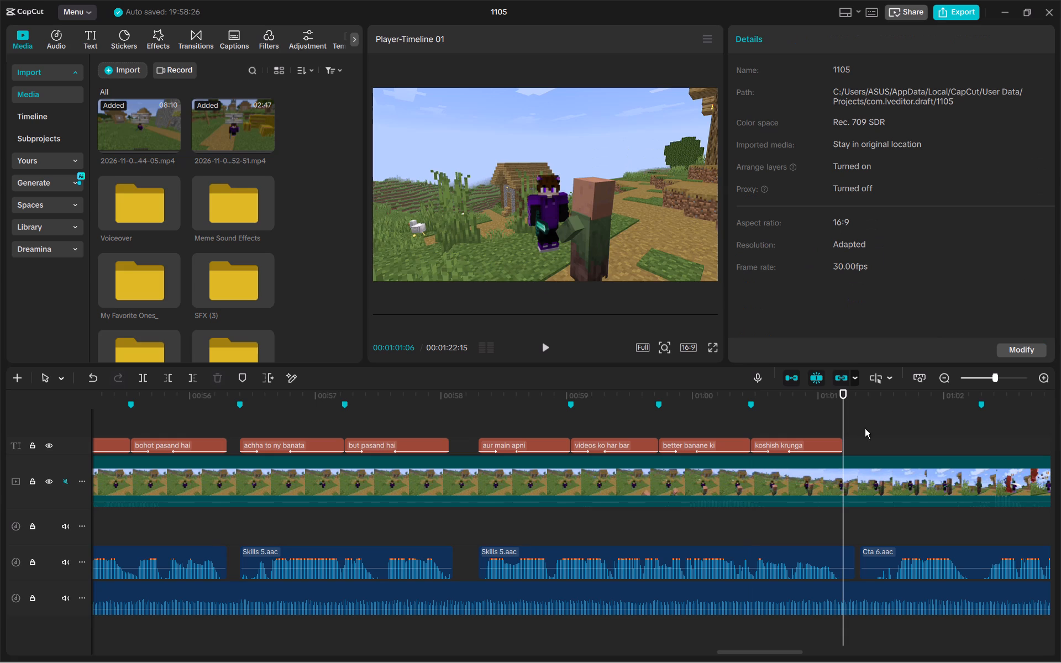
pyautogui.click(864, 428)
pyautogui.moveTo(876, 430); pyautogui.dragTo(881, 432)
pyautogui.moveTo(881, 432); pyautogui.dragTo(873, 428)
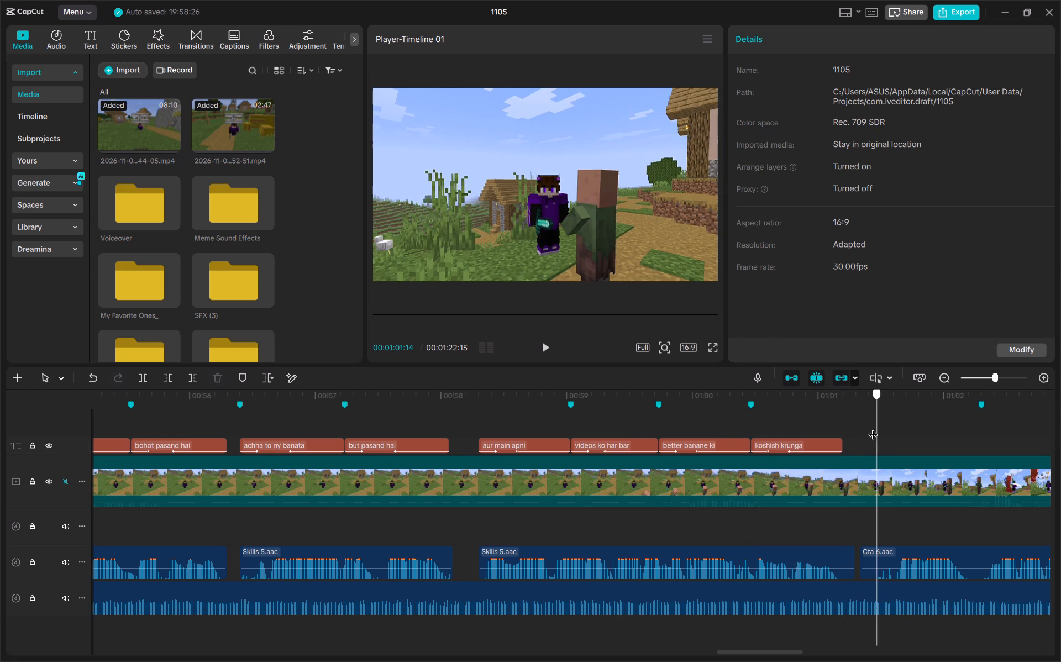
pyautogui.moveTo(873, 428); pyautogui.dragTo(872, 427)
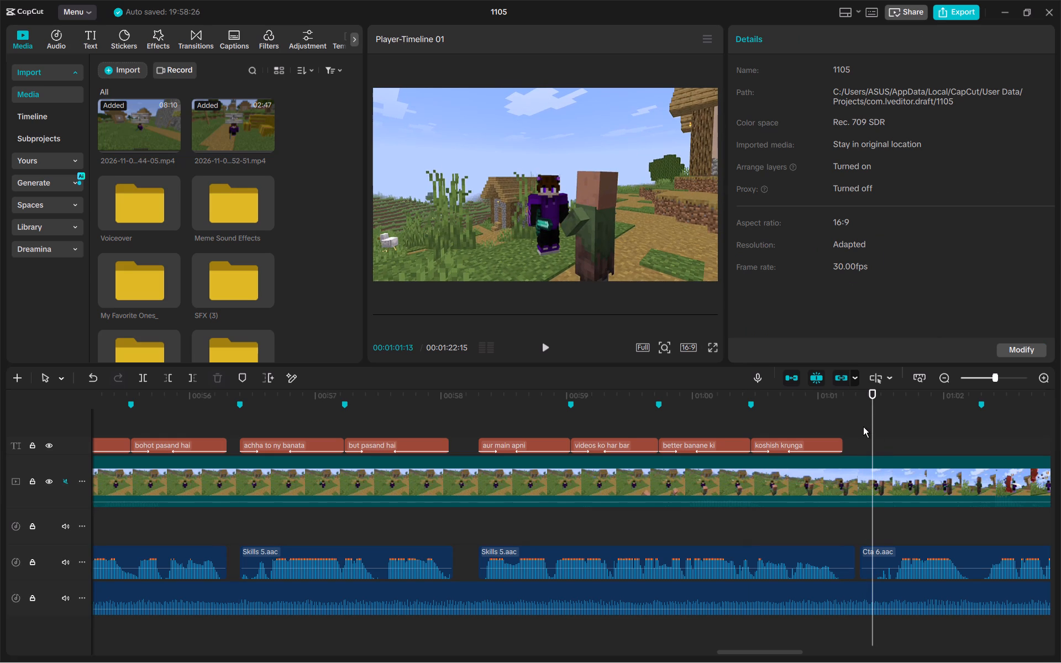
pyautogui.press('space')
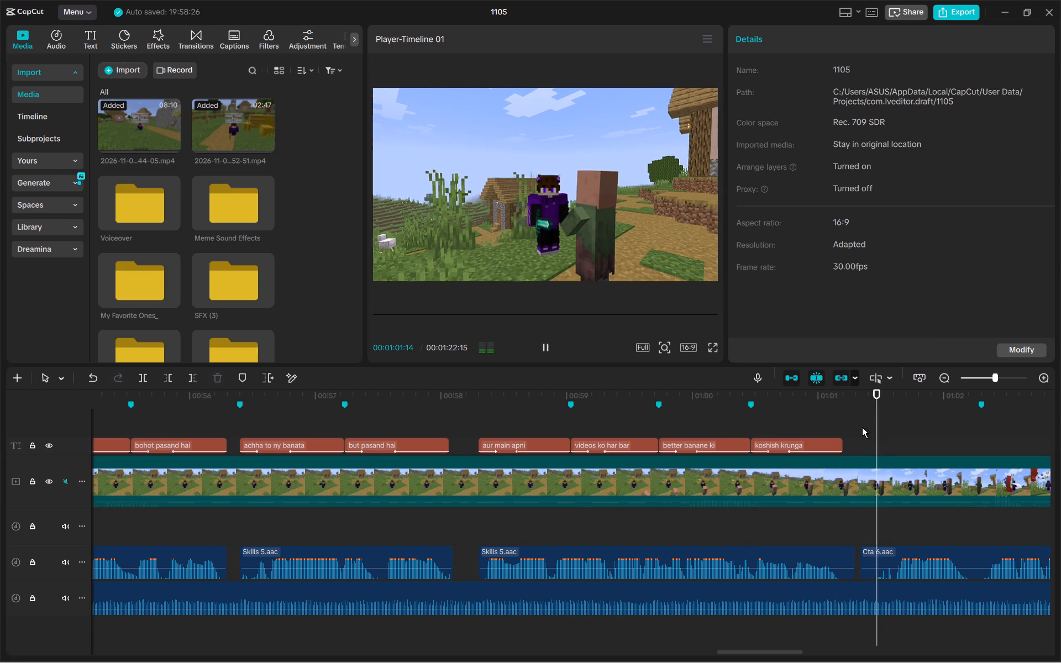
pyautogui.click(862, 427)
pyautogui.click(875, 432)
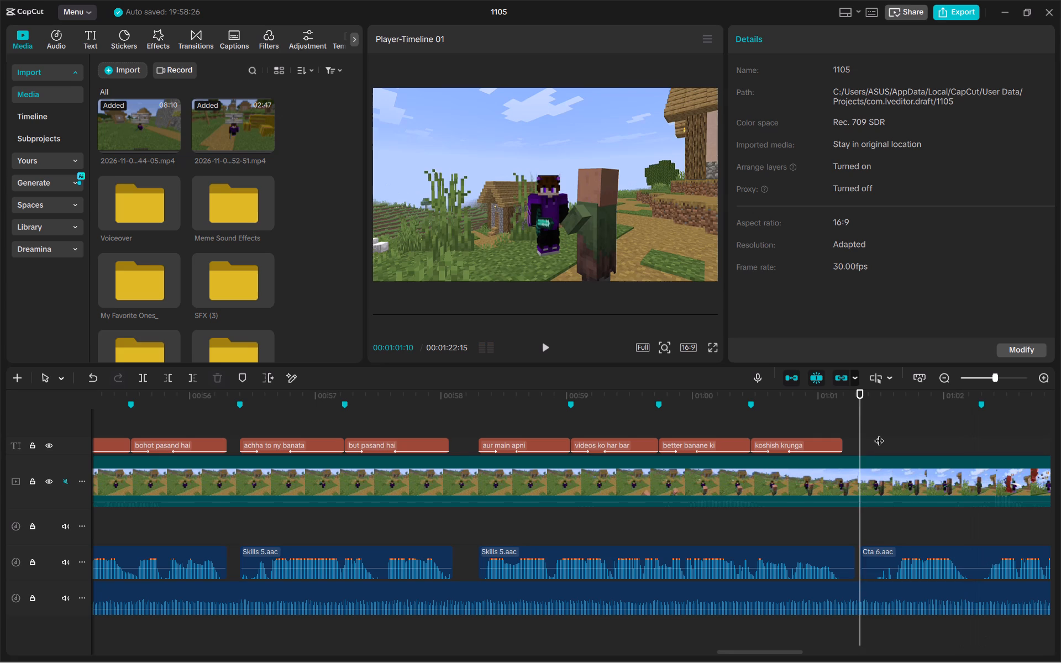
pyautogui.click(878, 433)
pyautogui.hotkey('ctrl', 'v')
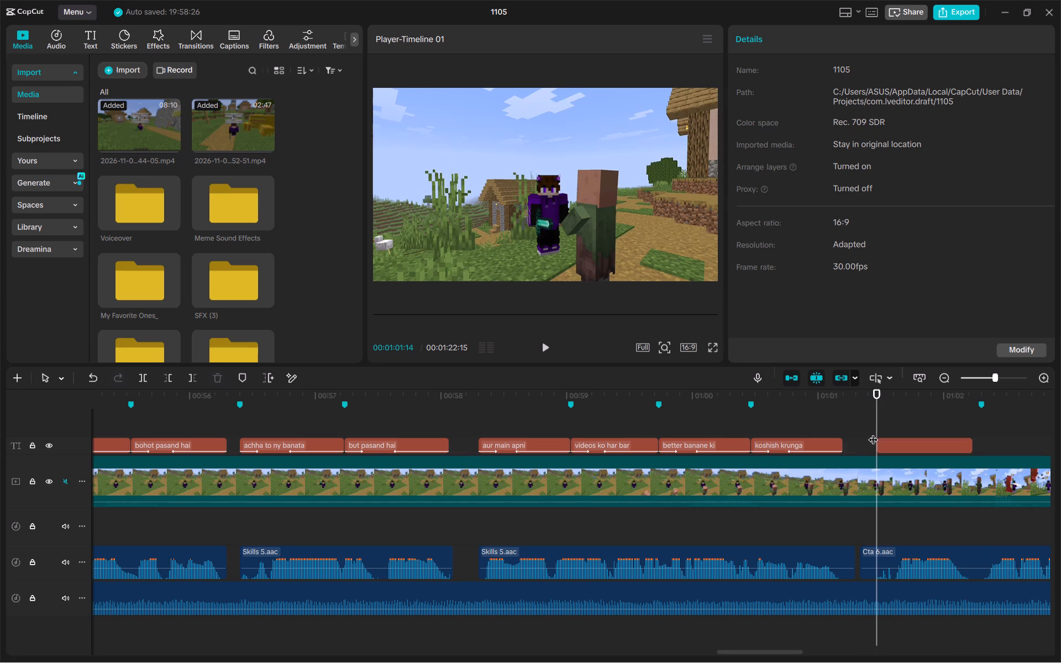
pyautogui.moveTo(806, 119); pyautogui.dragTo(733, 99)
pyautogui.write('aur haaa')
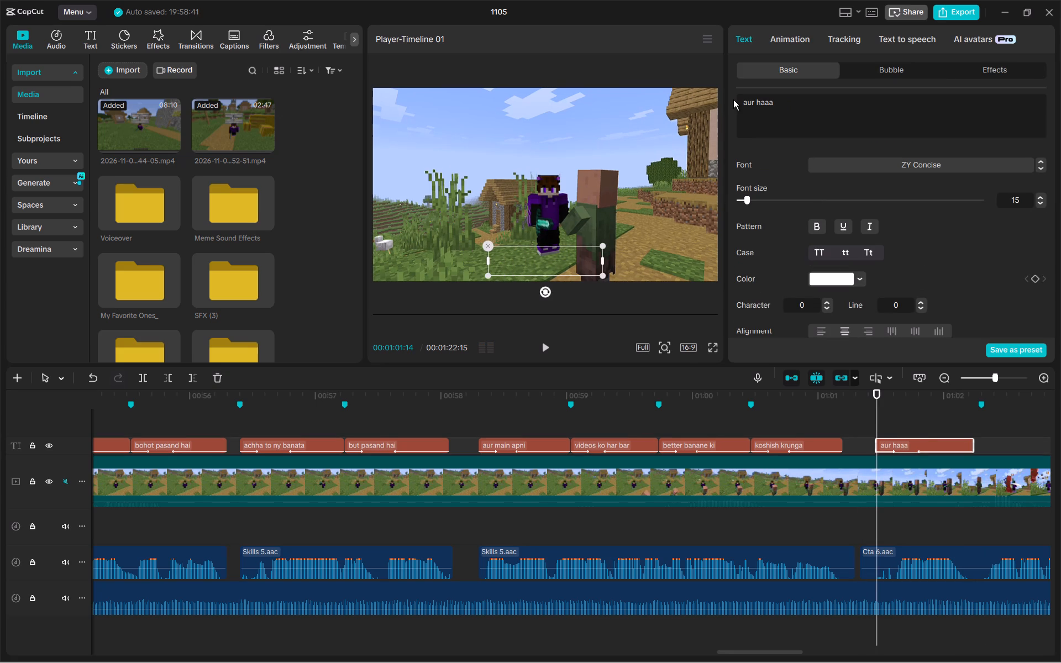
# Change the "aur haaa" caption's text colour to yellow FFEC00 and preview it.
pyautogui.click(862, 273)
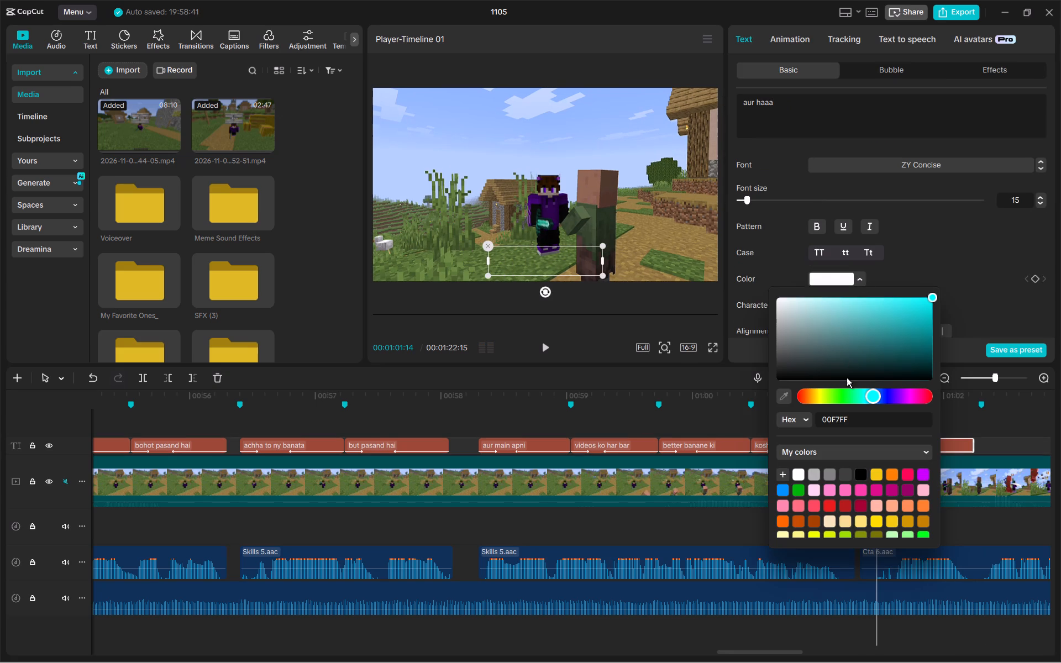
pyautogui.click(836, 394)
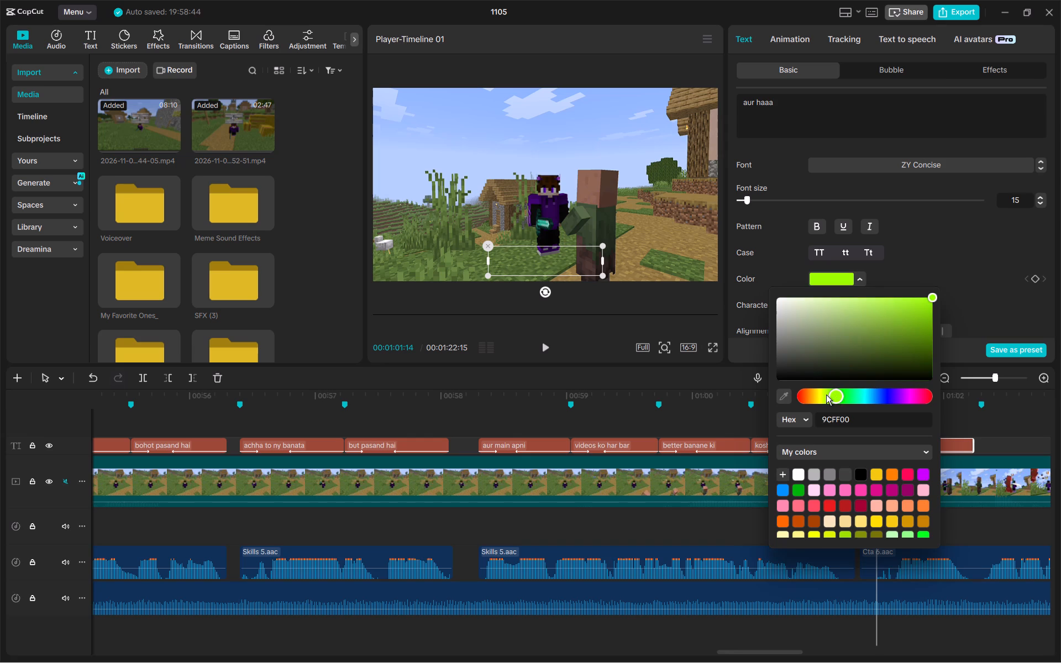
pyautogui.click(826, 394)
pyautogui.click(742, 407)
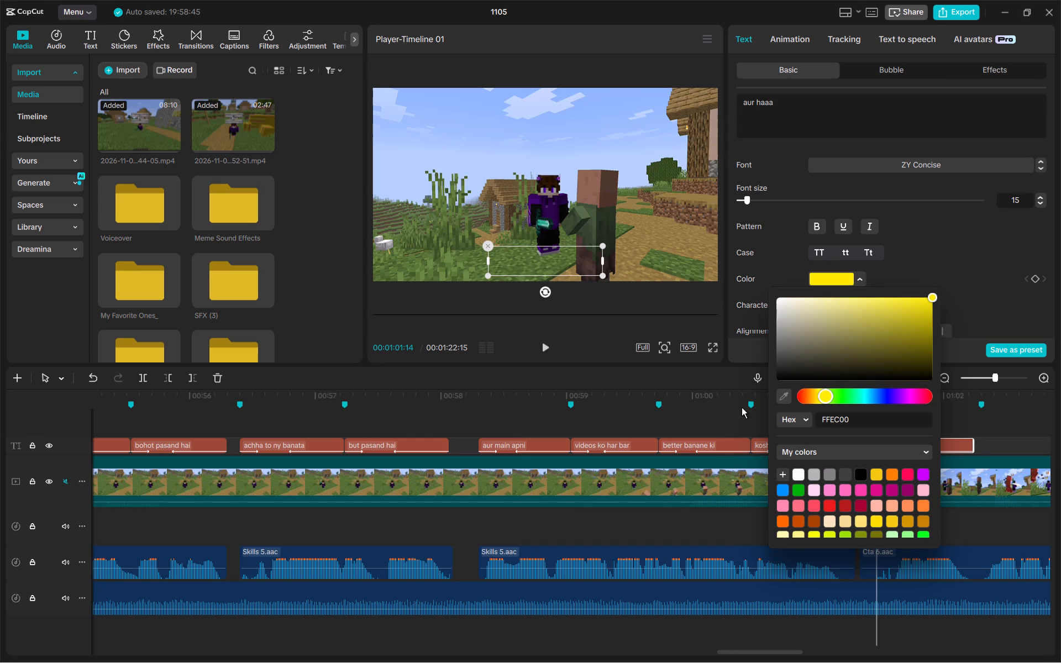
pyautogui.click(904, 414)
pyautogui.click(904, 443)
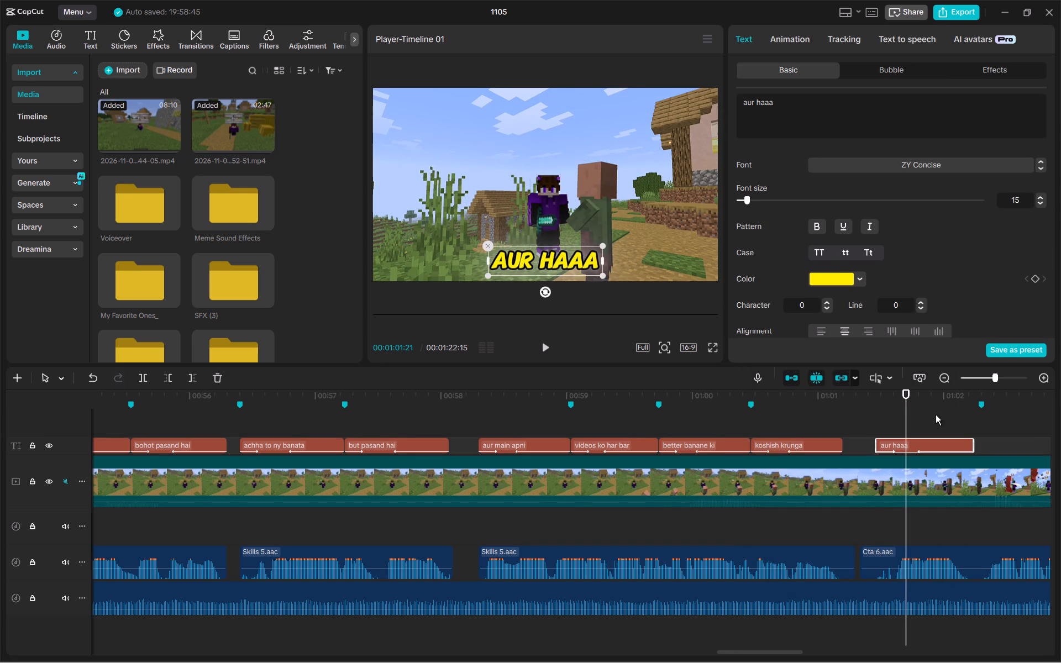
# Extend the end of the "aur haaa" caption to the 00:01:02:09 marker.
pyautogui.moveTo(975, 446); pyautogui.dragTo(982, 447)
pyautogui.moveTo(989, 444); pyautogui.dragTo(982, 444)
# Listen to the voiceover from the 00:01:02:09 marker to the following marker.
pyautogui.click(984, 424)
pyautogui.press('space')
pyautogui.click(984, 424)
pyautogui.hscroll(-3, 984, 424)
pyautogui.scroll(1, 493, 433)
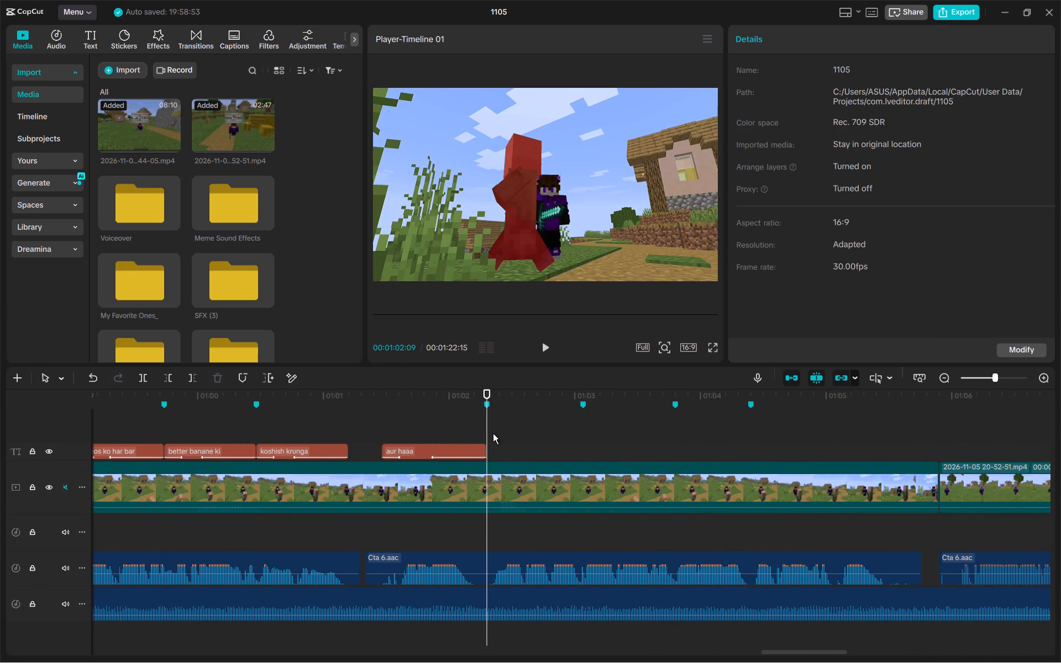
pyautogui.press('space')
pyautogui.press('space')
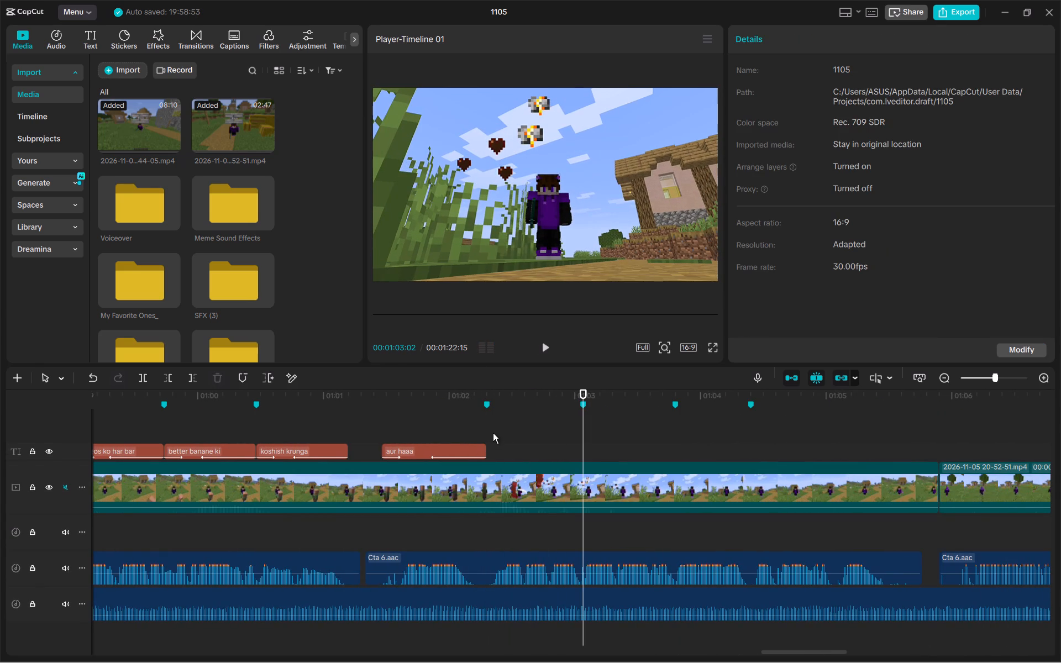
# Paste the copied caption at the 00:01:02:09 marker with the text "main chahta hoon ki" and trim its end to the 00:01:03:02 marker.
pyautogui.click(488, 429)
pyautogui.hotkey('ctrl', 'v')
pyautogui.moveTo(826, 112); pyautogui.dragTo(694, 87)
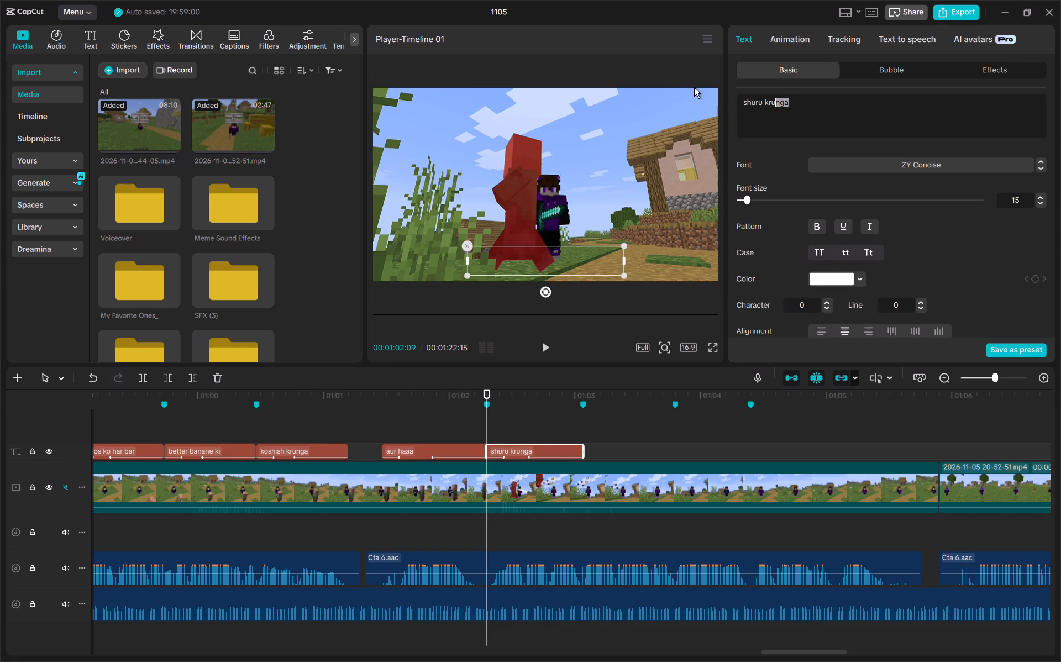
pyautogui.moveTo(694, 87); pyautogui.dragTo(686, 86)
pyautogui.write('mainn')
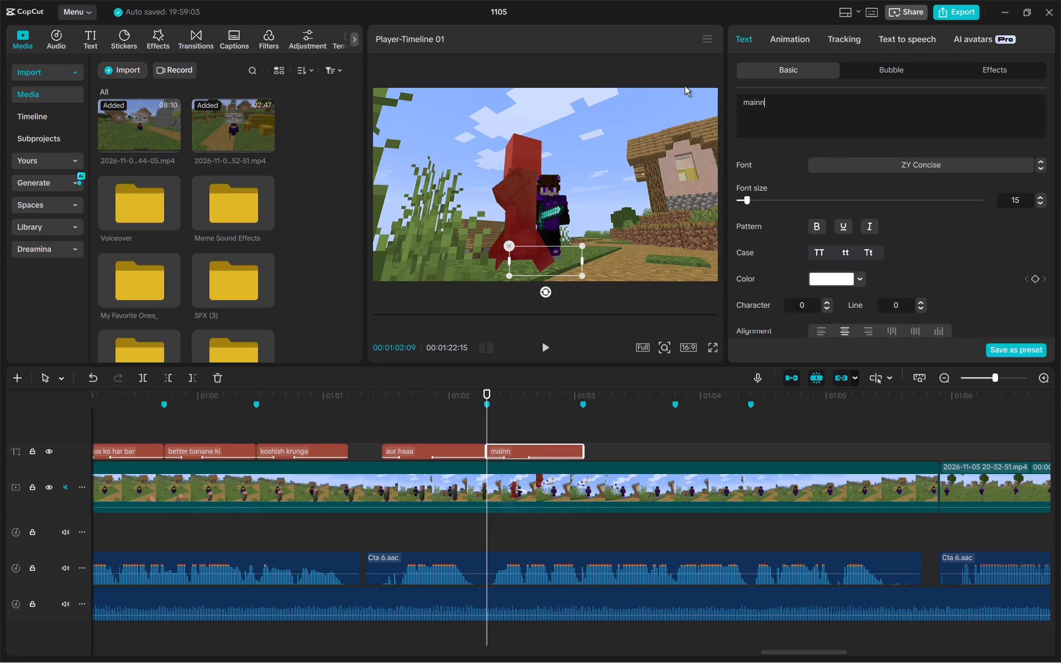
pyautogui.press('BackSpace')
pyautogui.press('space')
pyautogui.write('ch')
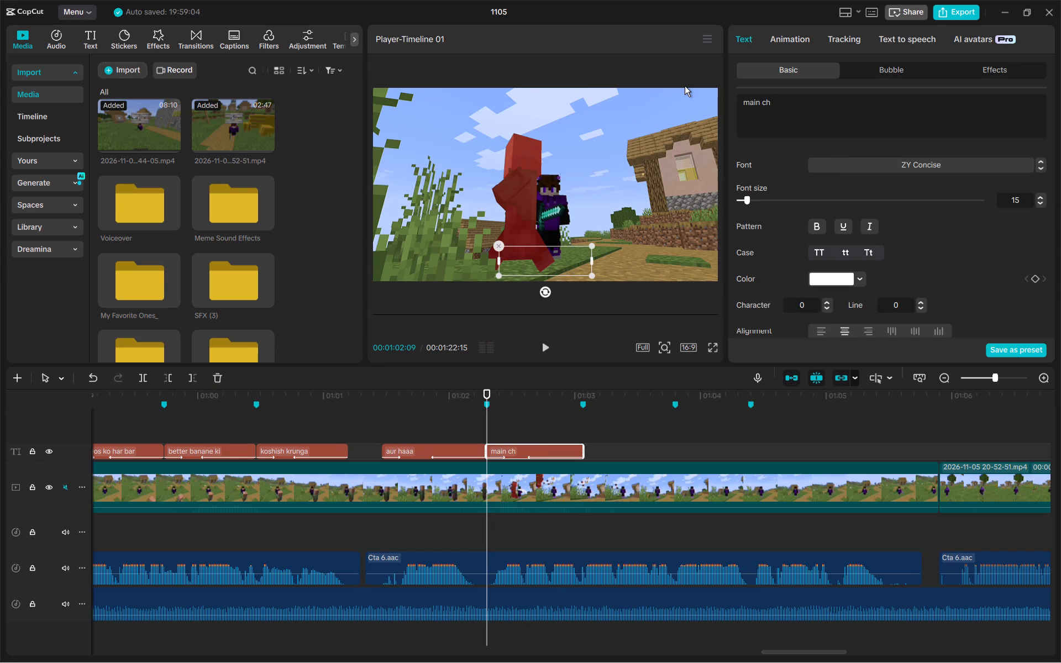
pyautogui.press('BackSpace')
pyautogui.write('hah')
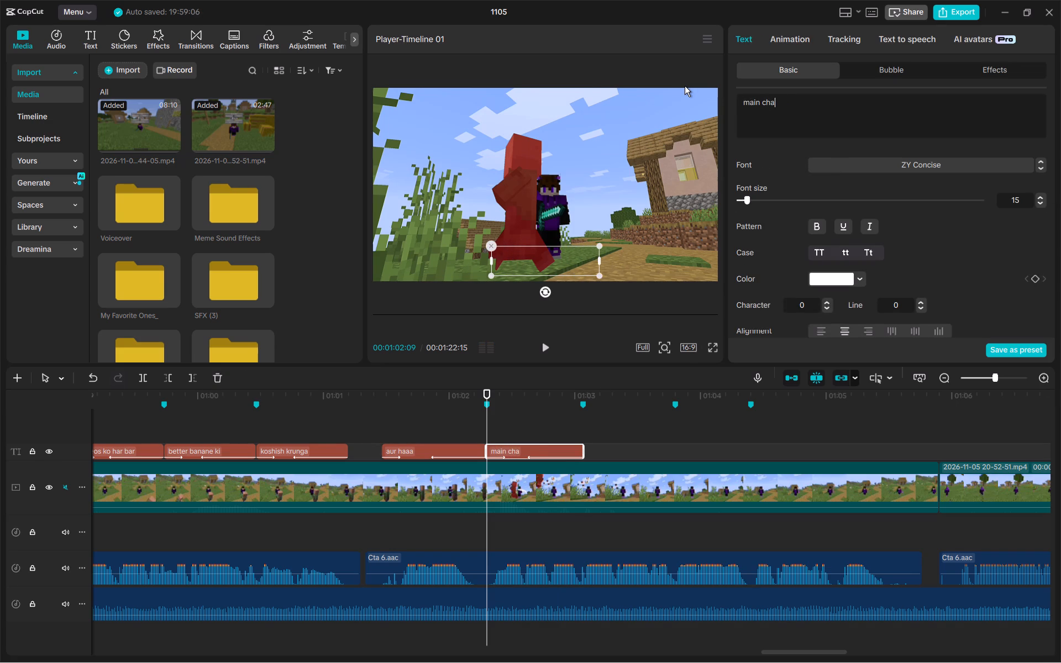
pyautogui.write('ta')
pyautogui.press('space')
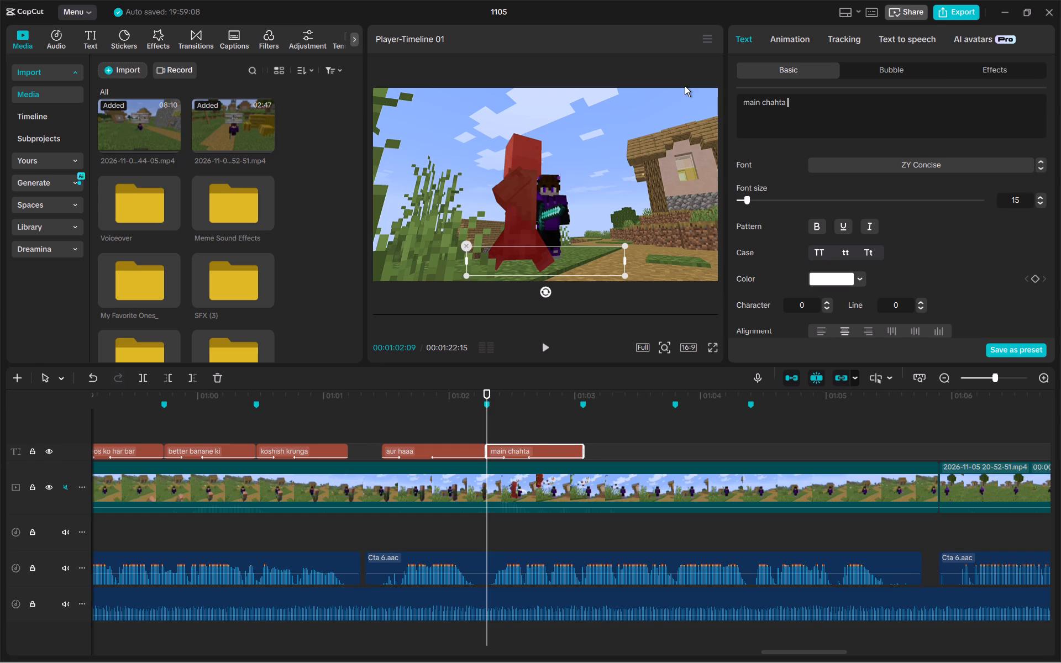
pyautogui.write('hoo')
pyautogui.press('space')
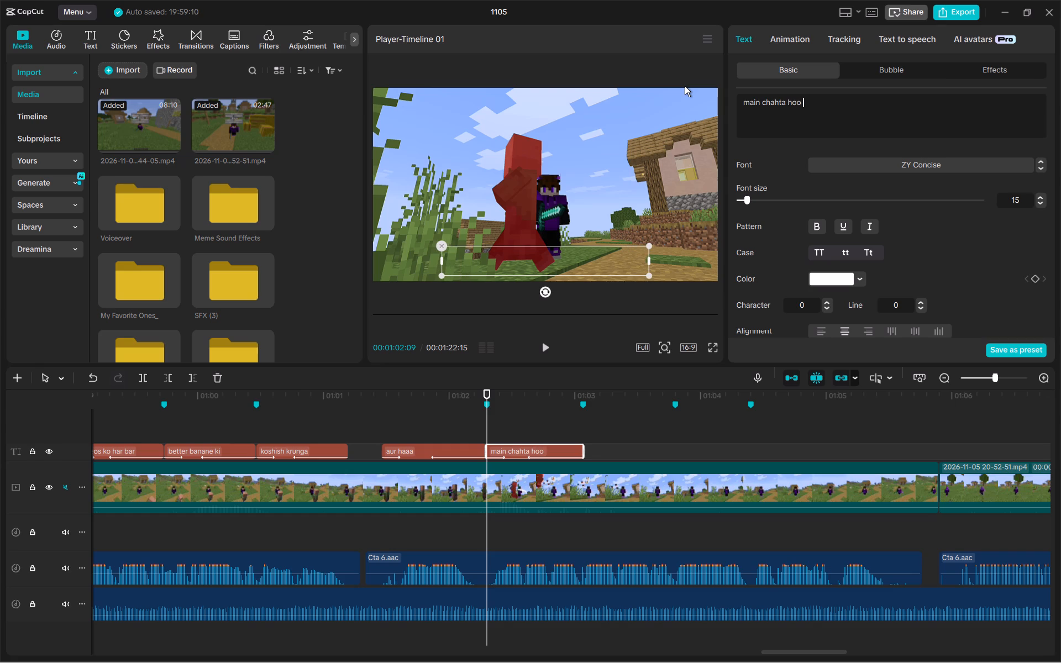
pyautogui.press('BackSpace')
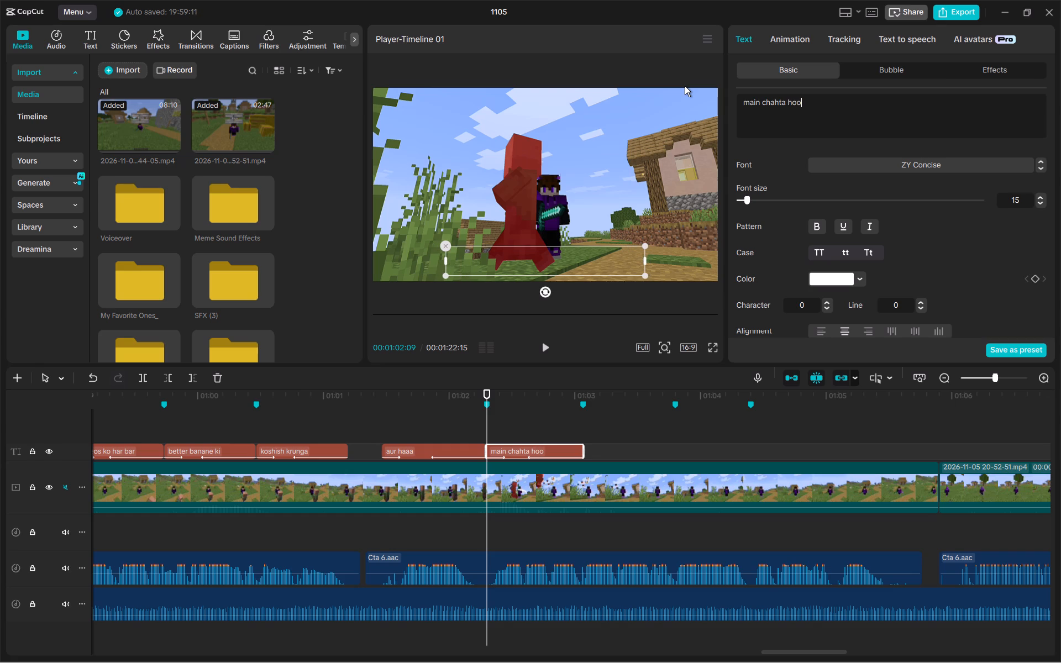
pyautogui.write('n ki')
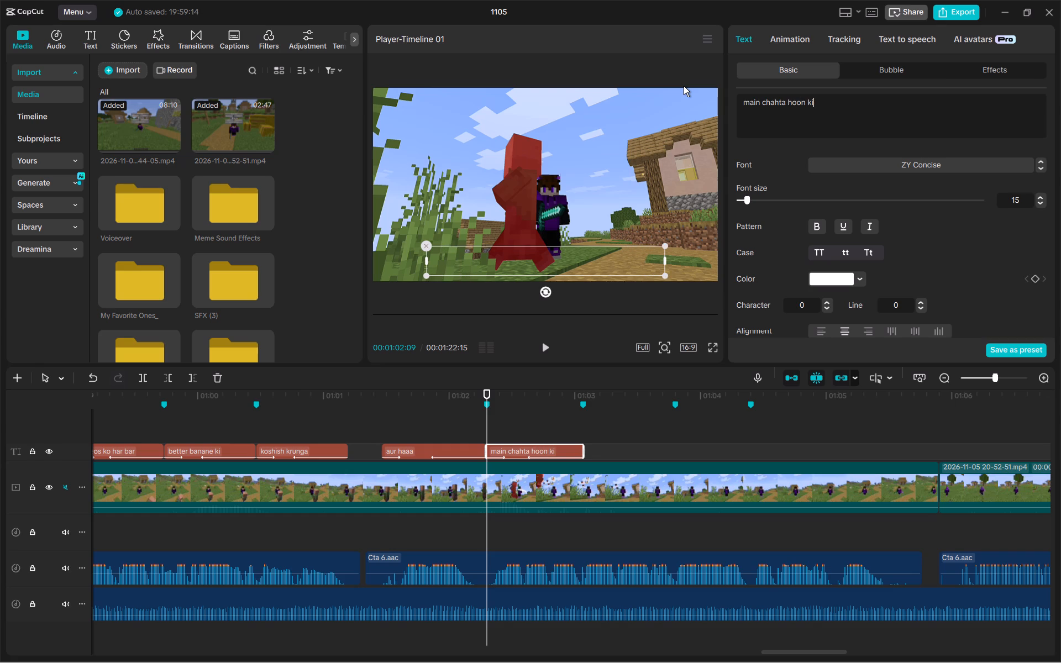
pyautogui.click(581, 457)
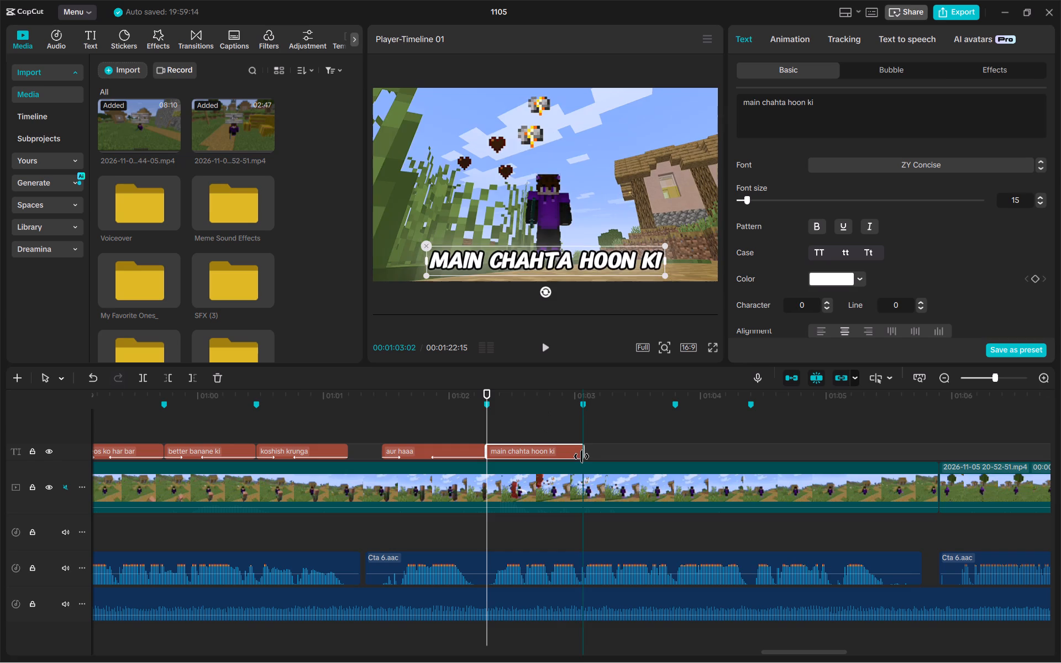
# Listen to the voiceover from the 00:01:03:02 marker through the following two markers.
pyautogui.click(585, 432)
pyautogui.press('space')
pyautogui.press('space')
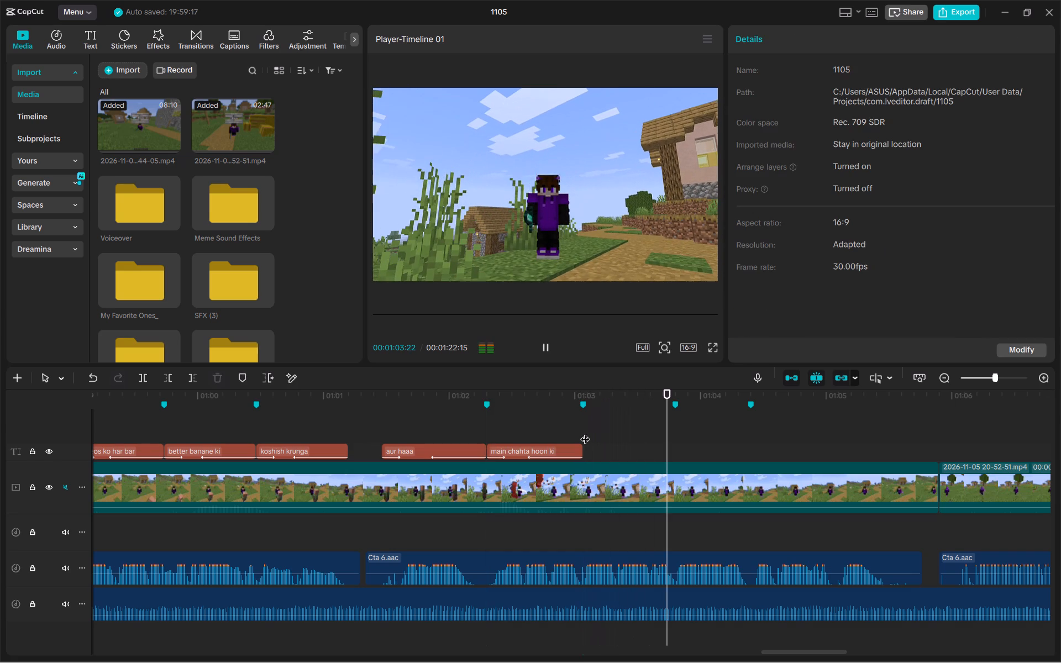
pyautogui.click(585, 432)
pyautogui.press('space')
pyautogui.press('space')
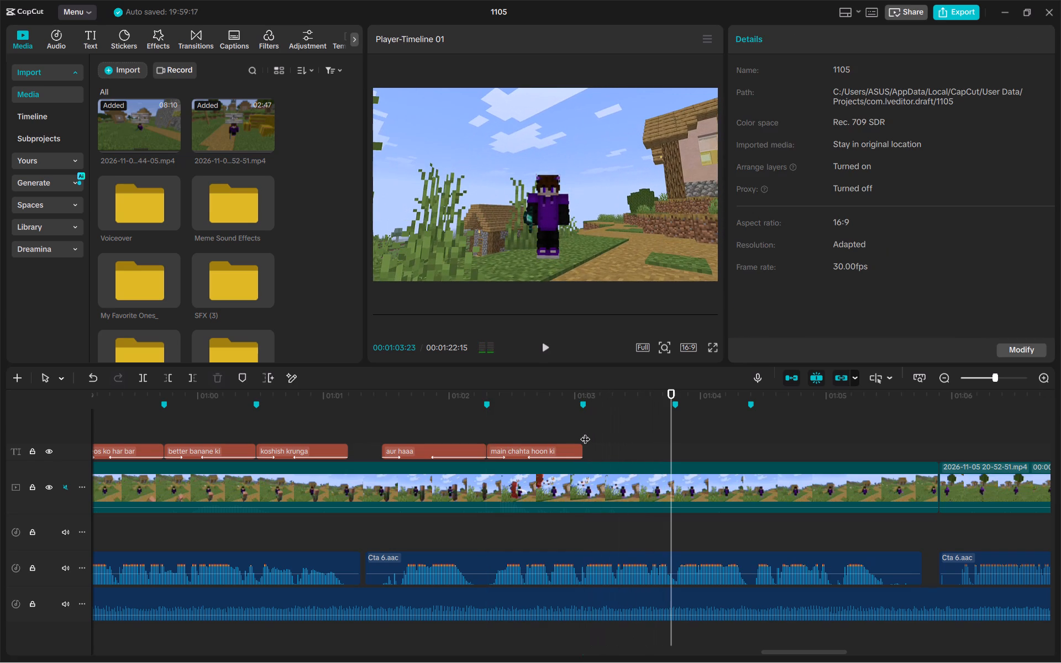
pyautogui.click(672, 440)
pyautogui.press('space')
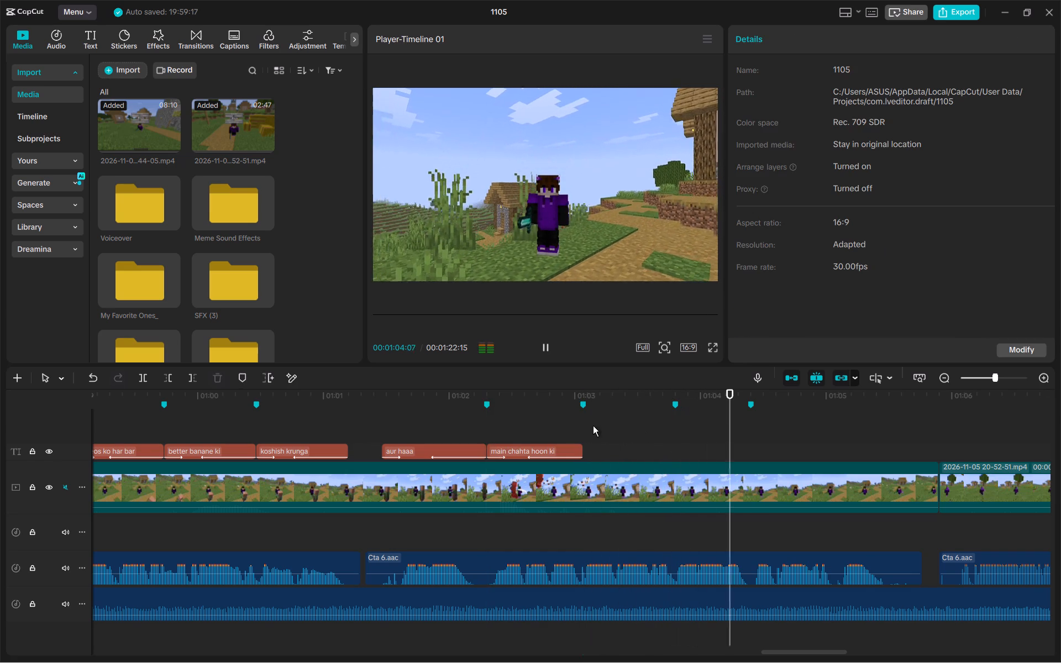
# Paste the copied caption at the 00:01:03:02 marker with the text "ye channel sirf" and trim its end to the 00:01:03:24 marker.
pyautogui.click(586, 424)
pyautogui.hotkey('ctrl', 'v')
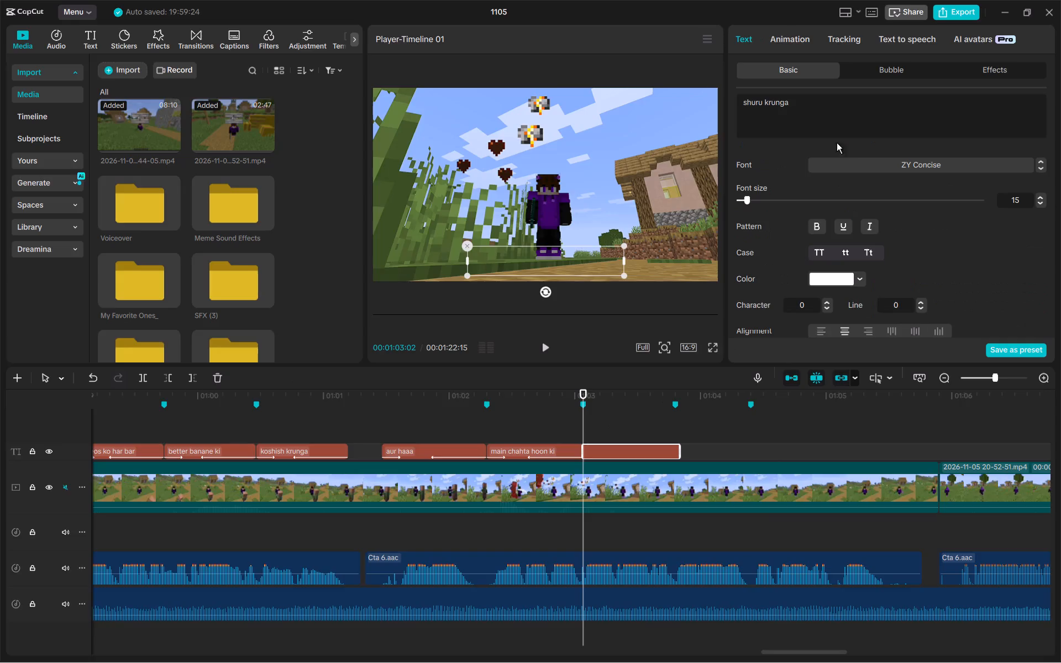
pyautogui.moveTo(835, 126); pyautogui.dragTo(719, 92)
pyautogui.write('ye hann')
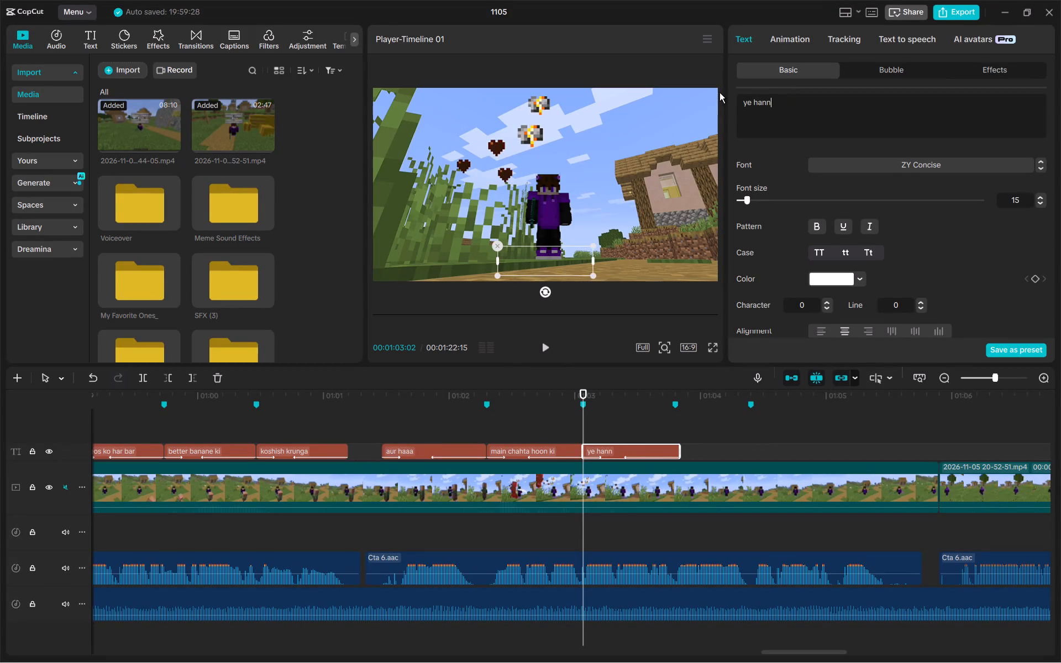
pyautogui.press('BackSpace')
pyautogui.press('BackSpace')
pyautogui.press('BackSpace')
pyautogui.press('BackSpace')
pyautogui.write('channel')
pyautogui.press('space')
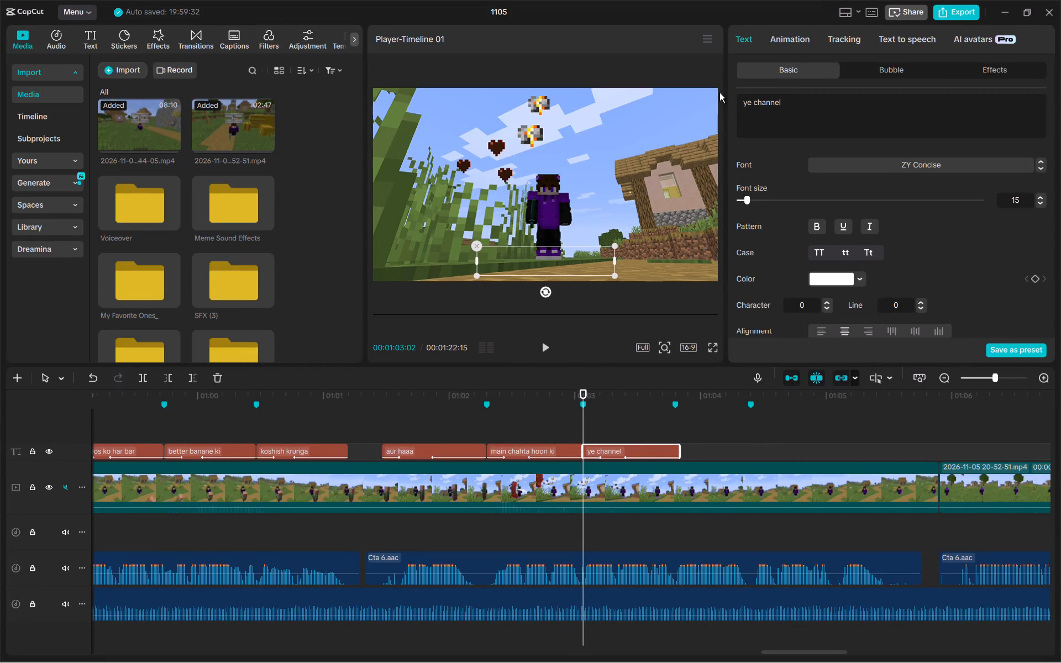
pyautogui.write('sid')
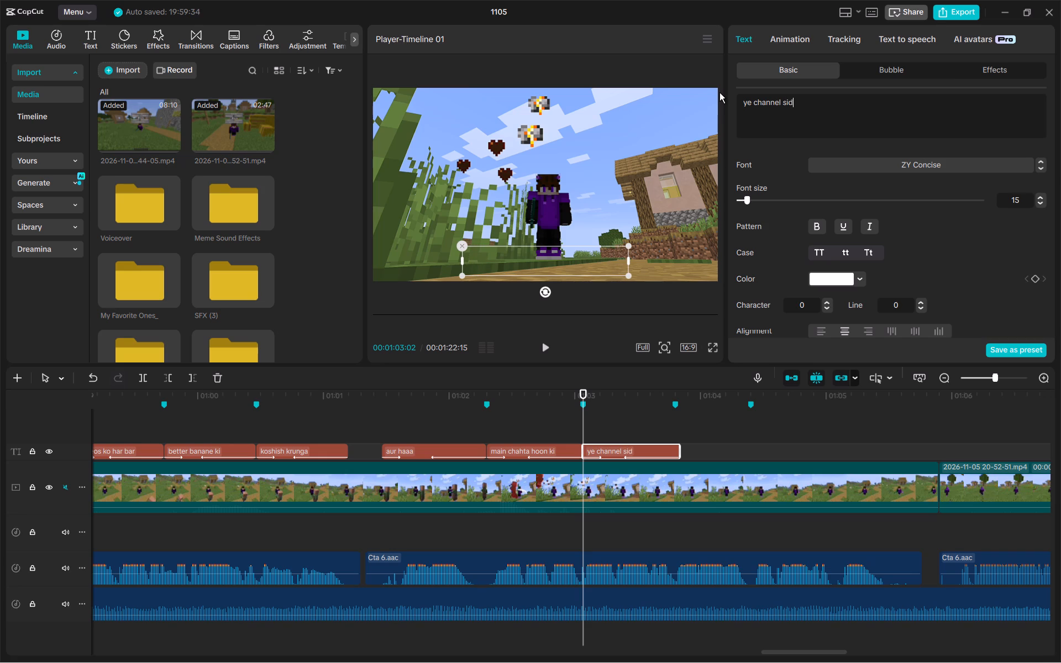
pyautogui.press('BackSpace')
pyautogui.write('rf')
pyautogui.press('space')
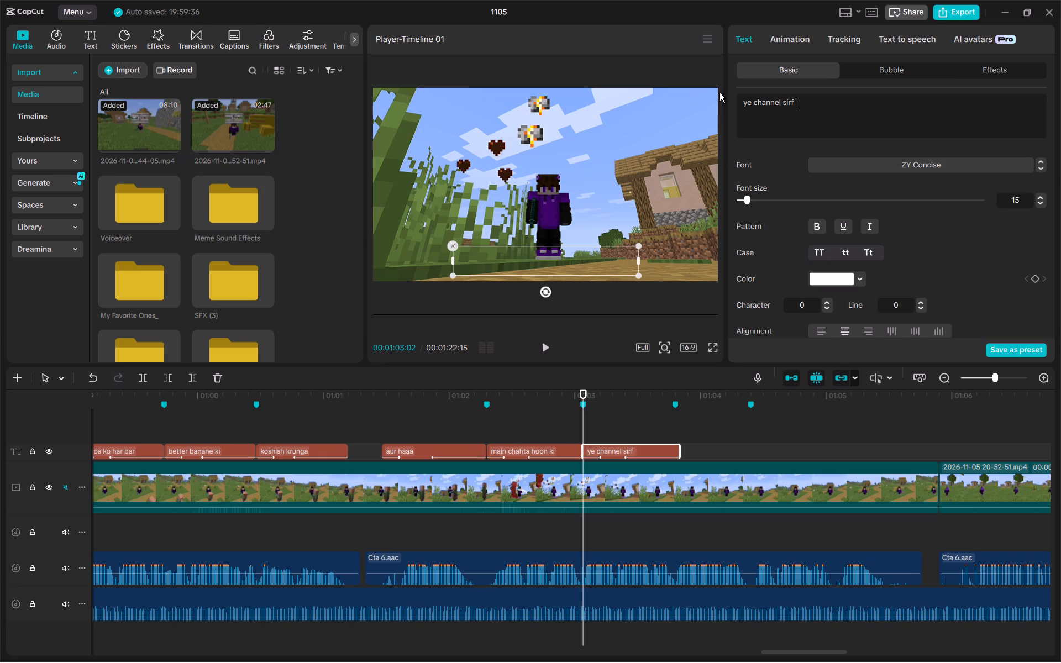
pyautogui.press('BackSpace')
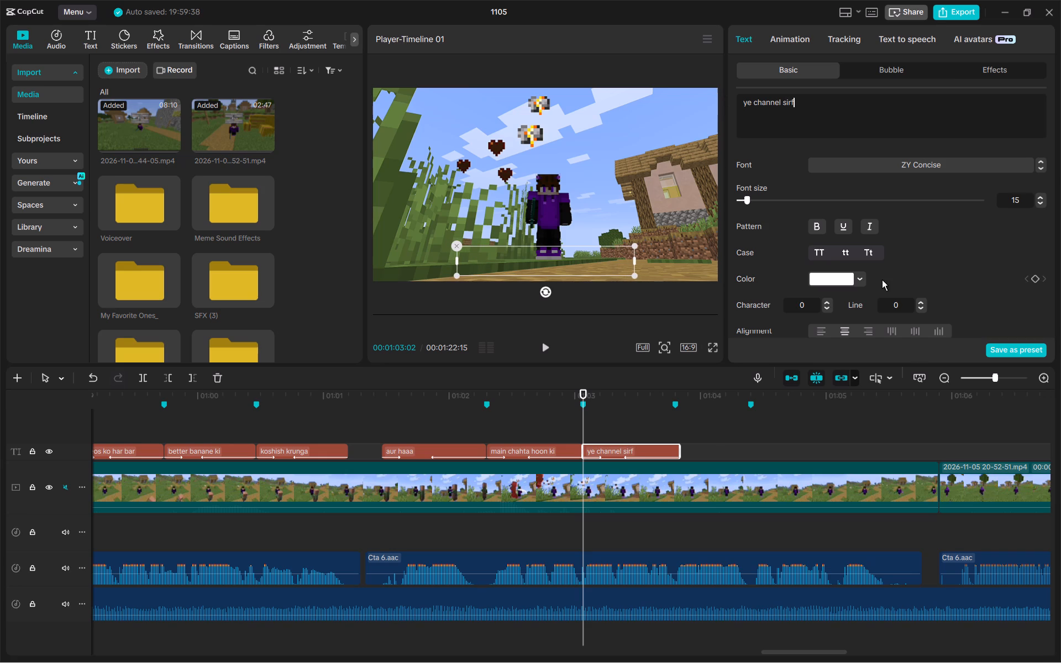
pyautogui.moveTo(681, 445); pyautogui.dragTo(673, 446)
# Paste the copied caption at the 00:01:03:24 marker with the text "mera nahi" and trim its end to the 00:01:04:12 marker.
pyautogui.click(675, 422)
pyautogui.hotkey('ctrl', 'v')
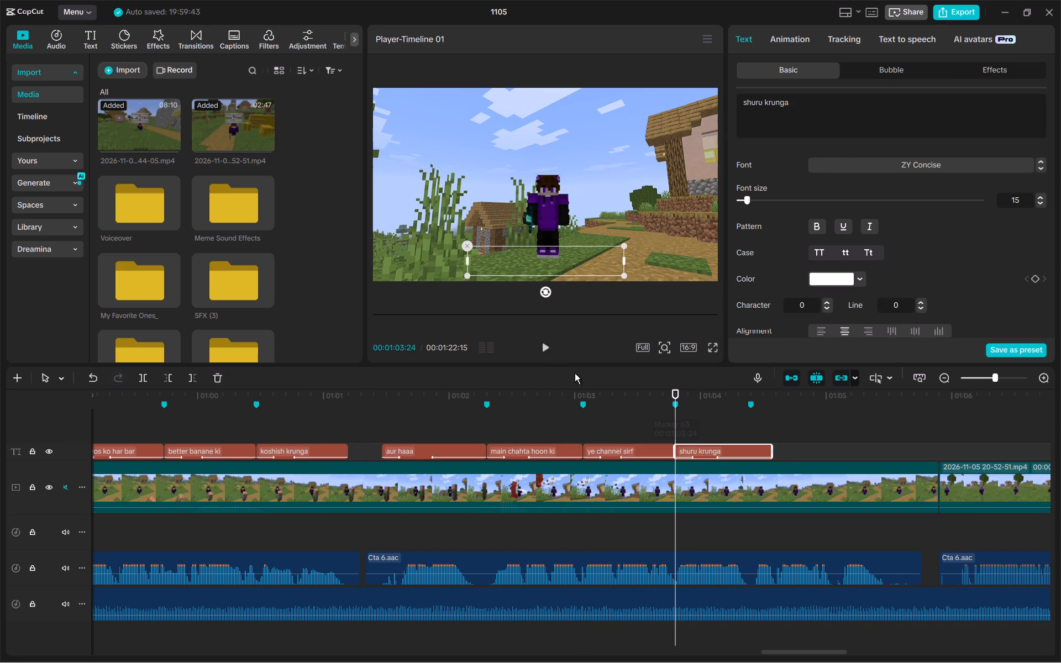
pyautogui.click(550, 345)
pyautogui.click(550, 345)
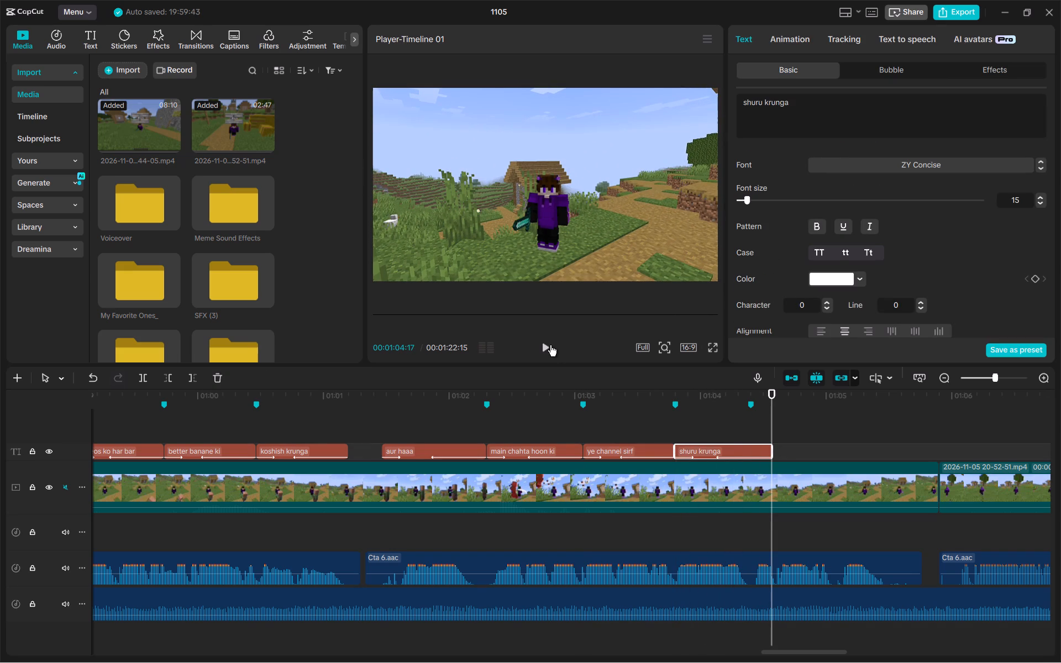
pyautogui.click(550, 345)
pyautogui.click(673, 432)
pyautogui.press('space')
pyautogui.click(673, 432)
pyautogui.press('space')
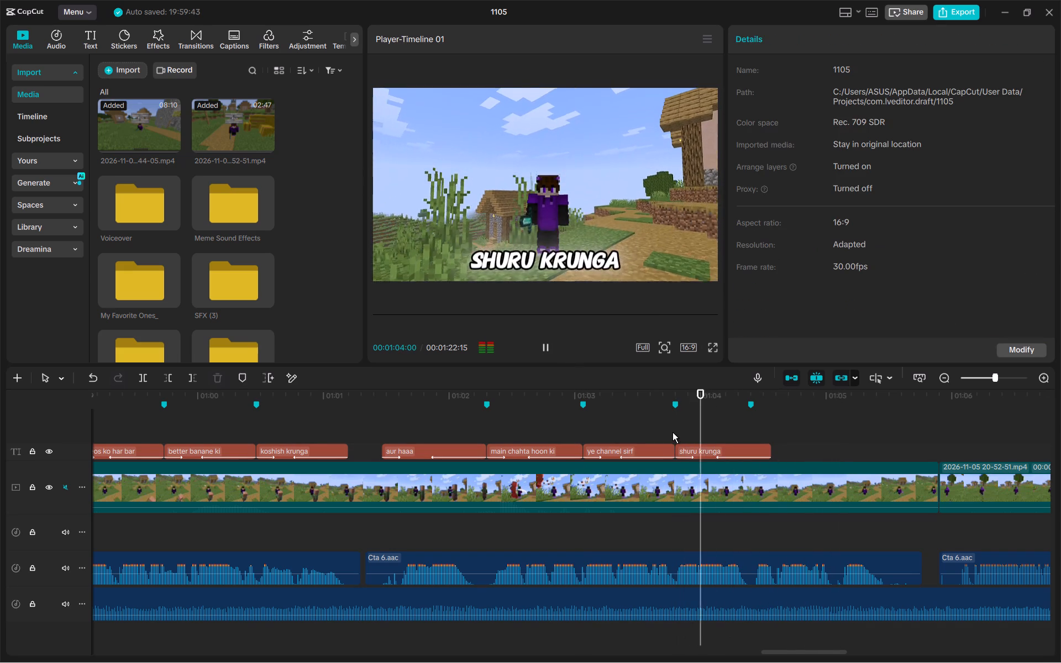
pyautogui.click(673, 432)
pyautogui.click(692, 454)
pyautogui.moveTo(849, 122); pyautogui.dragTo(739, 102)
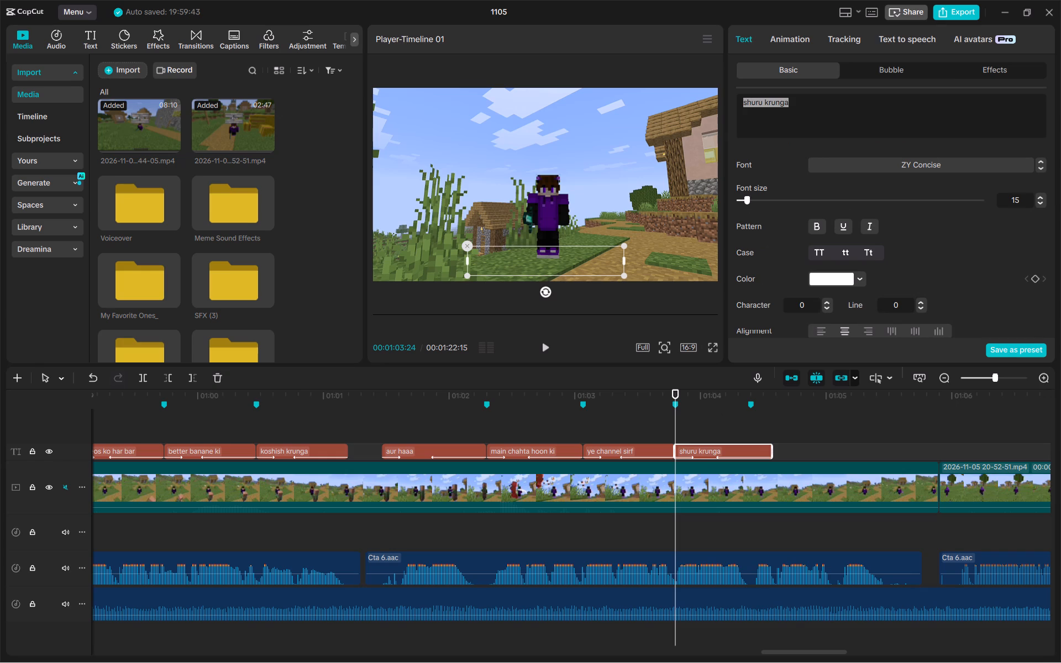
pyautogui.write('mera nahi')
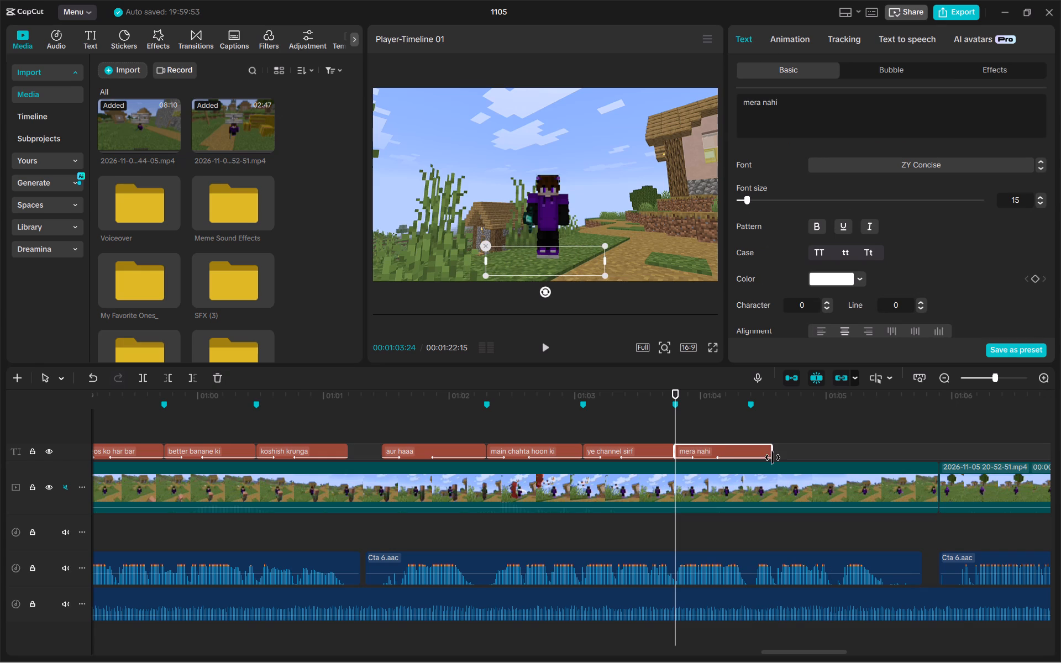
pyautogui.moveTo(772, 457); pyautogui.dragTo(752, 448)
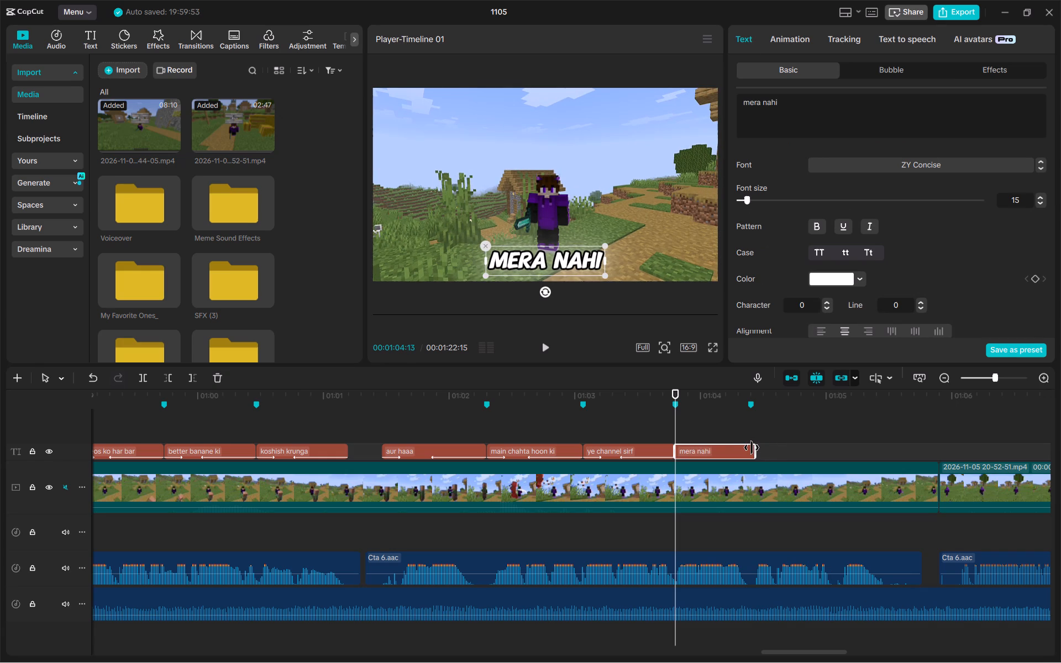
pyautogui.moveTo(752, 448); pyautogui.dragTo(747, 449)
# Listen from the 00:01:04:12 marker and paste the copied caption there with the text "balki hum sabka ho".
pyautogui.click(747, 436)
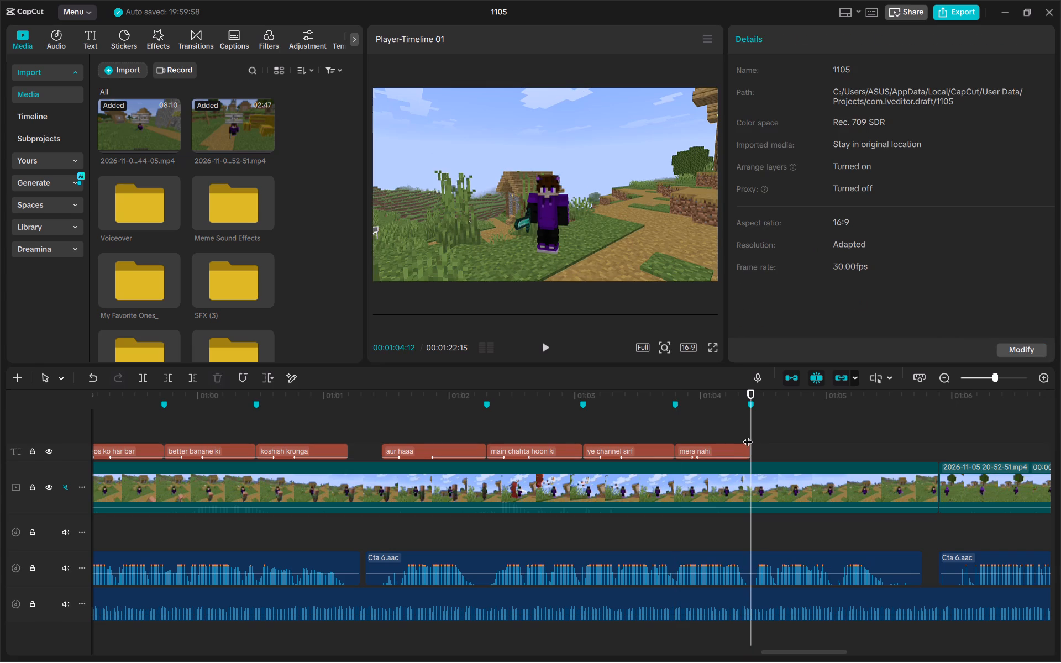
pyautogui.press('space')
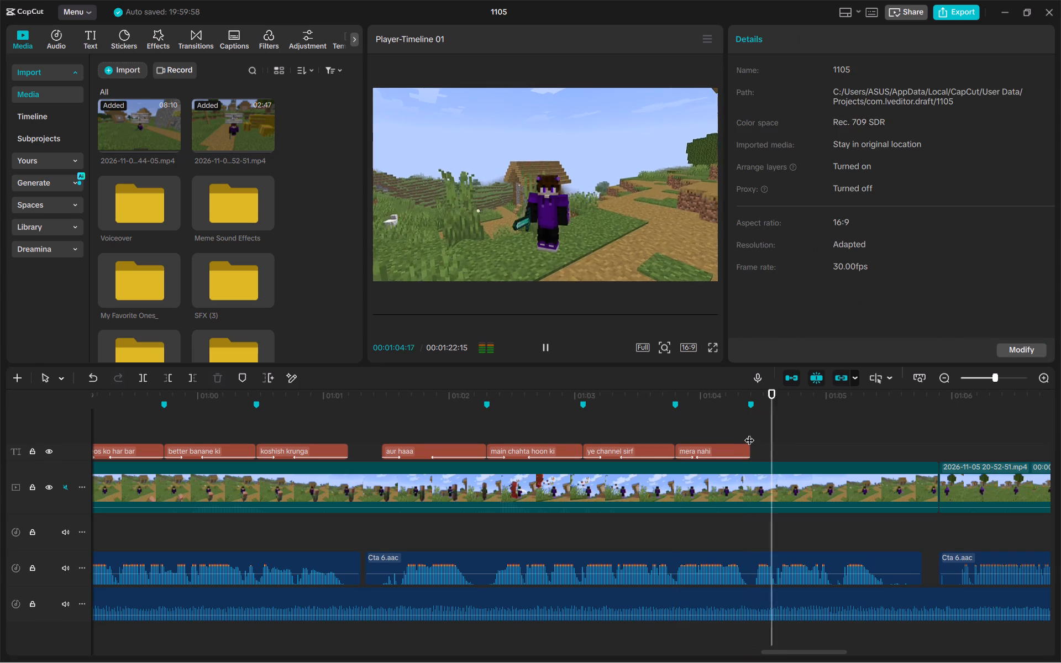
pyautogui.press('space')
pyautogui.click(749, 434)
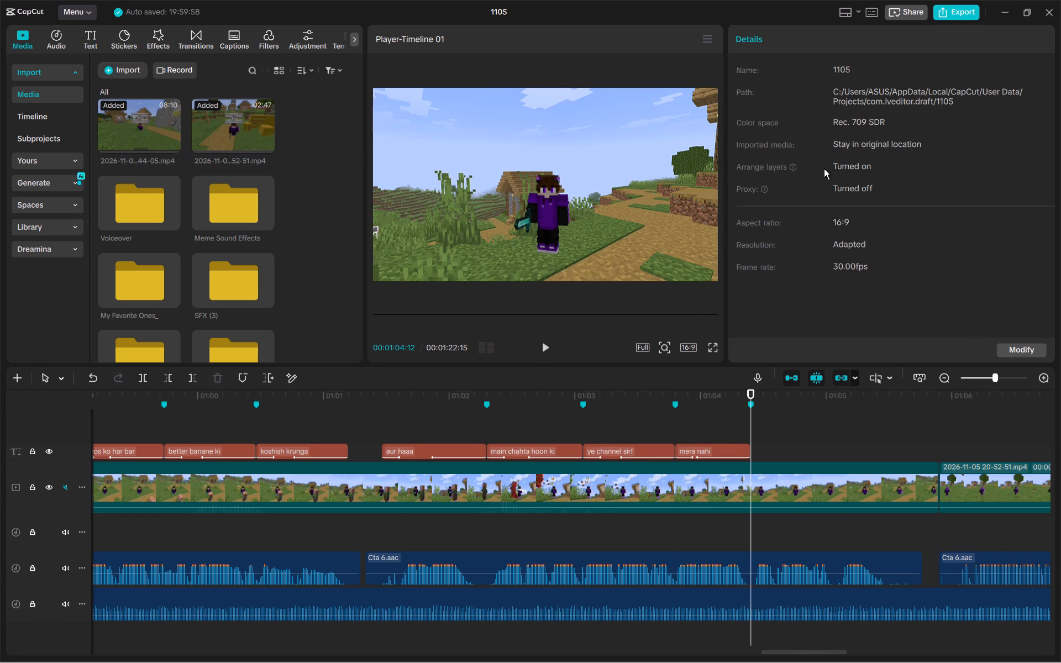
pyautogui.hotkey('ctrl', 'v')
pyautogui.moveTo(826, 104); pyautogui.dragTo(734, 94)
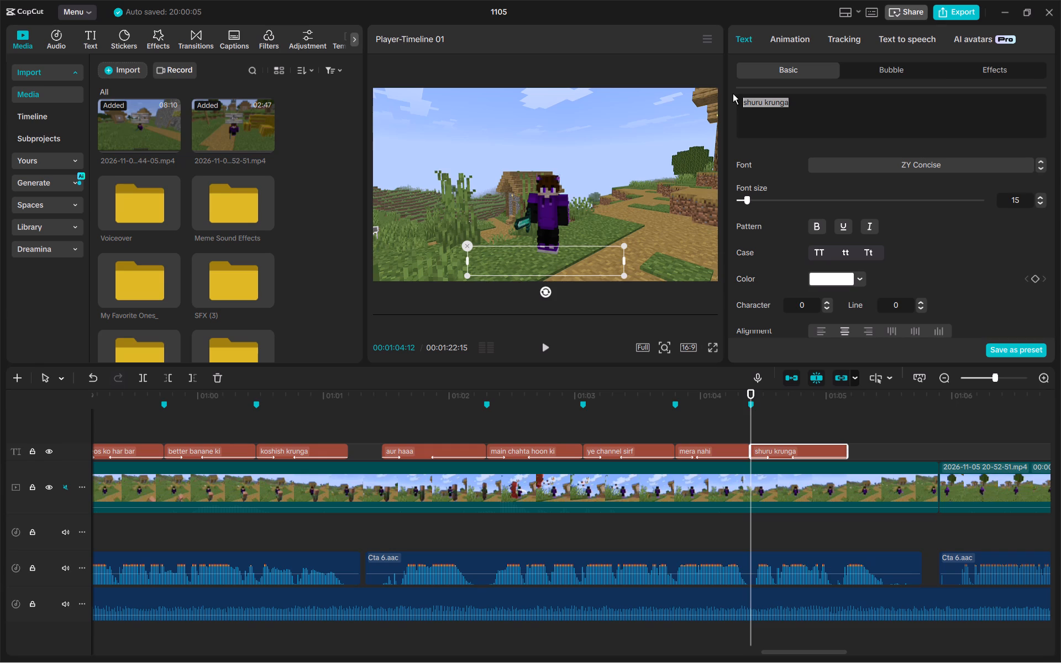
pyautogui.write('balki hum sabka')
pyautogui.press('space')
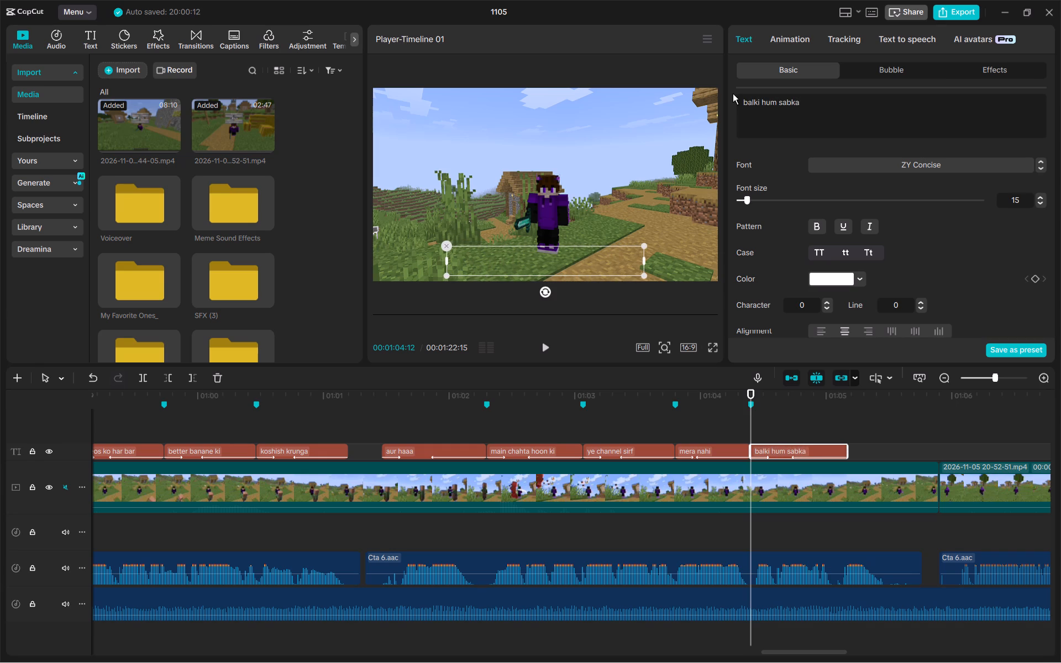
pyautogui.write('go')
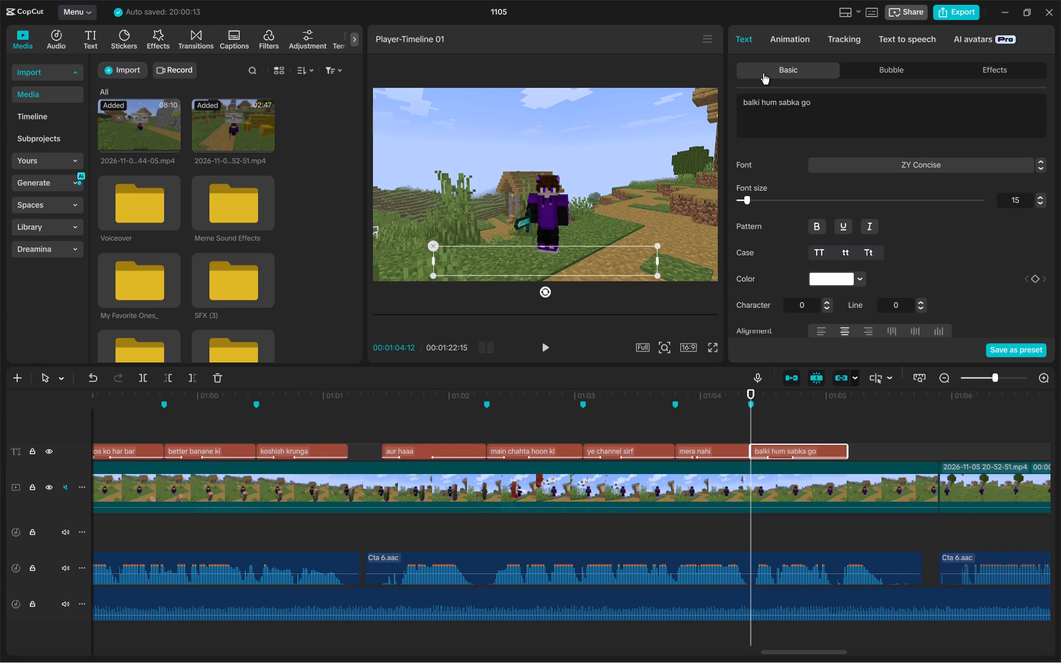
pyautogui.press('BackSpace')
pyautogui.press('BackSpace')
pyautogui.write('ho')
# Preview the "balki hum sabka ho" caption and extend its end to just before 00:01:05:15.
pyautogui.click(753, 418)
pyautogui.click(540, 354)
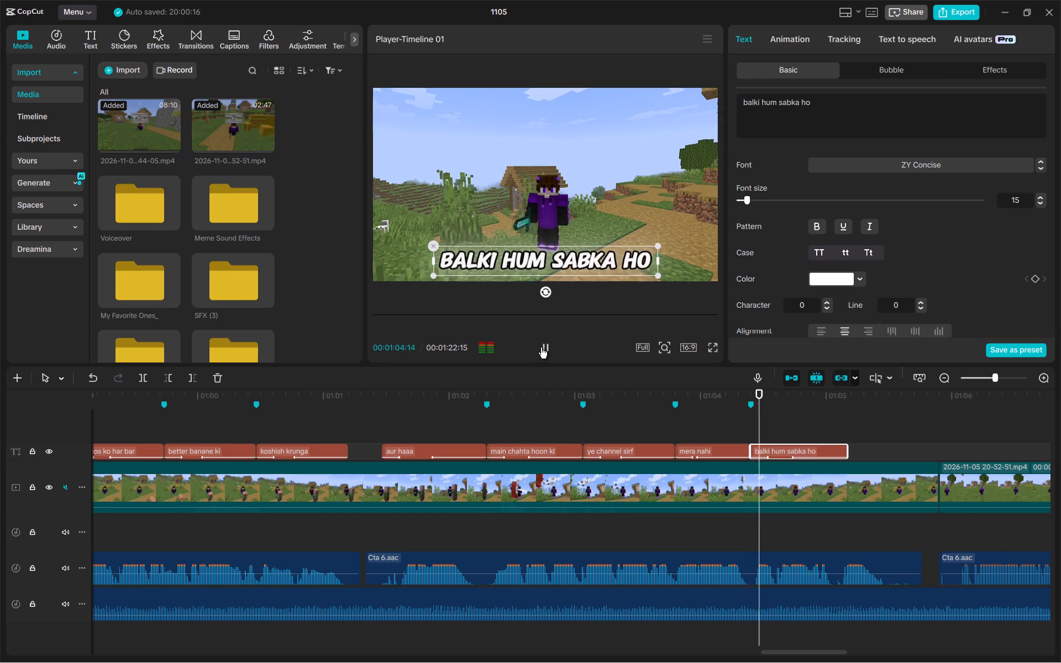
pyautogui.click(541, 347)
pyautogui.click(815, 445)
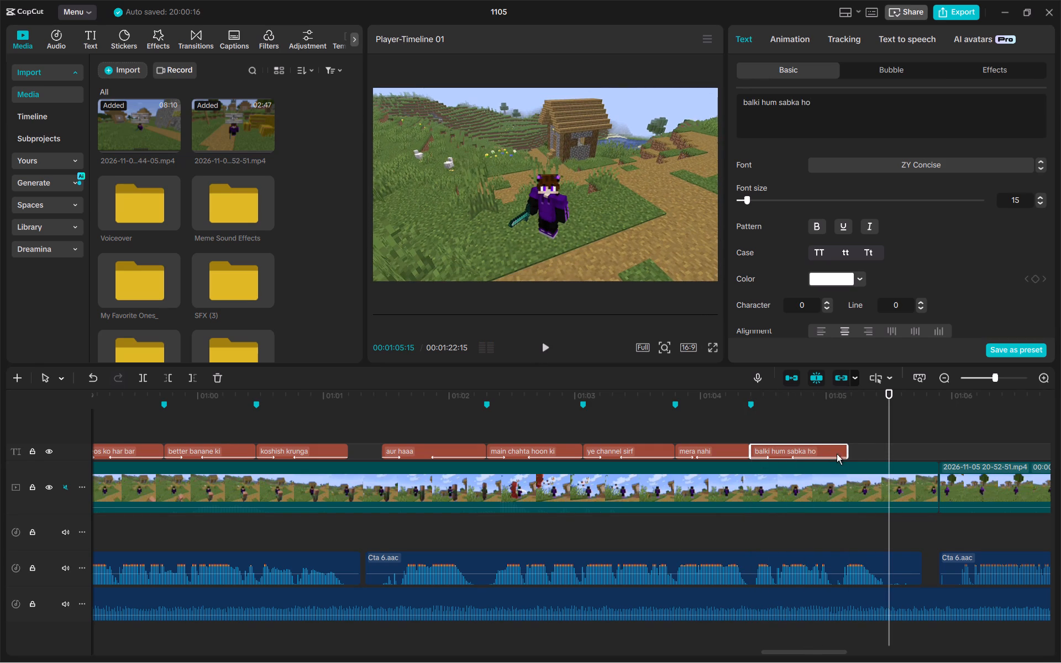
pyautogui.moveTo(848, 454); pyautogui.dragTo(882, 471)
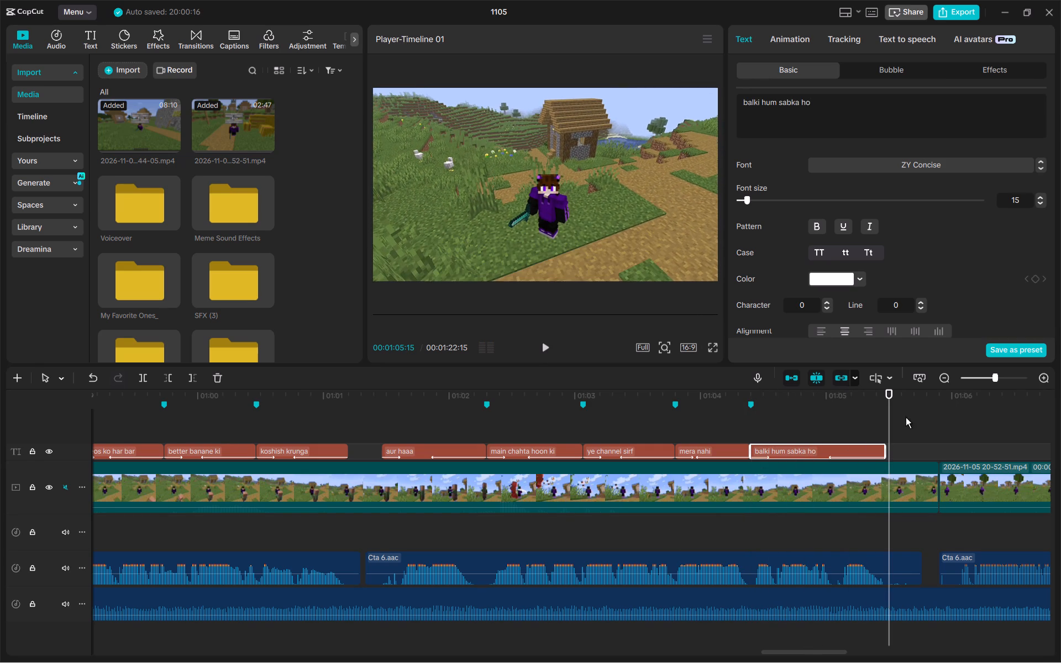
# Listen to the start of the next voiceover clip to find where its speech begins, around 00:01:06:01.
pyautogui.click(943, 429)
pyautogui.press('space')
pyautogui.hscroll(-2, 941, 430)
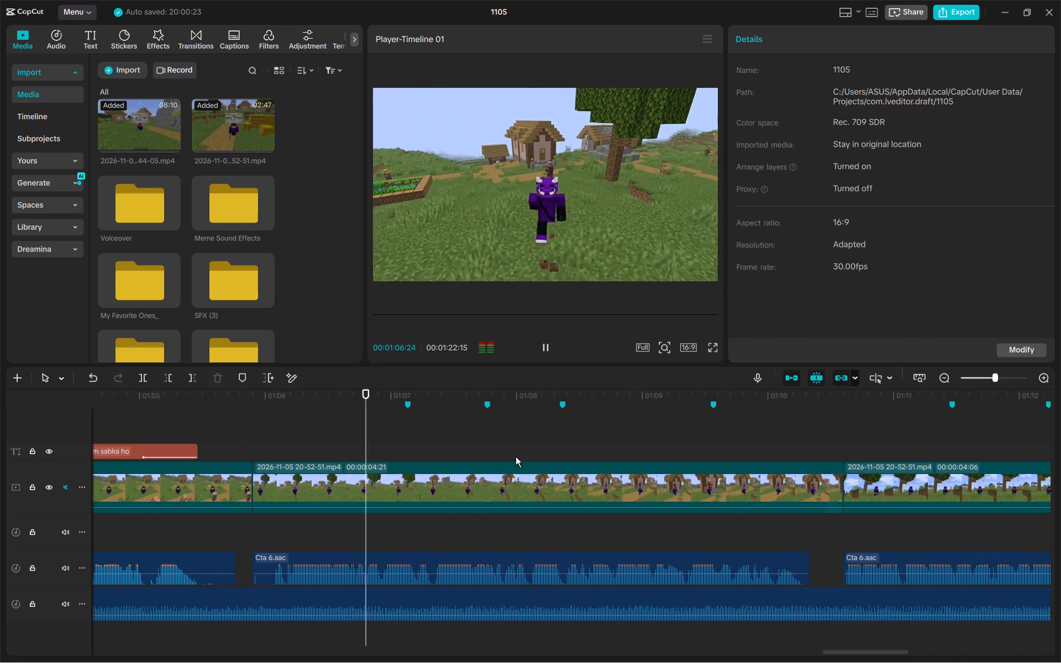
pyautogui.hscroll(-1, 516, 456)
pyautogui.press('space')
pyautogui.hscroll(-10, 514, 497)
pyautogui.hscroll(1, 514, 497)
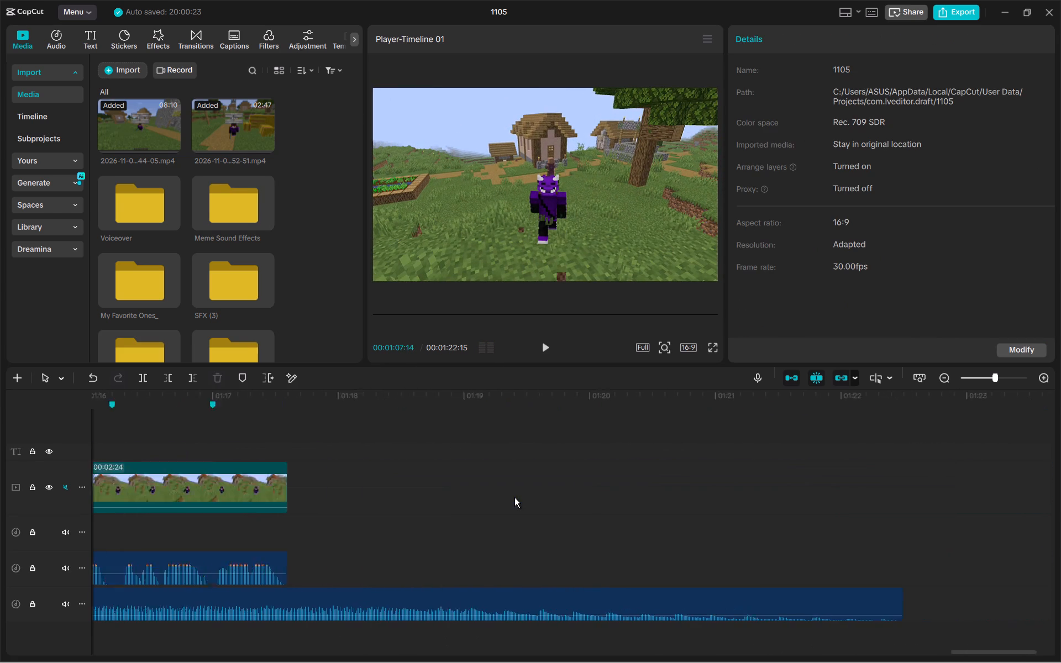
pyautogui.hscroll(3, 514, 497)
pyautogui.hscroll(1, 430, 428)
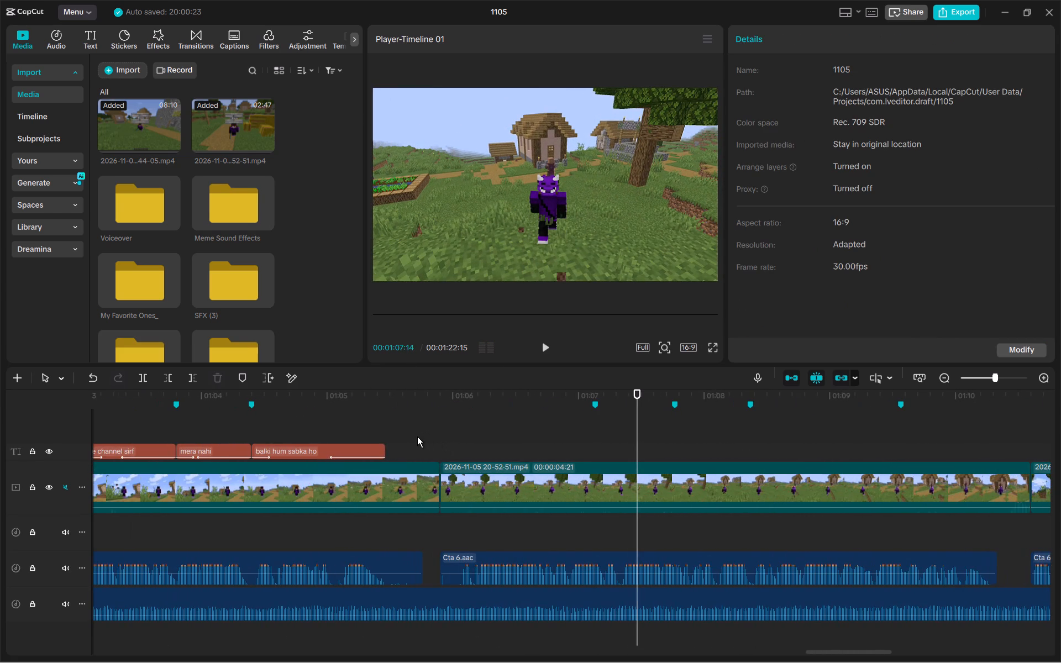
pyautogui.hscroll(1, 417, 436)
pyautogui.click(440, 434)
pyautogui.moveTo(441, 434); pyautogui.dragTo(458, 439)
pyautogui.press('space')
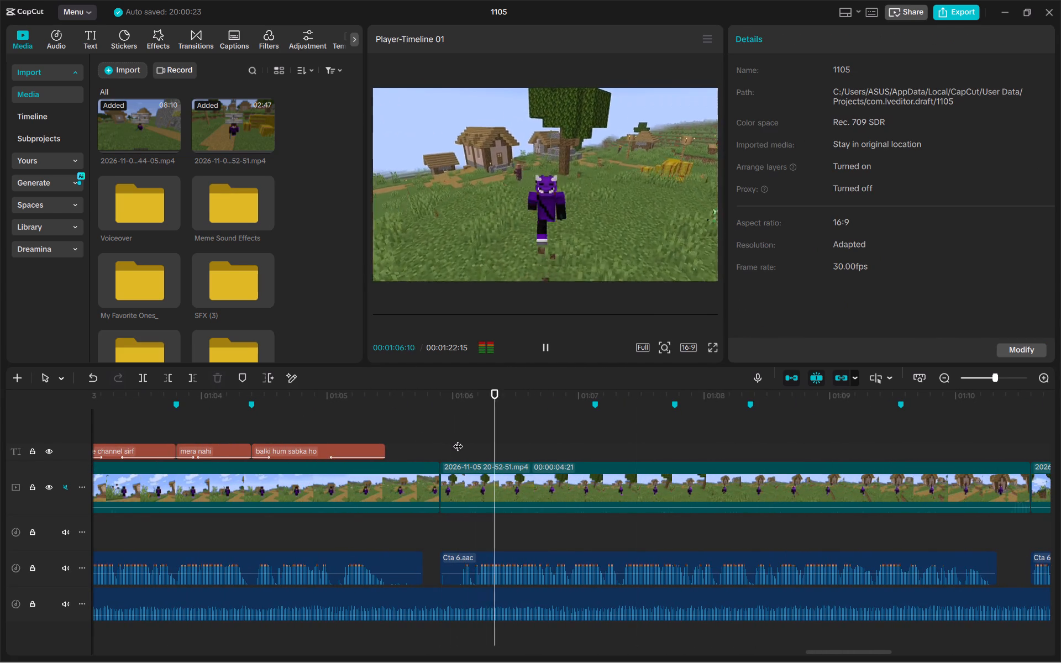
pyautogui.click(458, 439)
pyautogui.press('space')
pyautogui.click(458, 439)
pyautogui.press('space')
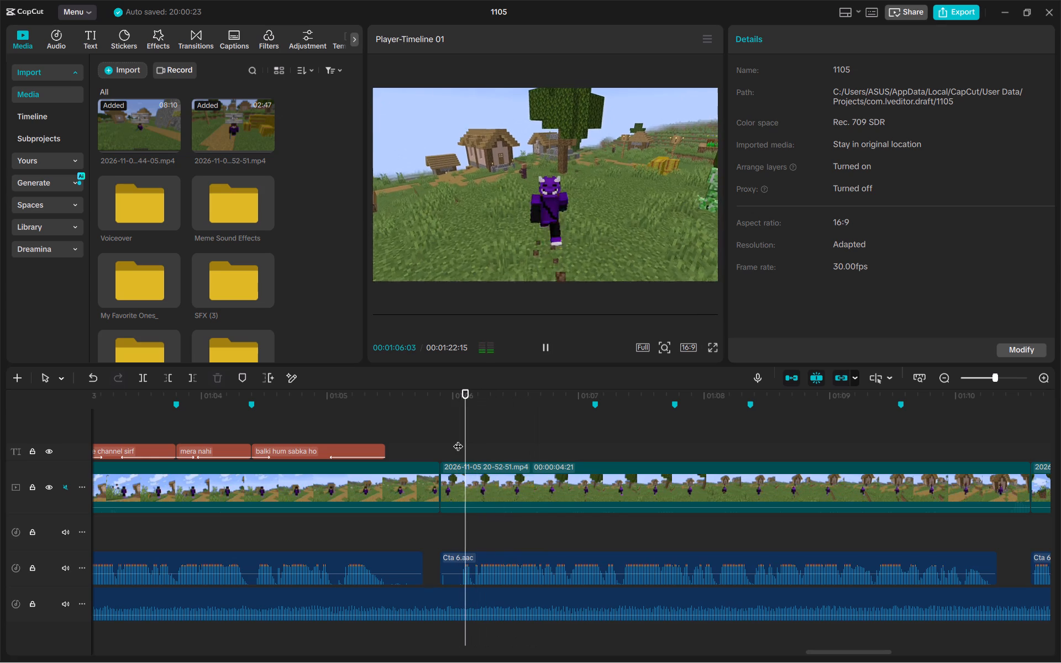
# Paste the copied caption at 00:01:06:01.
pyautogui.click(458, 439)
pyautogui.hotkey('ctrl', 'v')
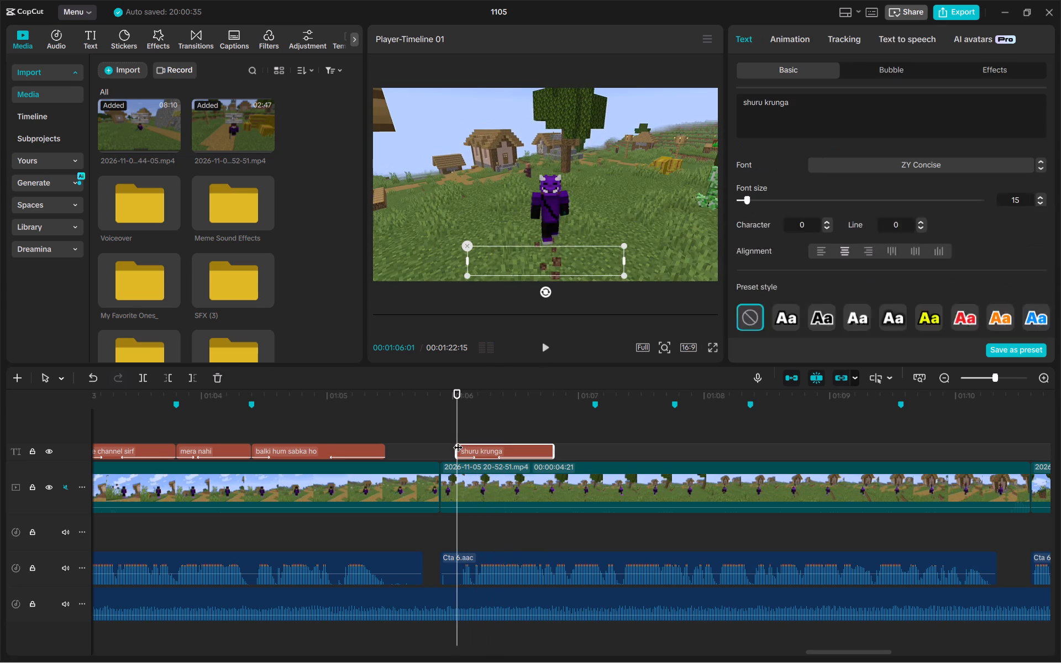
# Listen to the voiceover from 00:01:06:01 to make out the phrase for the newly pasted caption.
pyautogui.click(545, 345)
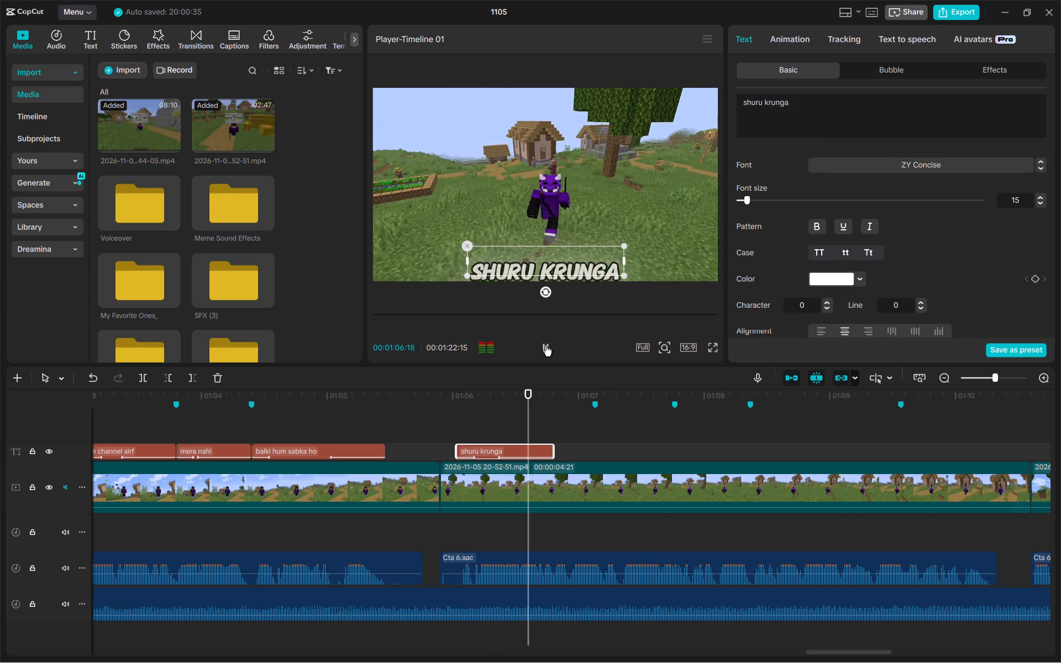
pyautogui.click(545, 345)
pyautogui.click(455, 423)
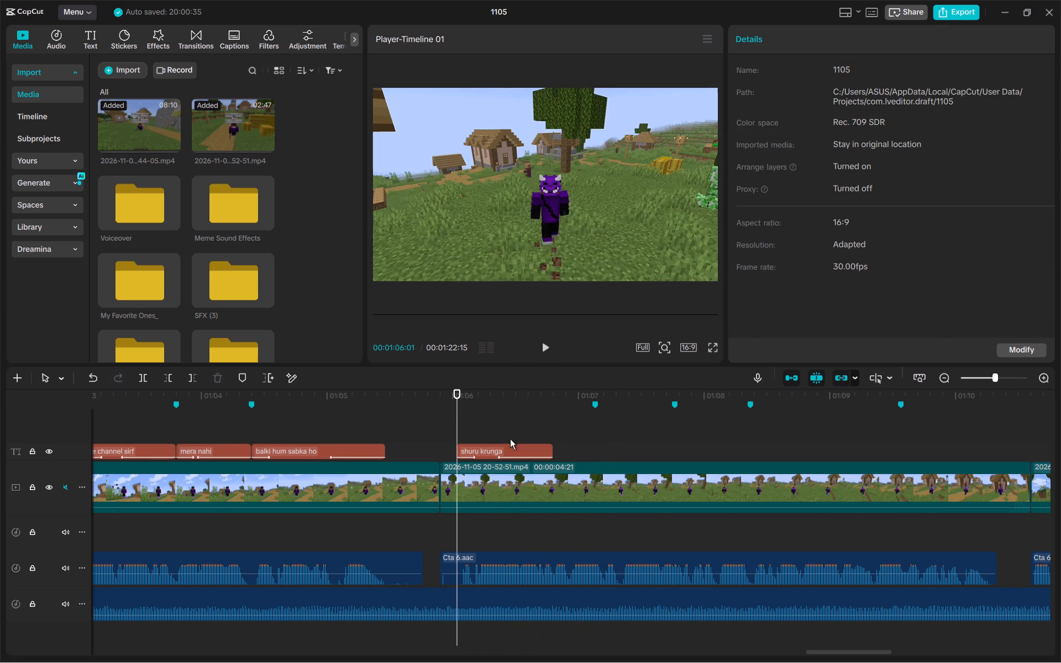
pyautogui.click(601, 450)
pyautogui.click(602, 450)
pyautogui.click(597, 449)
pyautogui.press('space')
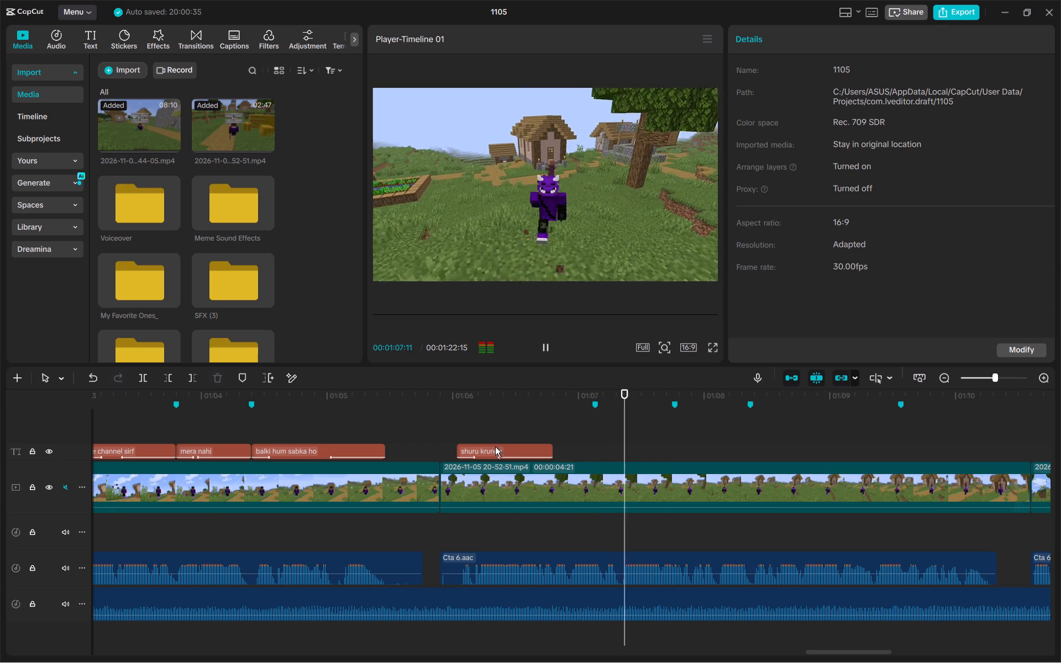
pyautogui.click(445, 428)
pyautogui.click(464, 425)
# Replace the text of the caption at 00:01:06:01 with "to comment main zaroor batana".
pyautogui.click(479, 449)
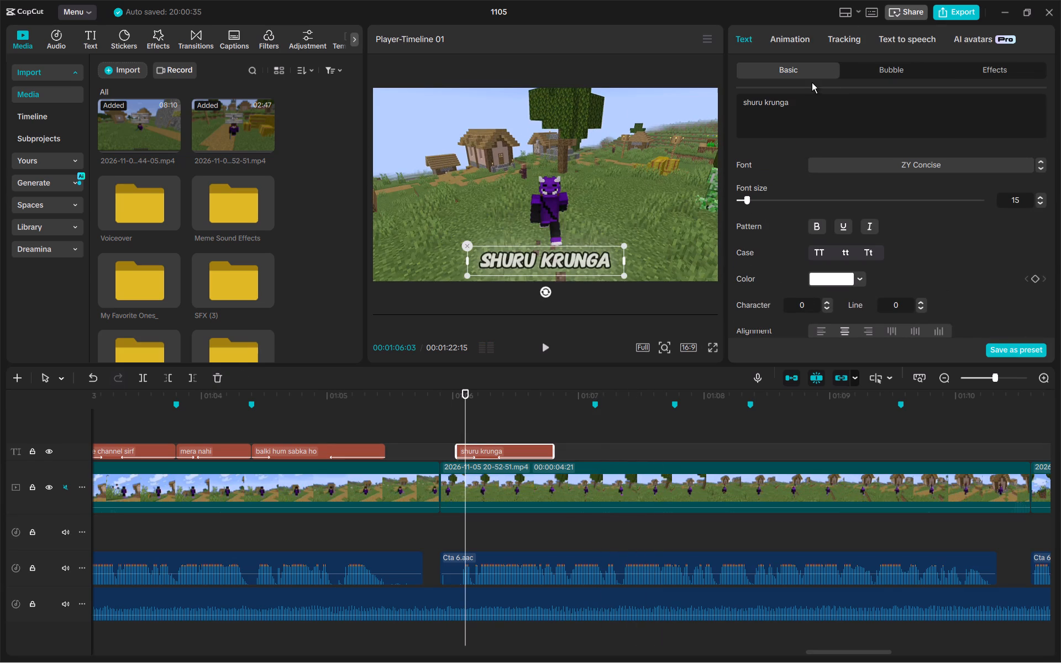
pyautogui.moveTo(811, 100); pyautogui.dragTo(635, 110)
pyautogui.moveTo(818, 102); pyautogui.dragTo(701, 92)
pyautogui.write('to comment main')
pyautogui.press('space')
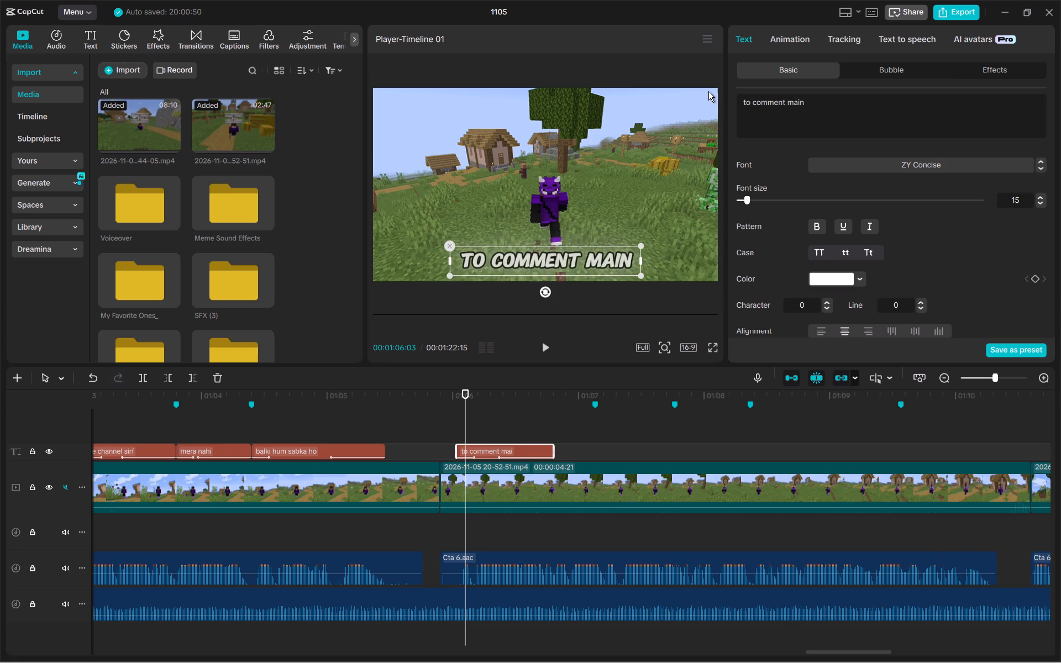
pyautogui.write('zaroor')
pyautogui.press('space')
pyautogui.write('batana')
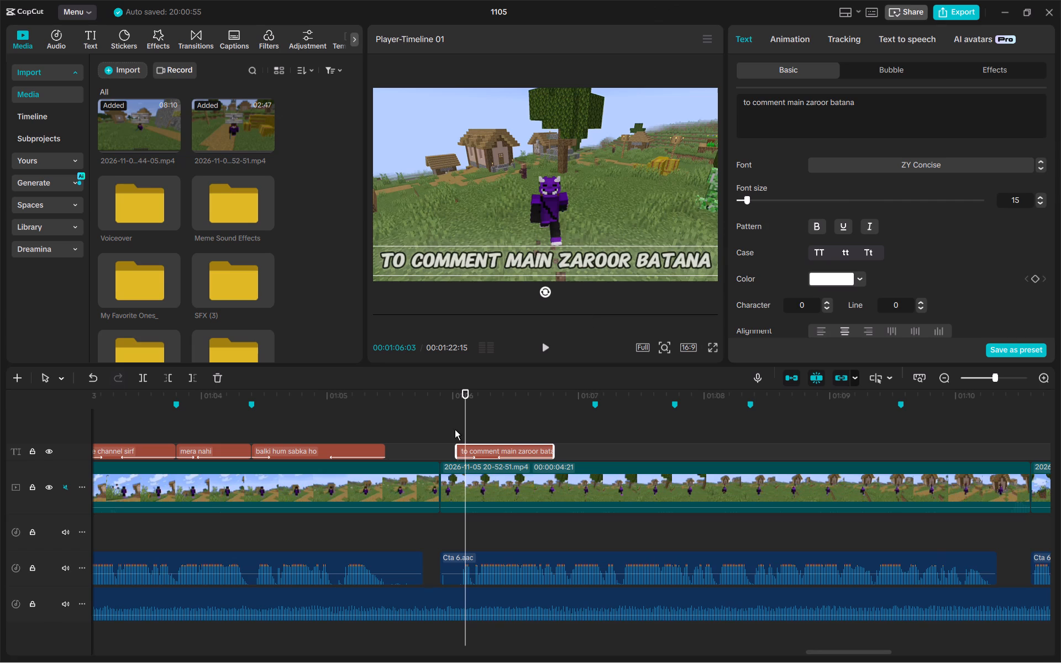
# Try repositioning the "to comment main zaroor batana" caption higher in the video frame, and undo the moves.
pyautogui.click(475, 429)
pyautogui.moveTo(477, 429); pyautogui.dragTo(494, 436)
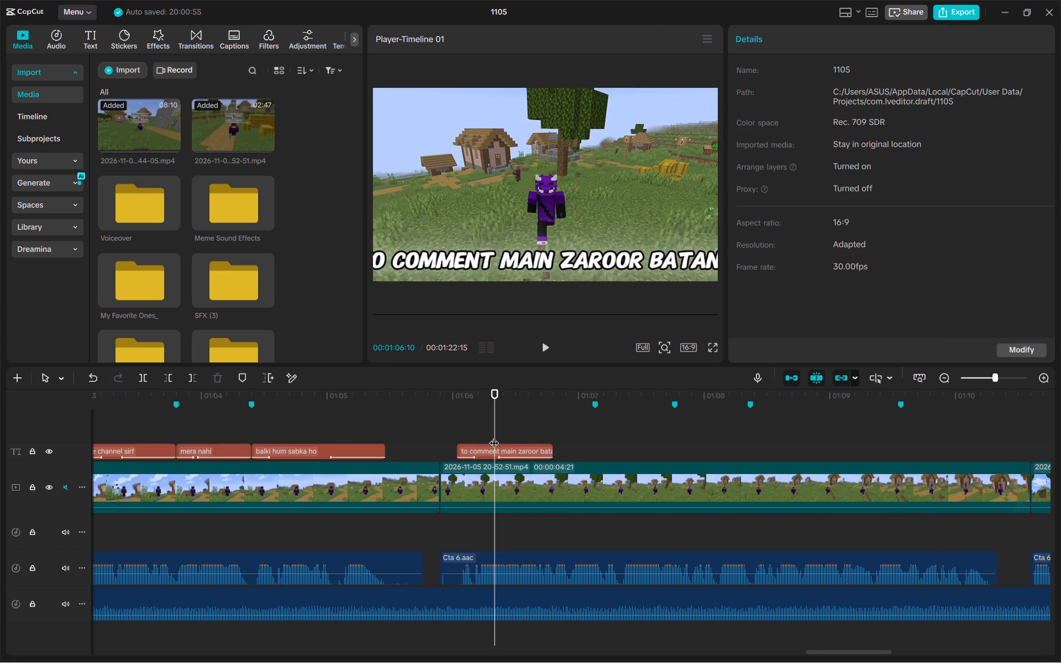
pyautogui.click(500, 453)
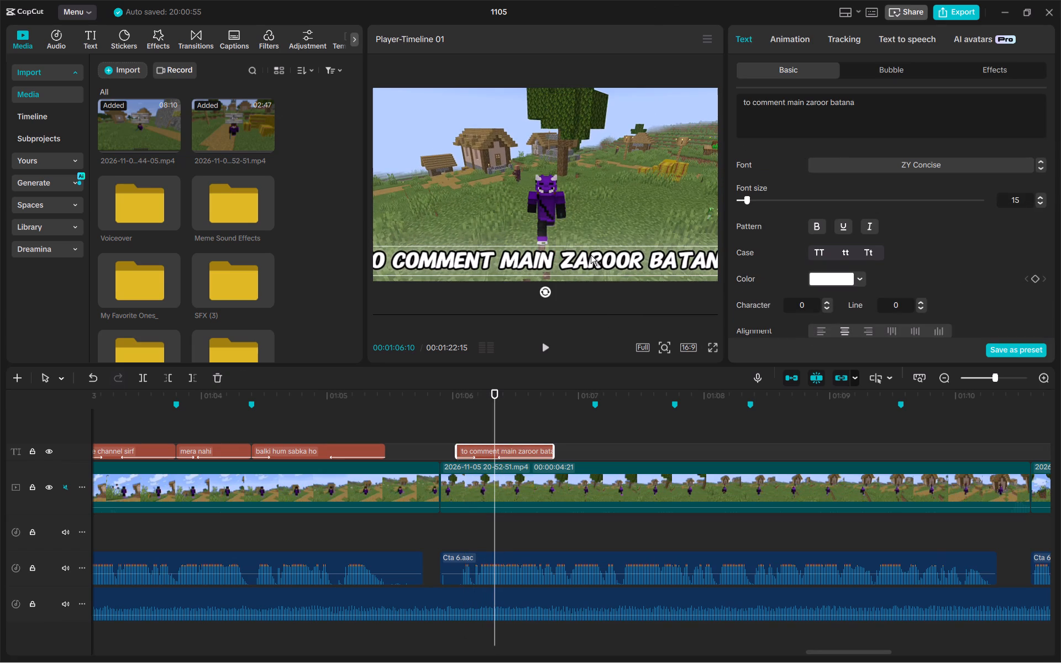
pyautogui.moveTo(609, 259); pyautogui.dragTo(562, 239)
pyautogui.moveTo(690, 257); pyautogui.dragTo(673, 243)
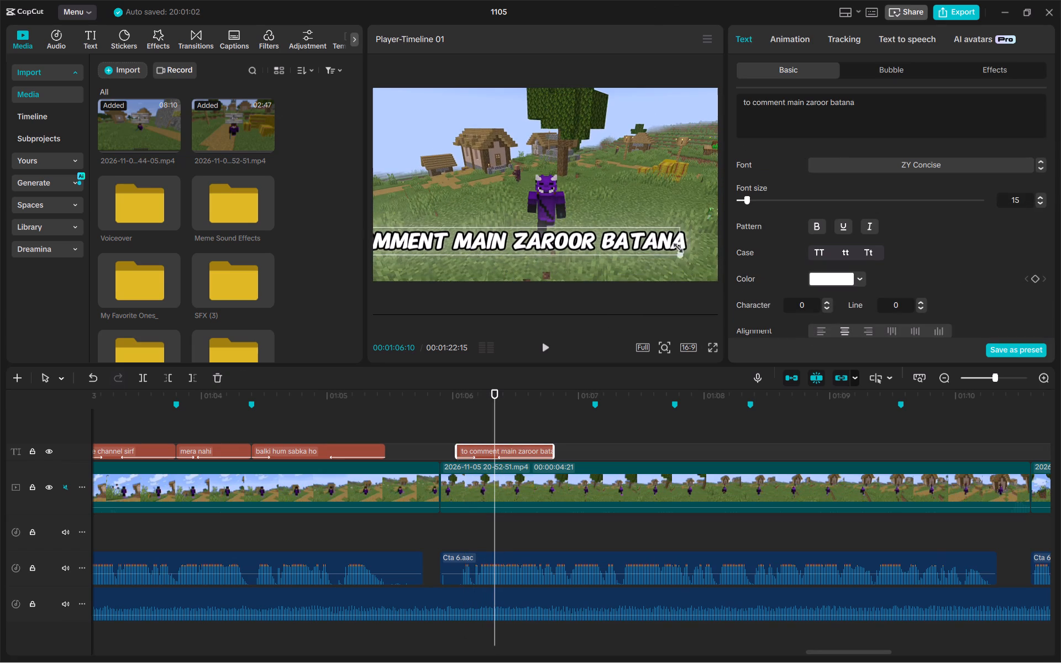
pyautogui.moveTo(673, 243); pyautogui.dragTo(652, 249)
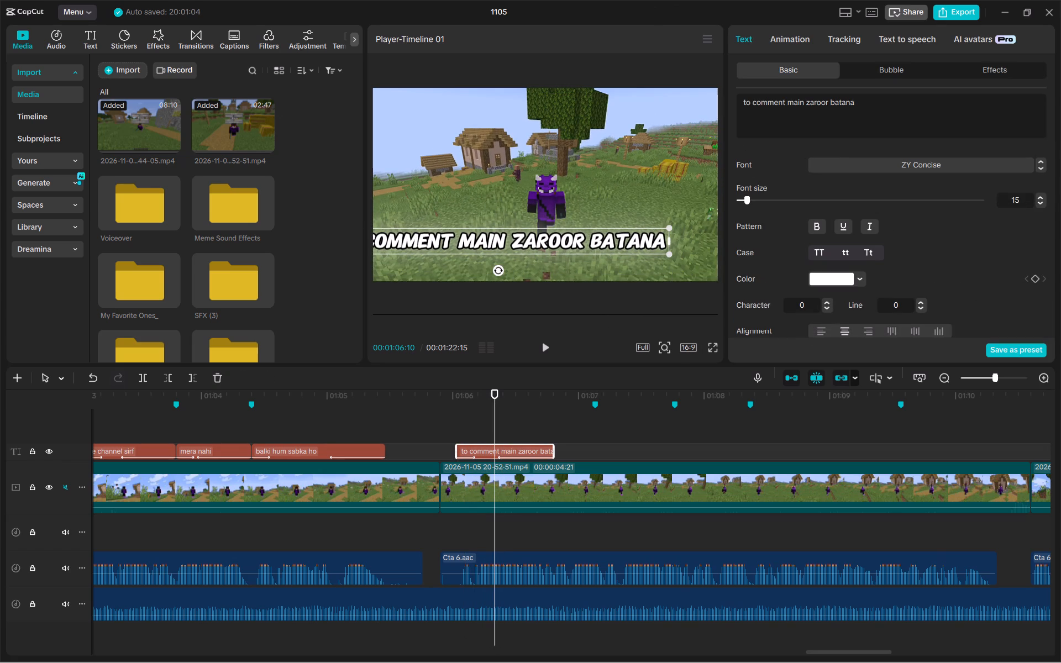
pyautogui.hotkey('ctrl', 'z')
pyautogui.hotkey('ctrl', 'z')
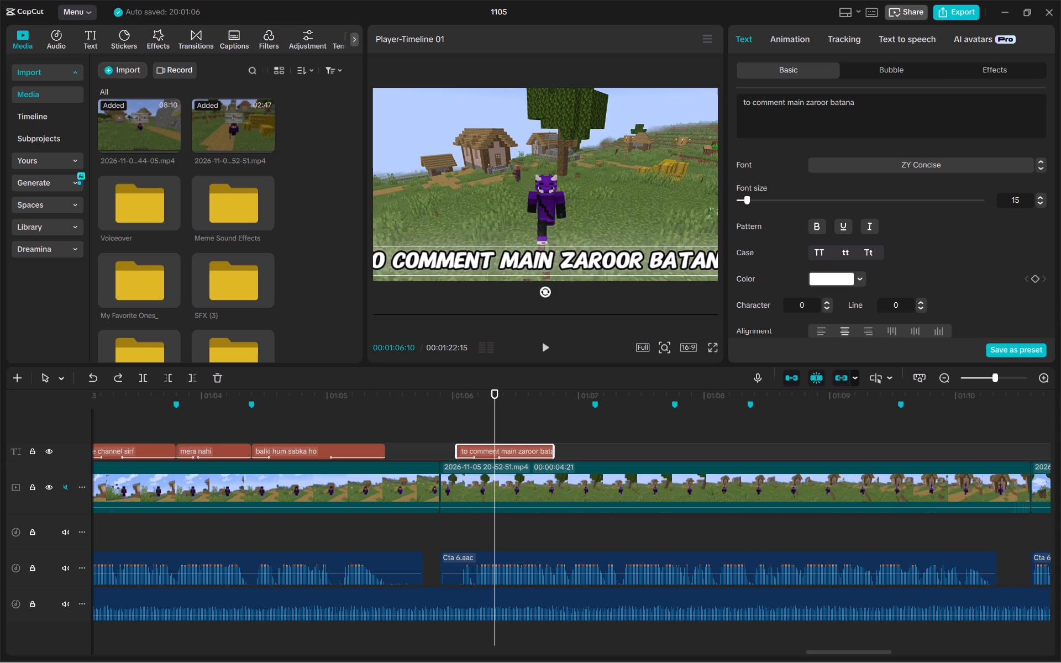
# Listen from 00:01:06:01, trim that caption's end to 00:01:06:15 and shorten its text to "to comment main".
pyautogui.click(456, 420)
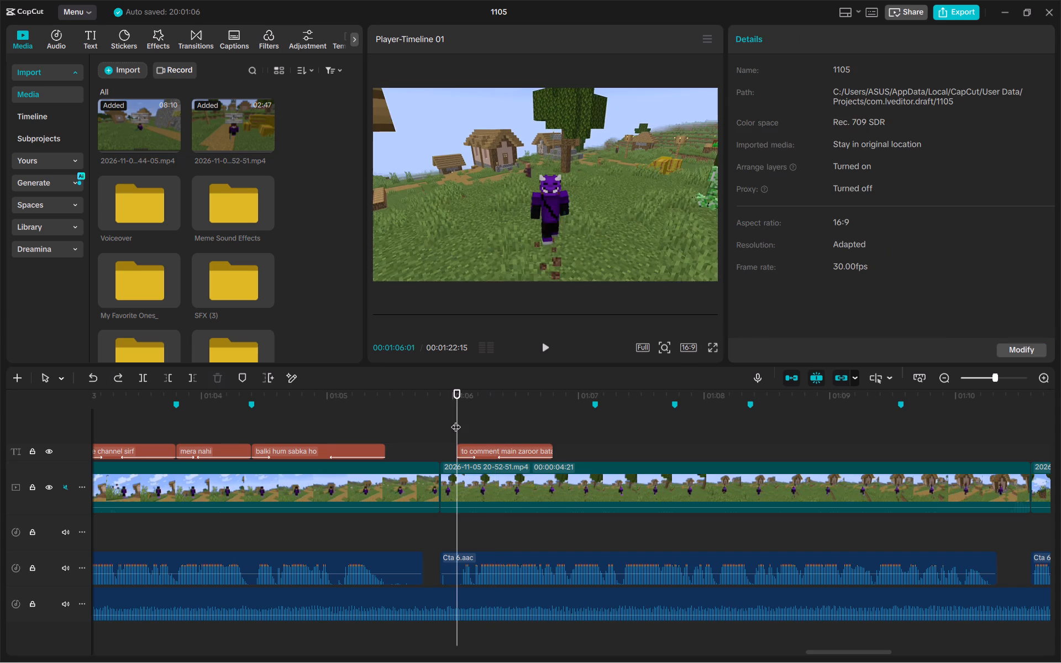
pyautogui.press('space')
pyautogui.press('space')
pyautogui.click(455, 419)
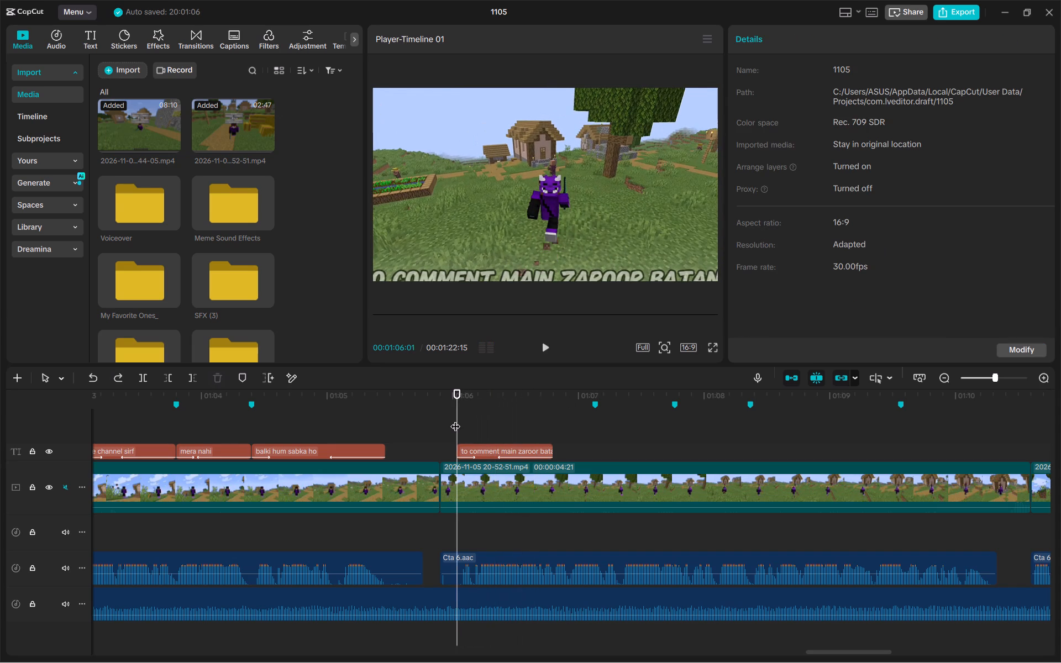
pyautogui.press('space')
pyautogui.press('space')
pyautogui.click(522, 456)
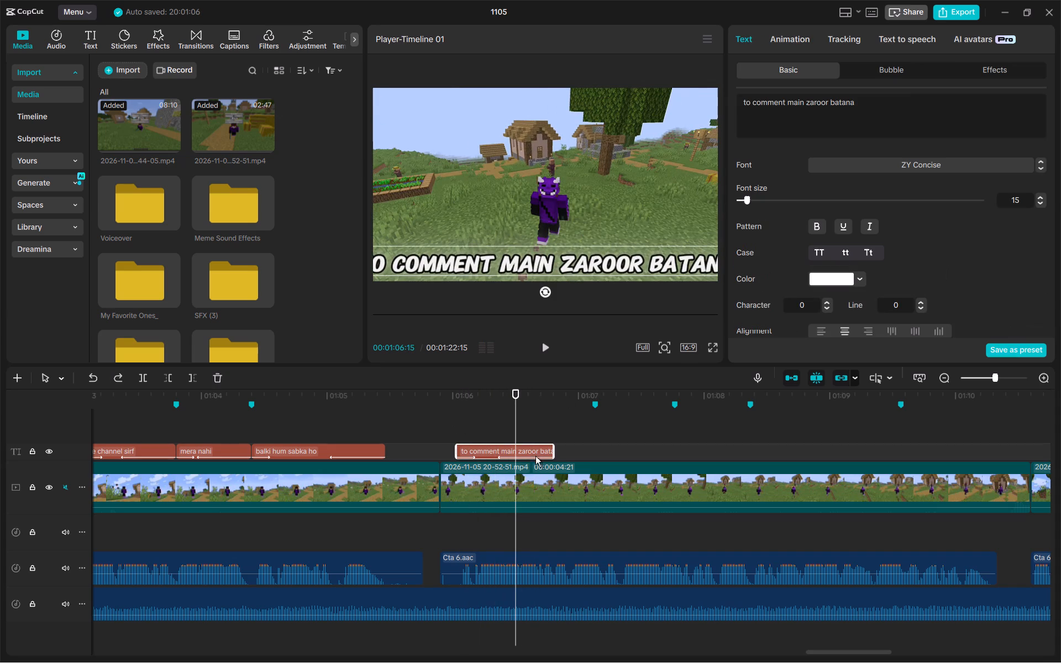
pyautogui.moveTo(549, 456); pyautogui.dragTo(513, 452)
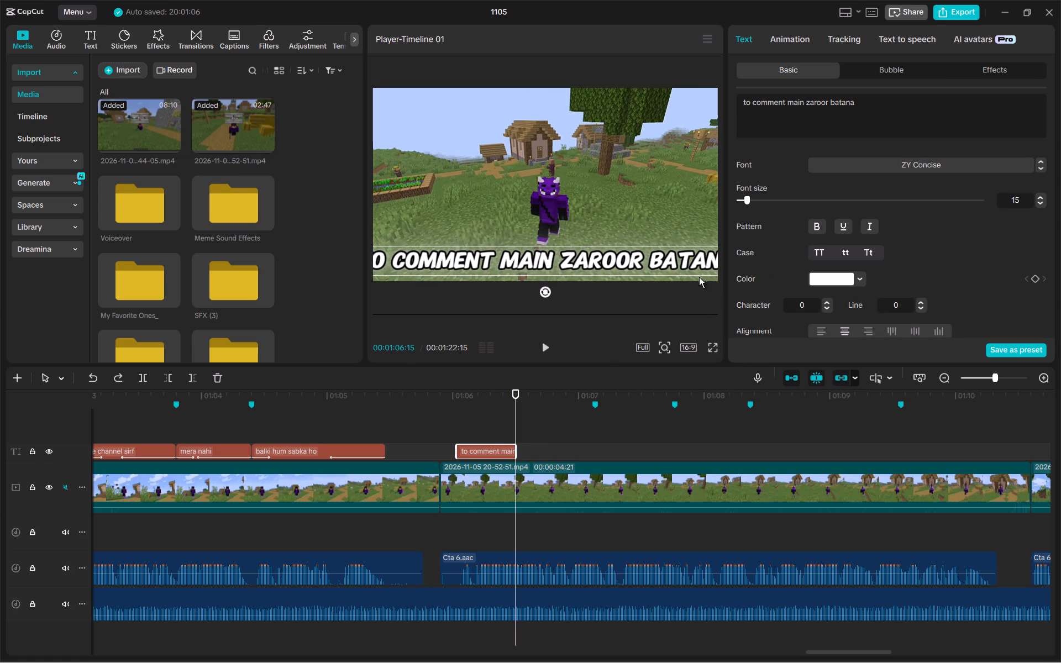
pyautogui.moveTo(861, 109); pyautogui.dragTo(802, 103)
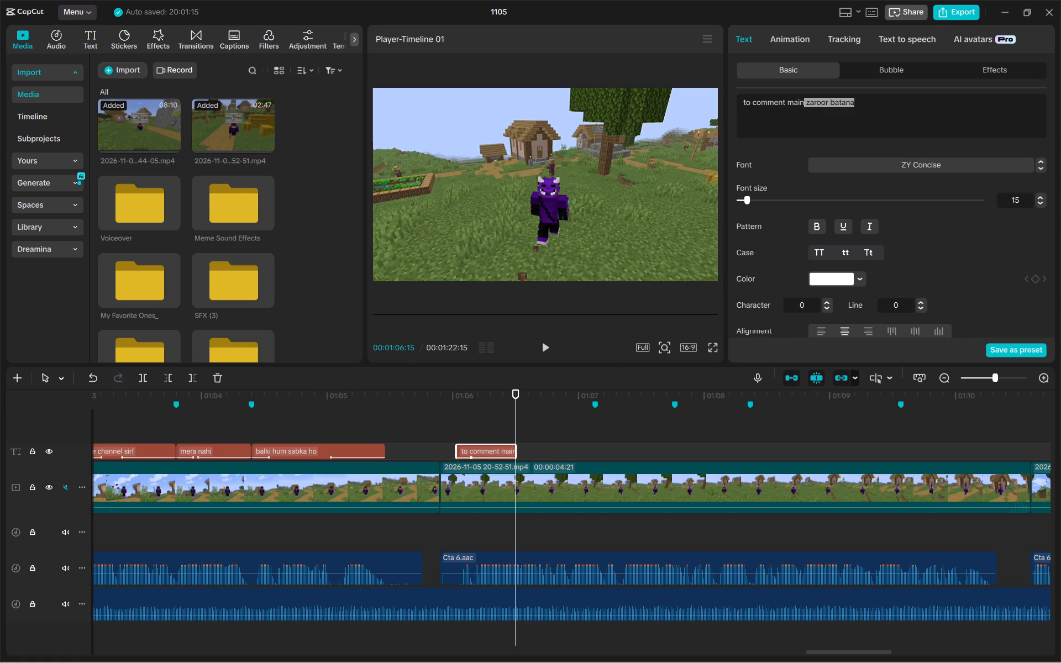
pyautogui.press('BackSpace')
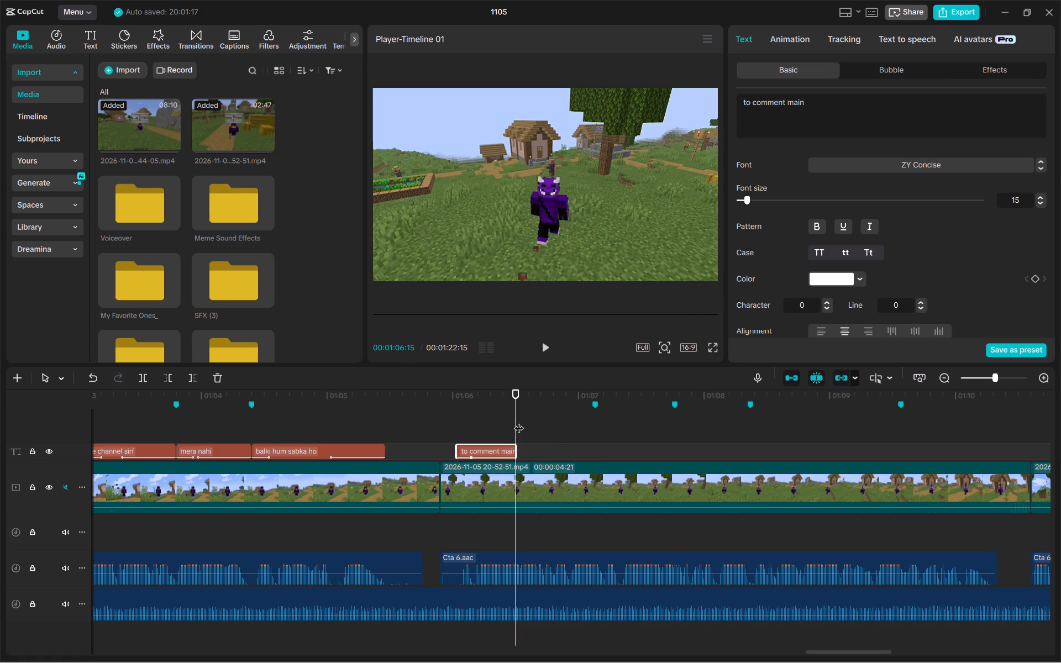
# Paste the copied caption at 00:01:06:15 with the text "zaroor batana" and trim its end to the 00:01:07:04 marker.
pyautogui.hotkey('ctrl', 'v')
pyautogui.hotkey('ctrl', 'z')
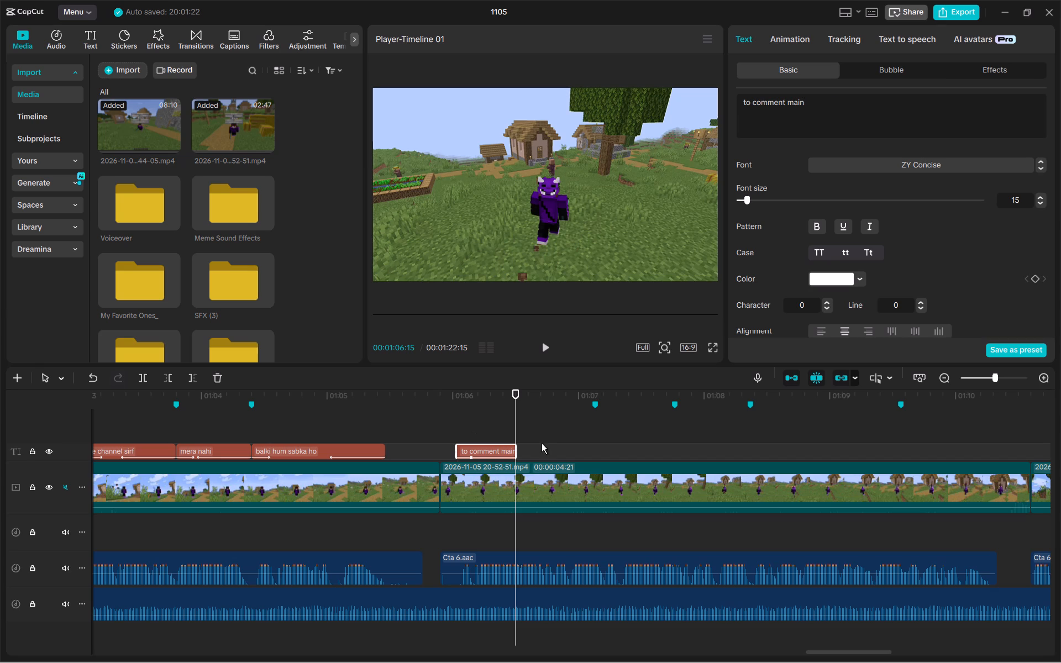
pyautogui.click(514, 424)
pyautogui.hotkey('ctrl', 'v')
pyautogui.moveTo(614, 456); pyautogui.dragTo(600, 456)
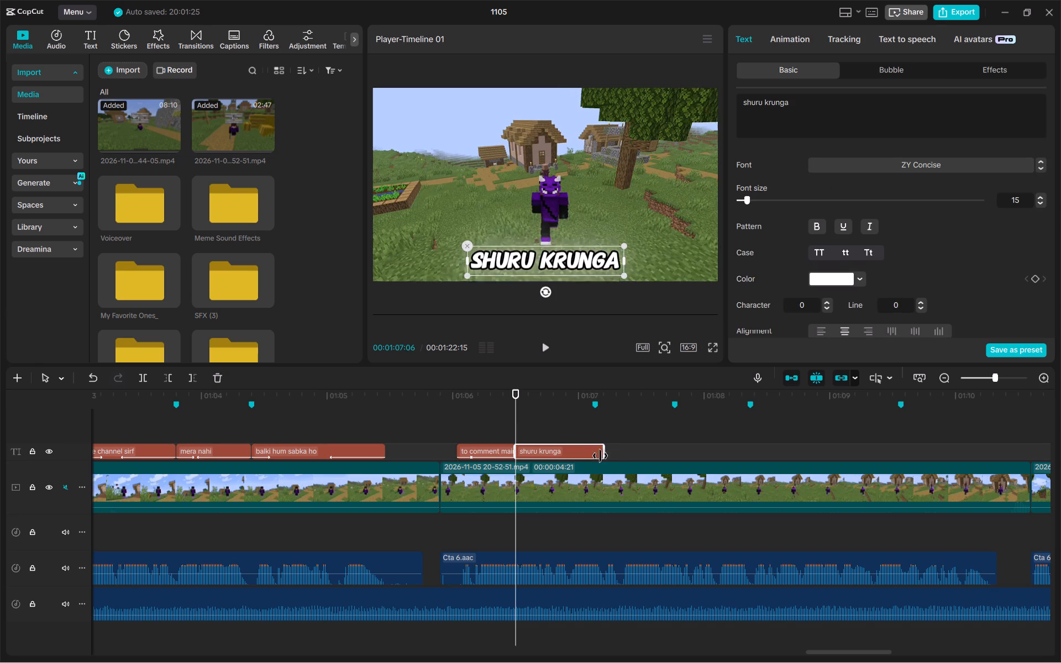
pyautogui.moveTo(600, 456); pyautogui.dragTo(593, 454)
pyautogui.moveTo(858, 120); pyautogui.dragTo(726, 98)
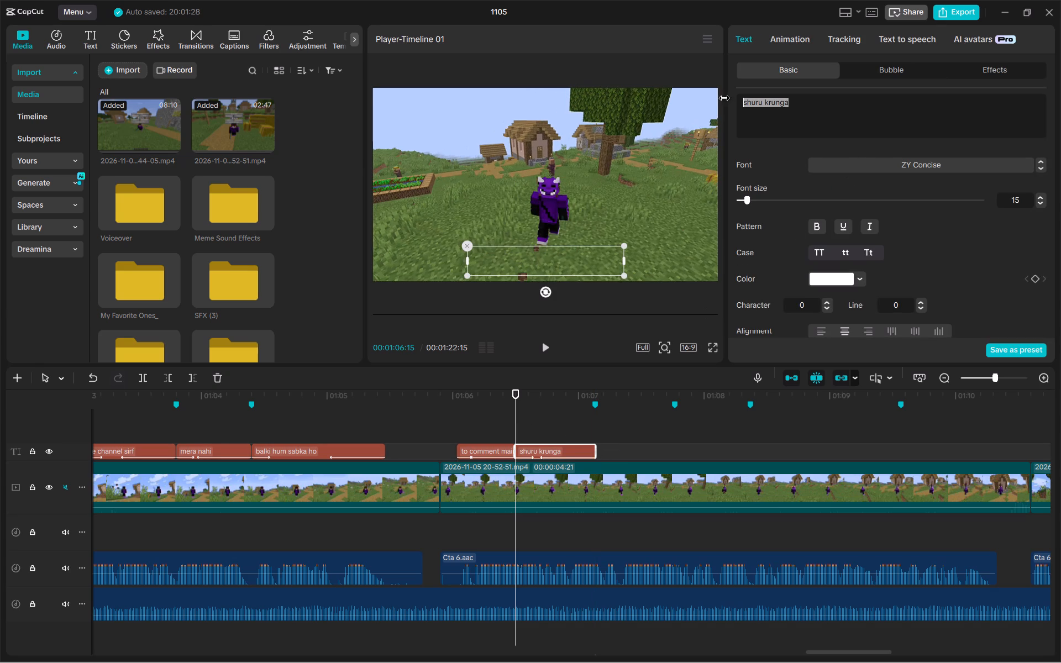
pyautogui.write('za')
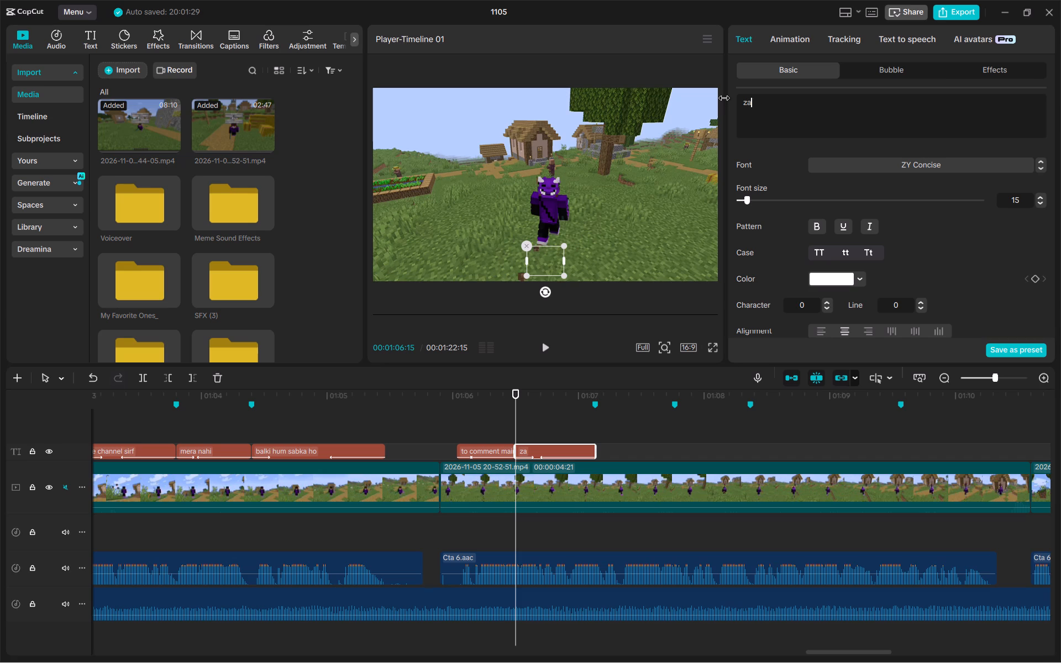
pyautogui.write('roor batana')
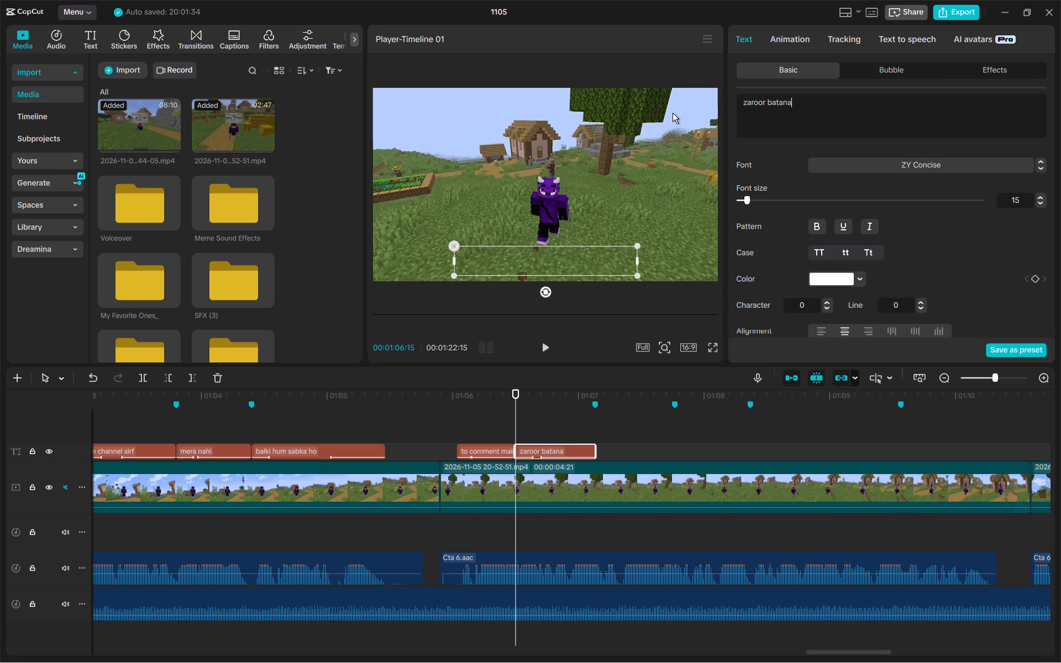
# Preview the two new captions and listen to the voiceover from the 00:01:07:04 marker.
pyautogui.click(446, 437)
pyautogui.press('space')
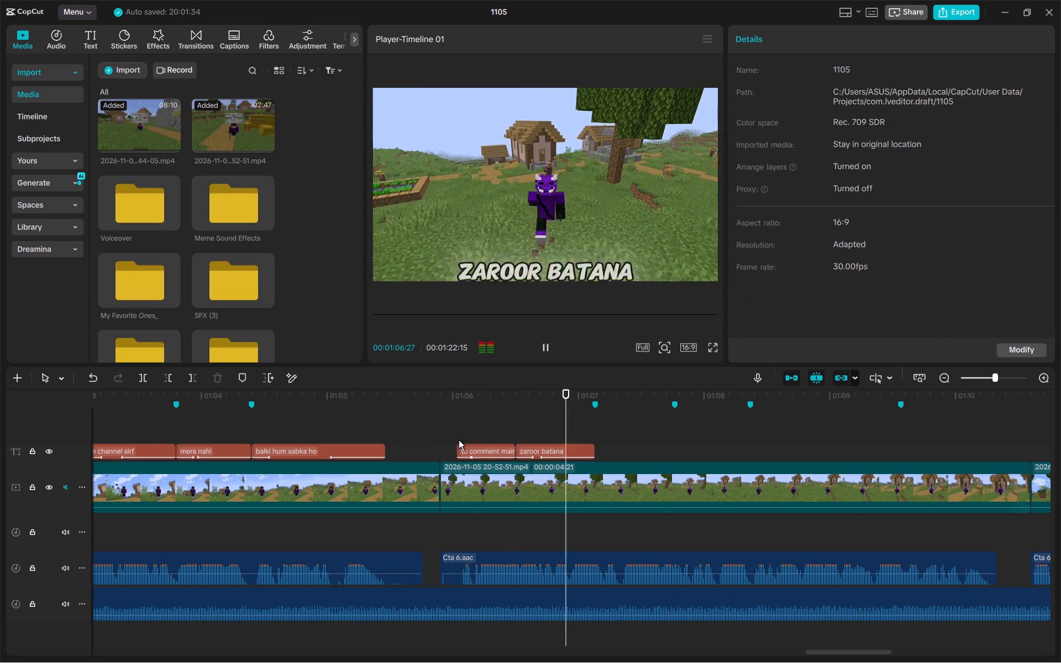
pyautogui.press('space')
pyautogui.click(592, 439)
pyautogui.press('space')
pyautogui.press('space')
# Paste the copied caption at the 00:01:07:04 marker with the text "ki tum mujhe" and trim its end to the 00:01:07:23 marker.
pyautogui.click(593, 439)
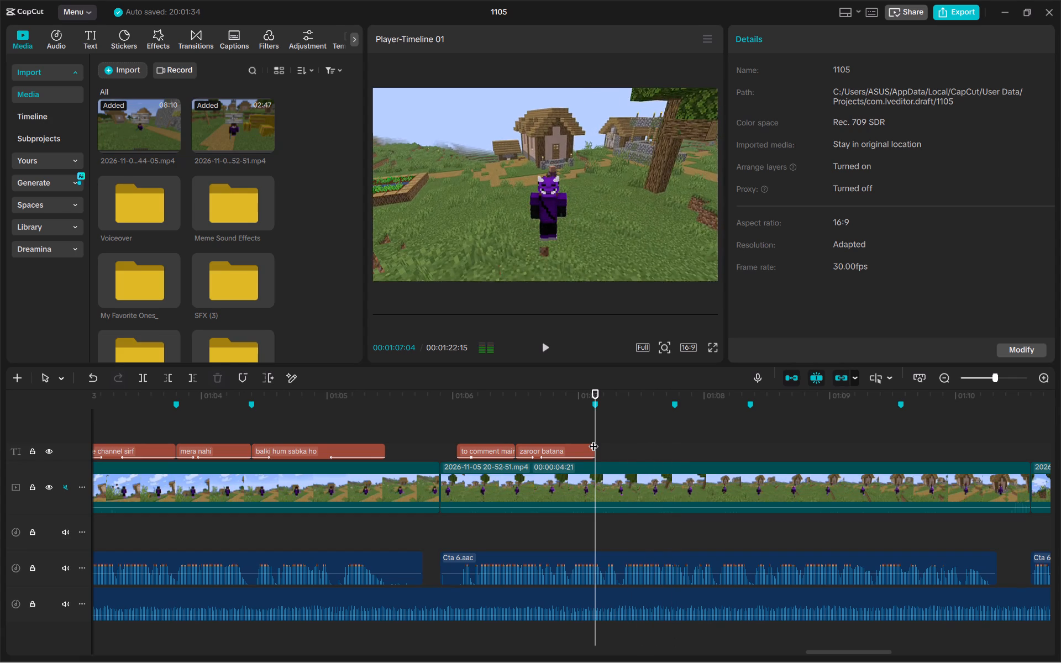
pyautogui.hotkey('ctrl', 'v')
pyautogui.moveTo(855, 114); pyautogui.dragTo(628, 86)
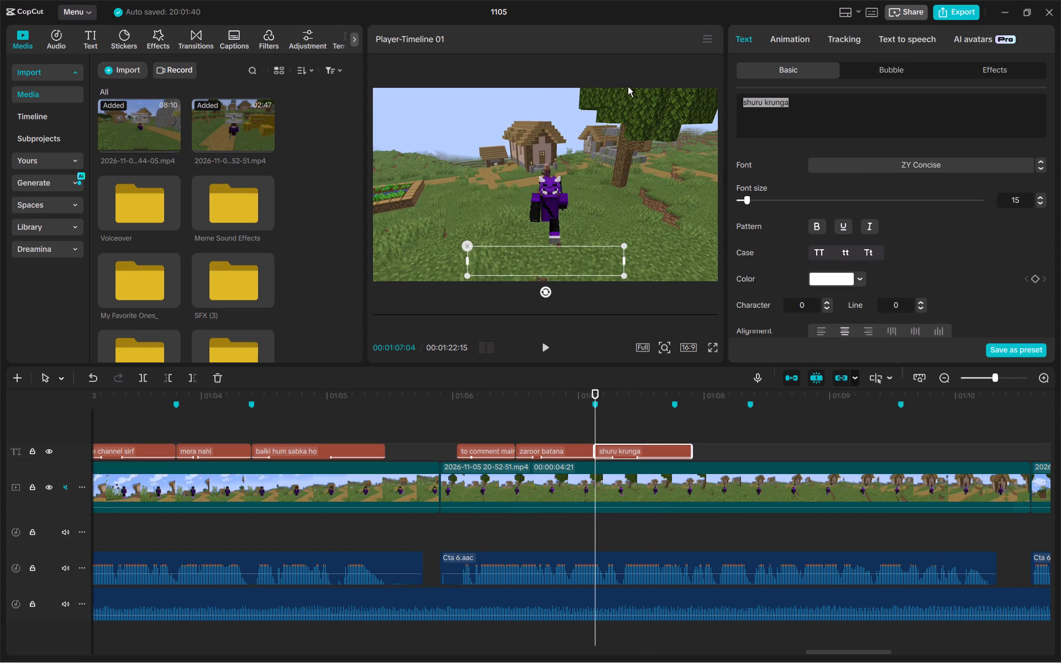
pyautogui.write('ki tum b')
pyautogui.press('BackSpace')
pyautogui.write('muhhe')
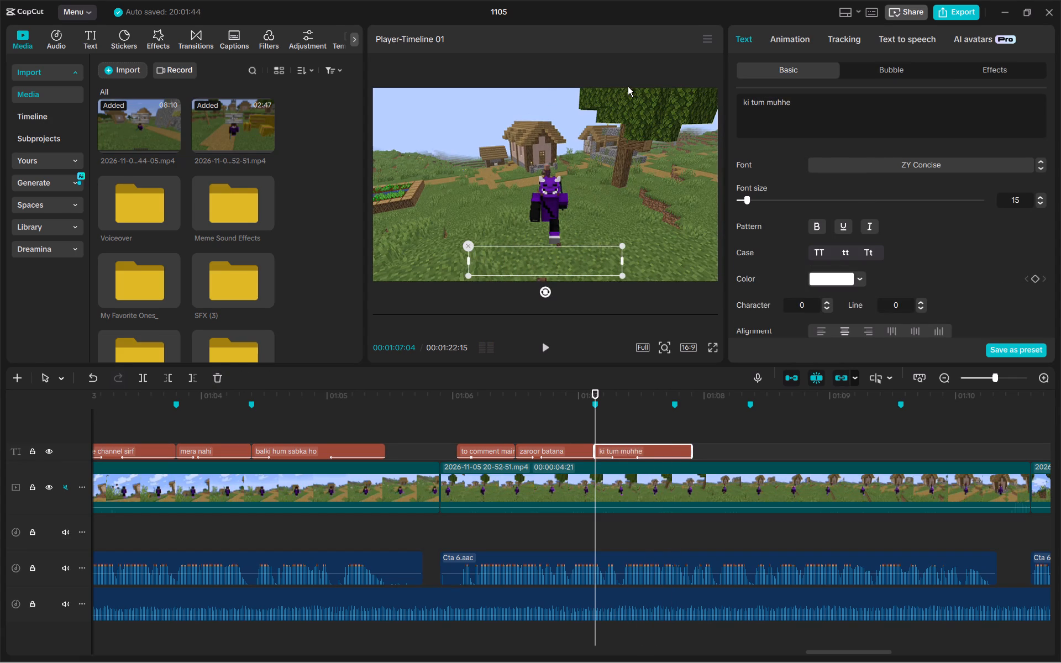
pyautogui.press('BackSpace')
pyautogui.press('BackSpace')
pyautogui.press('BackSpace')
pyautogui.write('jhe')
pyautogui.press('space')
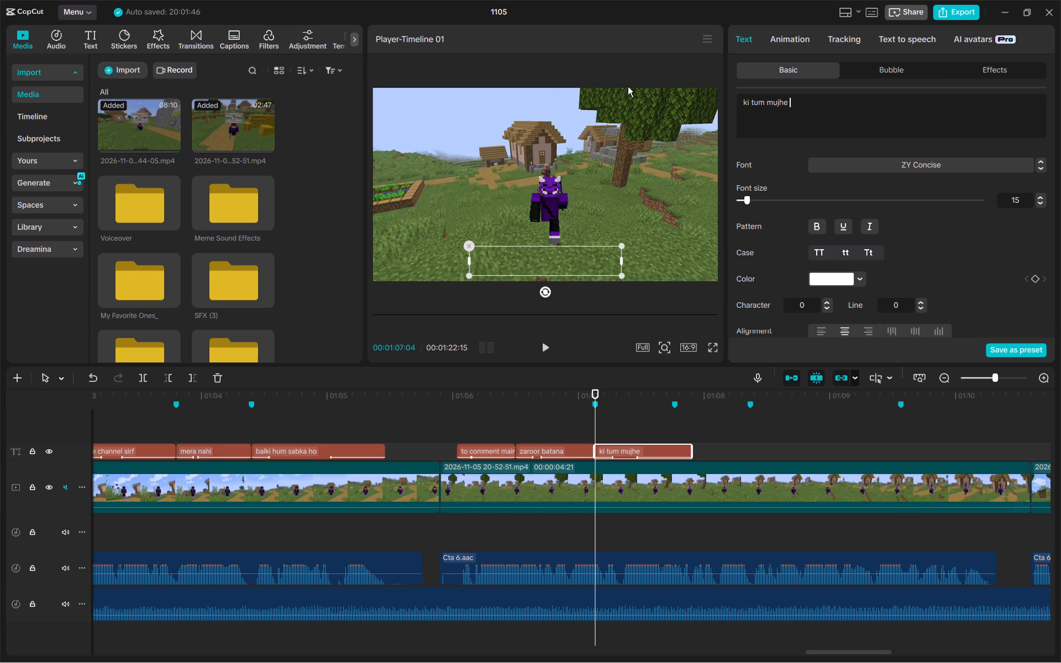
pyautogui.press('BackSpace')
pyautogui.moveTo(692, 446); pyautogui.dragTo(673, 446)
# Paste the copied caption at the 00:01:07:23 marker with the text "sabse pehle" and trim its end to the following marker.
pyautogui.click(676, 426)
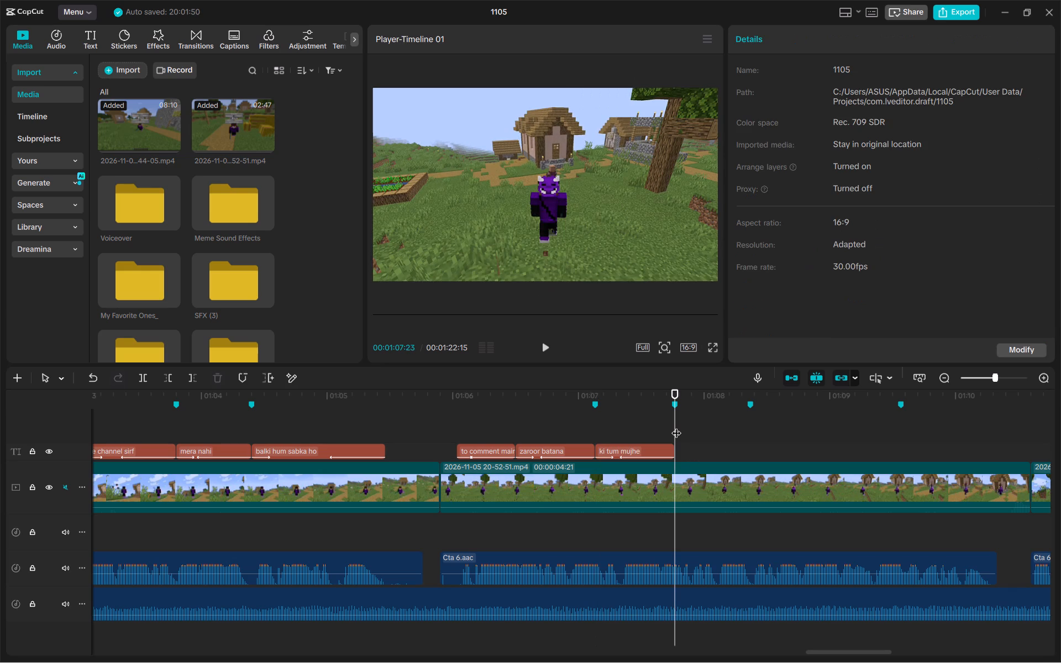
pyautogui.hotkey('ctrl', 'v')
pyautogui.moveTo(836, 104); pyautogui.dragTo(694, 104)
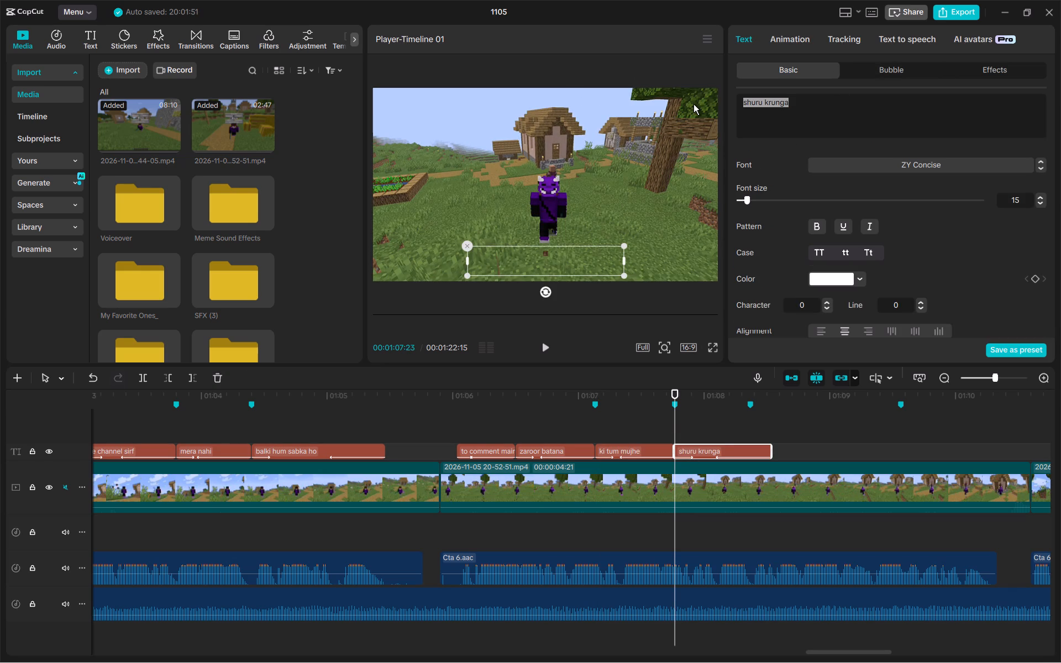
pyautogui.write('sabse pehle')
pyautogui.press('space')
pyautogui.press('BackSpace')
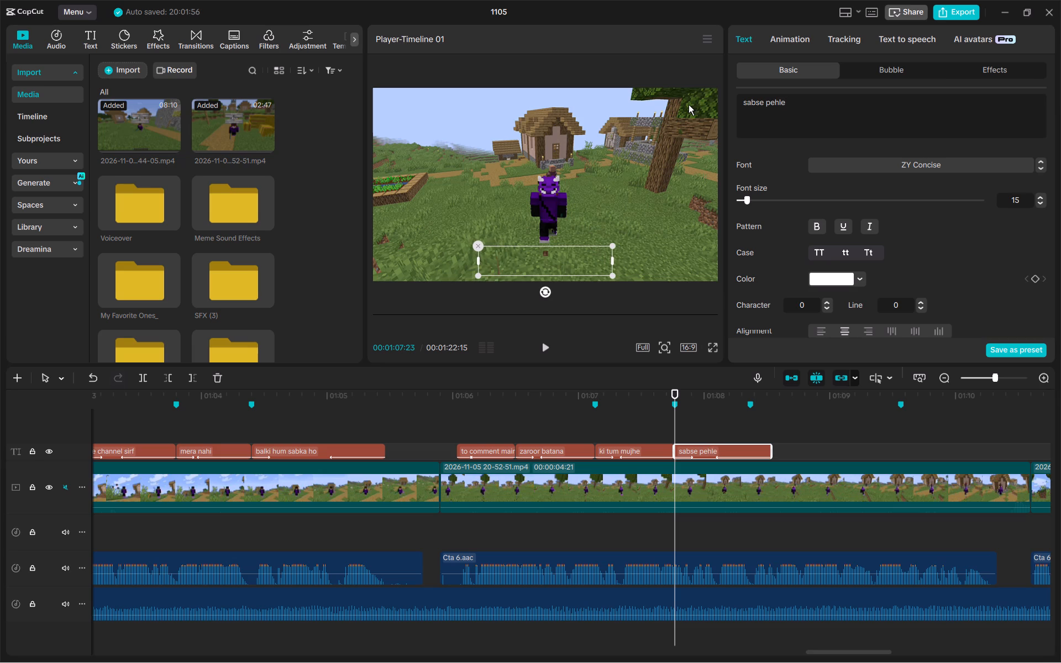
pyautogui.moveTo(770, 449); pyautogui.dragTo(748, 450)
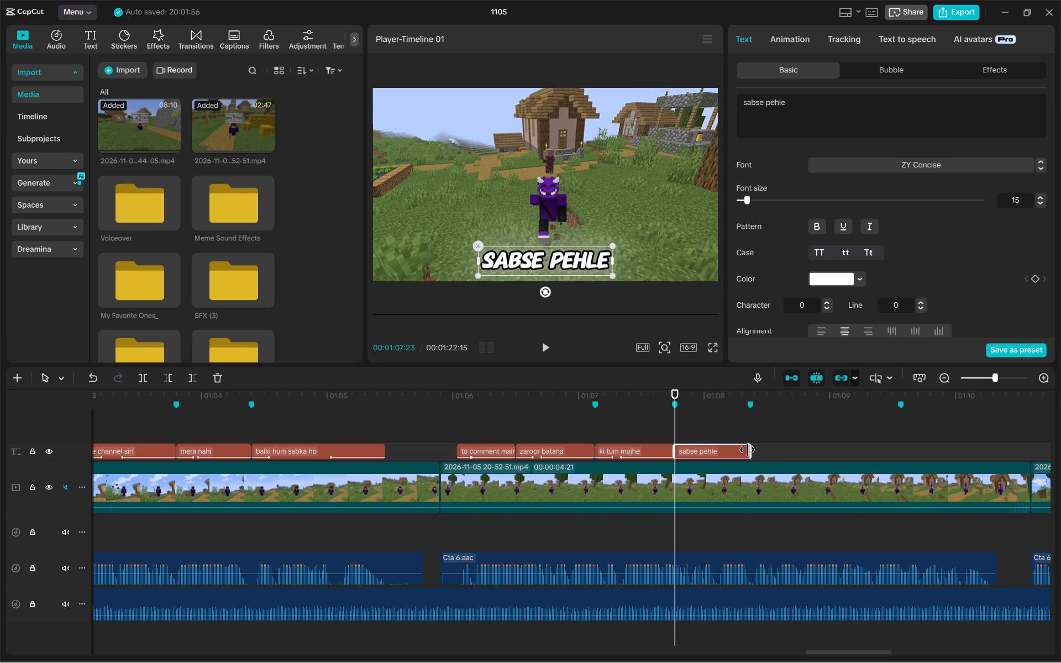
# Listen to the voiceover around the 00:01:08:11 marker and preview the end of the "sabse pehle" caption.
pyautogui.click(753, 431)
pyautogui.press('space')
pyautogui.click(753, 431)
pyautogui.press('space')
pyautogui.click(753, 430)
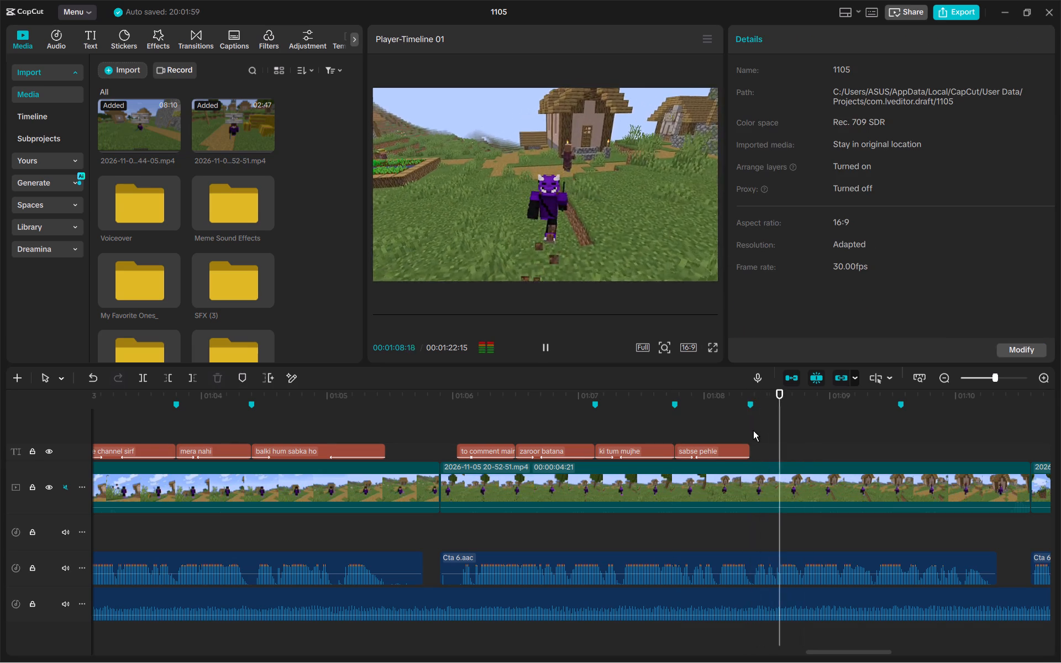
pyautogui.press('space')
pyautogui.click(753, 430)
pyautogui.click(726, 429)
pyautogui.press('space')
pyautogui.click(703, 423)
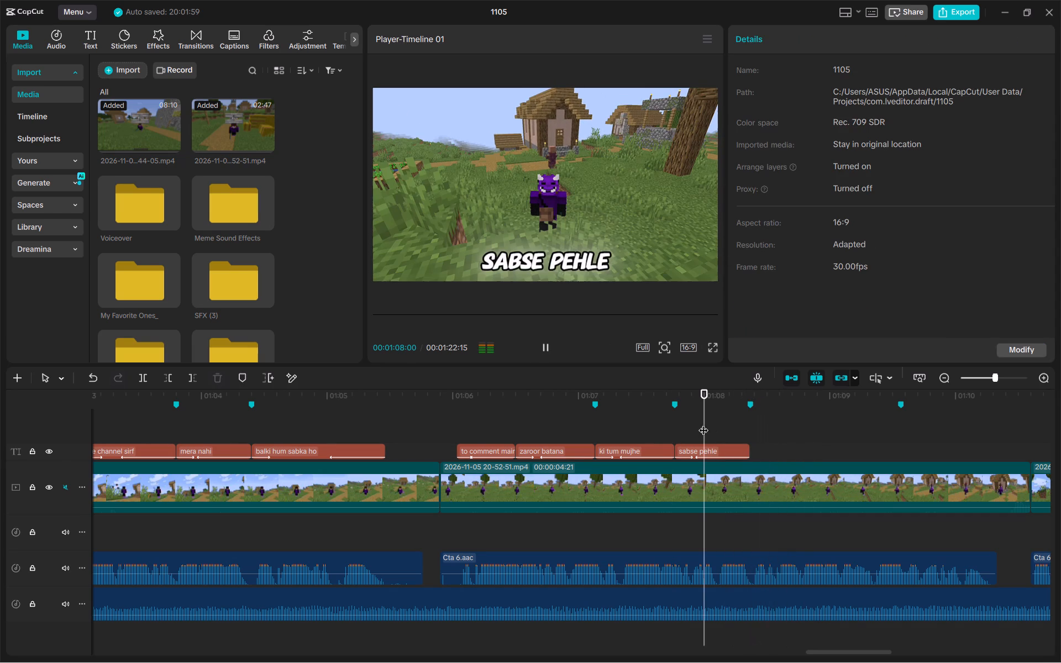
# Paste the copied caption at the 00:01:08:11 marker and set its text to "kis game ki".
pyautogui.click(748, 425)
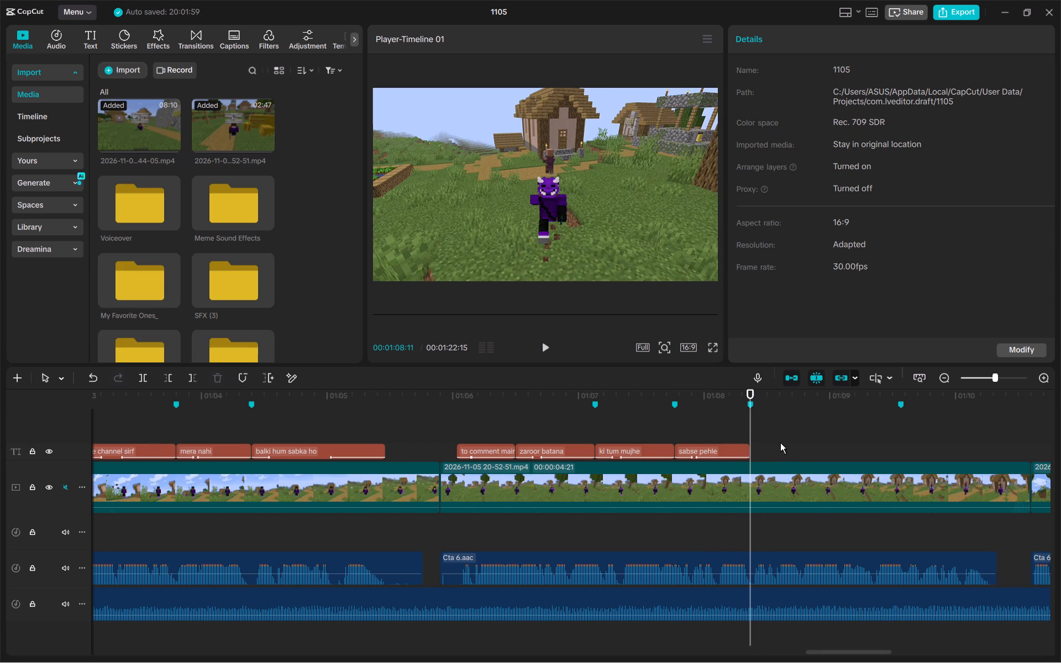
pyautogui.hotkey('ctrl', 'v')
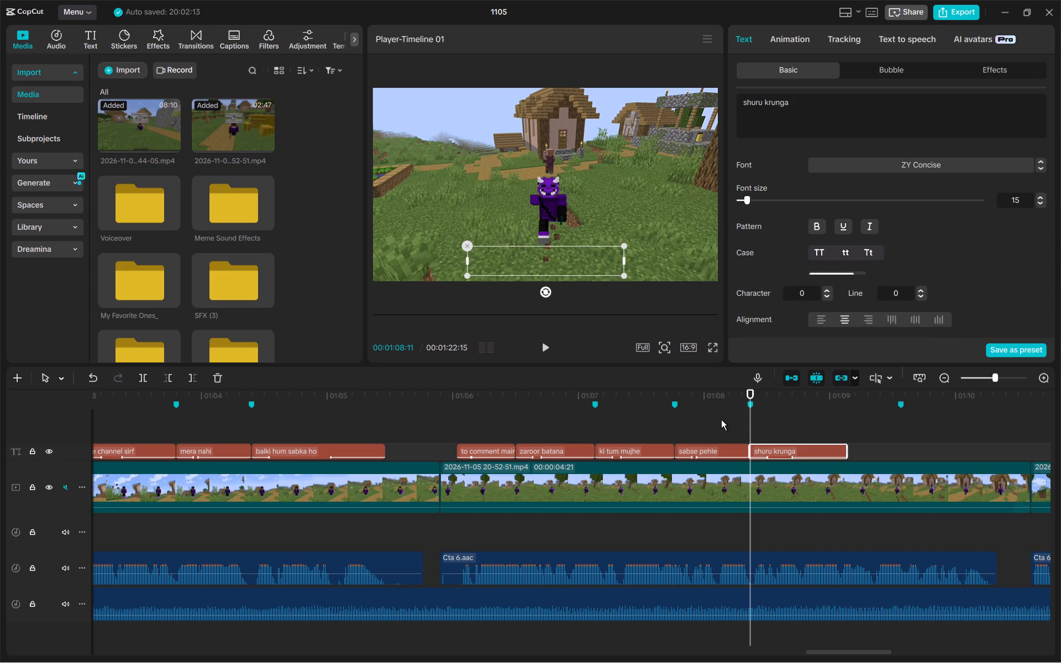
pyautogui.moveTo(817, 115); pyautogui.dragTo(748, 104)
pyautogui.moveTo(803, 104); pyautogui.dragTo(738, 85)
pyautogui.write('kis game')
pyautogui.press('space')
pyautogui.write('ki')
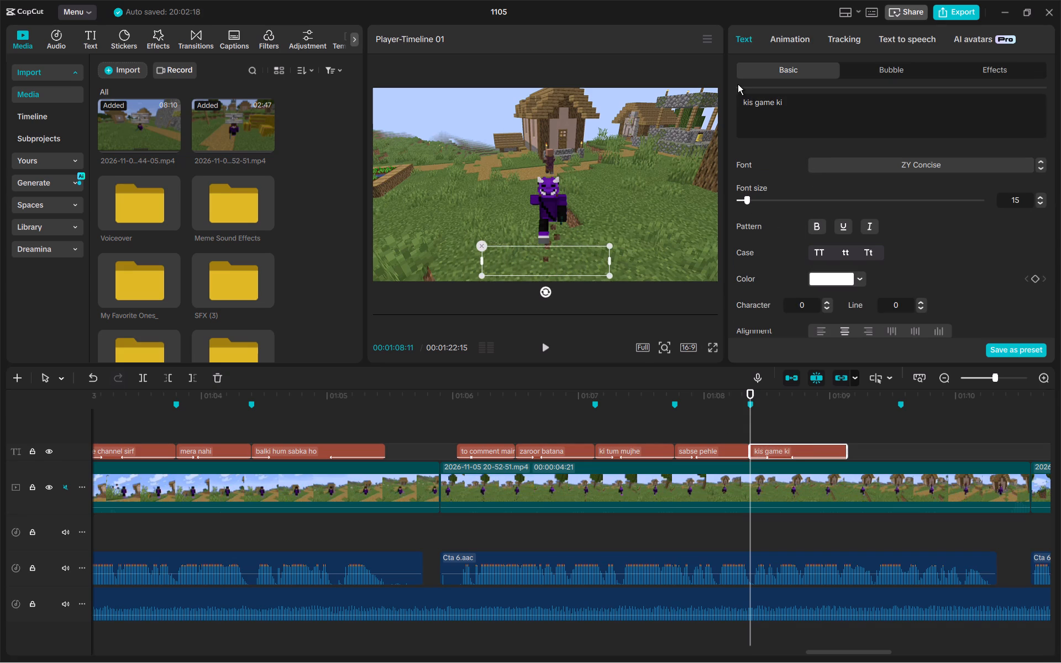
# Preview the "kis game ki" caption against the voiceover up to the following marker.
pyautogui.click(773, 406)
pyautogui.press('space')
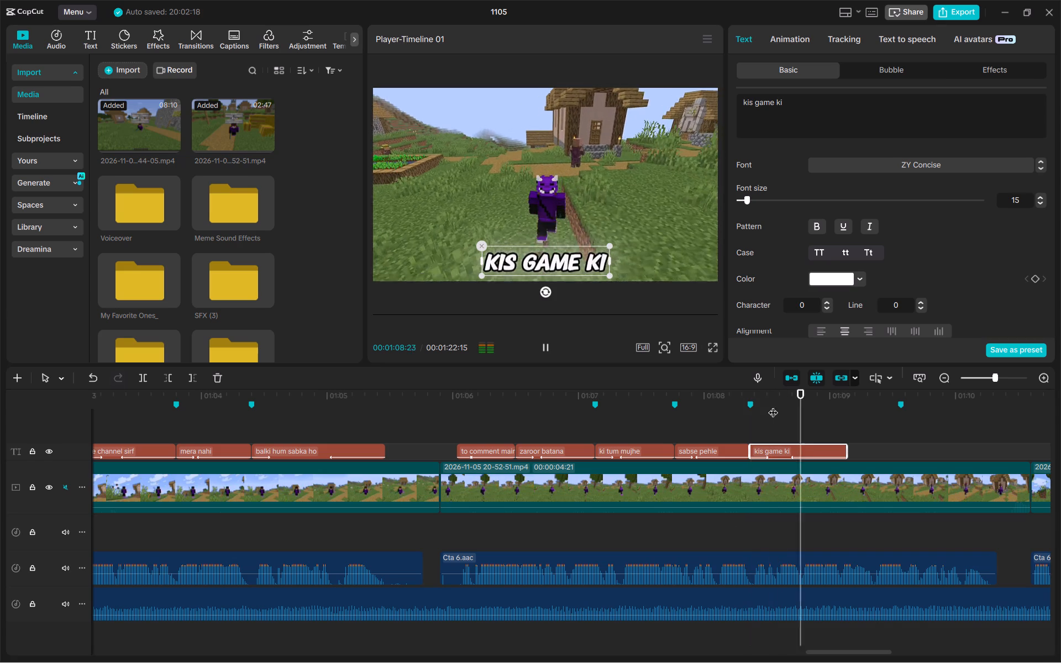
pyautogui.press('space')
pyautogui.click(810, 417)
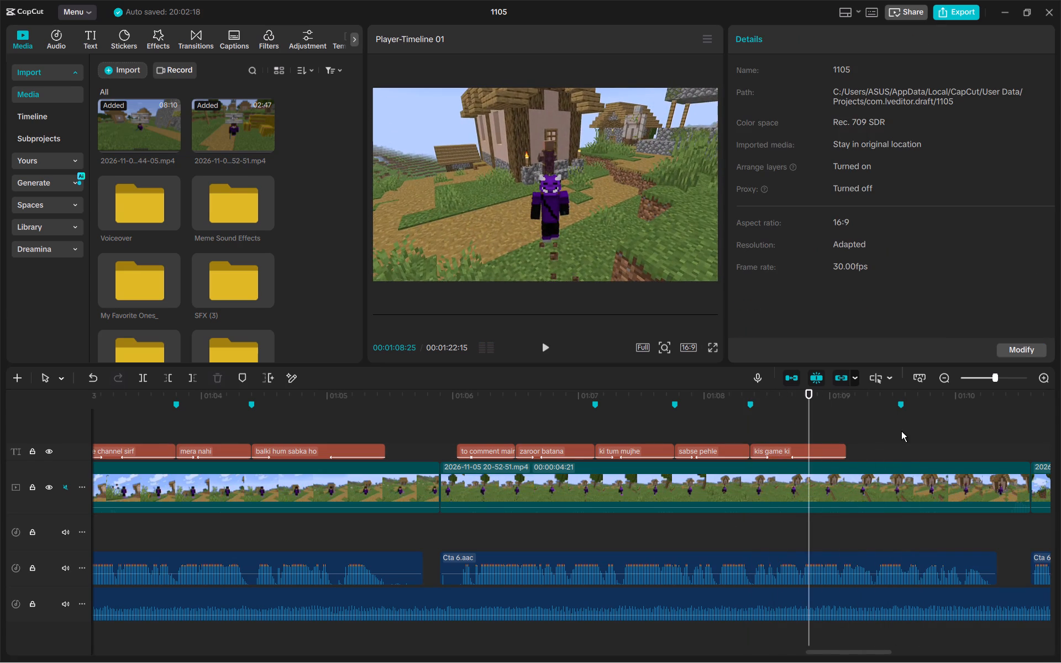
pyautogui.click(901, 431)
pyautogui.click(757, 417)
pyautogui.press('space')
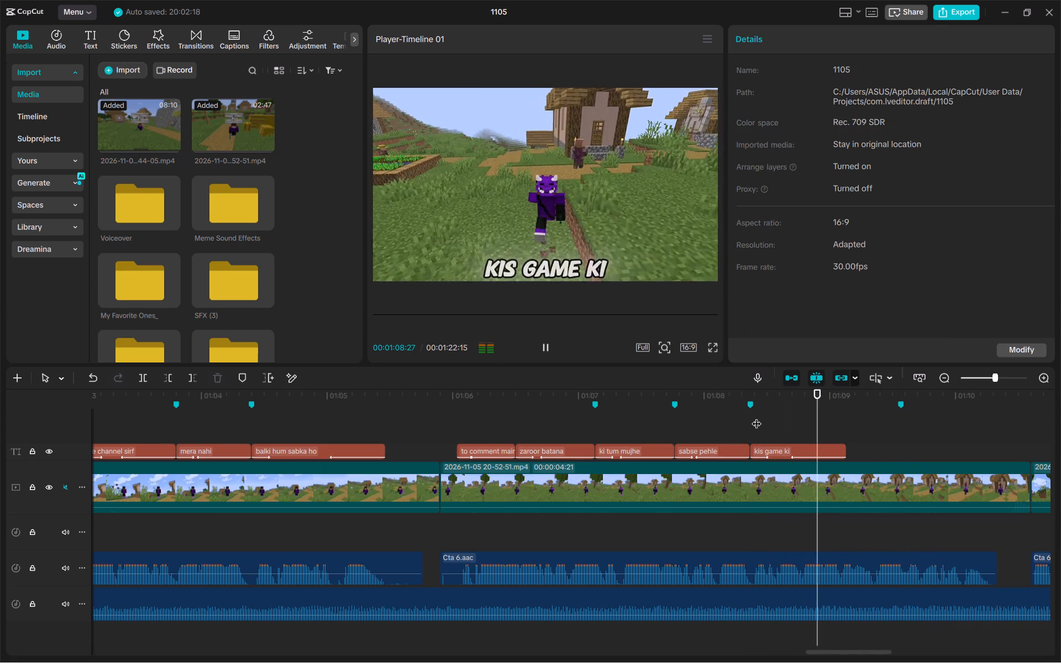
pyautogui.press('space')
pyautogui.click(757, 417)
pyautogui.click(780, 444)
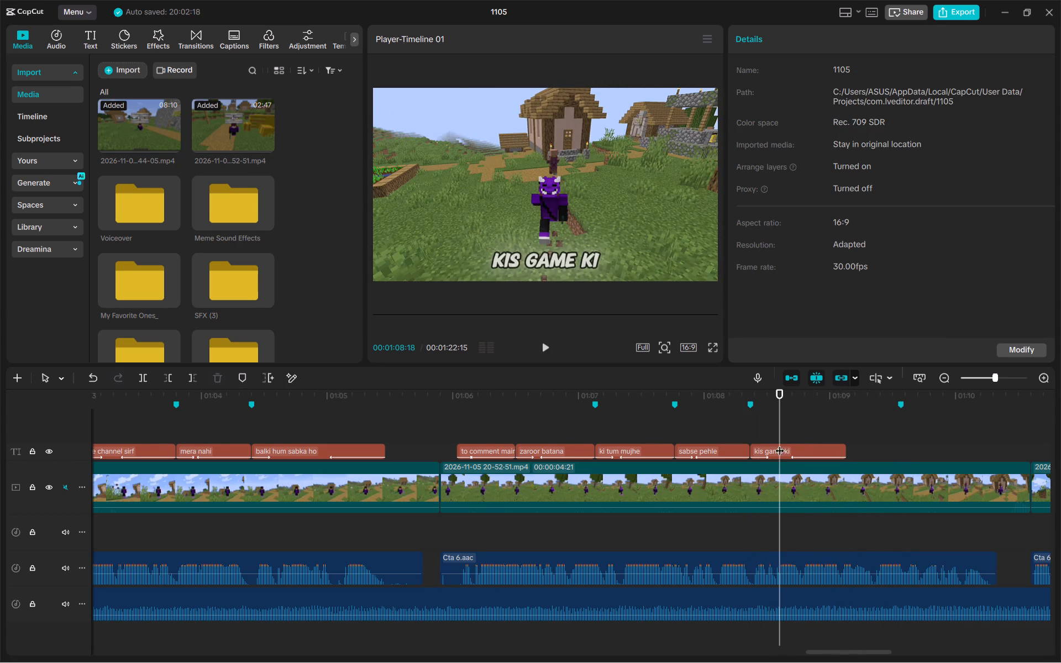
pyautogui.click(829, 442)
# Extend the "kis game ki" caption's text to "kis game ki video banate hue".
pyautogui.click(811, 449)
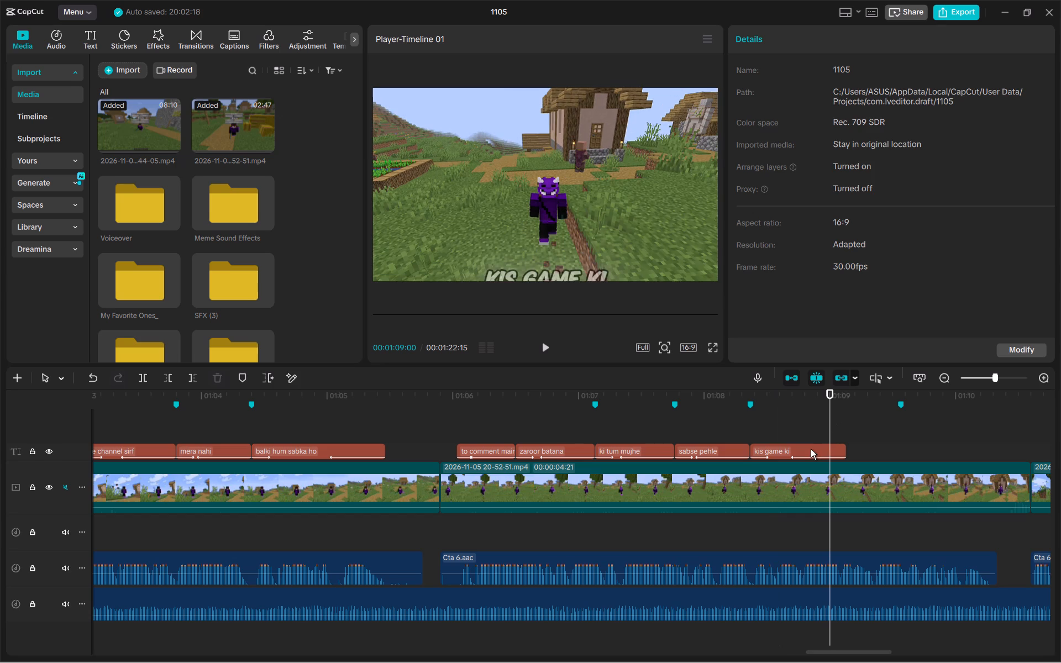
pyautogui.click(841, 112)
pyautogui.press('space')
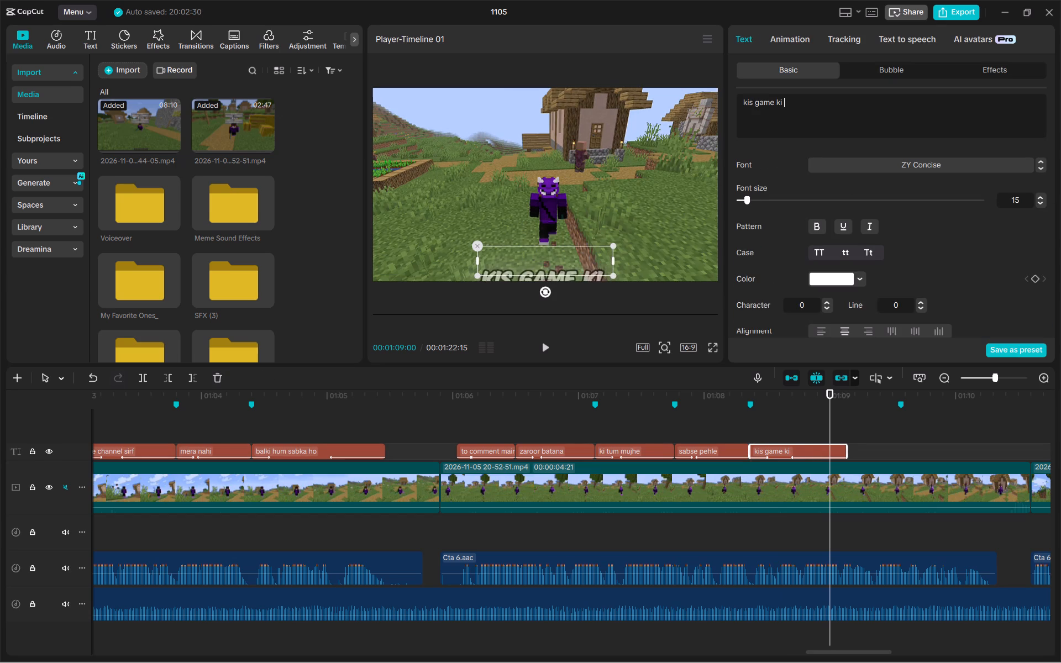
pyautogui.write('video banate hua')
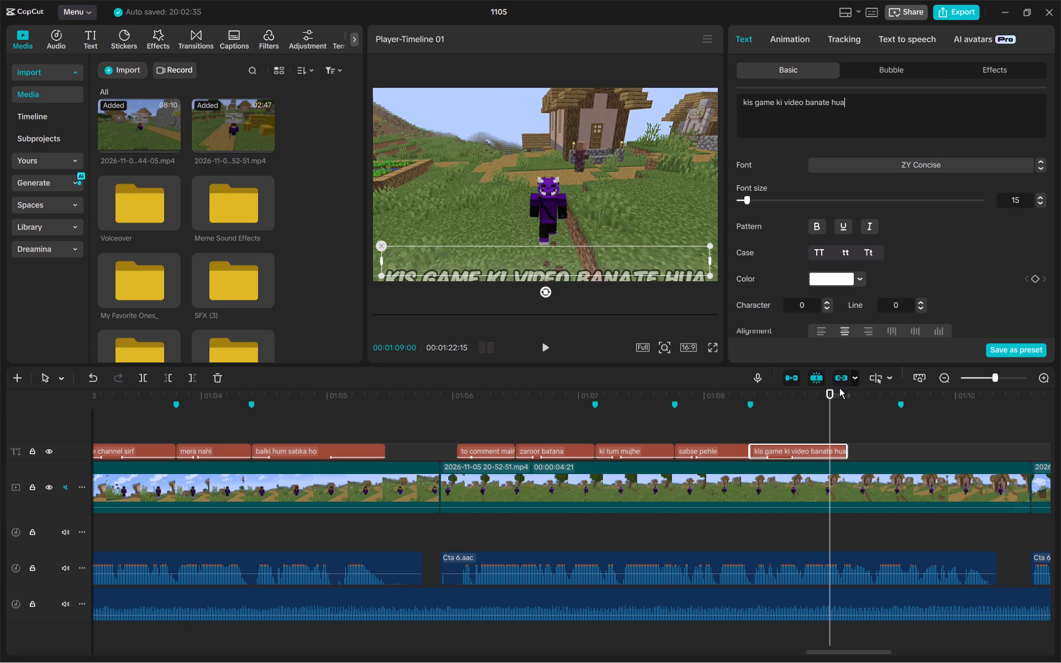
pyautogui.press('BackSpace')
pyautogui.press('e')
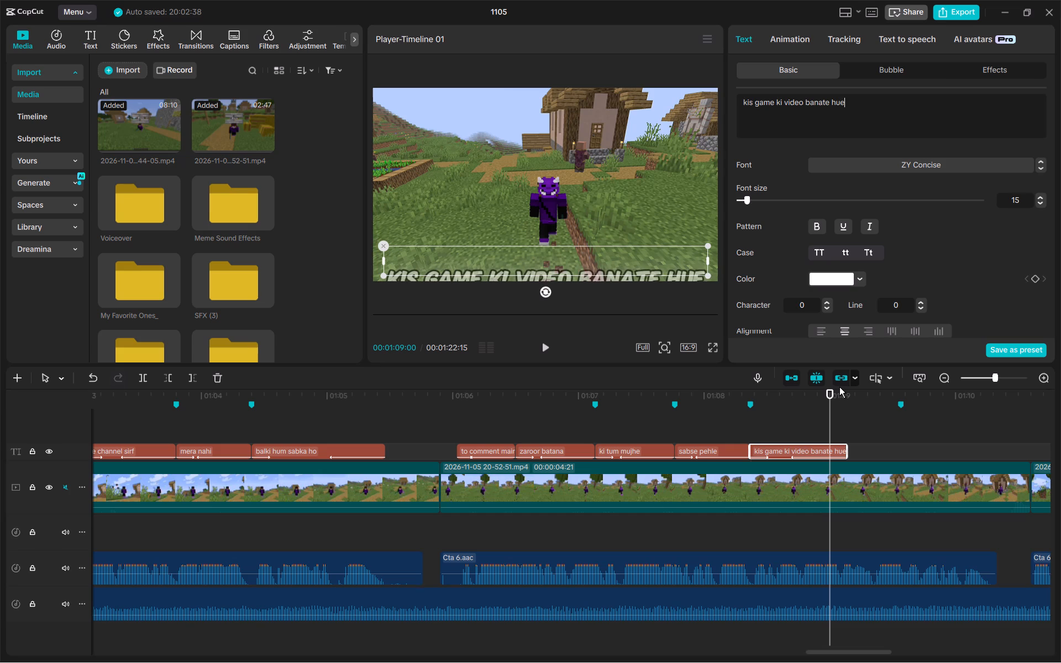
# Preview the "kis game ki video banate hue" caption and extend its end to the 00:01:09:17 marker.
pyautogui.click(791, 435)
pyautogui.moveTo(792, 432); pyautogui.dragTo(760, 418)
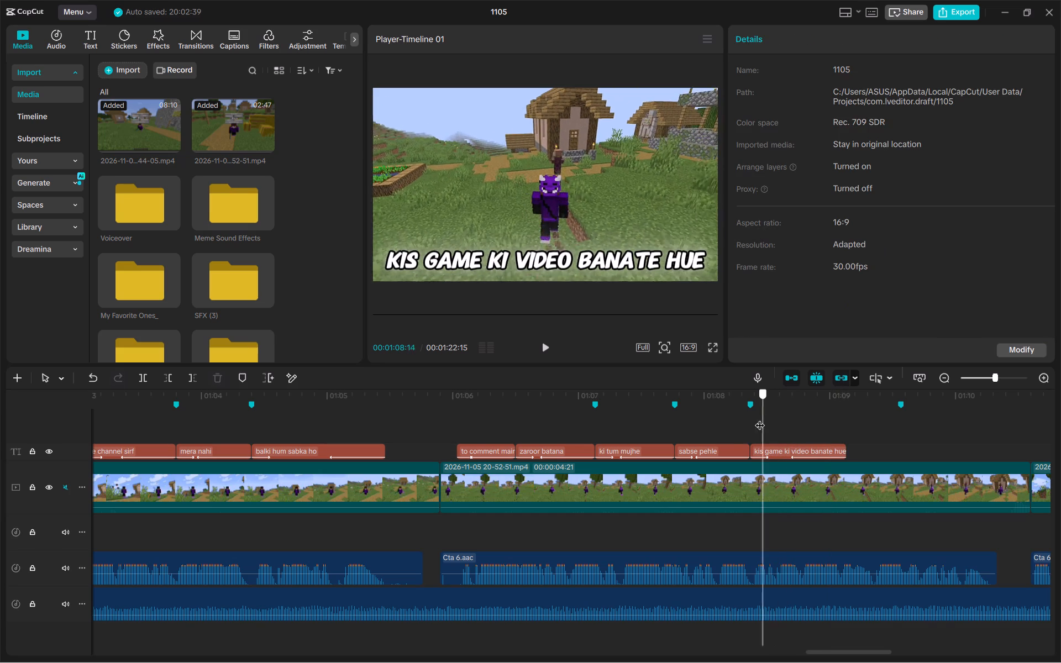
pyautogui.moveTo(760, 418); pyautogui.dragTo(697, 432)
pyautogui.press('space')
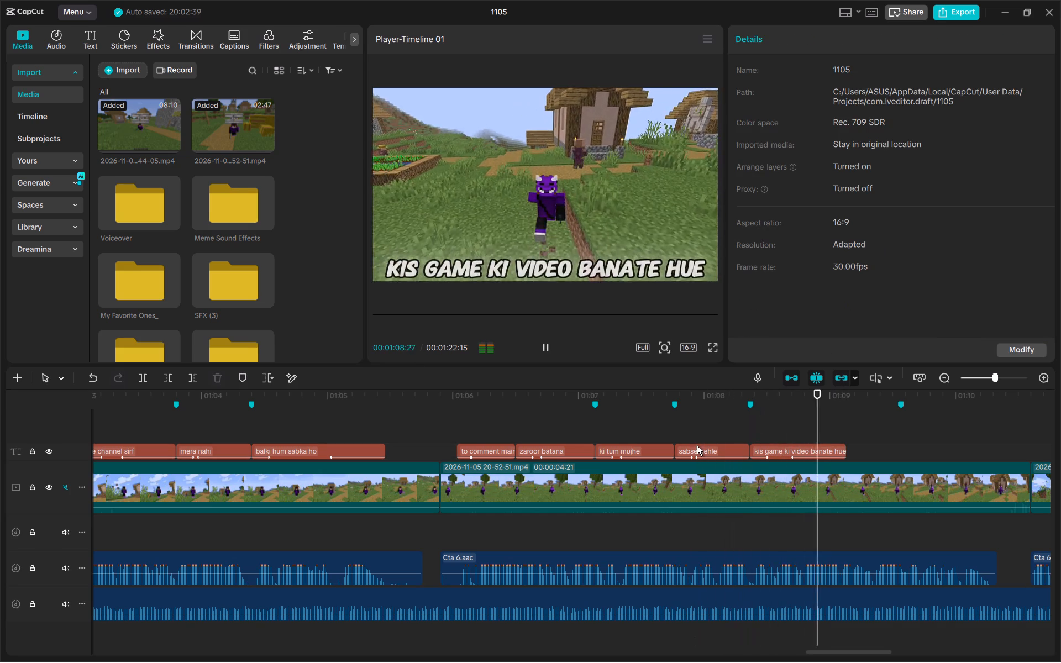
pyautogui.press('space')
pyautogui.click(846, 456)
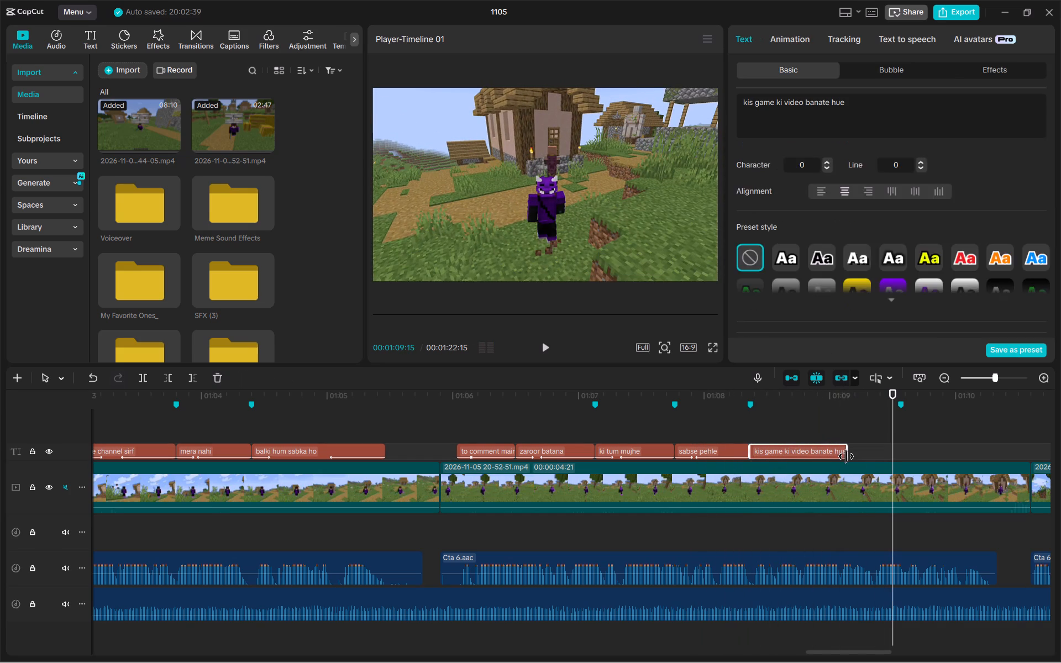
pyautogui.moveTo(845, 456); pyautogui.dragTo(870, 456)
pyautogui.moveTo(846, 446); pyautogui.dragTo(899, 454)
# Paste the copied caption at the 00:01:09:17 marker with the text "dekhna chahte ho" and trim its end slightly, just before the voiceover clip ends.
pyautogui.click(901, 438)
pyautogui.press('space')
pyautogui.press('space')
pyautogui.click(901, 438)
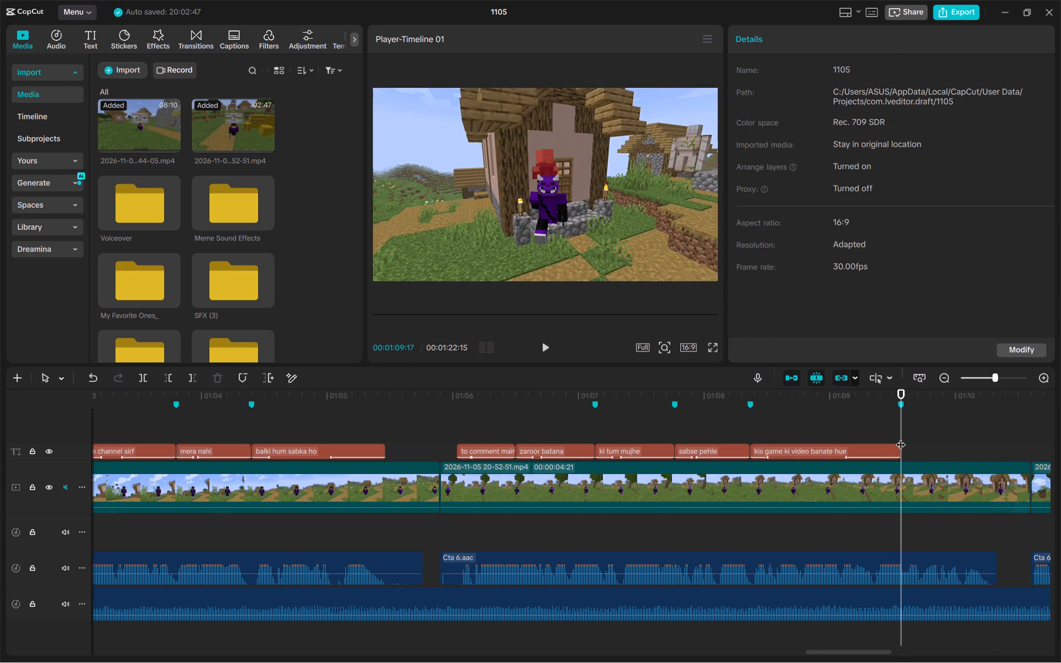
pyautogui.press('space')
pyautogui.click(901, 438)
pyautogui.hotkey('ctrl', 'v')
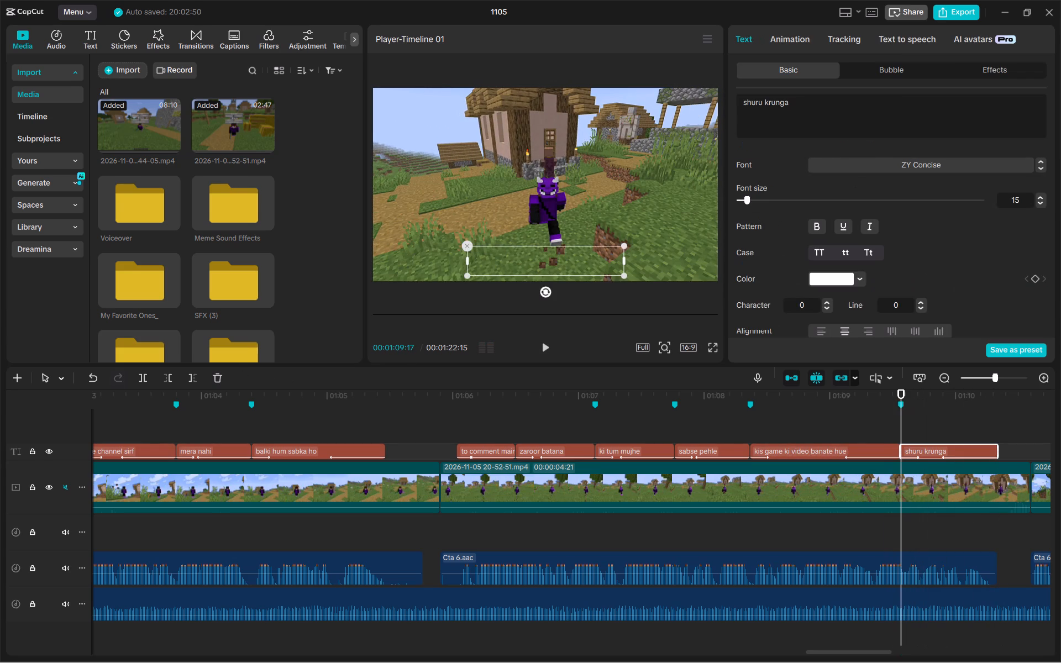
pyautogui.moveTo(855, 108); pyautogui.dragTo(728, 91)
pyautogui.write('de')
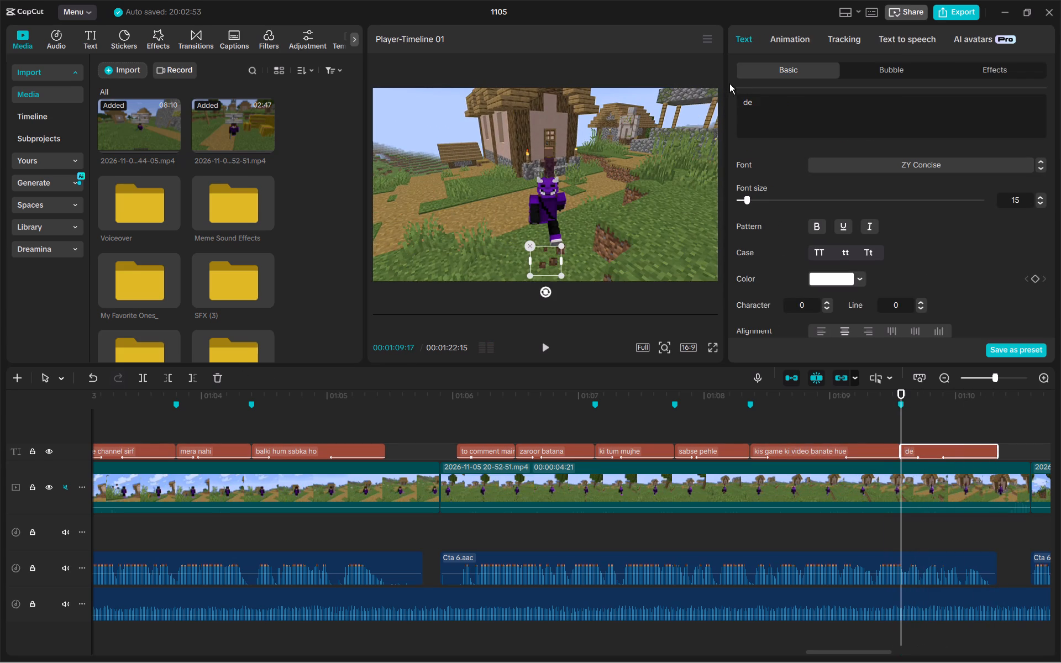
pyautogui.press('k')
pyautogui.write('hna chahte')
pyautogui.press('space')
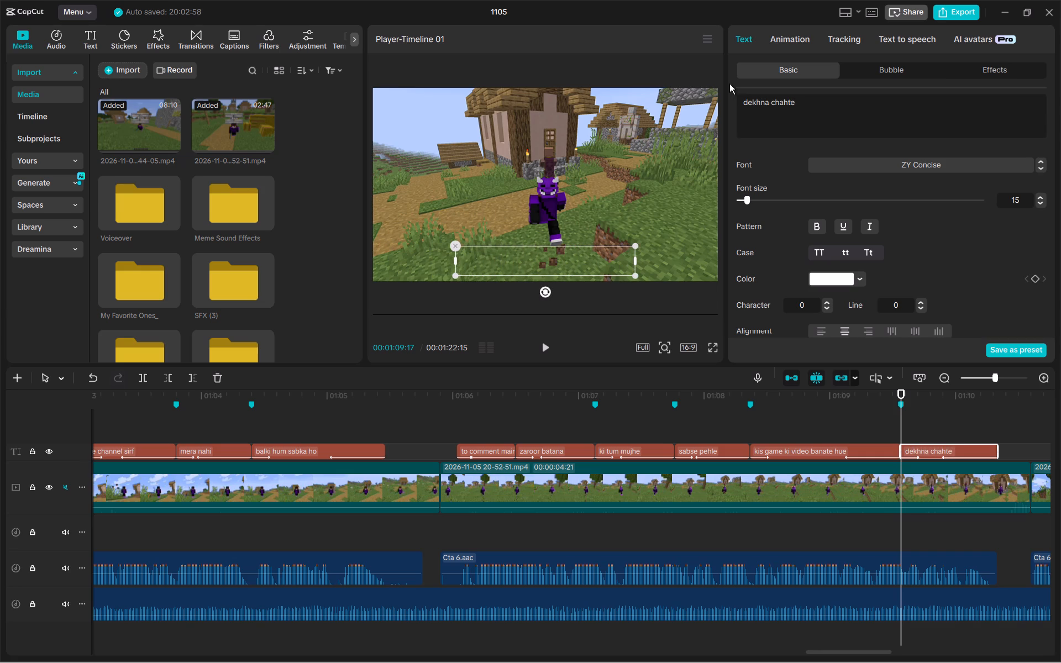
pyautogui.write('ho')
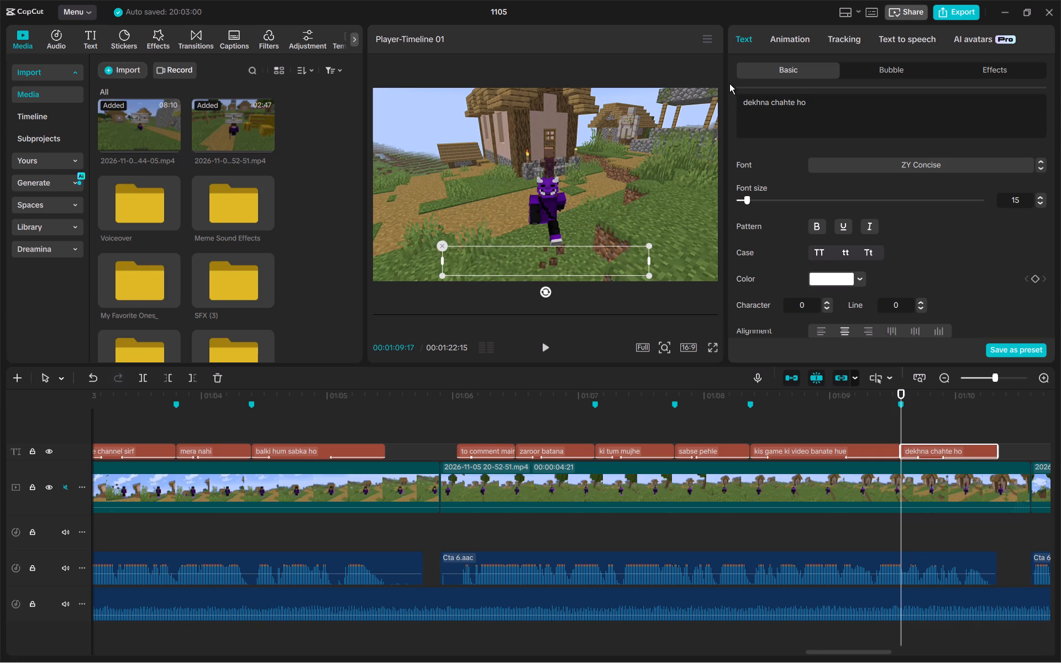
pyautogui.moveTo(997, 449); pyautogui.dragTo(991, 446)
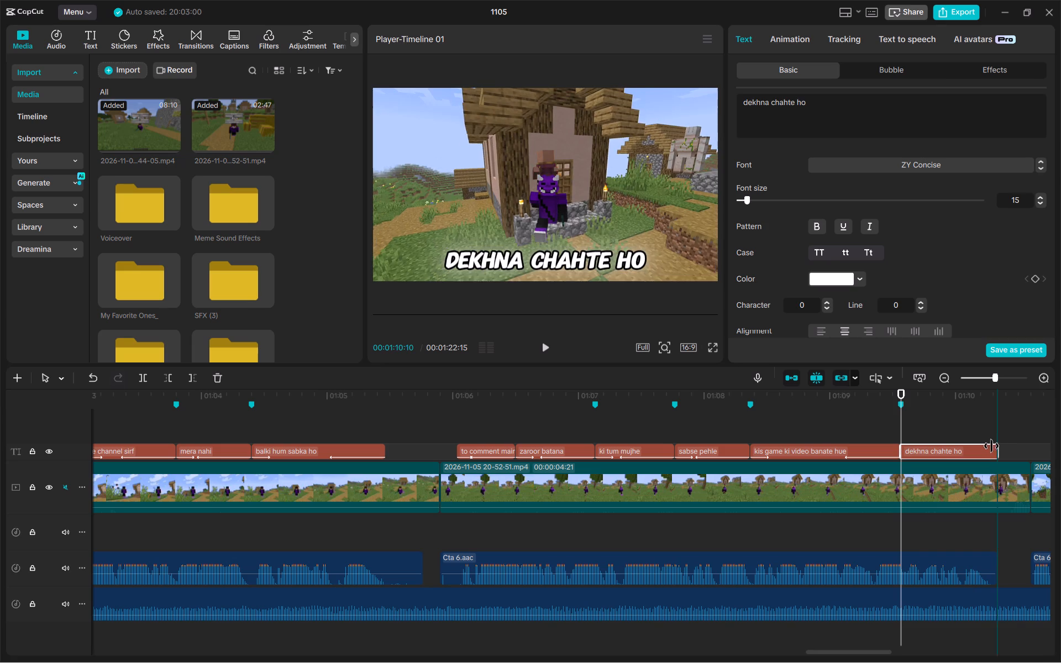
pyautogui.moveTo(991, 446); pyautogui.dragTo(989, 446)
pyautogui.click(981, 428)
pyautogui.moveTo(981, 428); pyautogui.dragTo(1001, 434)
# Paste the copied caption at 00:01:10:18 with the text "aur agar tum bhi" and extend its end to the 00:01:11:14 marker.
pyautogui.hscroll(-1, 1002, 434)
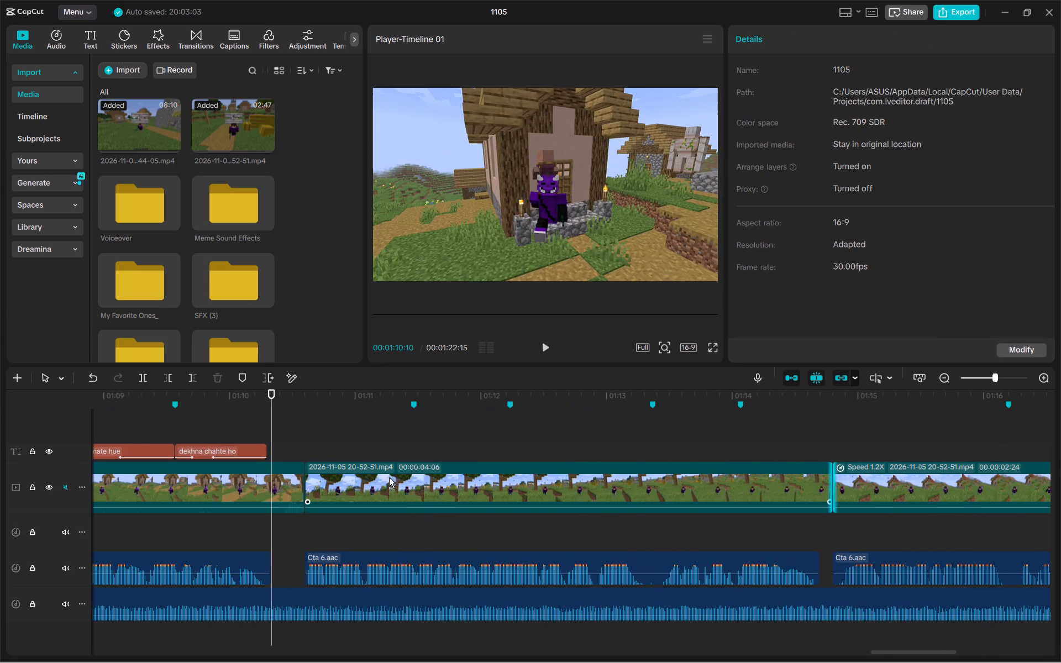
pyautogui.hscroll(-1, 389, 477)
pyautogui.click(312, 422)
pyautogui.press('space')
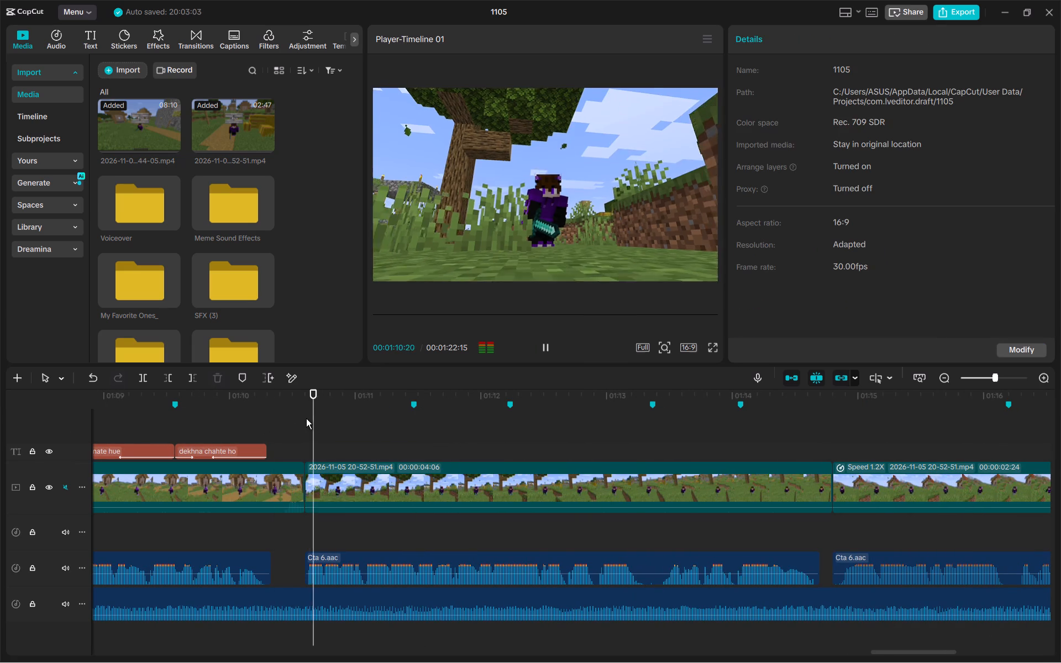
pyautogui.click(306, 418)
pyautogui.press('space')
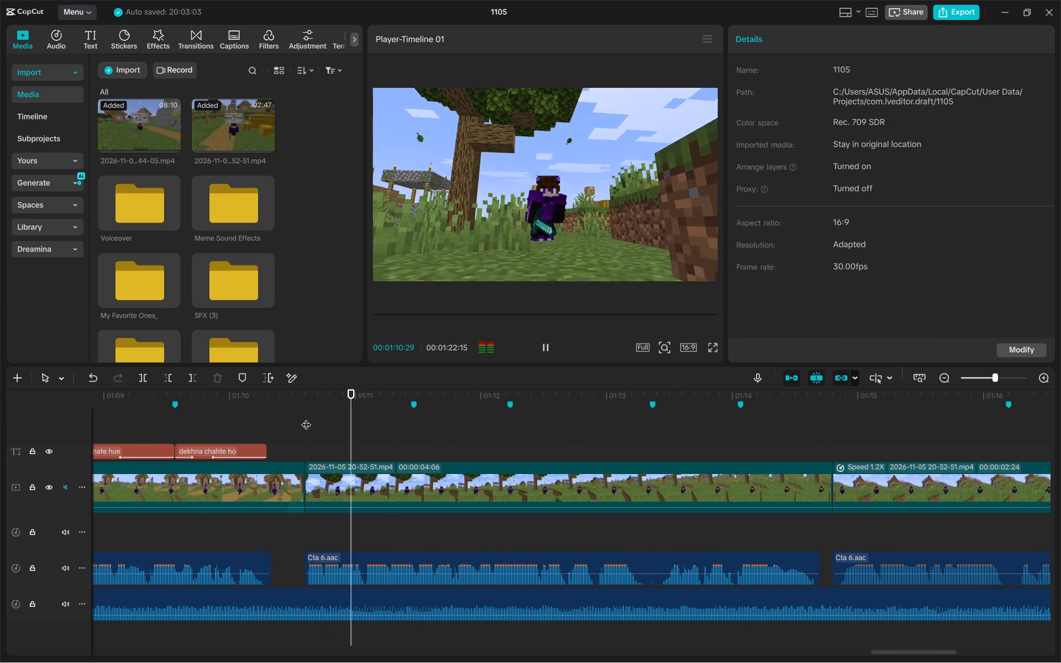
pyautogui.press('space')
pyautogui.click(306, 418)
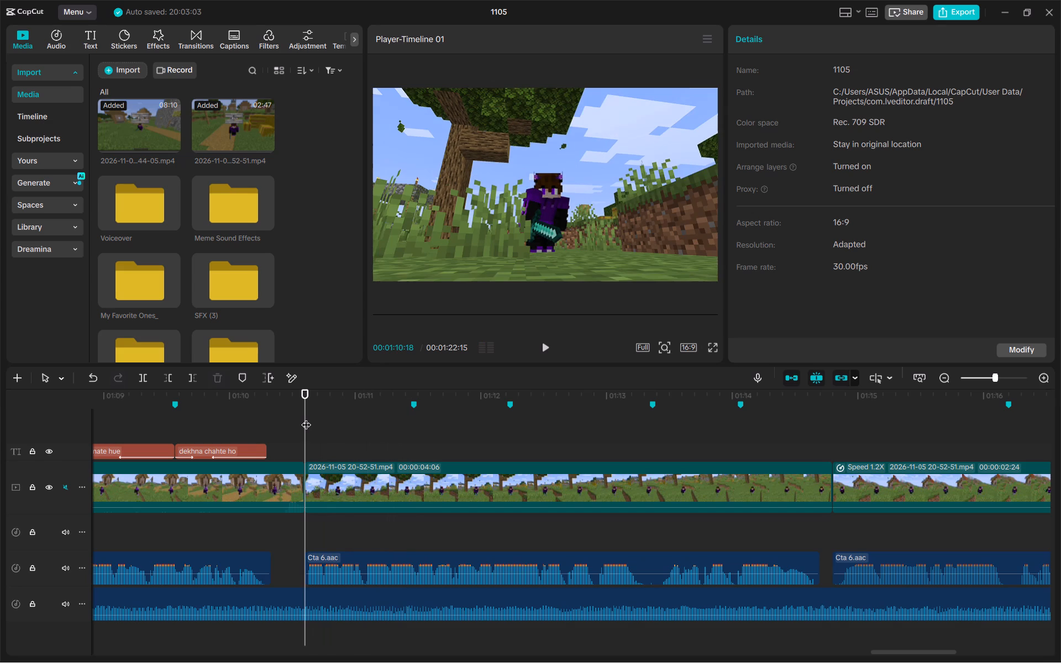
pyautogui.hotkey('ctrl', 'v')
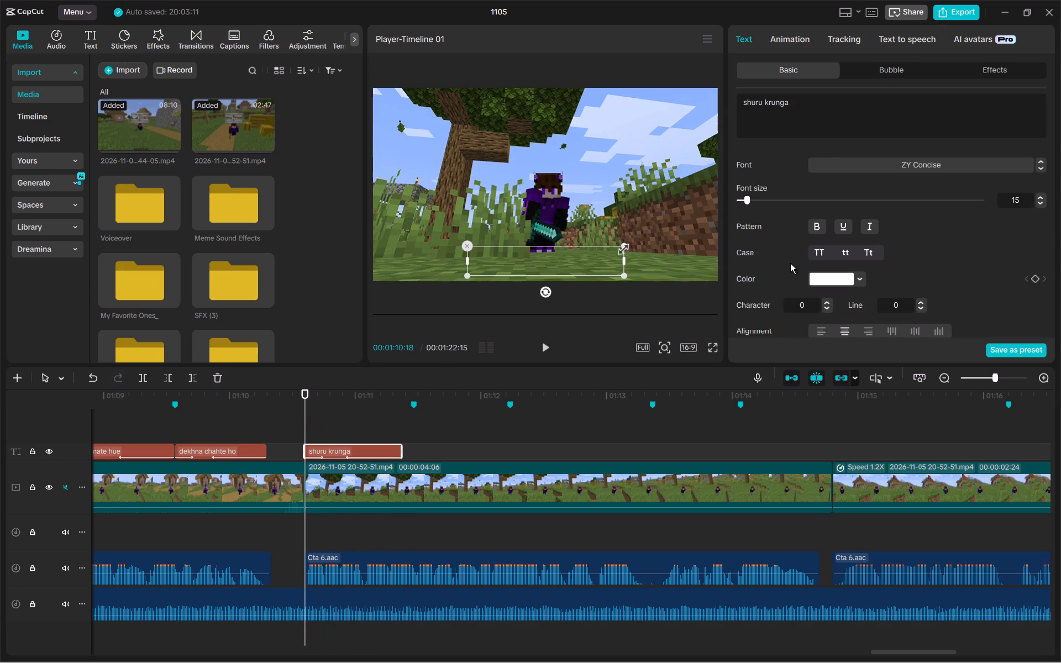
pyautogui.moveTo(825, 104); pyautogui.dragTo(588, 96)
pyautogui.write('aur agar')
pyautogui.press('space')
pyautogui.write('tum bhi')
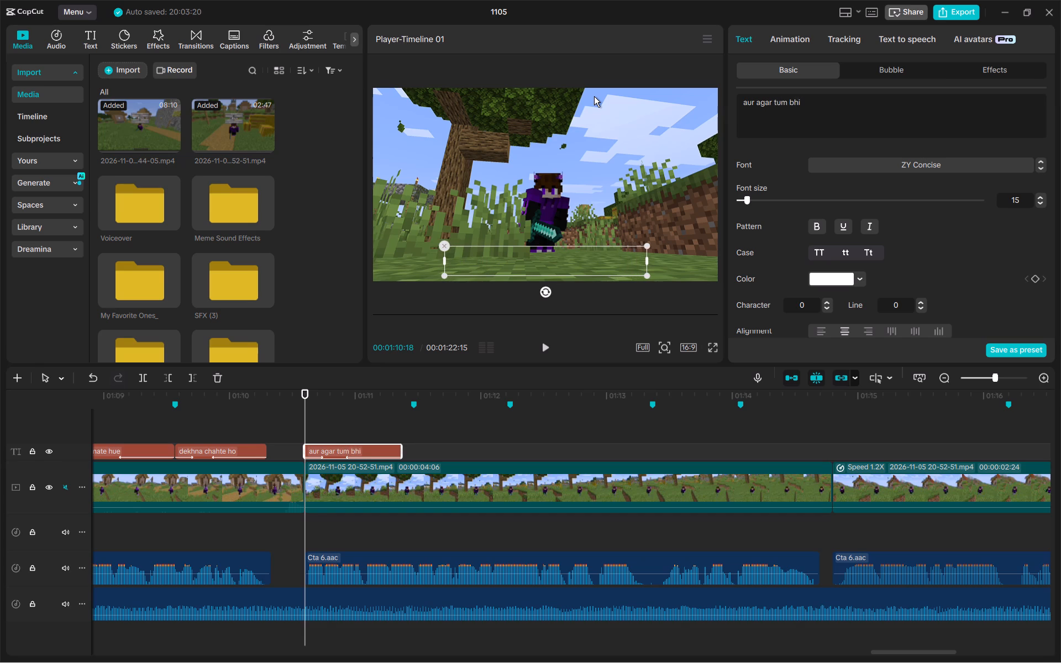
pyautogui.moveTo(401, 451); pyautogui.dragTo(402, 451)
pyautogui.moveTo(402, 451); pyautogui.dragTo(409, 451)
# Listen to the voiceover around the 00:01:11:14 marker and check the "aur agar tum bhi" caption against it.
pyautogui.click(413, 435)
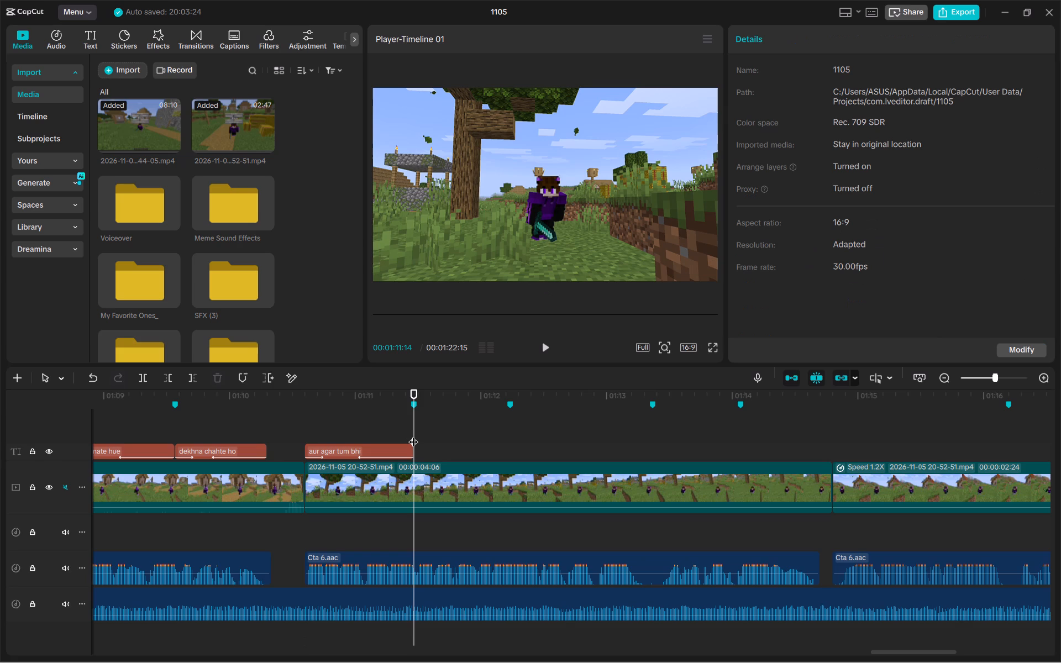
pyautogui.press('space')
pyautogui.click(413, 435)
pyautogui.press('space')
pyautogui.click(413, 435)
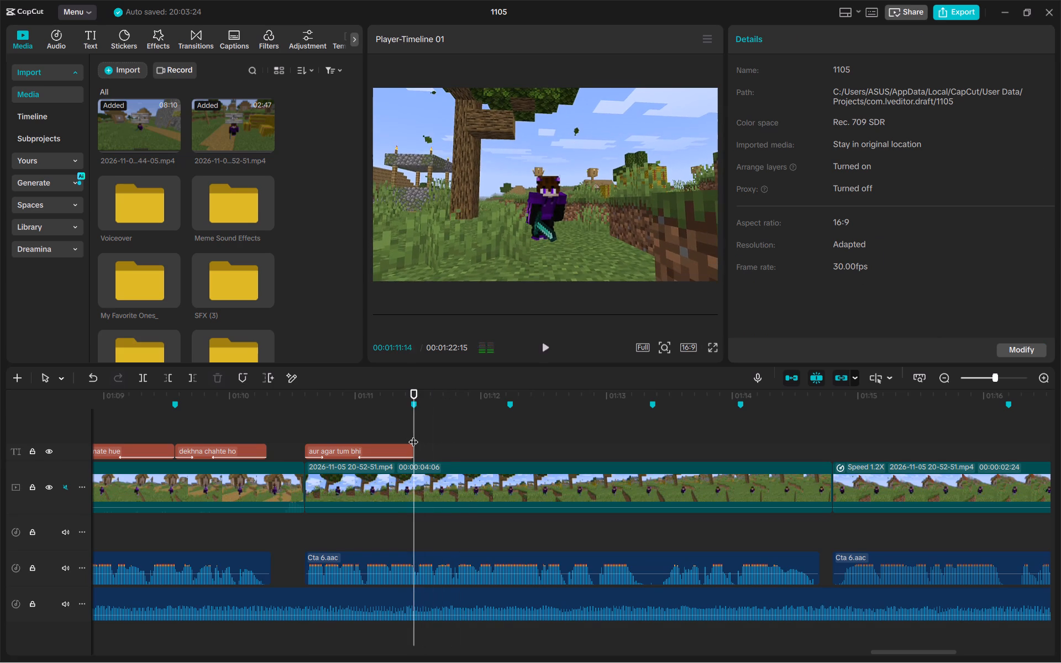
pyautogui.press('space')
pyautogui.click(413, 435)
pyautogui.click(387, 445)
pyautogui.click(364, 409)
pyautogui.press('space')
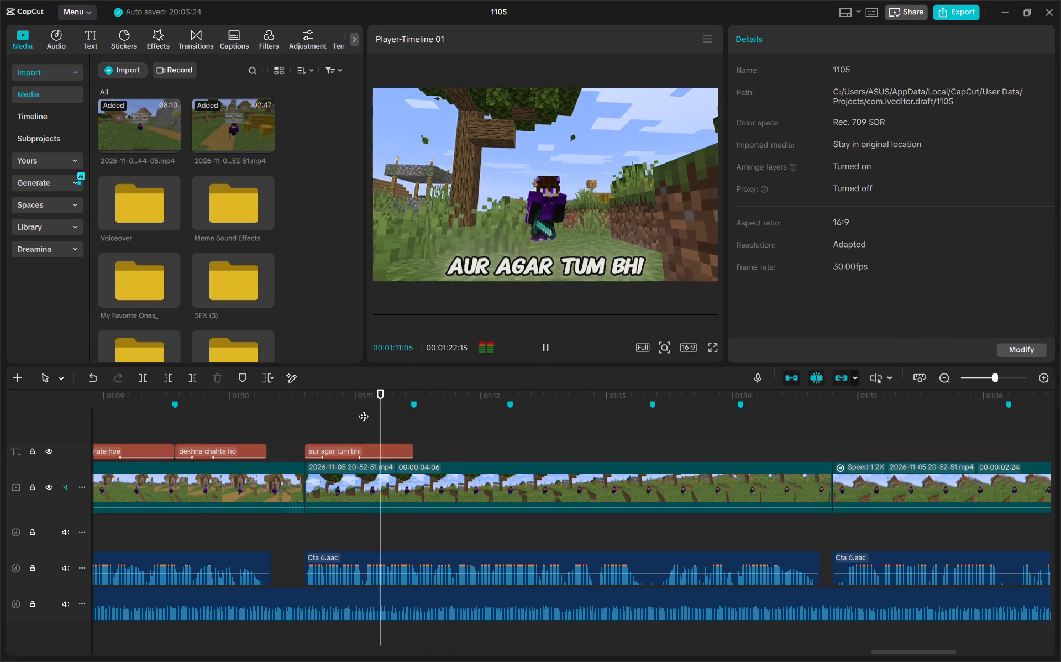
pyautogui.press('space')
# Change the "aur agar tum bhi" caption's text to "aur agar tum bhi is".
pyautogui.click(371, 445)
pyautogui.click(812, 113)
pyautogui.press('space')
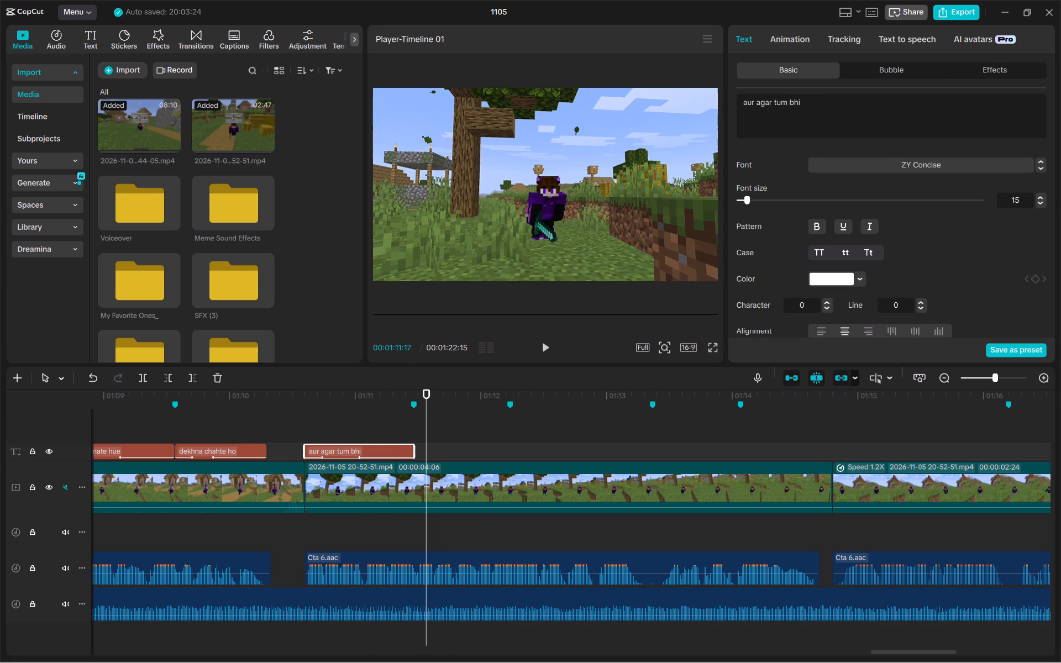
pyautogui.write('is')
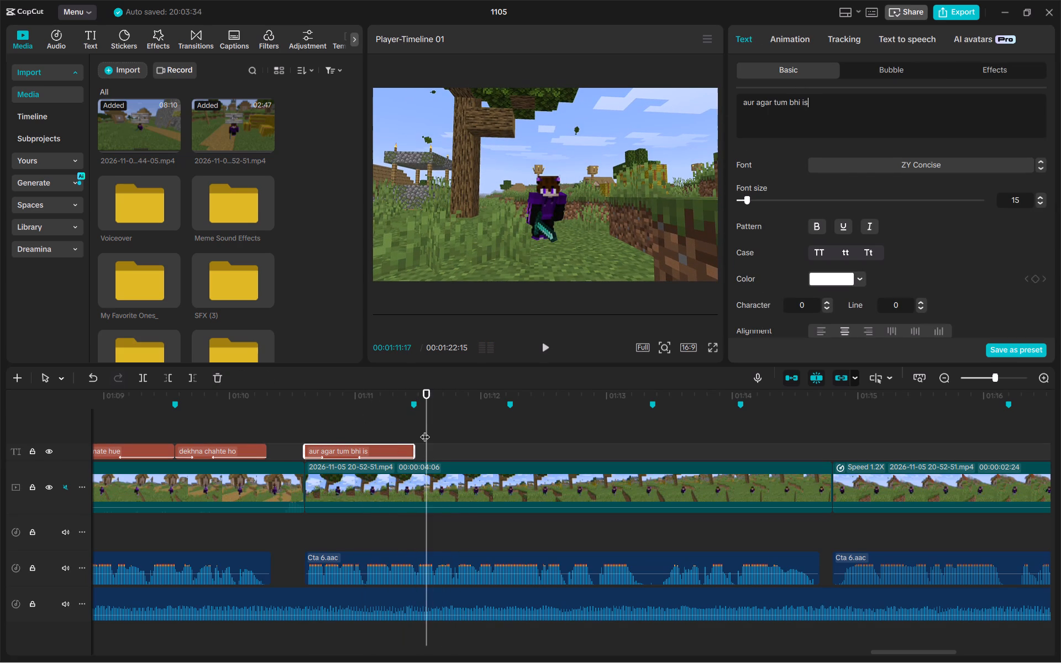
# Paste the copied caption at the 00:01:11:14 marker, right after the "aur agar tum bhi is" caption.
pyautogui.click(425, 430)
pyautogui.click(418, 423)
pyautogui.hotkey('ctrl', 'v')
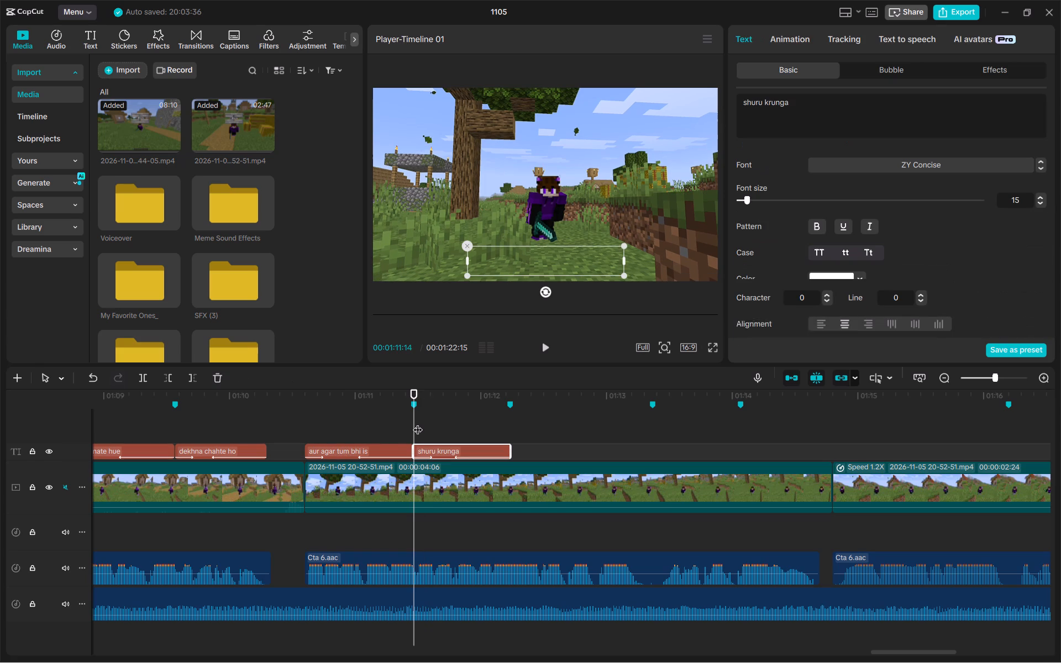
# Listen to the voiceover from the 00:01:11:14 marker and around the 00:01:12:07 marker to work out the pasted caption's wording.
pyautogui.click(543, 352)
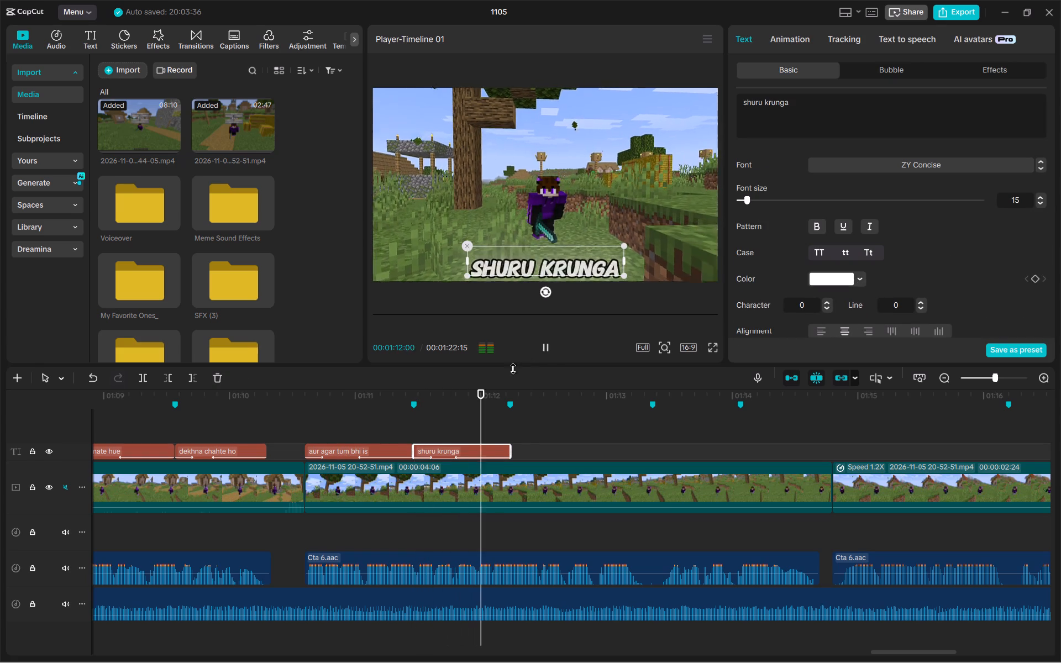
pyautogui.press('space')
pyautogui.click(410, 420)
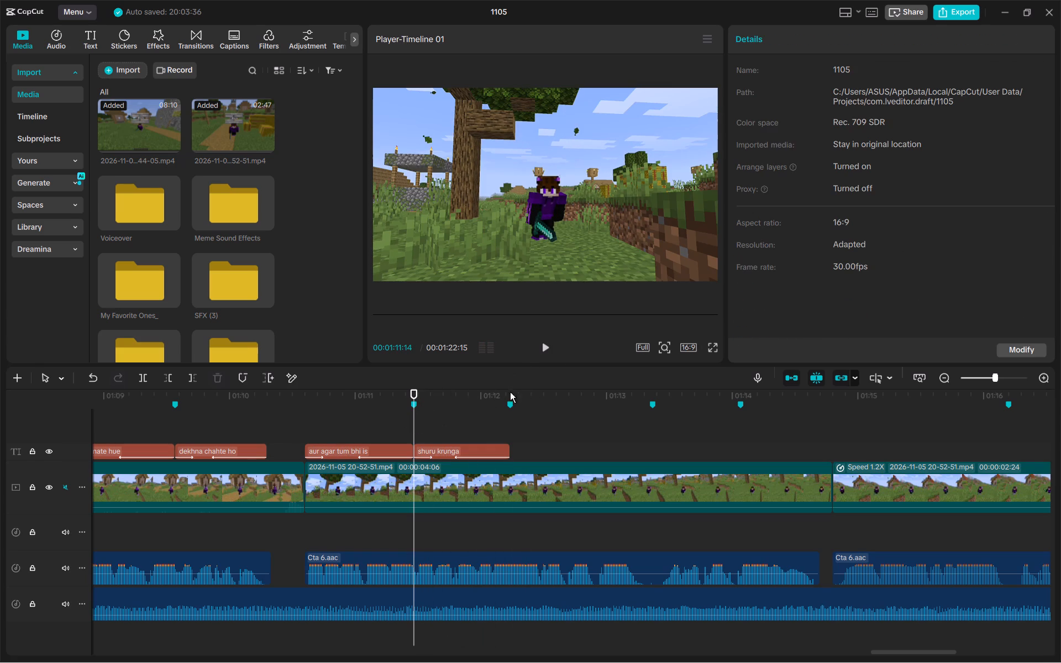
pyautogui.click(507, 415)
pyautogui.press('space')
pyautogui.click(510, 429)
pyautogui.press('space')
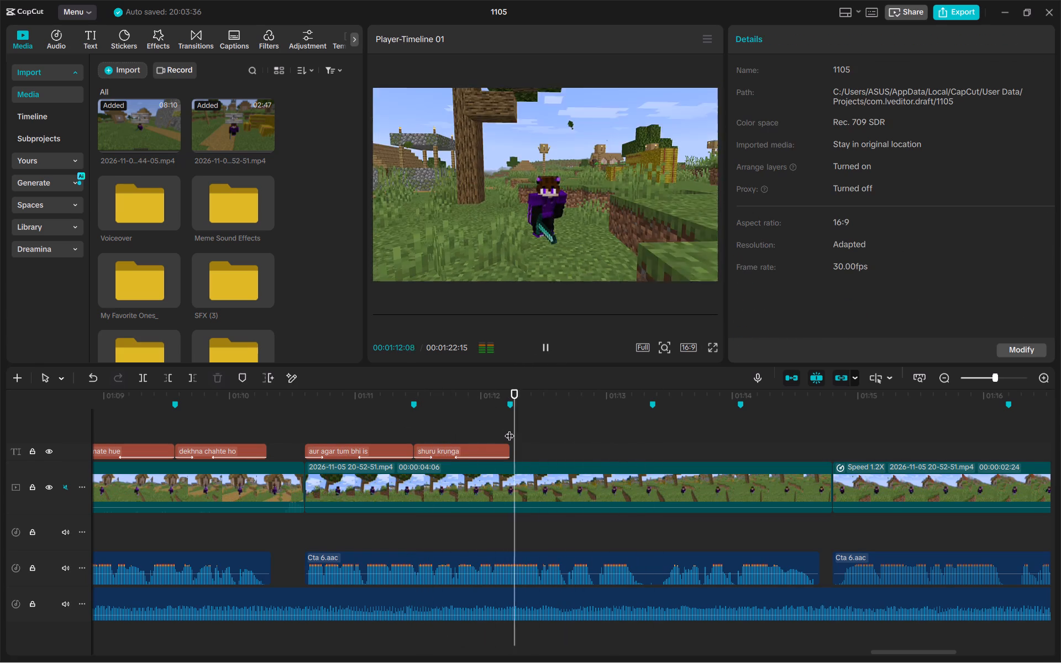
pyautogui.click(510, 429)
pyautogui.press('space')
pyautogui.click(510, 429)
pyautogui.press('space')
pyautogui.click(509, 429)
pyautogui.click(411, 429)
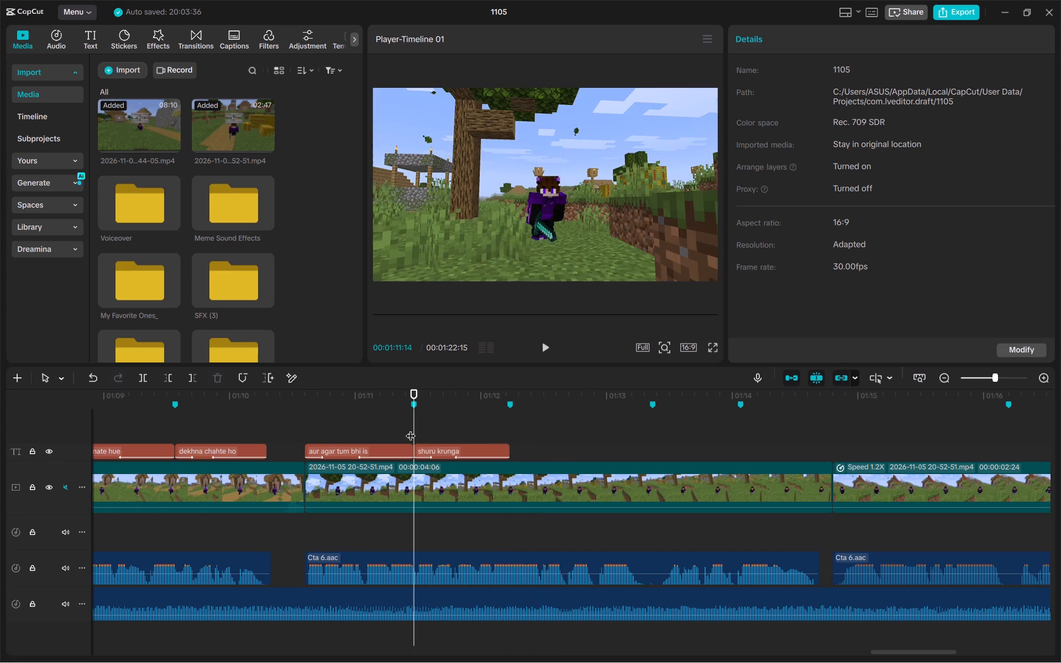
pyautogui.click(437, 443)
pyautogui.click(470, 444)
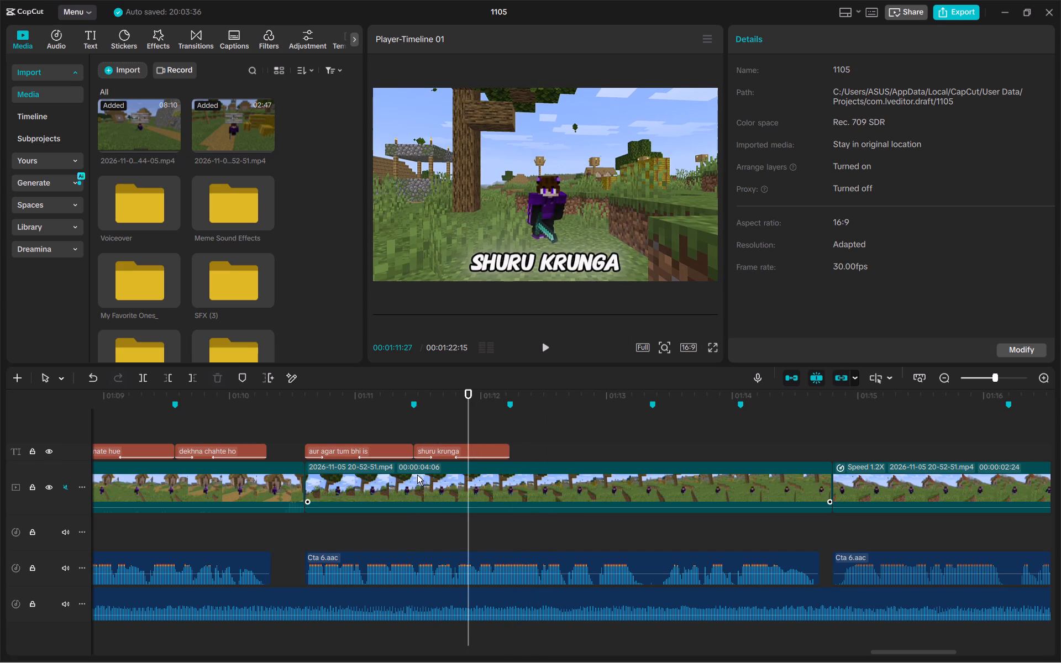
# Change the pasted caption's text to "journey ka hissa" and align its end with the 00:01:12:07 marker.
pyautogui.click(423, 457)
pyautogui.moveTo(822, 117); pyautogui.dragTo(624, 92)
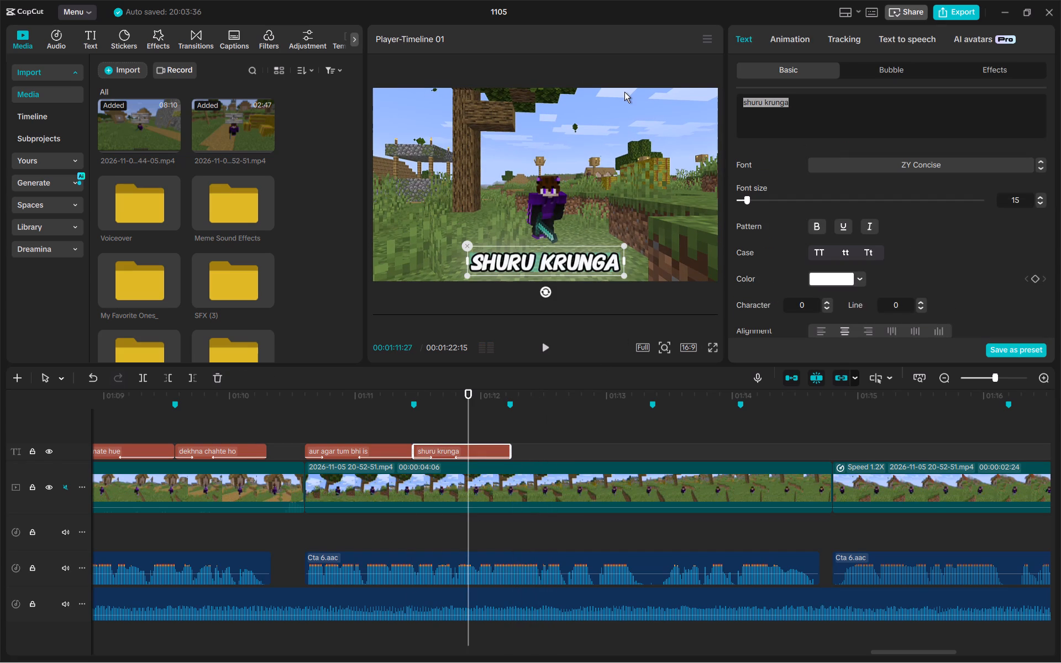
pyautogui.write('journ')
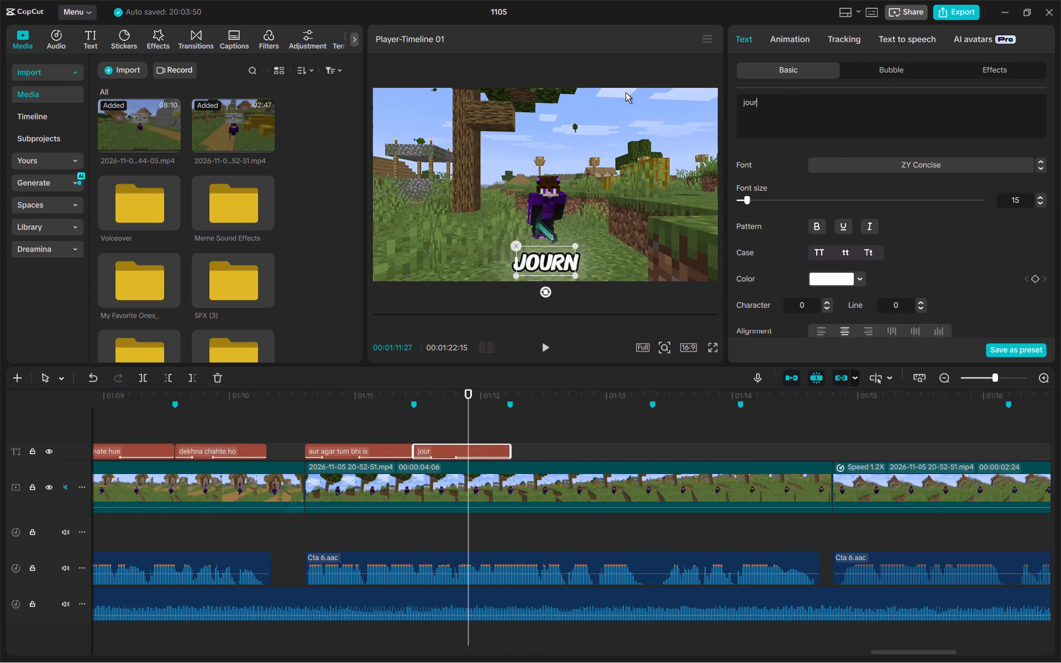
pyautogui.write('ey ka hissa')
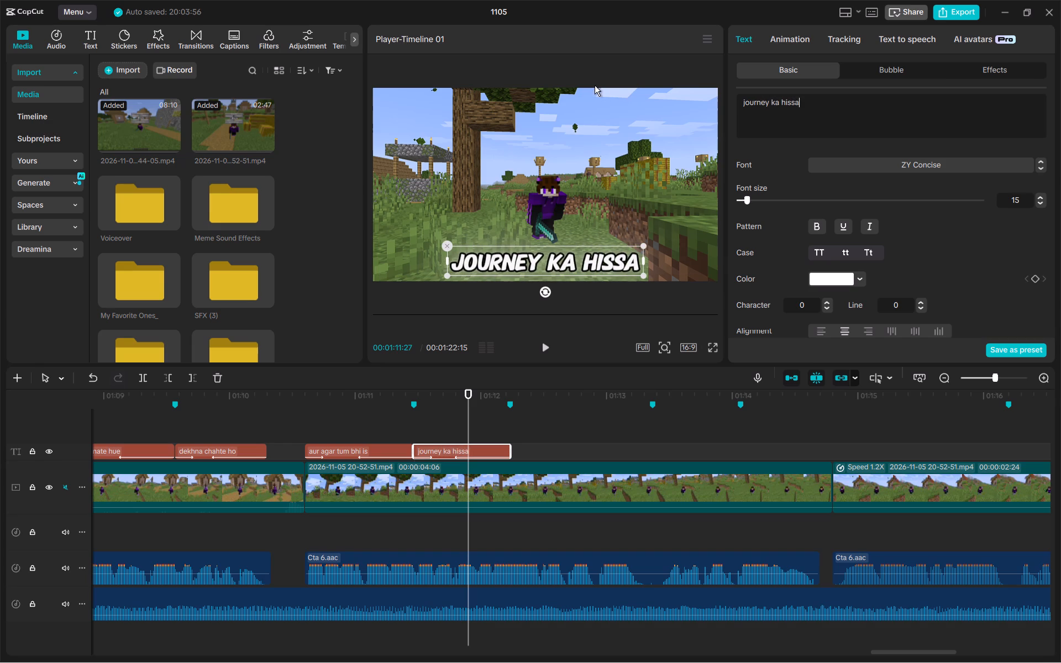
pyautogui.click(513, 422)
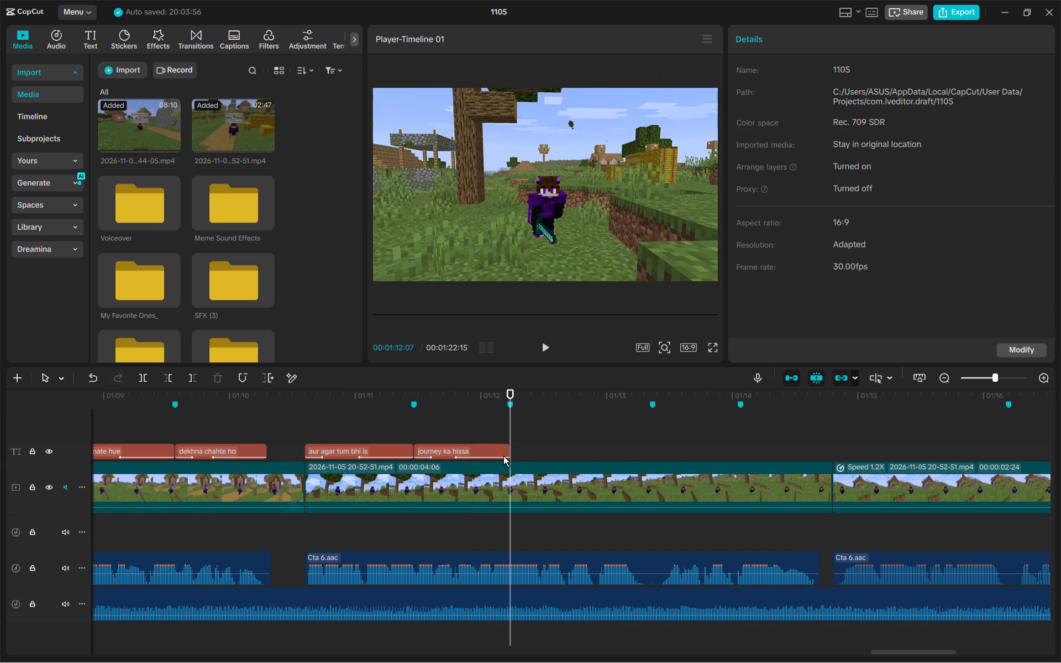
pyautogui.click(497, 455)
pyautogui.moveTo(513, 446); pyautogui.dragTo(508, 450)
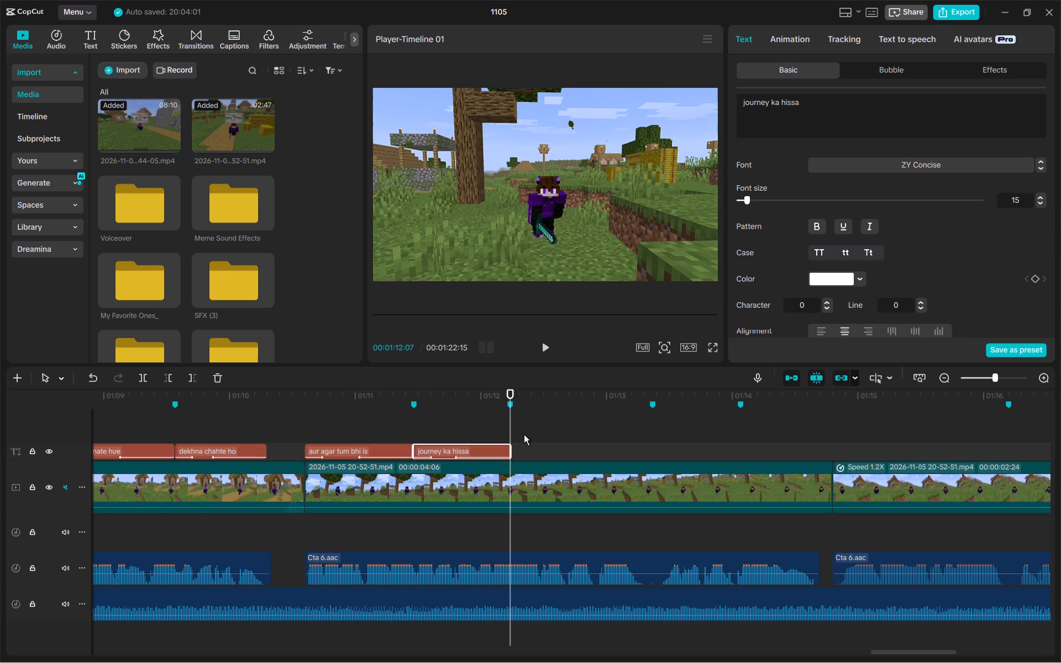
# Paste the copied caption at the 00:01:12:07 marker with the text "banna chahte ho to".
pyautogui.hotkey('ctrl', 'v')
pyautogui.moveTo(825, 114); pyautogui.dragTo(649, 87)
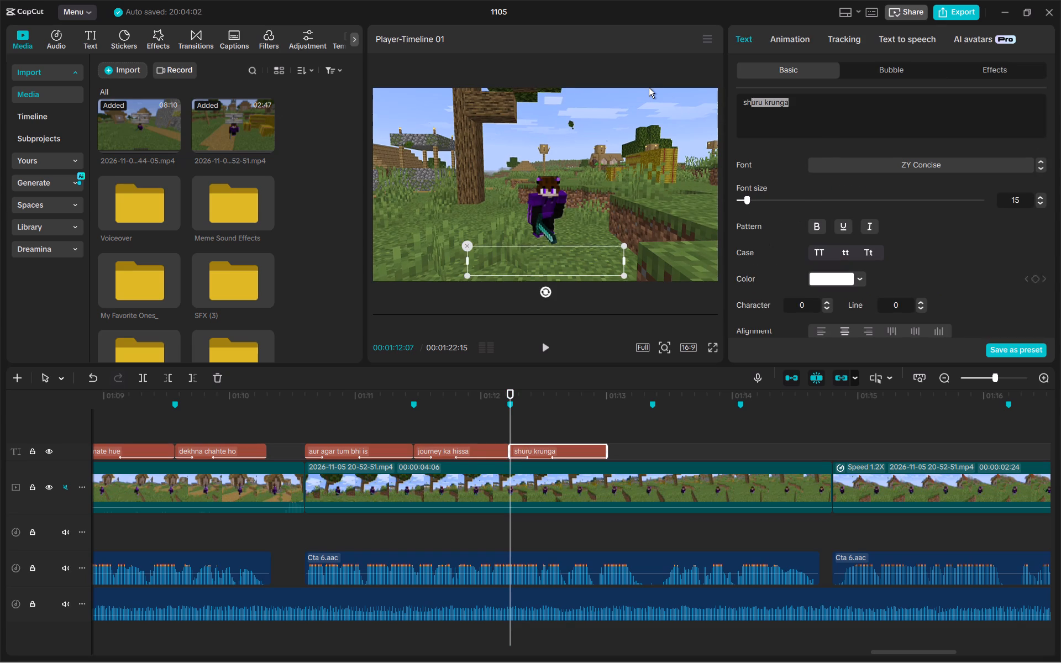
pyautogui.moveTo(649, 87); pyautogui.dragTo(648, 87)
pyautogui.write('banna chate')
pyautogui.press('space')
pyautogui.press('BackSpace')
pyautogui.press('BackSpace')
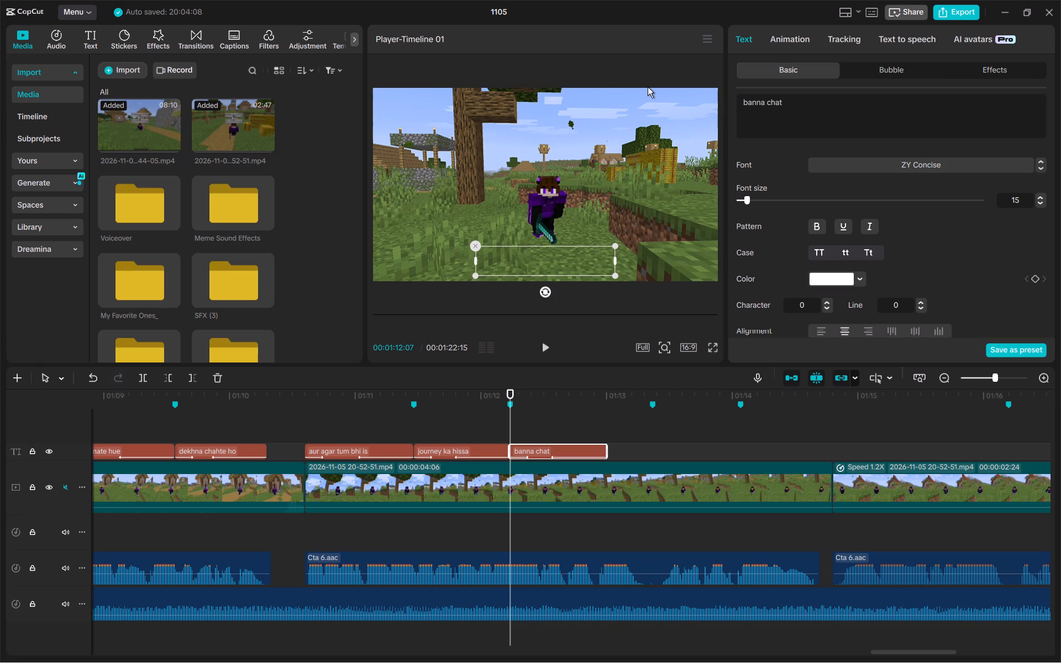
pyautogui.press('BackSpace')
pyautogui.write('hte ho to')
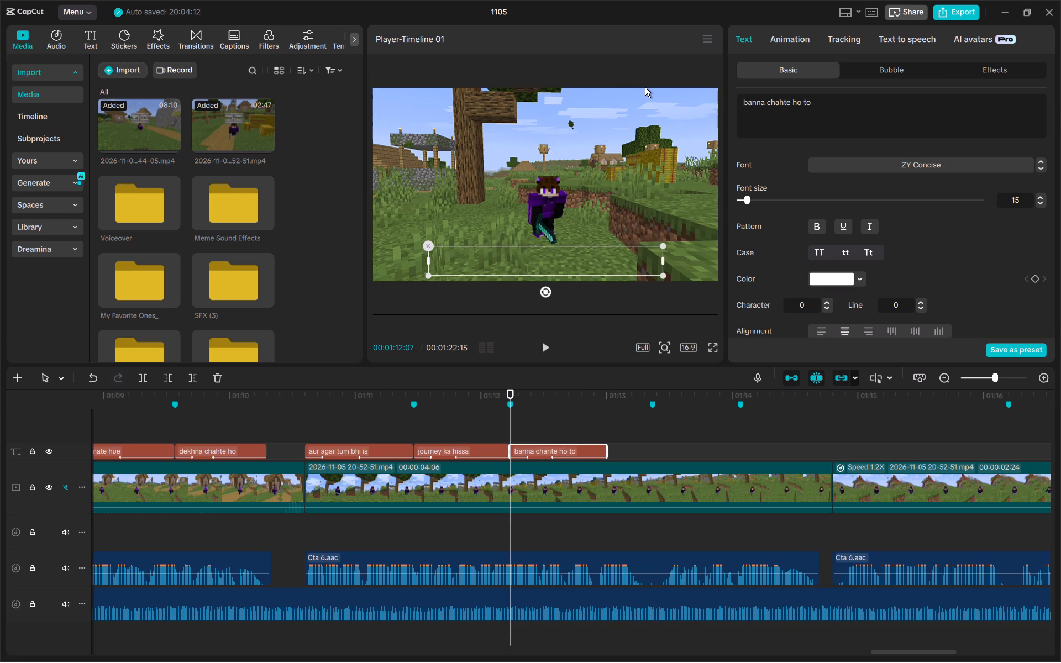
# Play back the "banna chahte ho to" caption and extend its end to the 00:01:13:11 marker.
pyautogui.click(507, 425)
pyautogui.press('space')
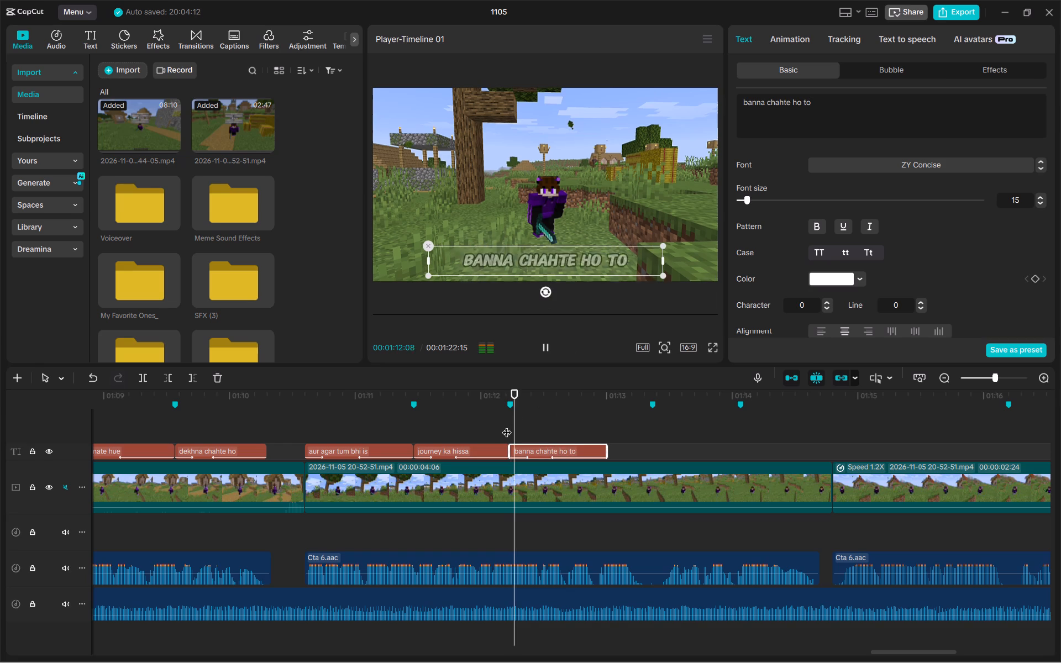
pyautogui.press('space')
pyautogui.click(607, 441)
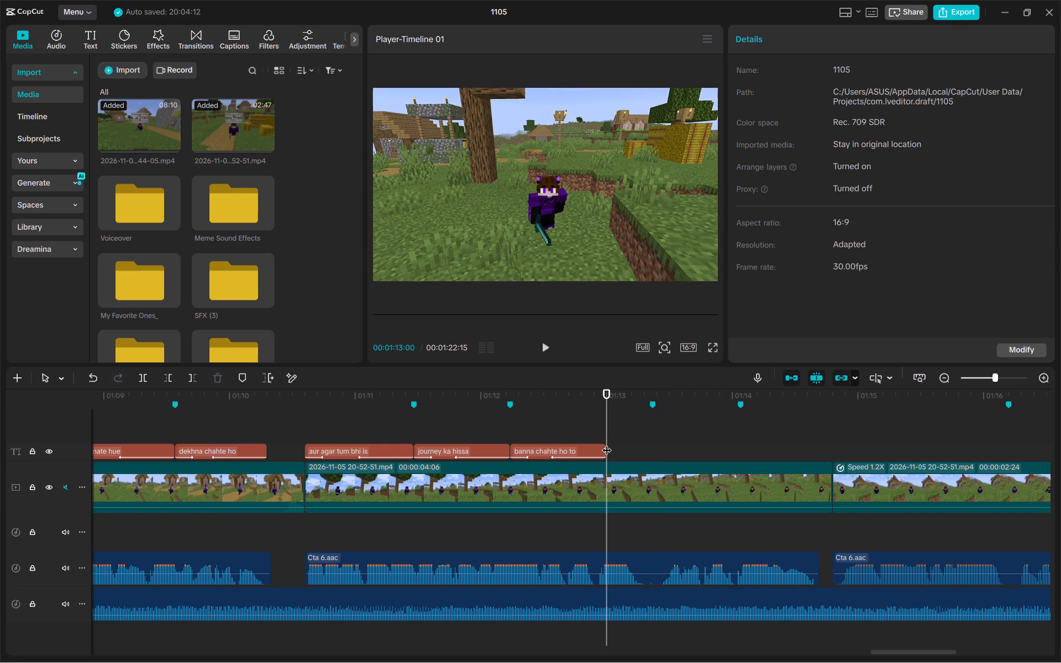
pyautogui.click(607, 446)
pyautogui.click(605, 446)
pyautogui.moveTo(608, 448); pyautogui.dragTo(650, 450)
# Listen to the voiceover between the 00:01:13:11 and 00:01:14:02 markers and just beyond to work out the next captions' wording.
pyautogui.click(652, 442)
pyautogui.press('space')
pyautogui.press('space')
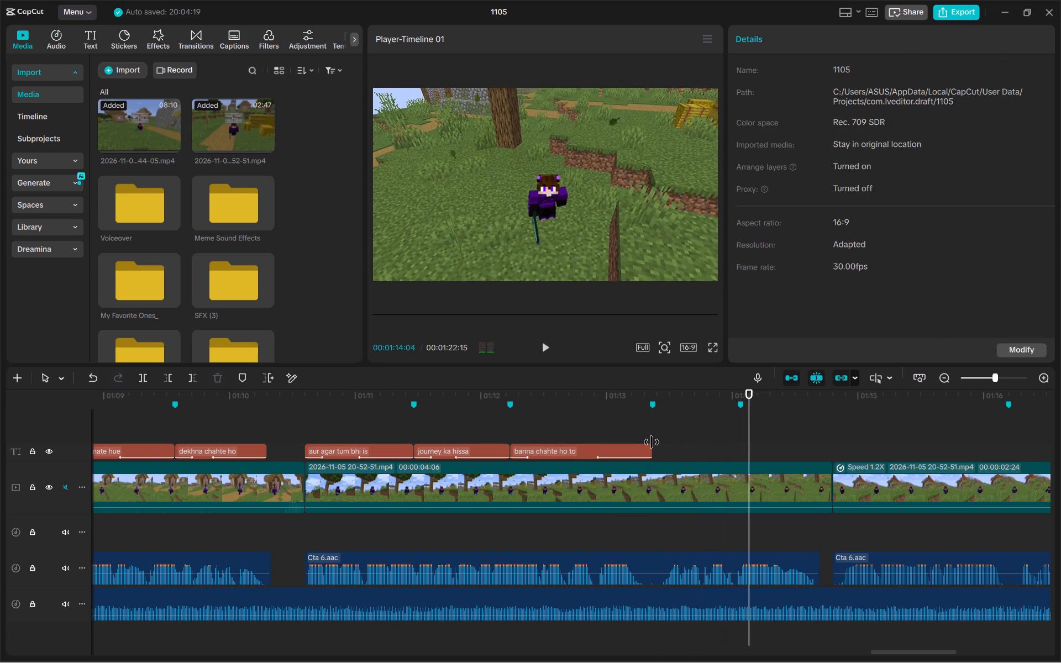
pyautogui.click(652, 442)
pyautogui.click(739, 441)
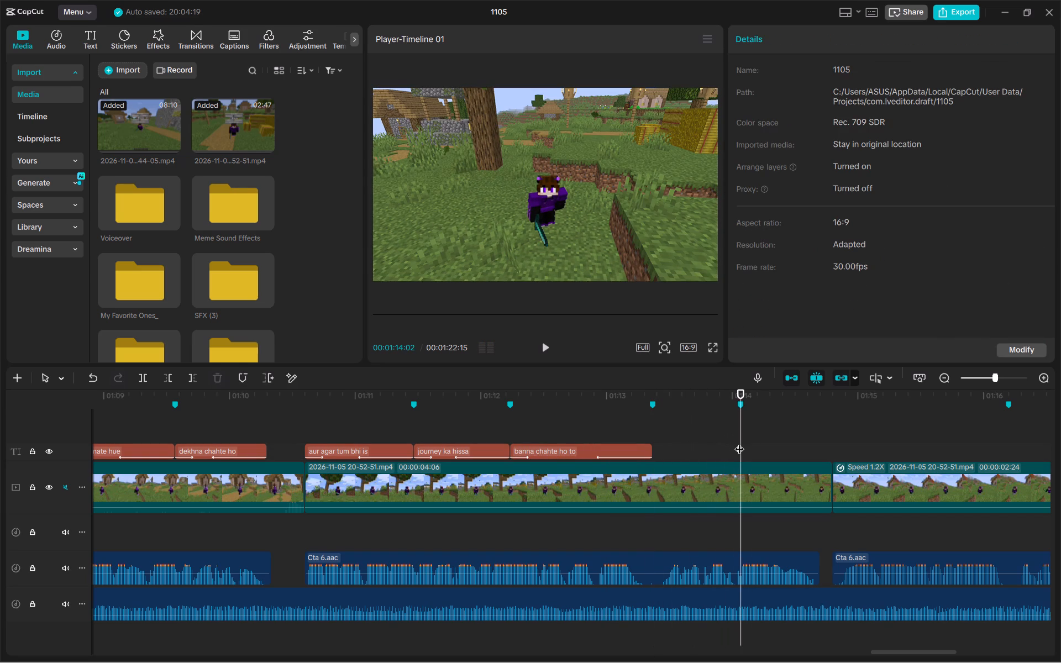
pyautogui.press('space')
pyautogui.click(739, 442)
pyautogui.click(739, 442)
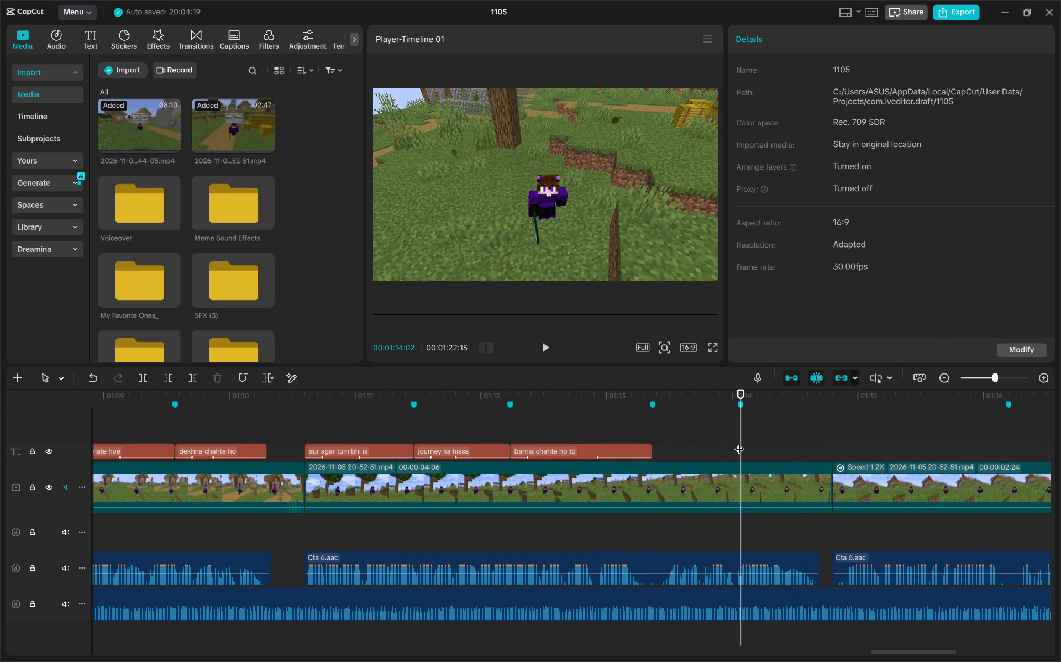
pyautogui.press('space')
pyautogui.click(739, 442)
pyautogui.click(654, 422)
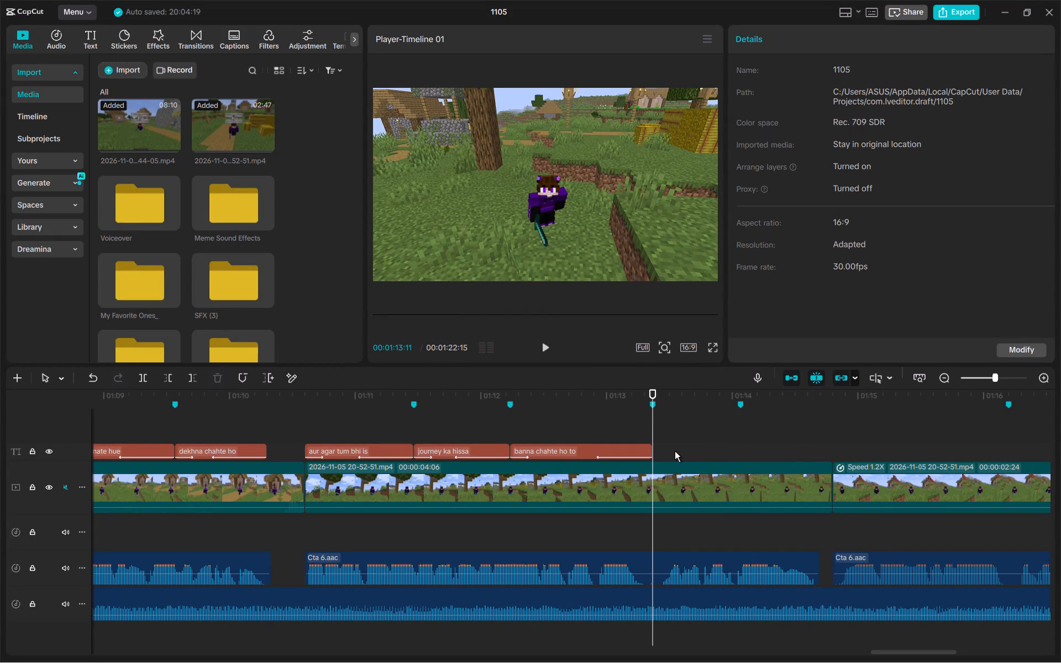
pyautogui.press('space')
pyautogui.press('space')
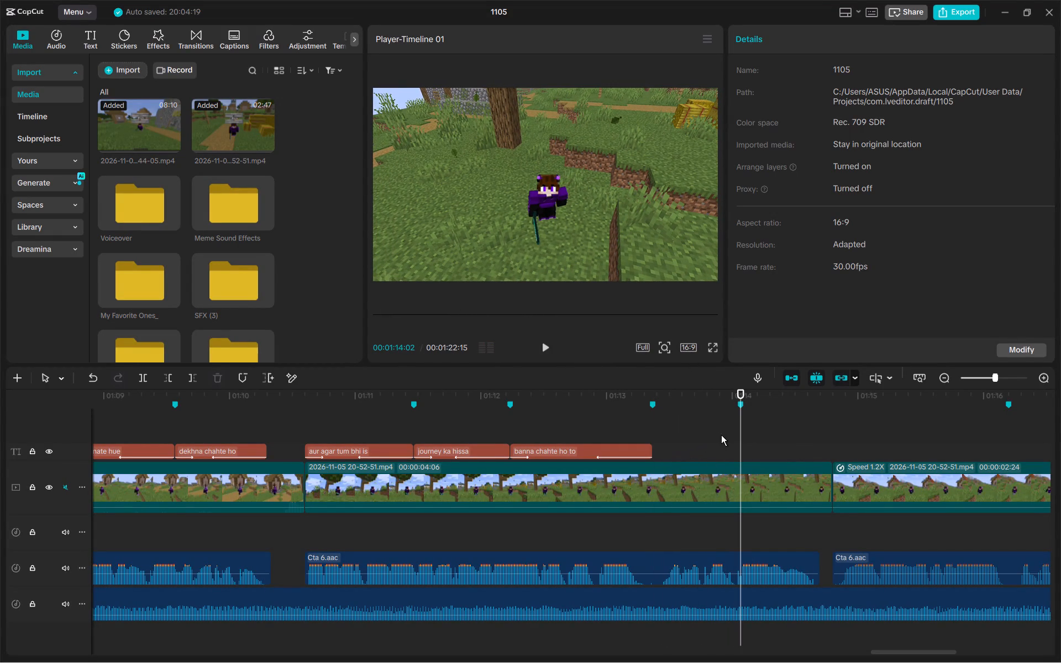
pyautogui.click(721, 435)
pyautogui.press('space')
pyautogui.click(721, 435)
pyautogui.click(714, 432)
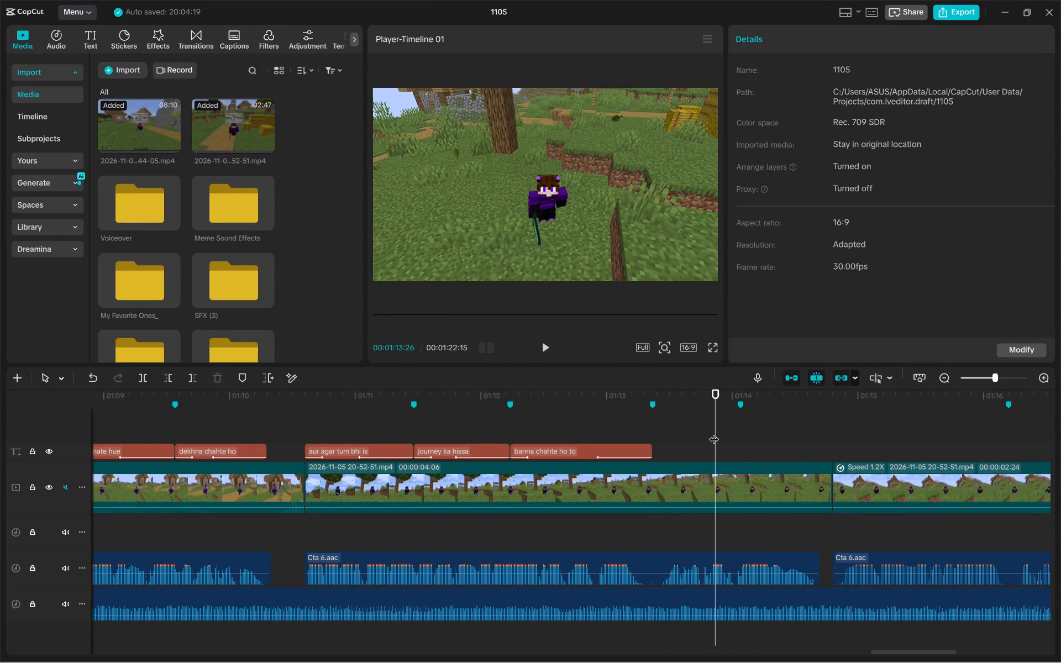
pyautogui.press('space')
pyautogui.click(714, 432)
pyautogui.click(703, 429)
pyautogui.press('space')
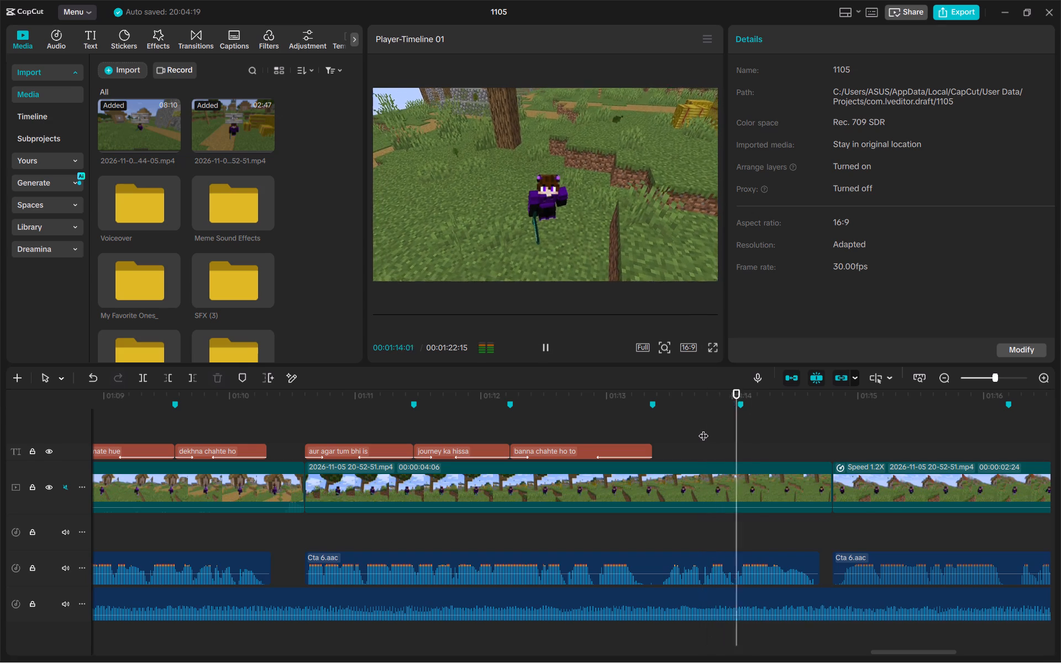
pyautogui.click(703, 429)
pyautogui.moveTo(705, 429); pyautogui.dragTo(734, 436)
pyautogui.click(739, 435)
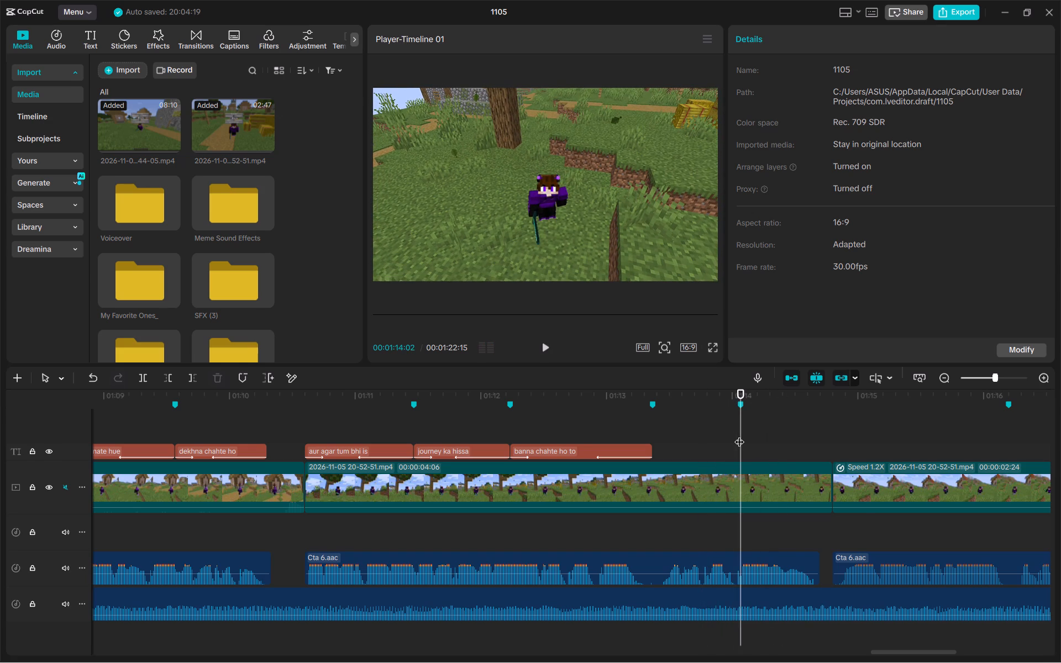
pyautogui.press('space')
pyautogui.click(739, 435)
pyautogui.press('space')
pyautogui.click(739, 435)
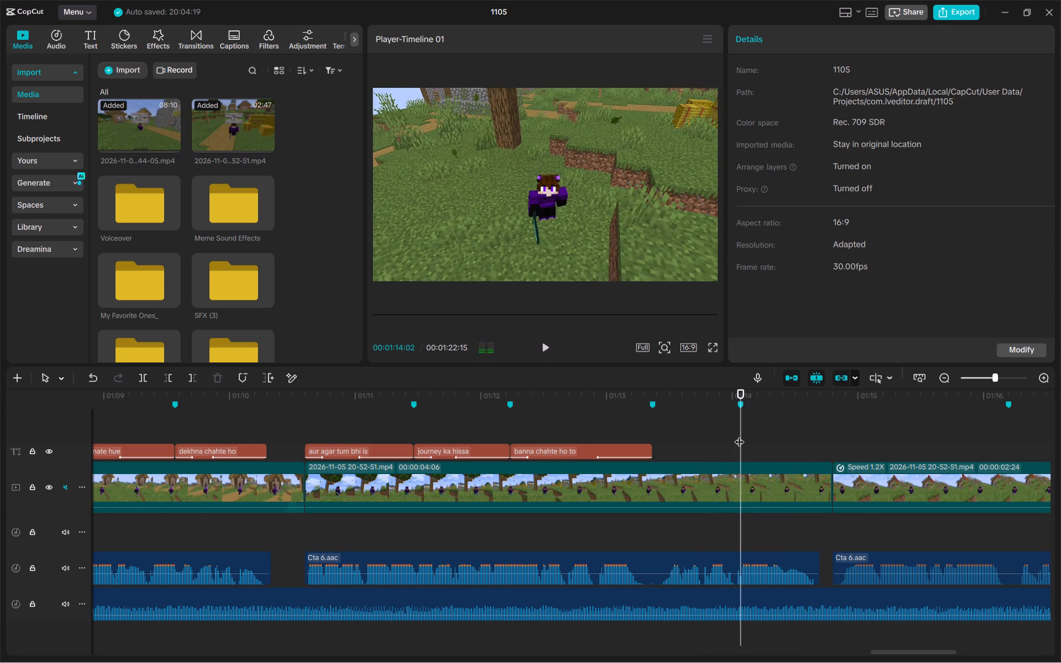
pyautogui.press('space')
pyautogui.click(739, 435)
pyautogui.click(692, 412)
pyautogui.press('space')
pyautogui.click(692, 412)
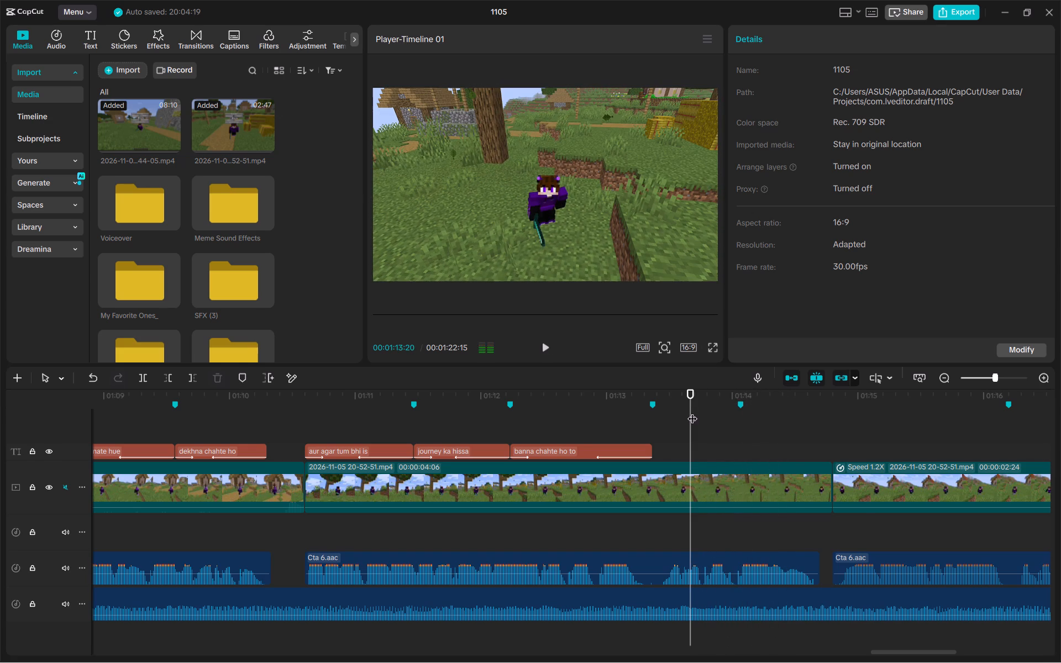
# Paste the copied caption at the 00:01:13:11 marker with the text "subscribe" and trim its end to the 00:01:14:02 marker.
pyautogui.click(642, 412)
pyautogui.click(654, 418)
pyautogui.hotkey('ctrl', 'v')
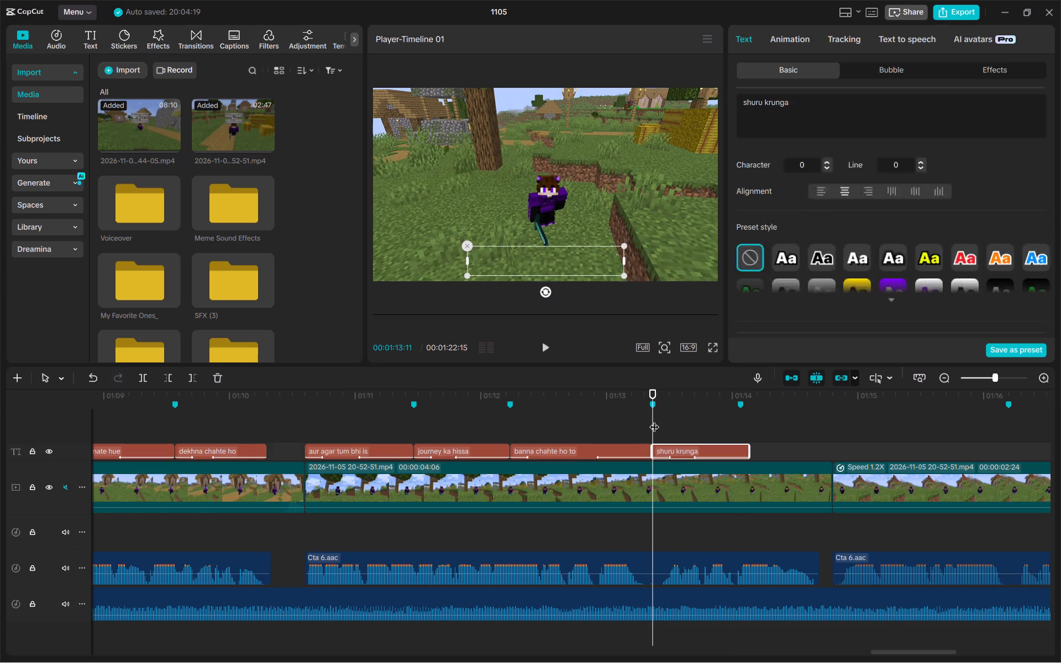
pyautogui.moveTo(881, 90); pyautogui.dragTo(660, 85)
pyautogui.moveTo(801, 119); pyautogui.dragTo(695, 102)
pyautogui.press('s')
pyautogui.press('u')
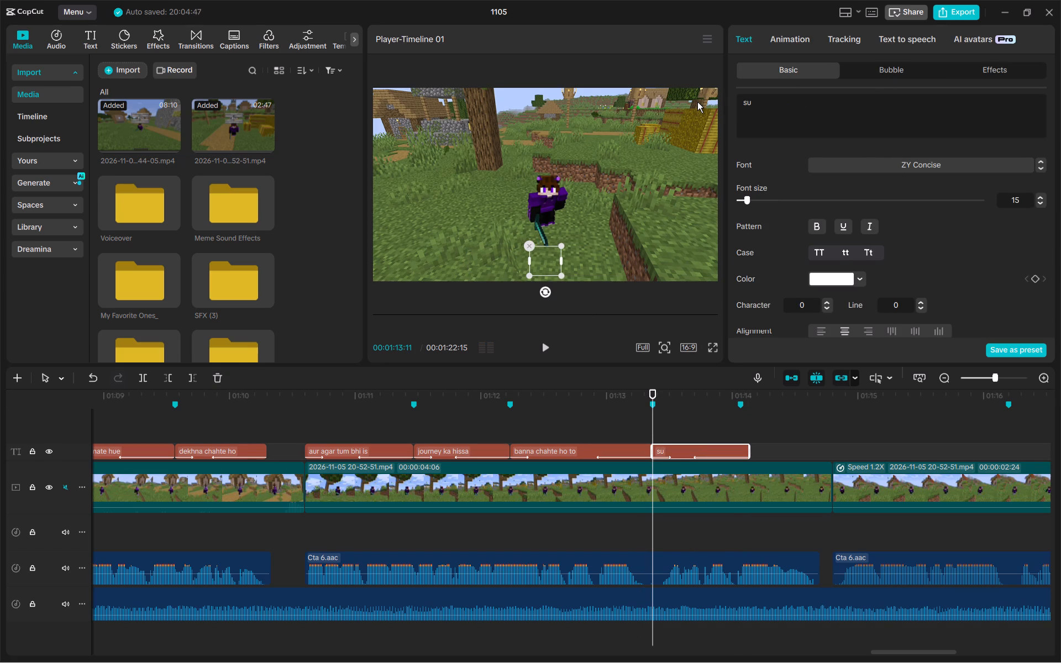
pyautogui.write('bscriibe')
pyautogui.press('space')
pyautogui.press('BackSpace')
pyautogui.press('BackSpace')
pyautogui.press('BackSpace')
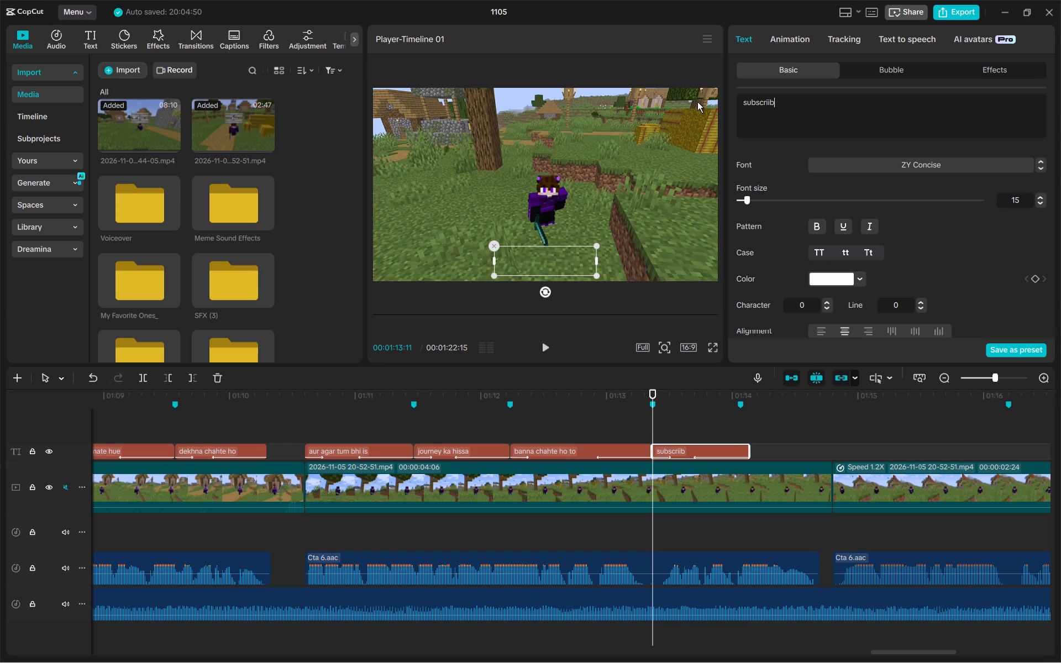
pyautogui.press('BackSpace')
pyautogui.write('be')
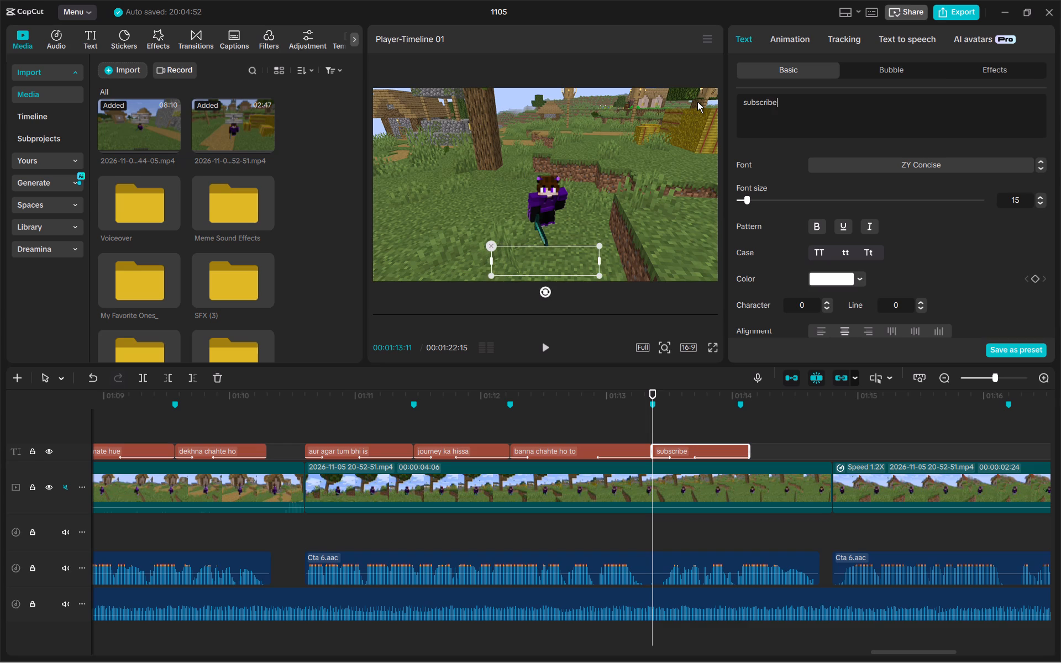
pyautogui.moveTo(747, 454); pyautogui.dragTo(738, 451)
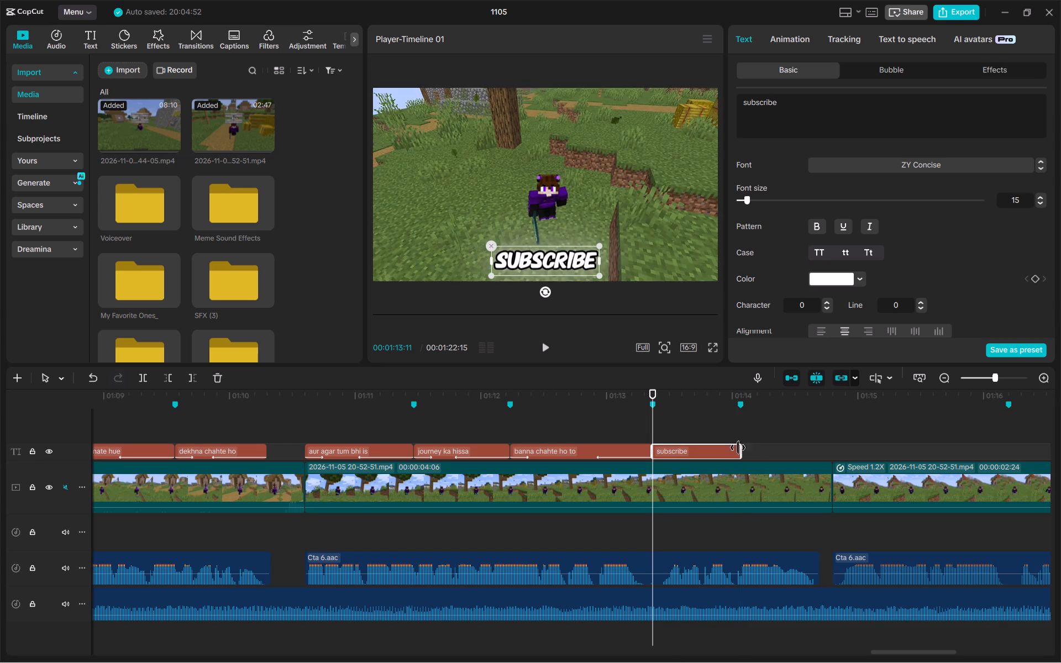
# Paste the copied caption at the 00:01:14:02 marker with the text "kr dena bhai".
pyautogui.click(738, 438)
pyautogui.hotkey('ctrl', 'v')
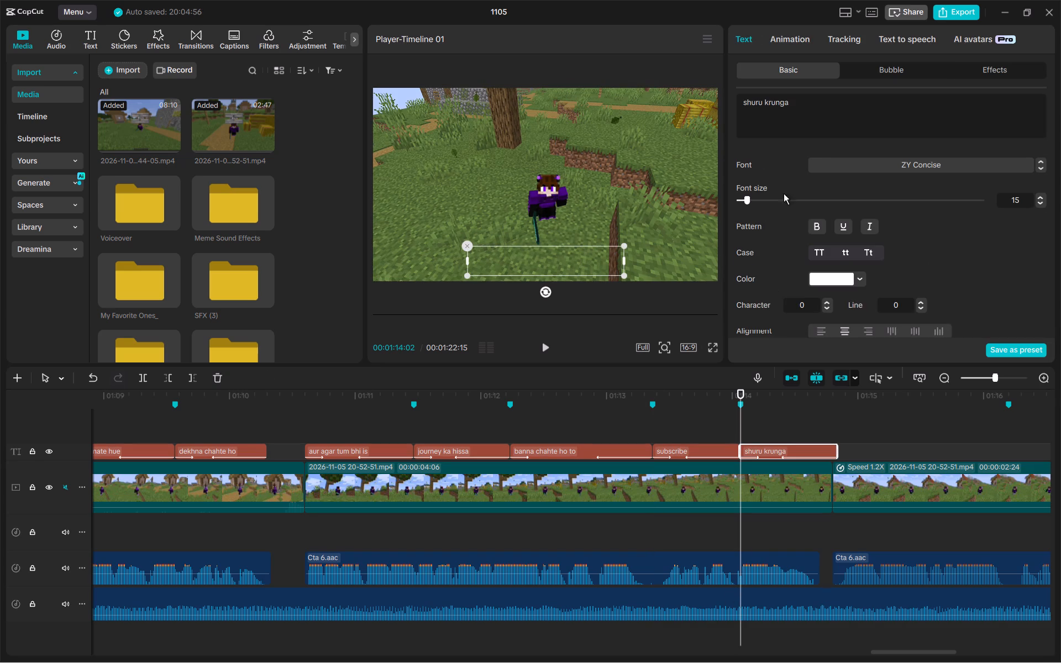
pyautogui.click(831, 80)
pyautogui.moveTo(826, 109); pyautogui.dragTo(708, 107)
pyautogui.moveTo(809, 98); pyautogui.dragTo(767, 93)
pyautogui.write('kr dena bhai')
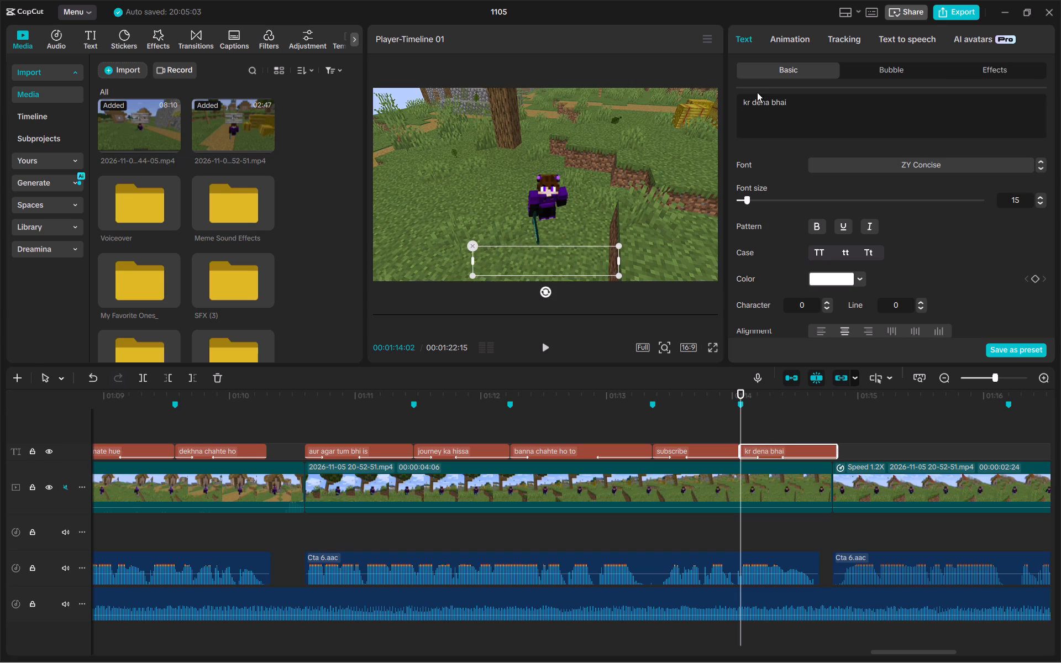
# Change the "subscribe" caption's text colour to red.
pyautogui.click(657, 423)
pyautogui.click(673, 451)
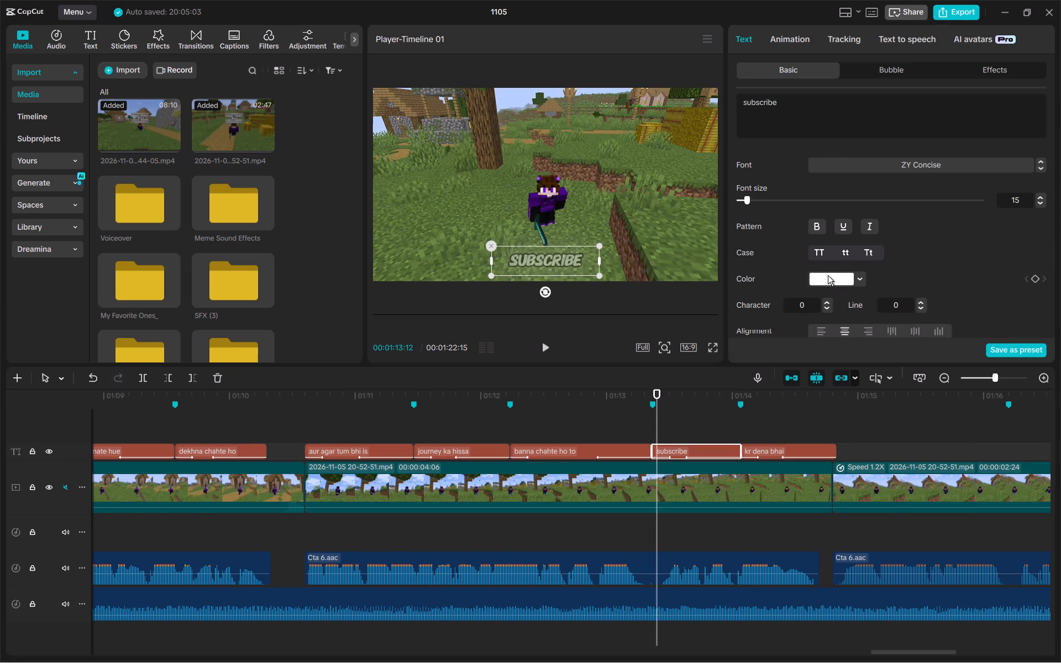
pyautogui.click(860, 278)
pyautogui.moveTo(826, 398); pyautogui.dragTo(788, 398)
pyautogui.click(675, 419)
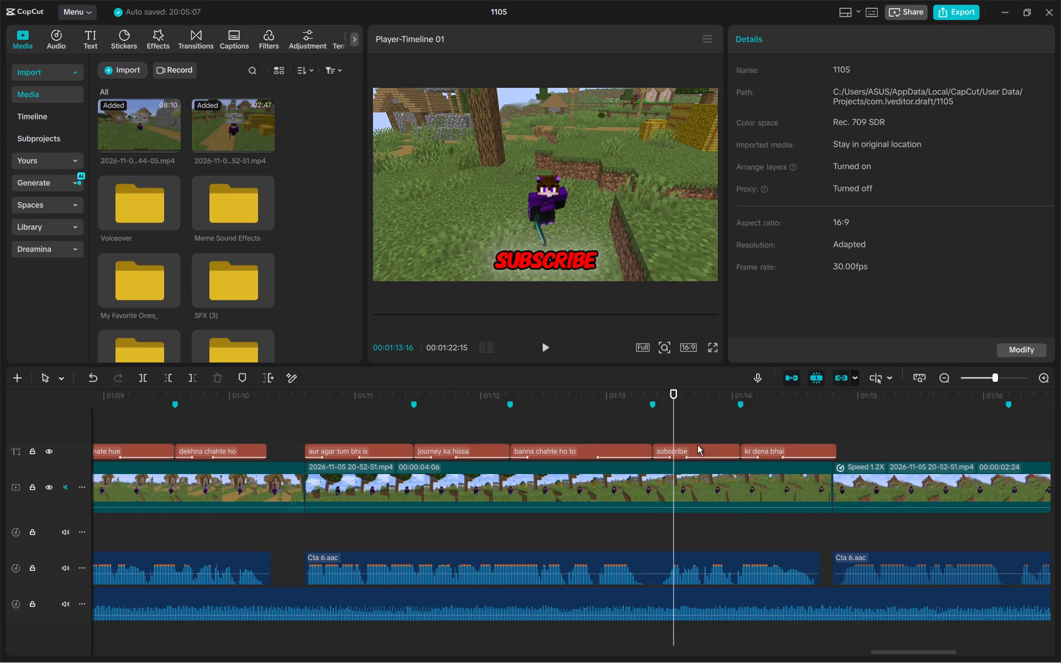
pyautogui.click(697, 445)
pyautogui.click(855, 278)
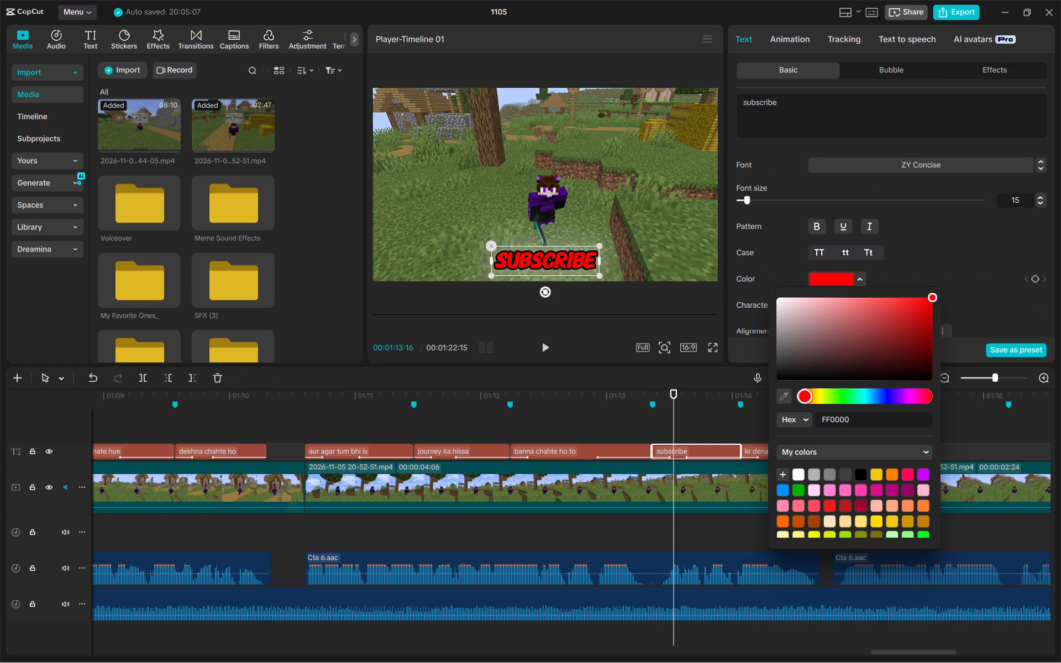
# Play back the latest captions and shorten the end of the "kr dena bhai" caption to about where its voiceover ends.
pyautogui.click(572, 398)
pyautogui.click(517, 411)
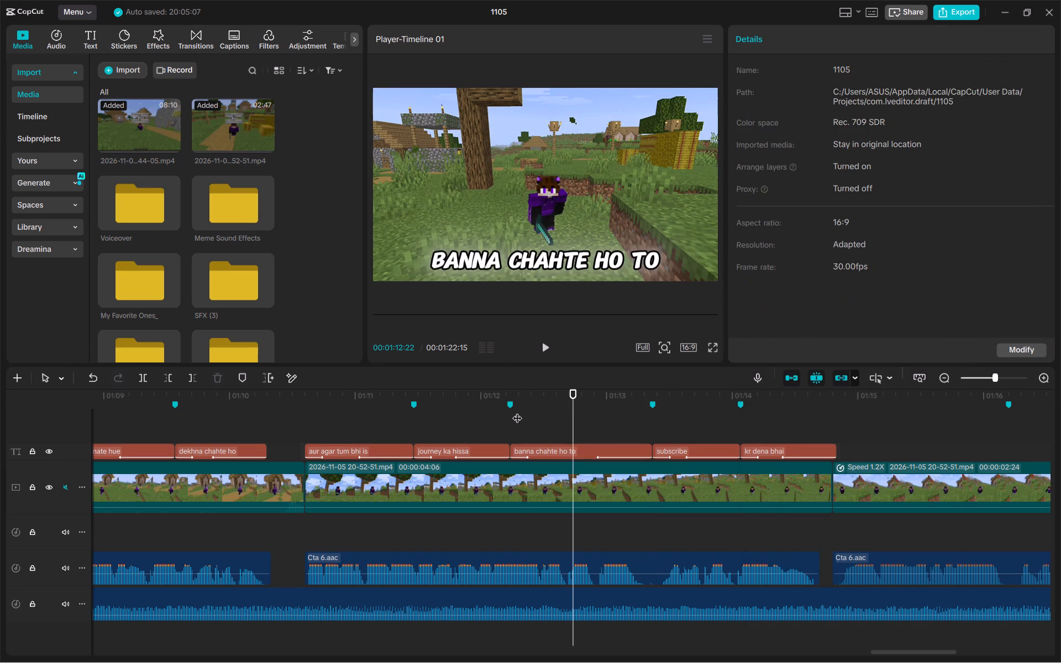
pyautogui.press('space')
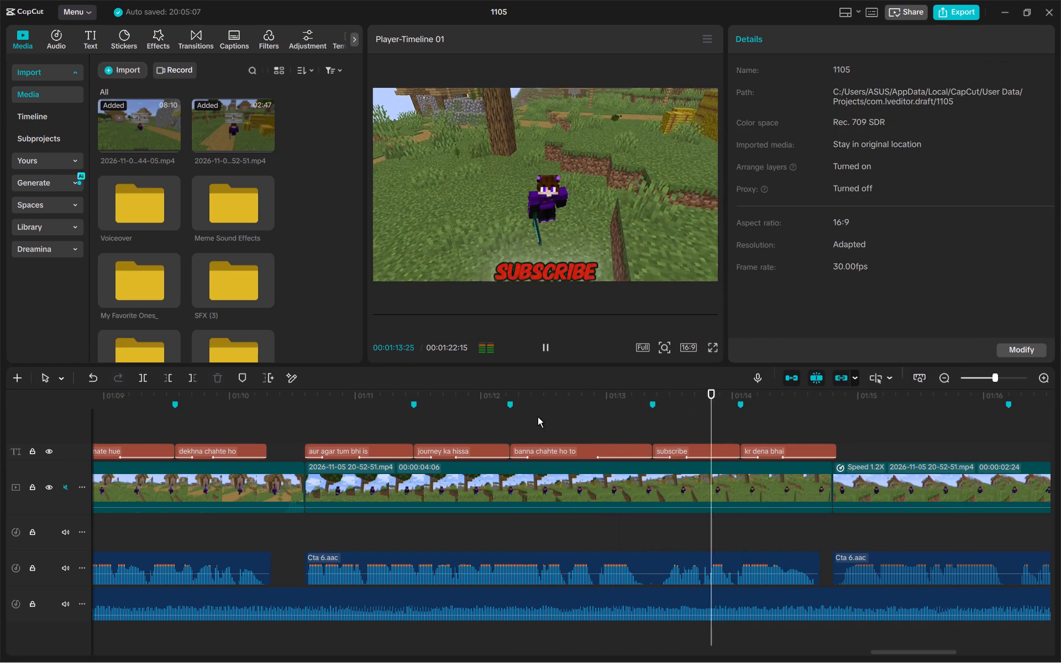
pyautogui.press('space')
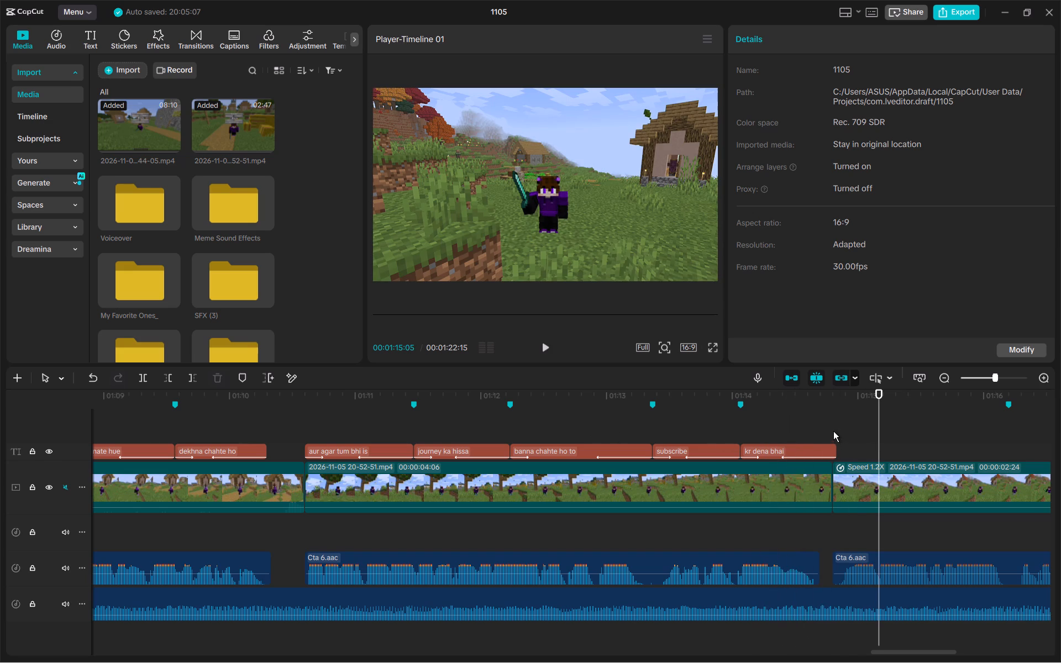
pyautogui.click(822, 428)
pyautogui.click(828, 448)
pyautogui.moveTo(834, 448); pyautogui.dragTo(820, 447)
# Paste the copied caption at 00:01:14:24, the start of the 1.2X video clip, with the text "milte hai".
pyautogui.click(839, 434)
pyautogui.moveTo(839, 434); pyautogui.dragTo(831, 434)
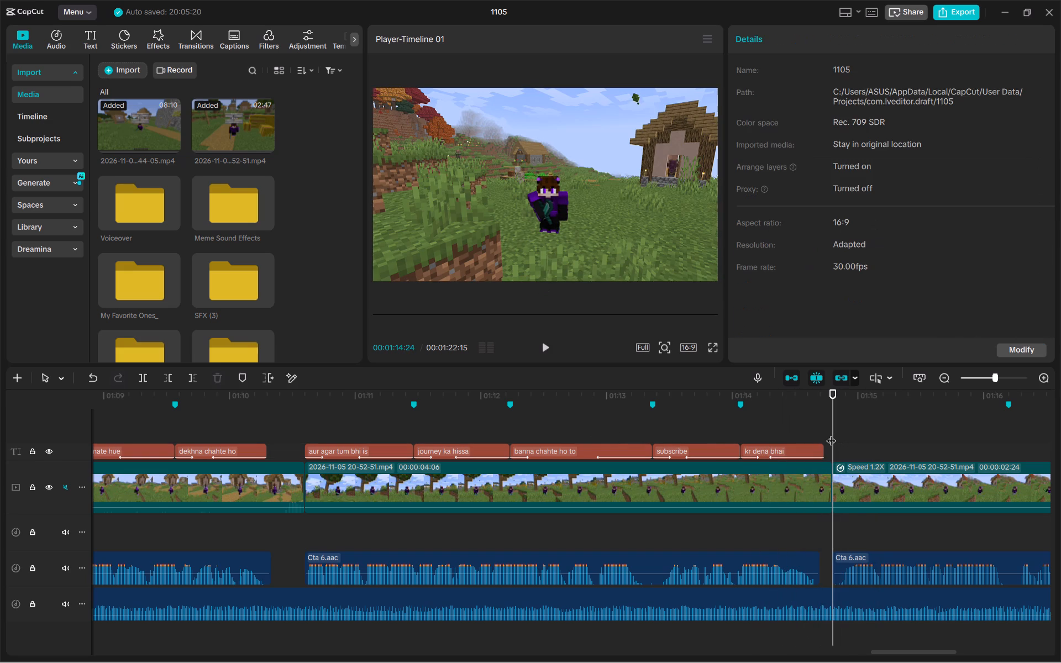
pyautogui.hotkey('ctrl', 'v')
pyautogui.moveTo(819, 113); pyautogui.dragTo(703, 96)
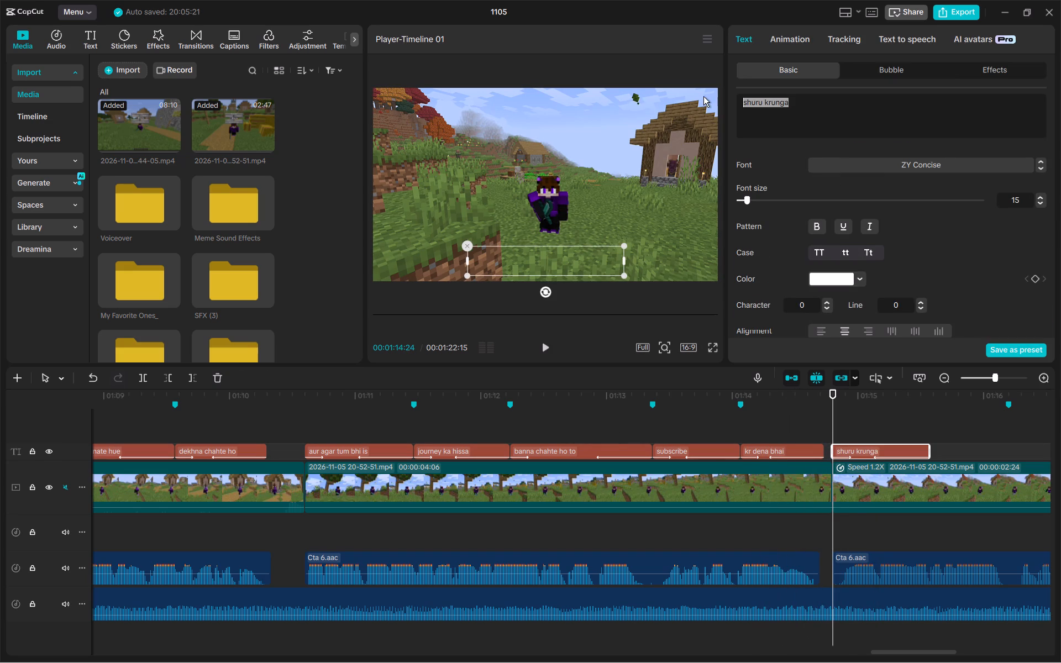
pyautogui.moveTo(703, 96); pyautogui.dragTo(701, 95)
pyautogui.write('milte')
pyautogui.press('space')
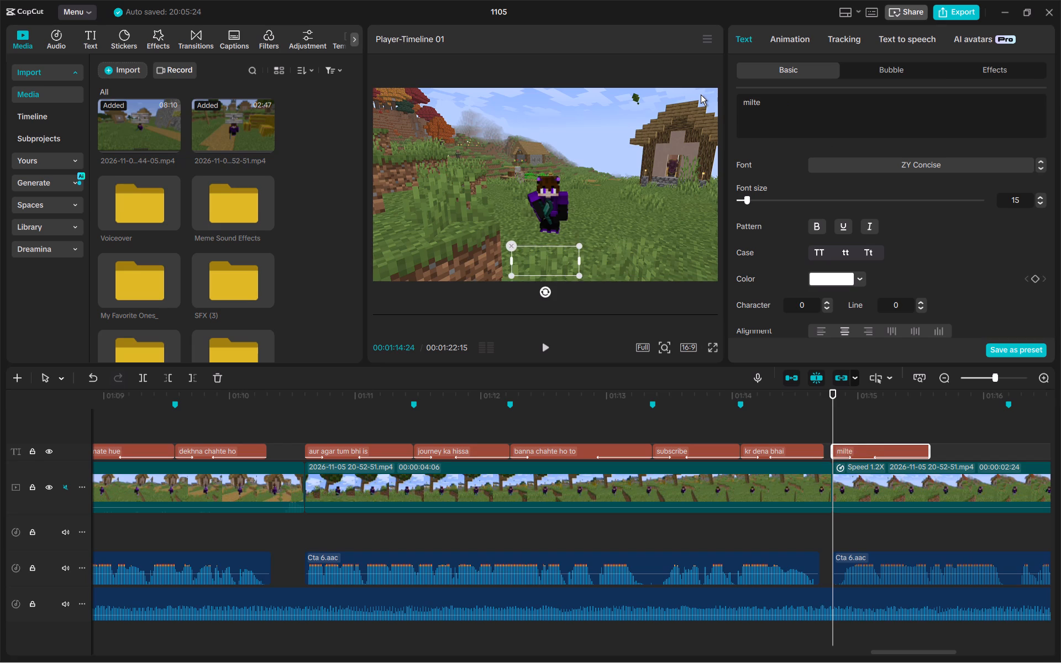
pyautogui.write('hai')
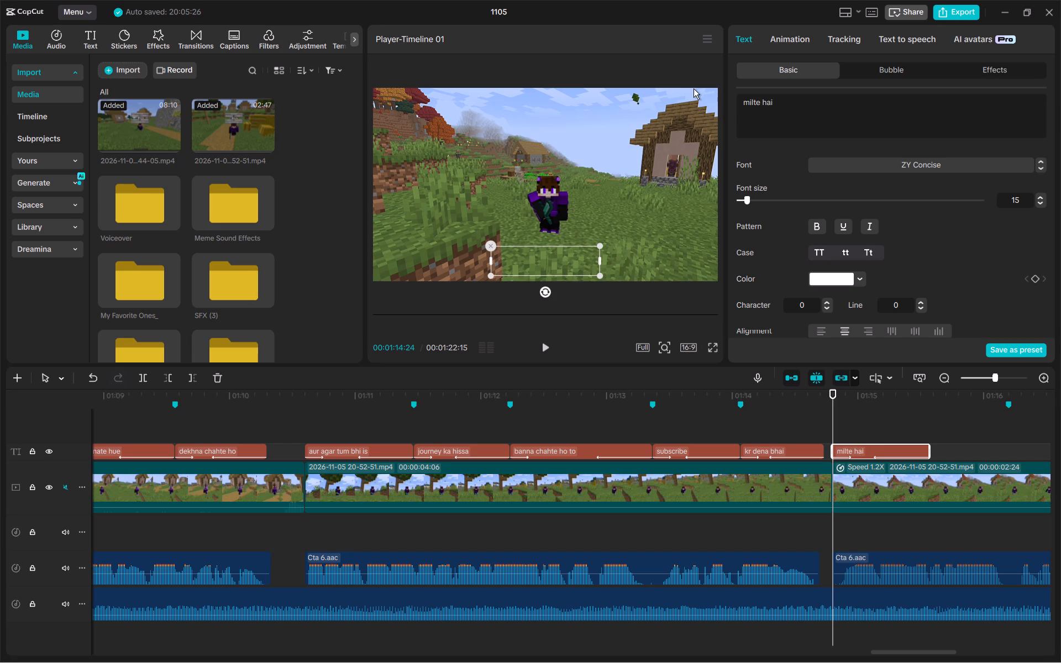
# Listen on, complete the caption's text as "milte hai next video main" and extend its end to the 00:01:16:06 marker.
pyautogui.click(835, 417)
pyautogui.press('space')
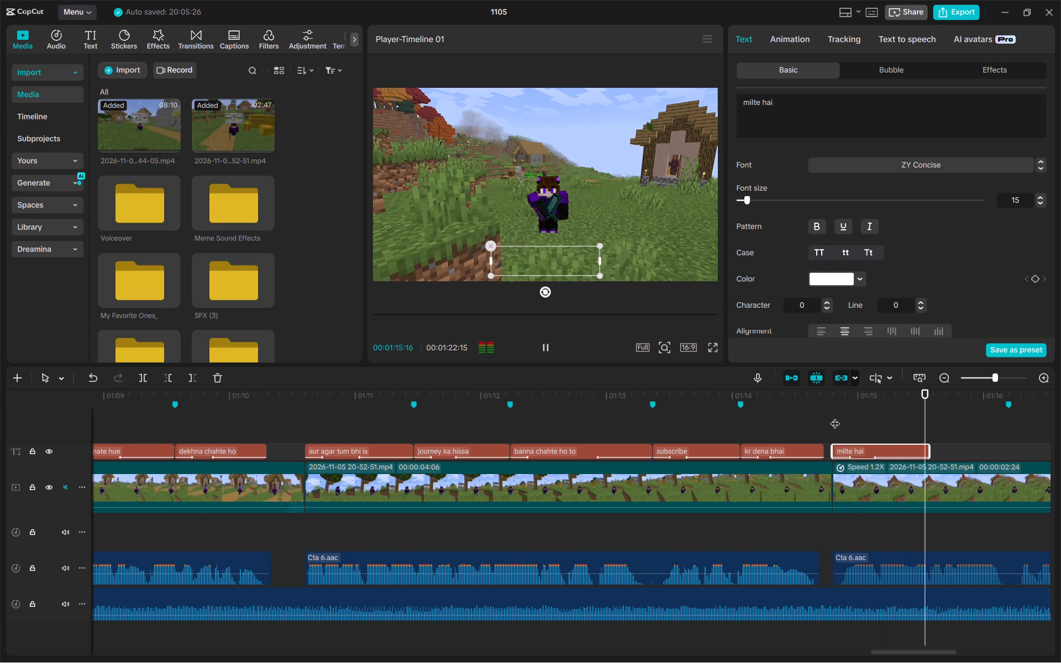
pyautogui.press('space')
pyautogui.tripleClick(874, 442)
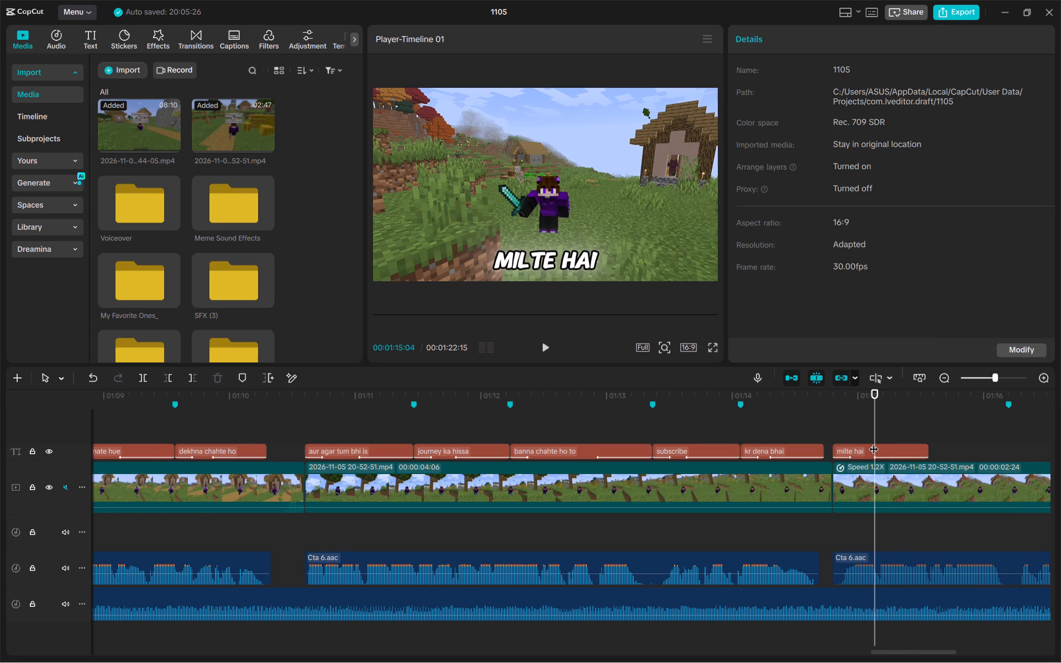
pyautogui.click(874, 442)
pyautogui.doubleClick(865, 441)
pyautogui.doubleClick(870, 456)
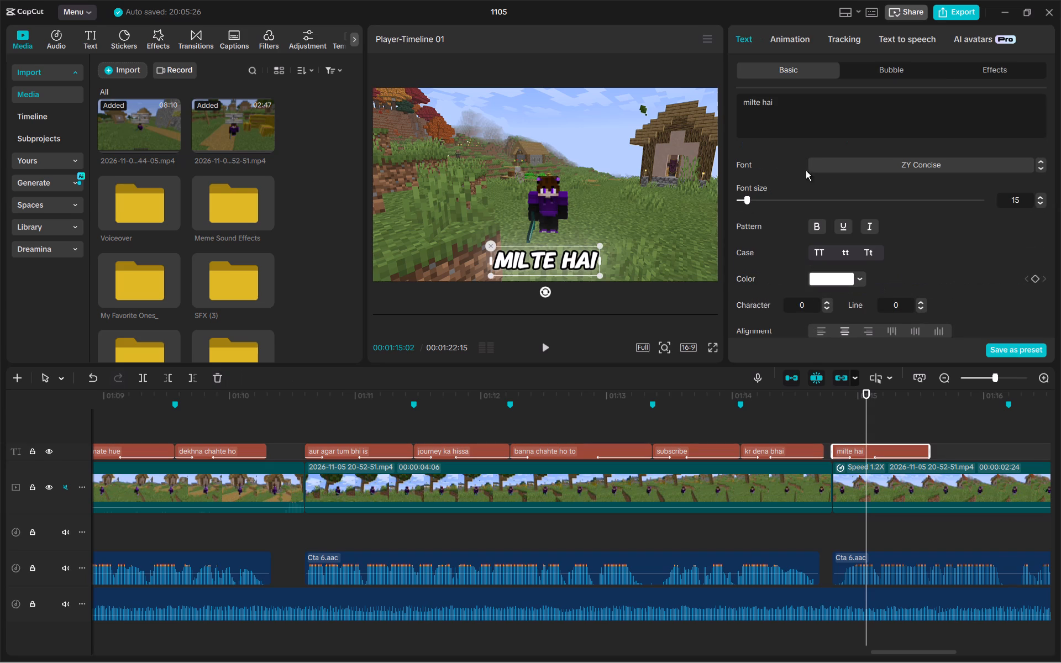
pyautogui.click(809, 125)
pyautogui.press('space')
pyautogui.write('ne')
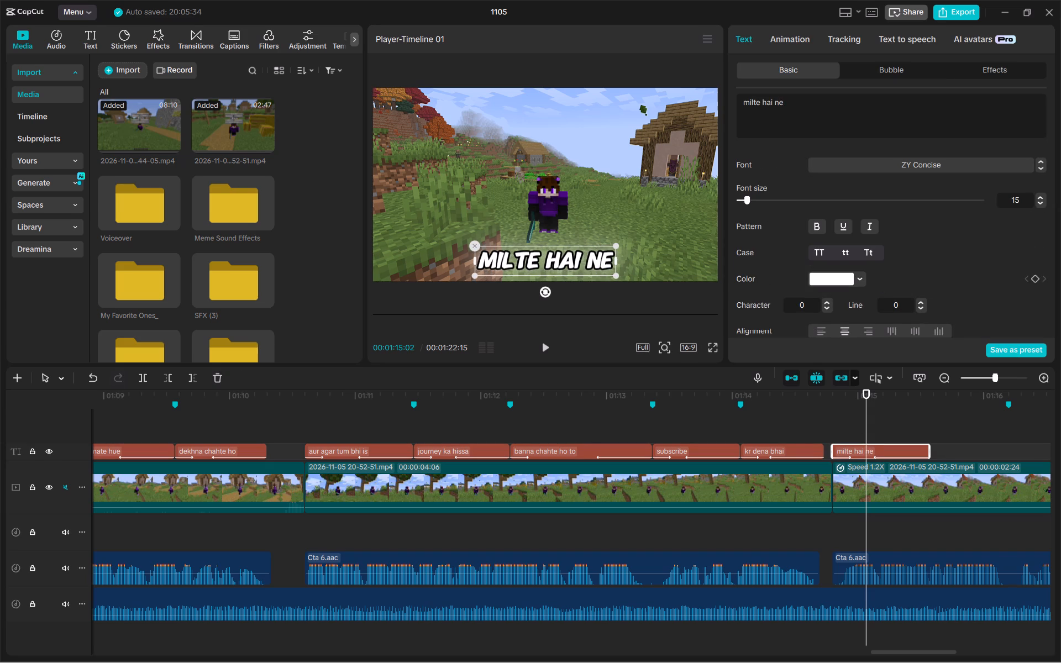
pyautogui.write('t')
pyautogui.press('space')
pyautogui.press('BackSpace')
pyautogui.press('BackSpace')
pyautogui.write('xt video main')
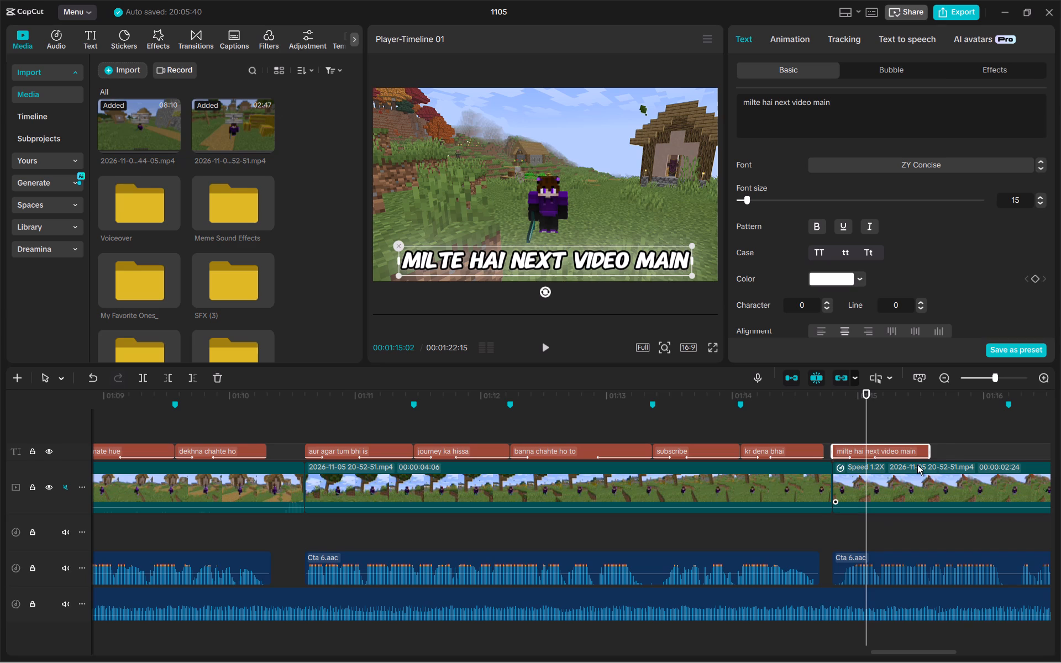
pyautogui.moveTo(929, 451); pyautogui.dragTo(1006, 449)
# Paste the copied caption at the 00:01:16:06 marker with the text "tab tak keliye" and extend its end to the 00:01:17:00 marker.
pyautogui.click(1005, 427)
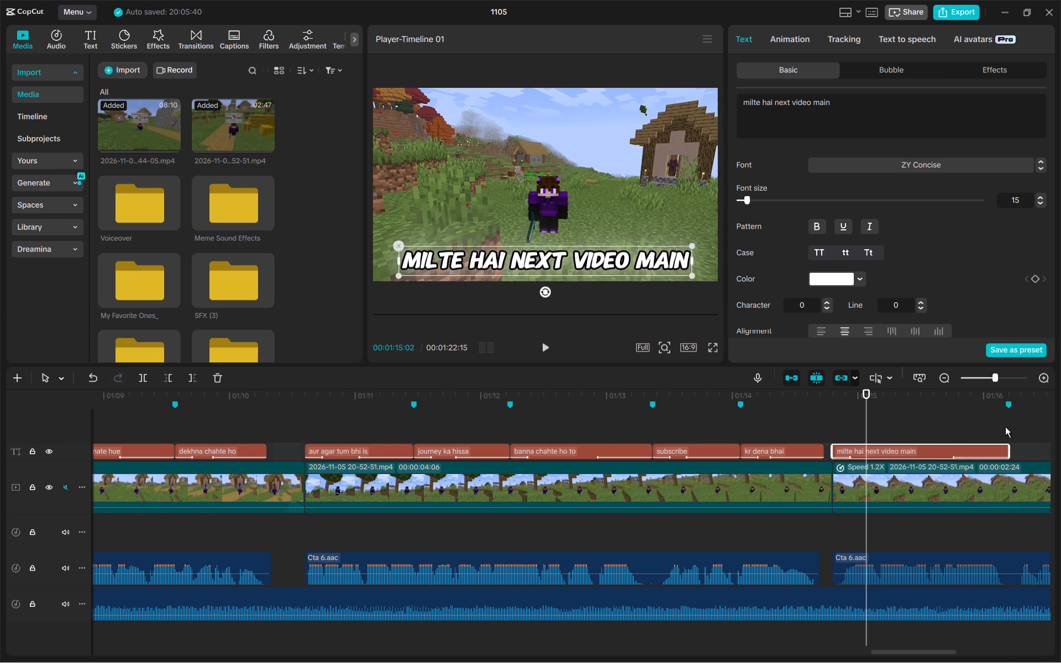
pyautogui.hscroll(-2, 1005, 427)
pyautogui.press('space')
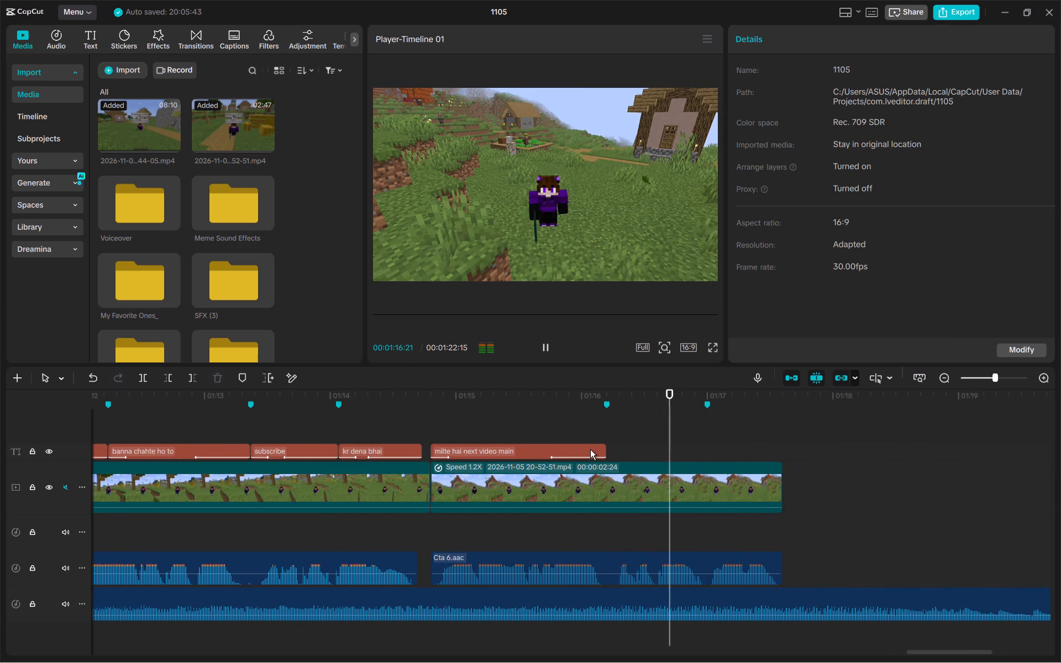
pyautogui.press('space')
pyautogui.click(608, 424)
pyautogui.hotkey('ctrl', 'v')
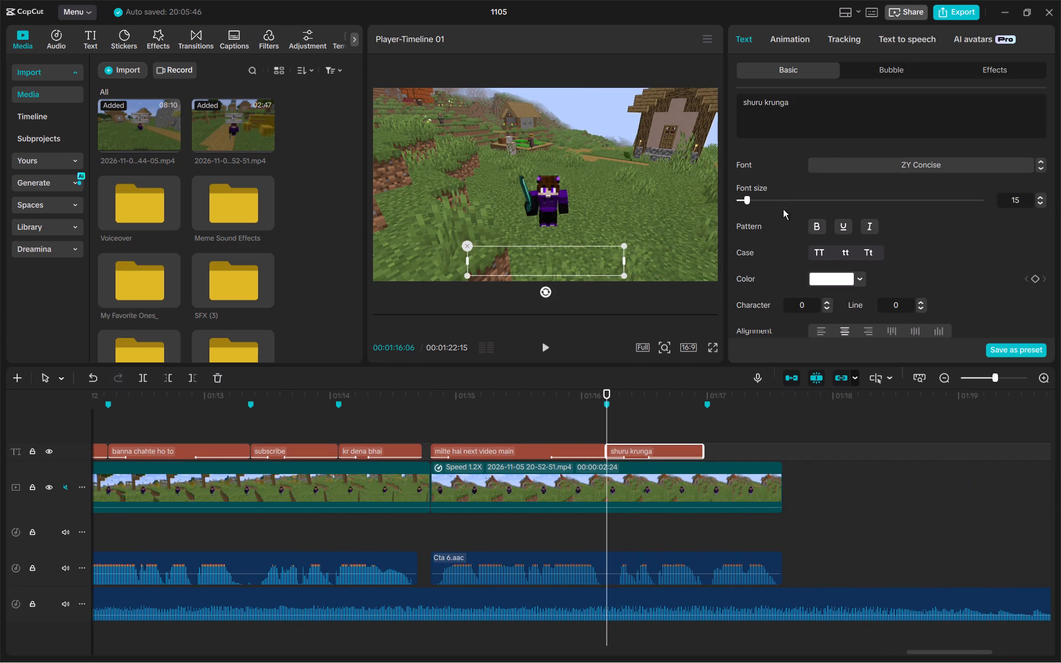
pyautogui.moveTo(800, 110); pyautogui.dragTo(706, 82)
pyautogui.write('tab ka')
pyautogui.press('BackSpace')
pyautogui.press('BackSpace')
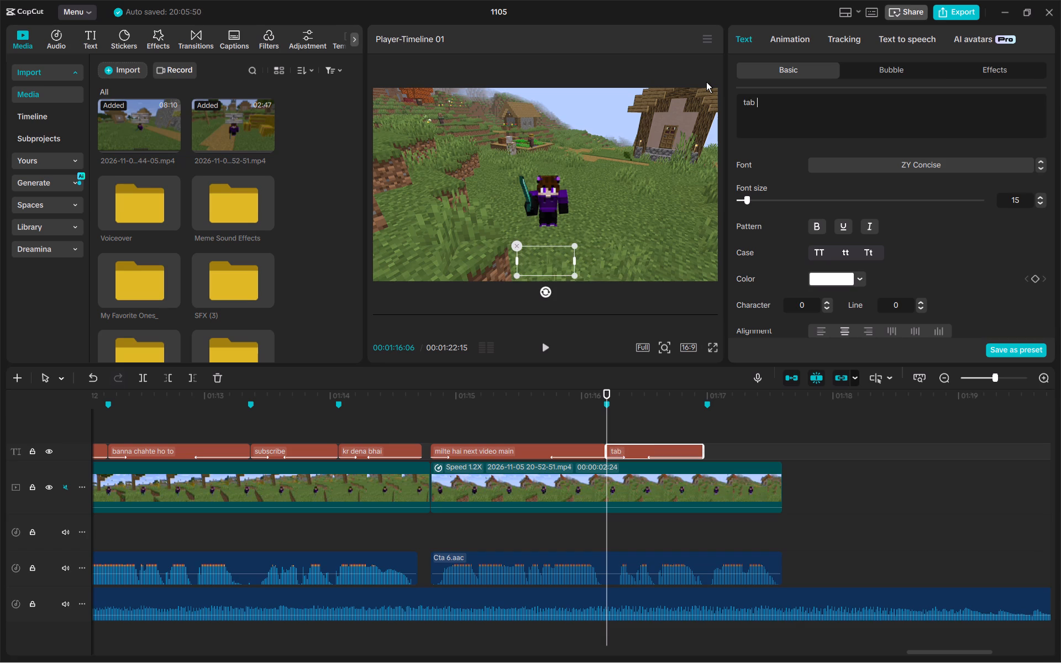
pyautogui.write('tak keliye')
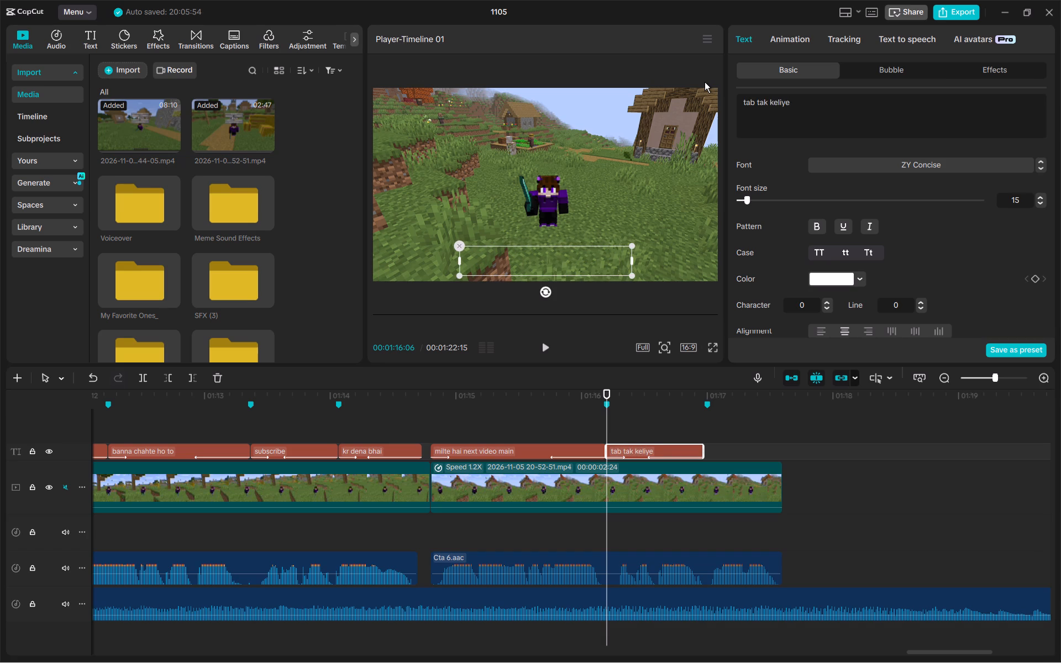
pyautogui.click(703, 455)
# Paste the copied caption at the 00:01:17:00 marker with the text "boy boy.....".
pyautogui.click(708, 427)
pyautogui.hotkey('ctrl', 'v')
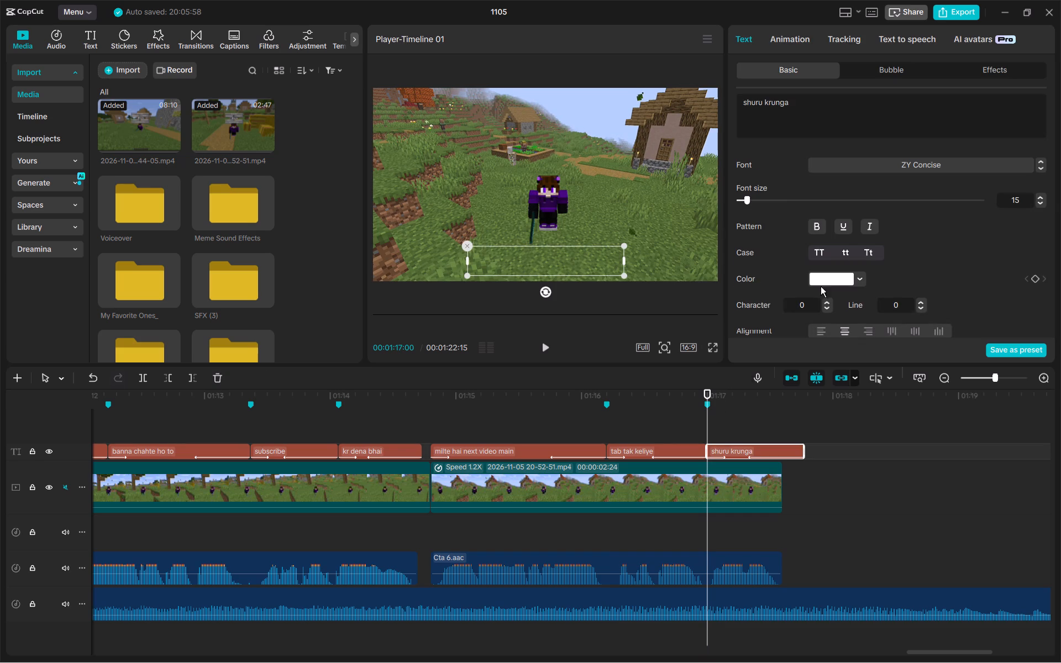
pyautogui.moveTo(821, 103); pyautogui.dragTo(726, 86)
pyautogui.write('boy boy')
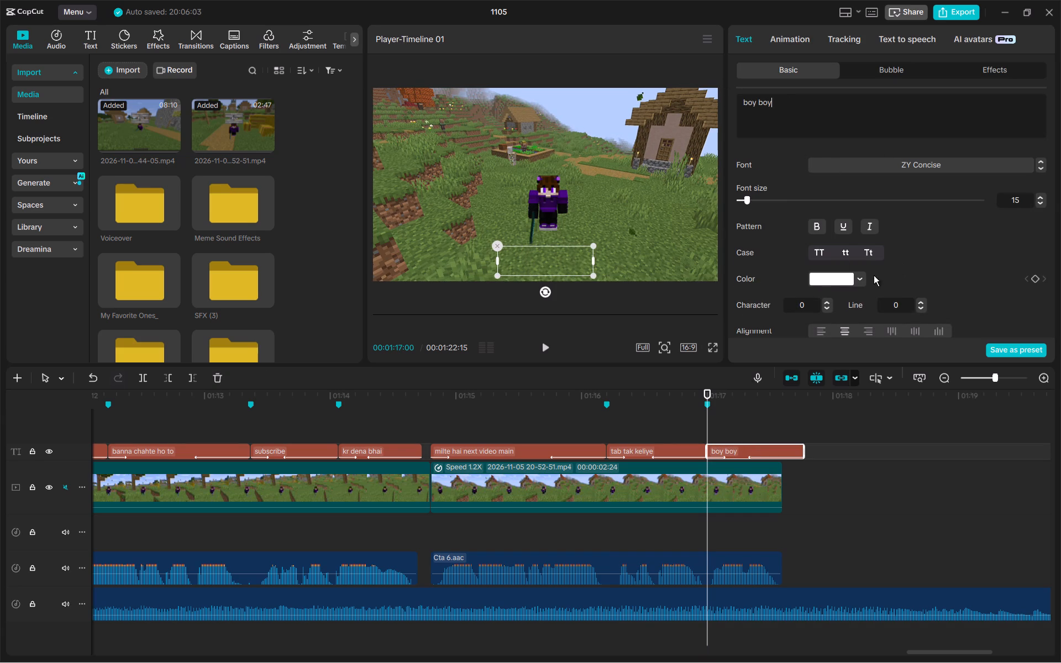
pyautogui.write(',,')
pyautogui.write(',,')
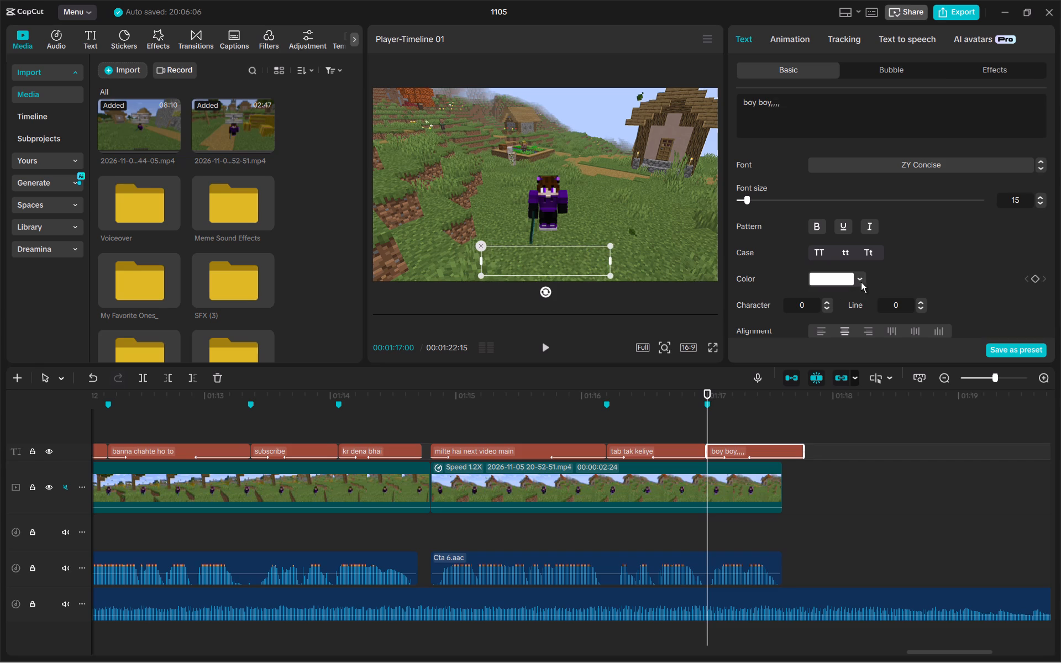
pyautogui.press('BackSpace')
pyautogui.press('BackSpace')
pyautogui.press('BackSpace')
pyautogui.press('BackSpace')
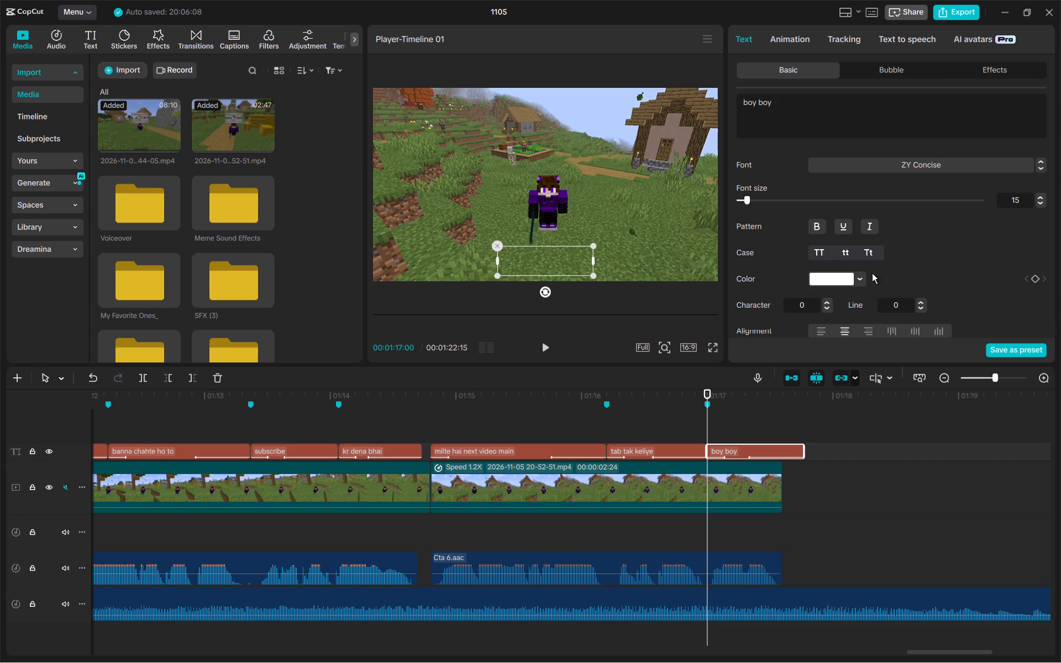
pyautogui.write('.....')
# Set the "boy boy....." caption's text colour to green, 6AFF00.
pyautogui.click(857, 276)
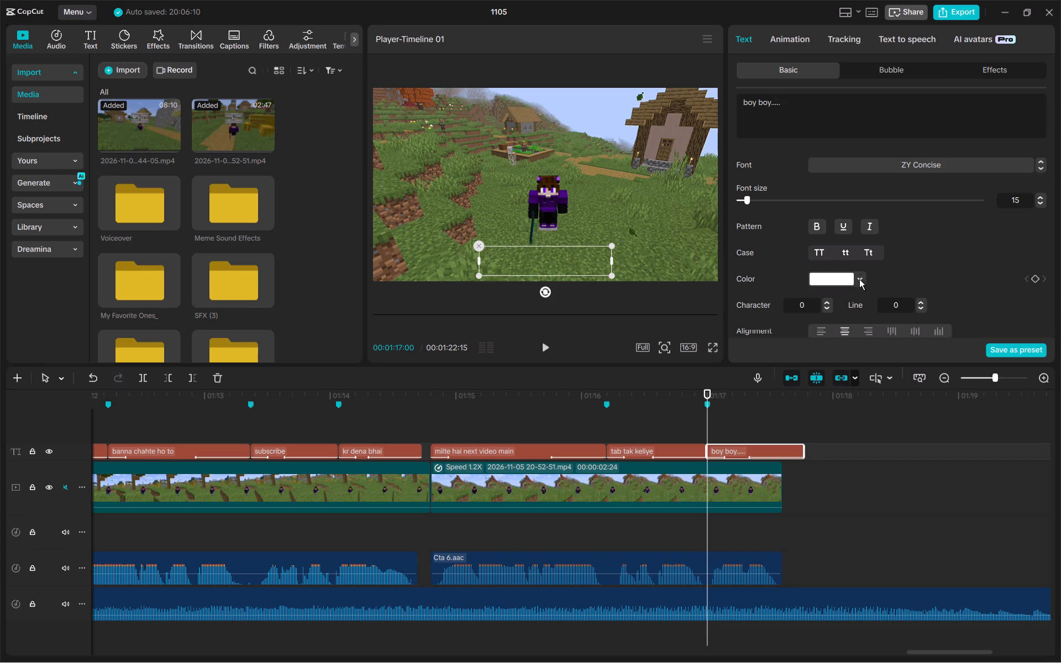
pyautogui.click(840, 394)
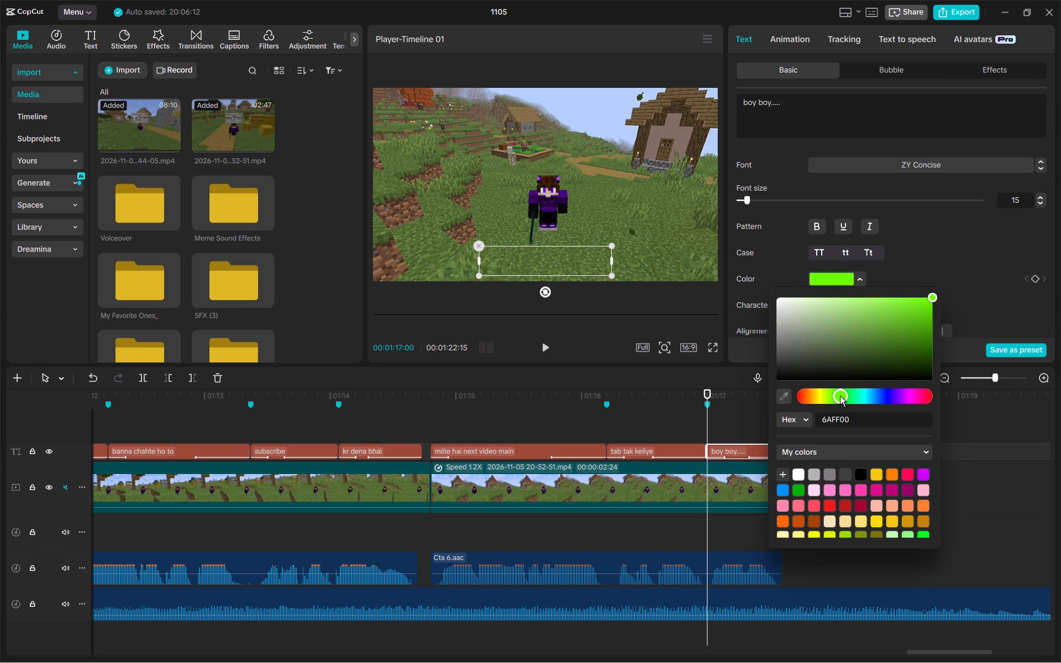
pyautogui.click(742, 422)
# Trim the end of the "boy boy....." caption to the end of the last video clip.
pyautogui.moveTo(746, 435); pyautogui.dragTo(747, 430)
pyautogui.click(748, 450)
pyautogui.moveTo(803, 454); pyautogui.dragTo(781, 448)
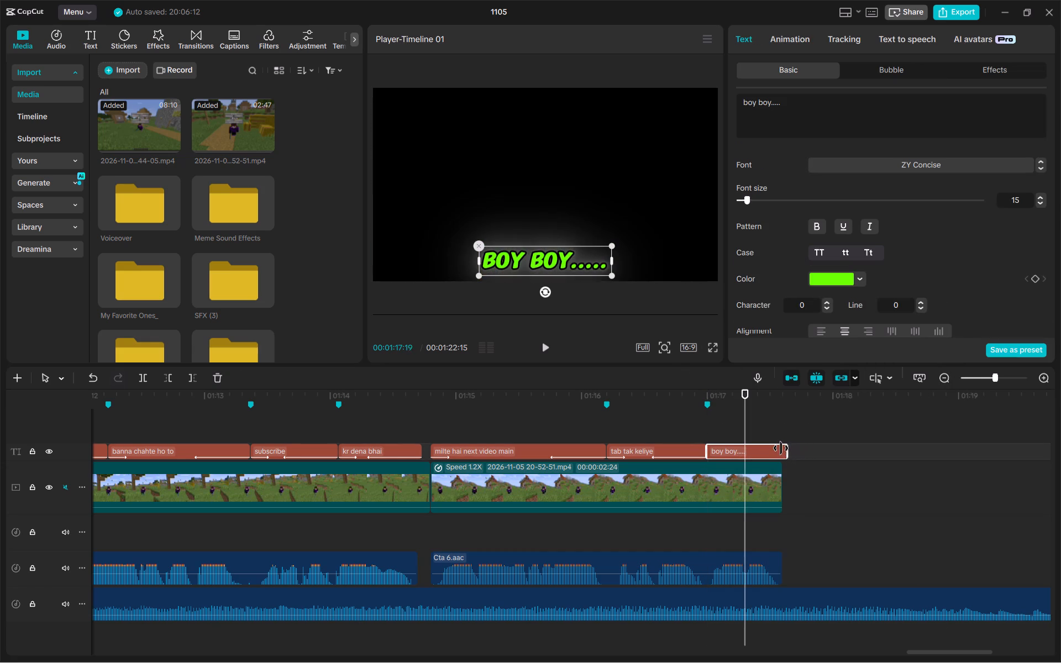
pyautogui.moveTo(781, 448); pyautogui.dragTo(779, 448)
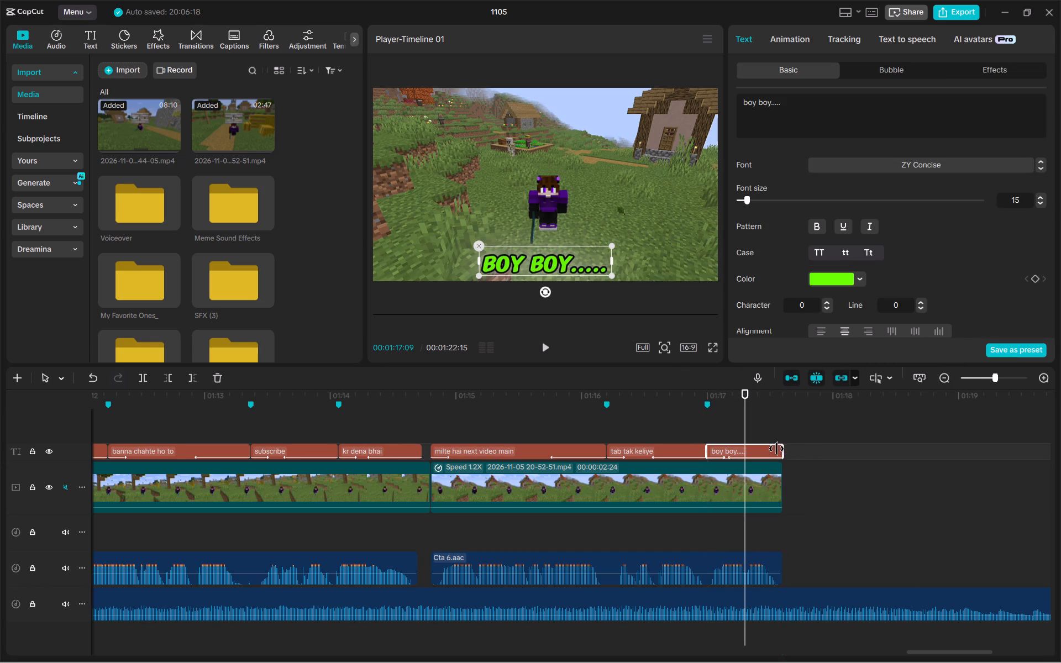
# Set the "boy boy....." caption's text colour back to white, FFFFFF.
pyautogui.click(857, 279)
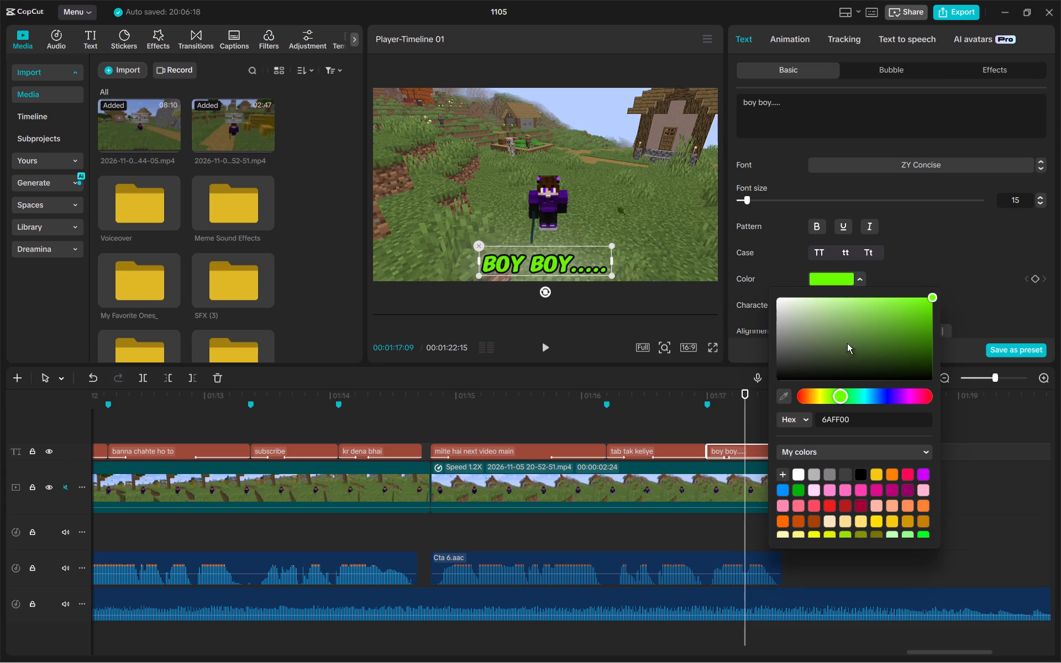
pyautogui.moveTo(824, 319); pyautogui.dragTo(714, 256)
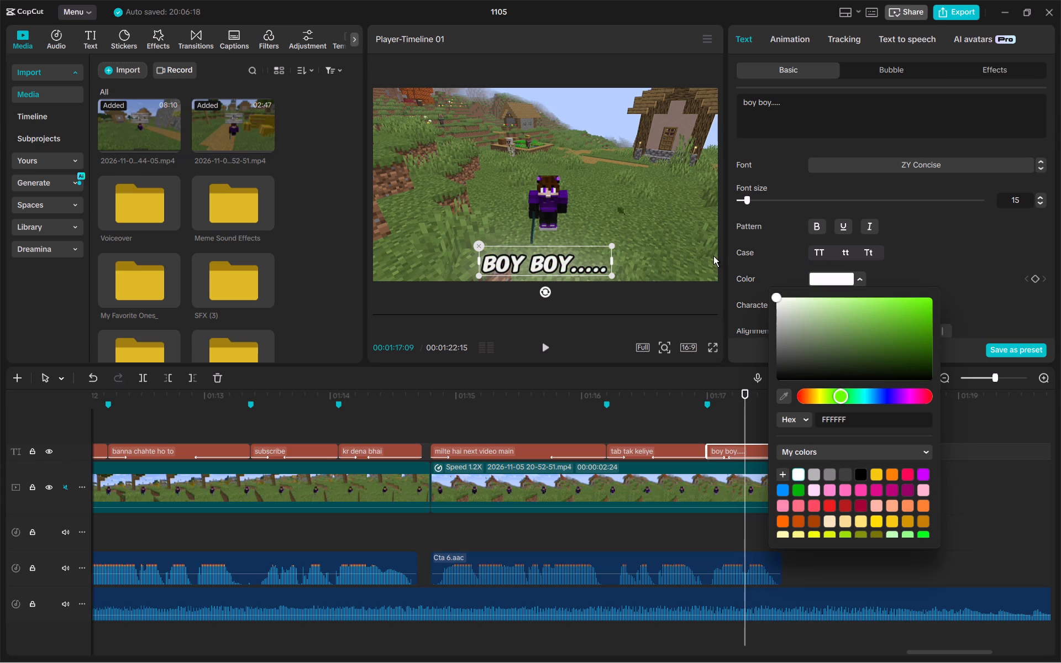
# Add a Transform keyframe to the "boy boy....." caption at its start, 00:01:17:00.
pyautogui.doubleClick(713, 429)
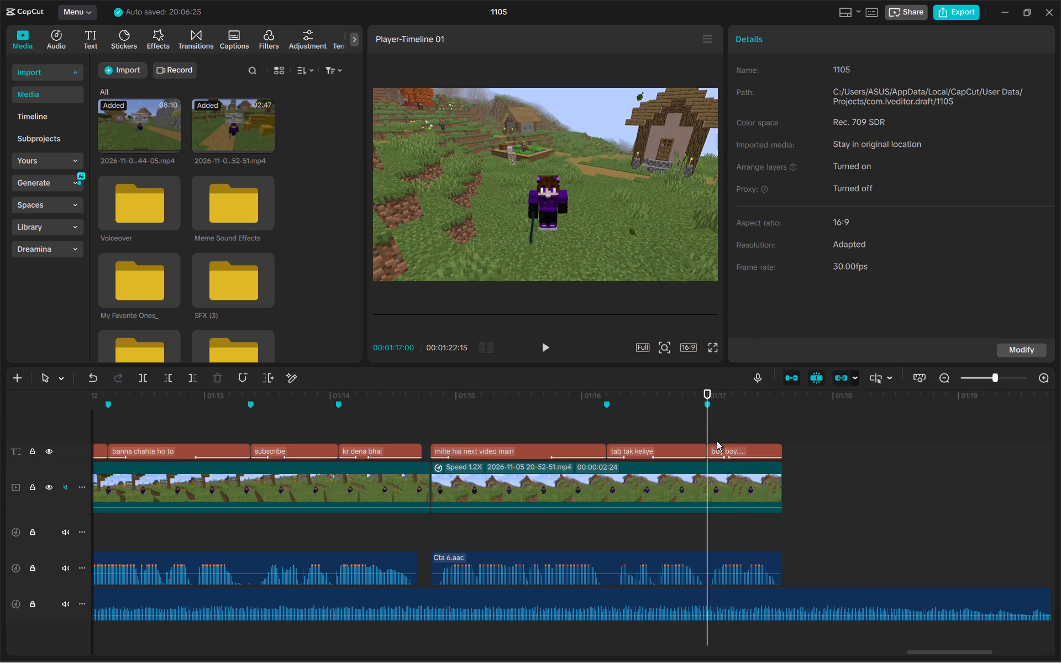
pyautogui.click(717, 441)
pyautogui.click(708, 436)
pyautogui.click(718, 456)
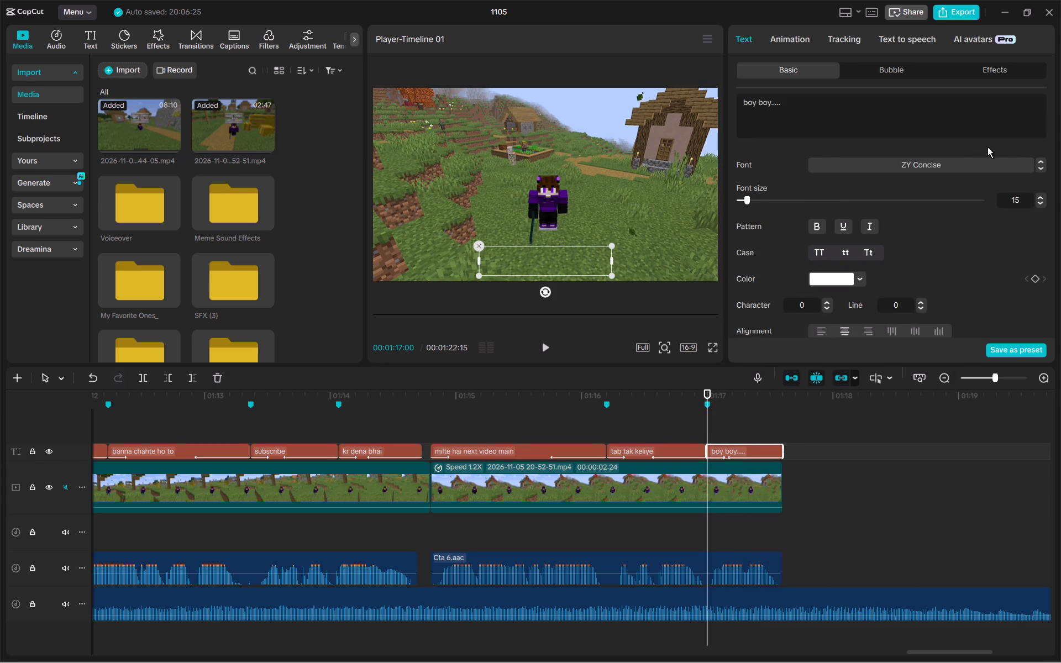
pyautogui.scroll(-6, 995, 252)
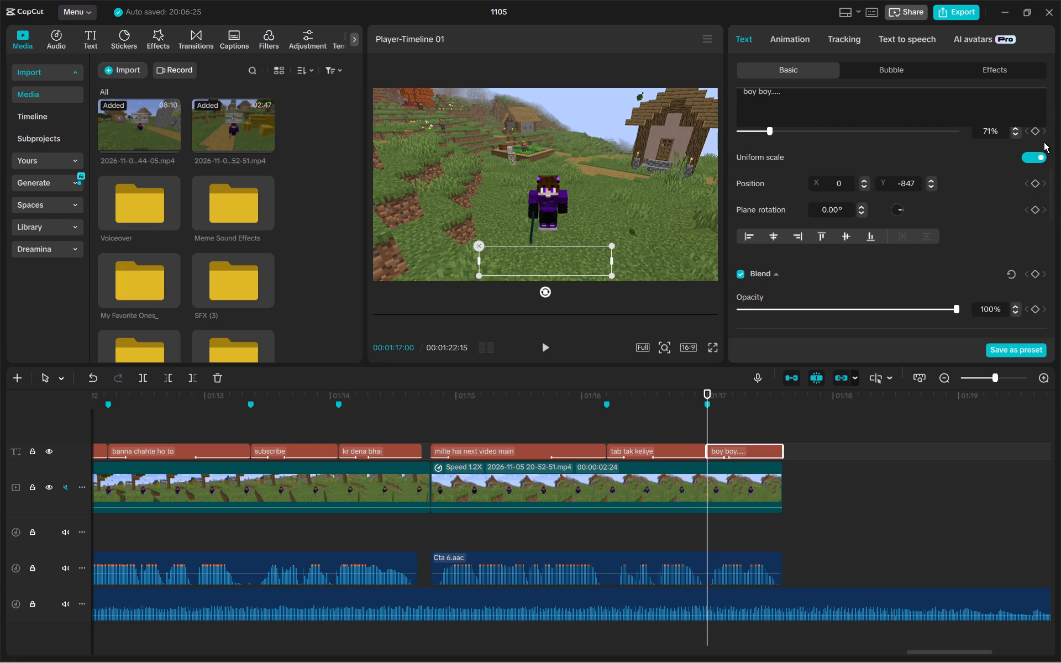
pyautogui.scroll(2, 1042, 140)
pyautogui.click(1035, 222)
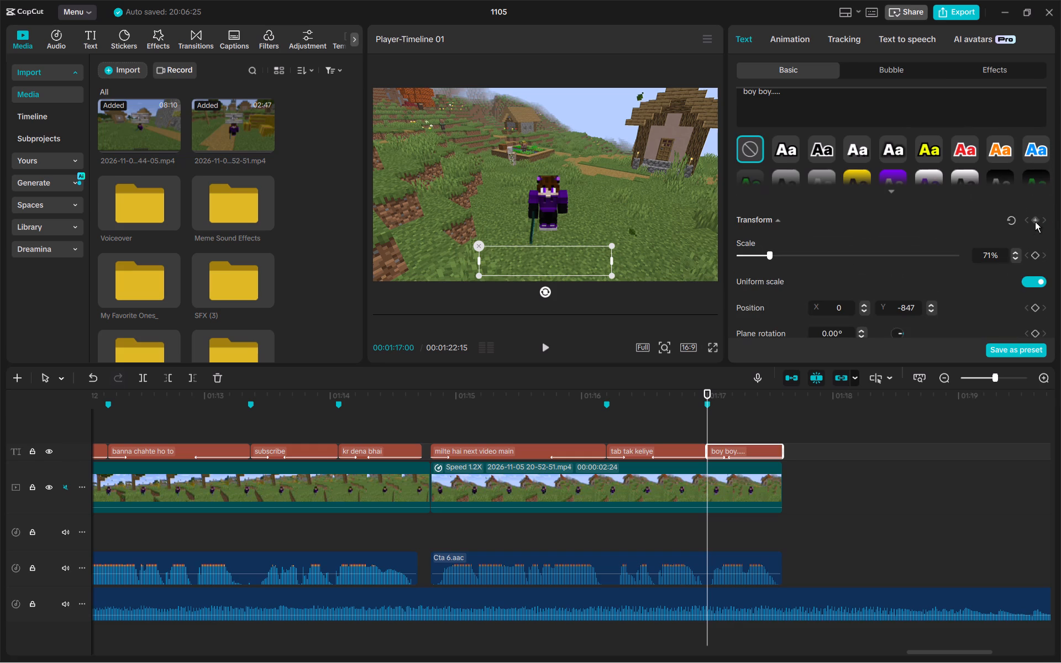
# At 00:01:17:17, scale the "boy boy....." caption to 100% and move it up to X 0, Y -181.
pyautogui.moveTo(710, 414); pyautogui.dragTo(776, 418)
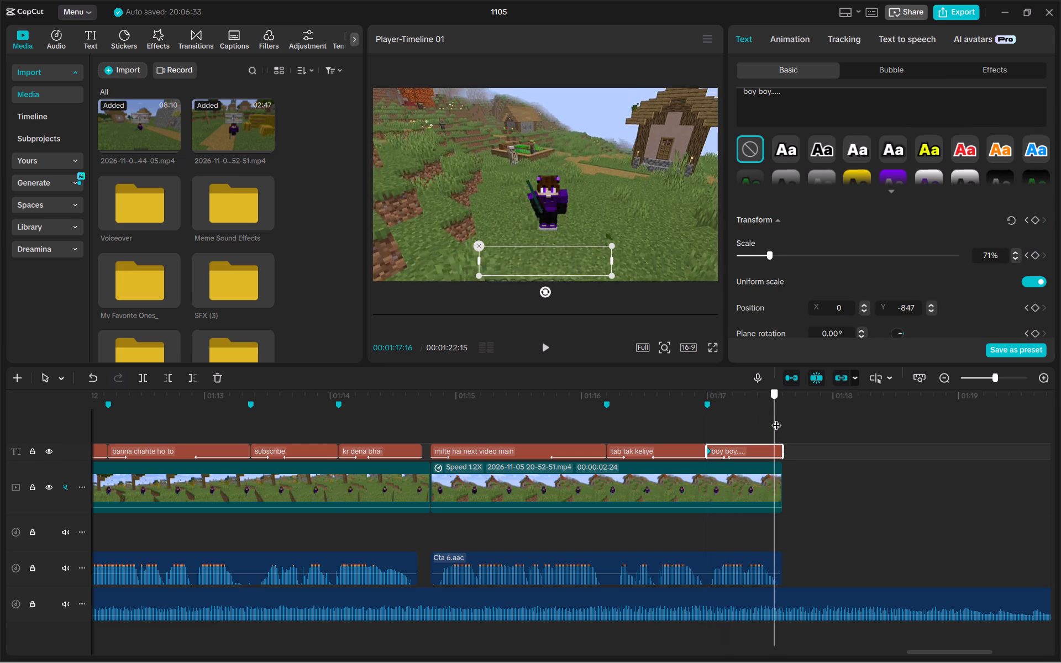
pyautogui.moveTo(776, 418); pyautogui.dragTo(776, 419)
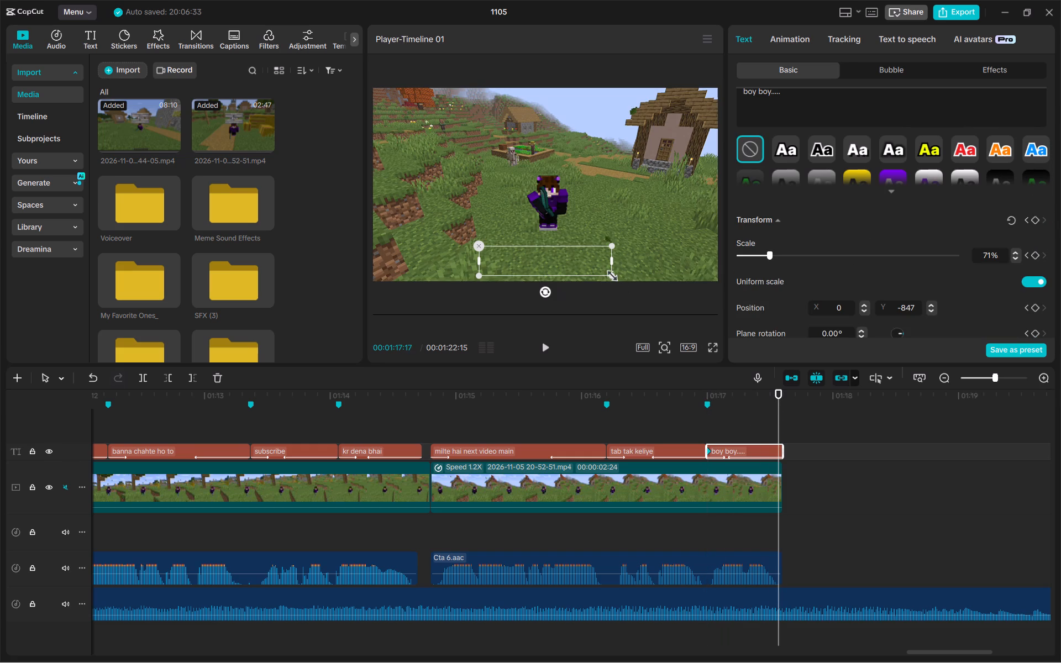
pyautogui.moveTo(611, 274); pyautogui.dragTo(643, 310)
pyautogui.moveTo(595, 261); pyautogui.dragTo(601, 183)
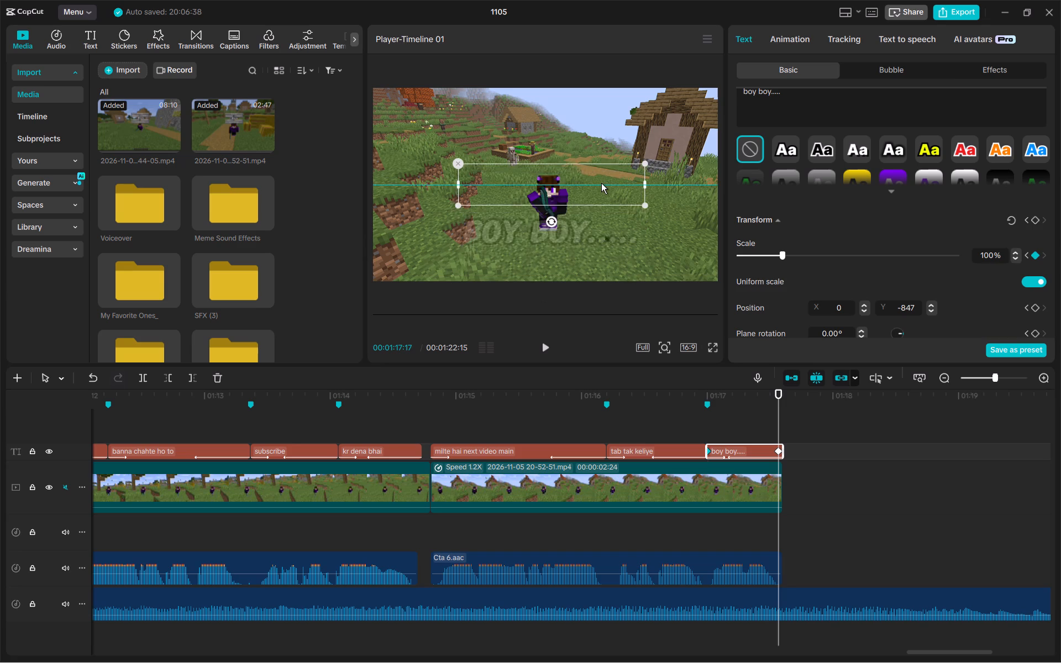
pyautogui.moveTo(601, 183); pyautogui.dragTo(597, 202)
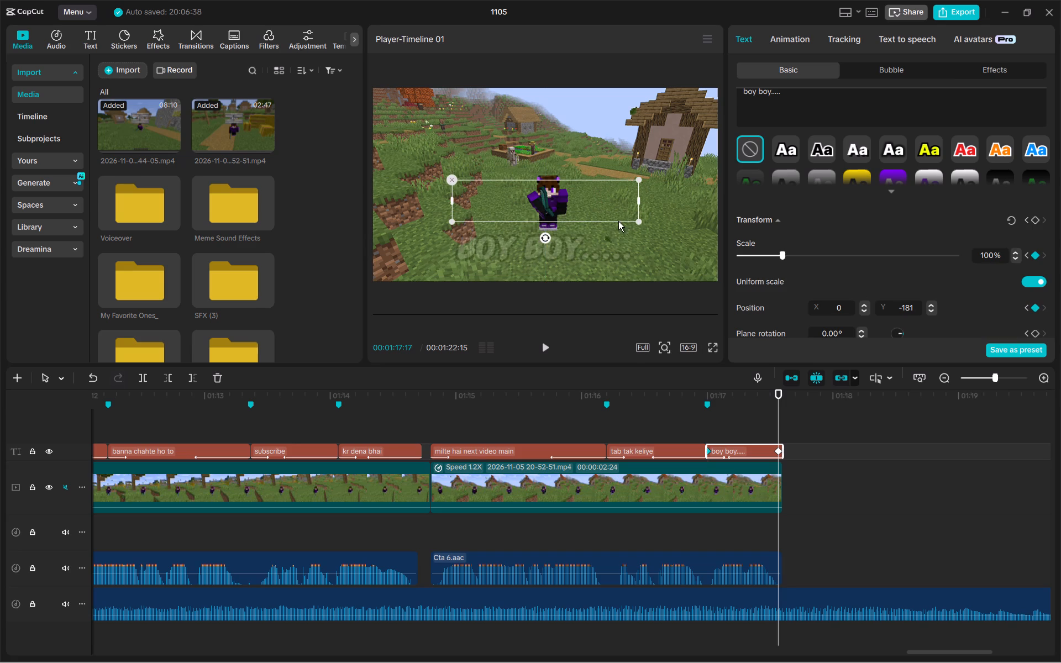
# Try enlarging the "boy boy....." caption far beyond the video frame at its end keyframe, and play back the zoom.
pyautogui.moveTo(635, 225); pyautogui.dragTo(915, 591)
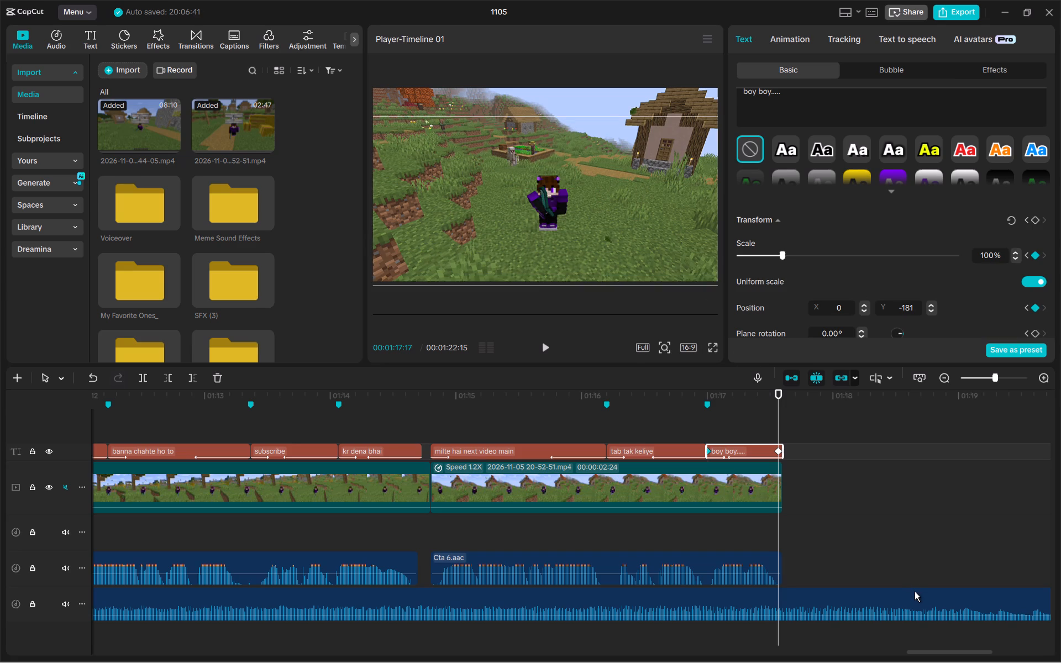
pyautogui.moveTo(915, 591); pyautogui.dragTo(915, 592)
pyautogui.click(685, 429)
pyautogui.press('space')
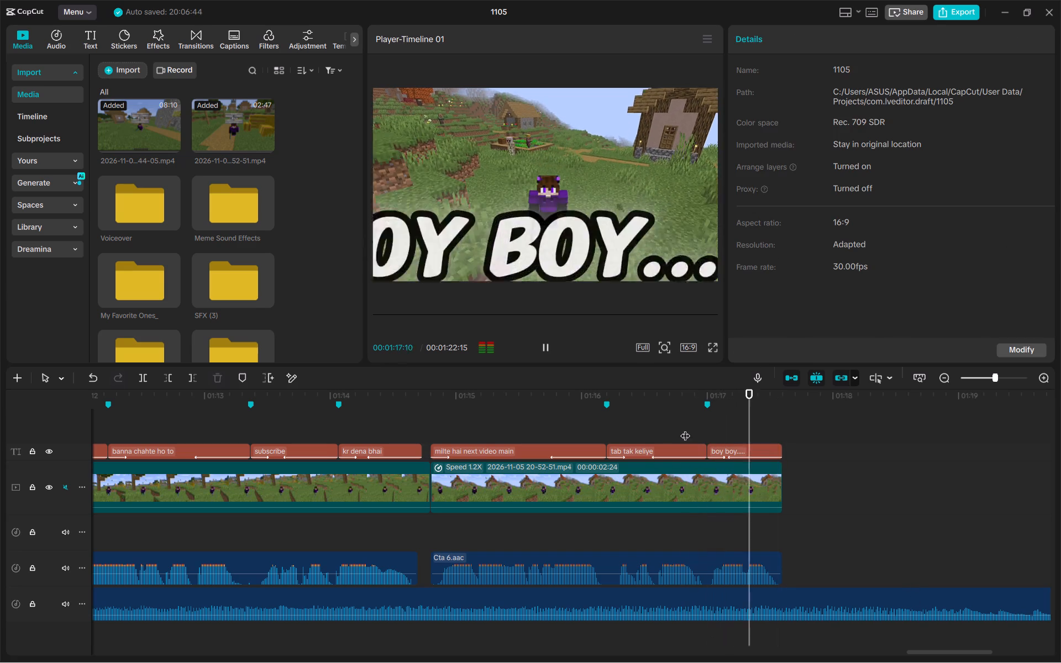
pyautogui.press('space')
# At the "boy boy....." caption's end keyframe, shrink and recentre the text so it nearly spans the frame width, and play it back.
pyautogui.click(732, 451)
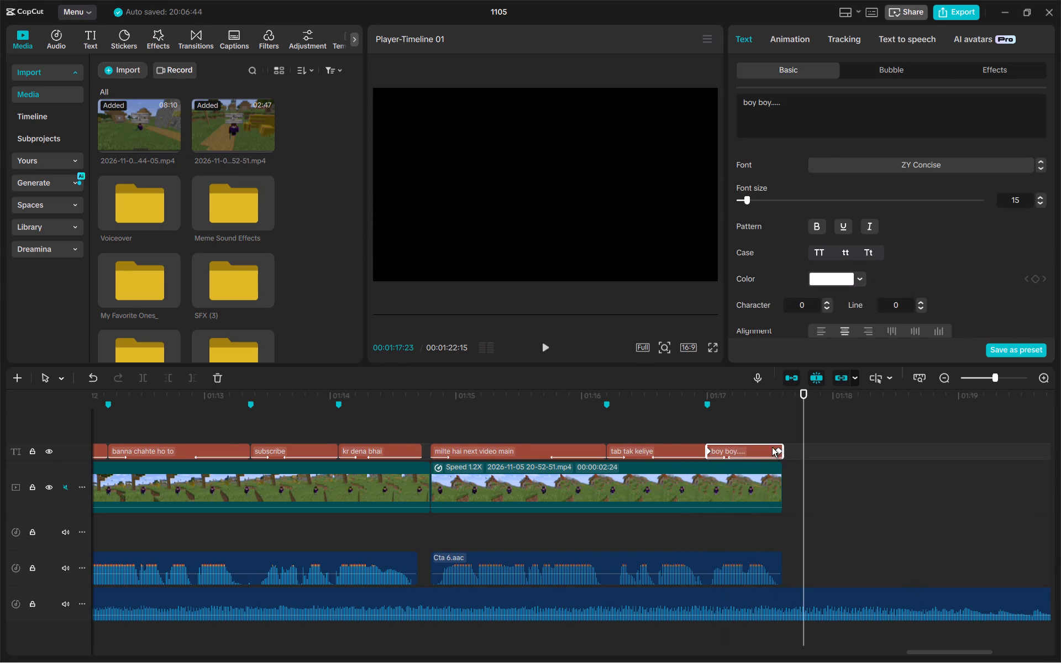
pyautogui.click(773, 451)
pyautogui.moveTo(646, 274); pyautogui.dragTo(564, 214)
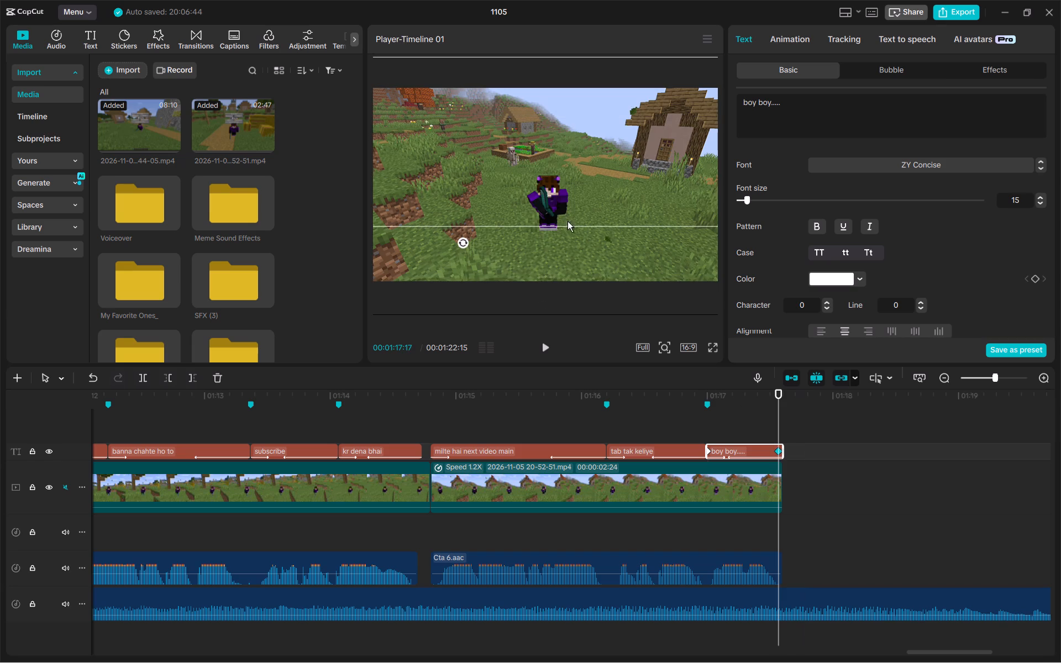
pyautogui.moveTo(594, 193); pyautogui.dragTo(349, 197)
pyautogui.moveTo(592, 235); pyautogui.dragTo(456, 129)
pyautogui.moveTo(432, 152); pyautogui.dragTo(681, 190)
pyautogui.moveTo(663, 197); pyautogui.dragTo(555, 170)
pyautogui.click(614, 209)
pyautogui.moveTo(616, 217); pyautogui.dragTo(532, 162)
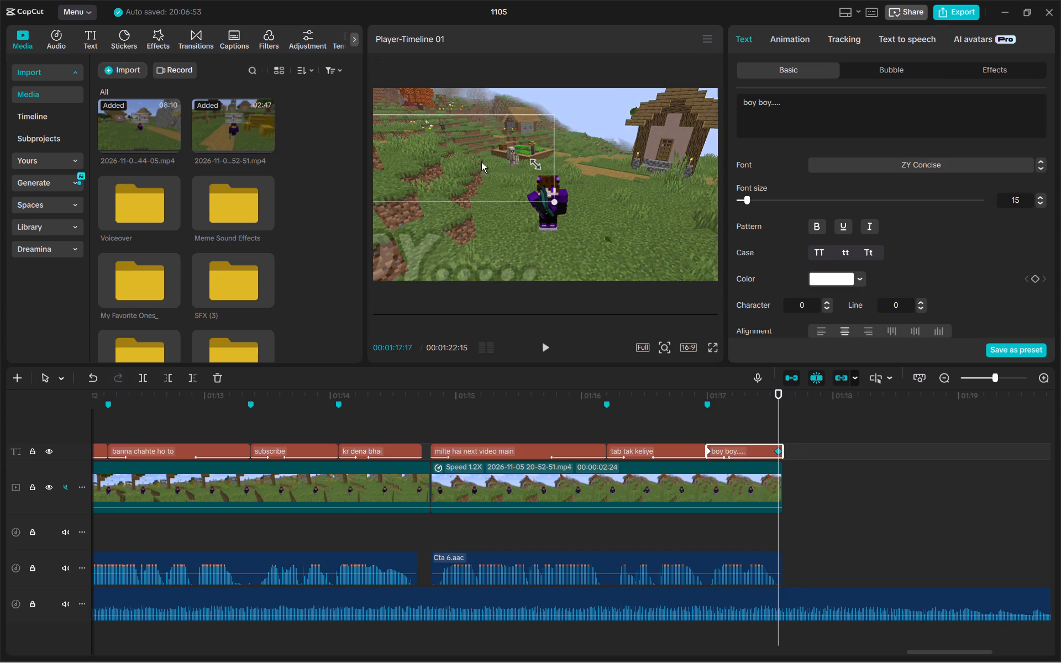
pyautogui.moveTo(454, 162); pyautogui.dragTo(505, 166)
pyautogui.moveTo(606, 207); pyautogui.dragTo(507, 145)
pyautogui.moveTo(476, 160); pyautogui.dragTo(610, 187)
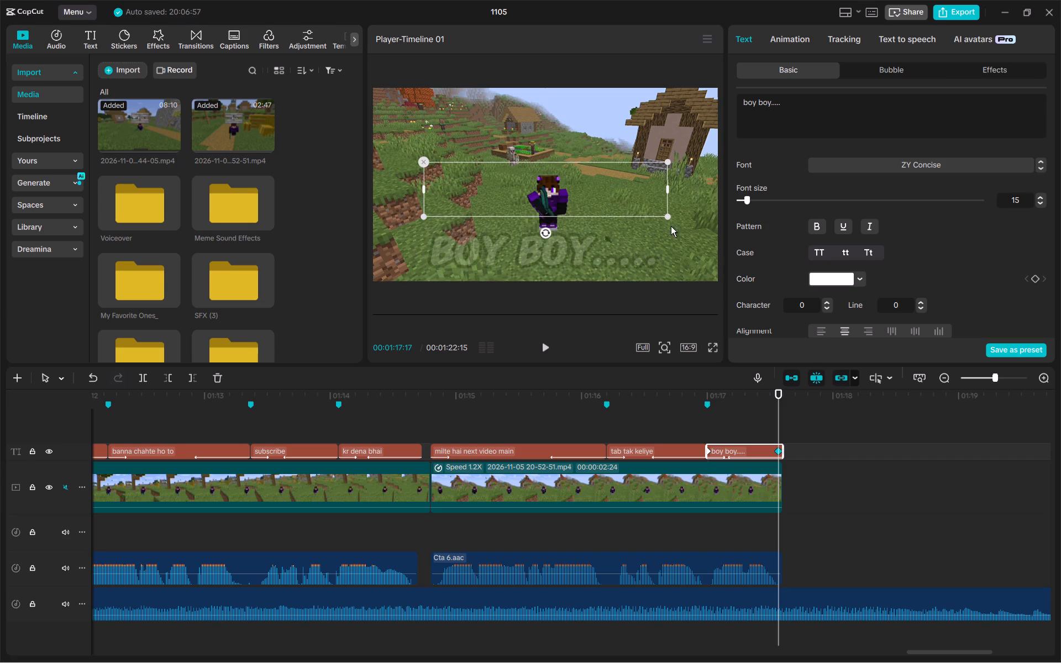
pyautogui.moveTo(669, 215); pyautogui.dragTo(706, 269)
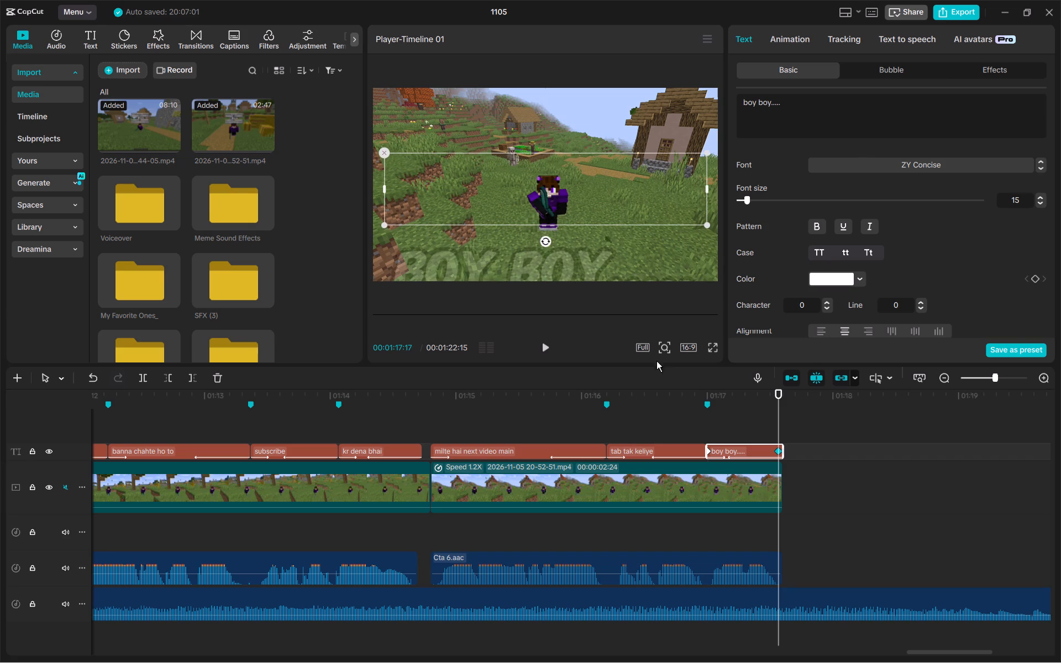
pyautogui.click(623, 417)
pyautogui.press('space')
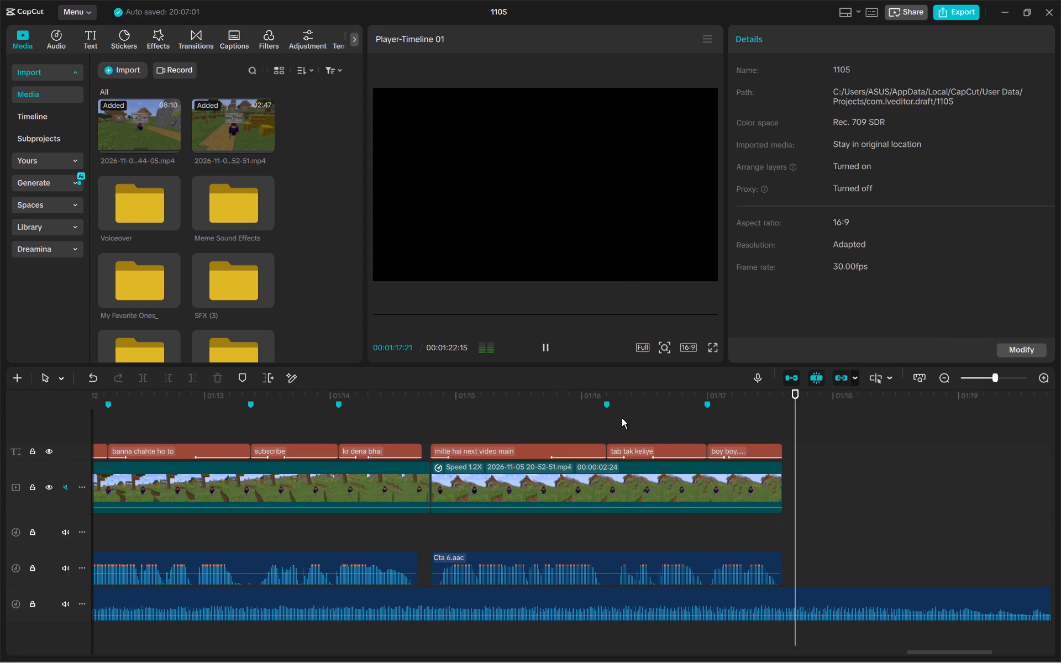
pyautogui.press('space')
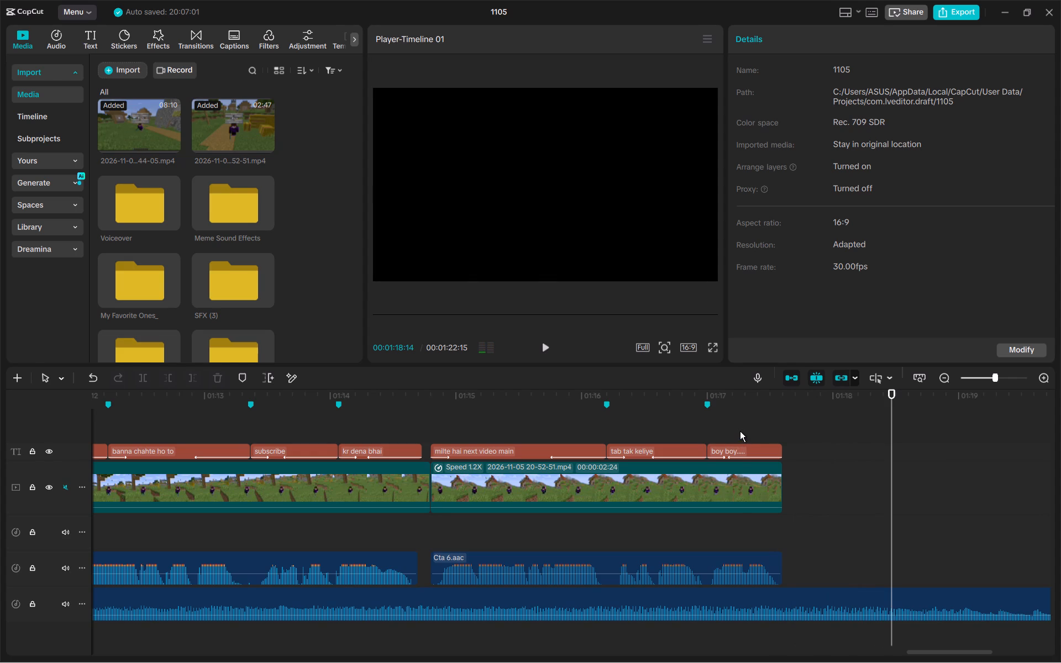
# Apply the Fade Out animation to the end of the last video clip.
pyautogui.click(740, 431)
pyautogui.moveTo(740, 431); pyautogui.dragTo(787, 444)
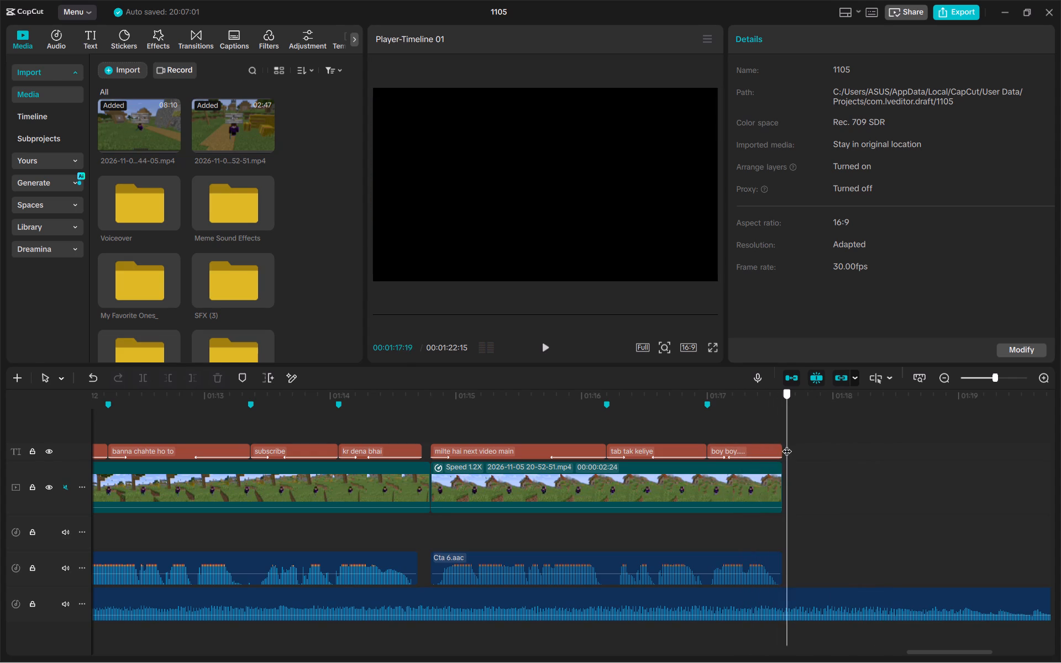
pyautogui.moveTo(787, 444); pyautogui.dragTo(779, 438)
pyautogui.click(760, 485)
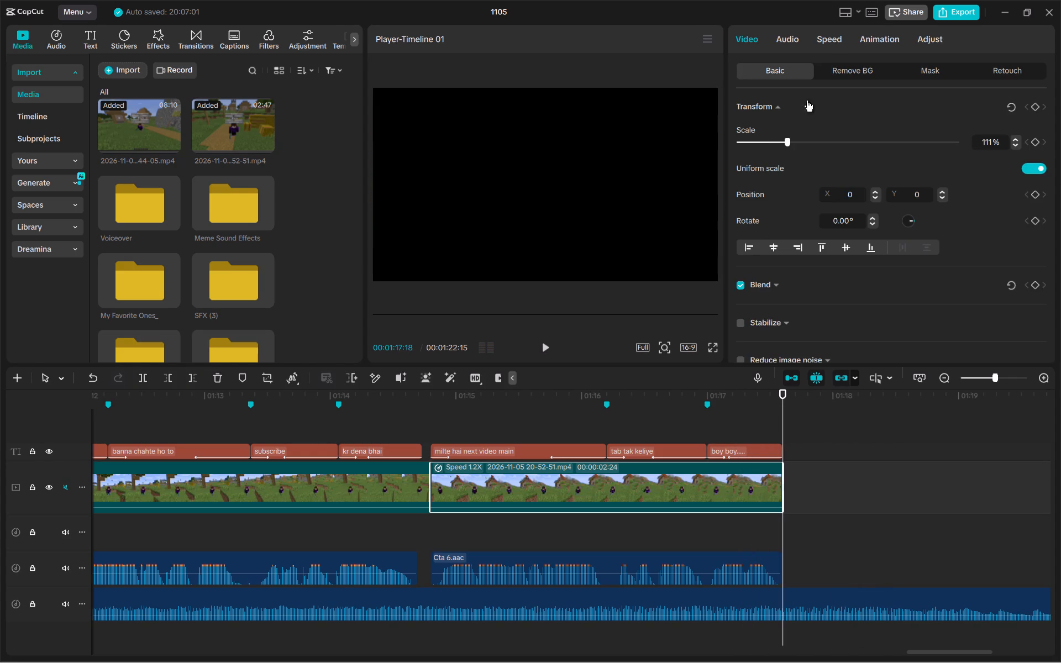
pyautogui.click(867, 38)
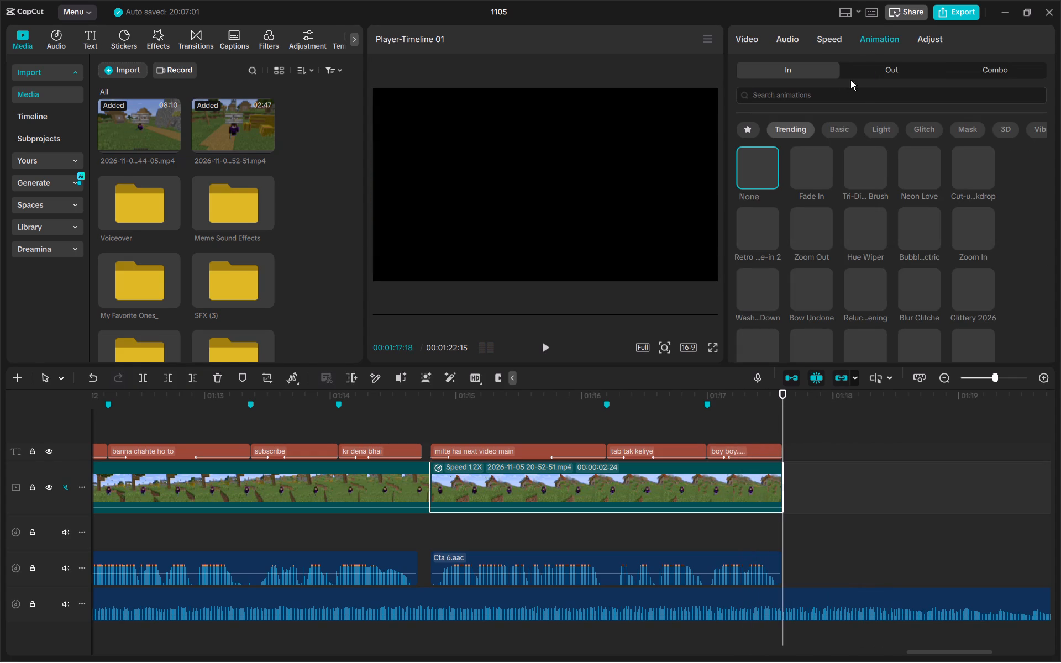
pyautogui.click(870, 69)
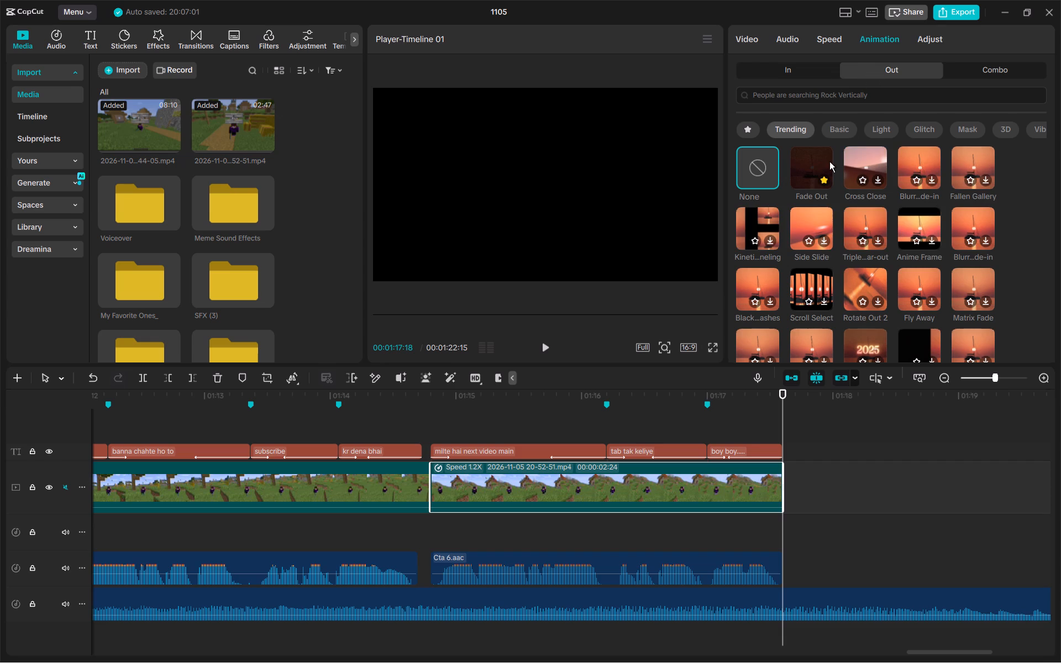
pyautogui.click(824, 161)
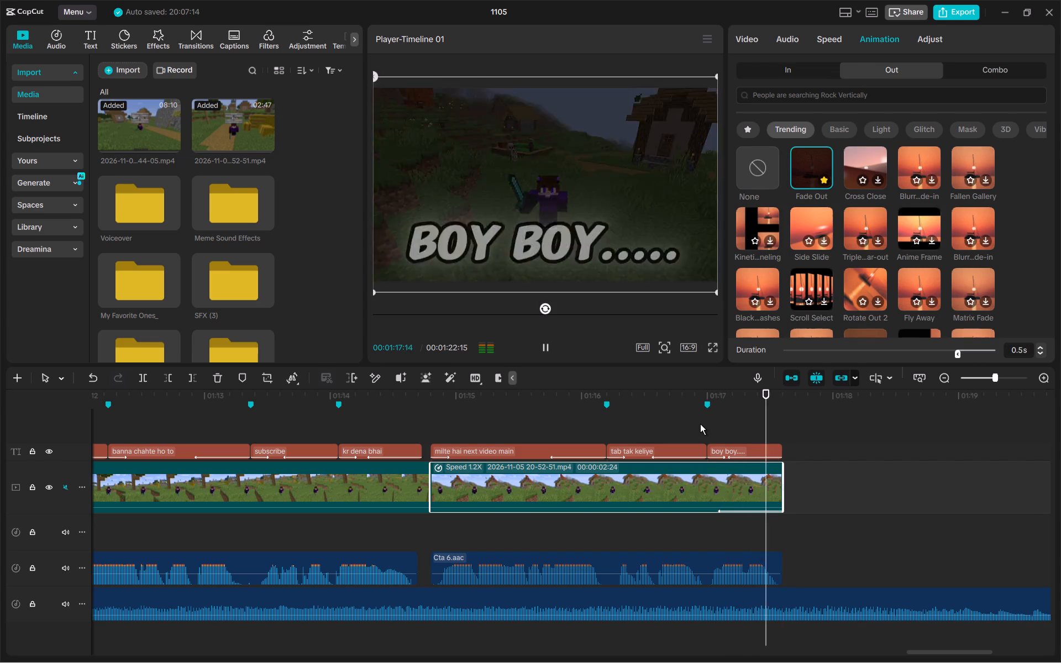
# Play back and scrub through the last captions and the clip's ending to check the fade-out.
pyautogui.click(698, 418)
pyautogui.press('space')
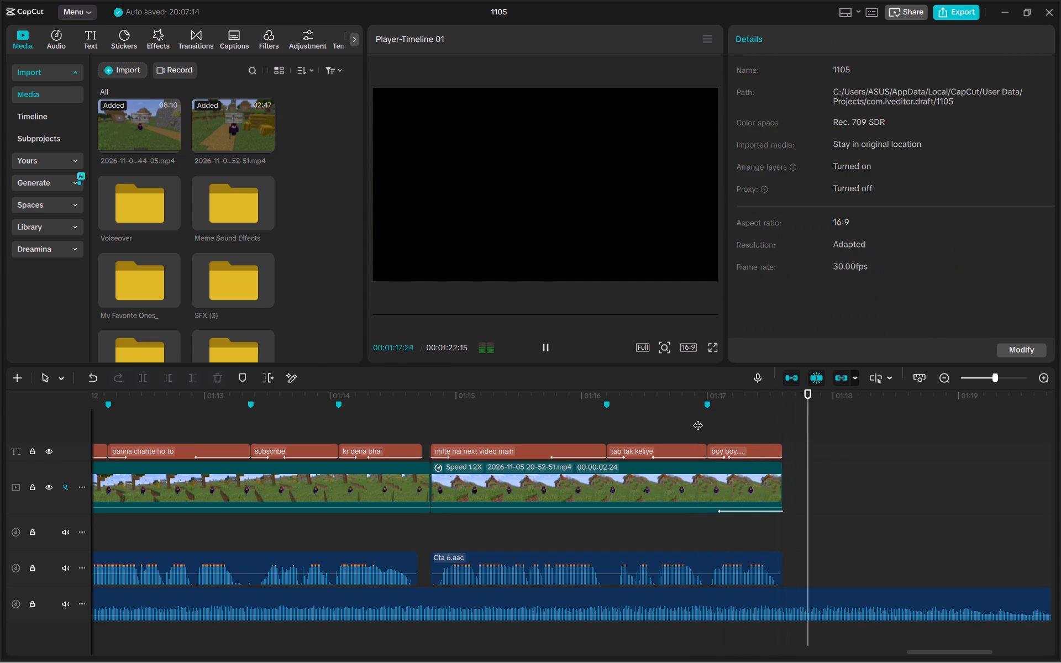
pyautogui.press('space')
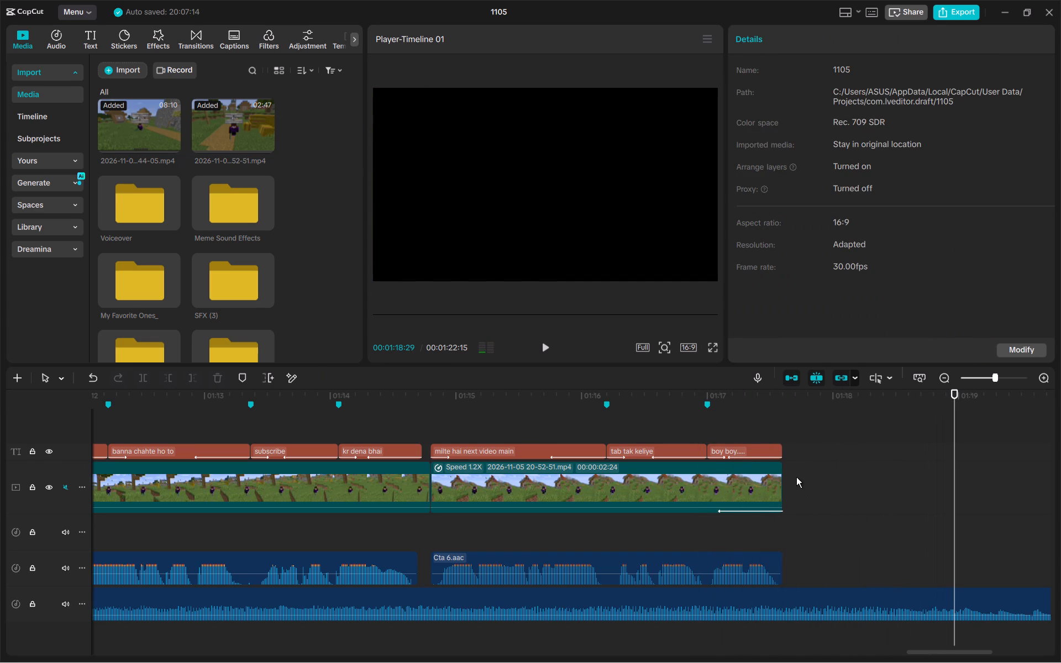
pyautogui.moveTo(789, 429); pyautogui.dragTo(813, 424)
pyautogui.click(787, 426)
pyautogui.moveTo(787, 426); pyautogui.dragTo(672, 421)
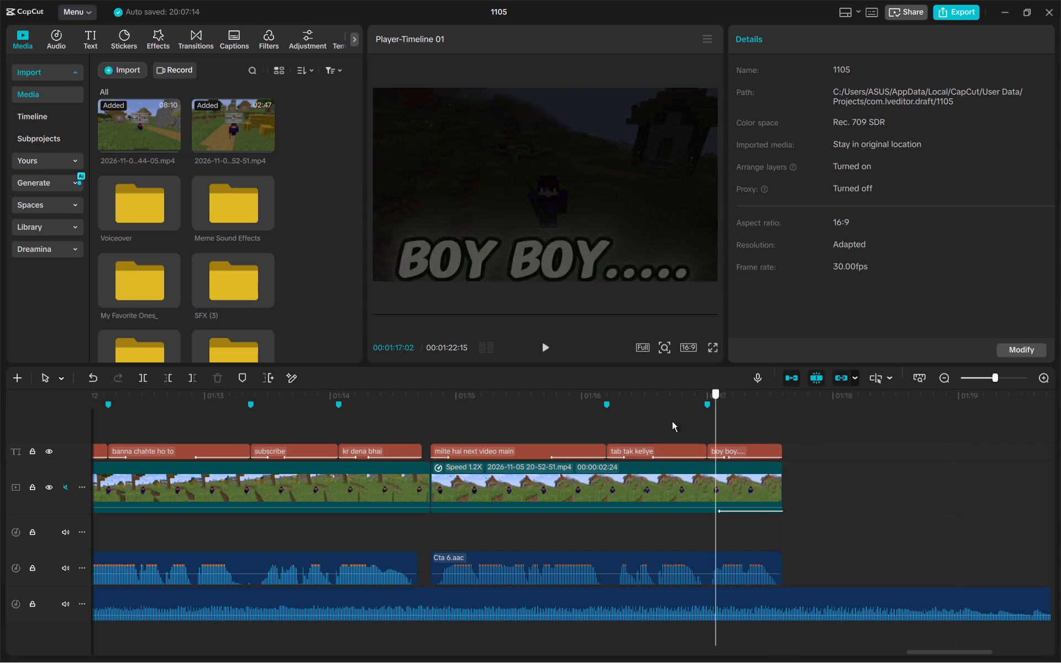
pyautogui.moveTo(672, 421); pyautogui.dragTo(703, 424)
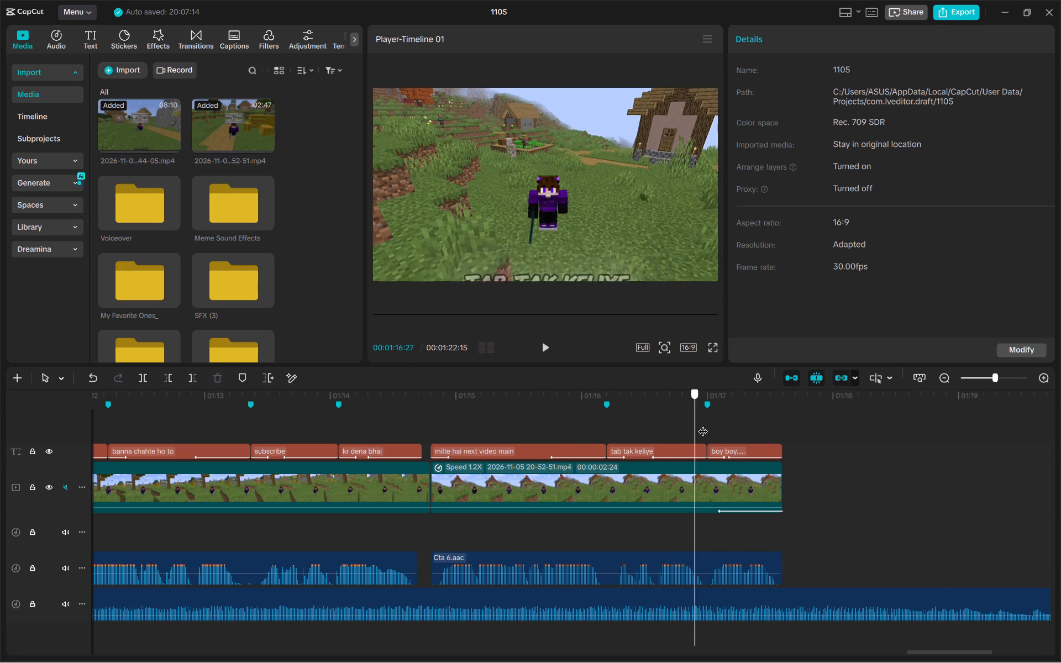
pyautogui.moveTo(703, 424); pyautogui.dragTo(516, 433)
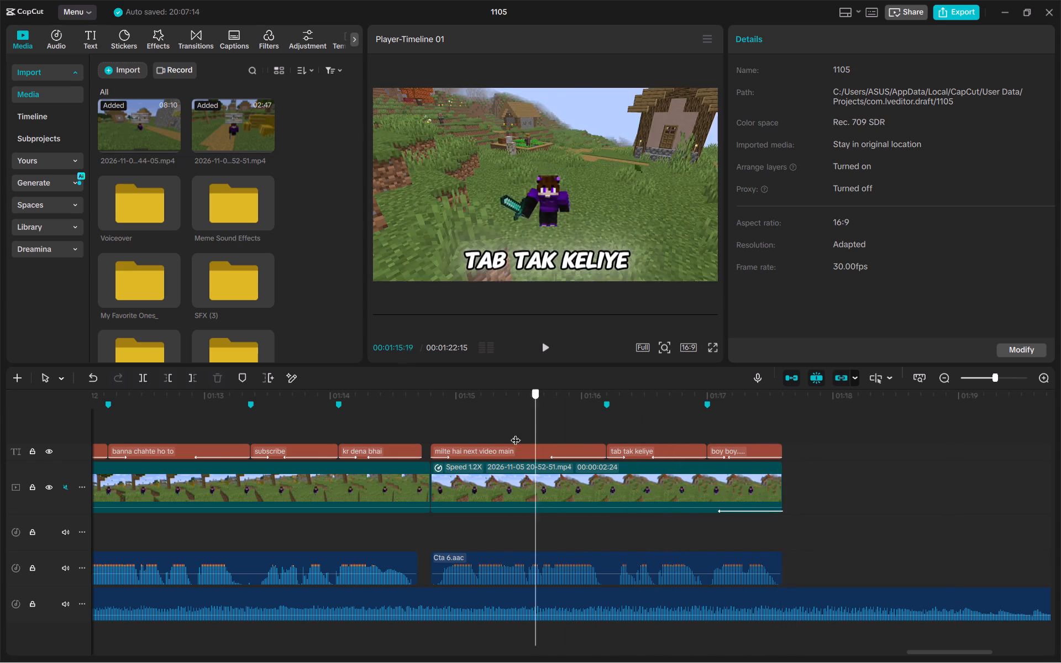
pyautogui.moveTo(516, 433); pyautogui.dragTo(785, 433)
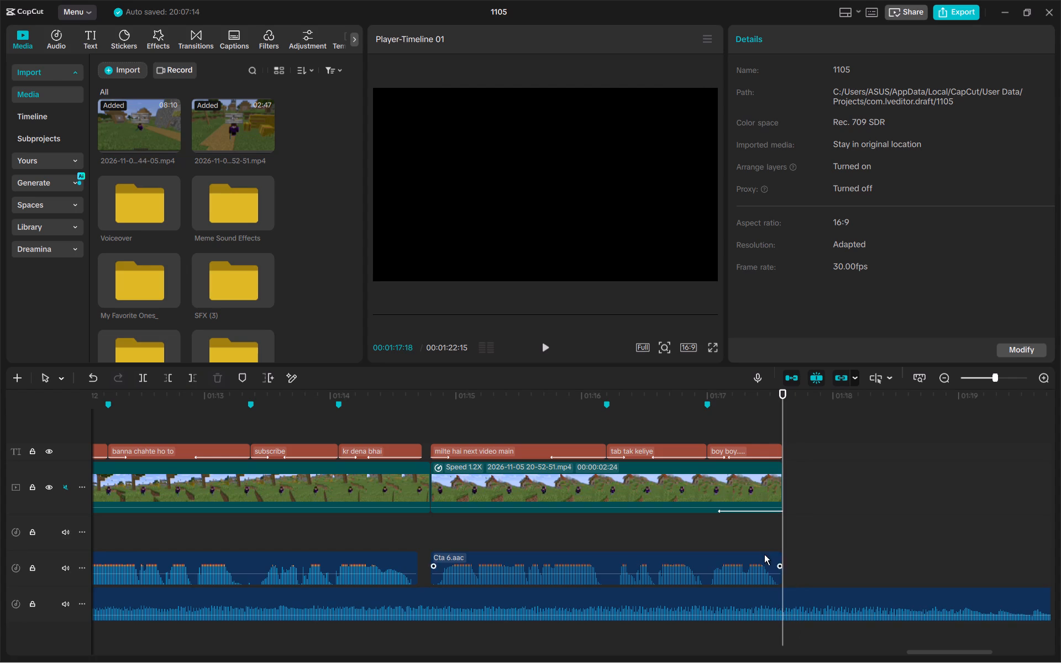
# Add a volume keyframe to the background music at 00:01:17:14.
pyautogui.click(764, 541)
pyautogui.click(766, 603)
pyautogui.click(766, 603)
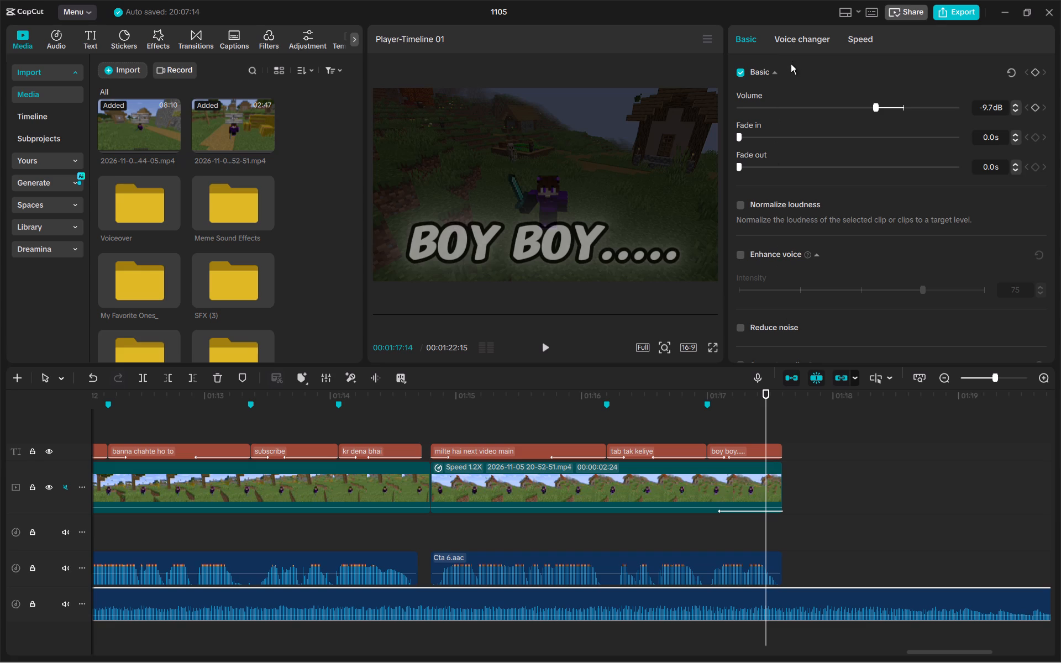
pyautogui.click(1038, 73)
# Set the background music's volume to 0.0 dB at 00:01:17:18, the end of the video clip, and play back the change.
pyautogui.moveTo(765, 529); pyautogui.dragTo(783, 531)
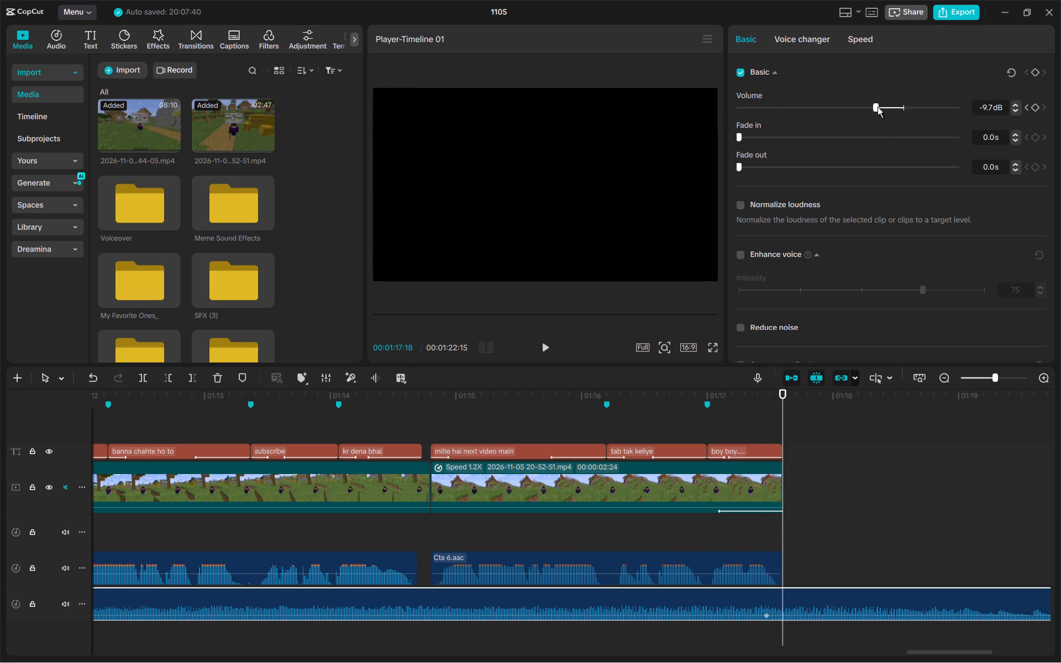
pyautogui.moveTo(878, 107); pyautogui.dragTo(908, 119)
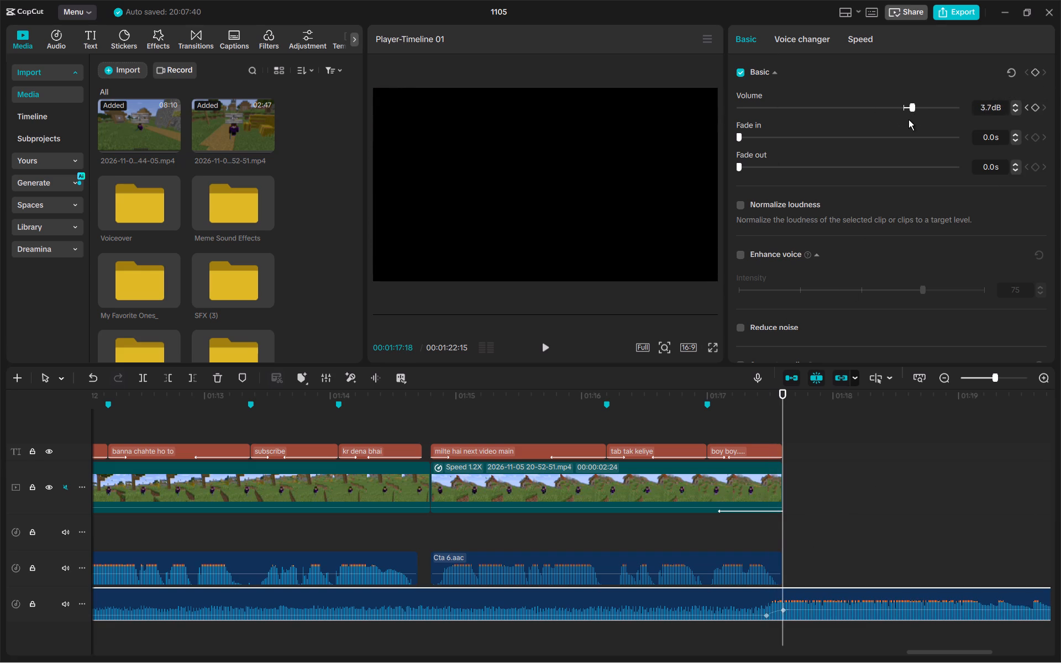
pyautogui.moveTo(908, 119); pyautogui.dragTo(902, 119)
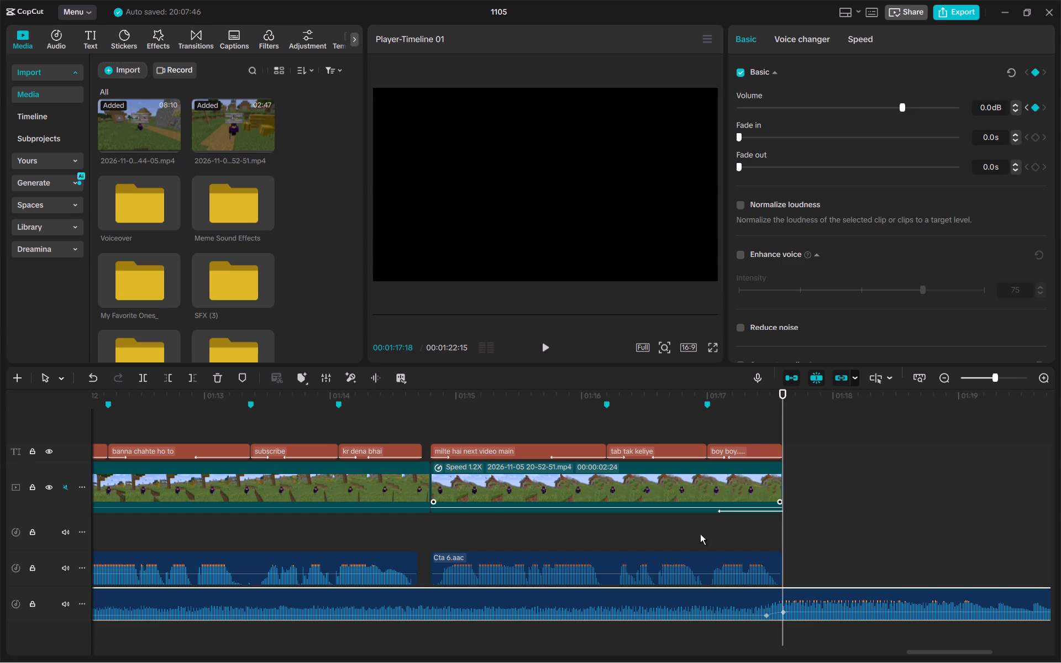
pyautogui.click(700, 534)
pyautogui.press('space')
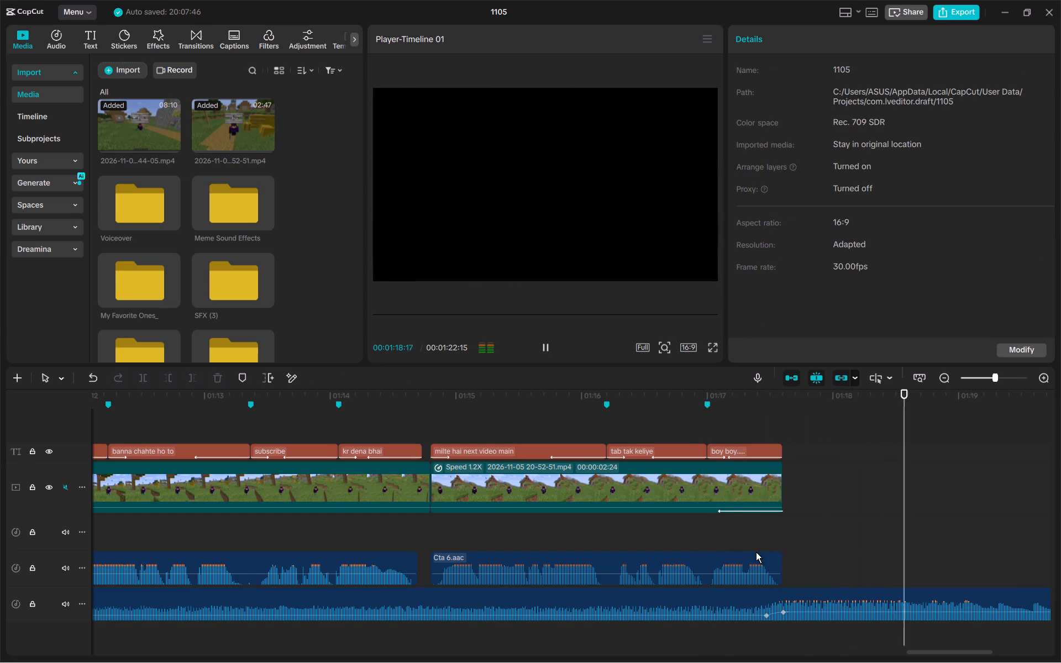
pyautogui.press('space')
# Adjust the background music's volume keyframe at the end of the last video clip to 0.5 dB and play it back.
pyautogui.moveTo(786, 612); pyautogui.dragTo(786, 607)
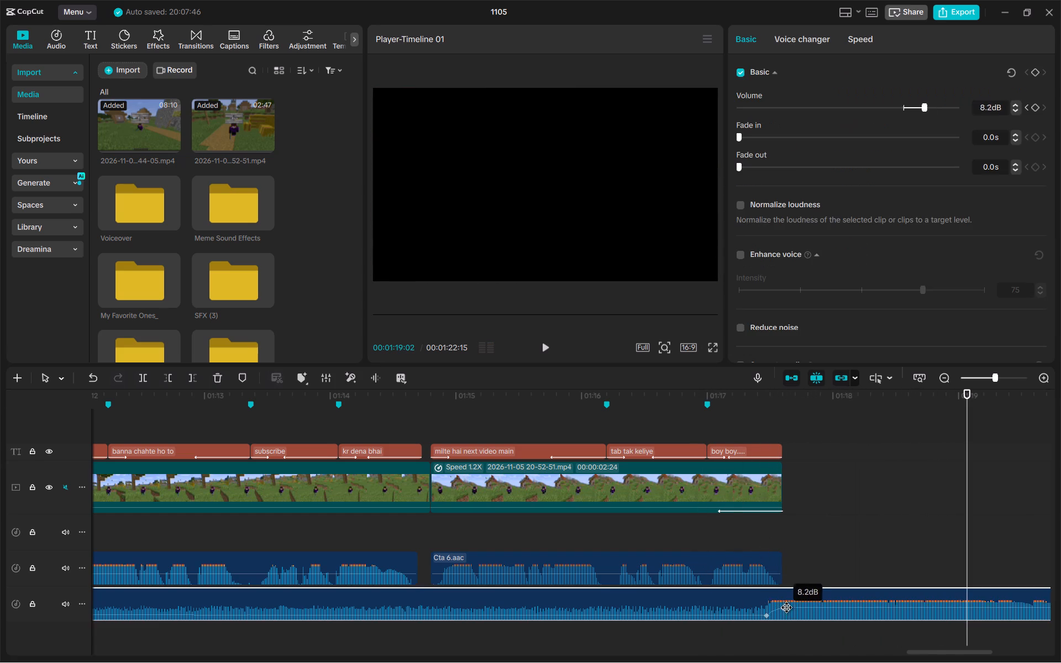
pyautogui.moveTo(786, 607); pyautogui.dragTo(794, 612)
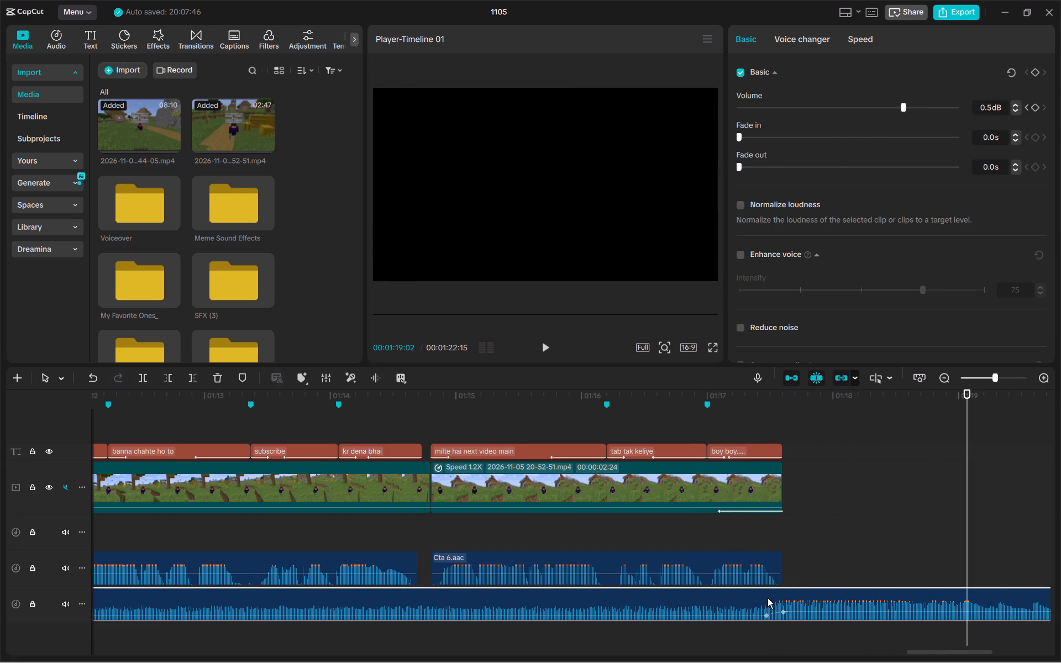
pyautogui.click(714, 549)
pyautogui.press('space')
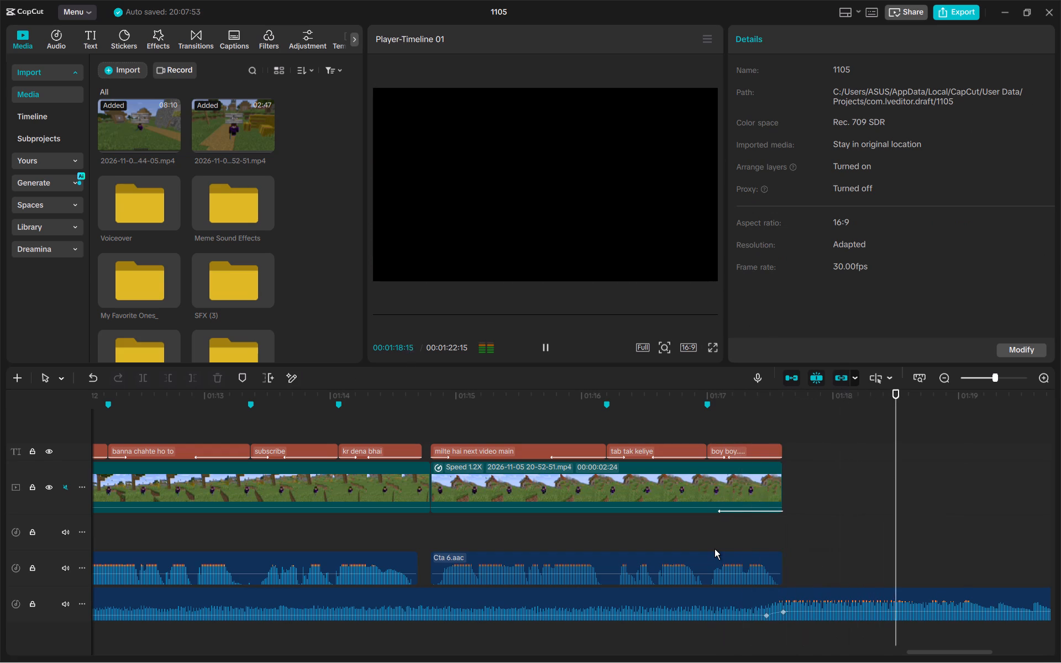
# Go back to the beginning of the video and play the opening through to the "waise ye mera" caption.
pyautogui.click(429, 509)
pyautogui.click(438, 528)
pyautogui.moveTo(438, 528); pyautogui.dragTo(0, 437)
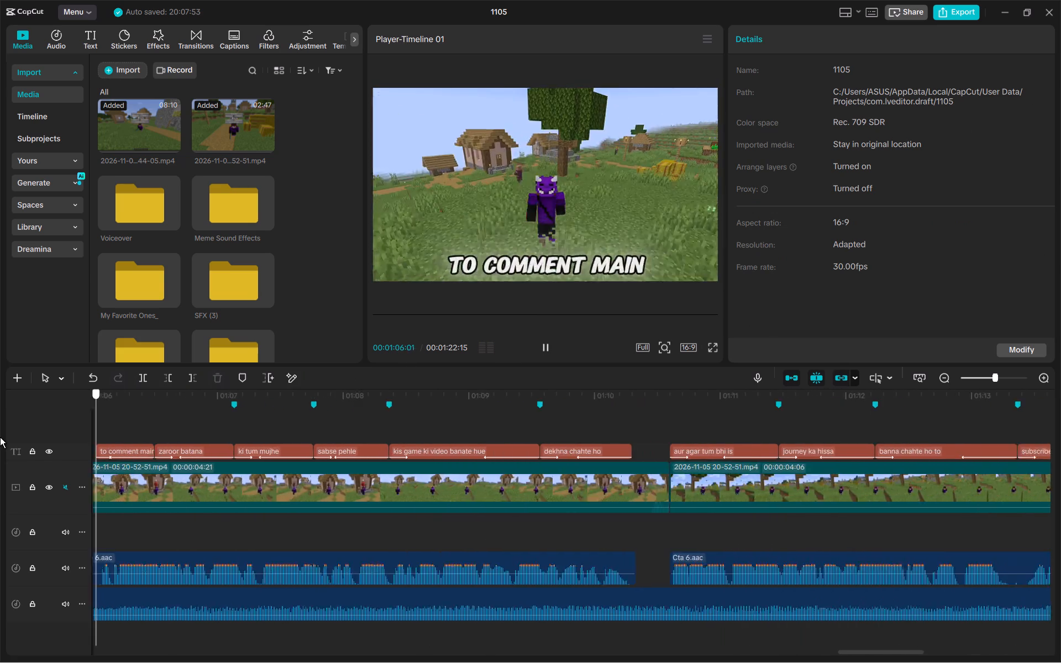
pyautogui.moveTo(0, 437); pyautogui.dragTo(52, 476)
pyautogui.press('space')
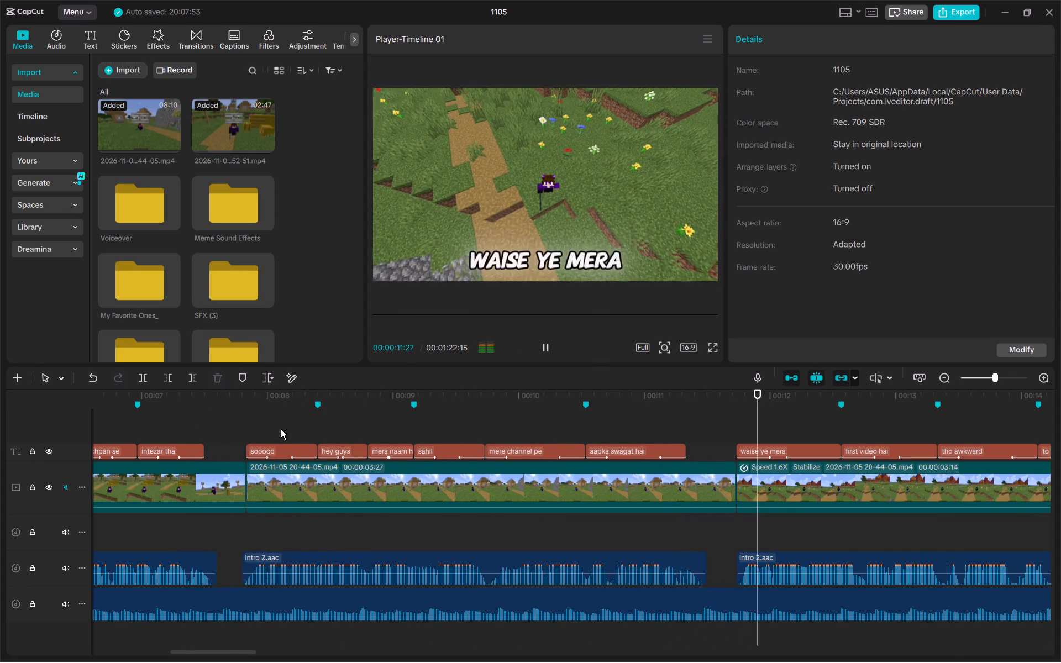
pyautogui.press('space')
pyautogui.hscroll(1, 281, 429)
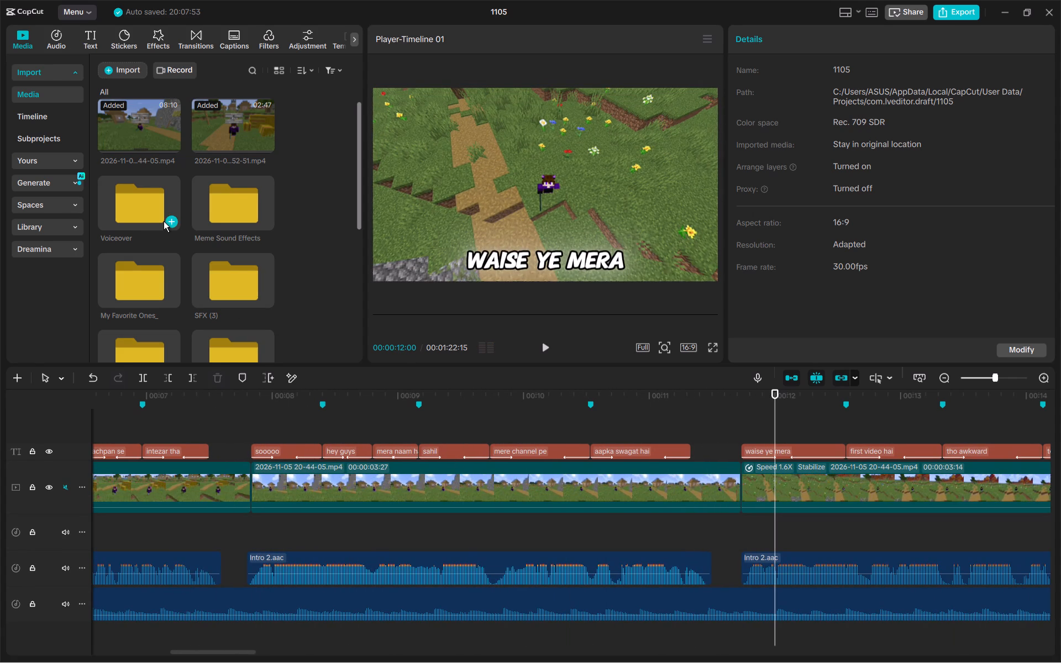
# Audition sound effects in the My Favorite Ones_ media folder, through Big Bell, Blushing, Bonk, Boost and Breast Twitch.
pyautogui.click(233, 212)
pyautogui.scroll(-1, 214, 286)
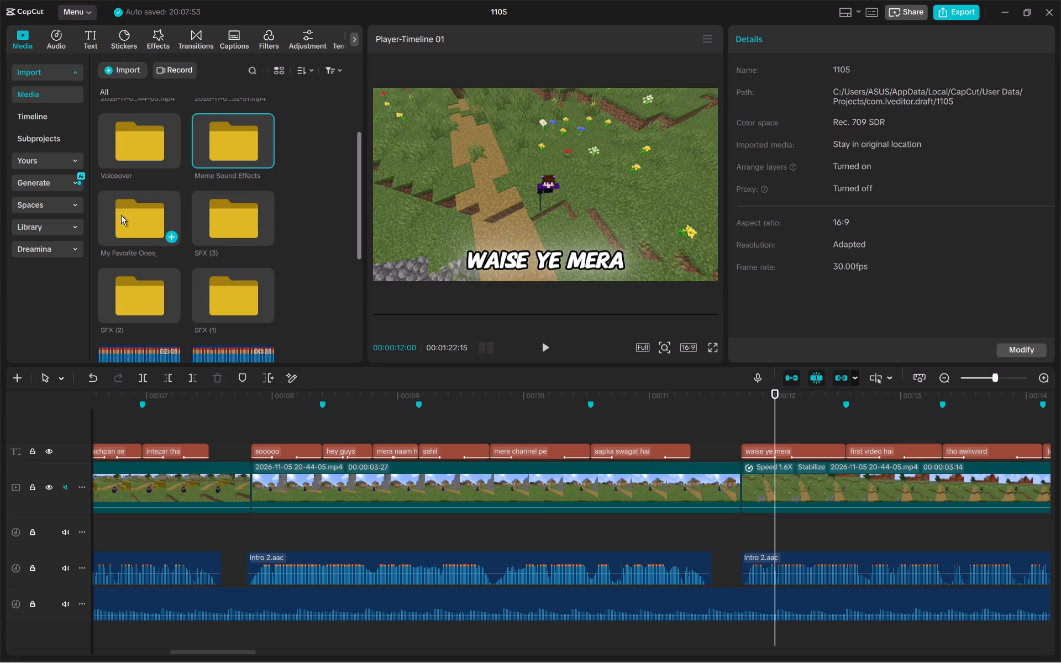
pyautogui.doubleClick(120, 213)
pyautogui.click(137, 154)
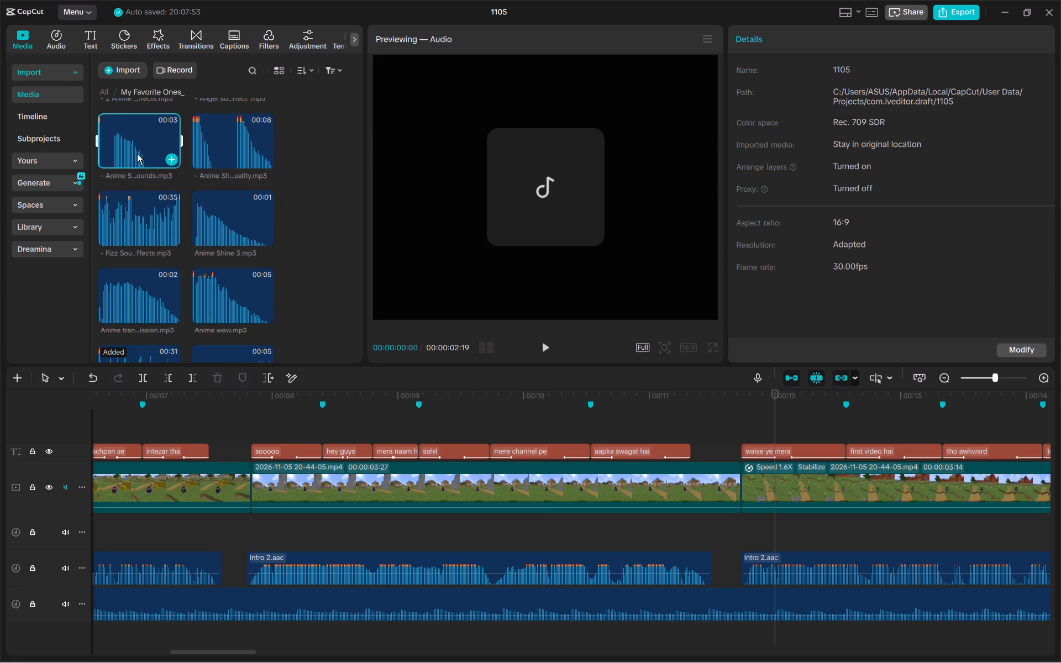
pyautogui.scroll(-3, 140, 288)
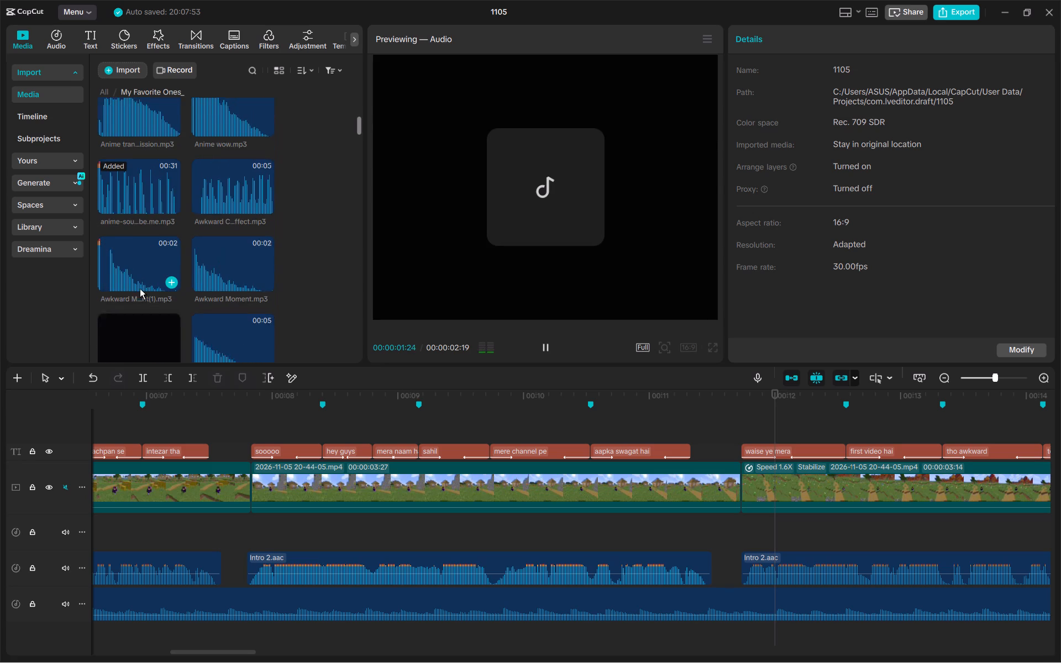
pyautogui.scroll(-4, 140, 288)
pyautogui.click(197, 244)
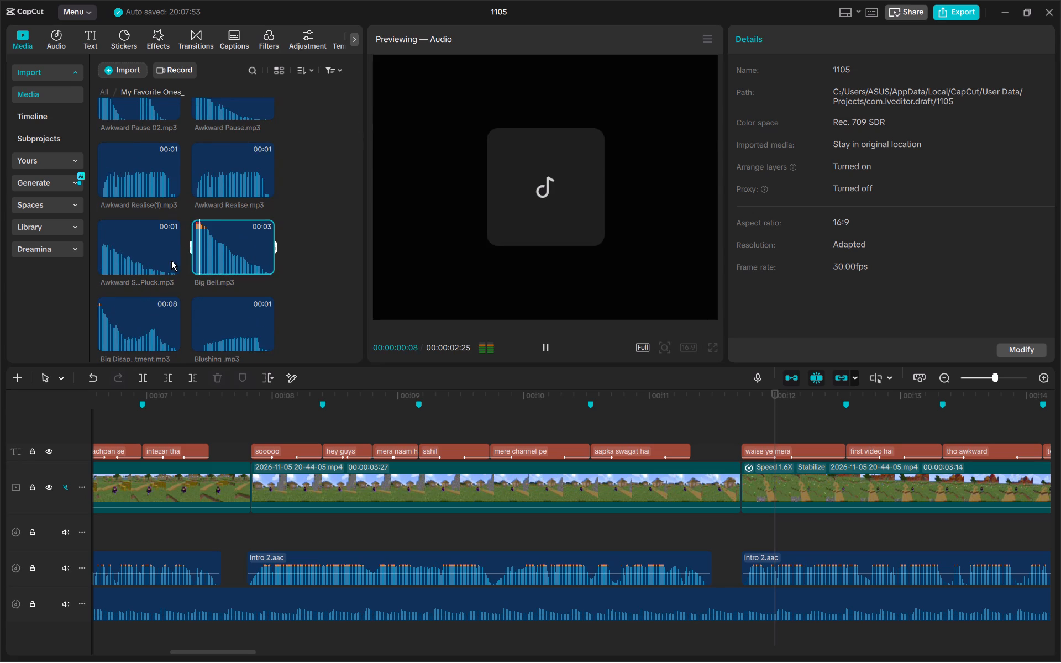
pyautogui.click(129, 260)
pyautogui.click(209, 318)
pyautogui.scroll(-2, 210, 318)
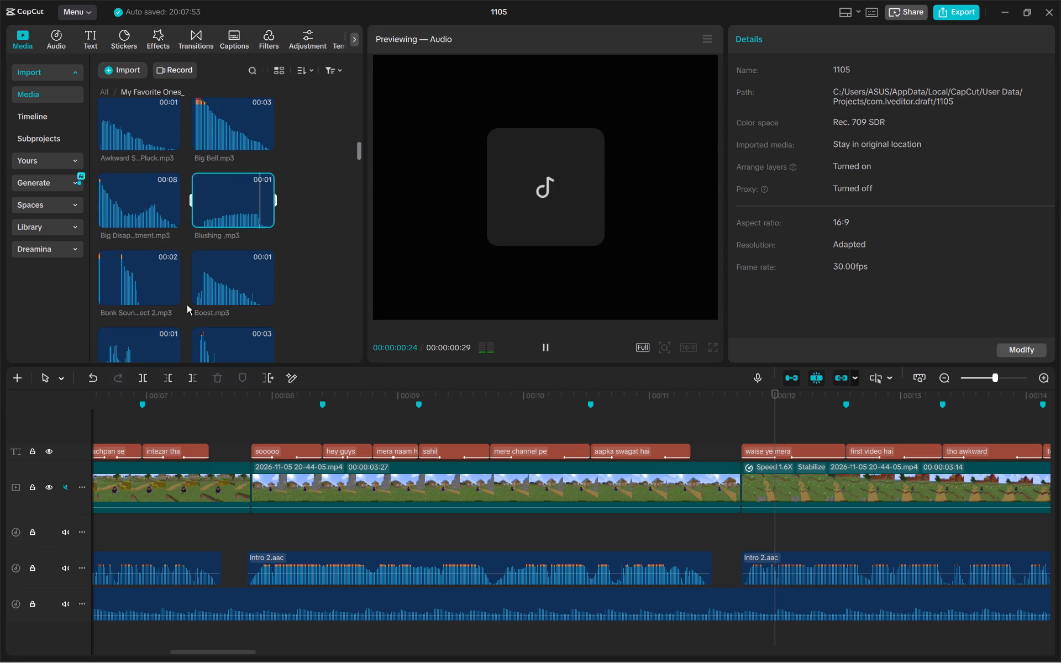
pyautogui.click(139, 287)
pyautogui.scroll(-2, 139, 287)
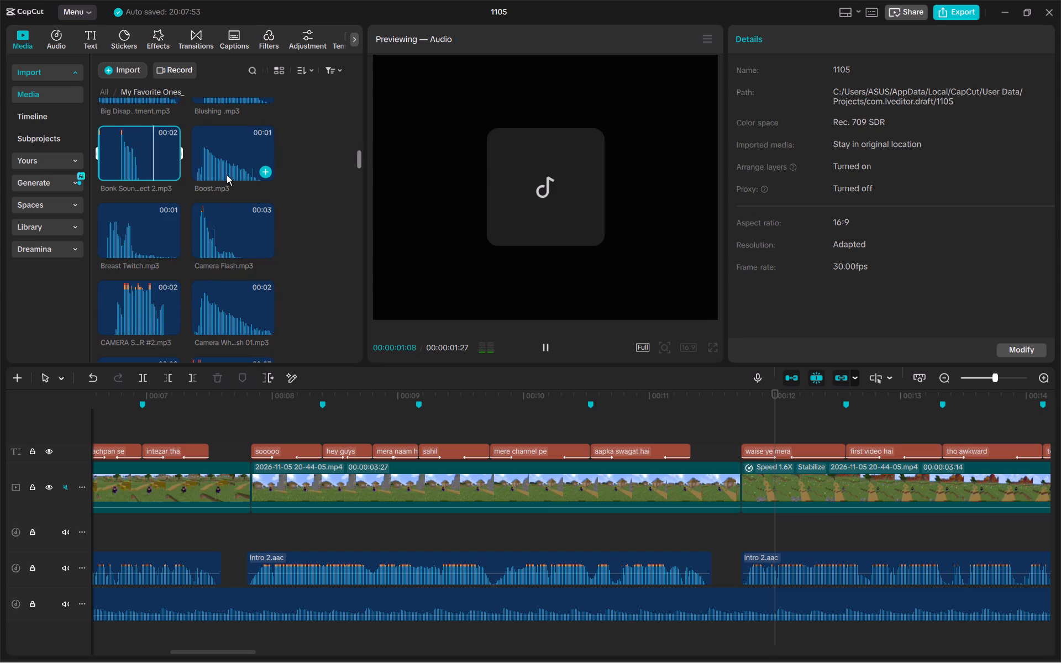
pyautogui.click(230, 164)
pyautogui.click(145, 225)
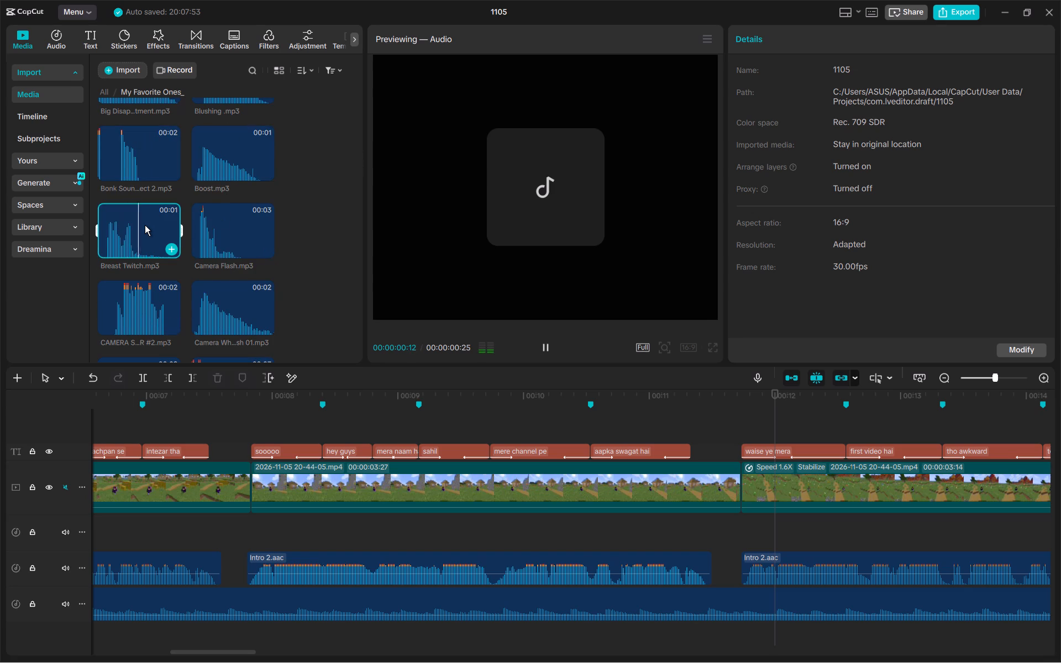
pyautogui.scroll(-1, 145, 225)
# Place the Breast Twitch.mp3 sound effect on the free audio track above the voiceover, starting under the "hey guys" caption.
pyautogui.moveTo(130, 173); pyautogui.dragTo(244, 503)
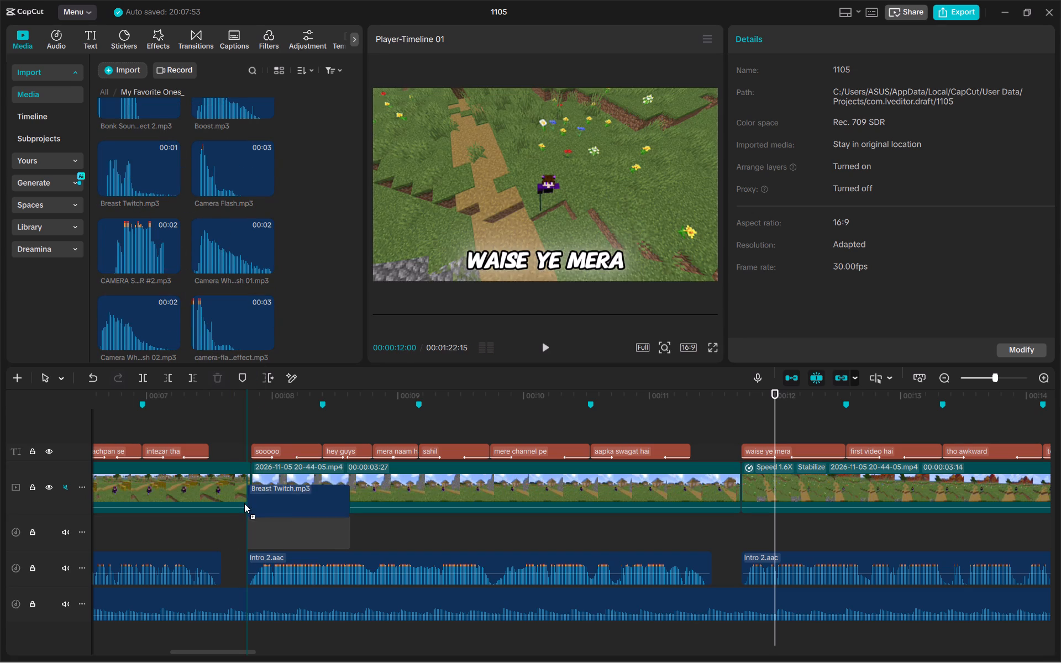
pyautogui.moveTo(244, 503); pyautogui.dragTo(363, 529)
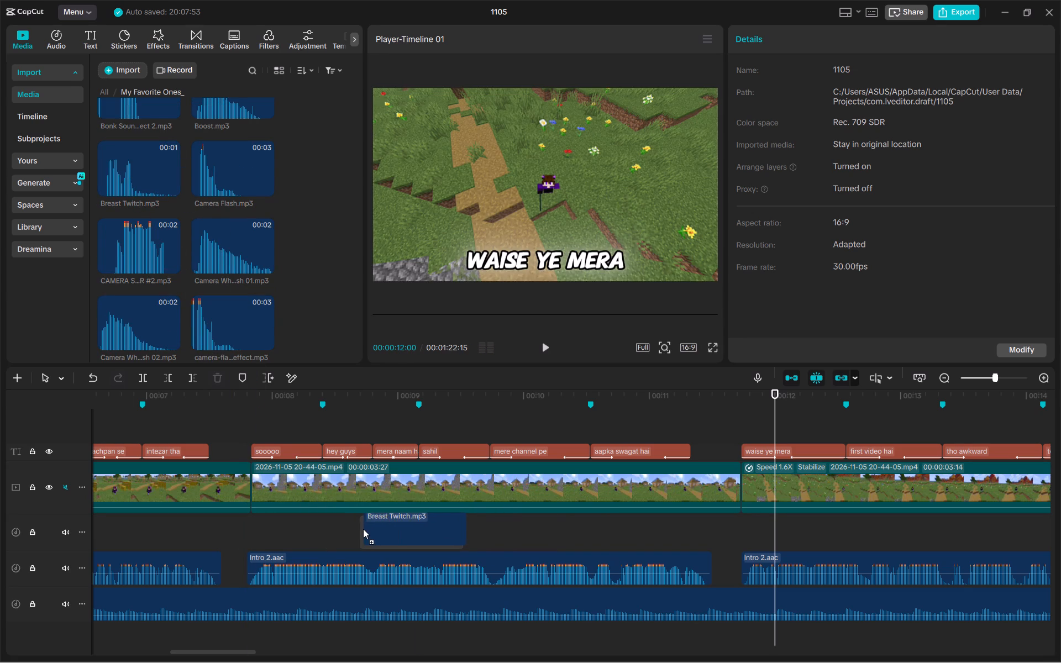
# Play the video from its start past the "Click kiya hai" caption to find where a sound effect fits.
pyautogui.click(141, 410)
pyautogui.moveTo(141, 410); pyautogui.dragTo(9, 405)
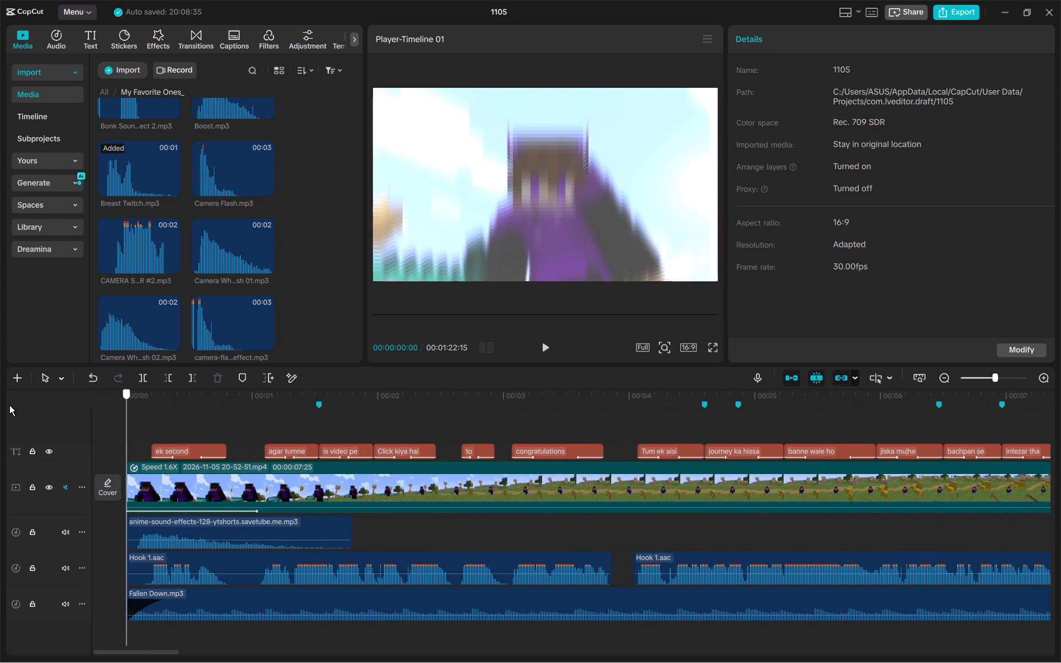
pyautogui.moveTo(9, 405); pyautogui.dragTo(10, 404)
pyautogui.press('space')
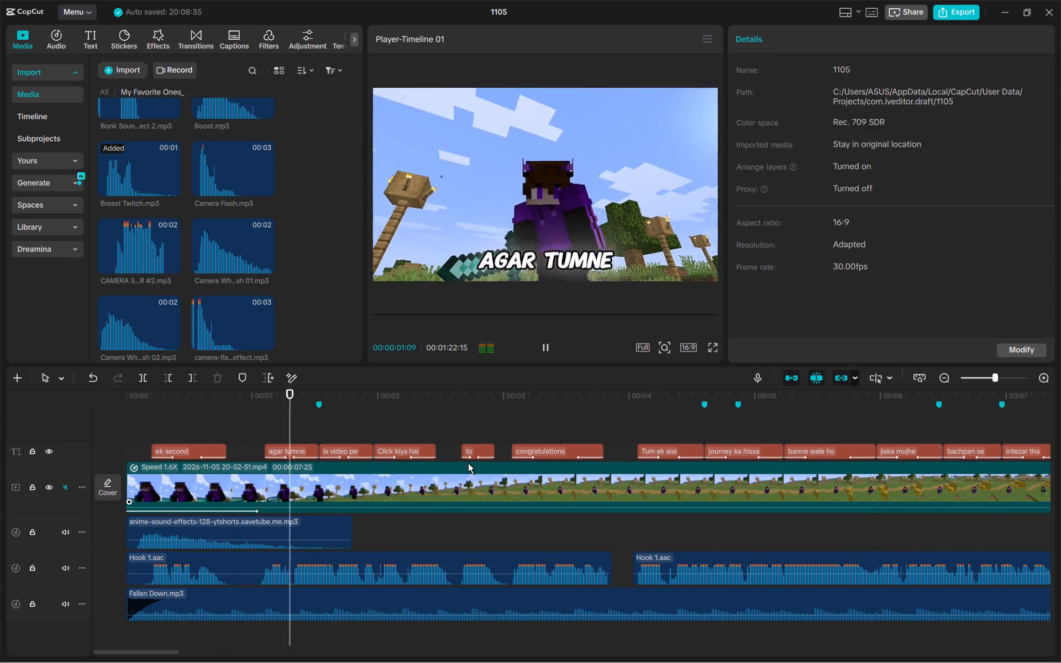
pyautogui.press('space')
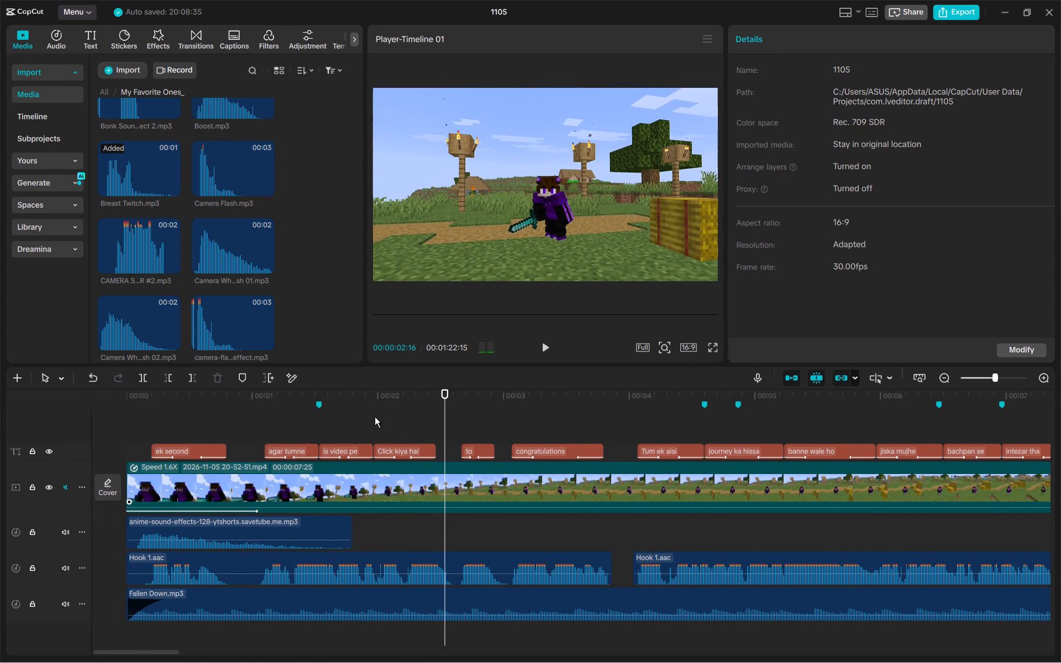
# Move the Breast Twitch.mp3 clip earlier, under the "journey ka hissa" caption, and trim the silence off its start.
pyautogui.click(374, 416)
pyautogui.hscroll(-1, 487, 467)
pyautogui.moveTo(769, 529); pyautogui.dragTo(291, 528)
pyautogui.hscroll(3, 291, 527)
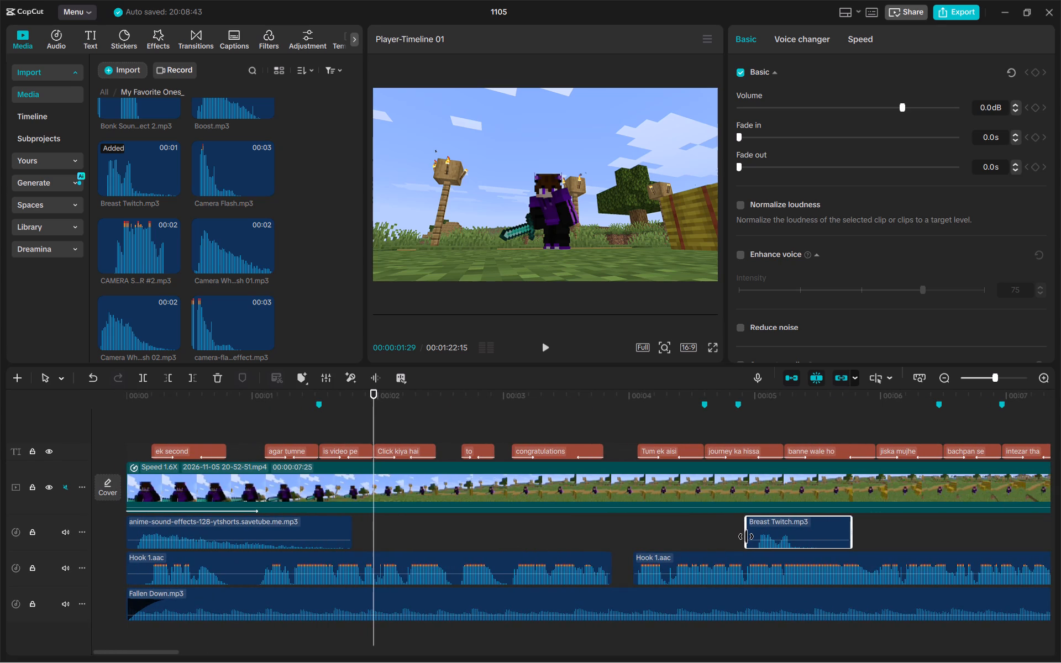
pyautogui.moveTo(746, 536); pyautogui.dragTo(756, 555)
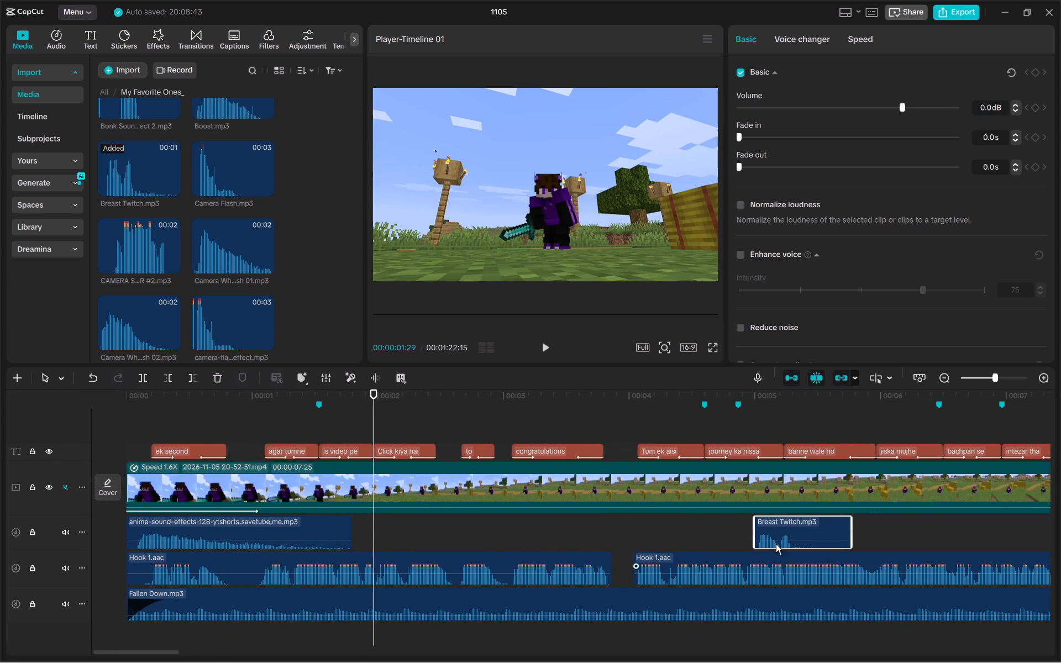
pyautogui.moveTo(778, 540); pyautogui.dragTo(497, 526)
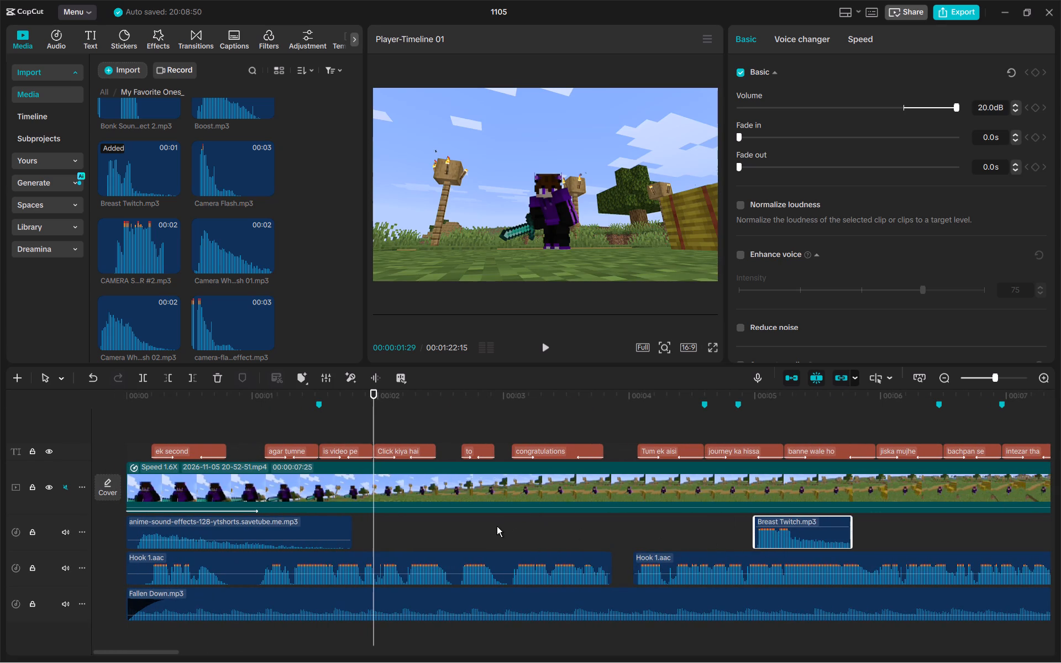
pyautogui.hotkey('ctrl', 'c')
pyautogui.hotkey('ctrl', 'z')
# Move the Breast Twitch.mp3 clip to 00:00:01:29 under "Click kiya hai", shorten its end to about 0.4 s, and play it back.
pyautogui.moveTo(783, 533); pyautogui.dragTo(629, 535)
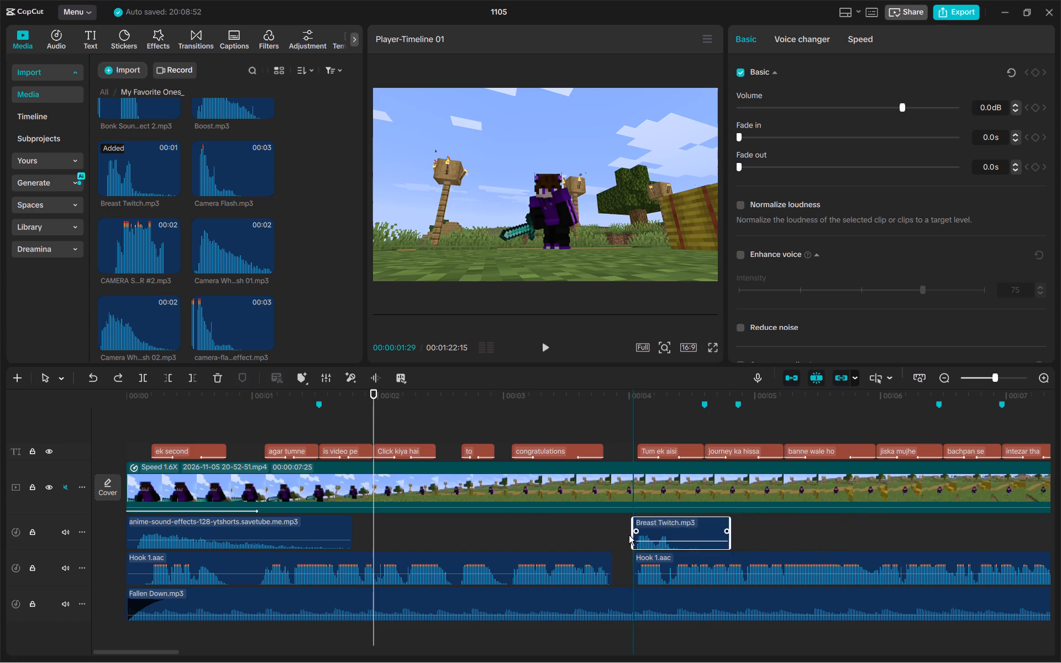
pyautogui.moveTo(629, 535); pyautogui.dragTo(404, 524)
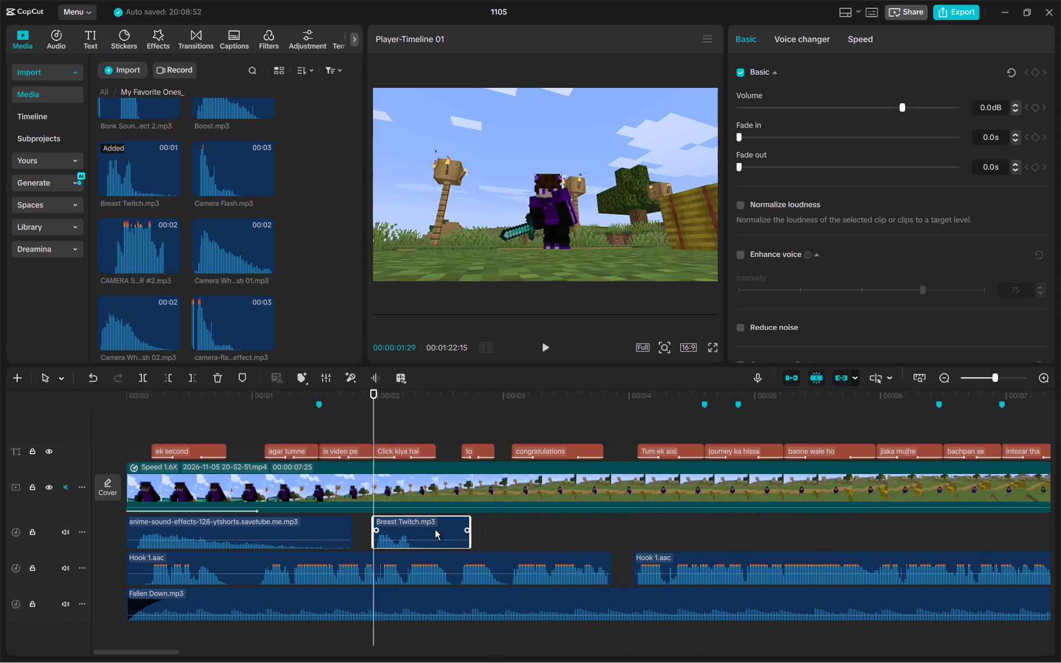
pyautogui.moveTo(470, 533); pyautogui.dragTo(447, 534)
pyautogui.click(449, 534)
pyautogui.moveTo(472, 539); pyautogui.dragTo(418, 541)
pyautogui.click(218, 392)
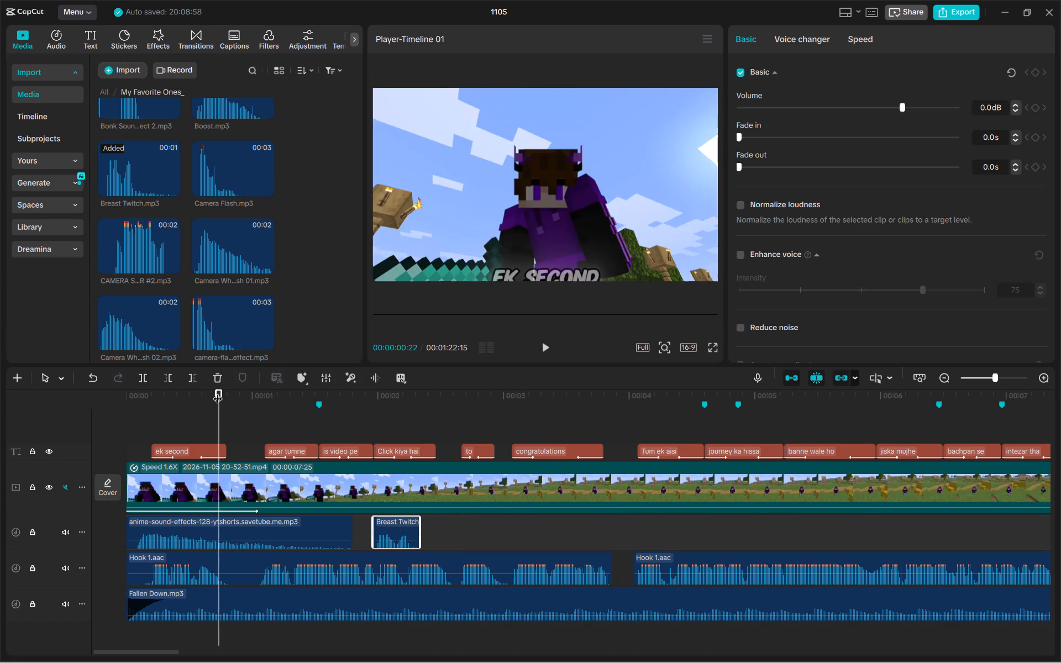
pyautogui.press('space')
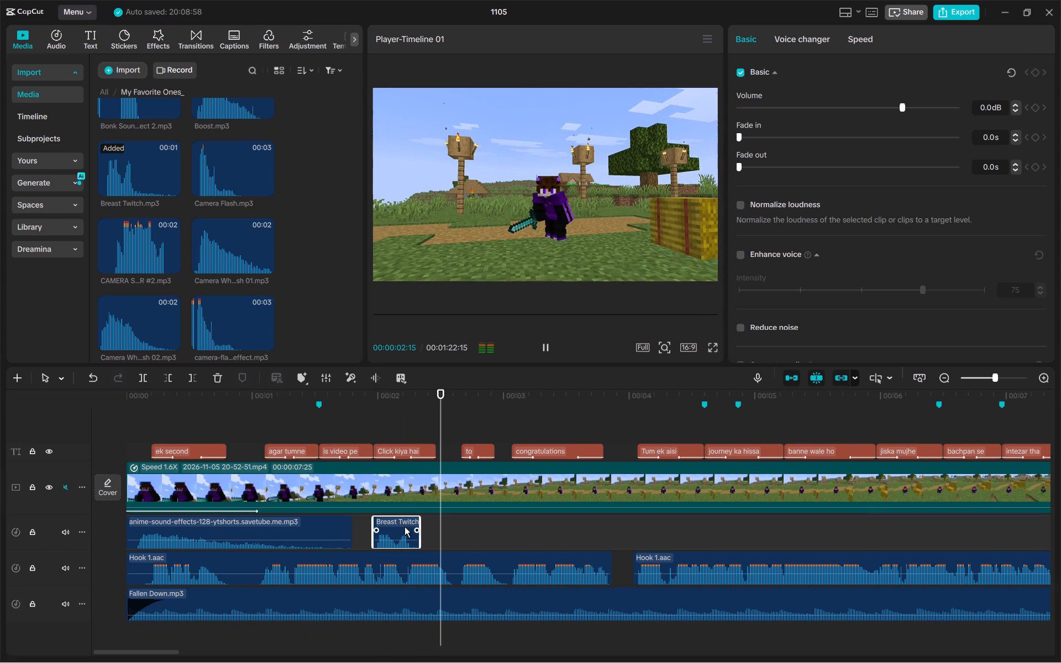
pyautogui.press('space')
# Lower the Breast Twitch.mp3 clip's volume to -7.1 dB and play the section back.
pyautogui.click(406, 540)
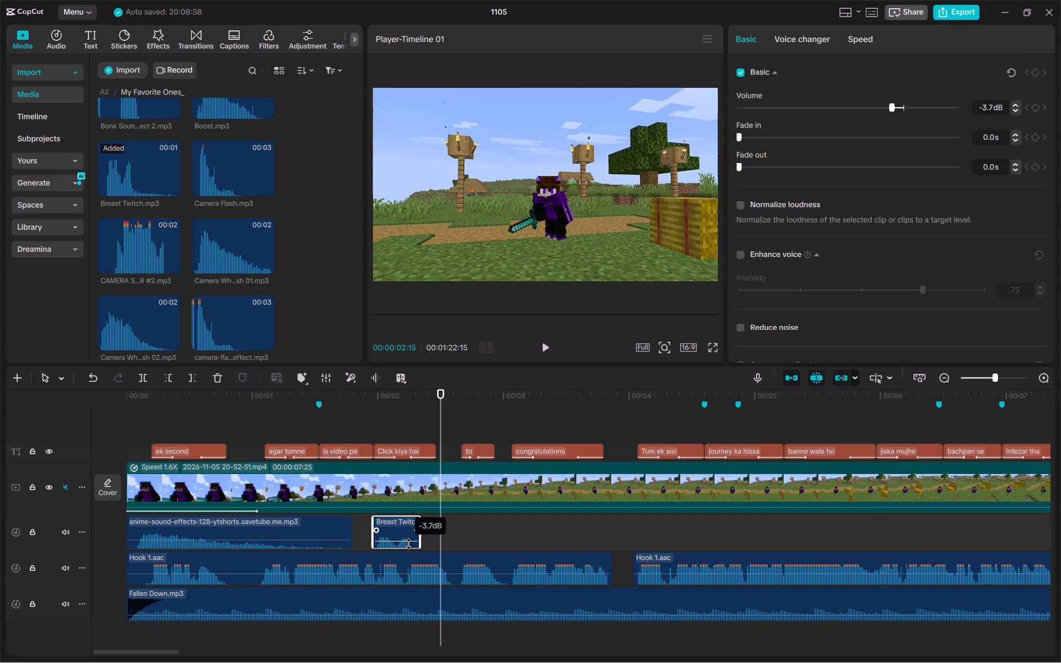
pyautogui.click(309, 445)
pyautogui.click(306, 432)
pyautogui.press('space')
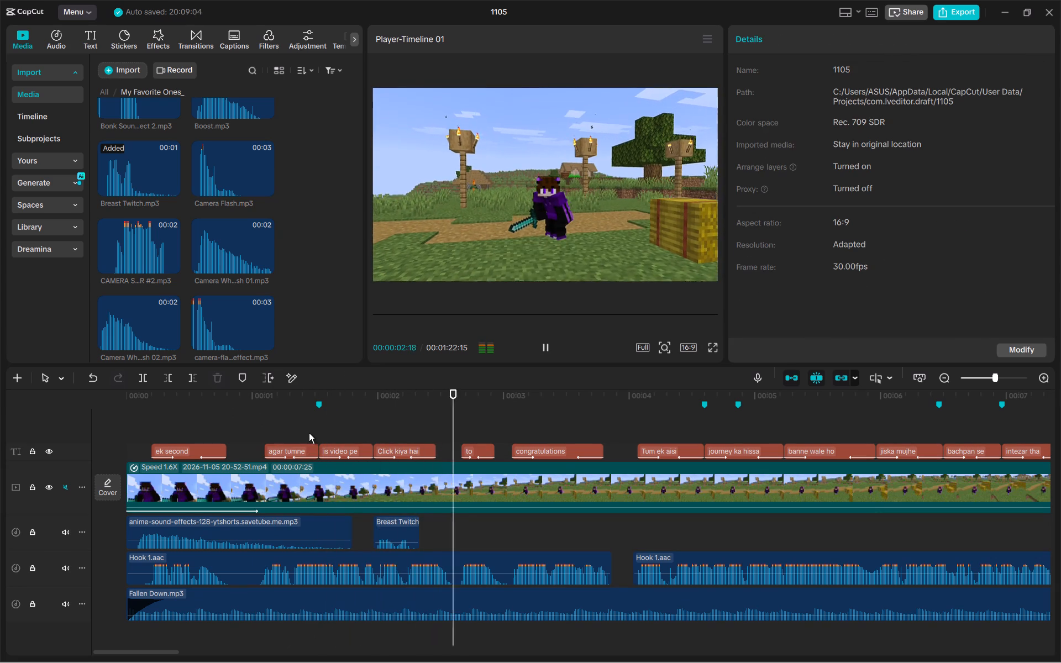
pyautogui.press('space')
# Set the Breast Twitch.mp3 clip's volume to -4.4 dB and play the opening captions back.
pyautogui.click(381, 532)
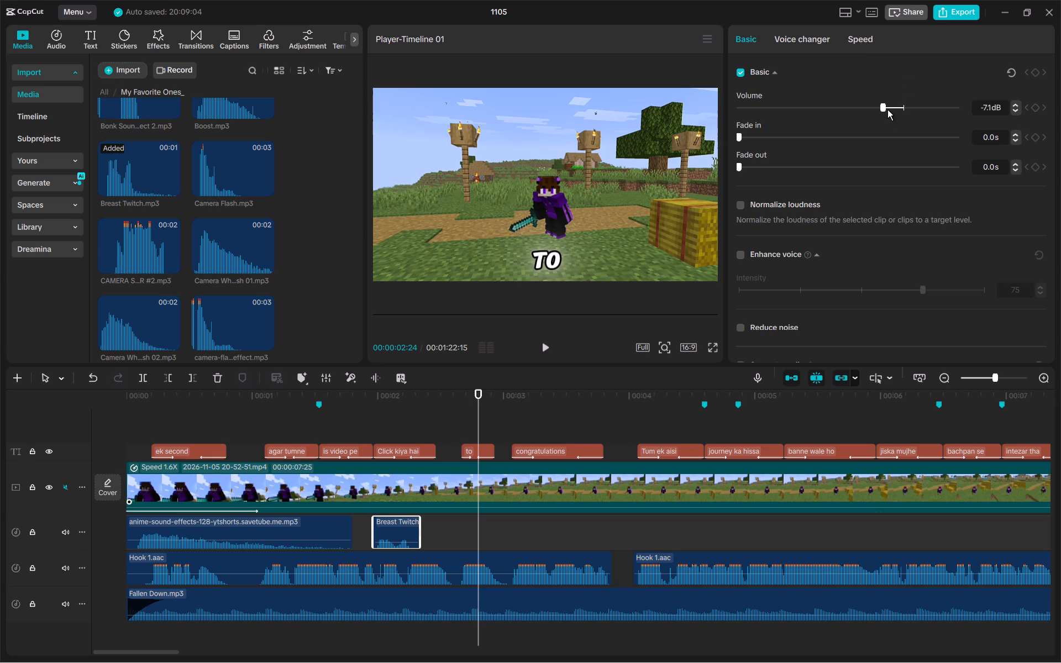
pyautogui.click(887, 109)
pyautogui.click(325, 407)
pyautogui.press('space')
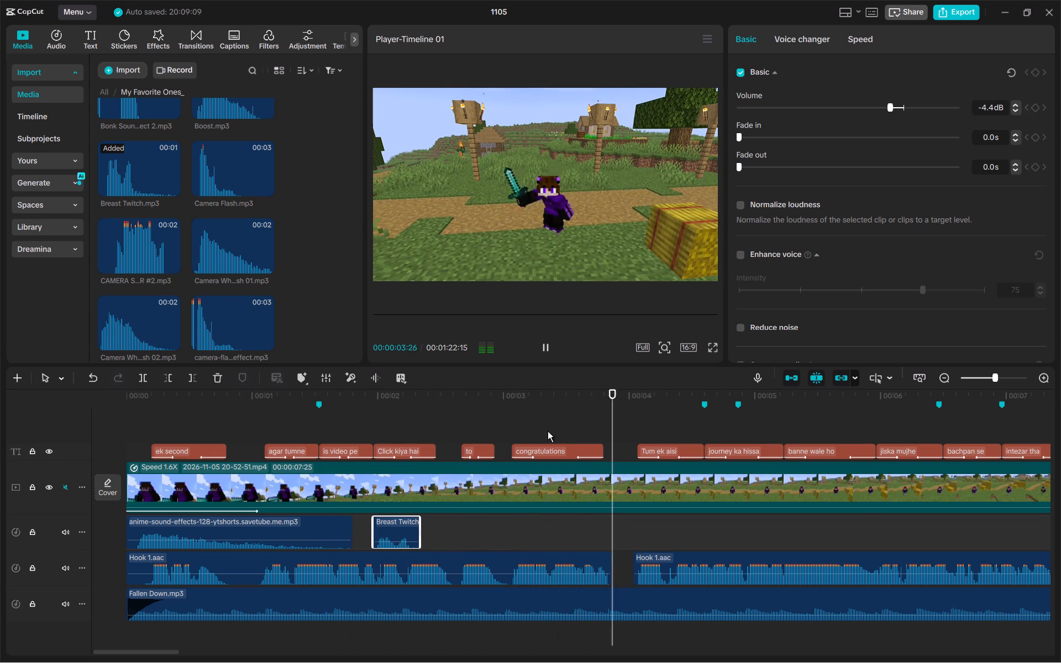
pyautogui.press('space')
# Duplicate the trimmed -4.4 dB Breast Twitch.mp3 clip to 00:00:03:02, the start of the "congratulations" caption, and play it back.
pyautogui.click(535, 423)
pyautogui.click(505, 423)
pyautogui.click(512, 420)
pyautogui.hotkey('ctrl', 'v')
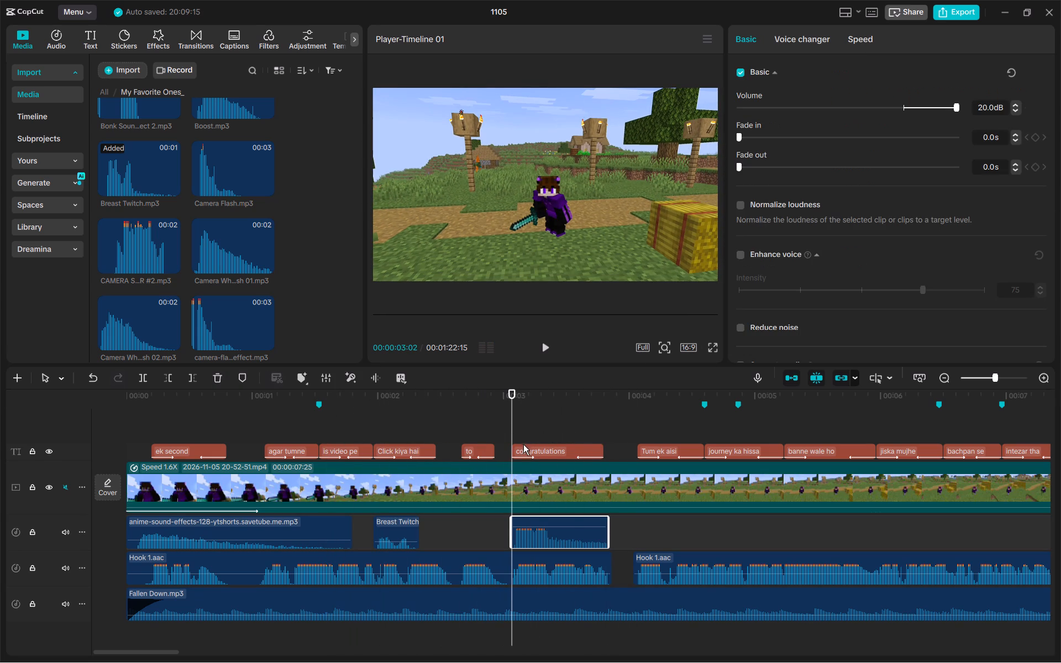
pyautogui.press('Delete')
pyautogui.click(382, 532)
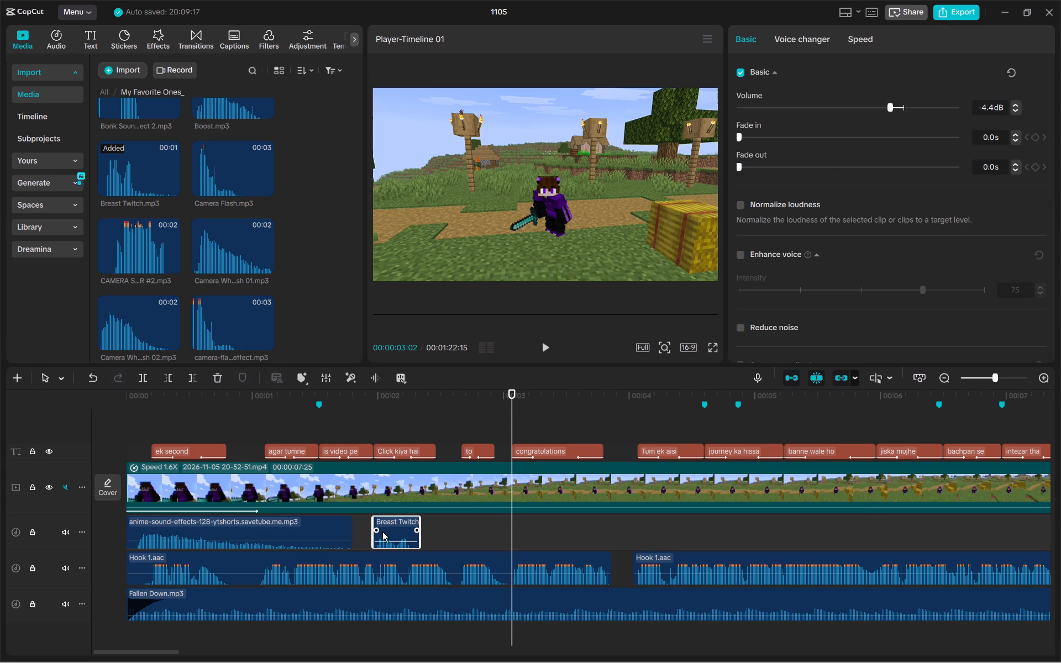
pyautogui.hotkey('ctrl', 'c')
pyautogui.hotkey('ctrl', 'v')
pyautogui.click(496, 414)
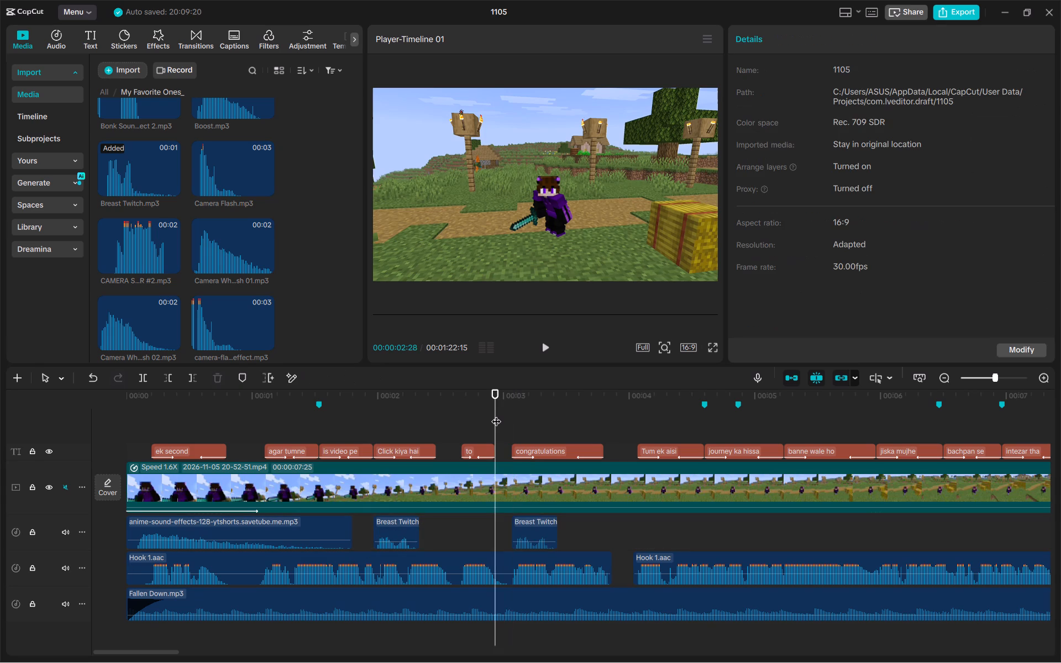
pyautogui.press('space')
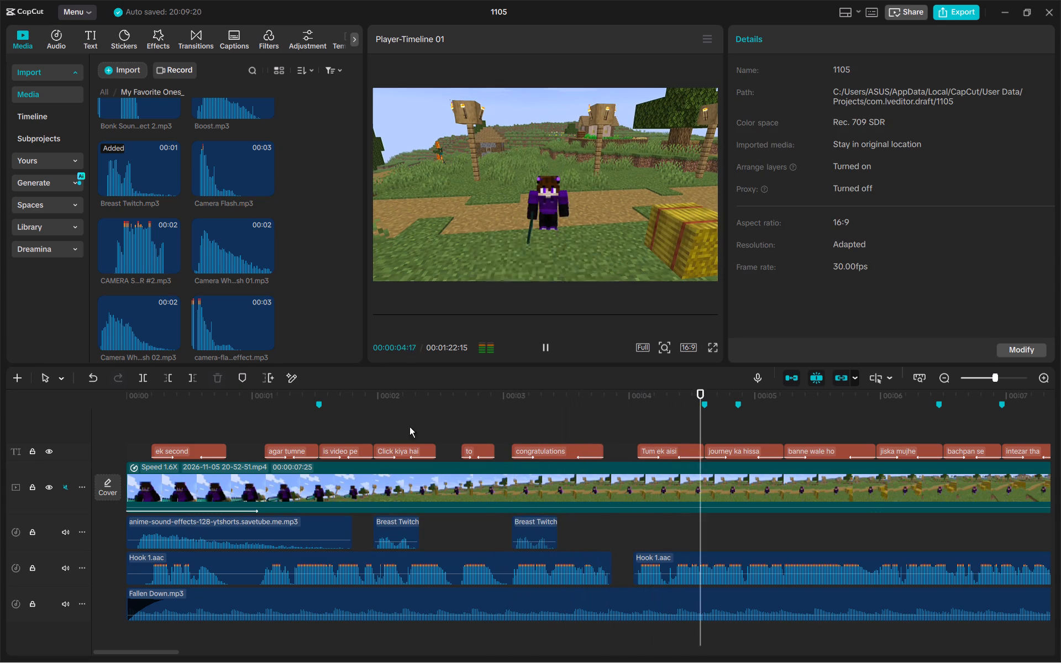
# Paste another copy of the Breast Twitch.mp3 clip at 00:00:05:07, the start of the "banne wale ho" caption, and play it back.
pyautogui.hscroll(-1, 680, 446)
pyautogui.click(666, 432)
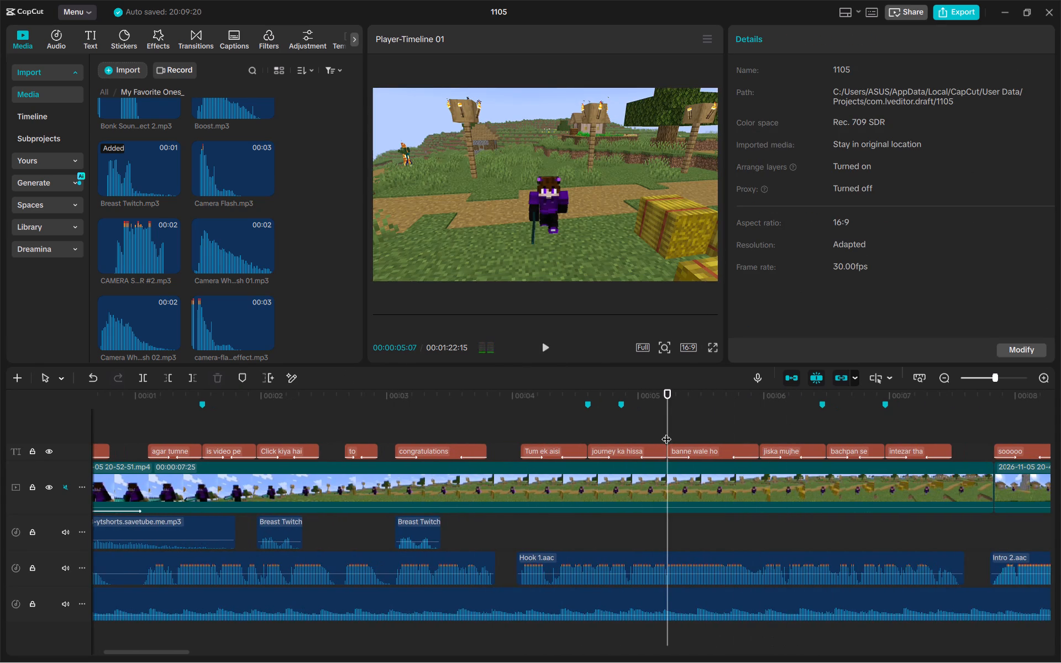
pyautogui.hotkey('ctrl', 'v')
pyautogui.press('space')
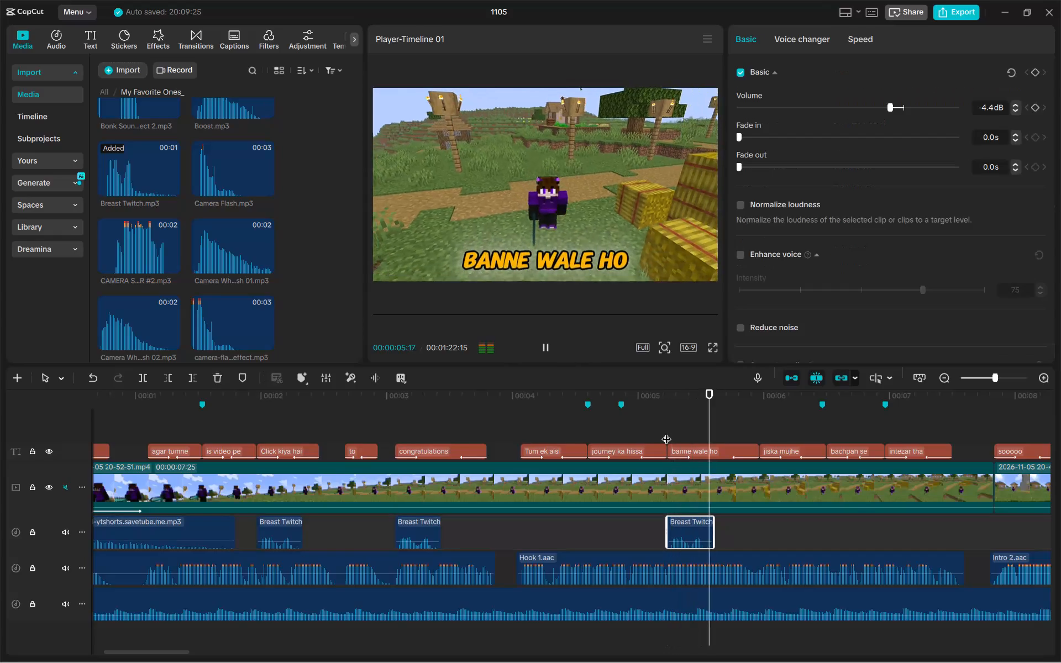
# Paste a copy of the Breast Twitch.mp3 clip at the start of the "sahil" caption and play the following captions.
pyautogui.hscroll(-2, 666, 432)
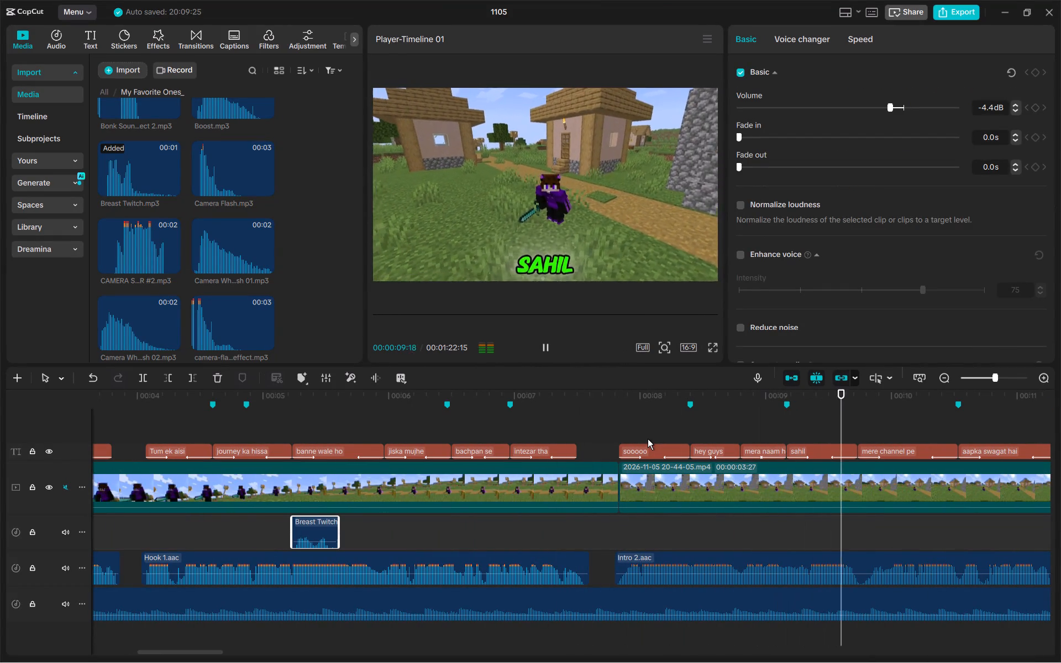
pyautogui.press('space')
pyautogui.click(782, 436)
pyautogui.click(787, 432)
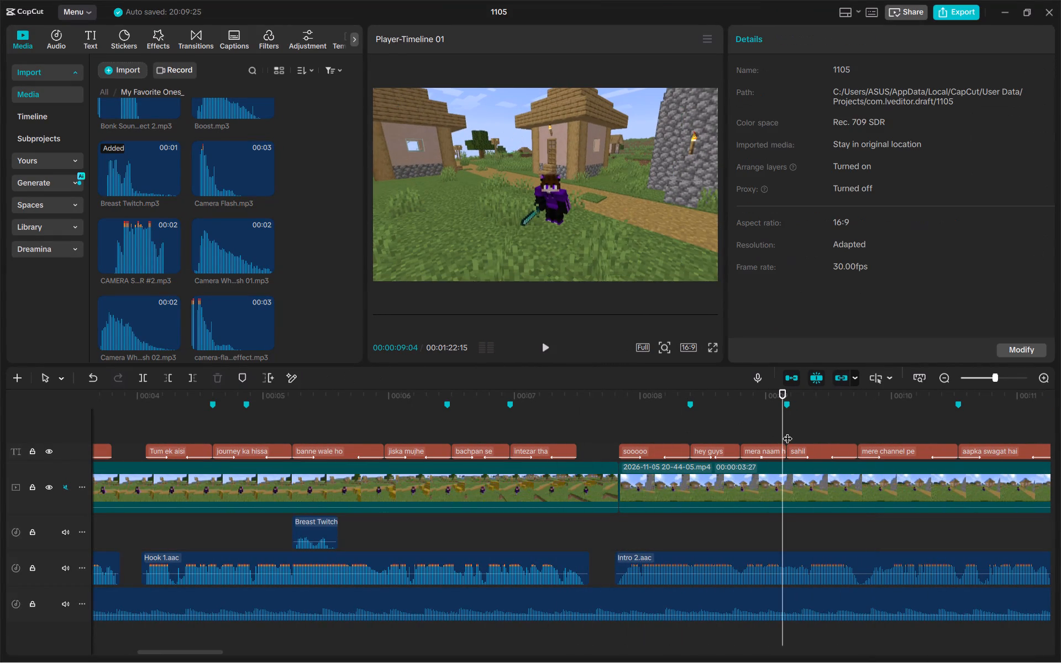
pyautogui.hotkey('ctrl', 'v')
pyautogui.press('space')
pyautogui.hscroll(-1, 787, 432)
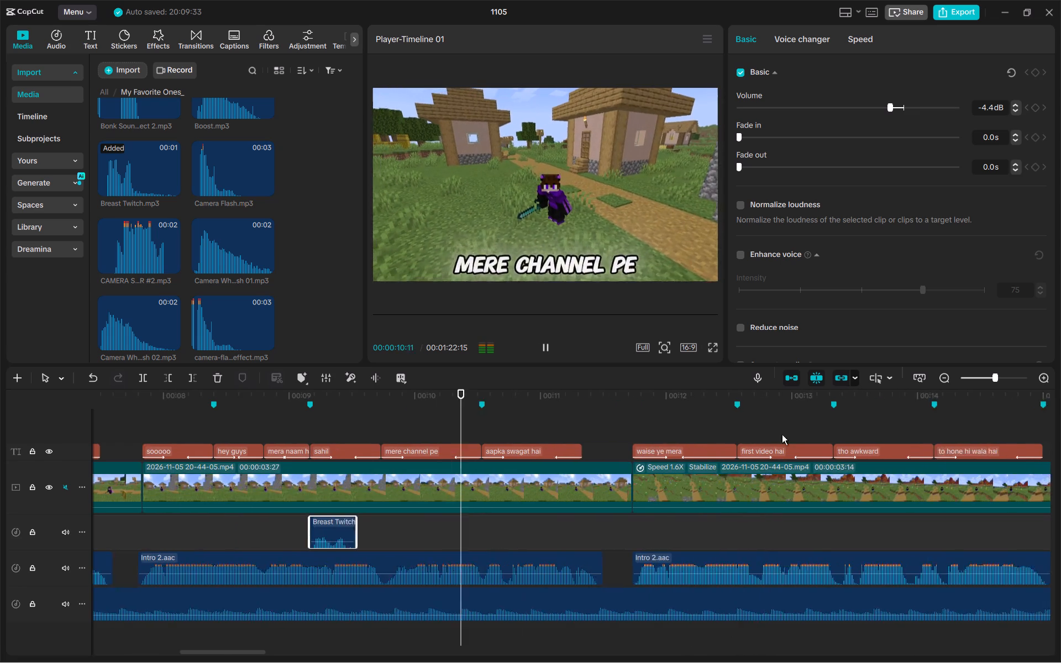
pyautogui.hscroll(-1, 782, 434)
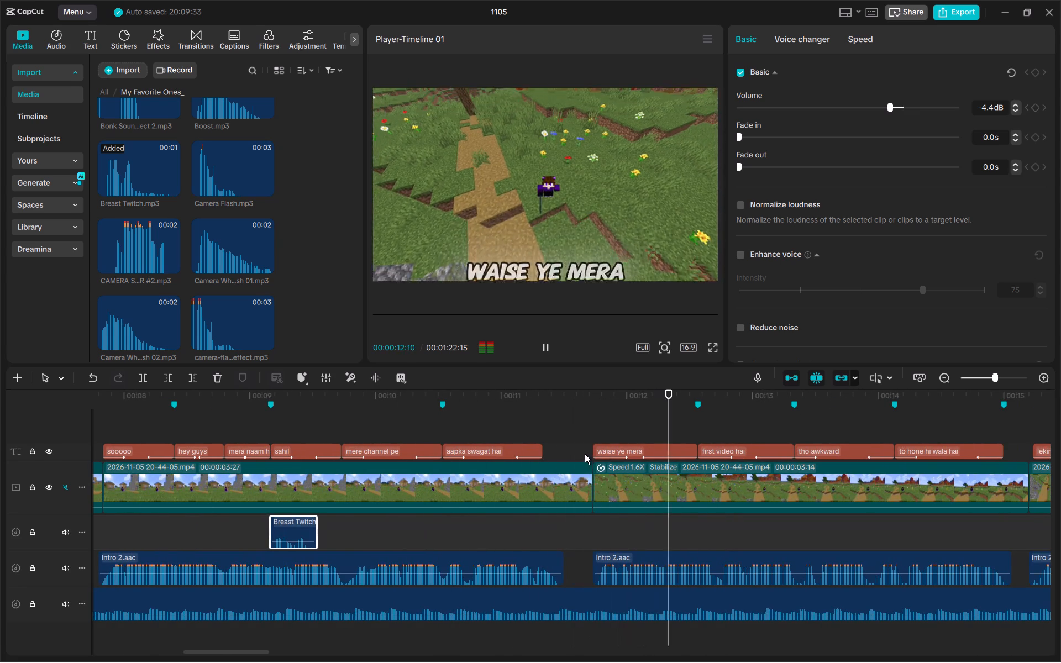
# Shorten the "first video hai" caption's in animation to 0.1 s and lengthen its Slide Down out animation.
pyautogui.press('space')
pyautogui.click(700, 431)
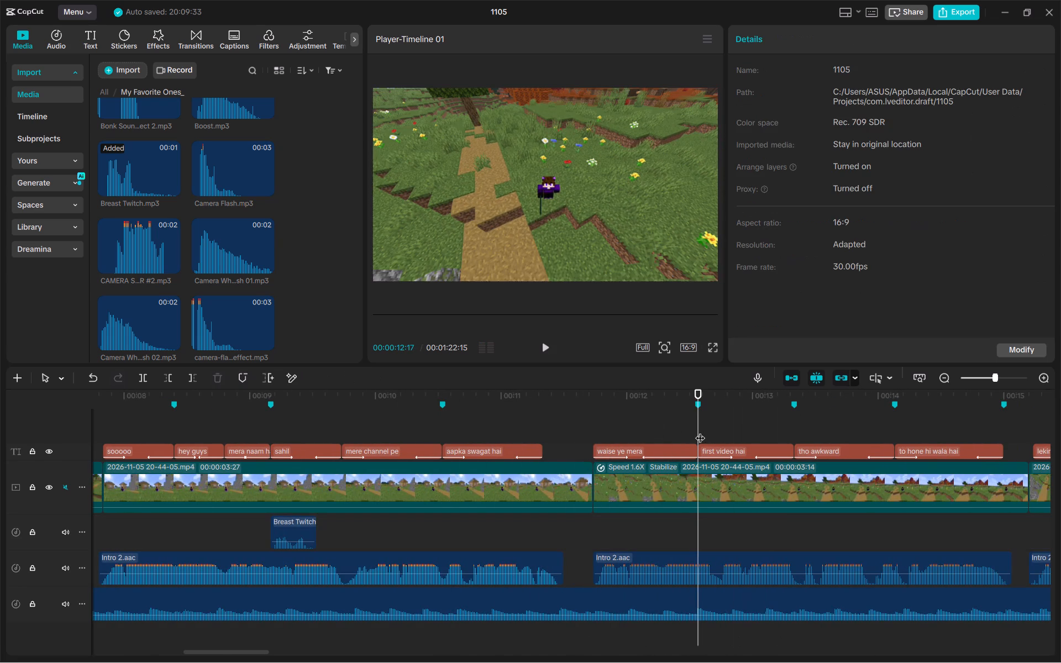
pyautogui.click(731, 450)
pyautogui.click(799, 42)
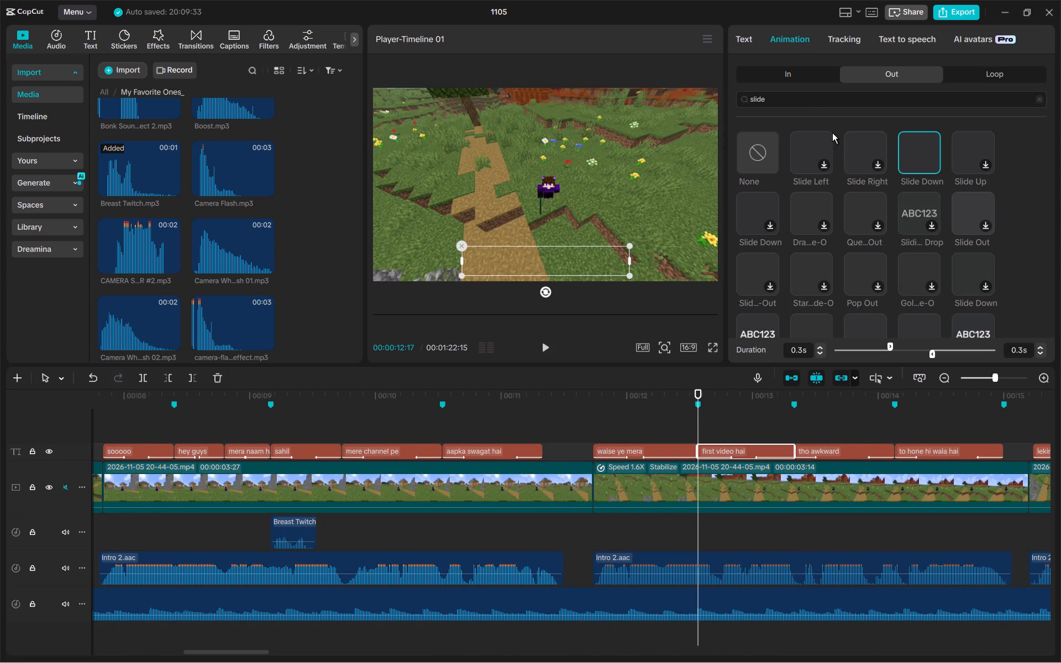
pyautogui.click(862, 348)
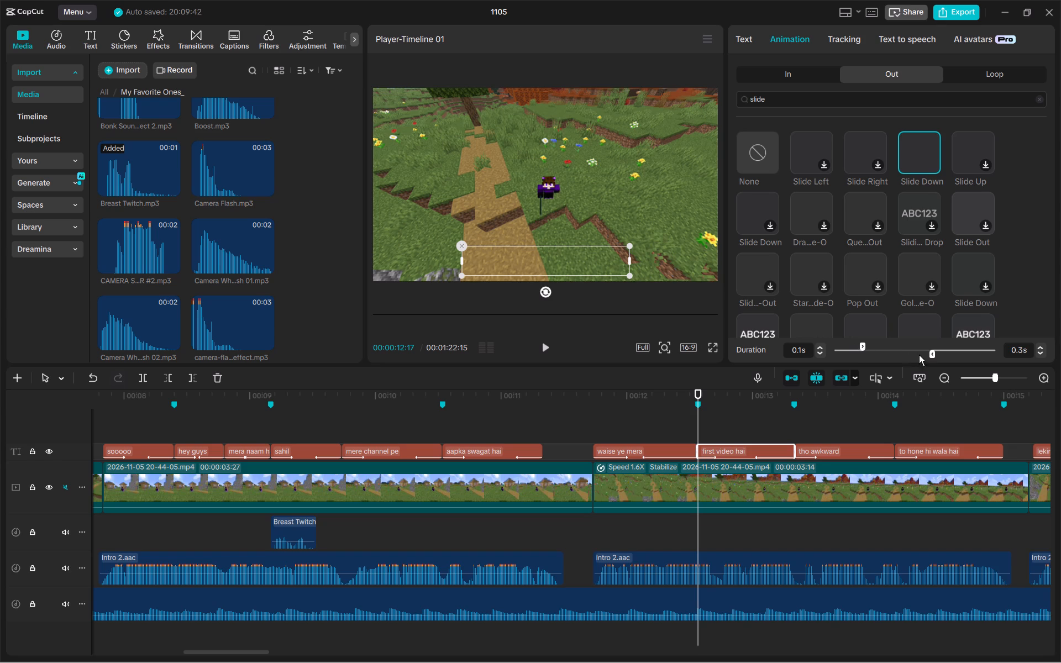
pyautogui.moveTo(923, 354); pyautogui.dragTo(906, 351)
pyautogui.click(675, 443)
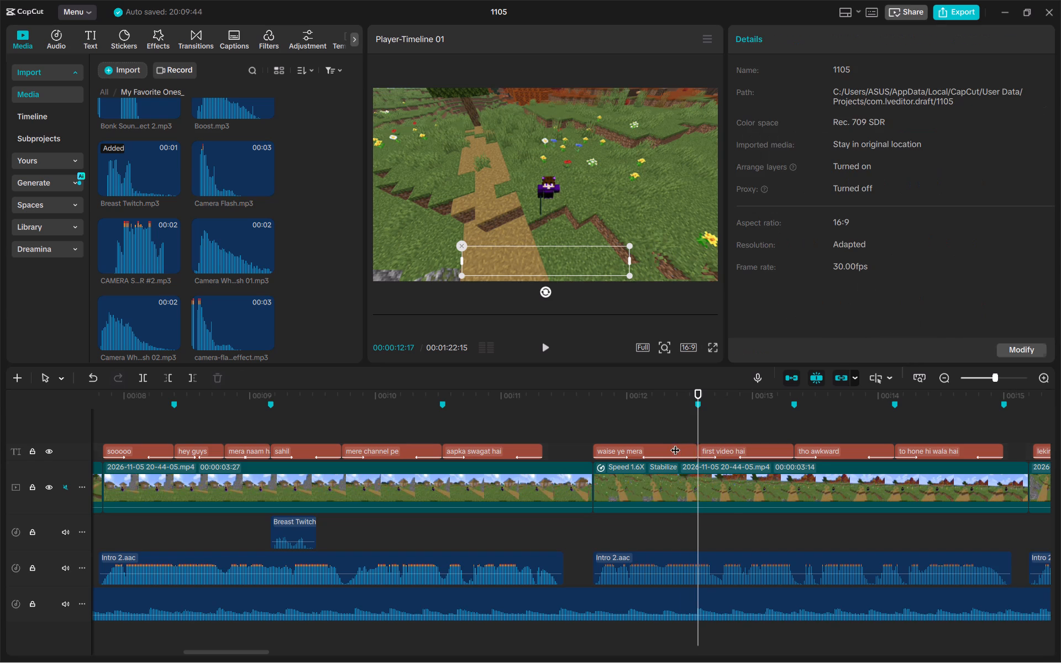
# Set the "waise ye mera" caption's in animation to 0.1 s and its out animation to 0.5 s, and play it back.
pyautogui.click(648, 450)
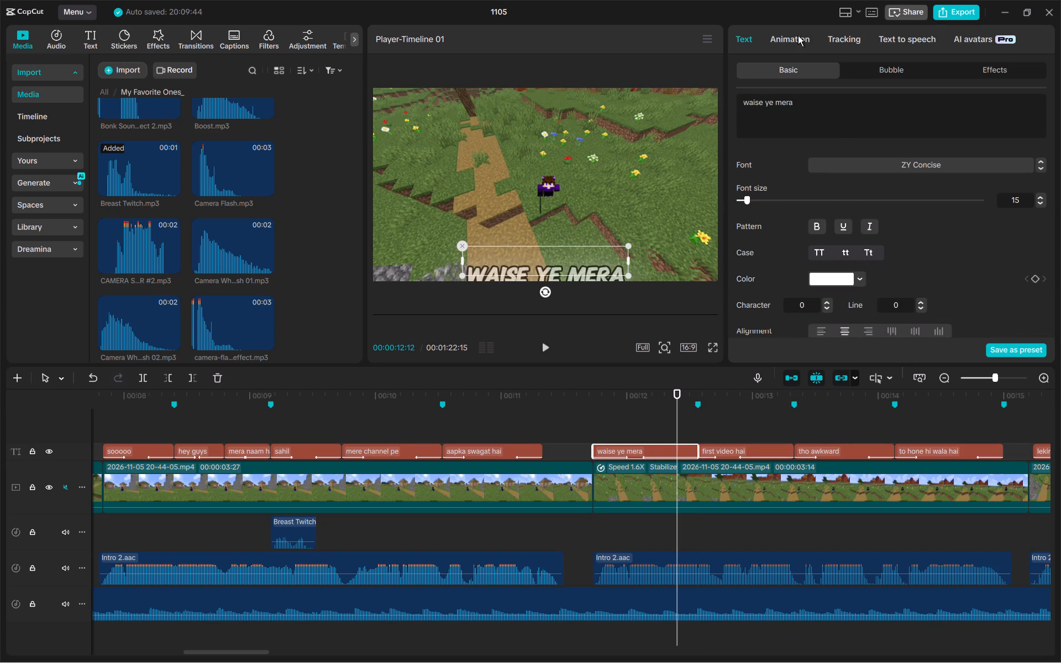
pyautogui.click(798, 35)
pyautogui.click(848, 354)
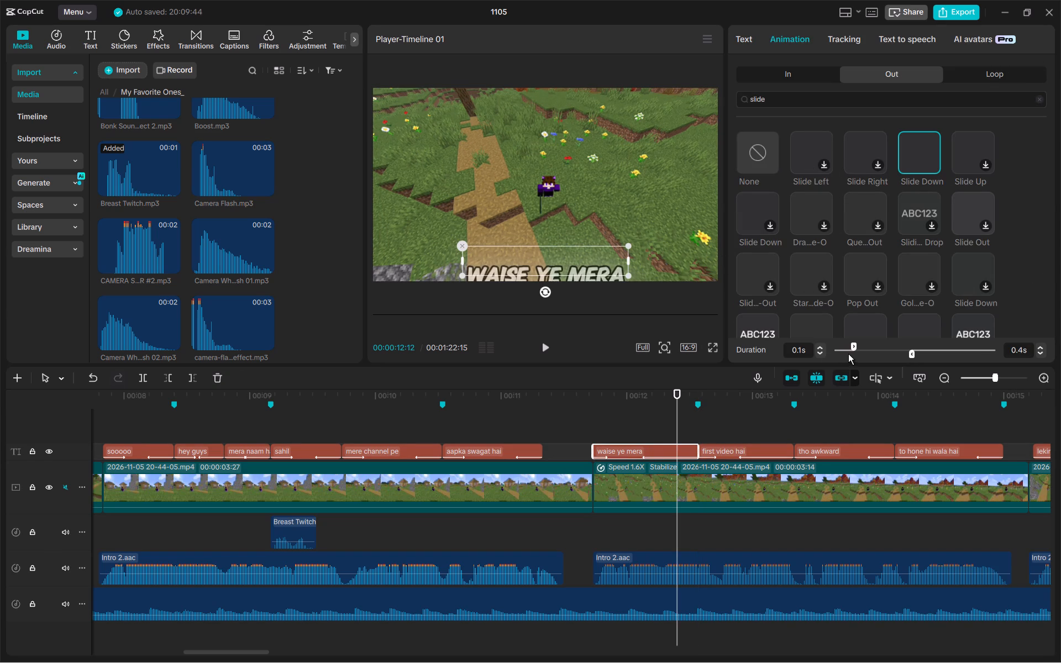
pyautogui.click(857, 349)
pyautogui.click(901, 349)
pyautogui.click(489, 430)
pyautogui.click(387, 413)
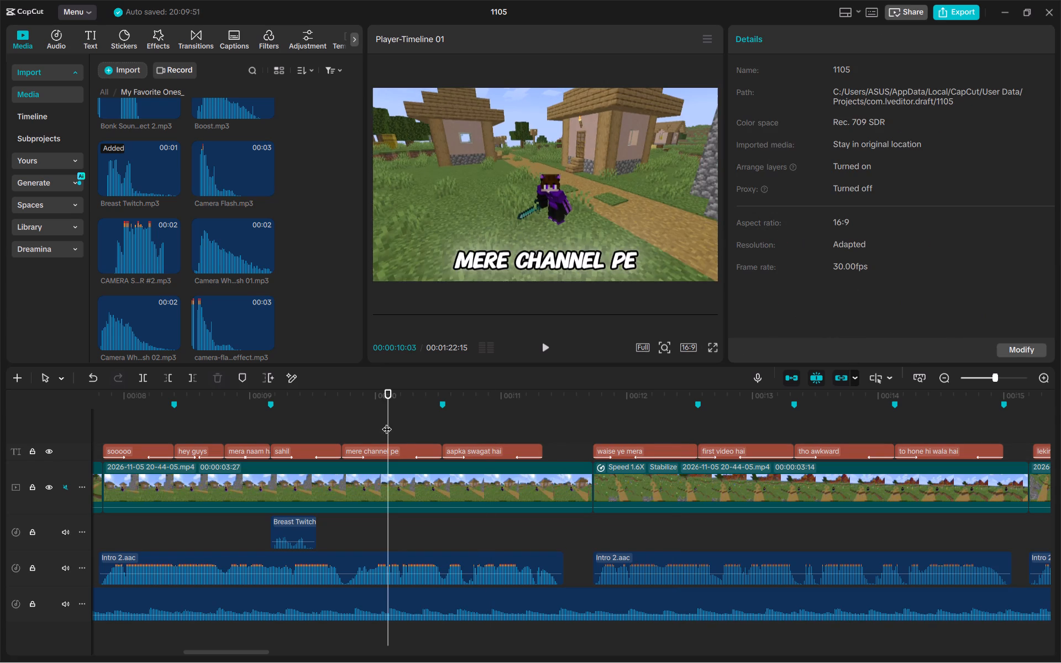
pyautogui.press('space')
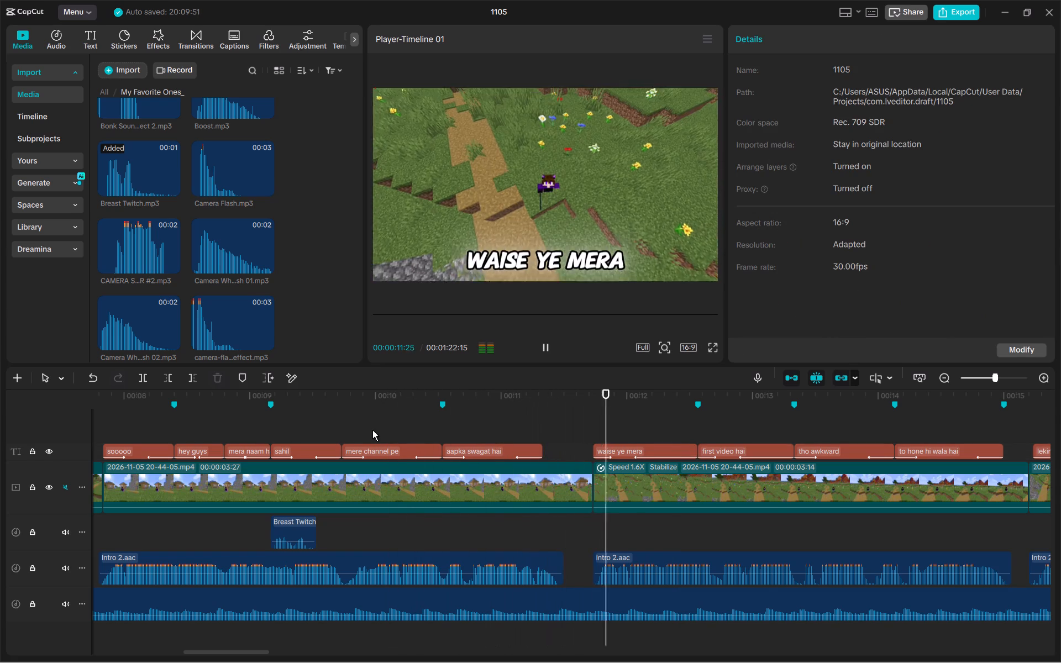
# Paste the Breast Twitch.mp3 clip at 00:00:12:17, the start of the "first video hai" caption, and play onward.
pyautogui.hscroll(-1, 377, 430)
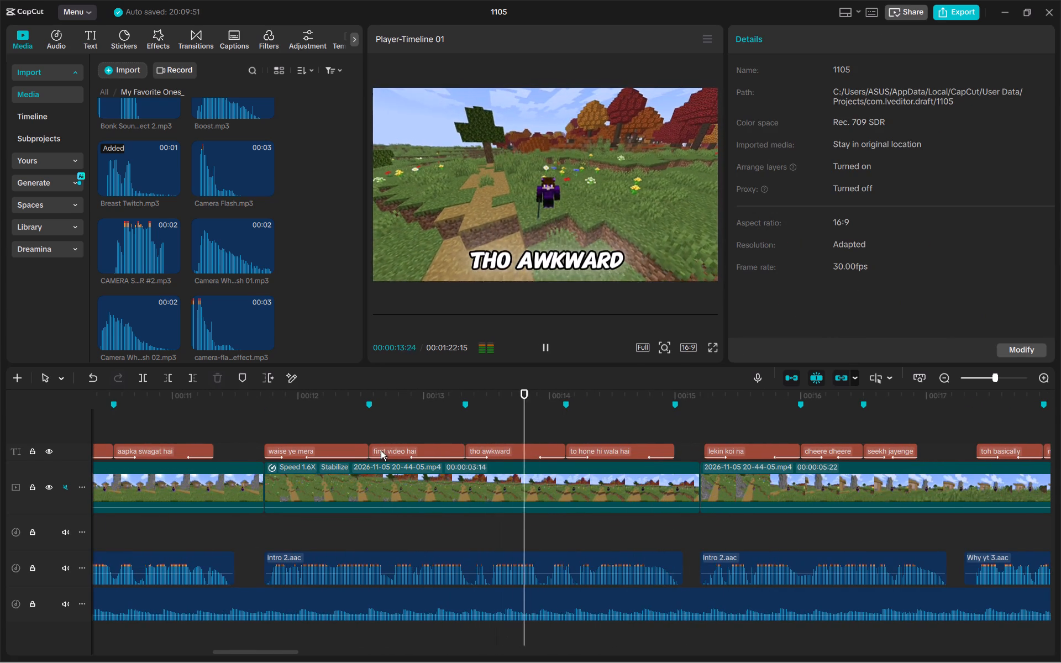
pyautogui.click(373, 431)
pyautogui.hotkey('ctrl', 'v')
pyautogui.click(359, 439)
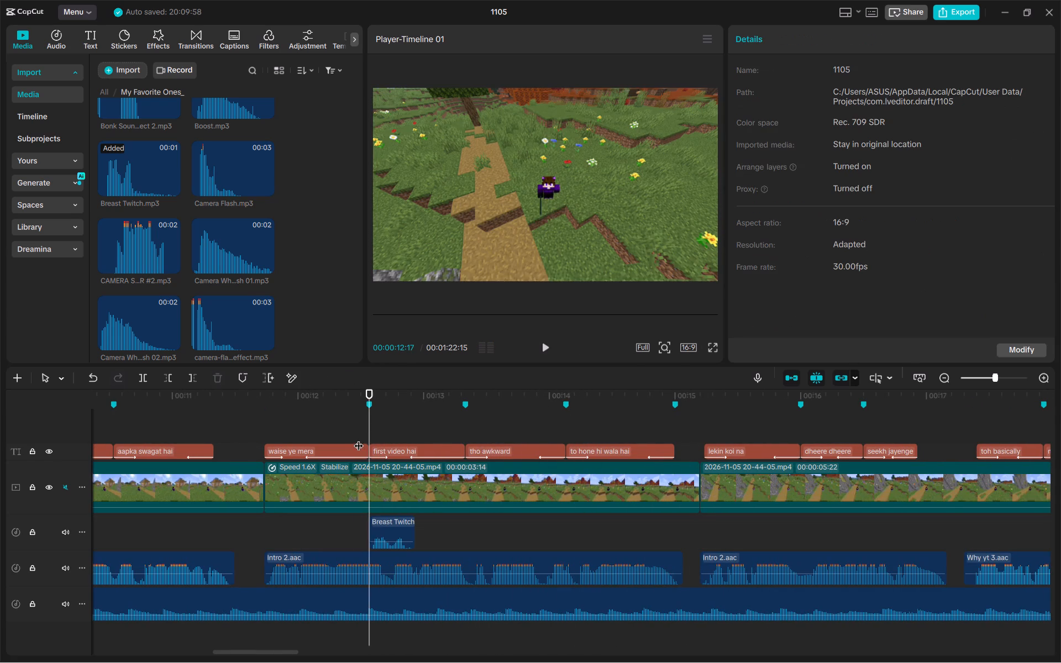
pyautogui.press('space')
pyautogui.hscroll(-1, 543, 450)
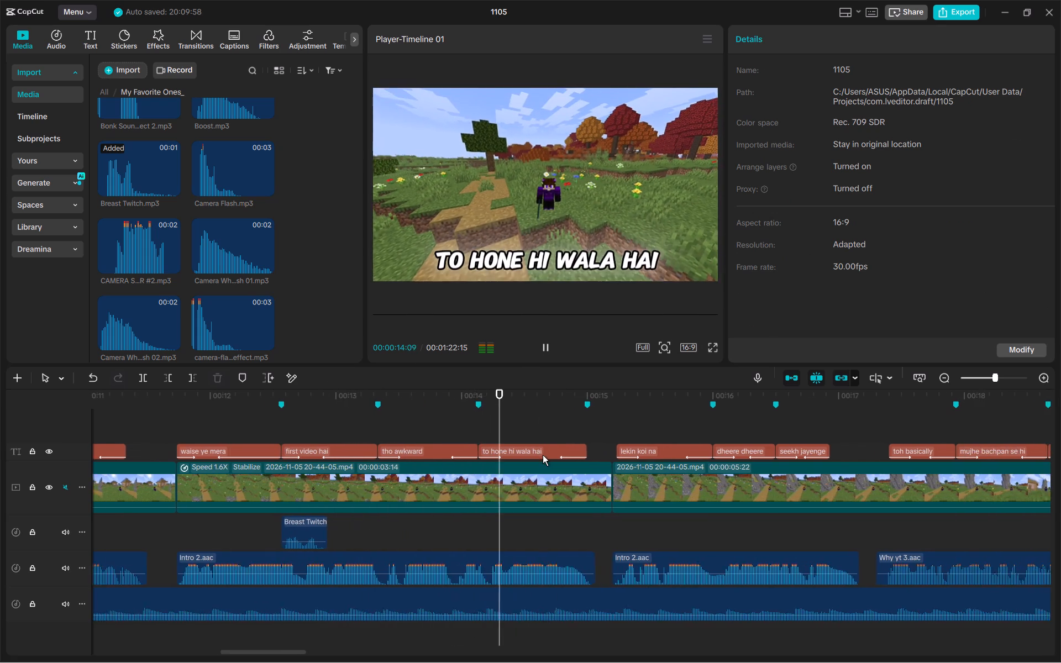
pyautogui.hscroll(-1, 543, 455)
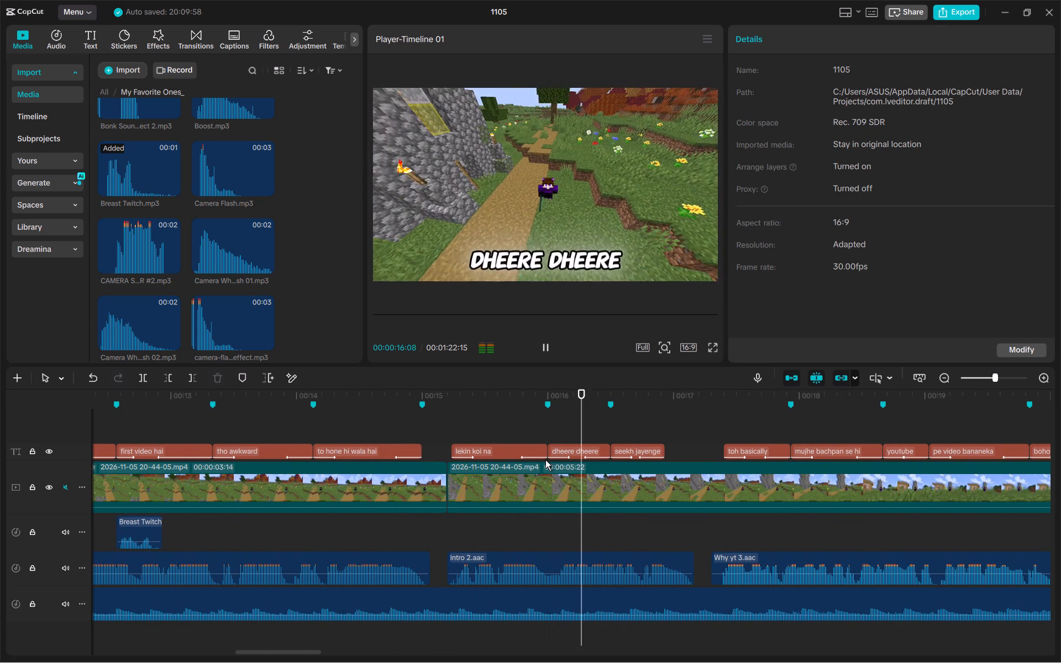
pyautogui.hscroll(-1, 548, 460)
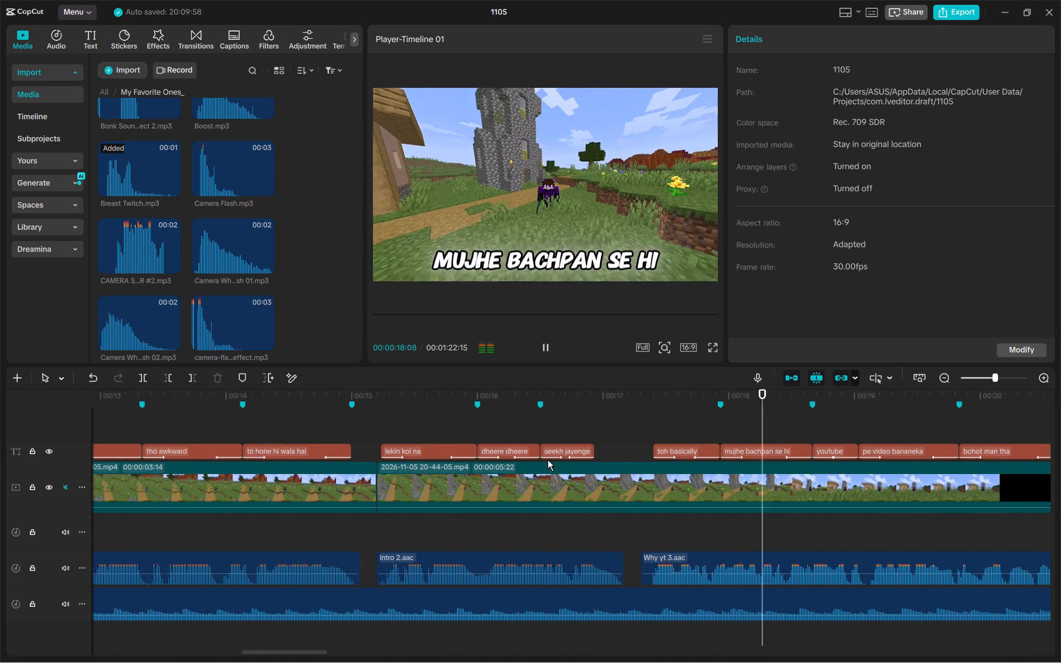
# Paste the Breast Twitch.mp3 clip at the start of the "youtube" caption and play the following captions.
pyautogui.hscroll(-1, 548, 460)
pyautogui.click(535, 422)
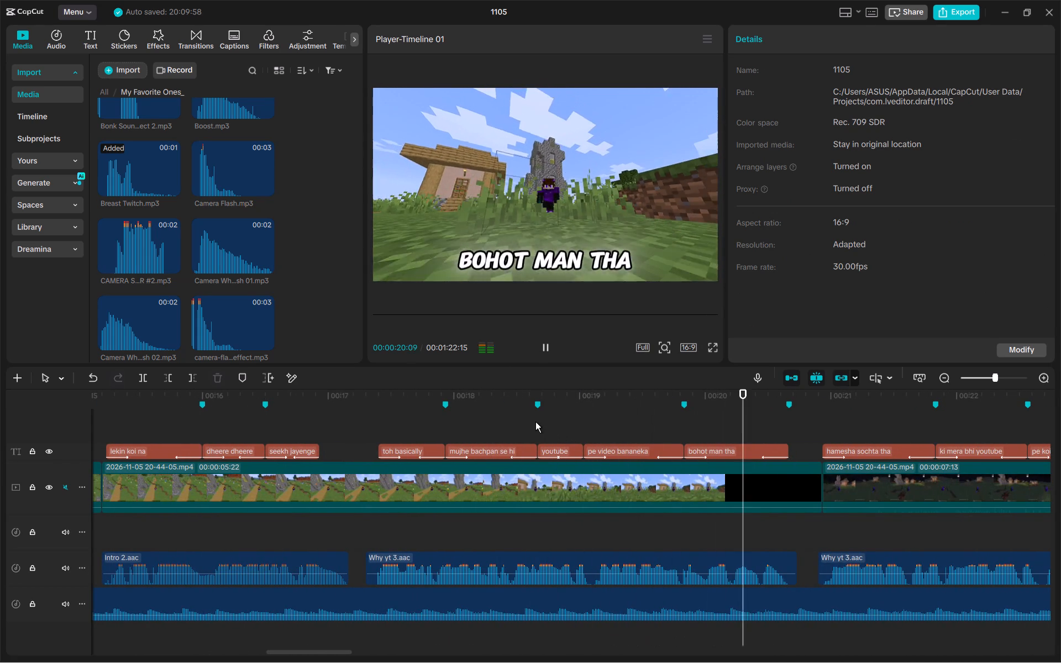
pyautogui.hotkey('ctrl', 'v')
pyautogui.press('space')
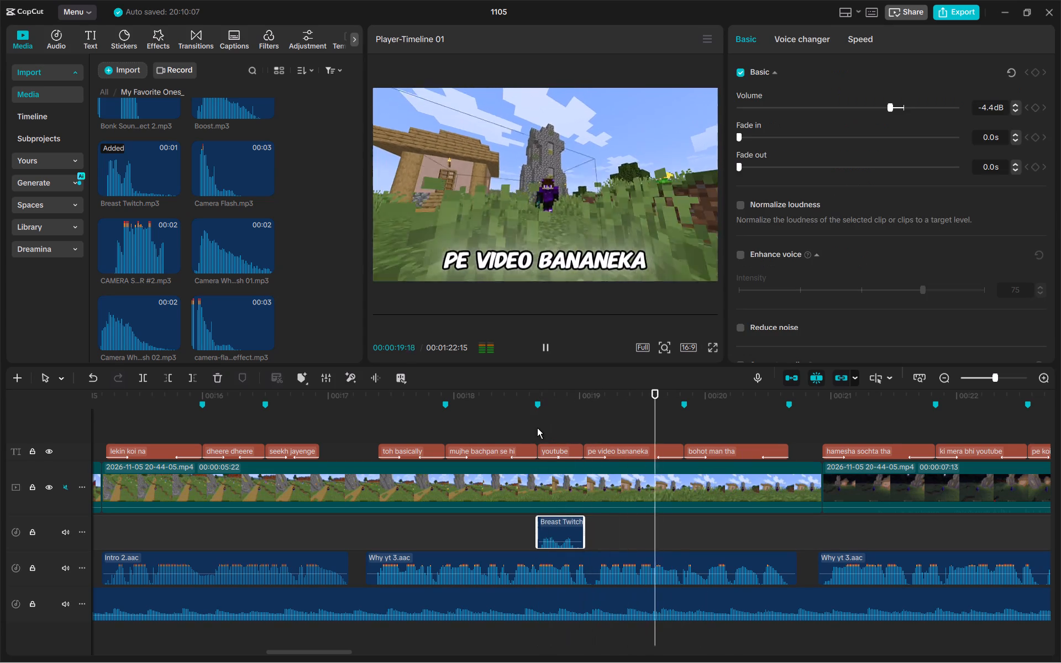
pyautogui.hscroll(-1, 542, 436)
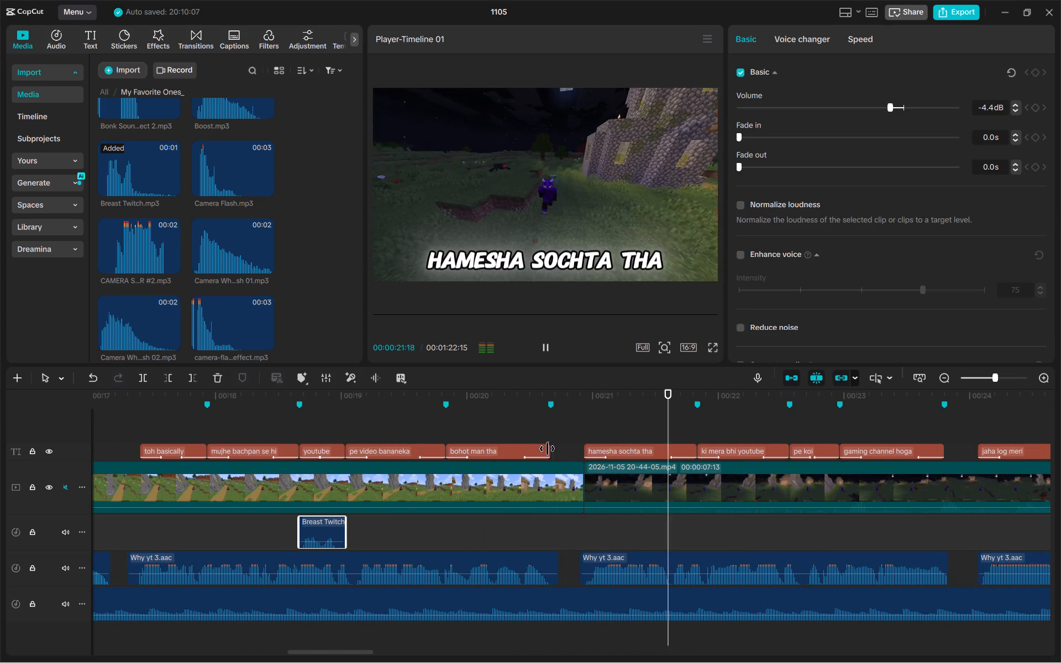
pyautogui.hscroll(-1, 606, 457)
# Paste the Breast Twitch.mp3 clip at the start of the "gaming channel hoga" caption and play onward.
pyautogui.press('space')
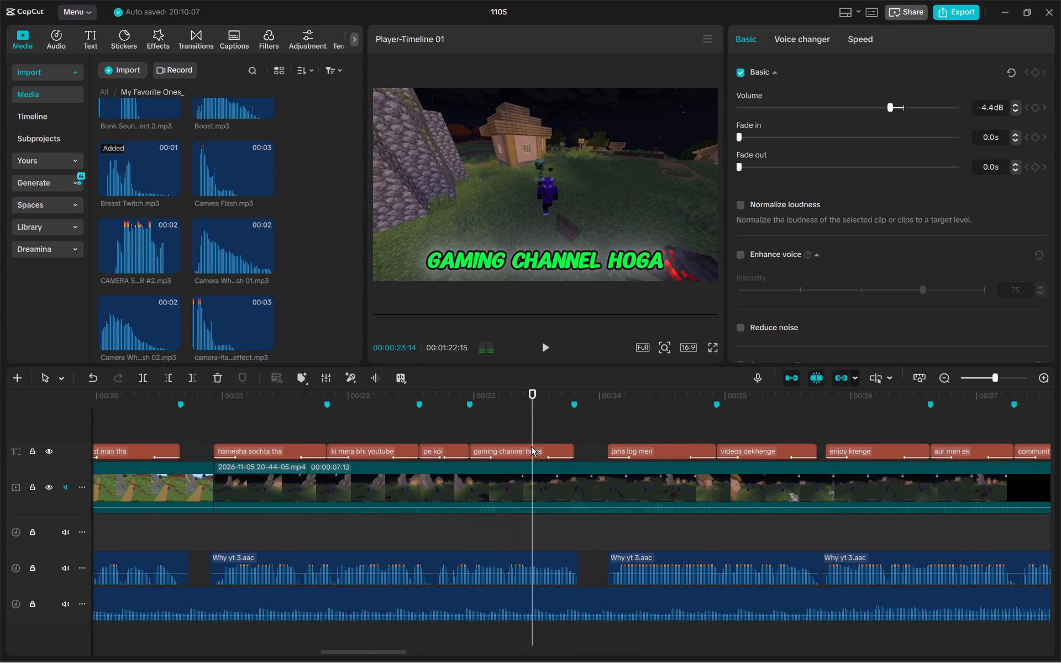
pyautogui.click(467, 429)
pyautogui.hotkey('ctrl', 'v')
pyautogui.press('space')
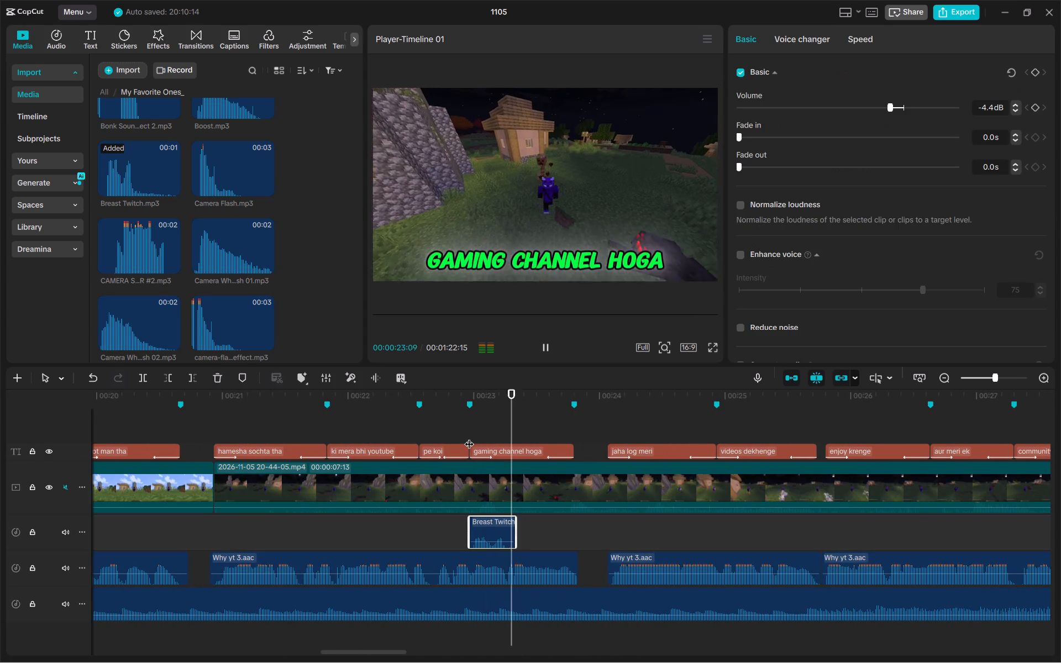
pyautogui.hscroll(-1, 594, 444)
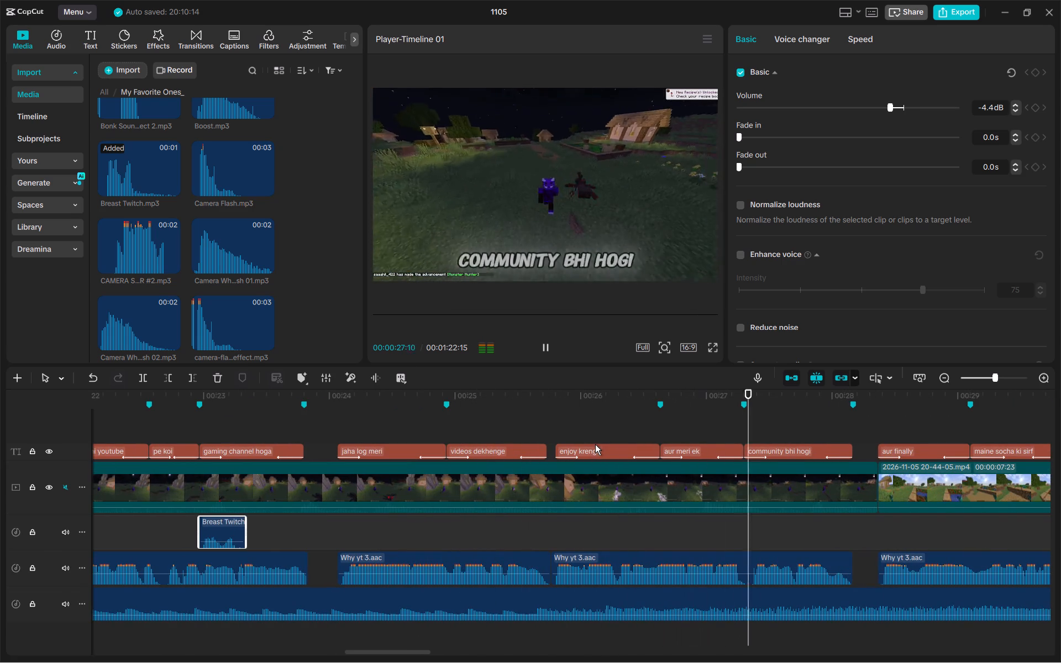
# Change the "community bhi hogi" caption's text colour to a bright orange-red and play it back.
pyautogui.press('space')
pyautogui.click(757, 457)
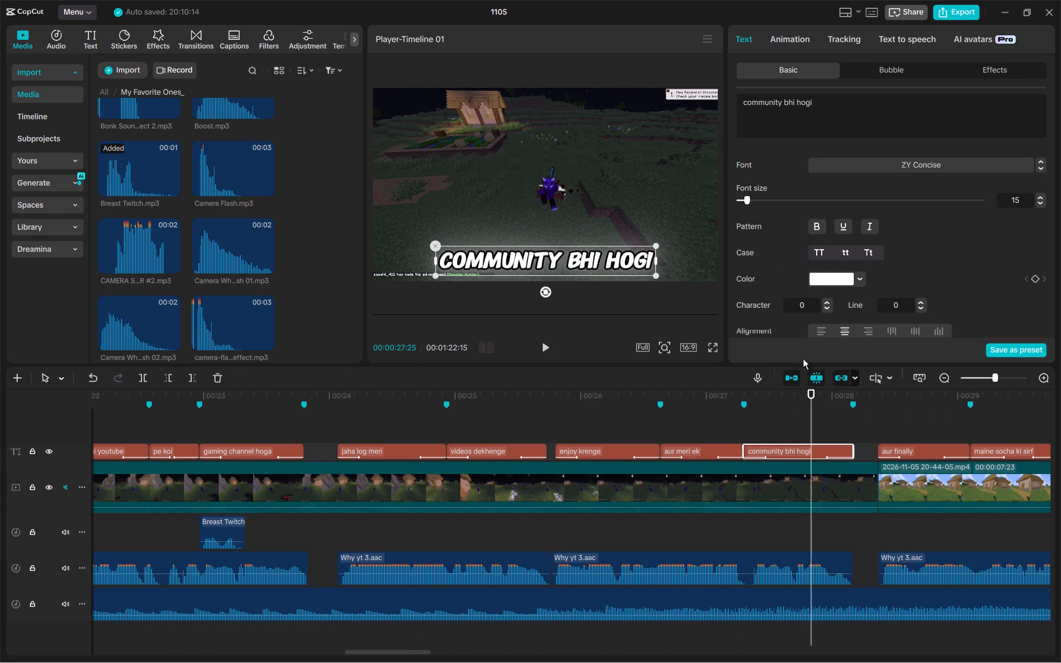
pyautogui.click(823, 286)
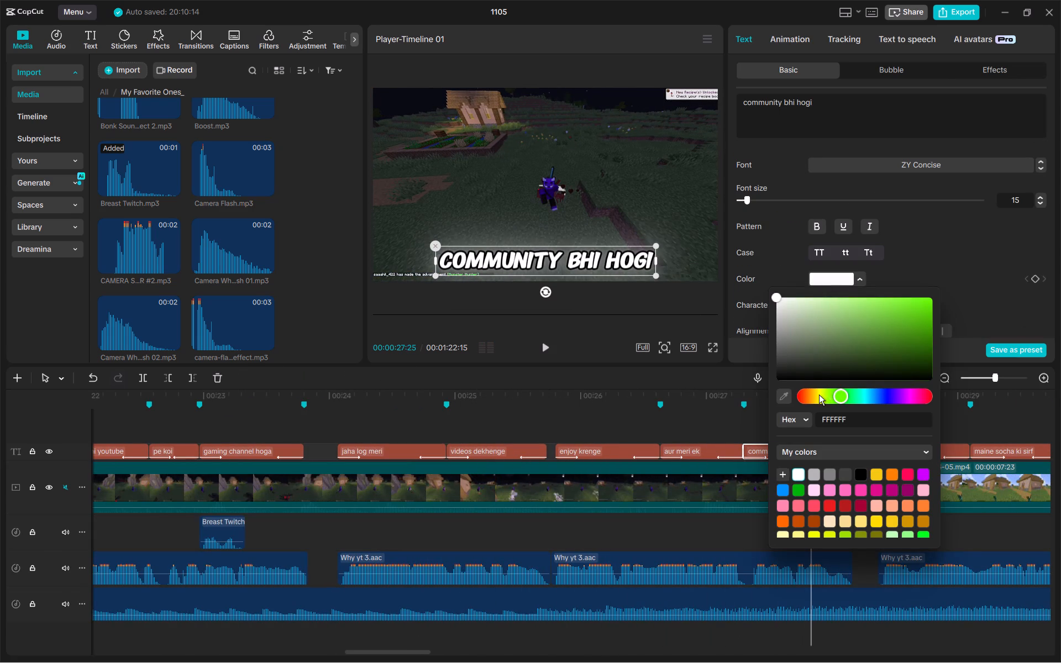
pyautogui.click(812, 396)
pyautogui.moveTo(834, 344); pyautogui.dragTo(1034, 250)
pyautogui.click(702, 423)
pyautogui.press('space')
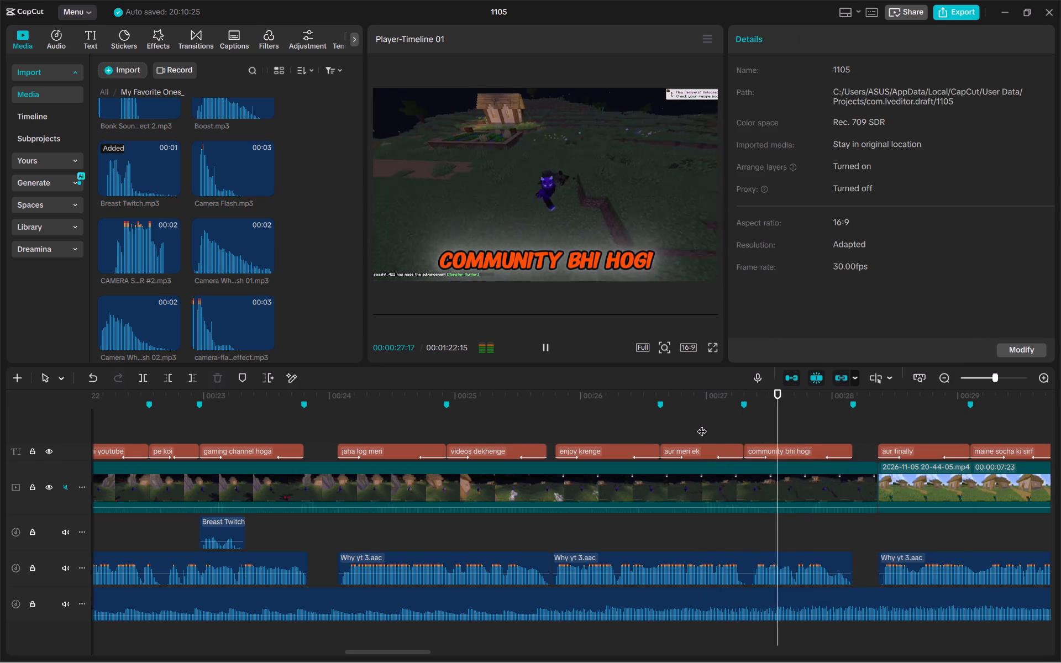
# Paste the Breast Twitch.mp3 clip at 00:00:27:09, the start of the "community bhi hogi" caption, and play it back.
pyautogui.press('space')
pyautogui.click(743, 432)
pyautogui.hotkey('ctrl', 'v')
pyautogui.click(729, 430)
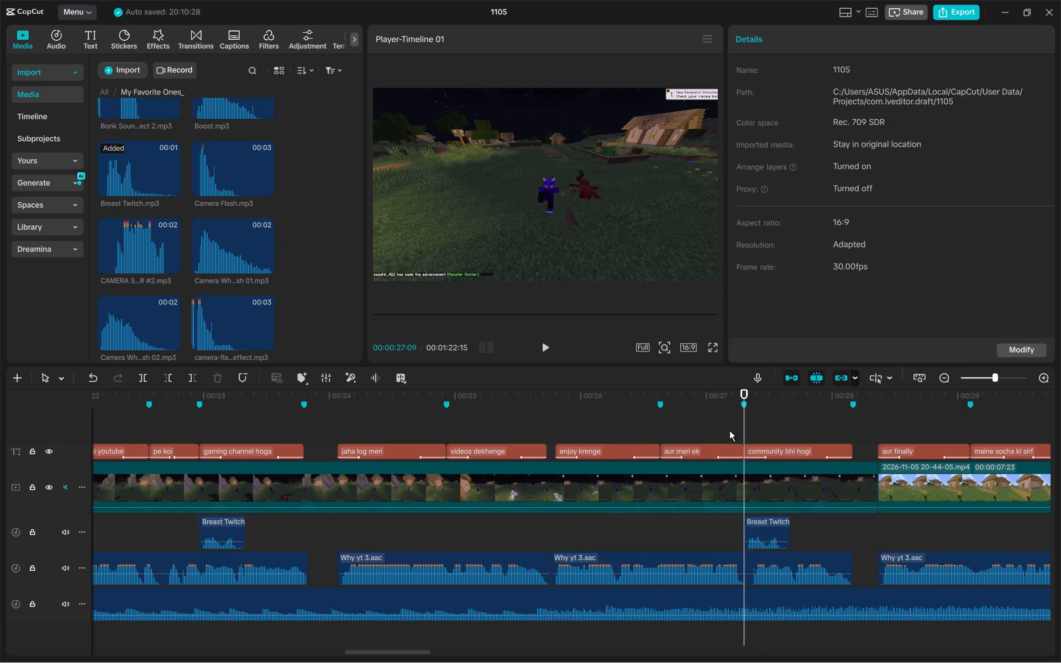
pyautogui.press('space')
pyautogui.hscroll(-2, 729, 430)
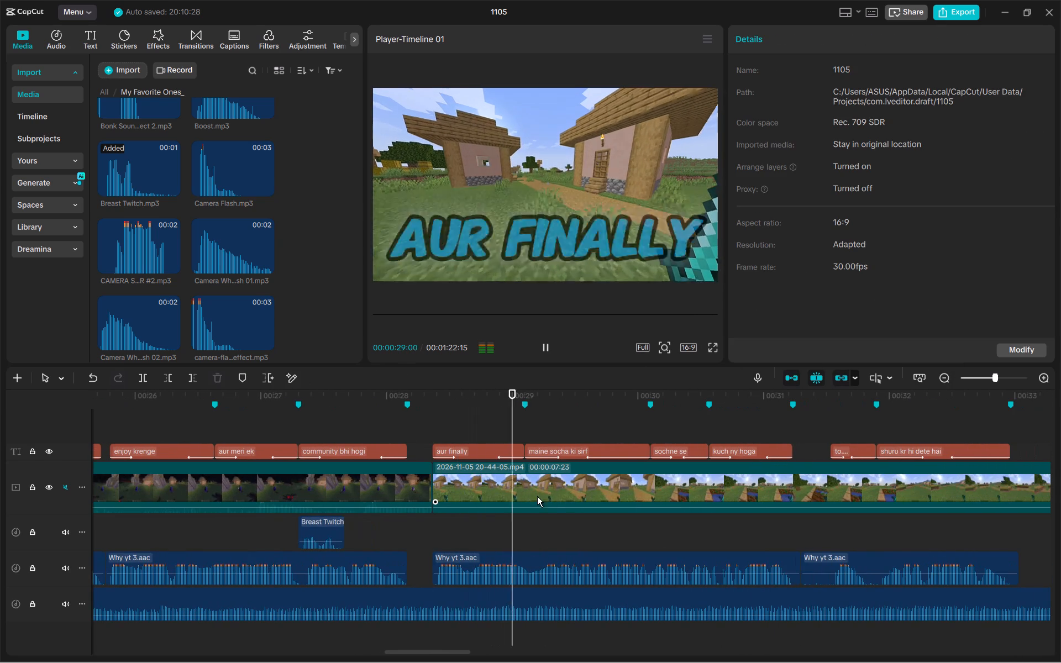
# Paste the Breast Twitch.mp3 clip at 00:00:28:11, the start of the "aur finally" caption, and play it back.
pyautogui.press('space')
pyautogui.click(437, 430)
pyautogui.hotkey('ctrl', 'v')
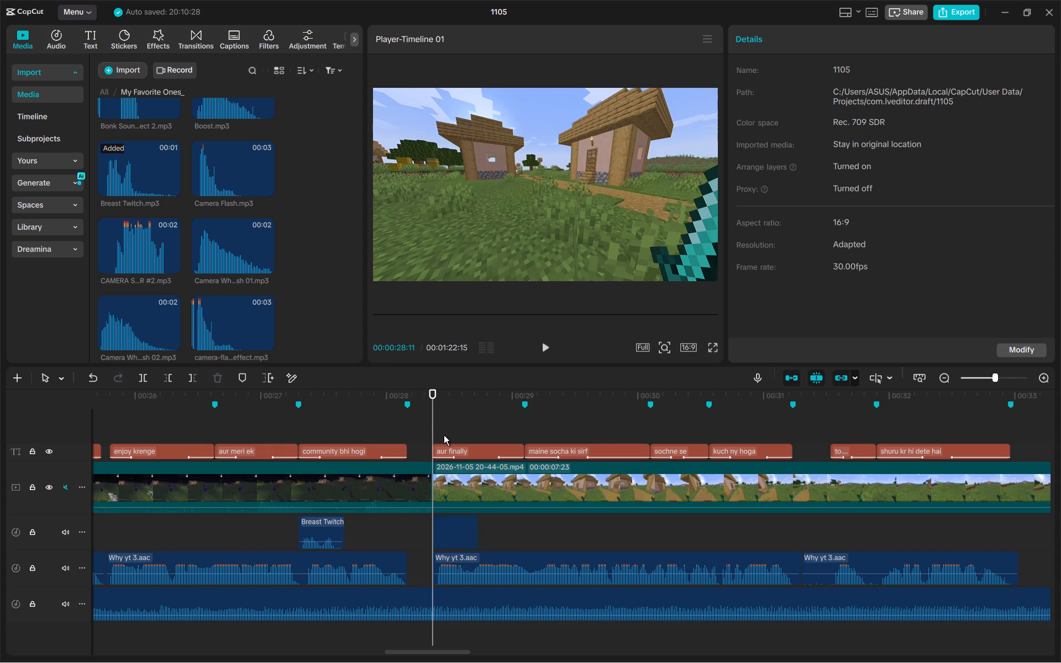
pyautogui.press('space')
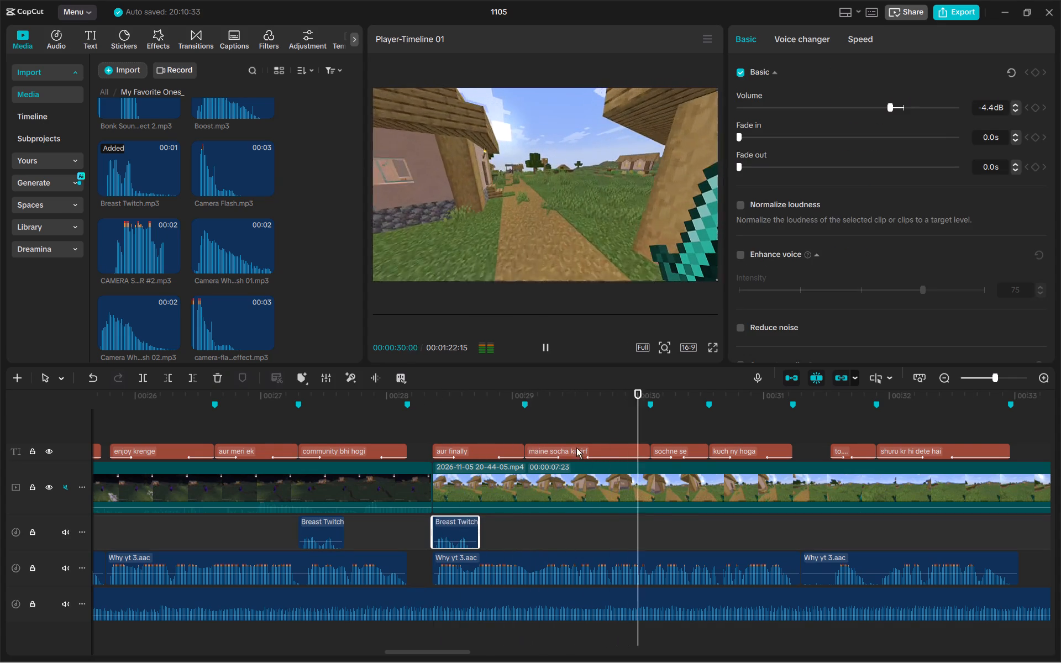
# Paste the Breast Twitch.mp3 clip at the start of the "kuch ny hoga" caption and play the following captions.
pyautogui.hscroll(-1, 670, 444)
pyautogui.click(564, 415)
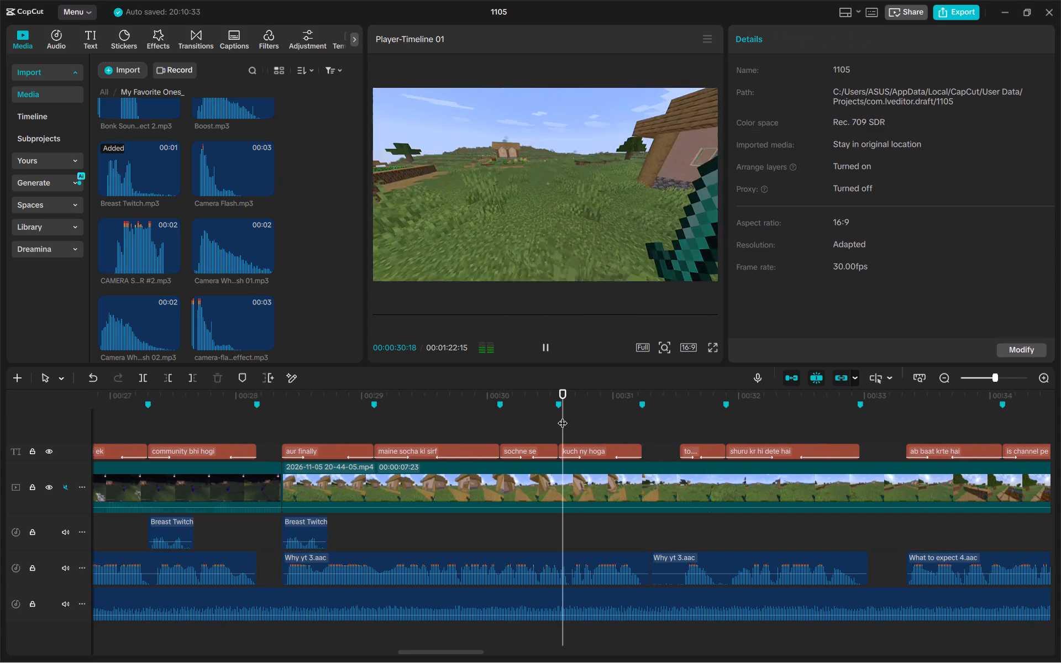
pyautogui.click(561, 418)
pyautogui.hotkey('ctrl', 'v')
pyautogui.press('space')
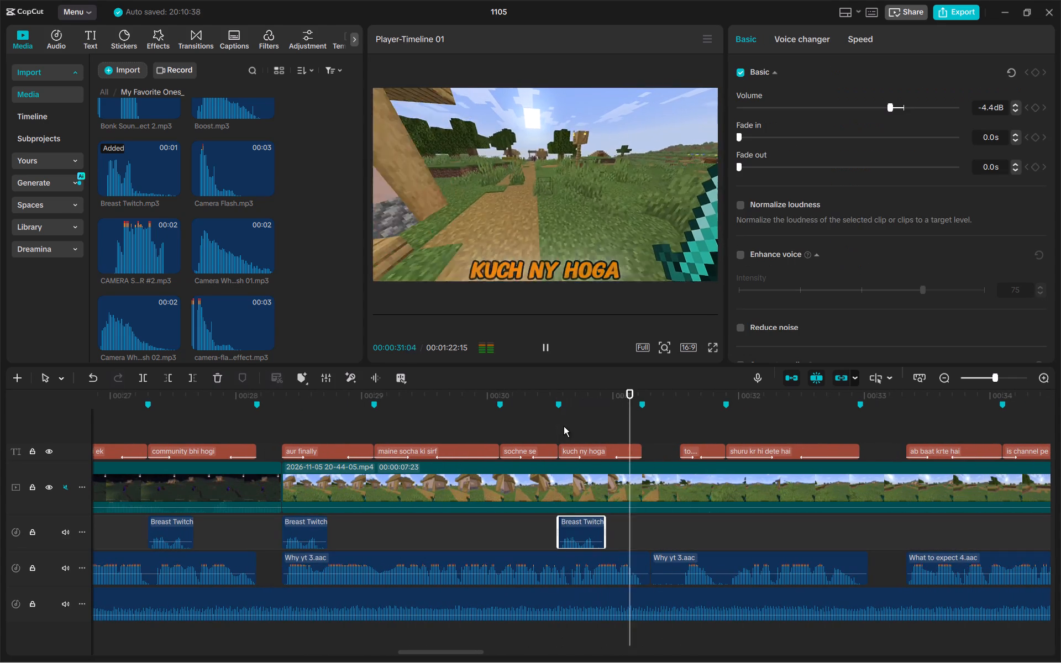
pyautogui.hscroll(-1, 566, 428)
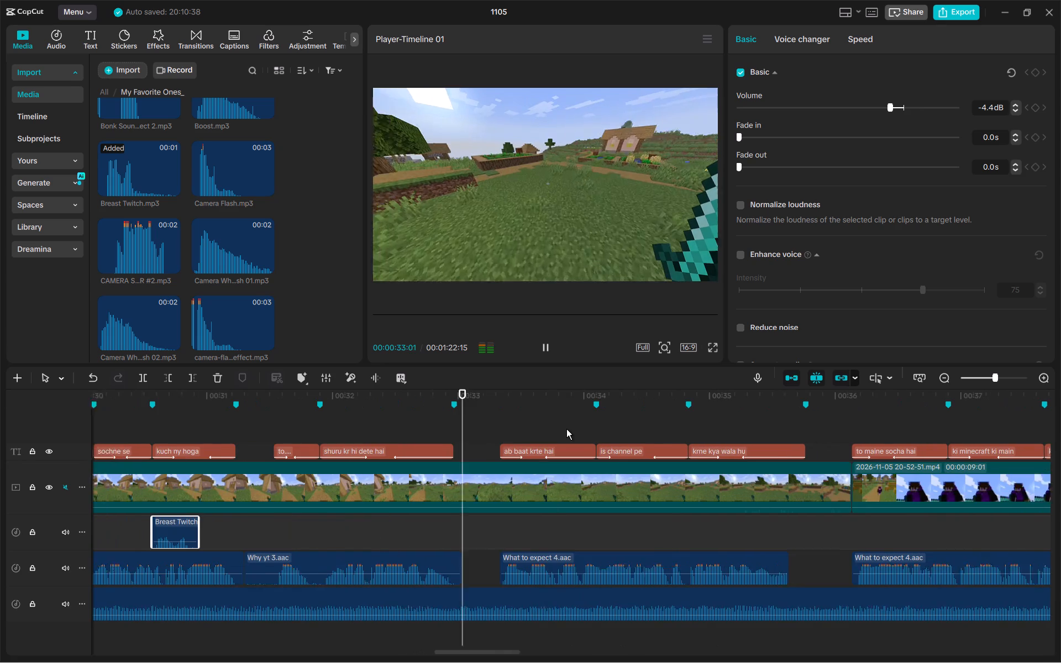
pyautogui.hscroll(-2, 566, 429)
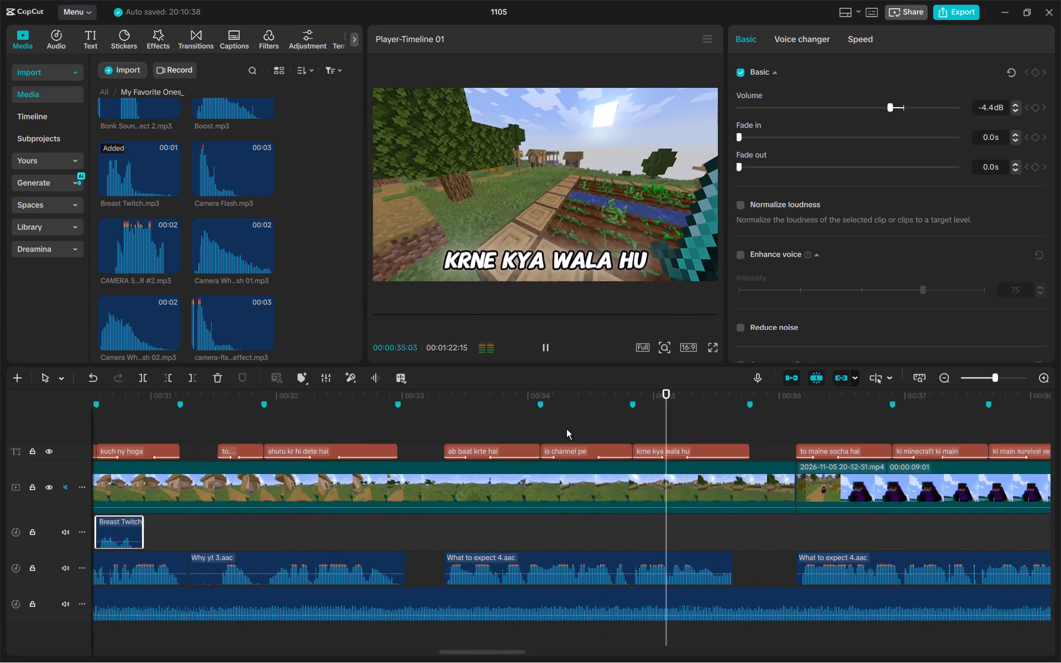
# Paste the Breast Twitch.mp3 clip at the start of the "ki main survival series" caption and resume playback.
pyautogui.hscroll(-1, 566, 429)
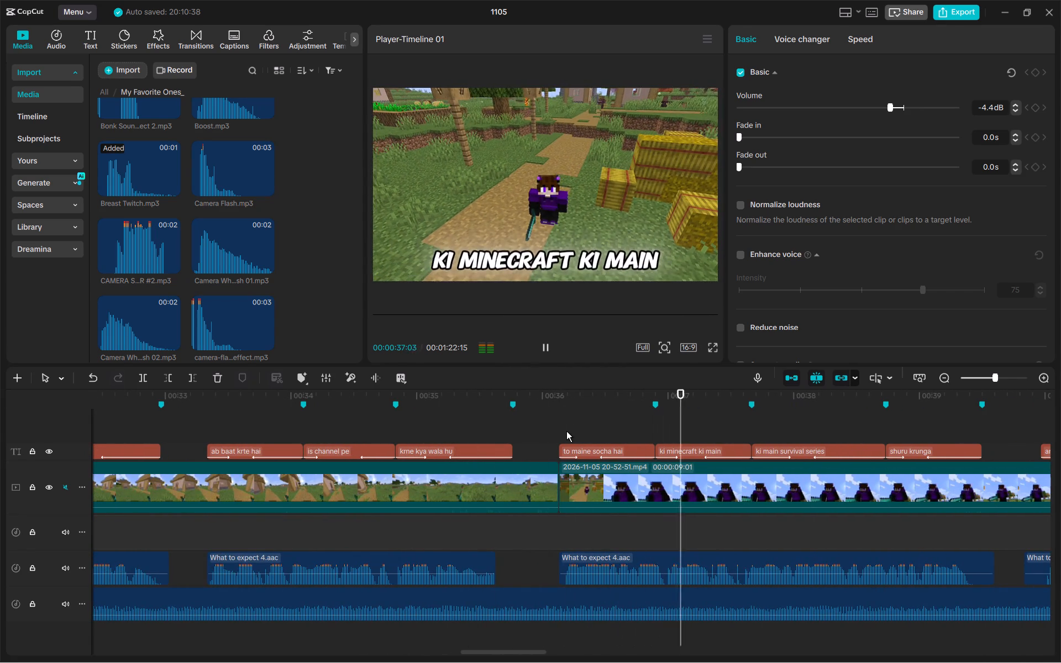
pyautogui.hscroll(-1, 566, 431)
pyautogui.press('space')
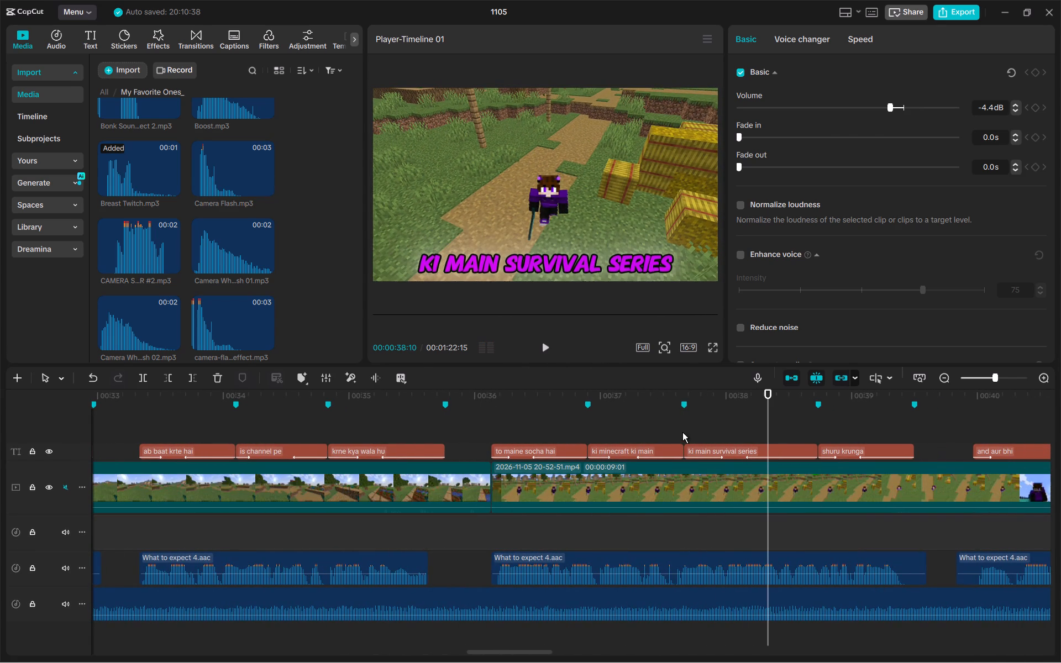
pyautogui.click(685, 432)
pyautogui.hotkey('ctrl', 'v')
pyautogui.press('space')
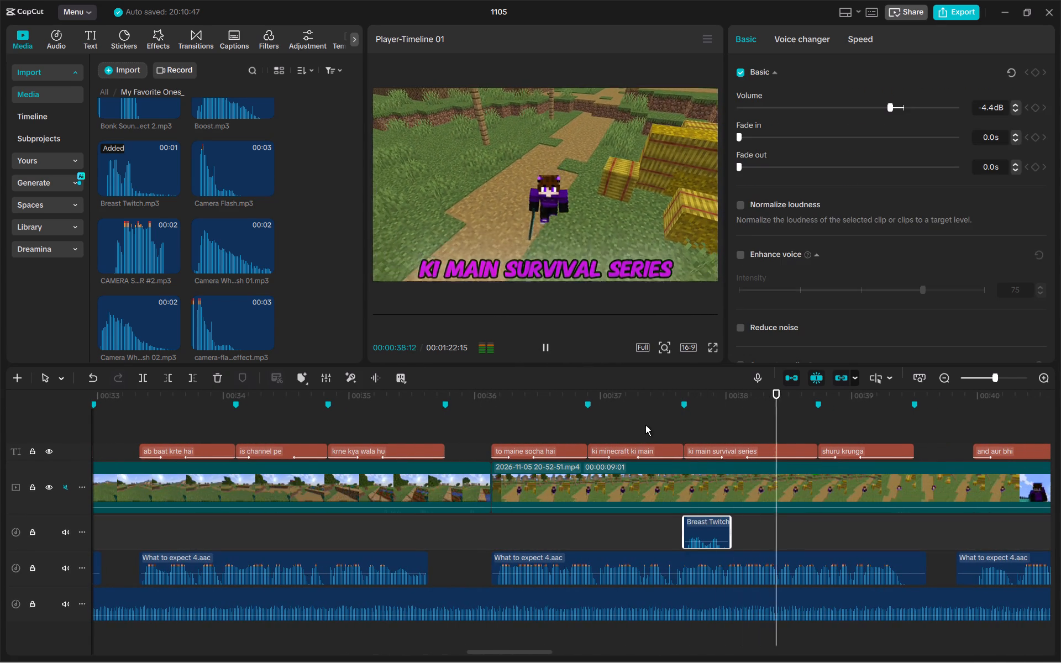
# Paste the Breast Twitch.mp3 clip at the start of the "minecraft related" caption and resume playback.
pyautogui.hscroll(-2, 645, 425)
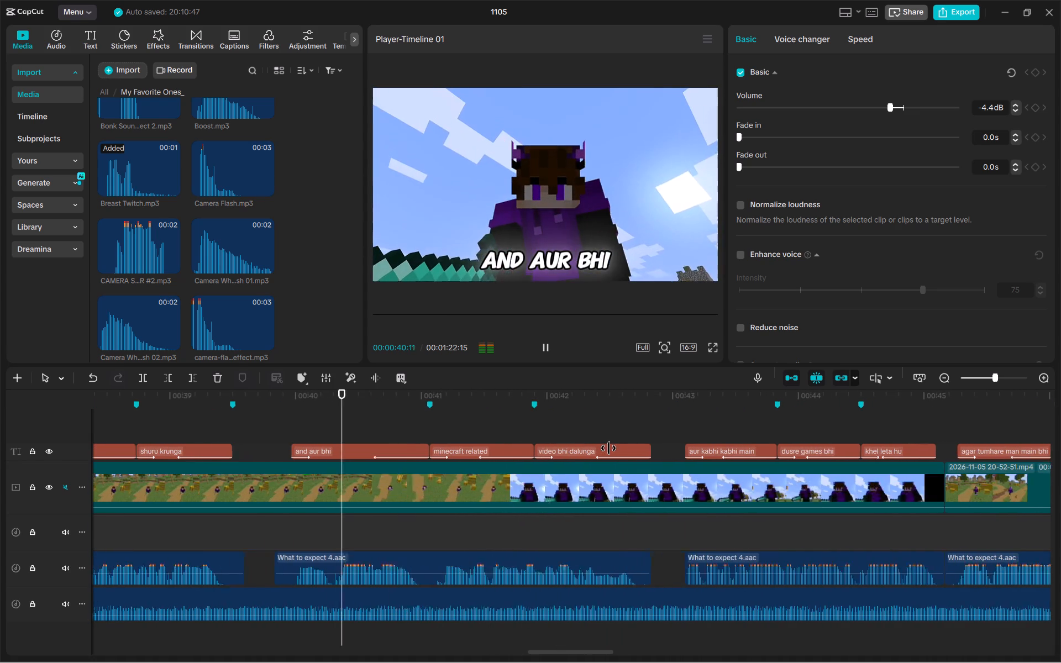
pyautogui.hscroll(-1, 608, 448)
pyautogui.press('space')
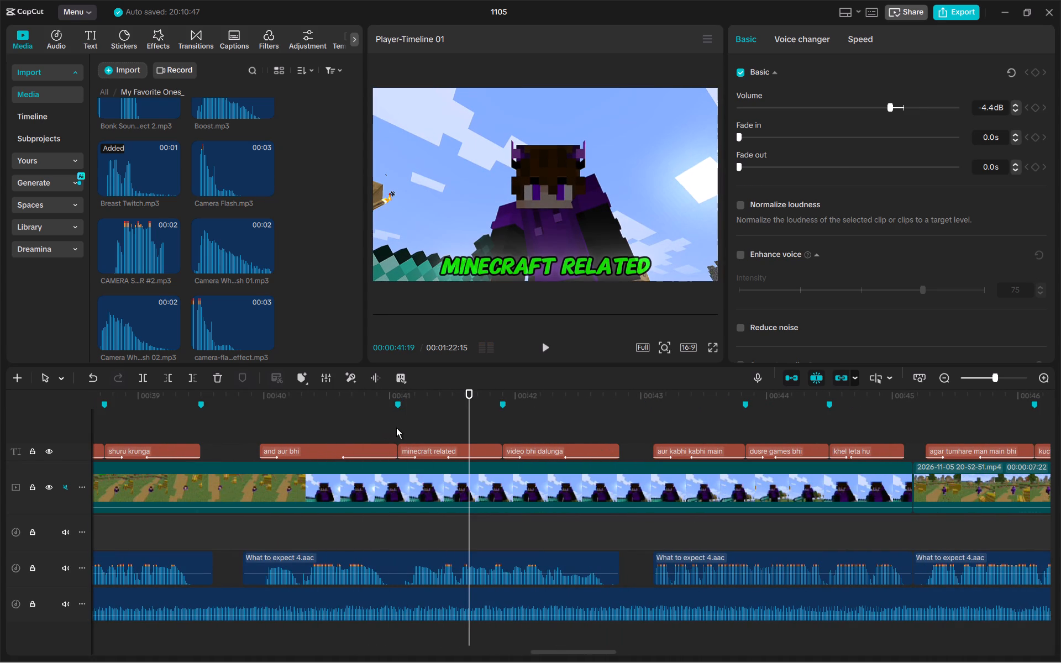
pyautogui.click(396, 428)
pyautogui.hotkey('ctrl', 'v')
pyautogui.press('space')
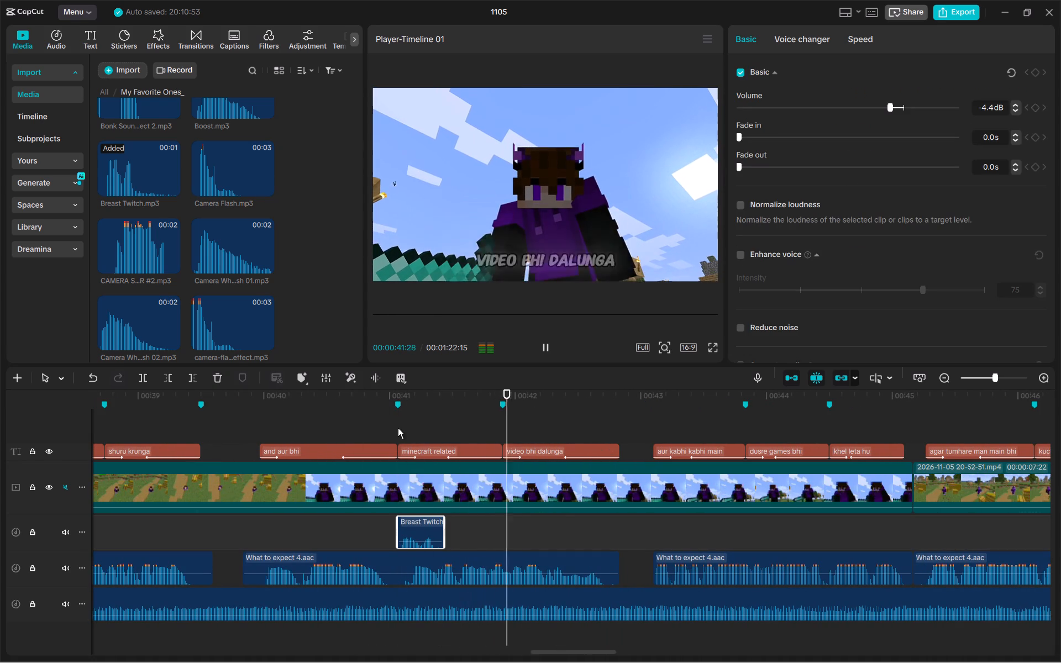
# Change the "dusre games bhi" caption's text colour to cyan 00FFEE.
pyautogui.hscroll(-1, 400, 429)
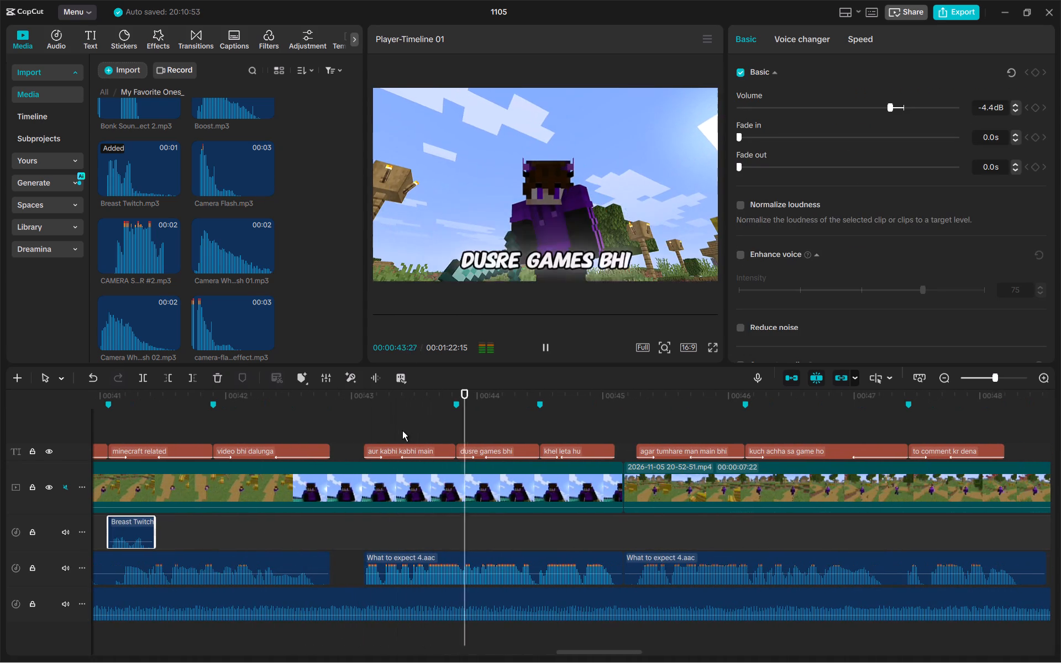
pyautogui.press('space')
pyautogui.click(477, 450)
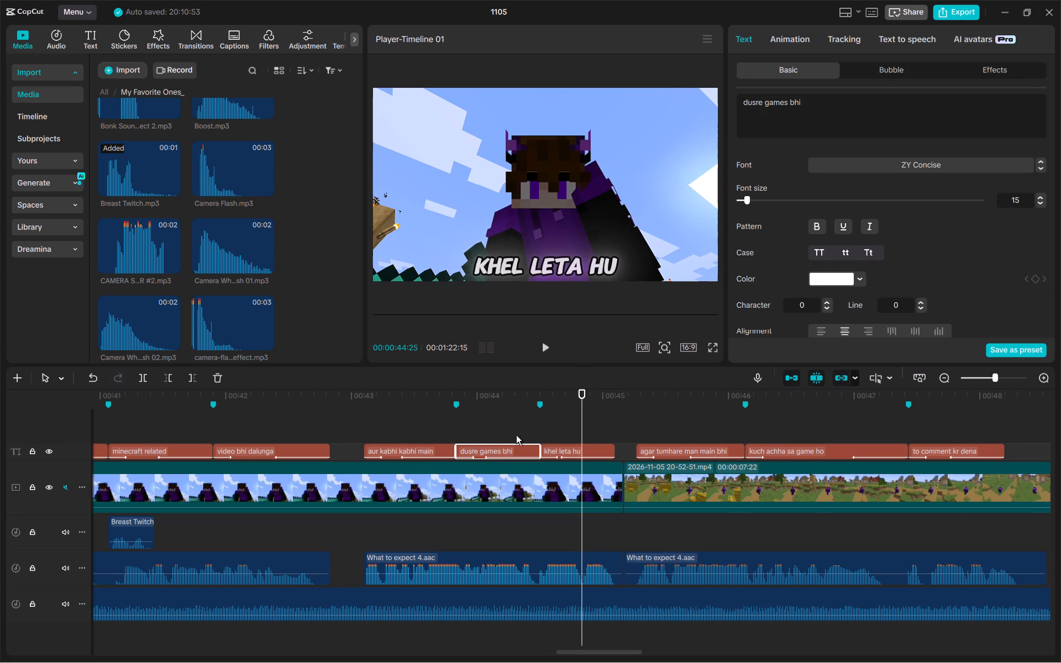
pyautogui.click(845, 279)
pyautogui.click(871, 393)
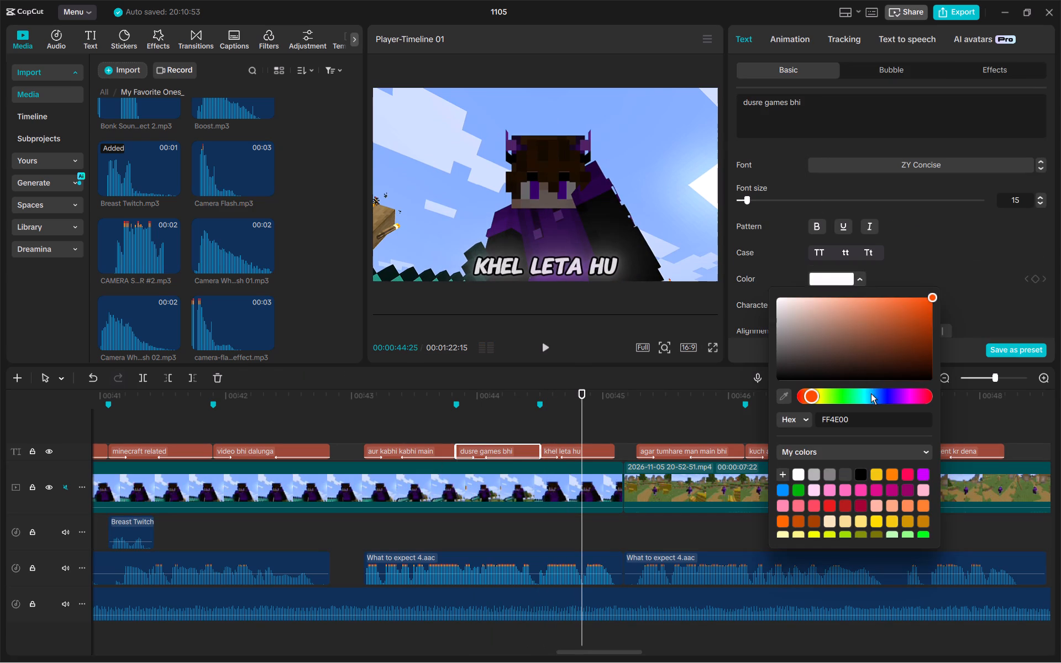
pyautogui.click(508, 410)
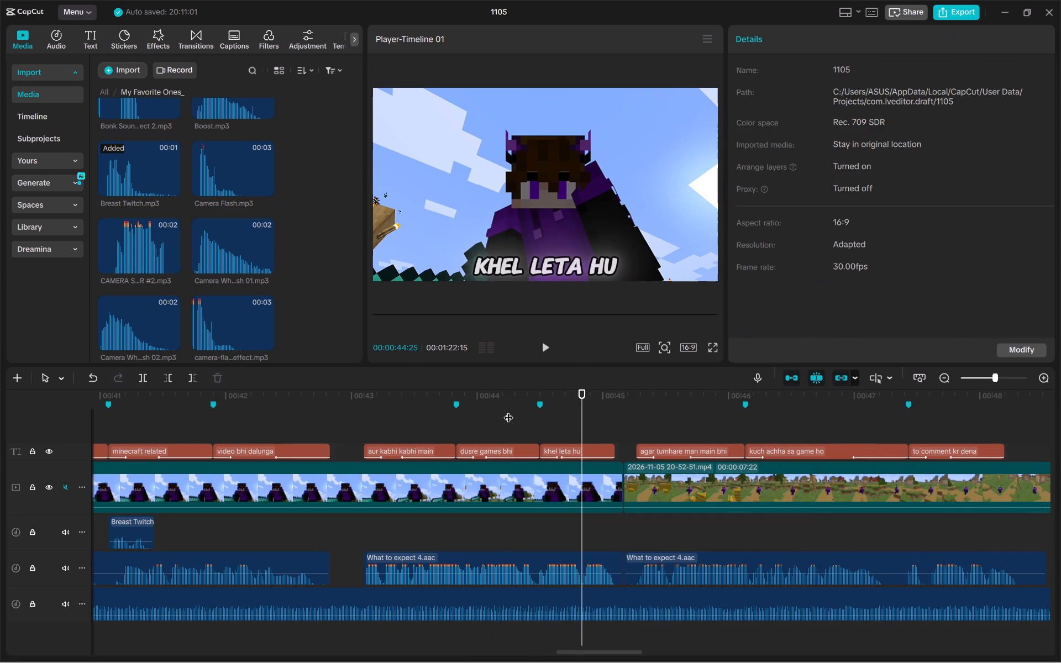
# Paste the Breast Twitch.mp3 clip at 00:00:43:25, the start of the "dusre games bhi" caption, and play it back.
pyautogui.click(513, 442)
pyautogui.click(455, 438)
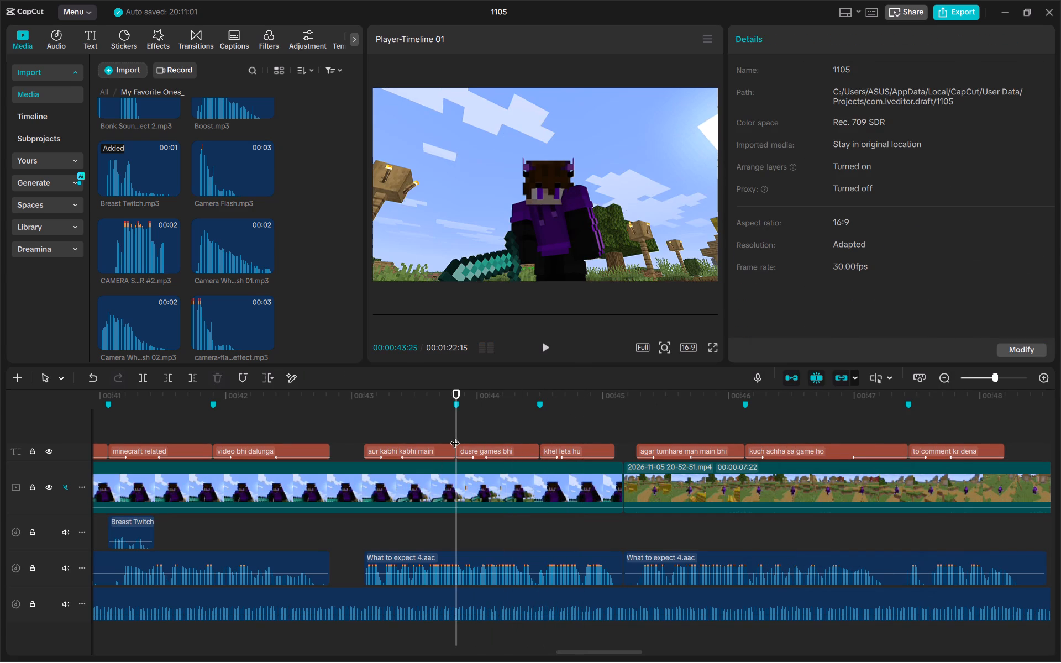
pyautogui.hotkey('ctrl', 'v')
pyautogui.press('space')
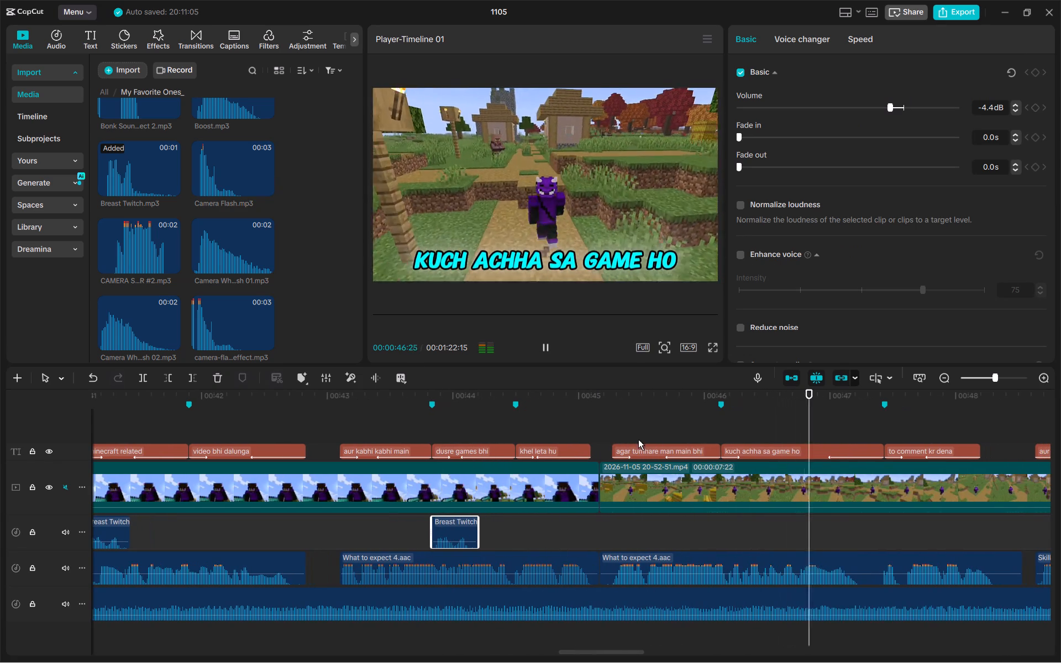
# Paste the Breast Twitch.mp3 clip at 00:00:46:04, the start of the "kuch achha sa game ho" caption, and play the following captions.
pyautogui.press('space')
pyautogui.click(722, 435)
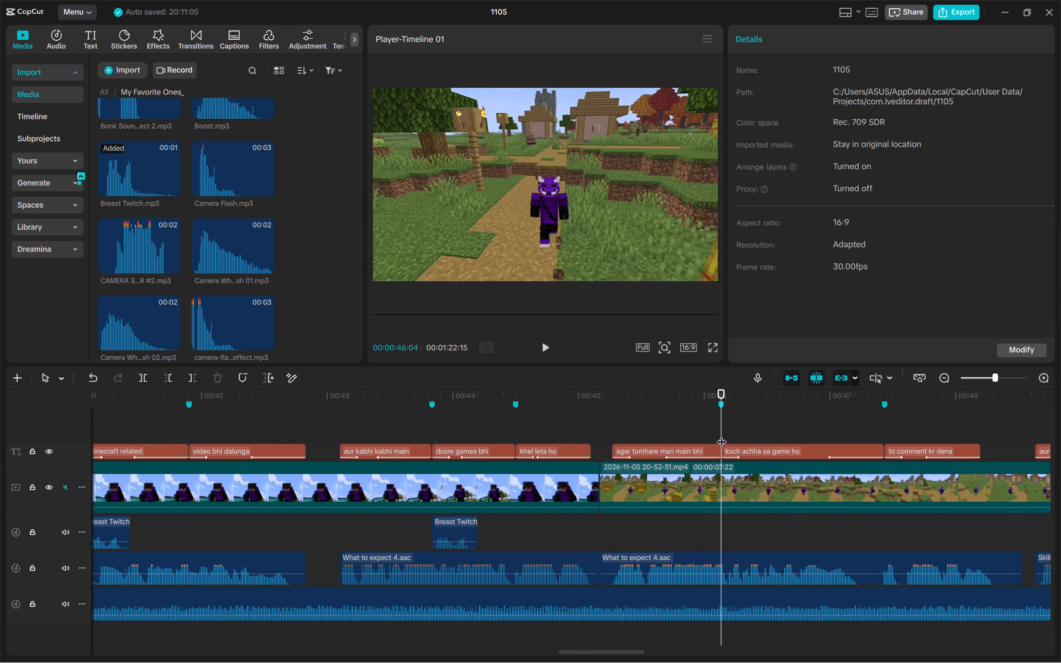
pyautogui.hotkey('ctrl', 'v')
pyautogui.press('space')
pyautogui.hscroll(-2, 721, 435)
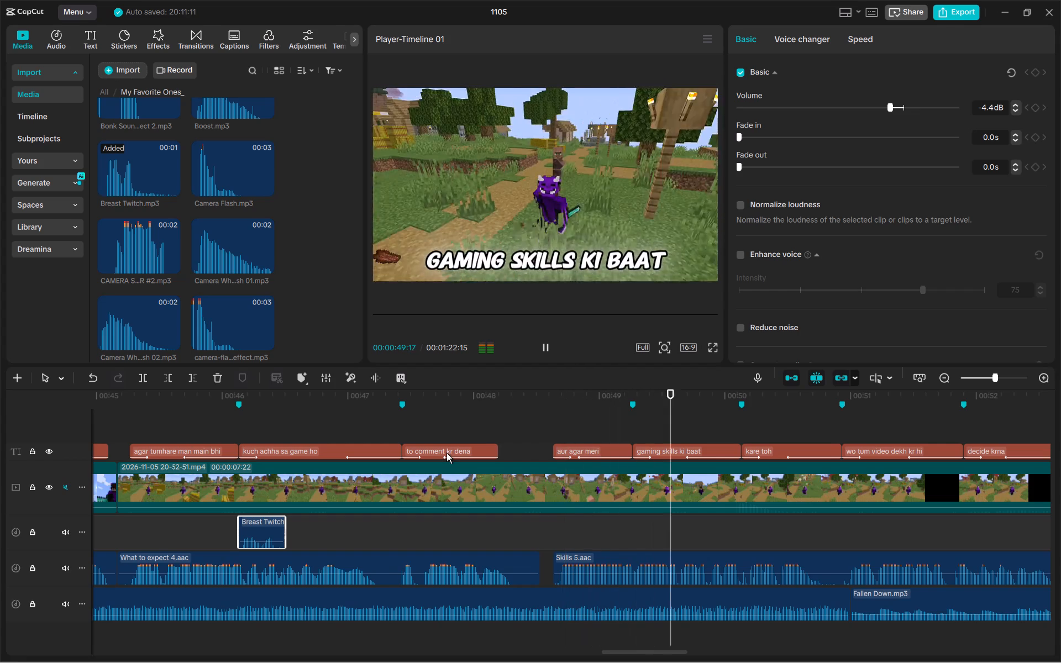
pyautogui.press('space')
pyautogui.press('space')
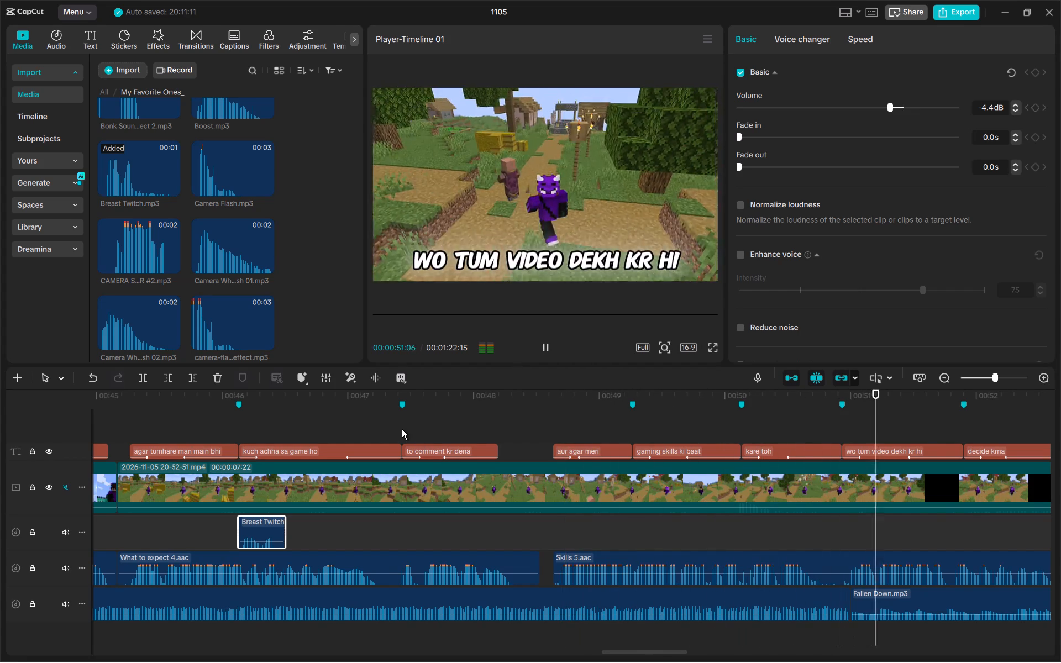
# Change the "decide krna" caption's text colour to bright yellow.
pyautogui.press('space')
pyautogui.click(989, 447)
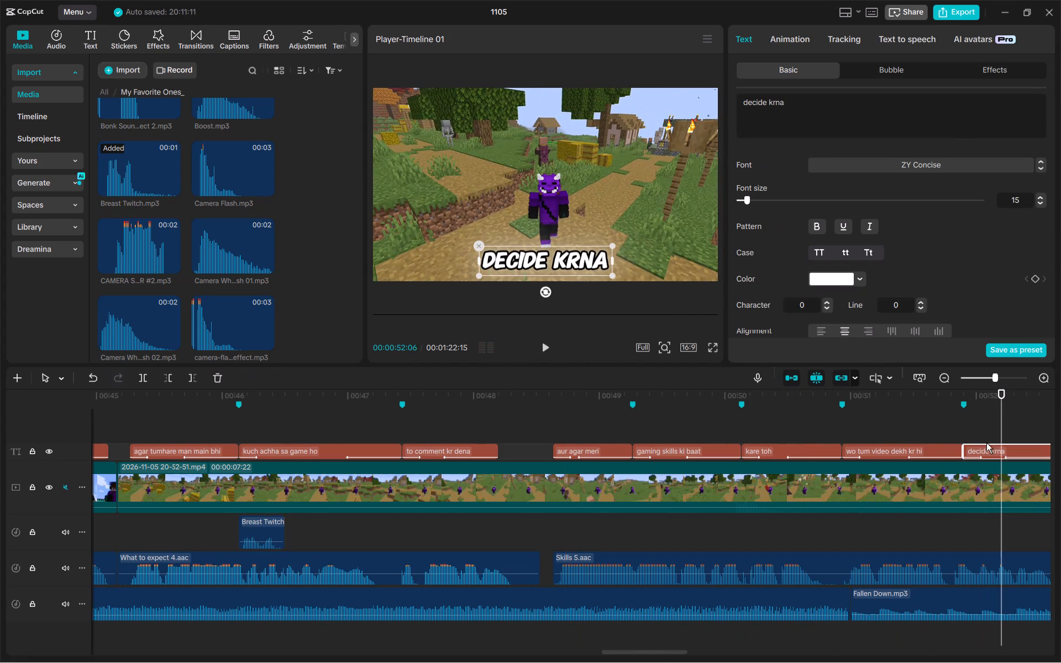
pyautogui.click(854, 277)
pyautogui.moveTo(882, 399); pyautogui.dragTo(905, 399)
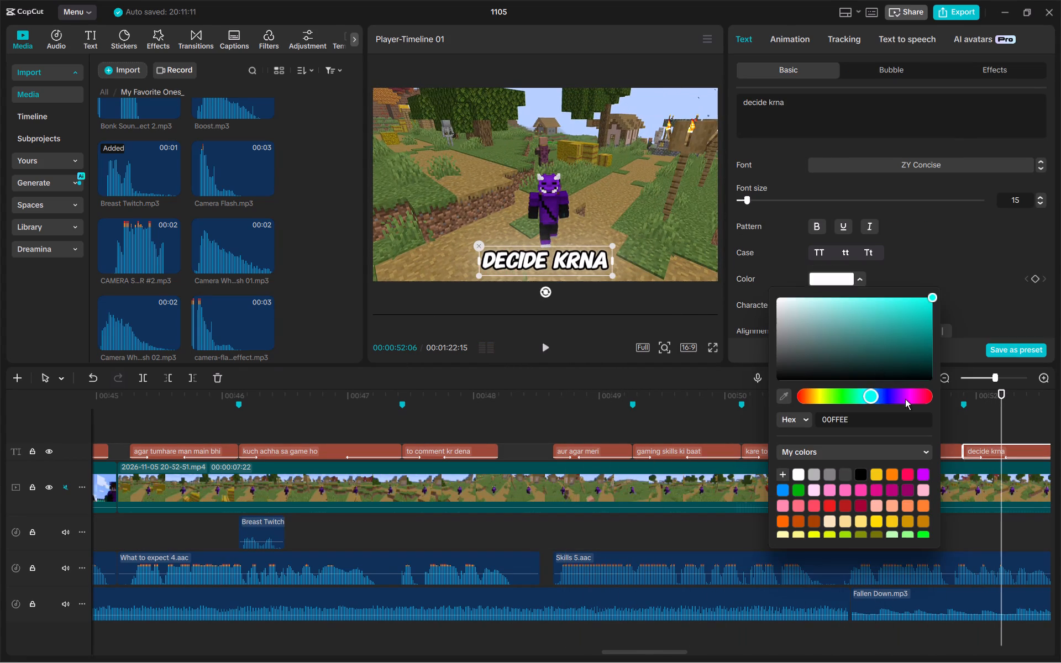
pyautogui.moveTo(905, 399); pyautogui.dragTo(908, 396)
pyautogui.moveTo(906, 394); pyautogui.dragTo(894, 394)
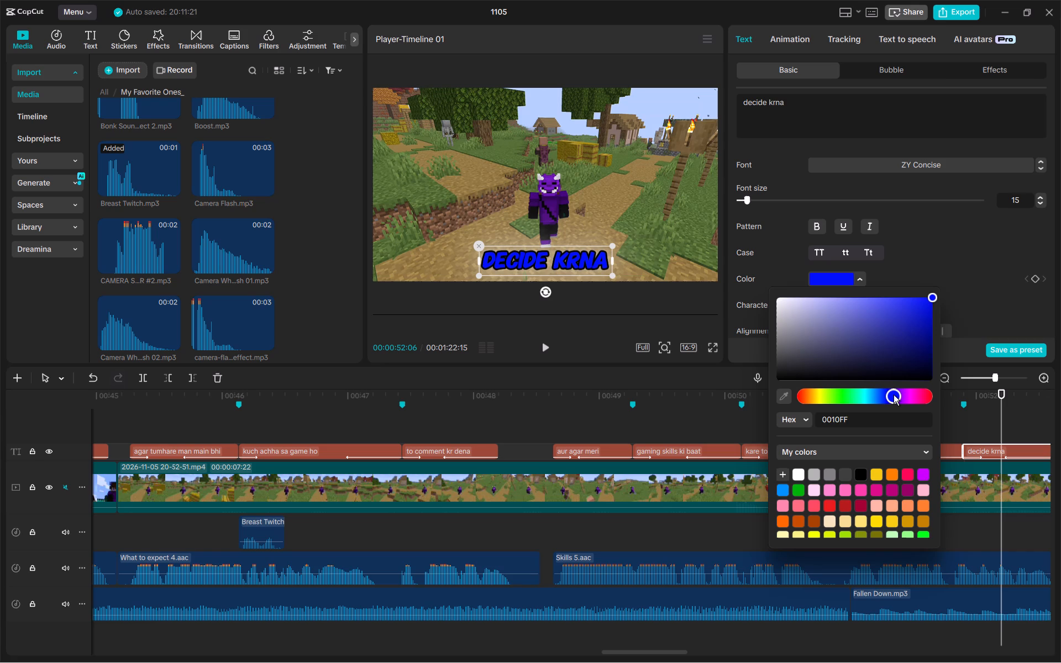
pyautogui.moveTo(894, 394); pyautogui.dragTo(882, 396)
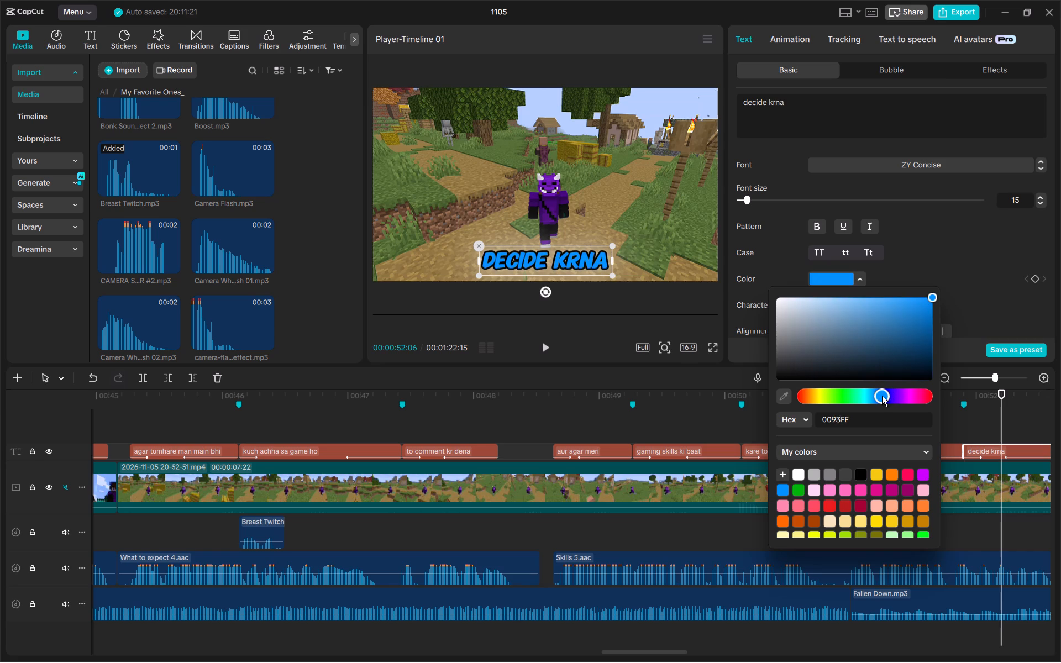
pyautogui.moveTo(882, 396); pyautogui.dragTo(828, 399)
pyautogui.click(747, 431)
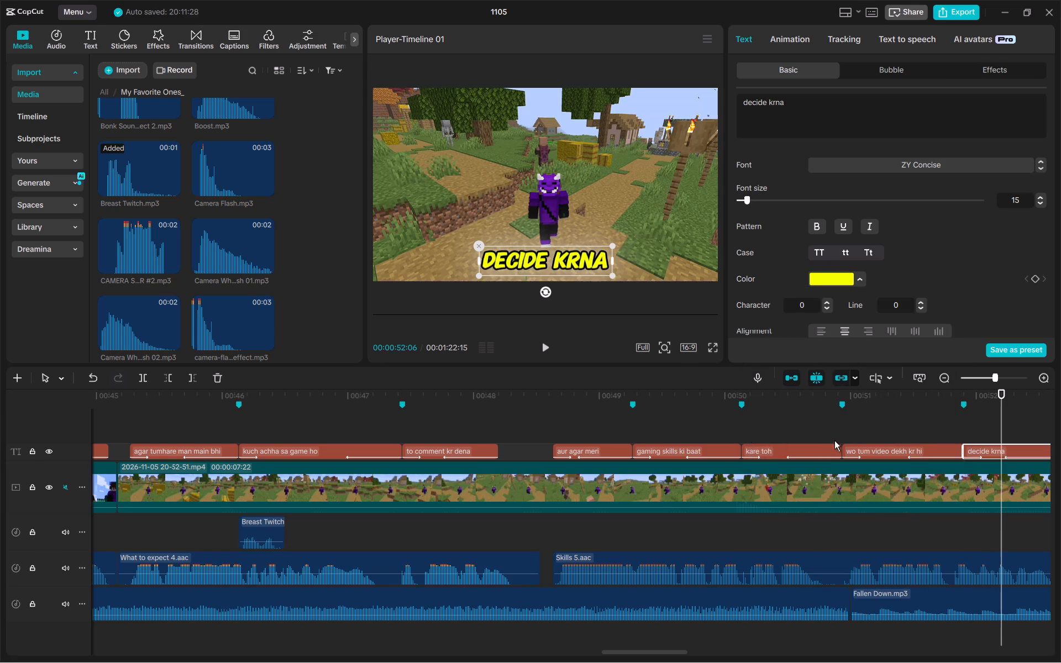
# Paste the Breast Twitch.mp3 clip at the start of the "decide krna" caption and play from the preceding caption.
pyautogui.click(966, 427)
pyautogui.hotkey('ctrl', 'v')
pyautogui.click(870, 443)
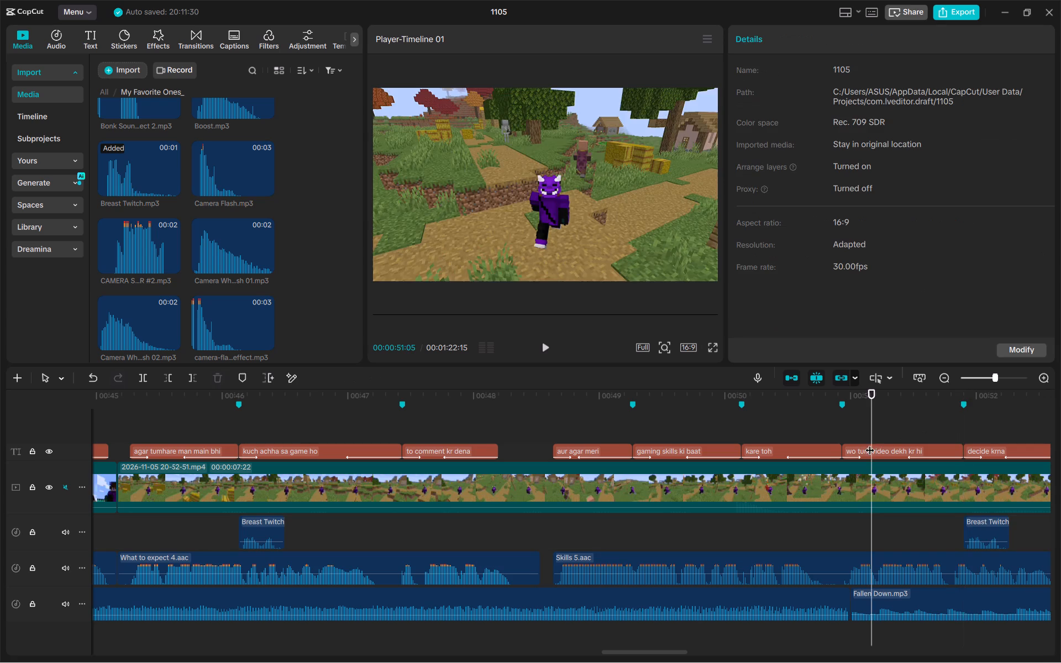
pyautogui.press('space')
# Paste the Breast Twitch.mp3 clip at the starts of the "mujhe editing aur" (00:00:53:27) and "thumbnail banana" (00:00:54:22) captions.
pyautogui.hscroll(-2, 867, 436)
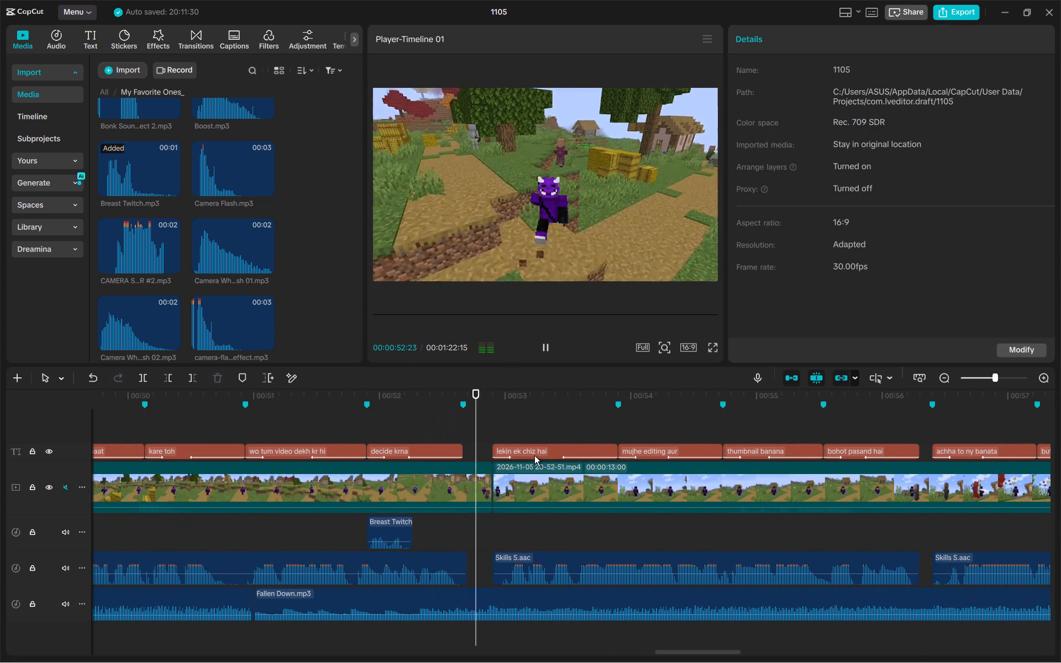
pyautogui.hscroll(-1, 611, 467)
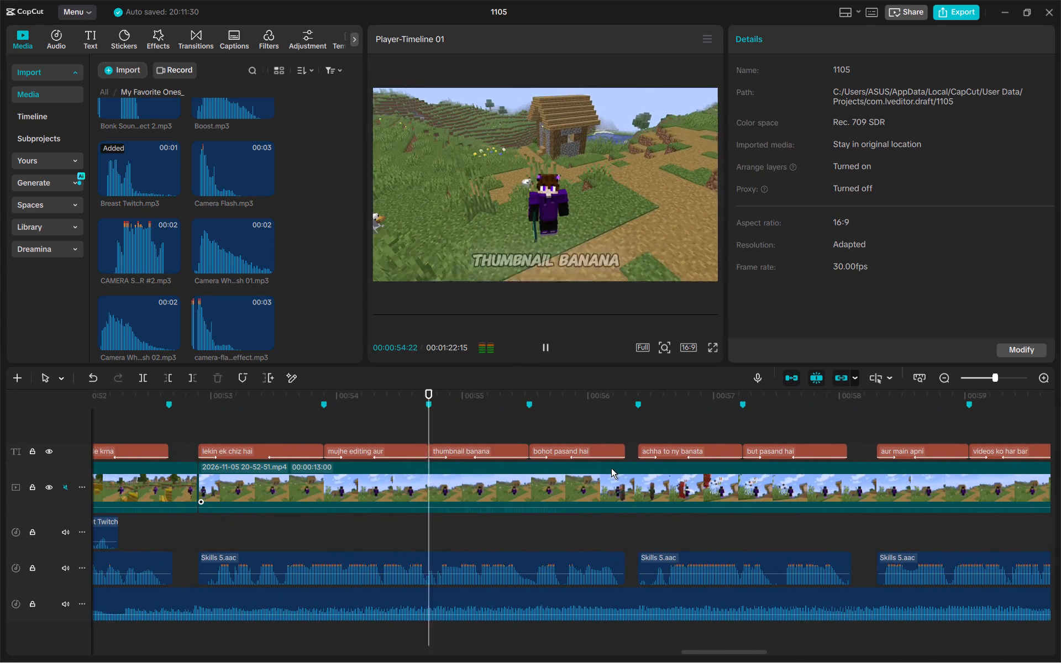
pyautogui.press('space')
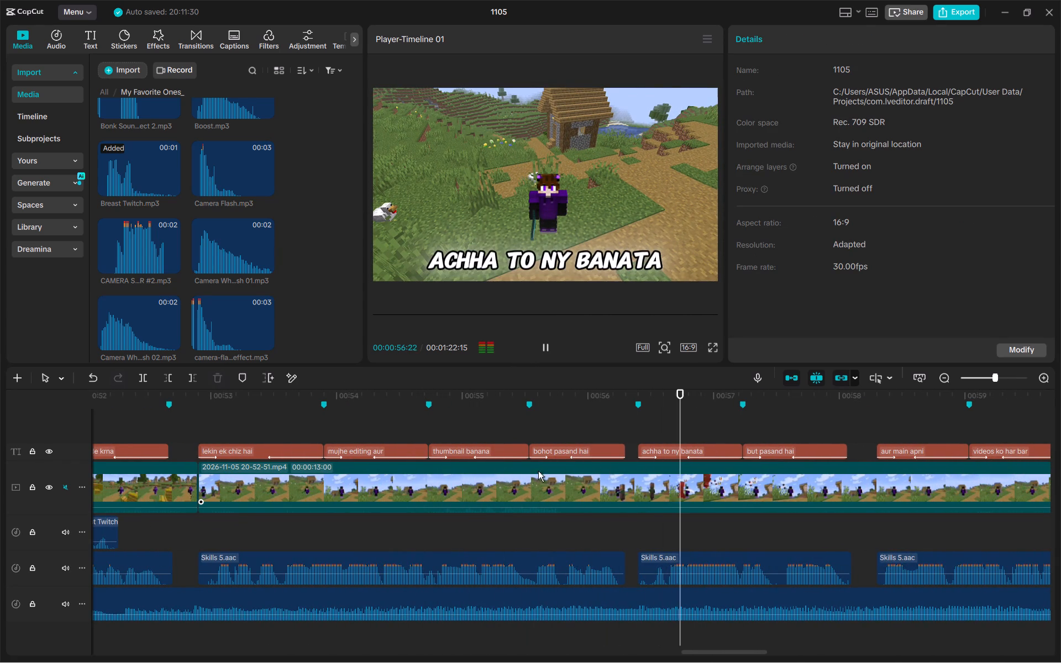
pyautogui.click(323, 423)
pyautogui.hotkey('ctrl', 'v')
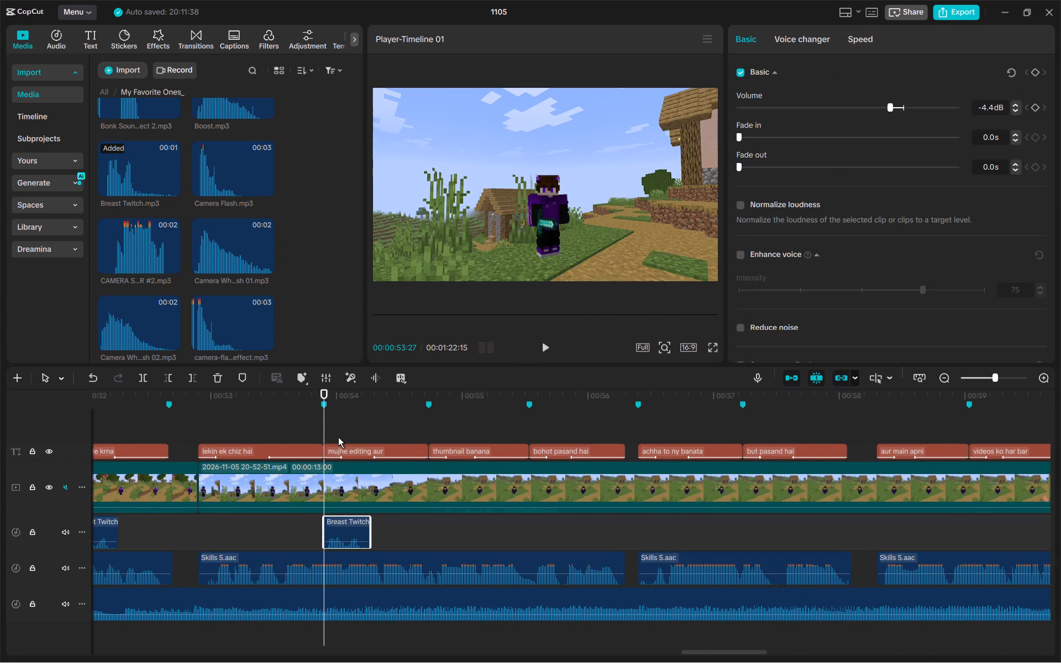
pyautogui.click(429, 435)
pyautogui.hotkey('ctrl', 'v')
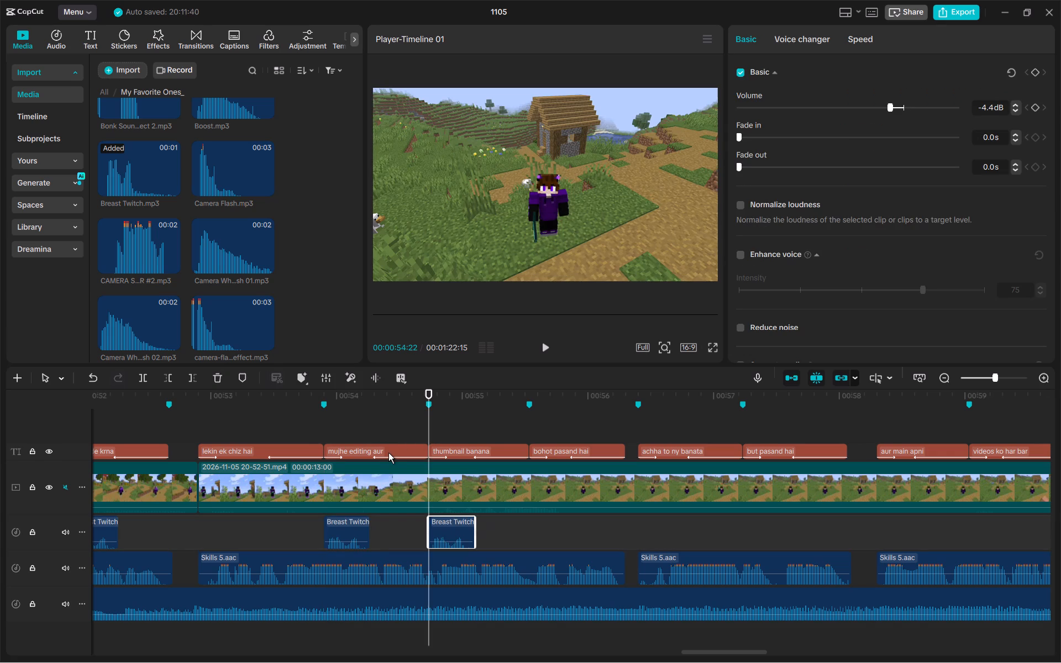
# Change the "mujhe editing aur" caption's text colour to bright green 63FF00.
pyautogui.click(340, 446)
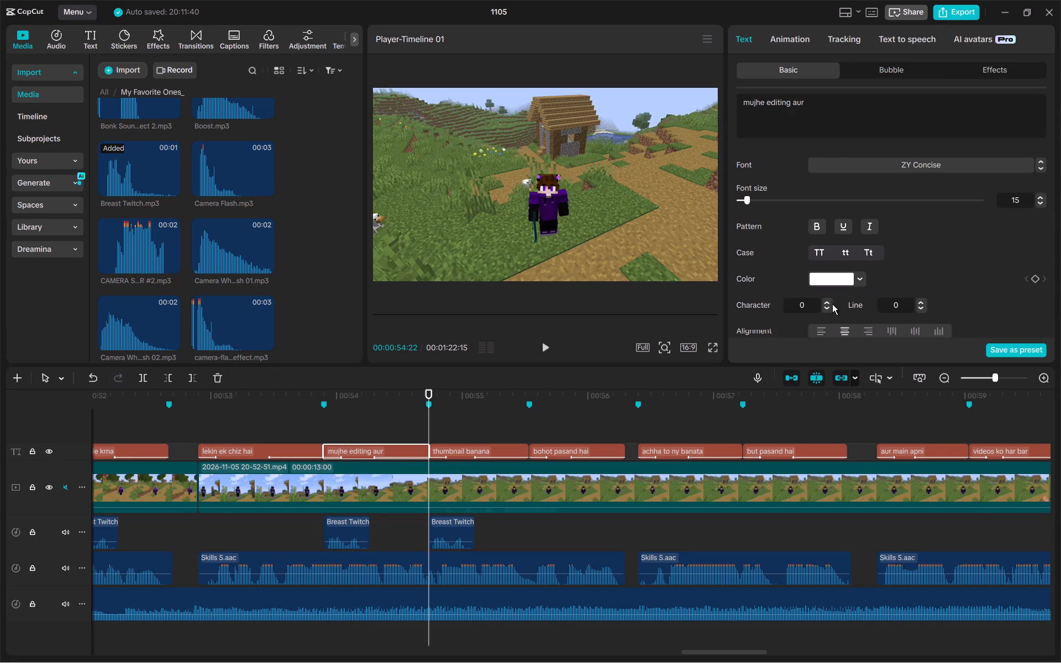
pyautogui.click(847, 283)
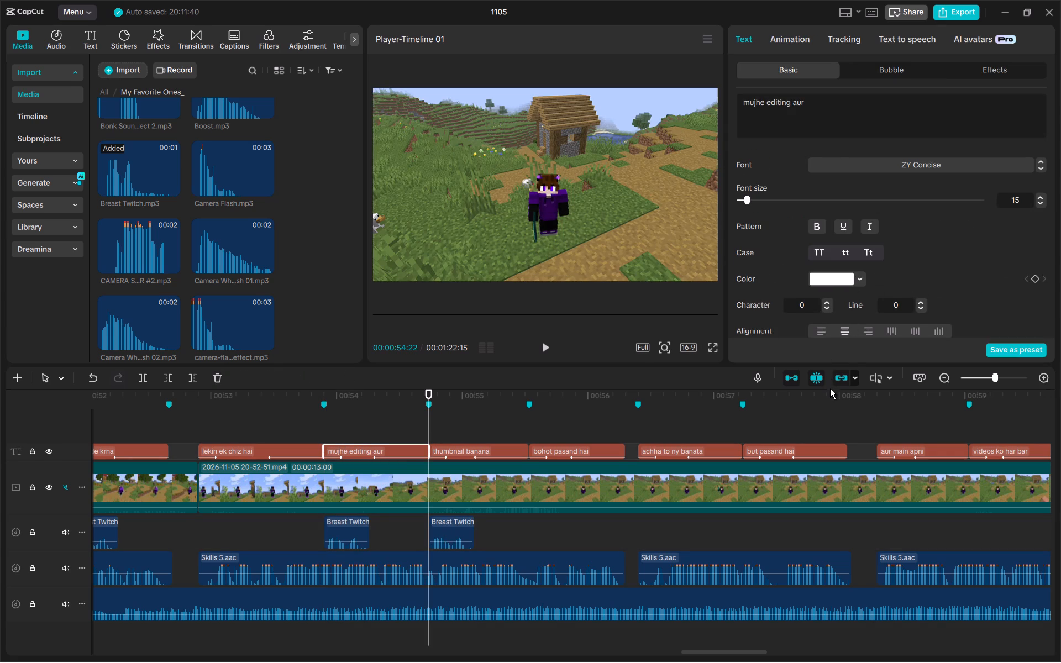
pyautogui.click(838, 398)
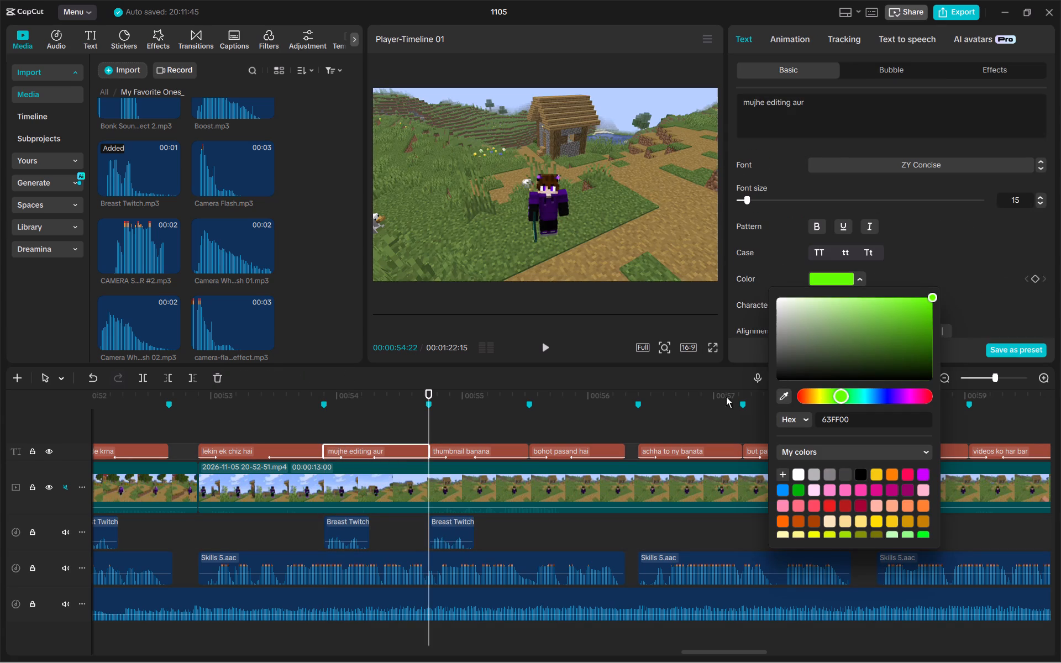
# Change the "thumbnail banana" caption's text colour to purple C400FF and play back from the "lekin ek chiz hai" caption onward.
pyautogui.click(480, 451)
pyautogui.click(850, 276)
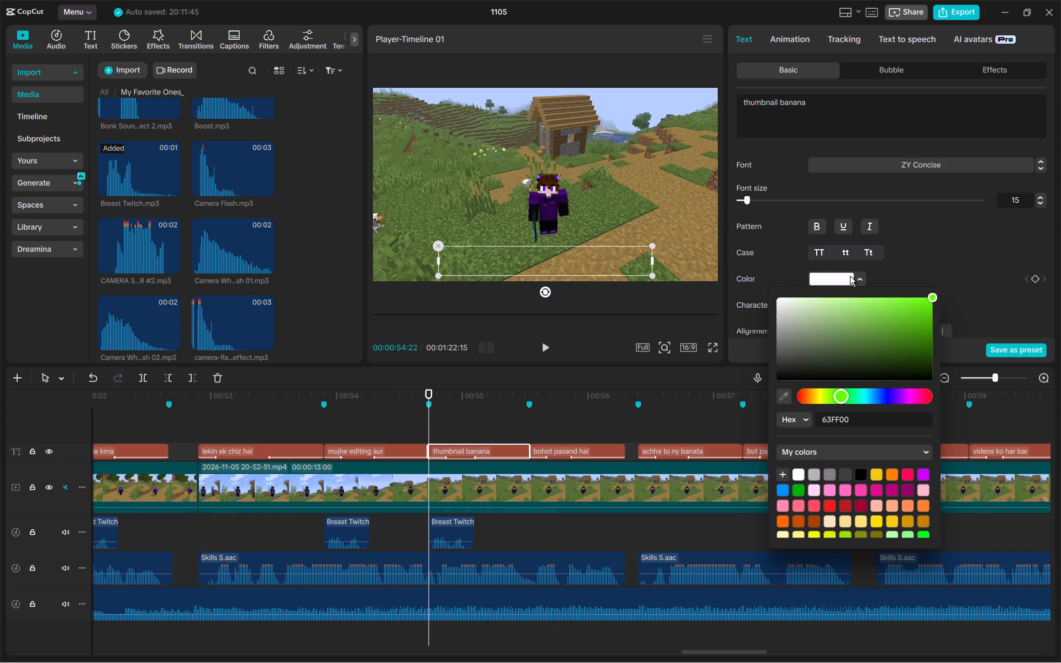
pyautogui.click(907, 396)
pyautogui.click(912, 394)
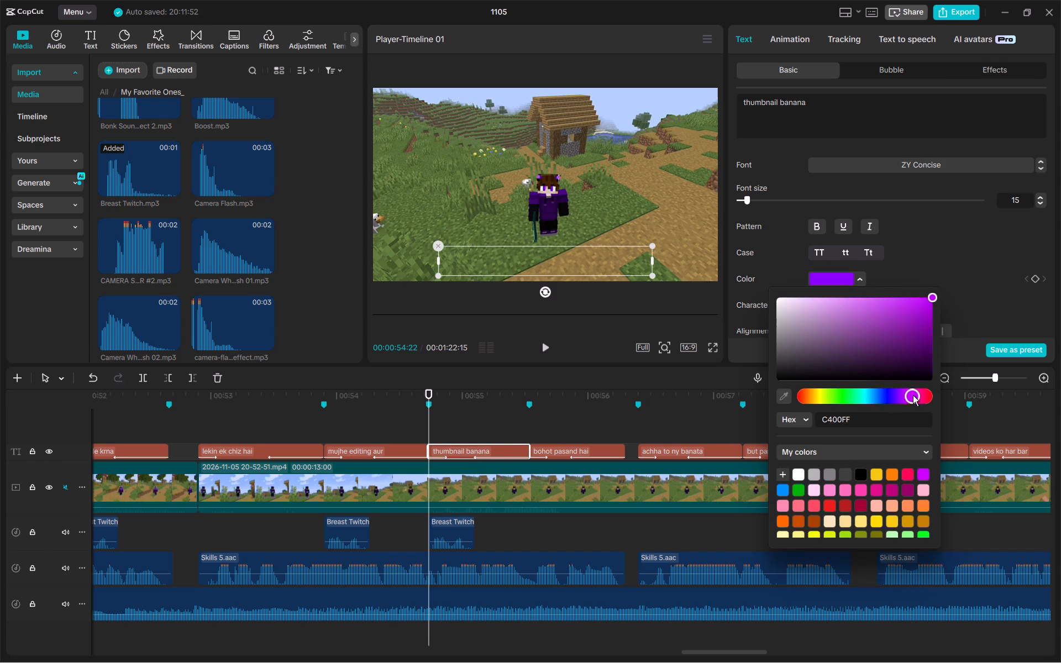
pyautogui.click(202, 428)
pyautogui.press('space')
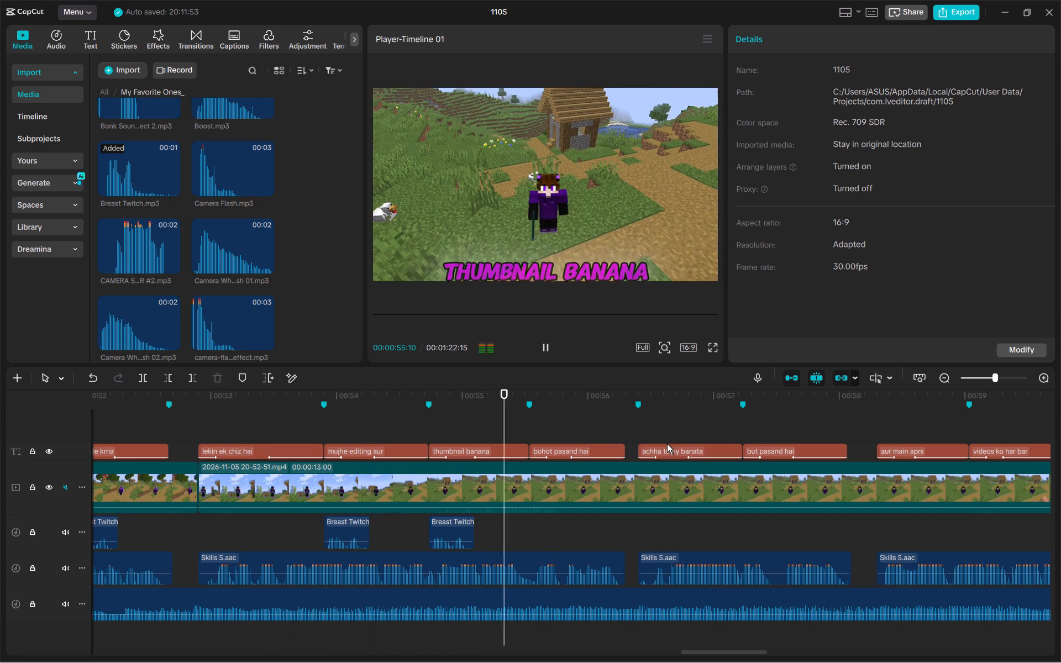
pyautogui.hscroll(-1, 668, 450)
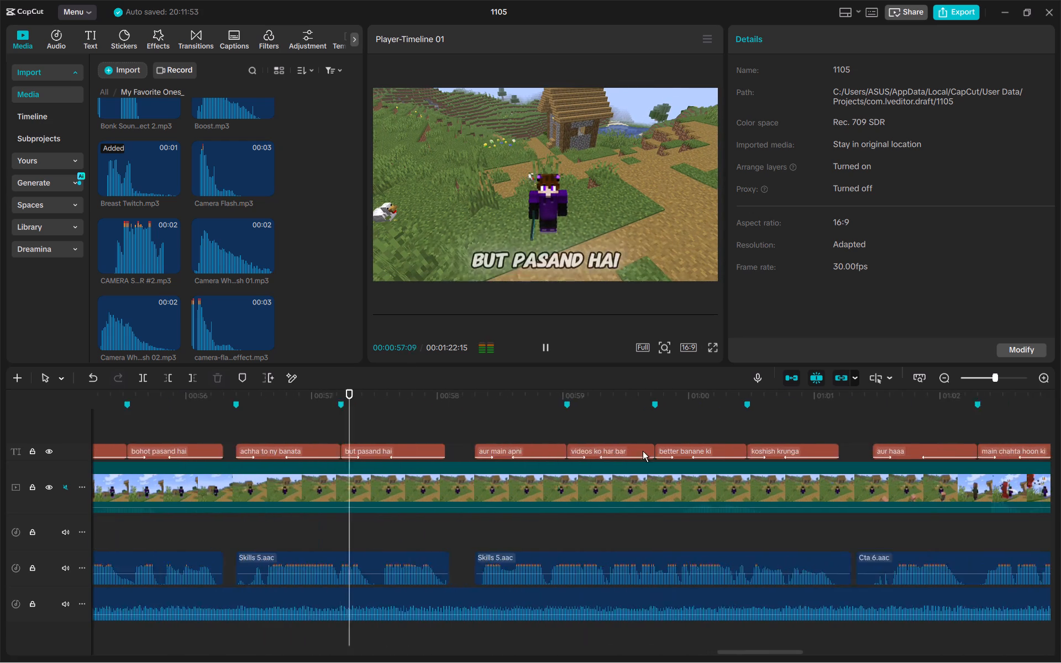
pyautogui.hscroll(-1, 643, 451)
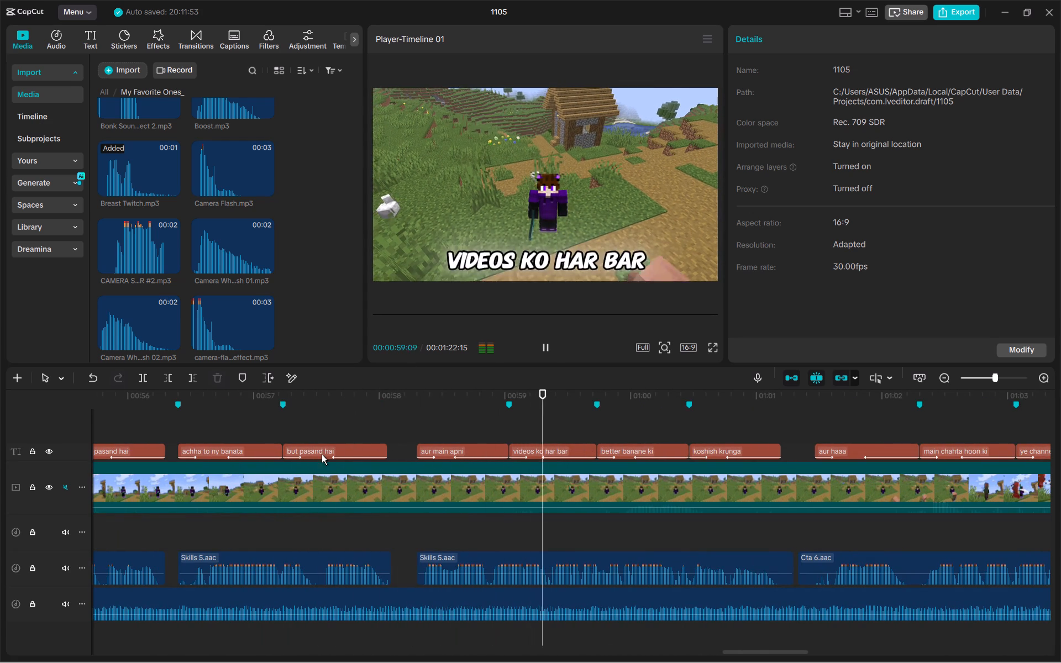
pyautogui.press('space')
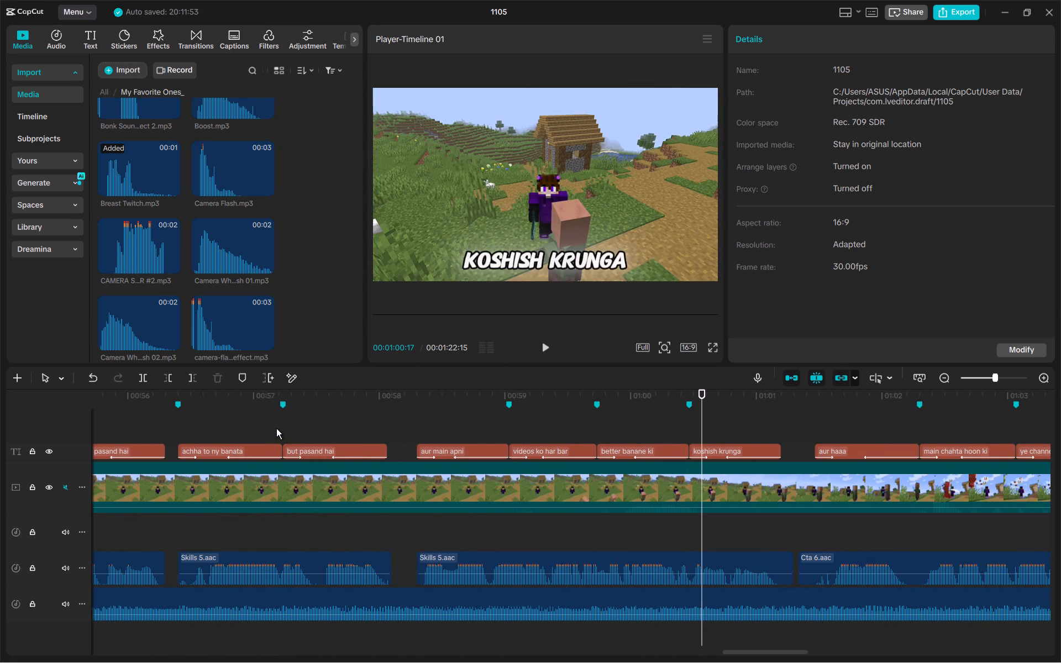
# Cut the Fallen Down.mp3 music beneath the "but pasand hai" caption, delete that section, and play back from "achha to ny banata".
pyautogui.click(282, 428)
pyautogui.click(316, 595)
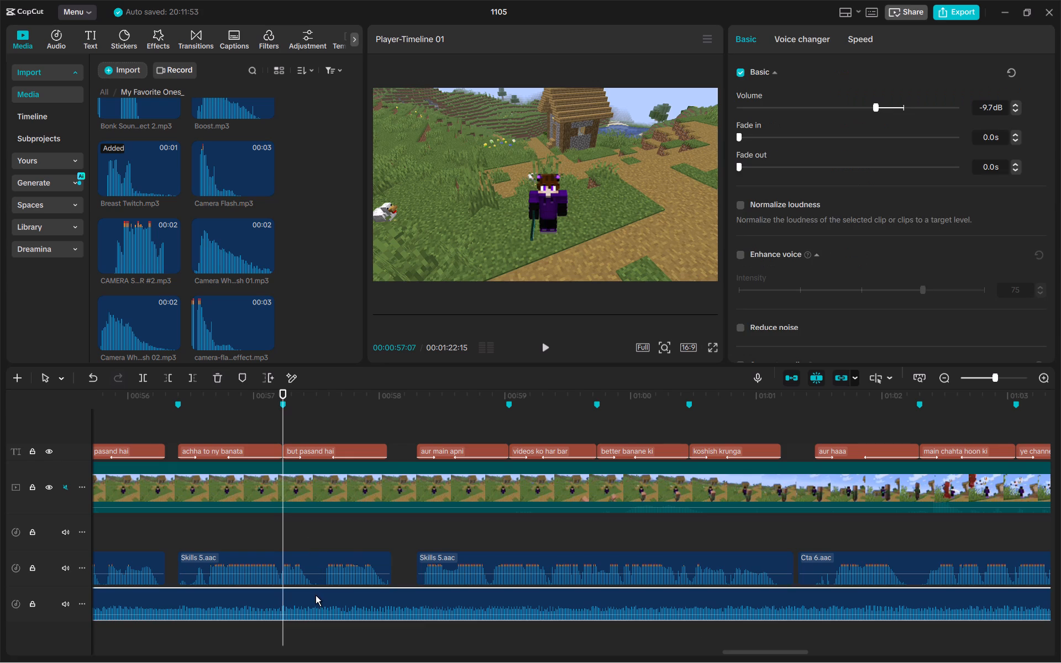
pyautogui.press('b')
pyautogui.click(286, 598)
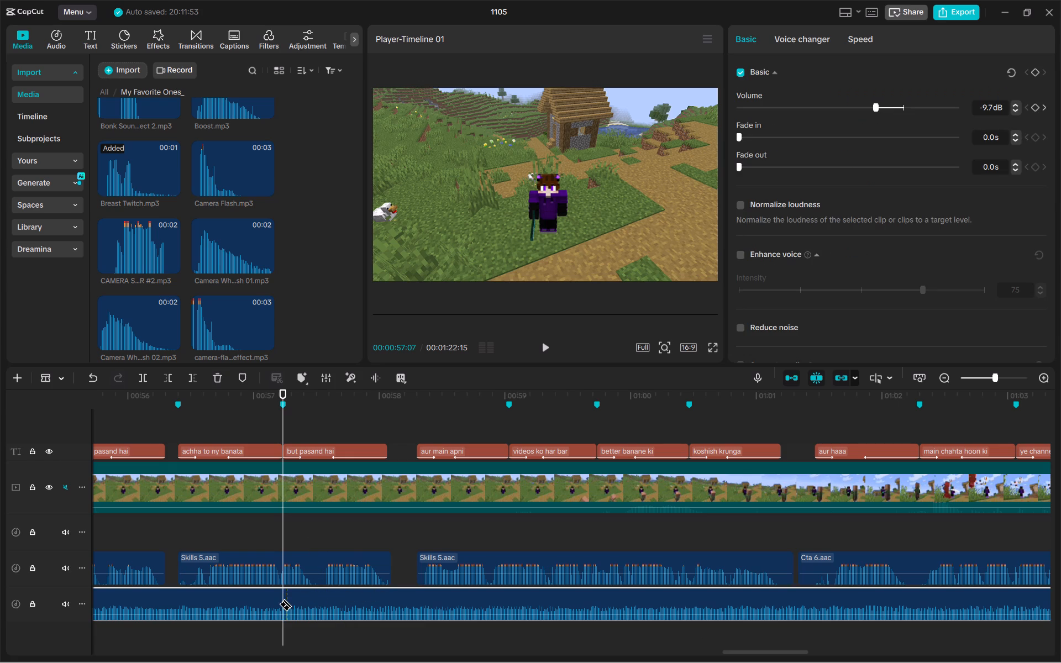
pyautogui.hotkey('ctrl', 'z')
pyautogui.click(282, 596)
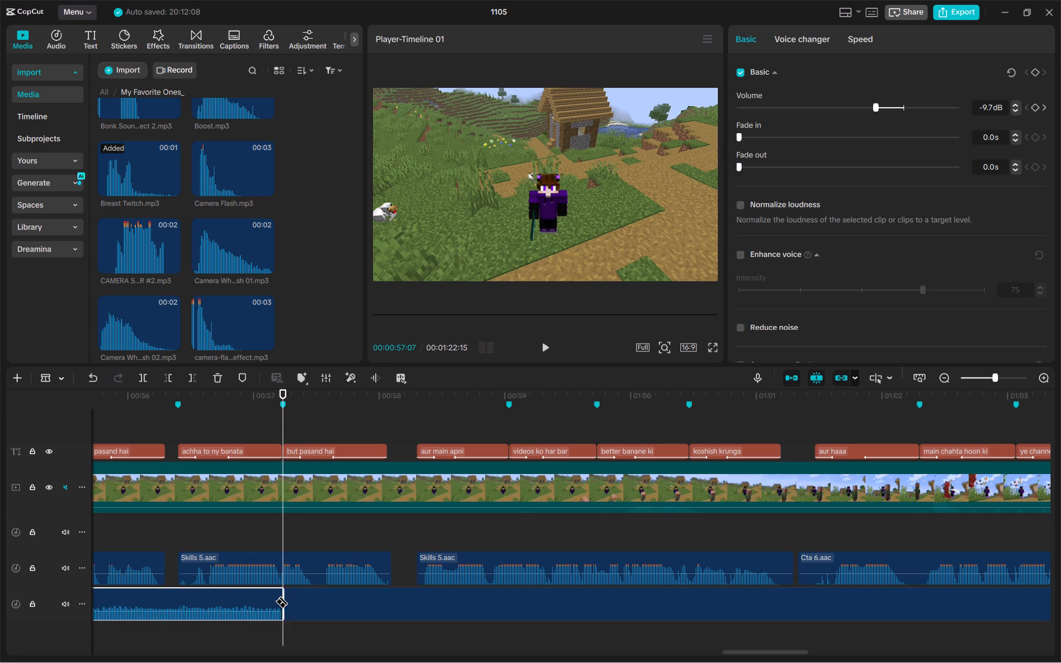
pyautogui.click(390, 595)
pyautogui.press('a')
pyautogui.click(378, 597)
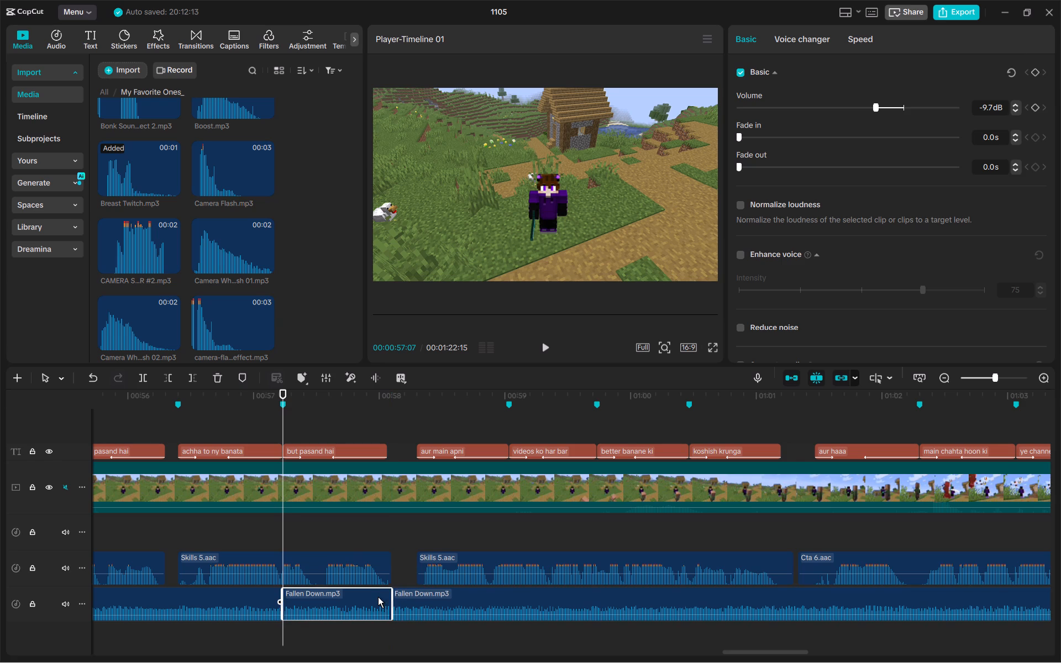
pyautogui.press('Delete')
pyautogui.click(181, 419)
pyautogui.press('space')
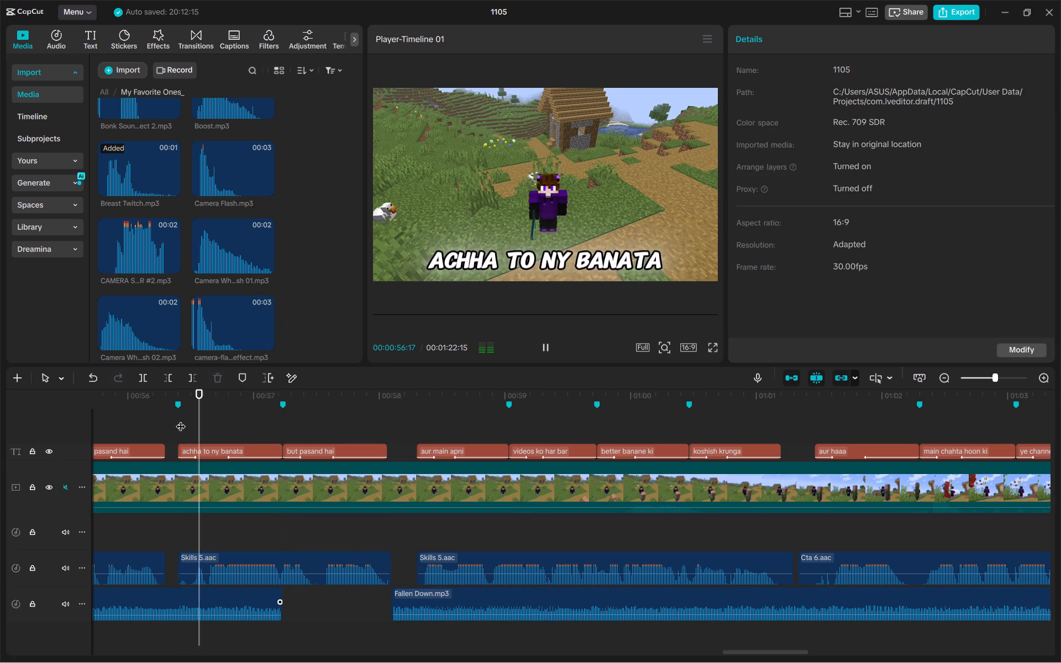
pyautogui.press('space')
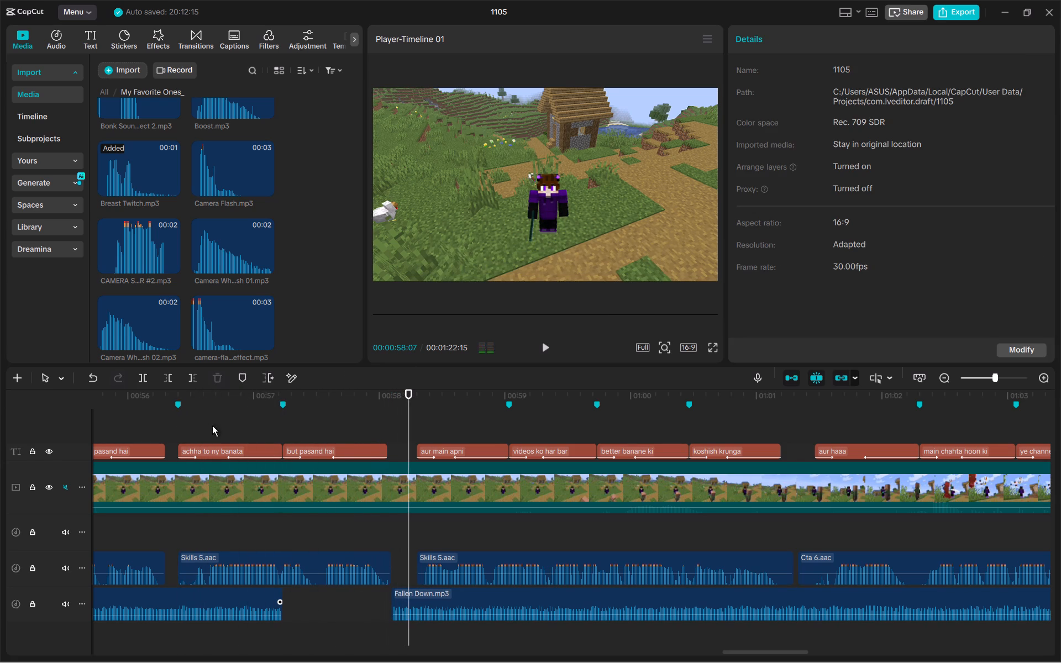
# Give the resuming Fallen Down.mp3 clip a 0.2 s fade-in, trim its start to the "aur main apni" caption, and play the gap.
pyautogui.moveTo(393, 601); pyautogui.dragTo(412, 605)
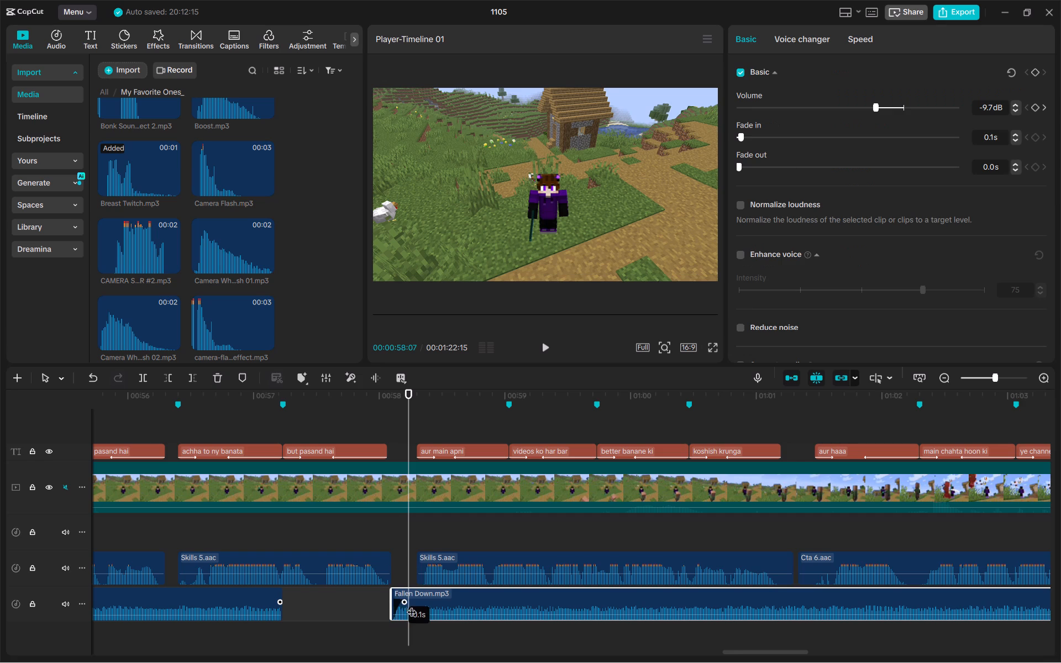
pyautogui.moveTo(412, 605); pyautogui.dragTo(423, 607)
pyautogui.moveTo(424, 601); pyautogui.dragTo(415, 599)
pyautogui.moveTo(392, 605); pyautogui.dragTo(409, 612)
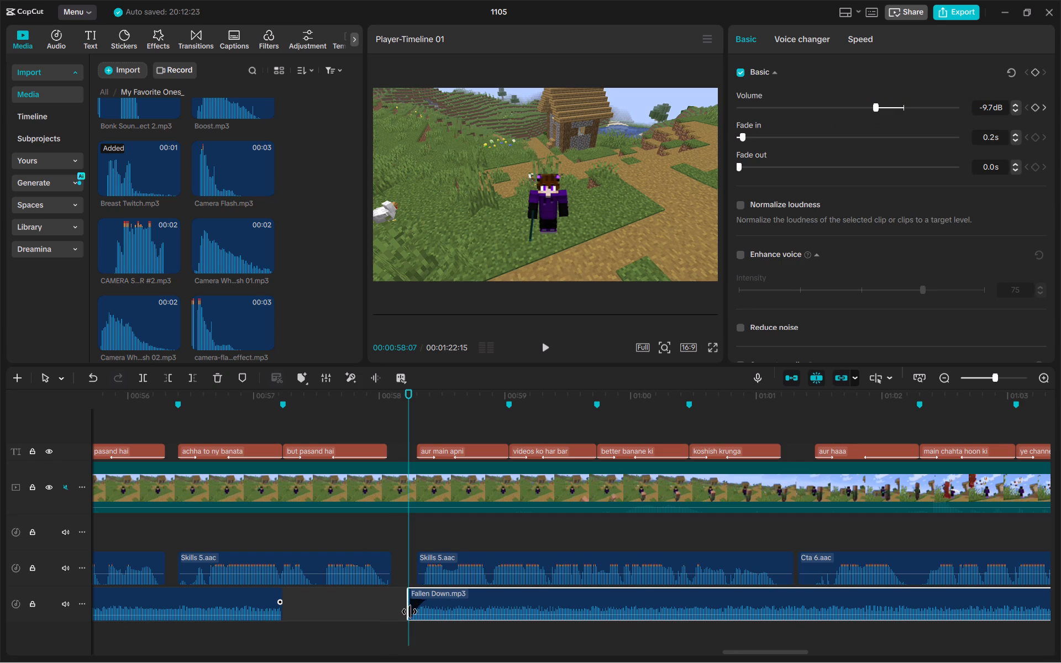
pyautogui.moveTo(409, 612); pyautogui.dragTo(414, 613)
pyautogui.click(318, 417)
pyautogui.moveTo(317, 417); pyautogui.dragTo(254, 429)
pyautogui.press('space')
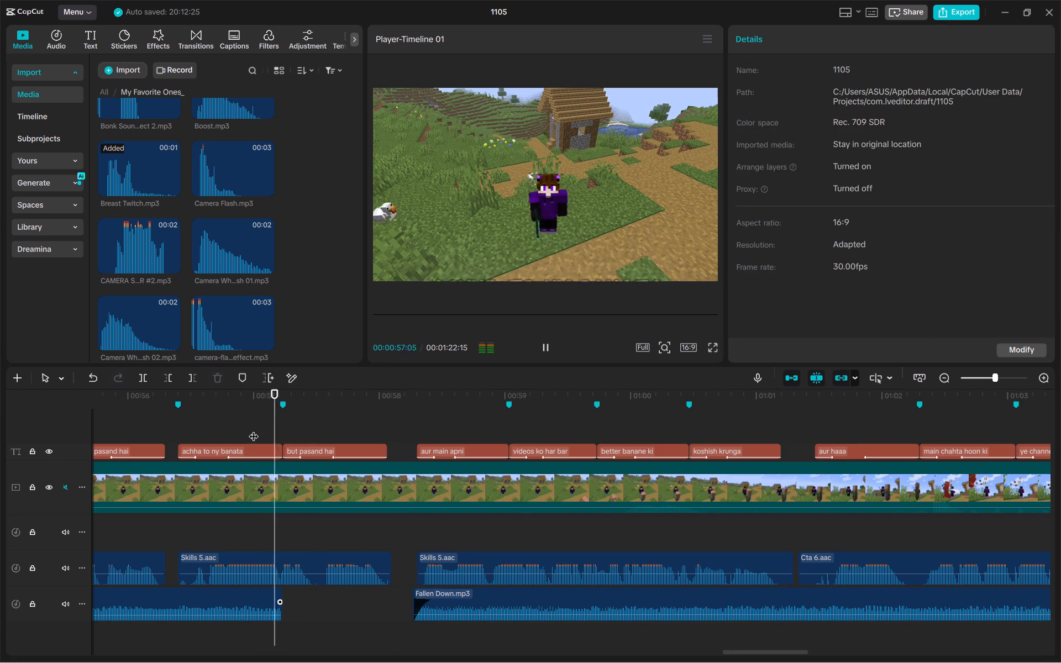
pyautogui.press('space')
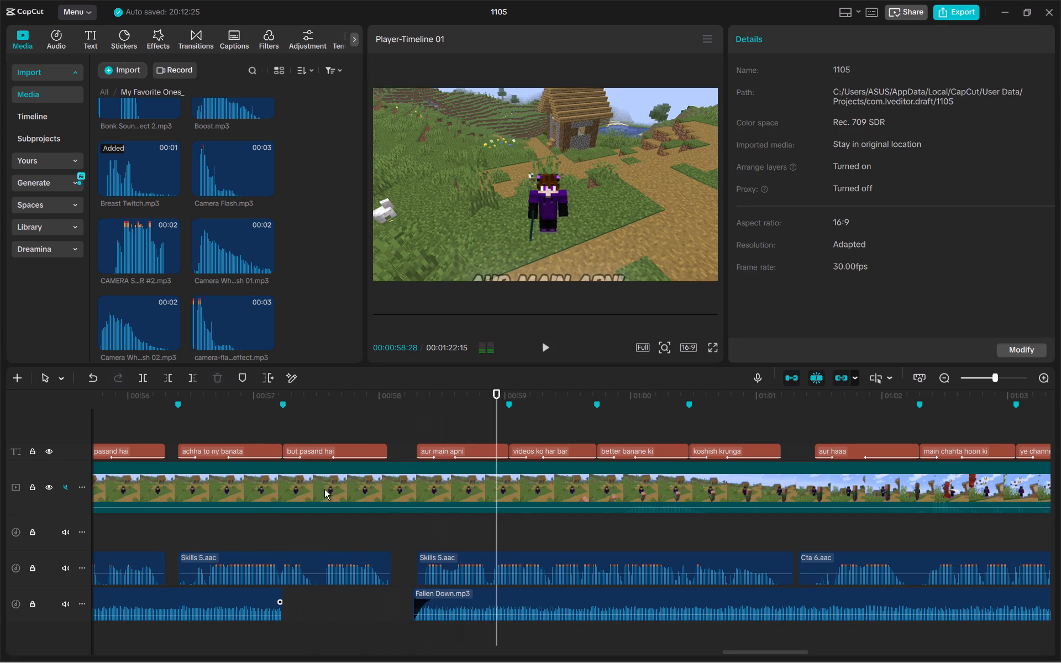
# Split the gameplay video at the start and end of the "but pasand hai" caption.
pyautogui.press('b')
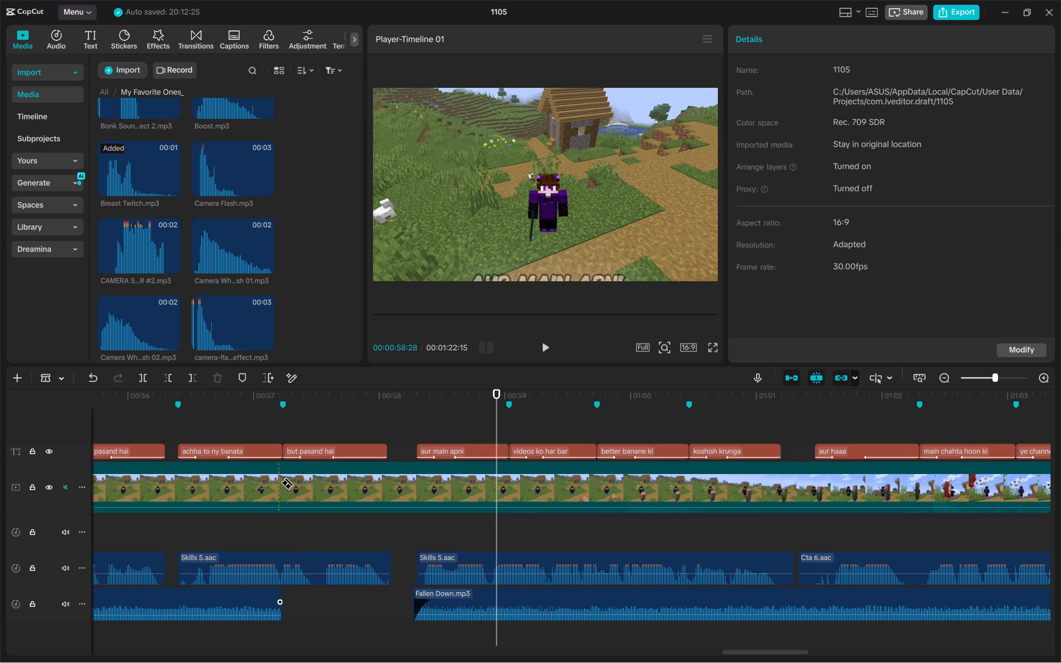
pyautogui.click(284, 482)
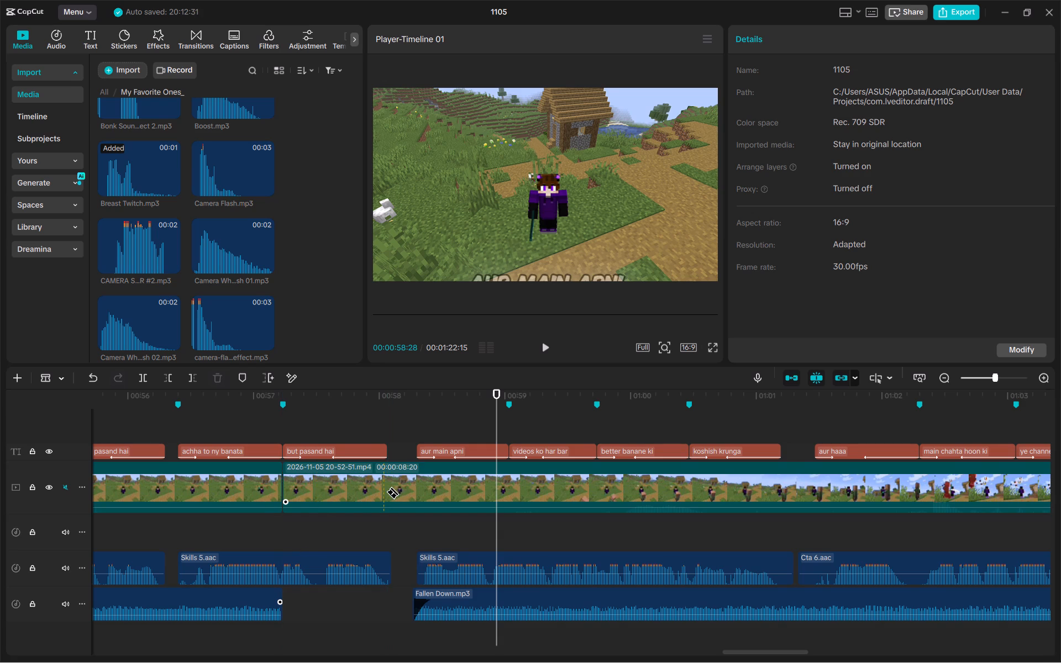
pyautogui.click(388, 492)
pyautogui.press('a')
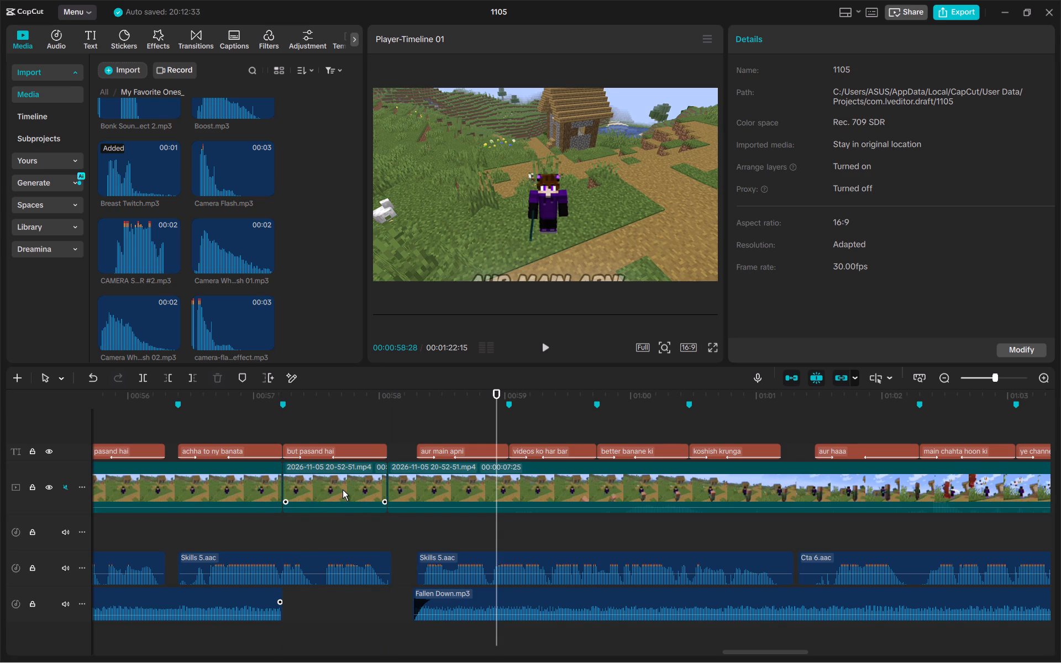
# Set the saturation of the video segment under the "but pasand hai" caption to -50.
pyautogui.click(343, 490)
pyautogui.click(337, 419)
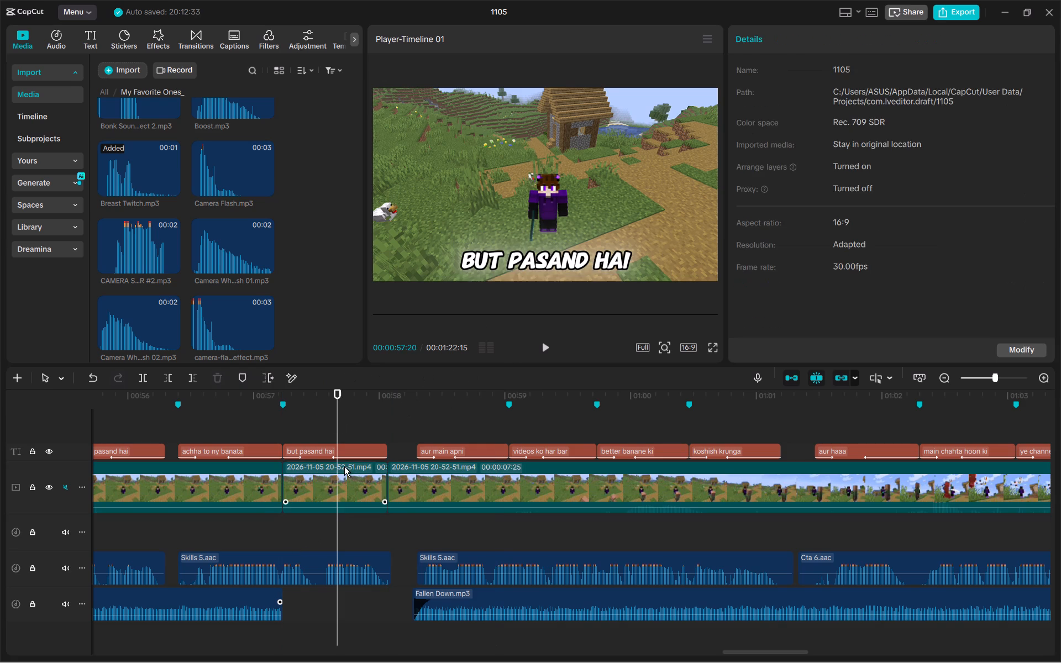
pyautogui.click(344, 466)
pyautogui.click(980, 71)
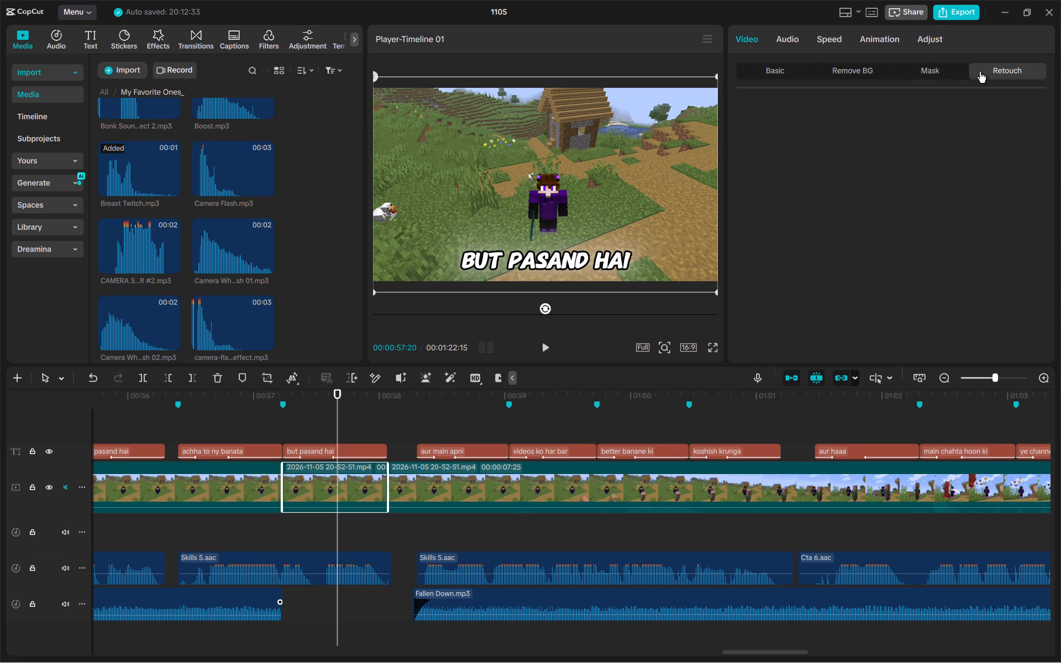
pyautogui.click(928, 45)
pyautogui.scroll(-4, 920, 162)
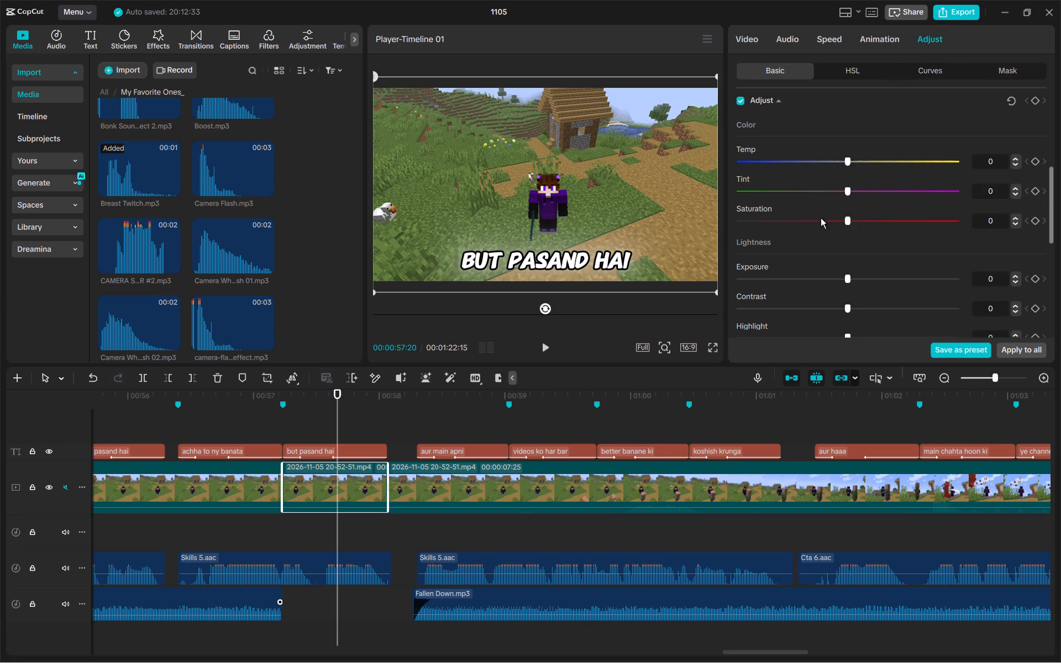
pyautogui.moveTo(820, 220); pyautogui.dragTo(581, 213)
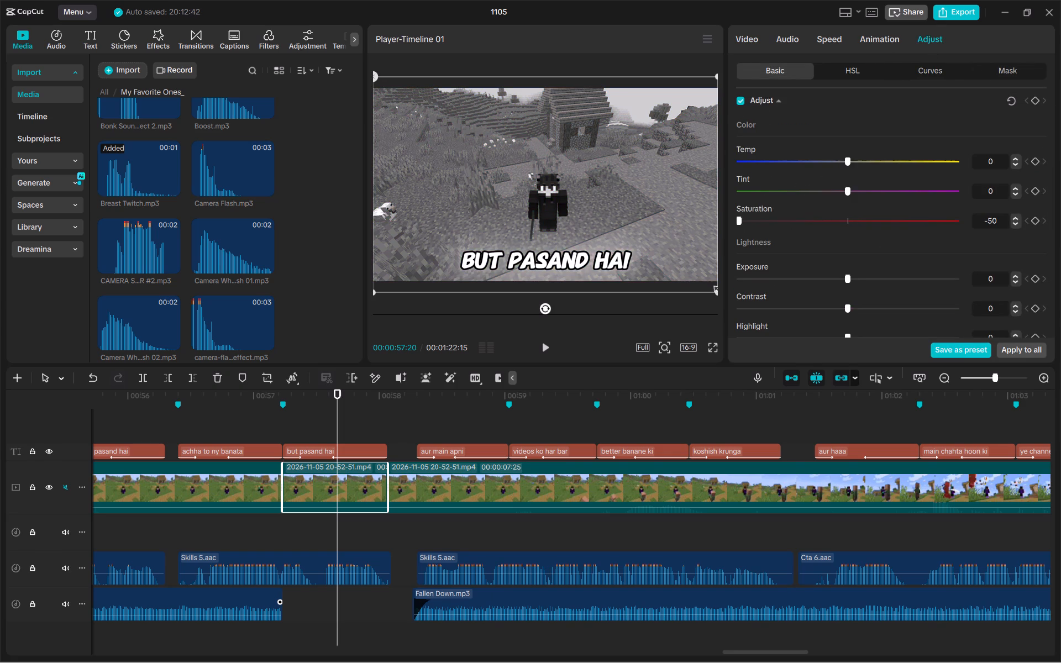
# Scale the black-and-white video segment down to about three quarters of the frame, leaving black borders around it.
pyautogui.moveTo(716, 290); pyautogui.dragTo(658, 214)
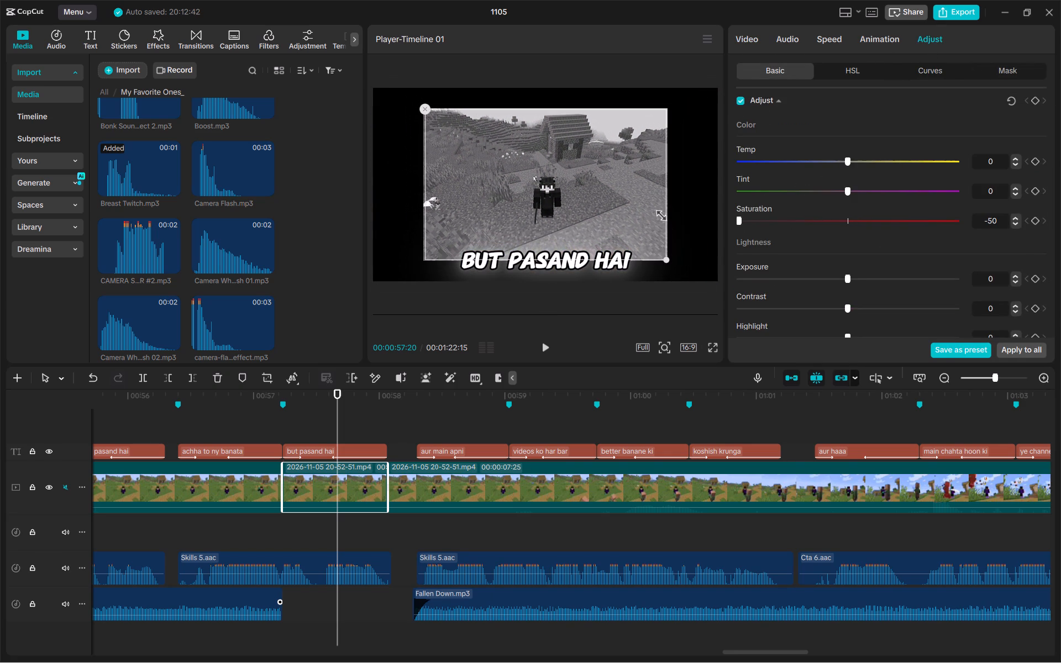
pyautogui.moveTo(658, 214); pyautogui.dragTo(658, 214)
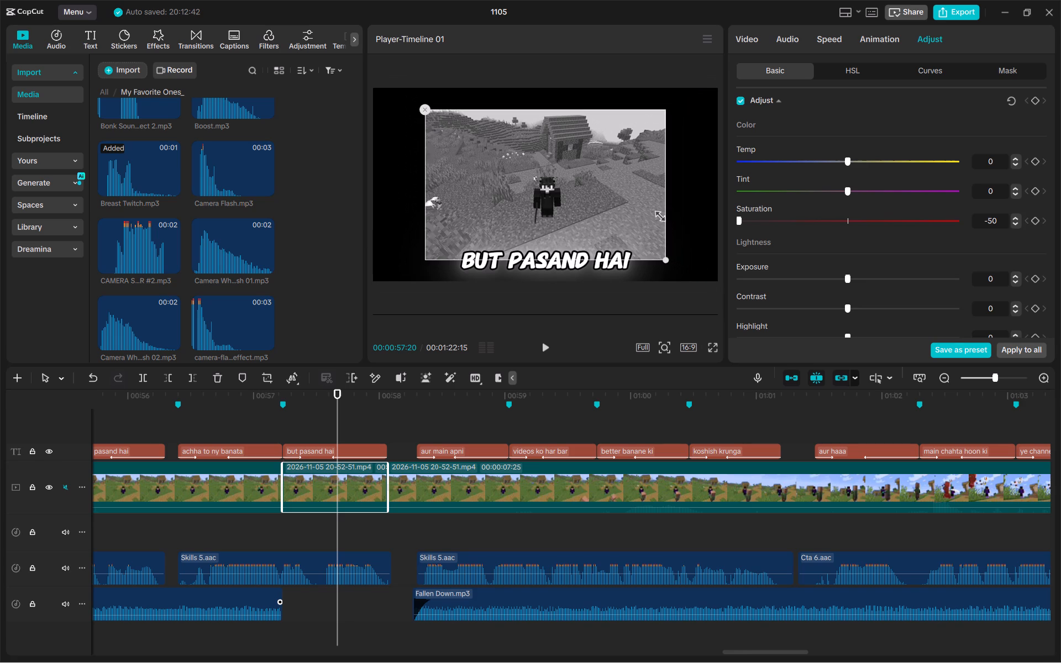
pyautogui.moveTo(658, 214); pyautogui.dragTo(675, 235)
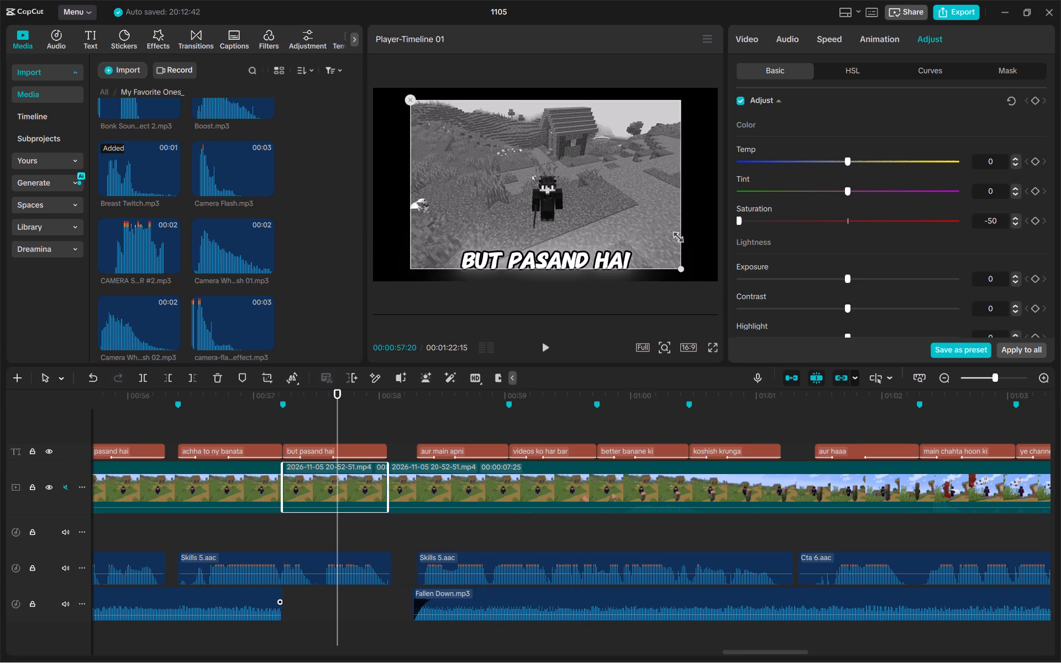
pyautogui.moveTo(675, 235); pyautogui.dragTo(665, 219)
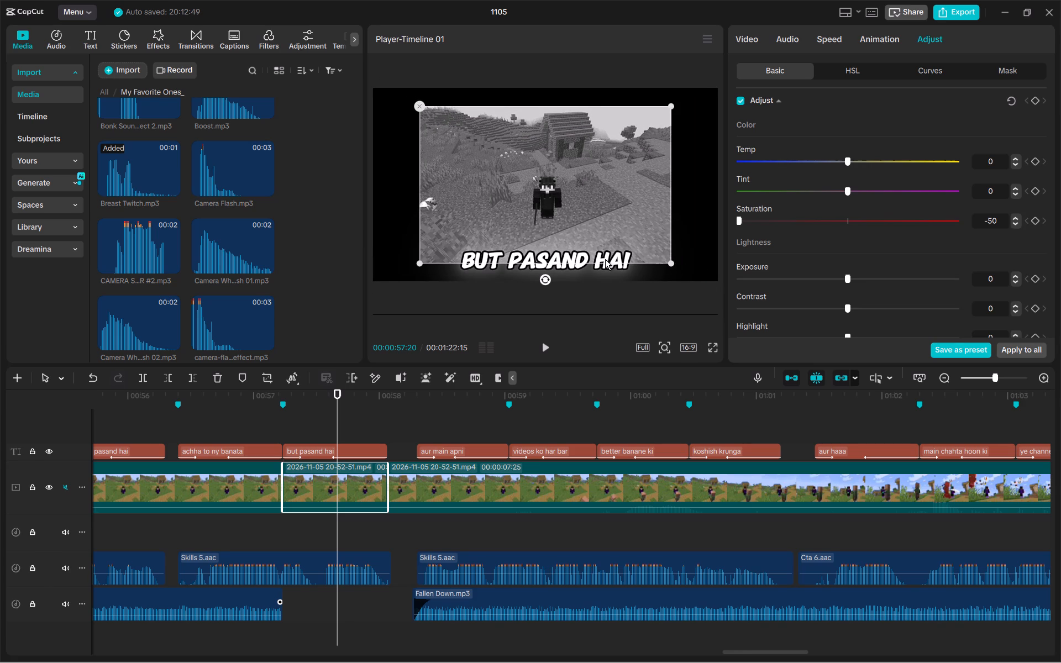
pyautogui.click(605, 259)
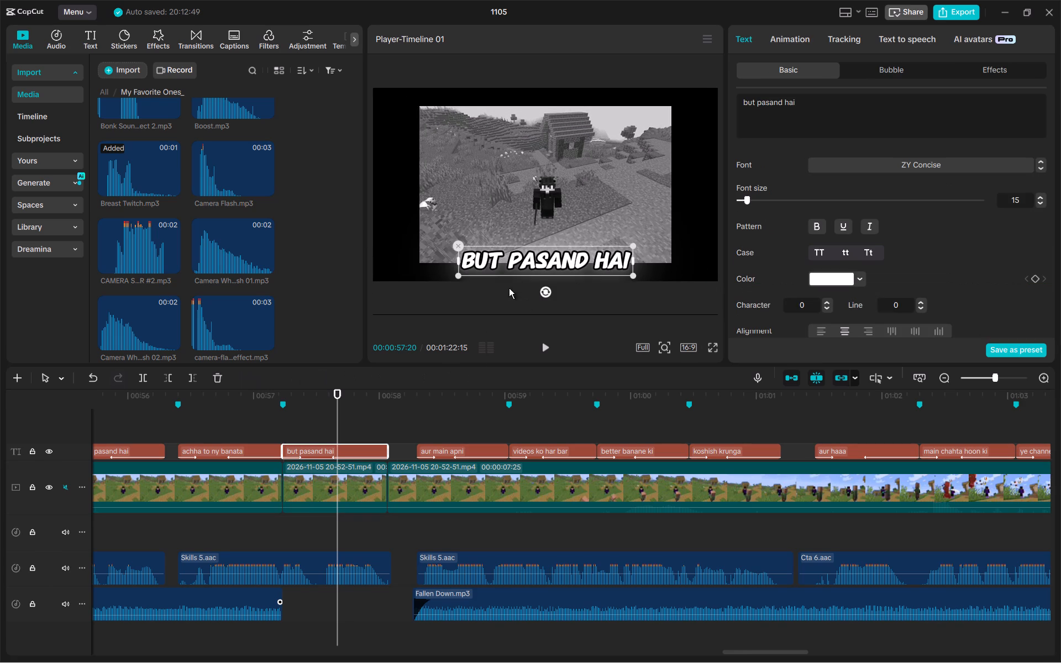
pyautogui.click(308, 486)
# Add Bonk Sound Effect 2.mp3, trim its silent start, align it with the start of the "but pasand hai" caption and play back.
pyautogui.click(287, 427)
pyautogui.scroll(2, 199, 273)
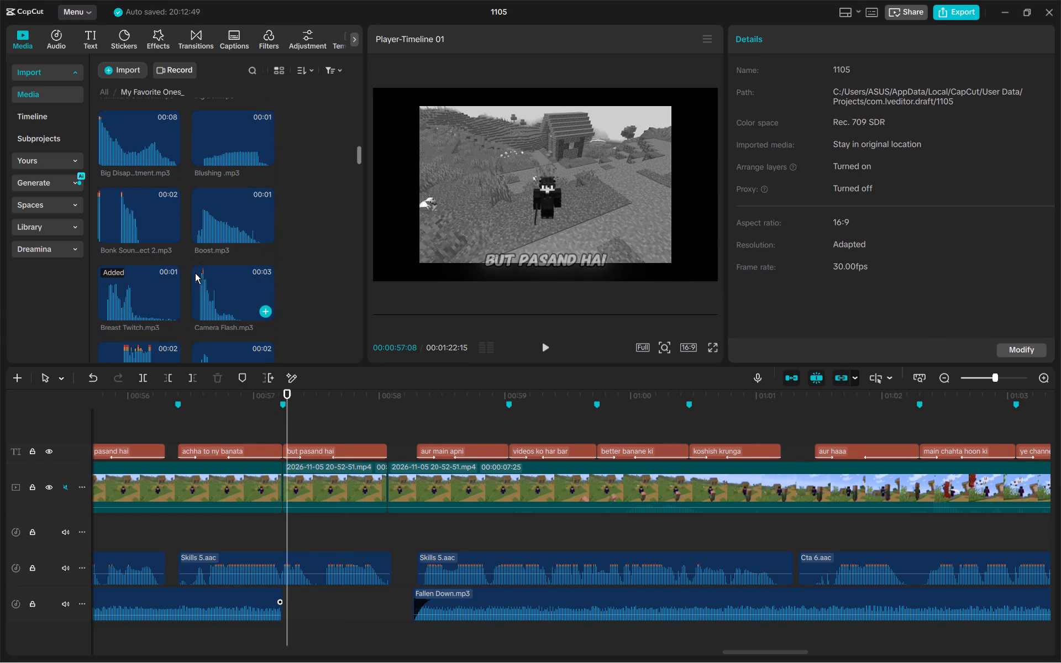
pyautogui.moveTo(111, 226); pyautogui.dragTo(272, 533)
pyautogui.moveTo(273, 542); pyautogui.dragTo(323, 553)
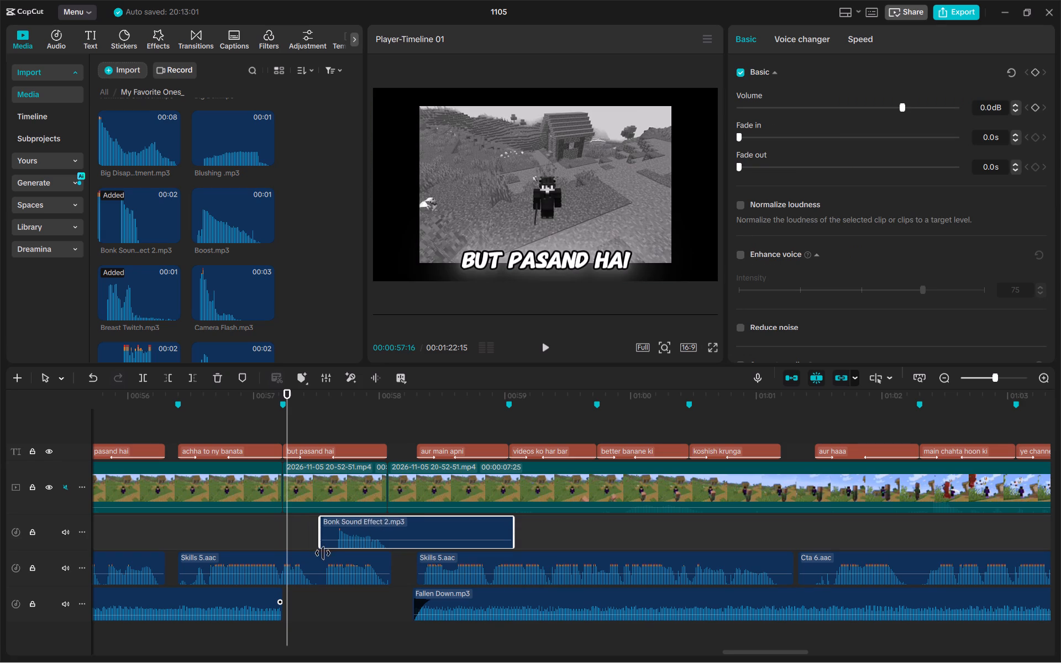
pyautogui.moveTo(323, 553); pyautogui.dragTo(338, 557)
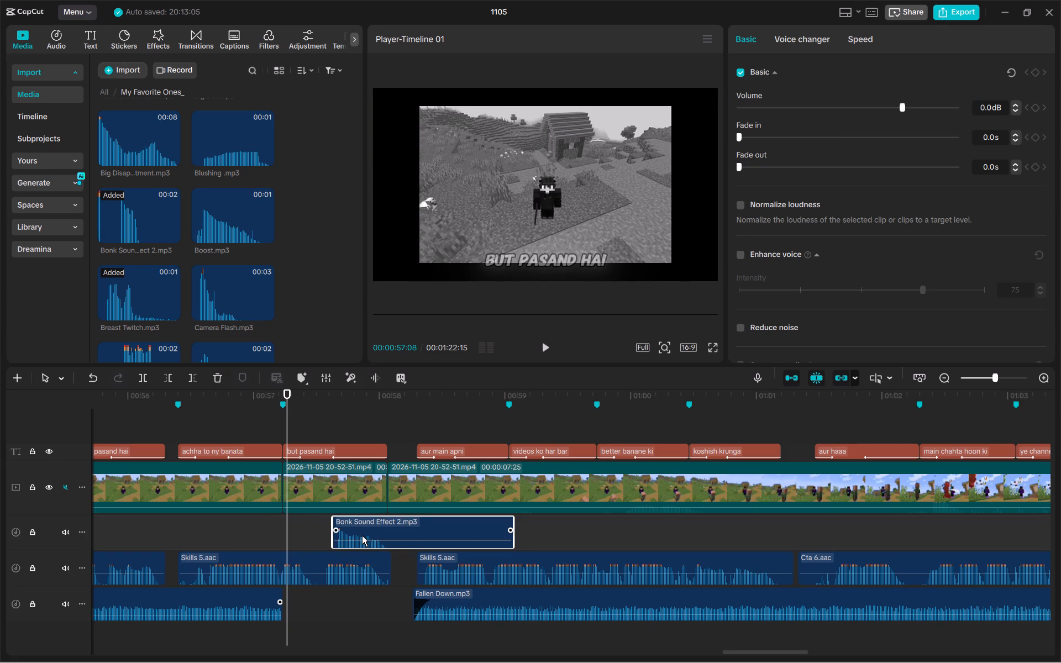
pyautogui.moveTo(367, 528); pyautogui.dragTo(316, 522)
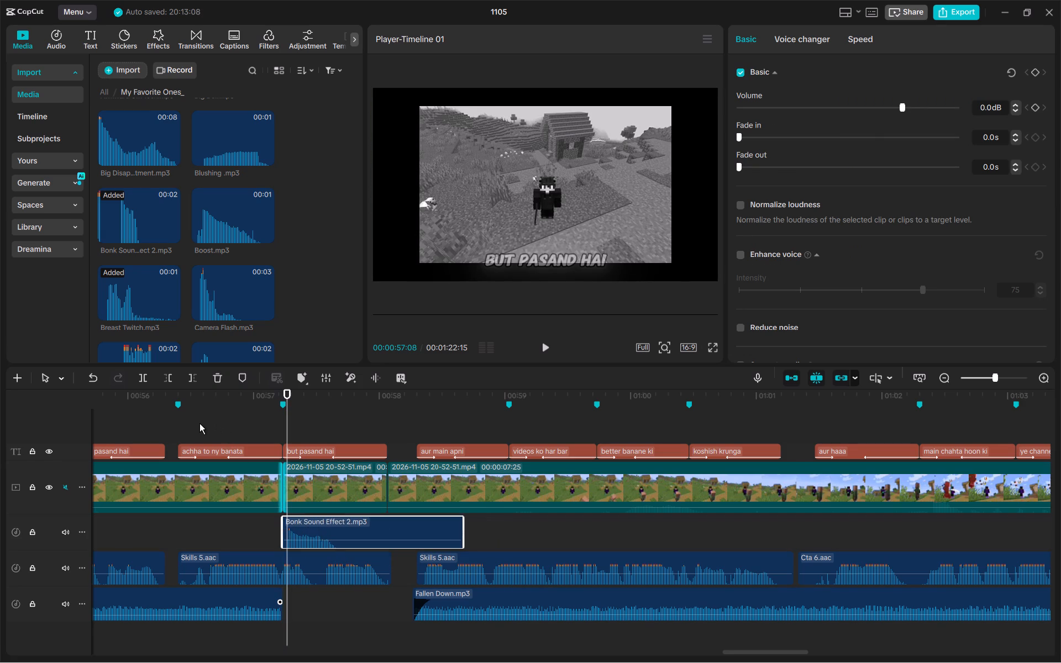
pyautogui.click(199, 423)
pyautogui.press('space')
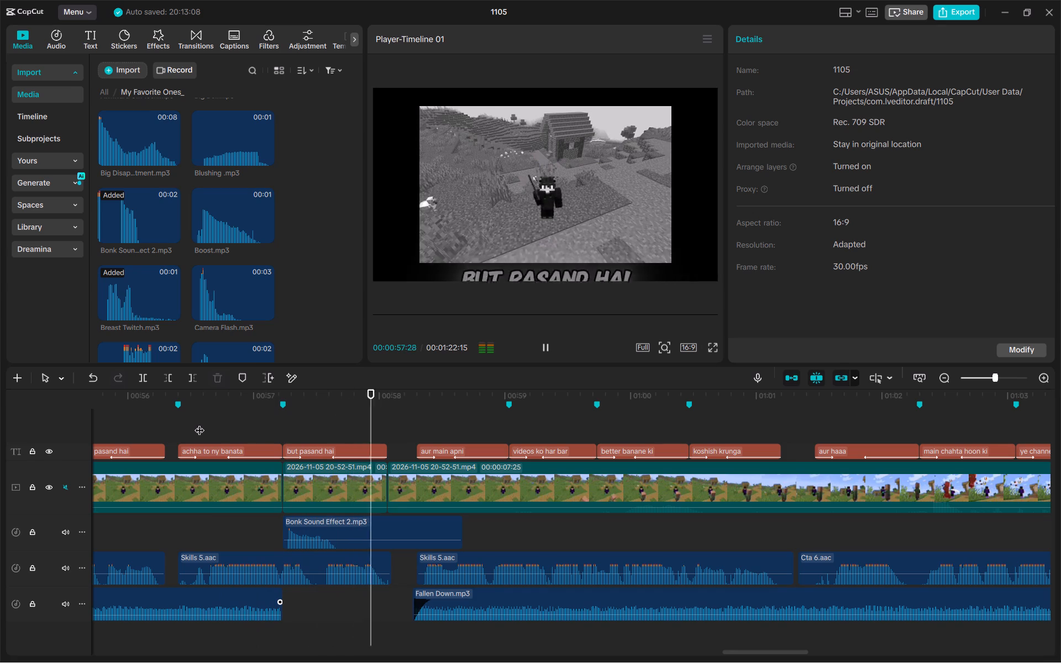
pyautogui.press('space')
# Shift Bonk Sound Effect 2.mp3 about four frames past the start of the "but pasand hai" caption and replay the section.
pyautogui.moveTo(325, 527); pyautogui.dragTo(332, 530)
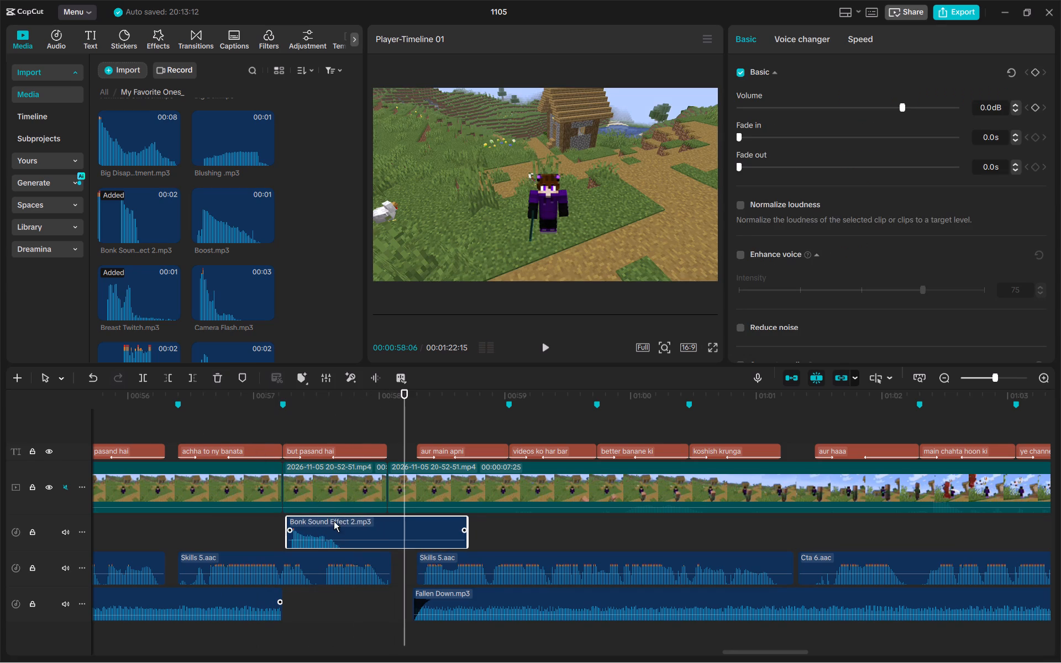
pyautogui.moveTo(329, 524); pyautogui.dragTo(343, 525)
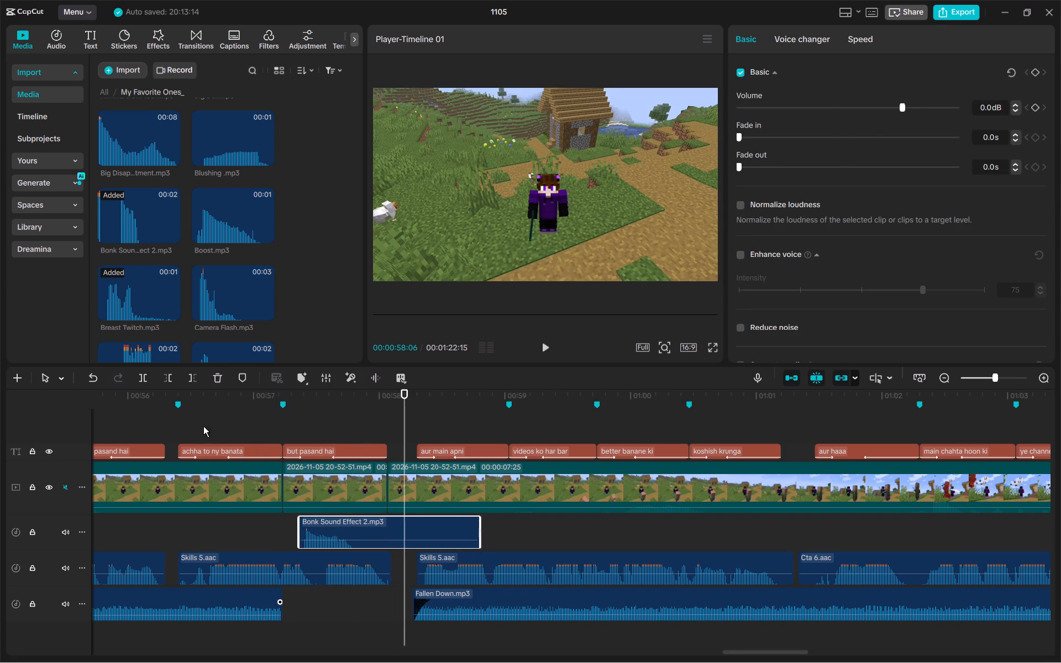
pyautogui.click(203, 426)
pyautogui.press('space')
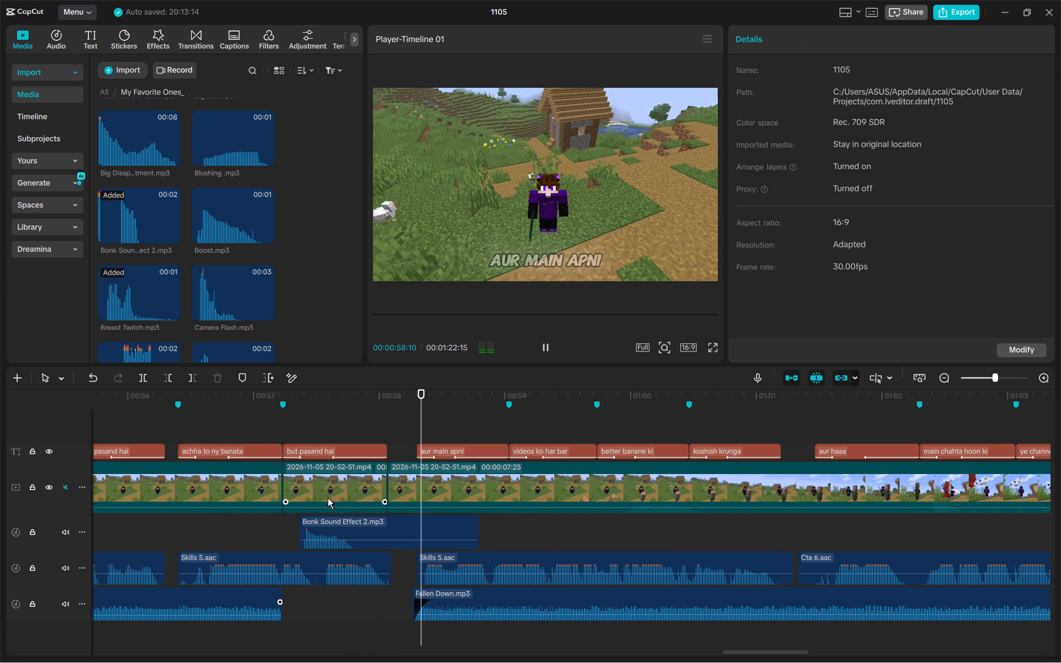
pyautogui.press('space')
pyautogui.click(325, 428)
pyautogui.press('space')
pyautogui.click(325, 428)
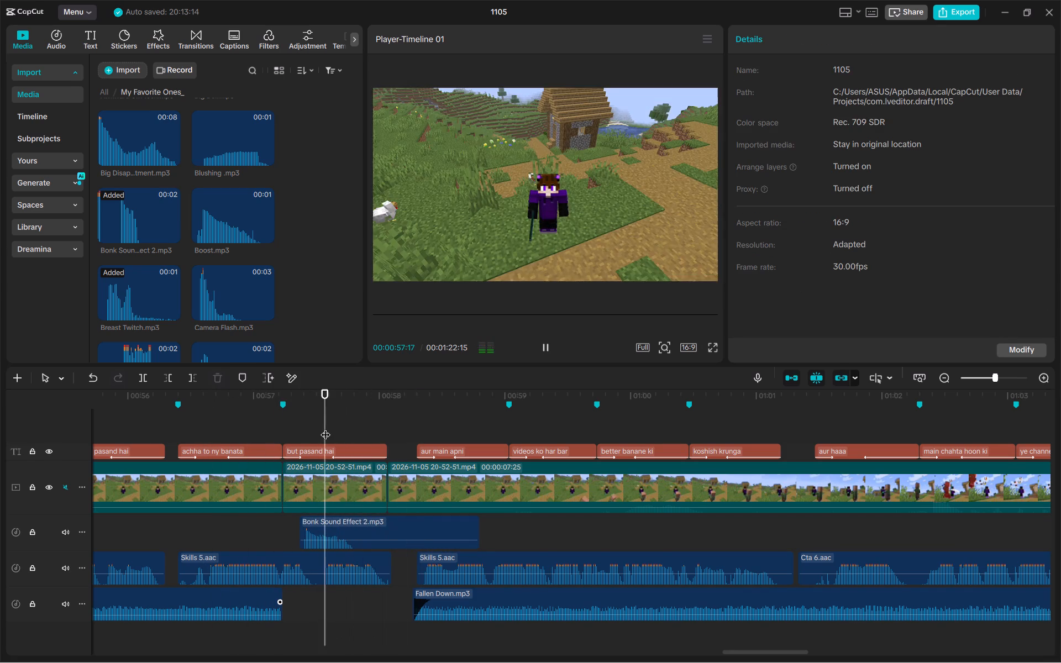
pyautogui.press('space')
pyautogui.click(318, 457)
pyautogui.press('space')
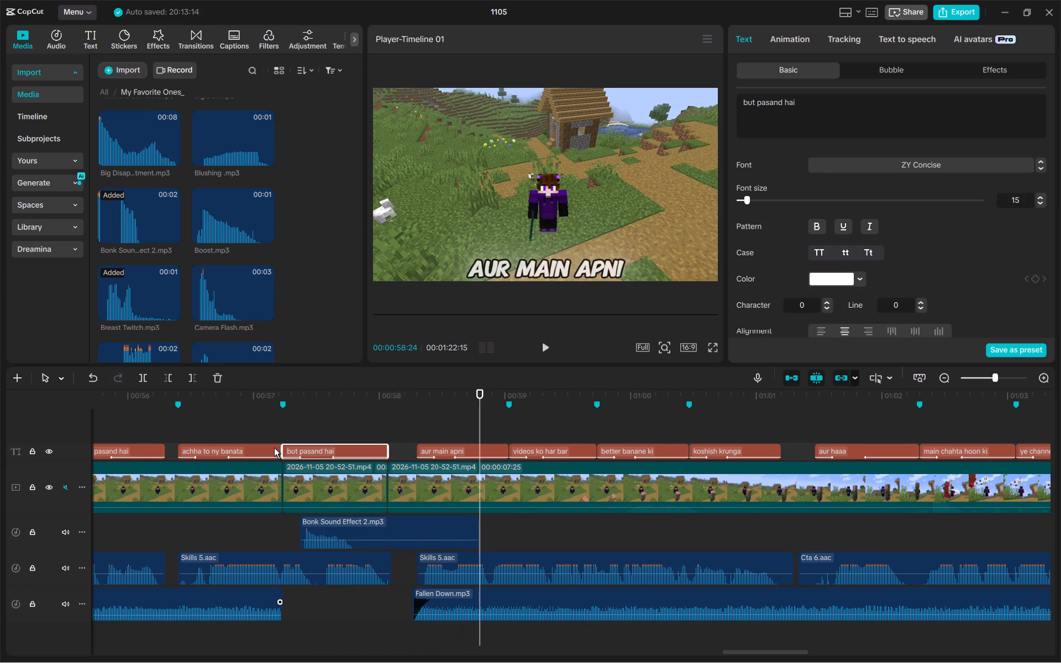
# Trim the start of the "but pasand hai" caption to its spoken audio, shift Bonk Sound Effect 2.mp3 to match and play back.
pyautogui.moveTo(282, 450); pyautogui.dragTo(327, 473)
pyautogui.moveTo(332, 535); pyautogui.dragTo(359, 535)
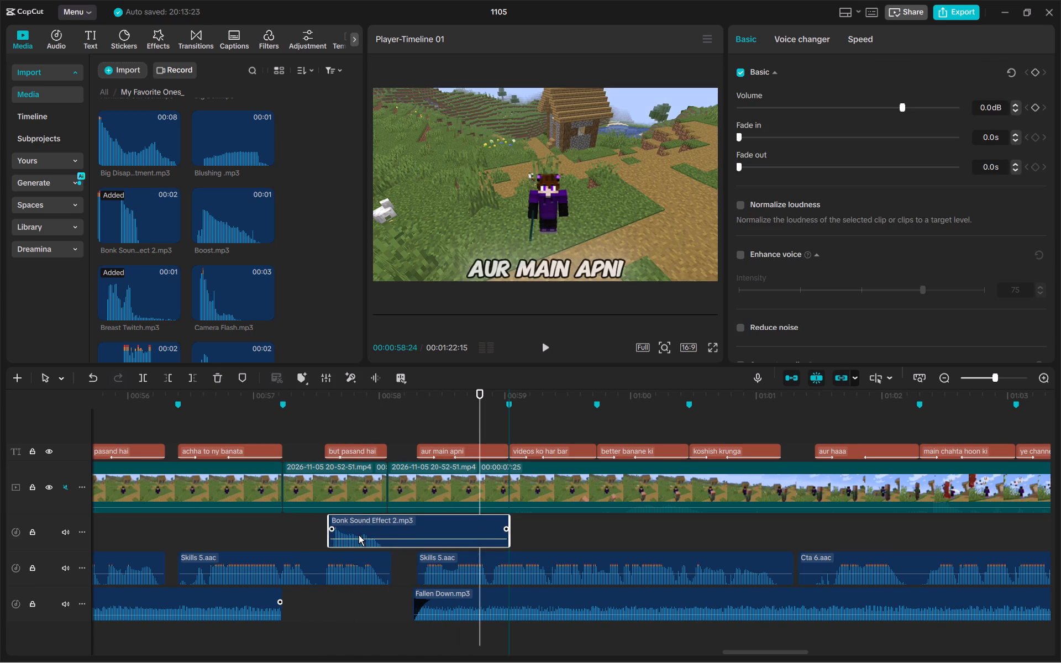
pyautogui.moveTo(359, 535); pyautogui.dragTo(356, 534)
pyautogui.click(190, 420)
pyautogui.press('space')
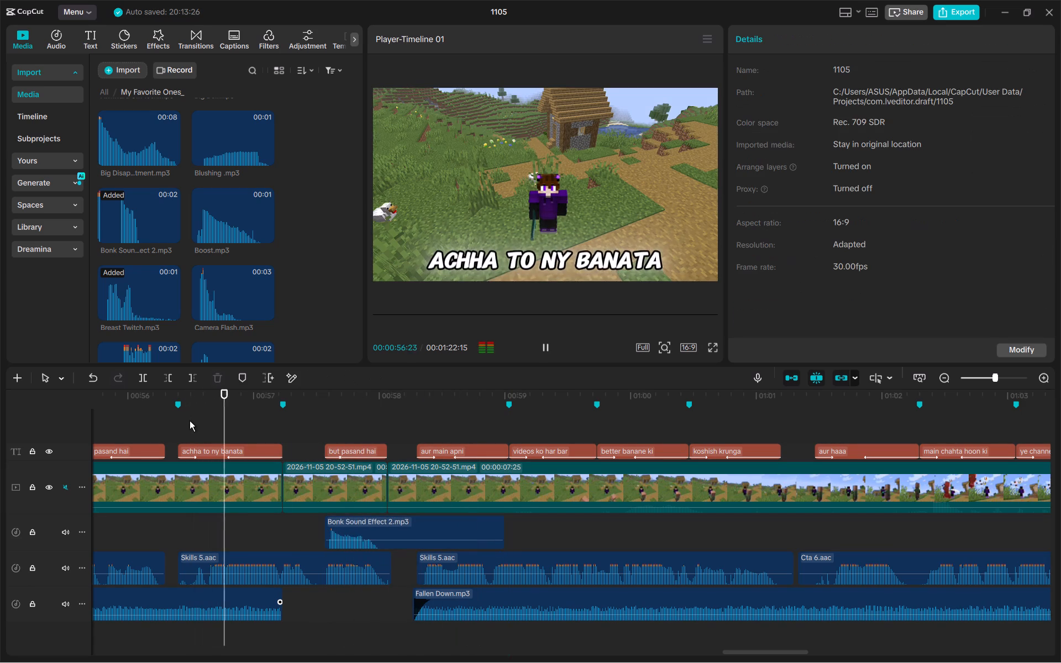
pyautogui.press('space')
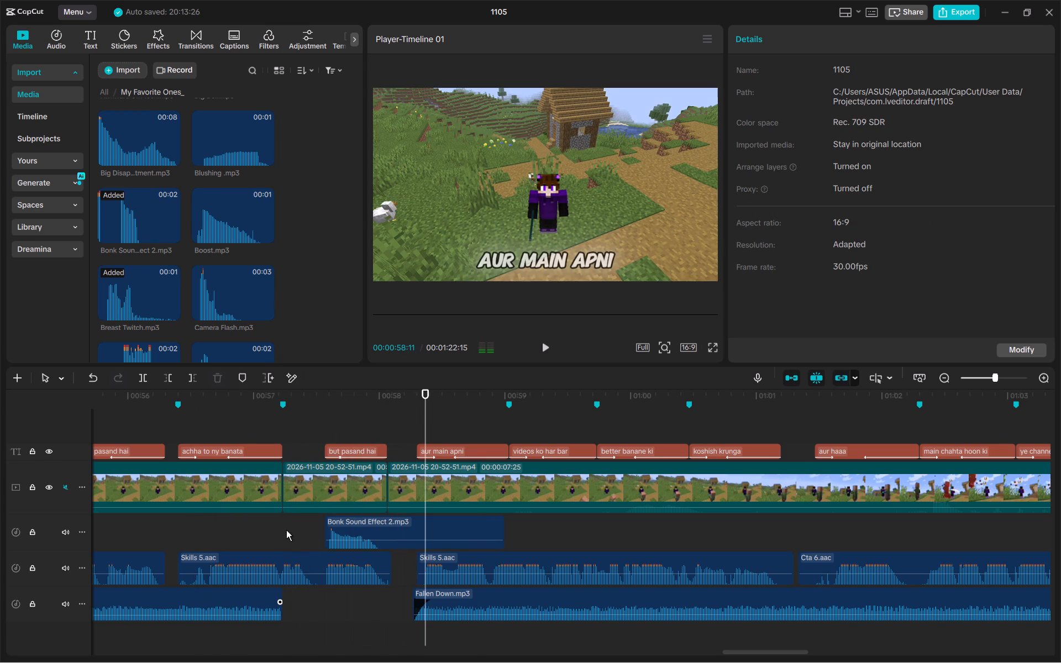
# Undo the Bonk sound effect, the scaling, desaturation and cuts on the video, and the latest trim of the "but pasand hai" caption.
pyautogui.hotkey('ctrl', 'z')
pyautogui.hotkey('ctrl', 'z')
pyautogui.hotkey('ctrl', 'z')
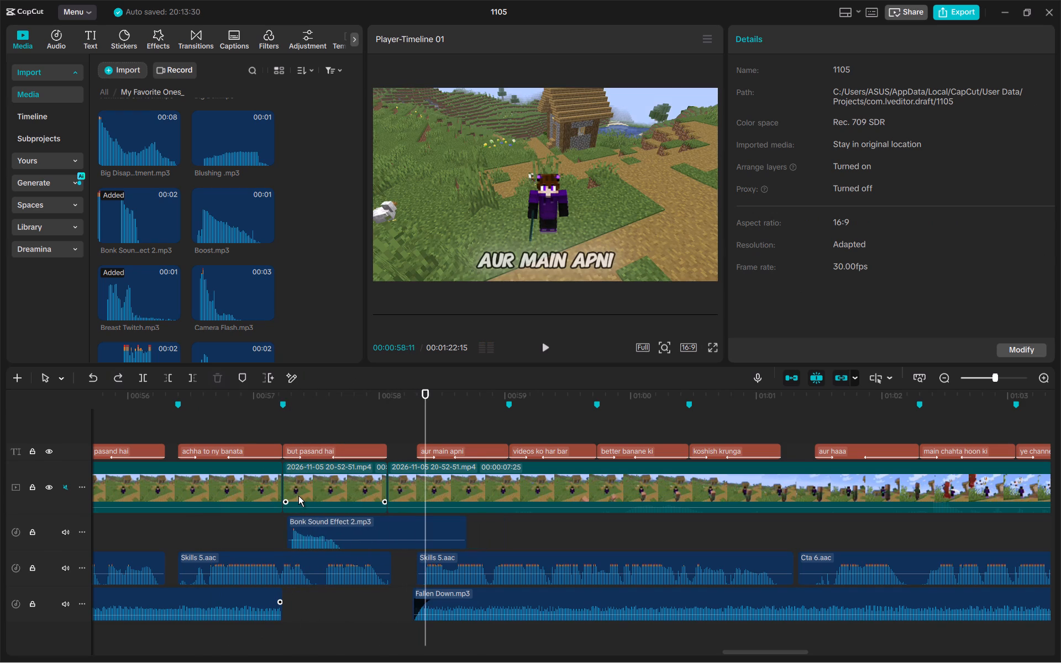
pyautogui.hotkey('ctrl', 'z')
pyautogui.hotkey('ctrl', 'z')
pyautogui.hotkey('ctrl', 'z')
pyautogui.hotkey('ctrl', 'z')
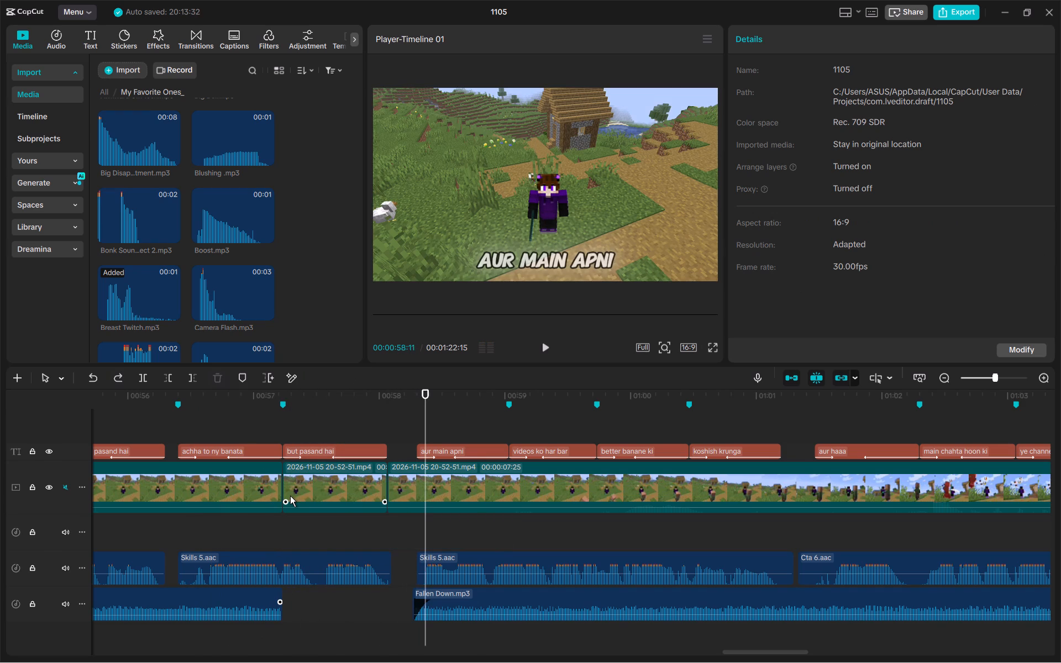
pyautogui.hotkey('ctrl', 'z')
pyautogui.hotkey('ctrl', 'z')
pyautogui.hotkey('ctrl', 'z')
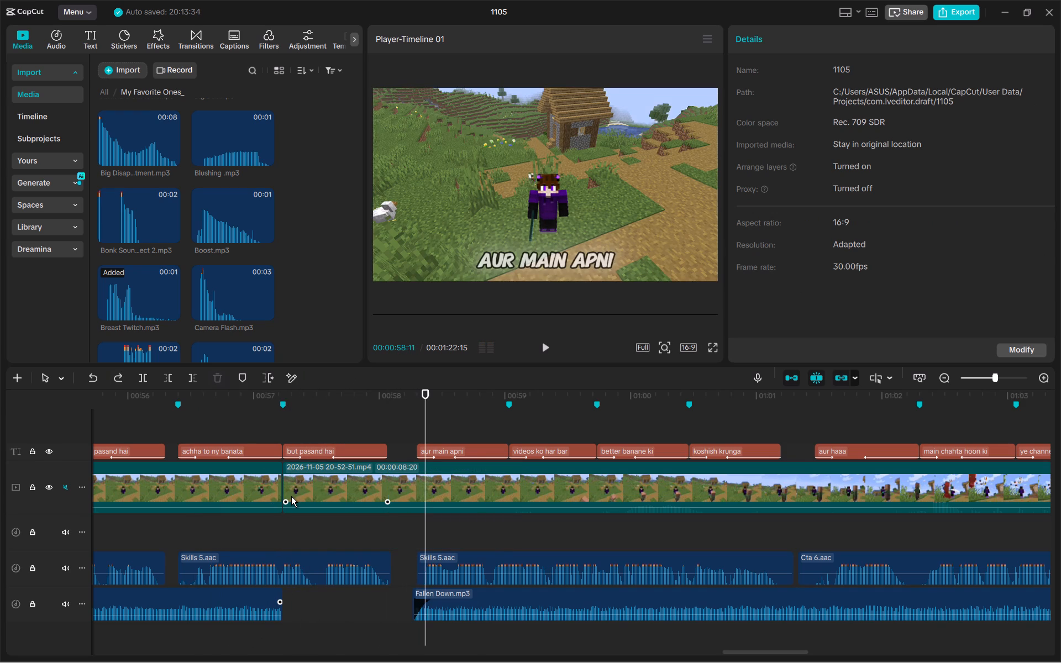
pyautogui.hotkey('ctrl', 'z')
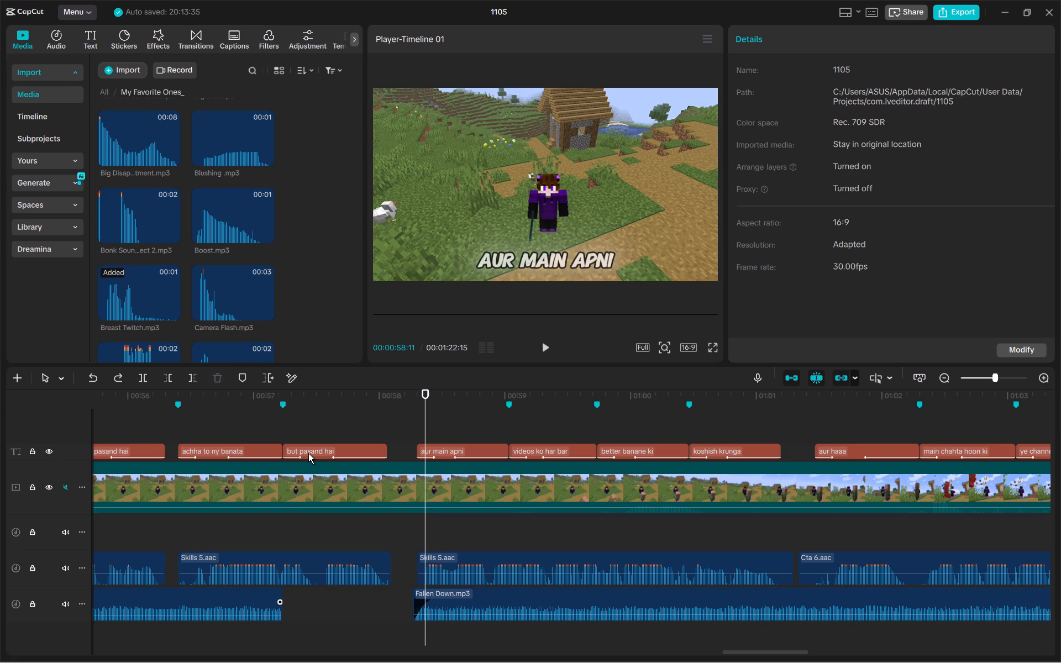
# Shorten the "but pasand hai" caption and move it to match its spoken audio, from about 00:57:18 to 00:58:03.
pyautogui.click(306, 451)
pyautogui.moveTo(391, 451); pyautogui.dragTo(363, 448)
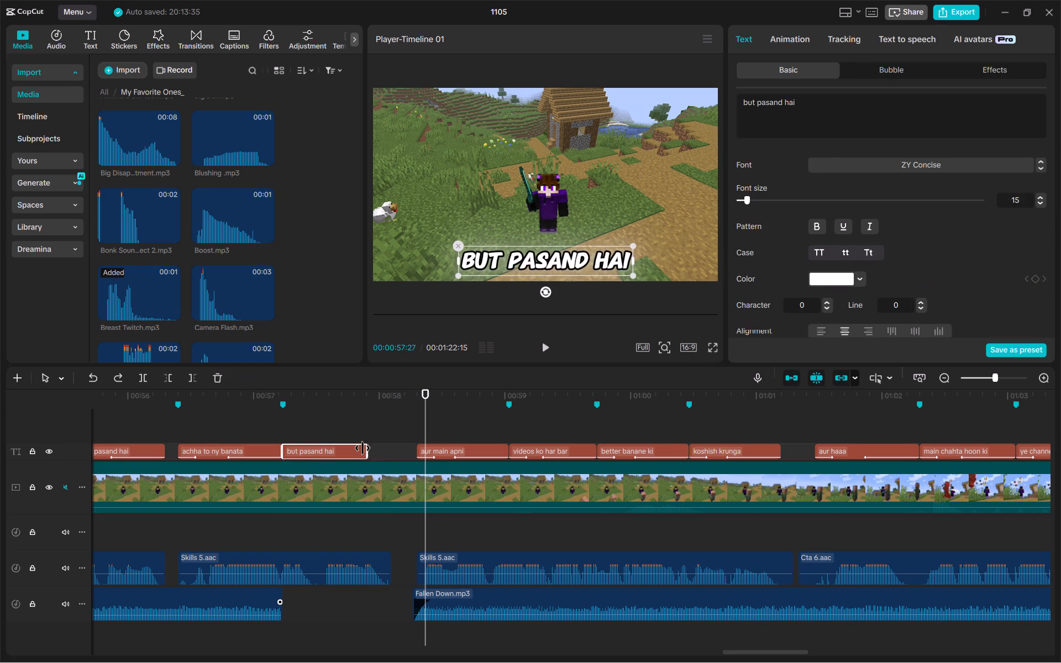
pyautogui.moveTo(363, 448); pyautogui.dragTo(356, 449)
pyautogui.moveTo(308, 449); pyautogui.dragTo(354, 448)
pyautogui.moveTo(405, 450); pyautogui.dragTo(399, 450)
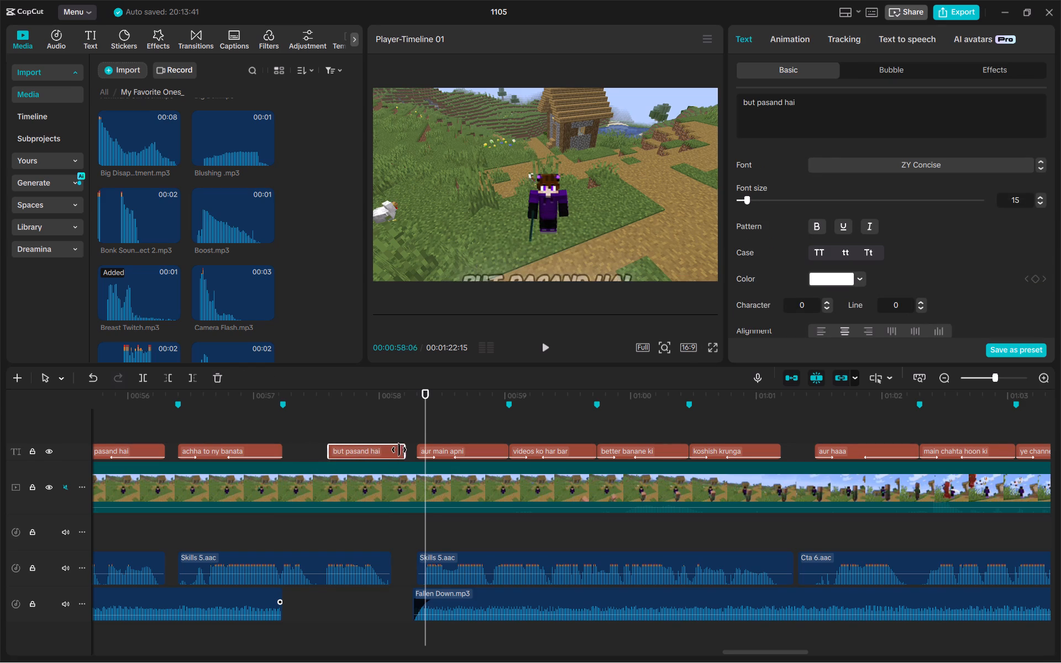
pyautogui.moveTo(399, 450); pyautogui.dragTo(388, 450)
# Split the video clip slightly before and slightly after the "but pasand hai" caption, at about 00:57:15 and 00:58:06.
pyautogui.press('b')
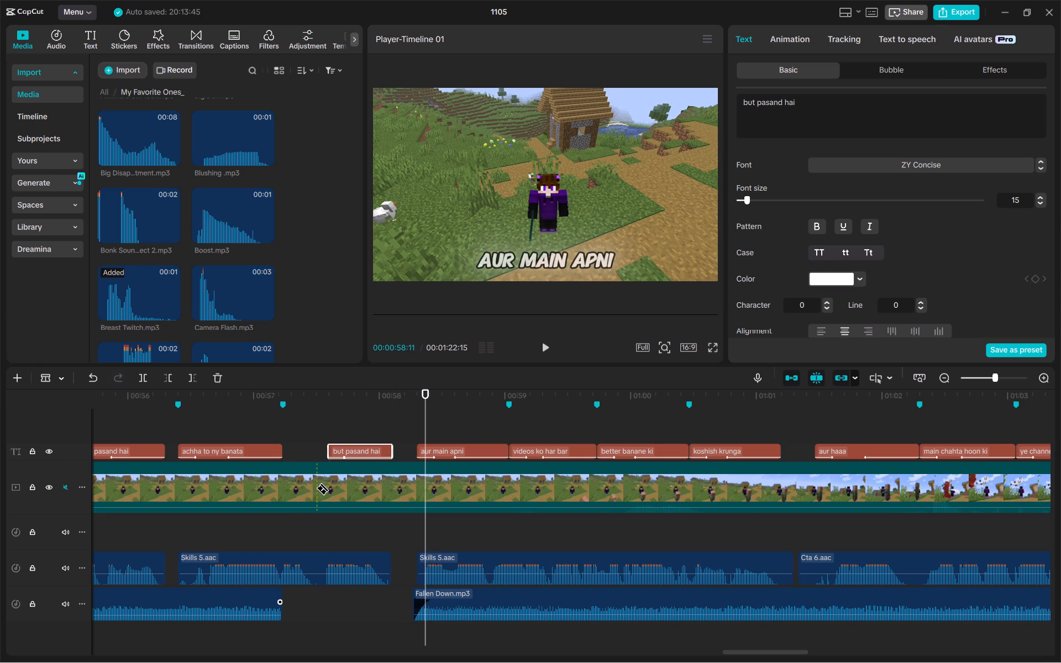
pyautogui.click(316, 488)
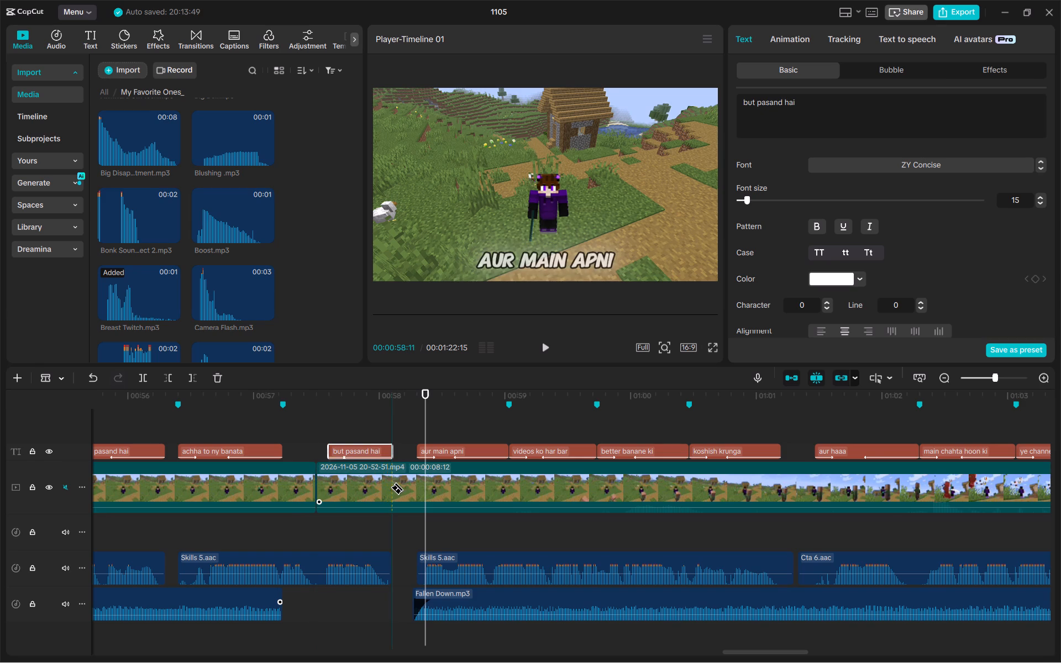
pyautogui.click(405, 486)
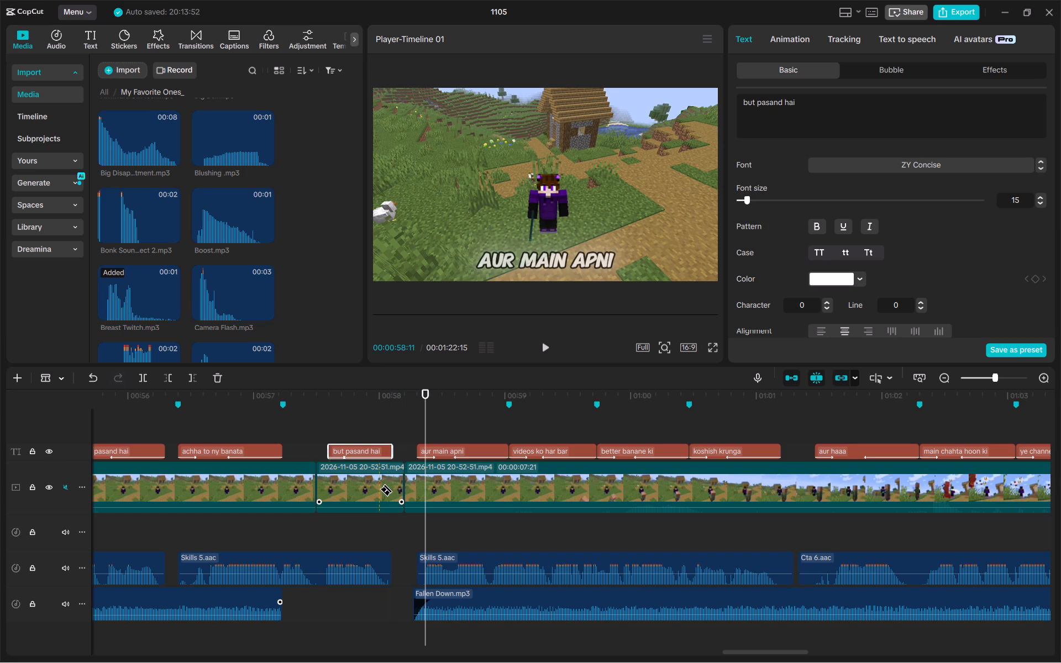
# Set the saturation of the isolated video segment under the "but pasand hai" caption to -50.
pyautogui.press('a')
pyautogui.click(350, 491)
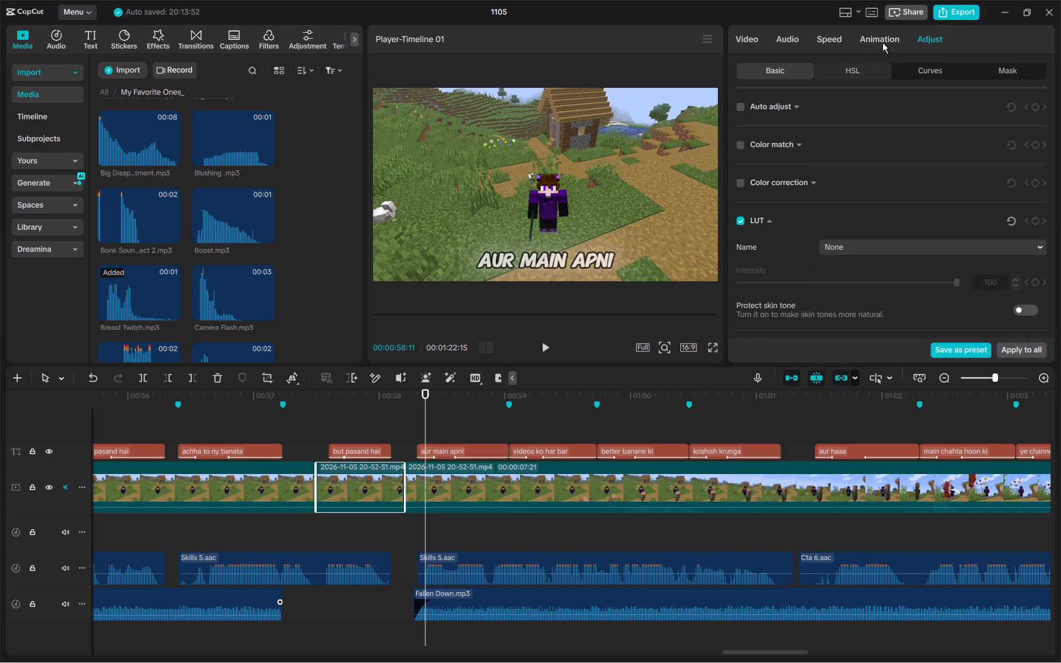
pyautogui.scroll(-3, 776, 222)
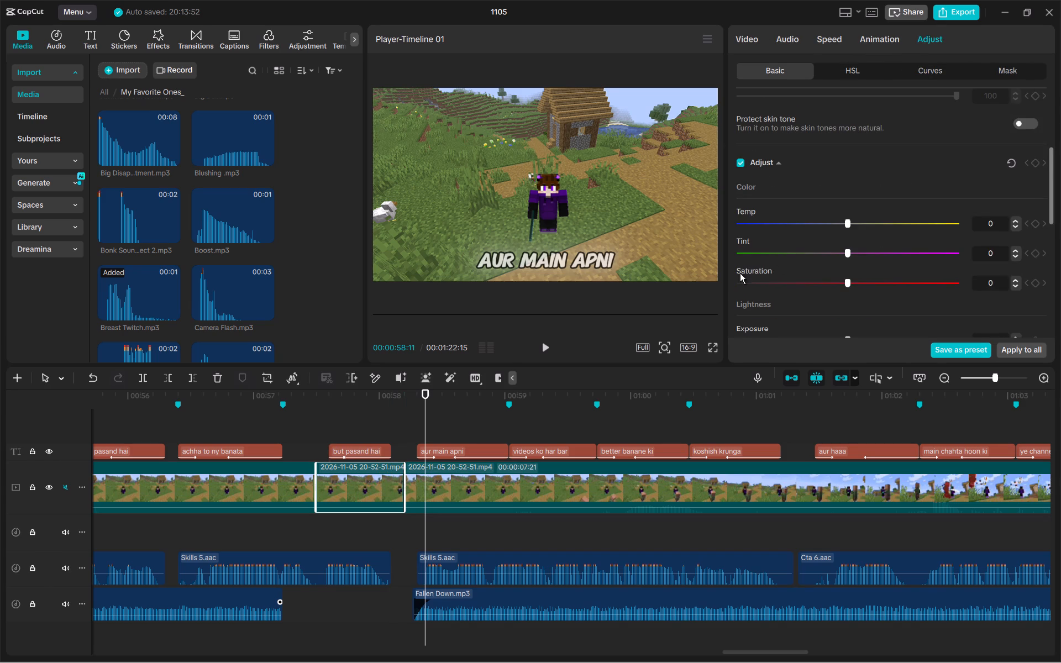
pyautogui.click(736, 283)
pyautogui.moveTo(747, 278); pyautogui.dragTo(709, 276)
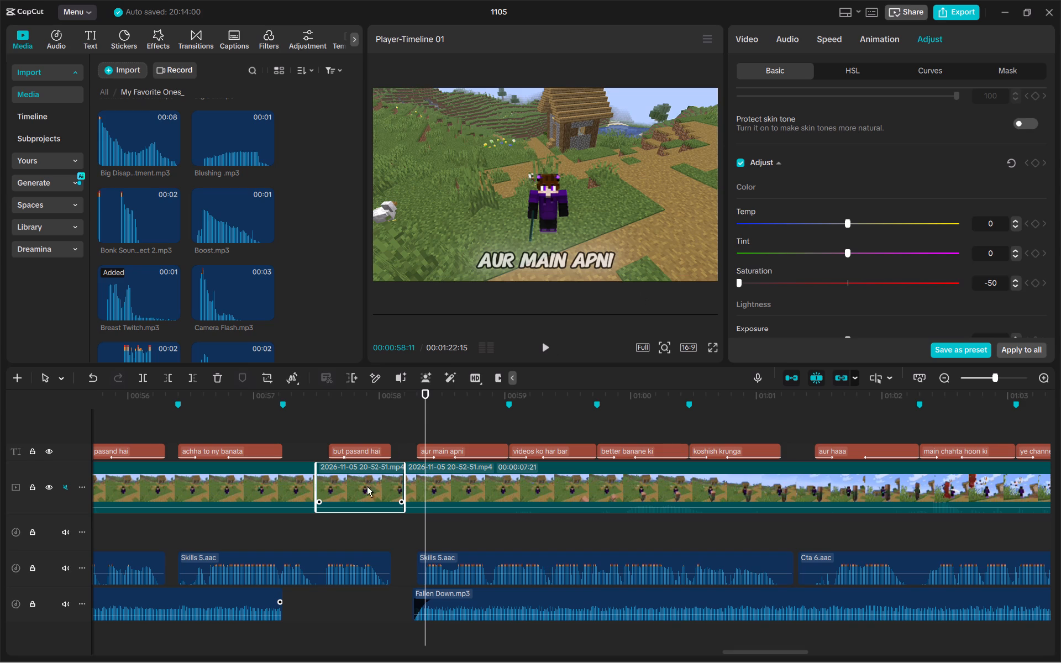
# Scale the black-and-white video segment down to about three quarters of the frame, leaving black borders around it.
pyautogui.click(361, 440)
pyautogui.click(360, 489)
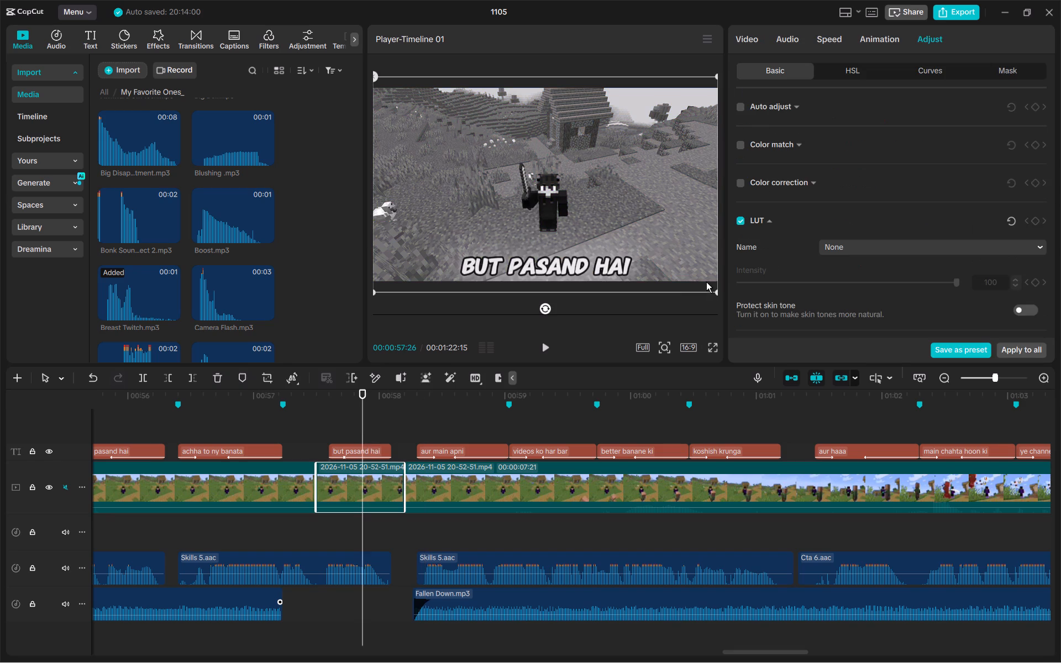
pyautogui.moveTo(715, 293); pyautogui.dragTo(622, 234)
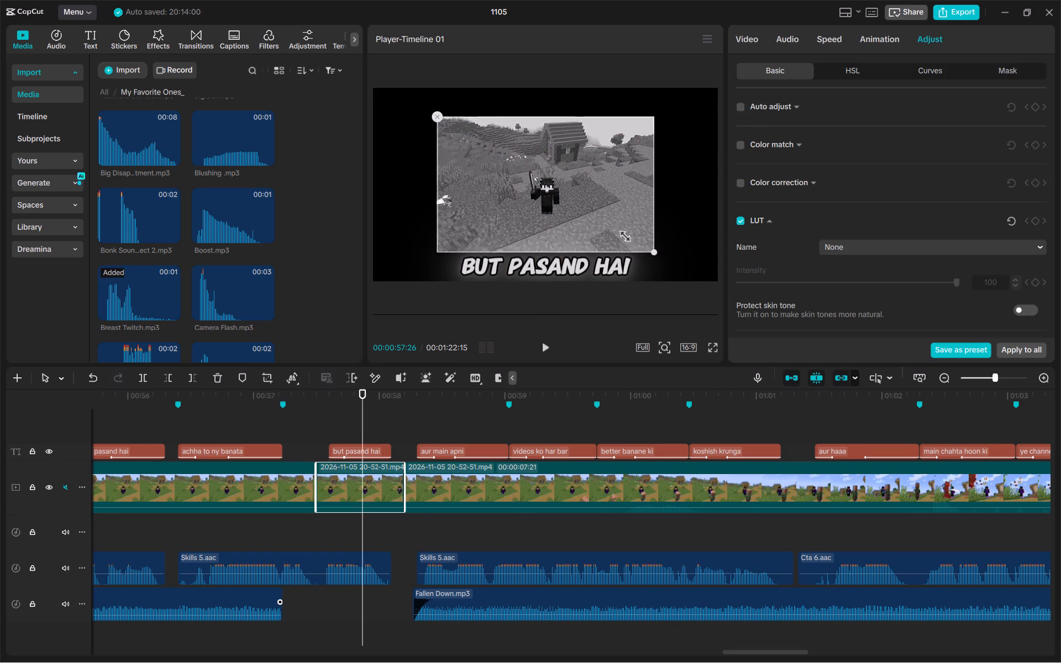
pyautogui.moveTo(622, 234); pyautogui.dragTo(652, 257)
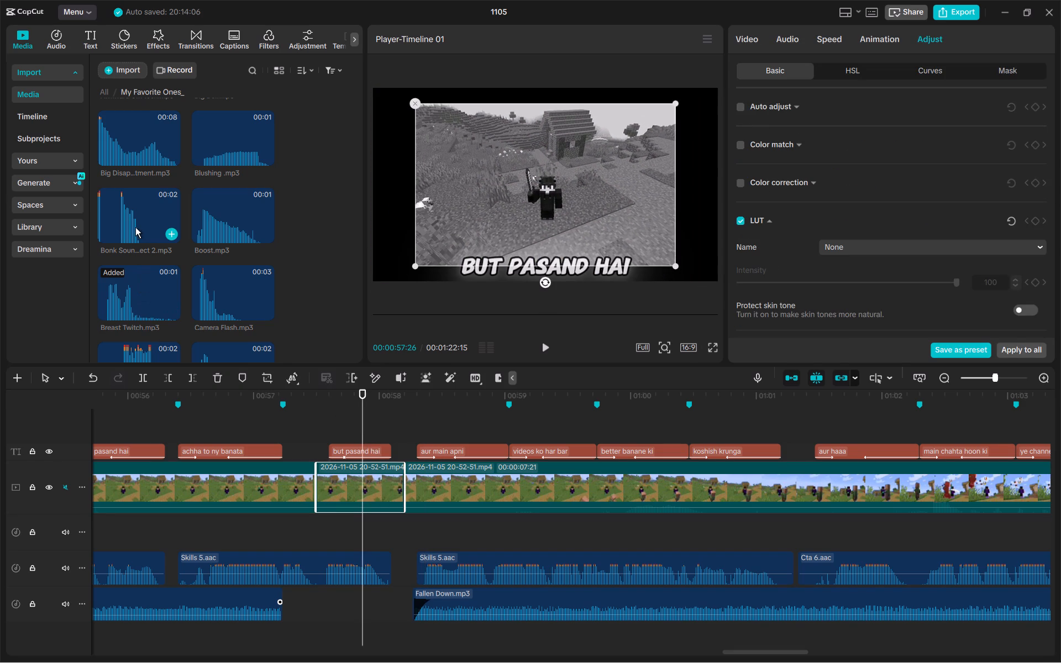
# Add Bonk Sound Effect 2.mp3, trim its silent start, place it just after the start of the black-and-white segment and play back.
pyautogui.moveTo(135, 225); pyautogui.dragTo(316, 535)
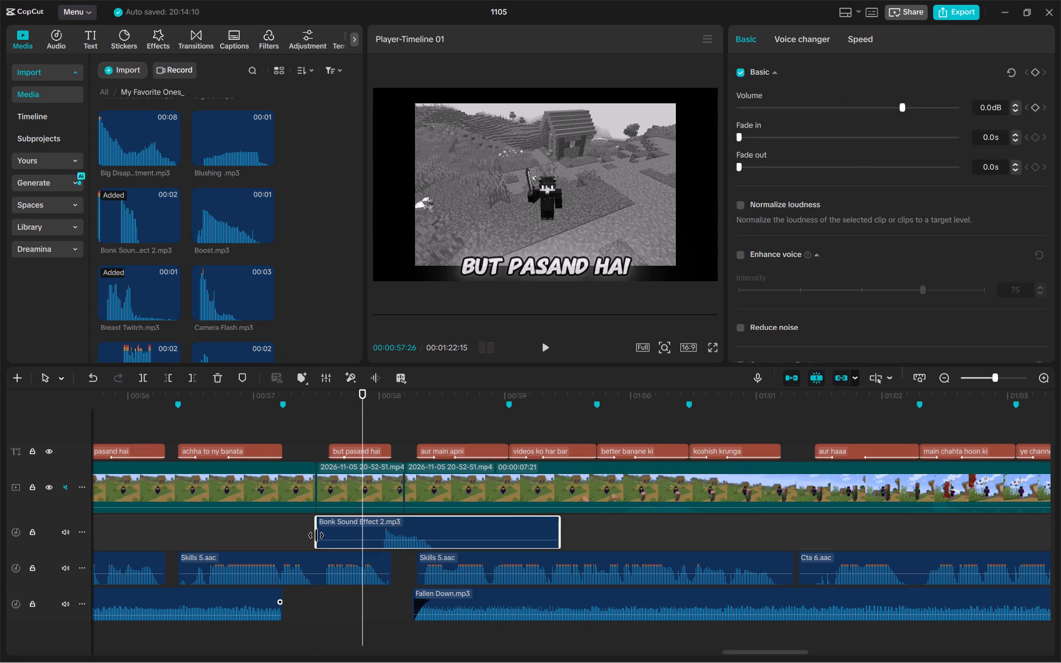
pyautogui.moveTo(316, 535); pyautogui.dragTo(346, 548)
pyautogui.moveTo(318, 541); pyautogui.dragTo(371, 550)
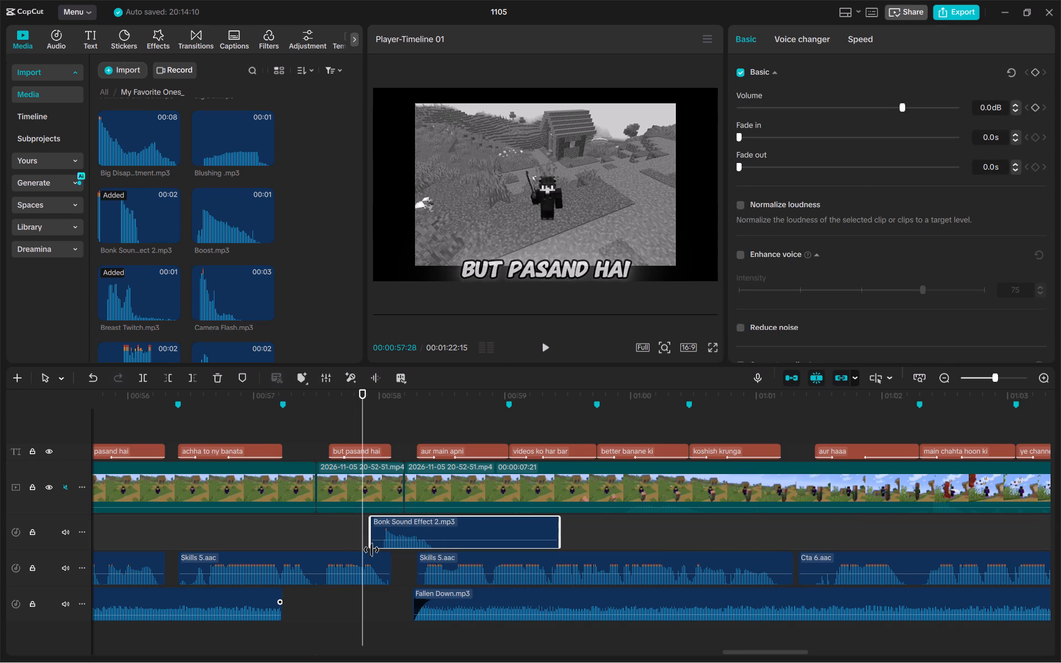
pyautogui.moveTo(371, 550); pyautogui.dragTo(382, 552)
pyautogui.moveTo(405, 531); pyautogui.dragTo(344, 527)
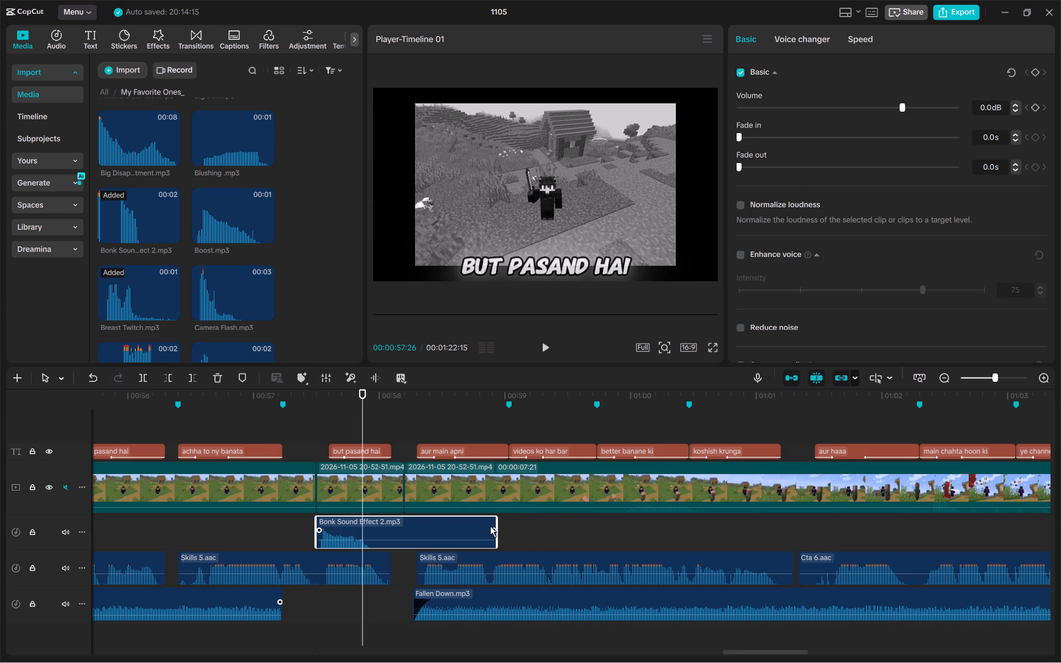
pyautogui.moveTo(380, 528); pyautogui.dragTo(386, 529)
pyautogui.click(198, 422)
pyautogui.press('space')
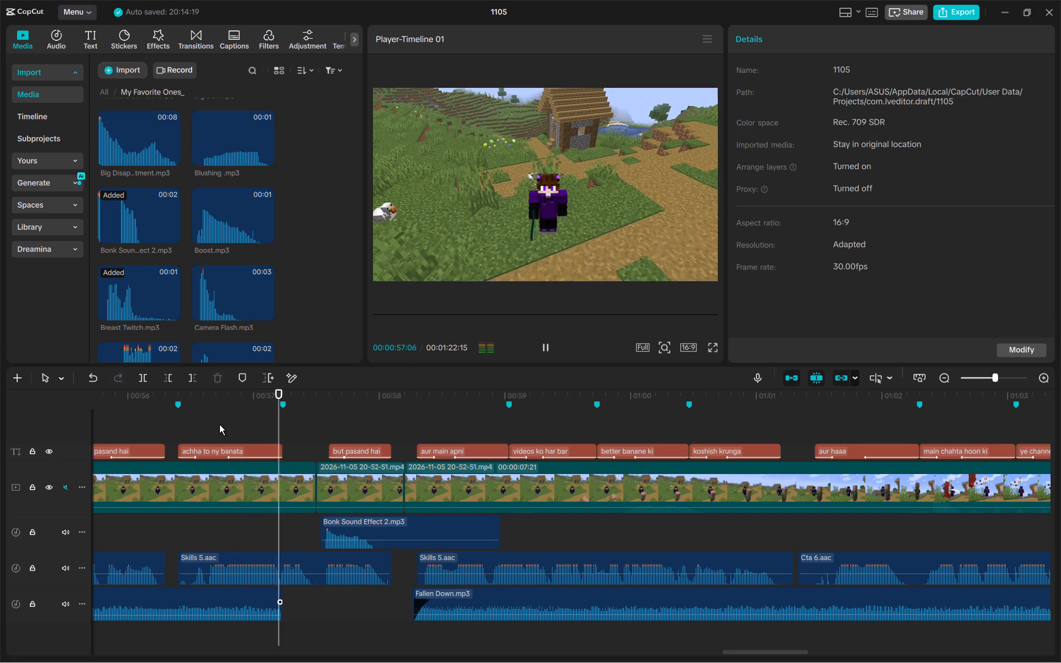
pyautogui.press('space')
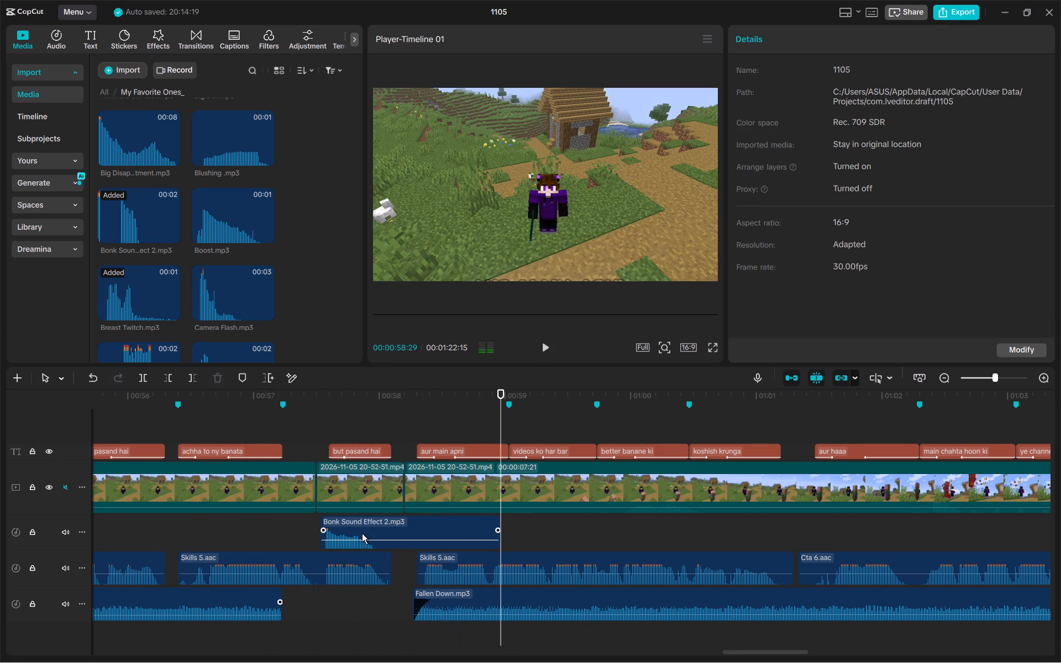
# Raise the volume of Bonk Sound Effect 2.mp3 to 4.1 dB and replay the section.
pyautogui.click(365, 540)
pyautogui.click(269, 418)
pyautogui.press('space')
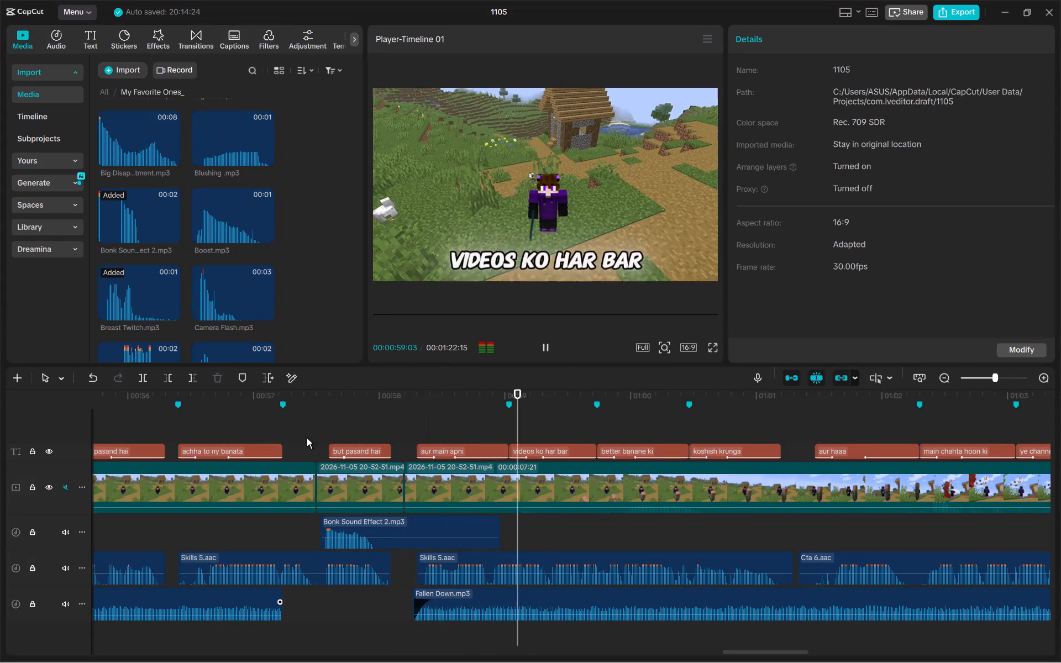
# Trim the end of Bonk Sound Effect 2.mp3 to the end of the black-and-white segment and play back the following section.
pyautogui.click(418, 525)
pyautogui.press('space')
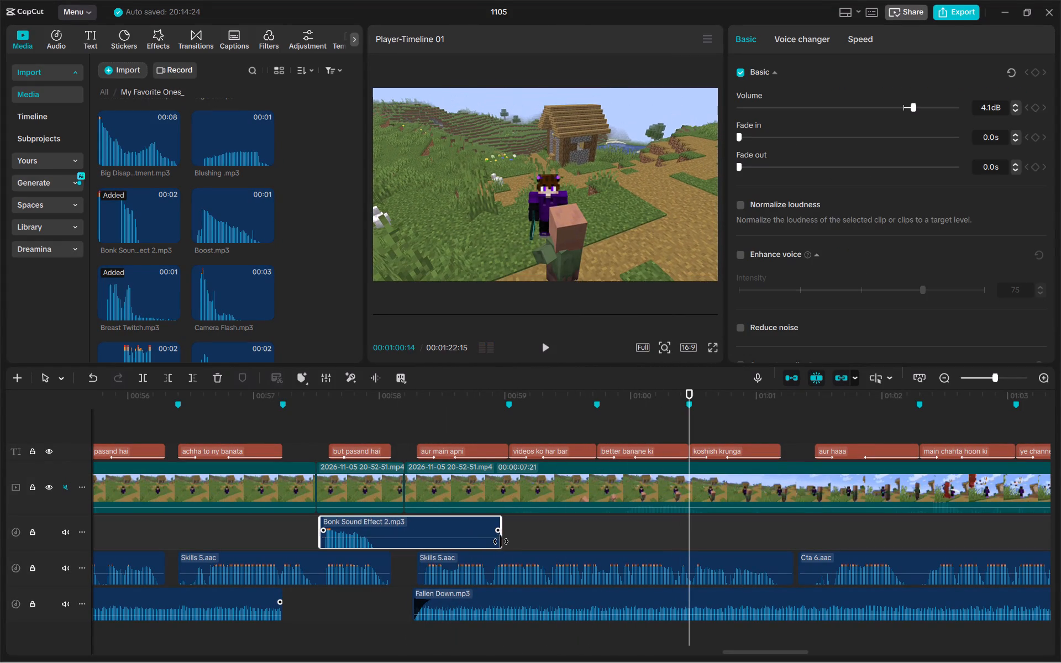
pyautogui.moveTo(502, 541); pyautogui.dragTo(403, 536)
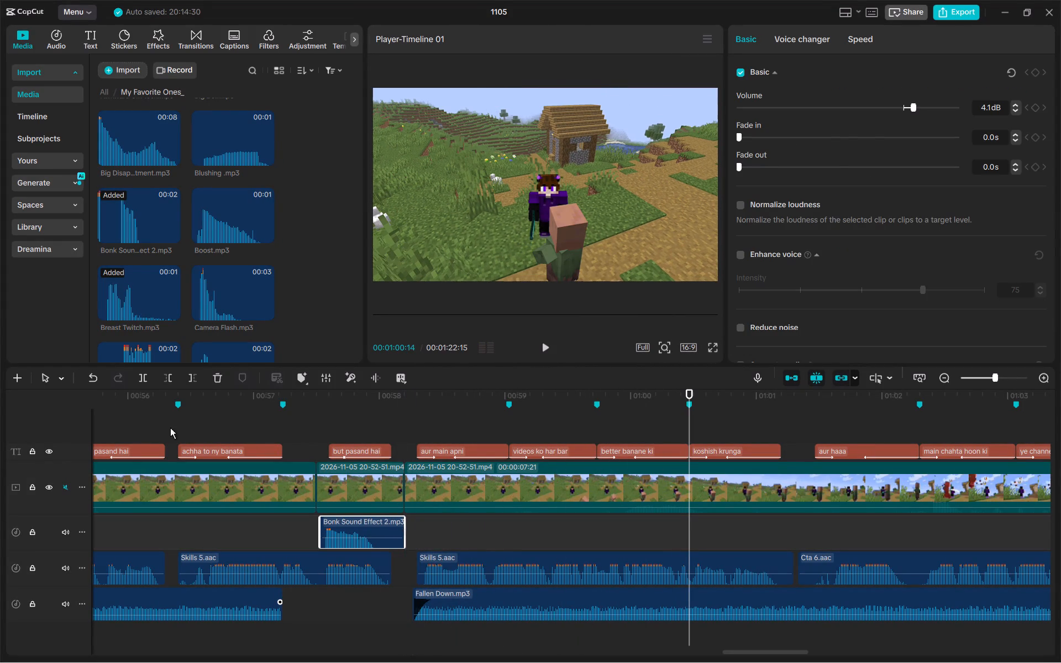
pyautogui.click(133, 435)
pyautogui.press('space')
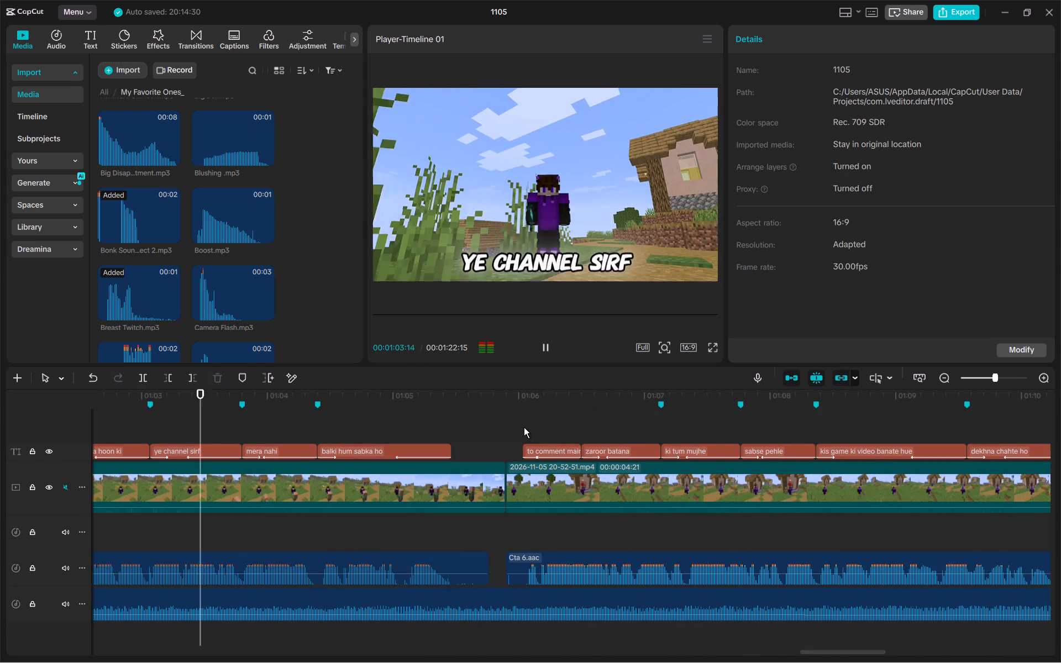
pyautogui.press('space')
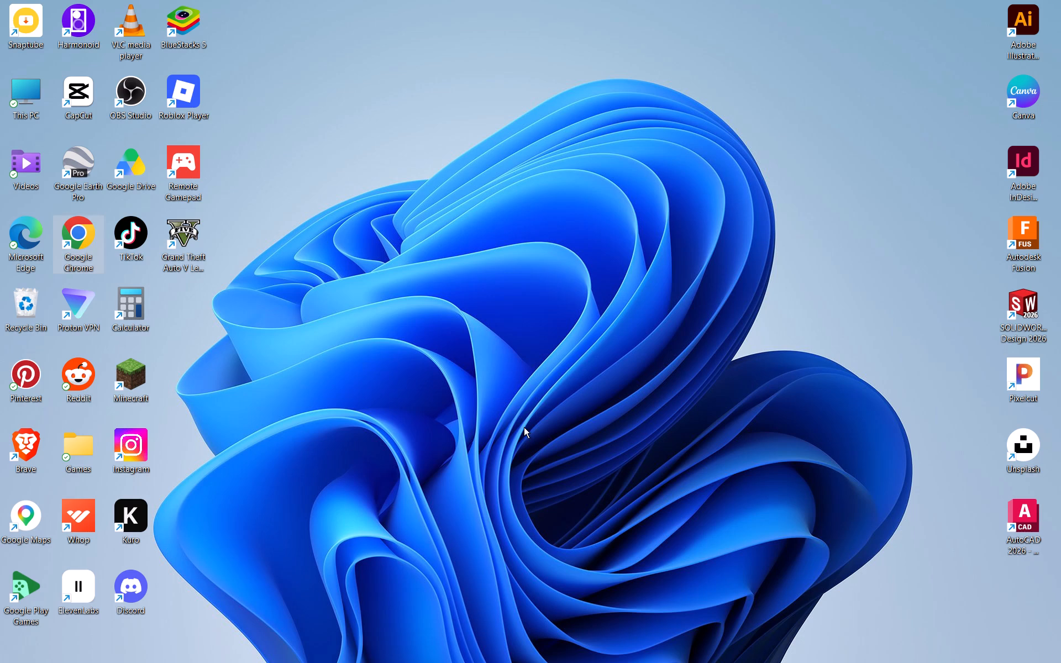